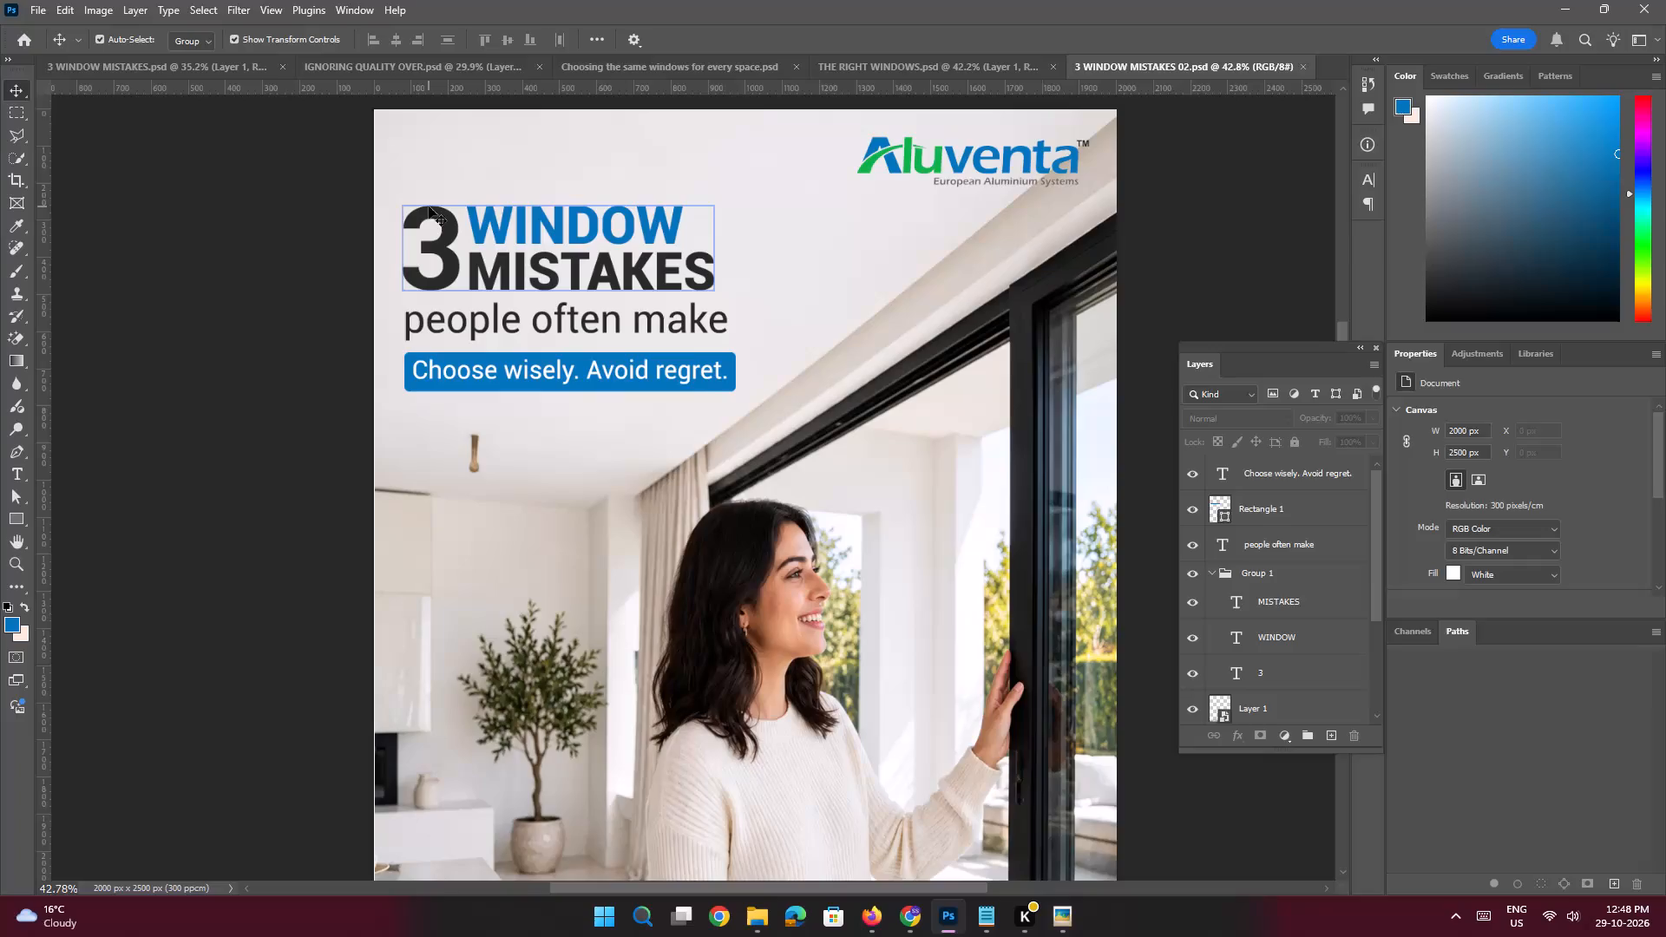
# Enlarge the tagline "Choose wisely. Avoid regret." together with its blue rectangle, making the rectangle about 946 px wide.
pyautogui.click(484, 223)
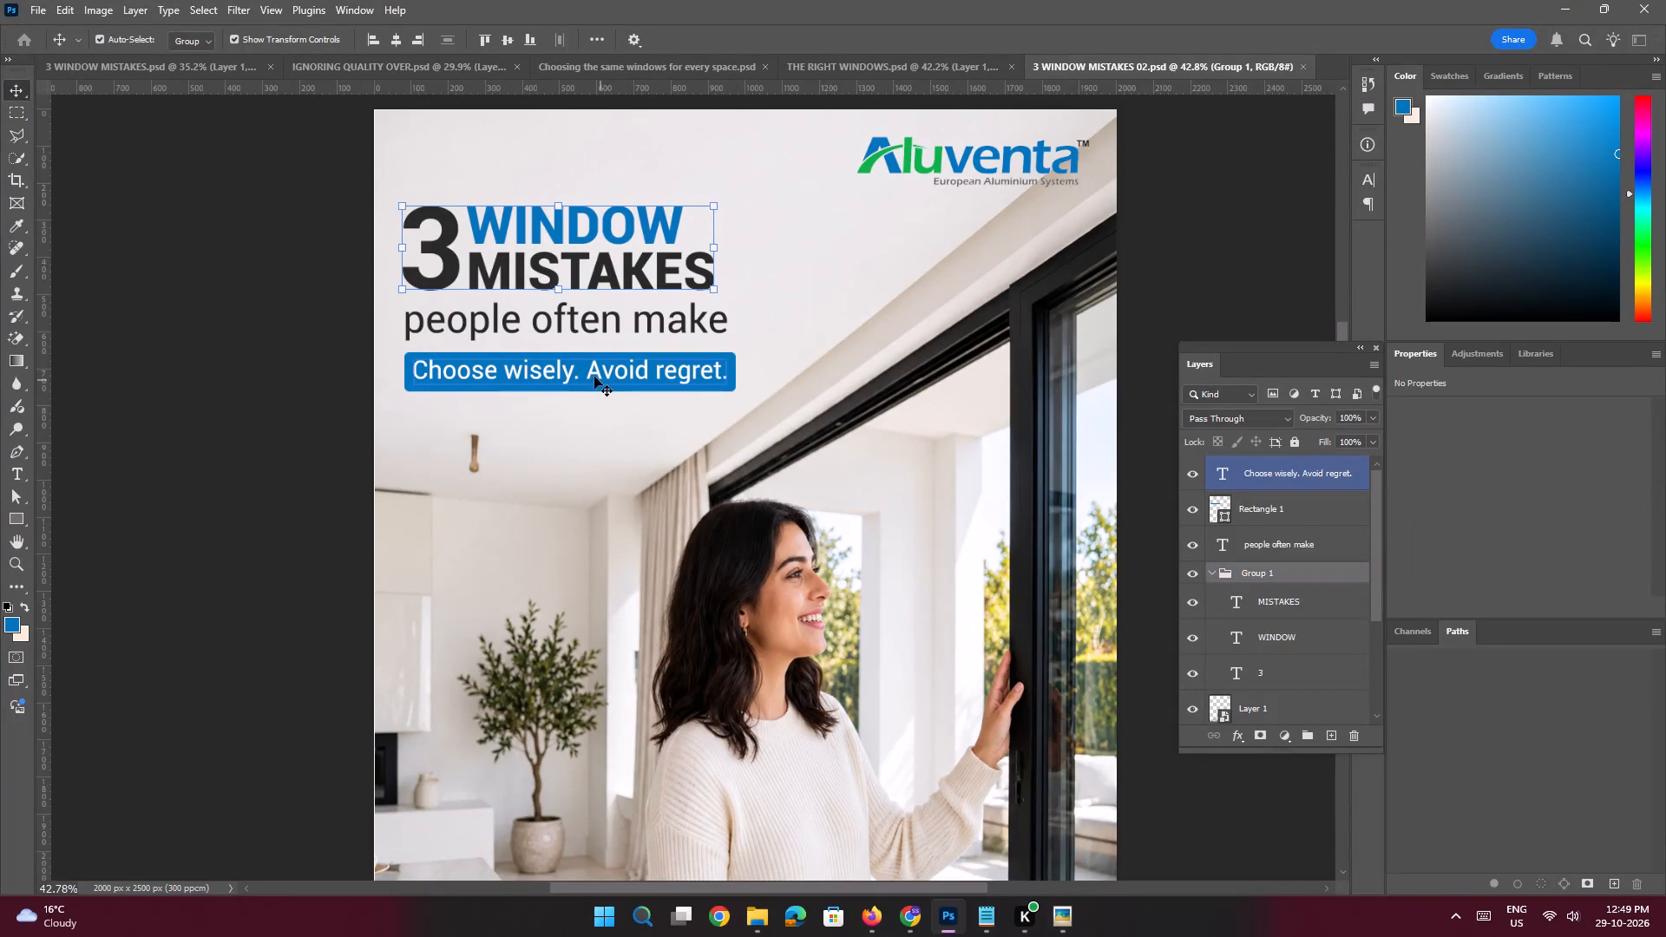
pyautogui.click(593, 377)
pyautogui.press('space')
pyautogui.keyDown('ctrl'); pyautogui.moveTo(716, 366); pyautogui.dragTo(800, 460); pyautogui.keyUp('ctrl')
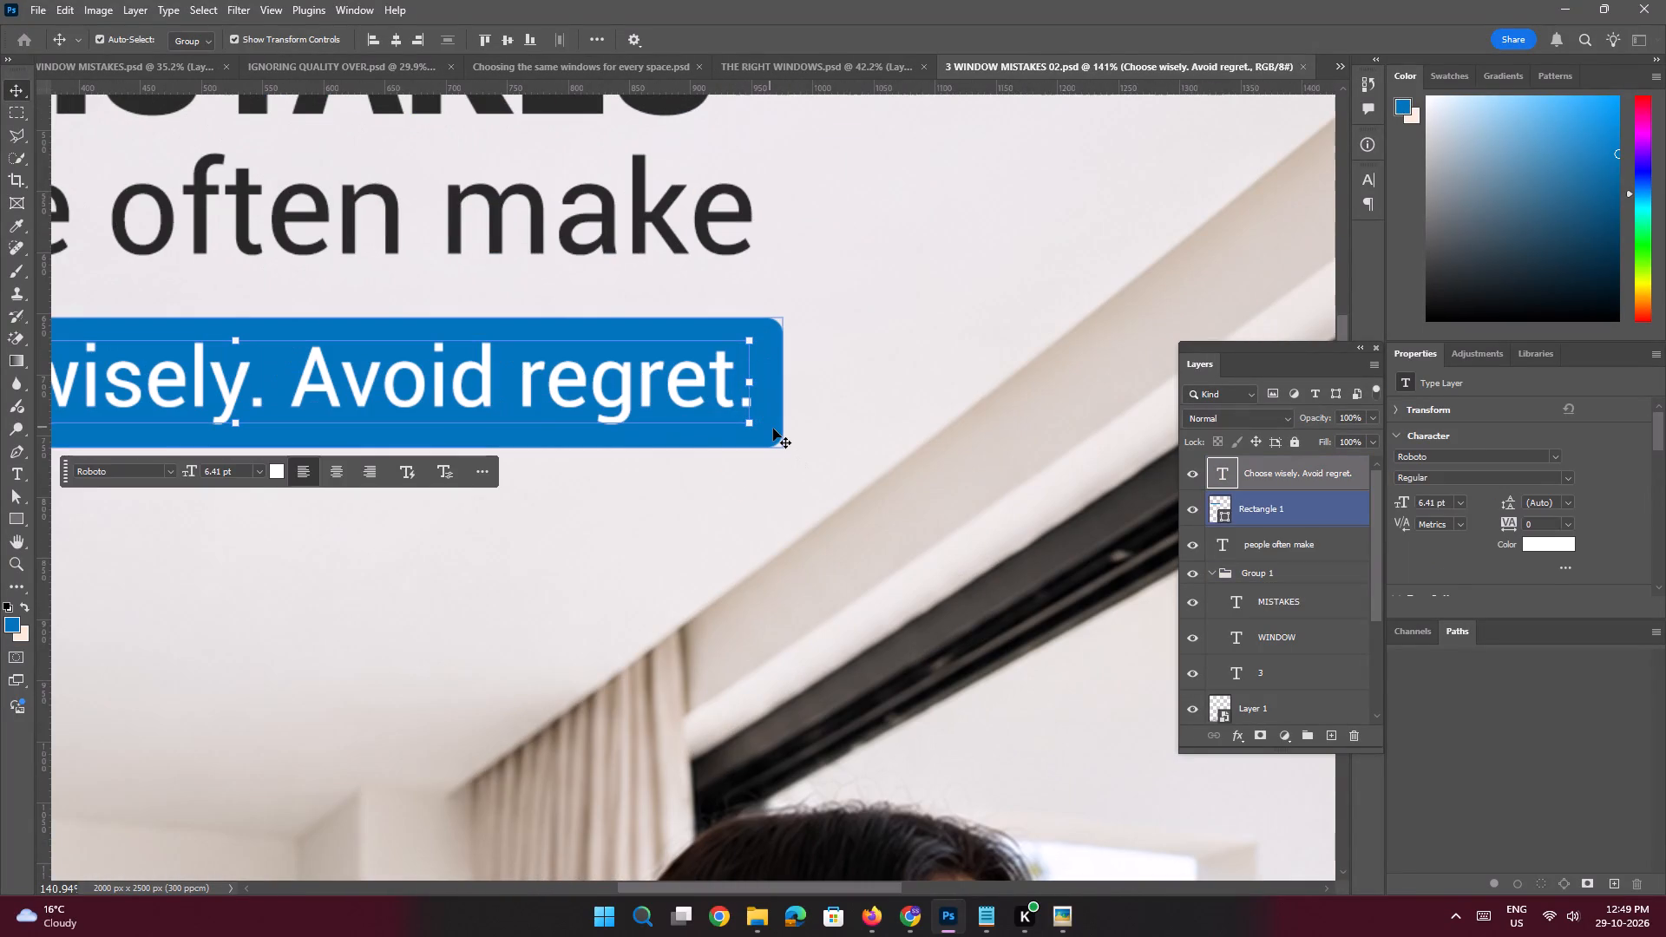
pyautogui.keyDown('shift'); pyautogui.click(773, 429); pyautogui.keyUp('shift')
pyautogui.hotkey('ctrl', 't')
pyautogui.moveTo(785, 452); pyautogui.dragTo(847, 489)
pyautogui.press('Return')
pyautogui.hotkey('ctrl', '0')
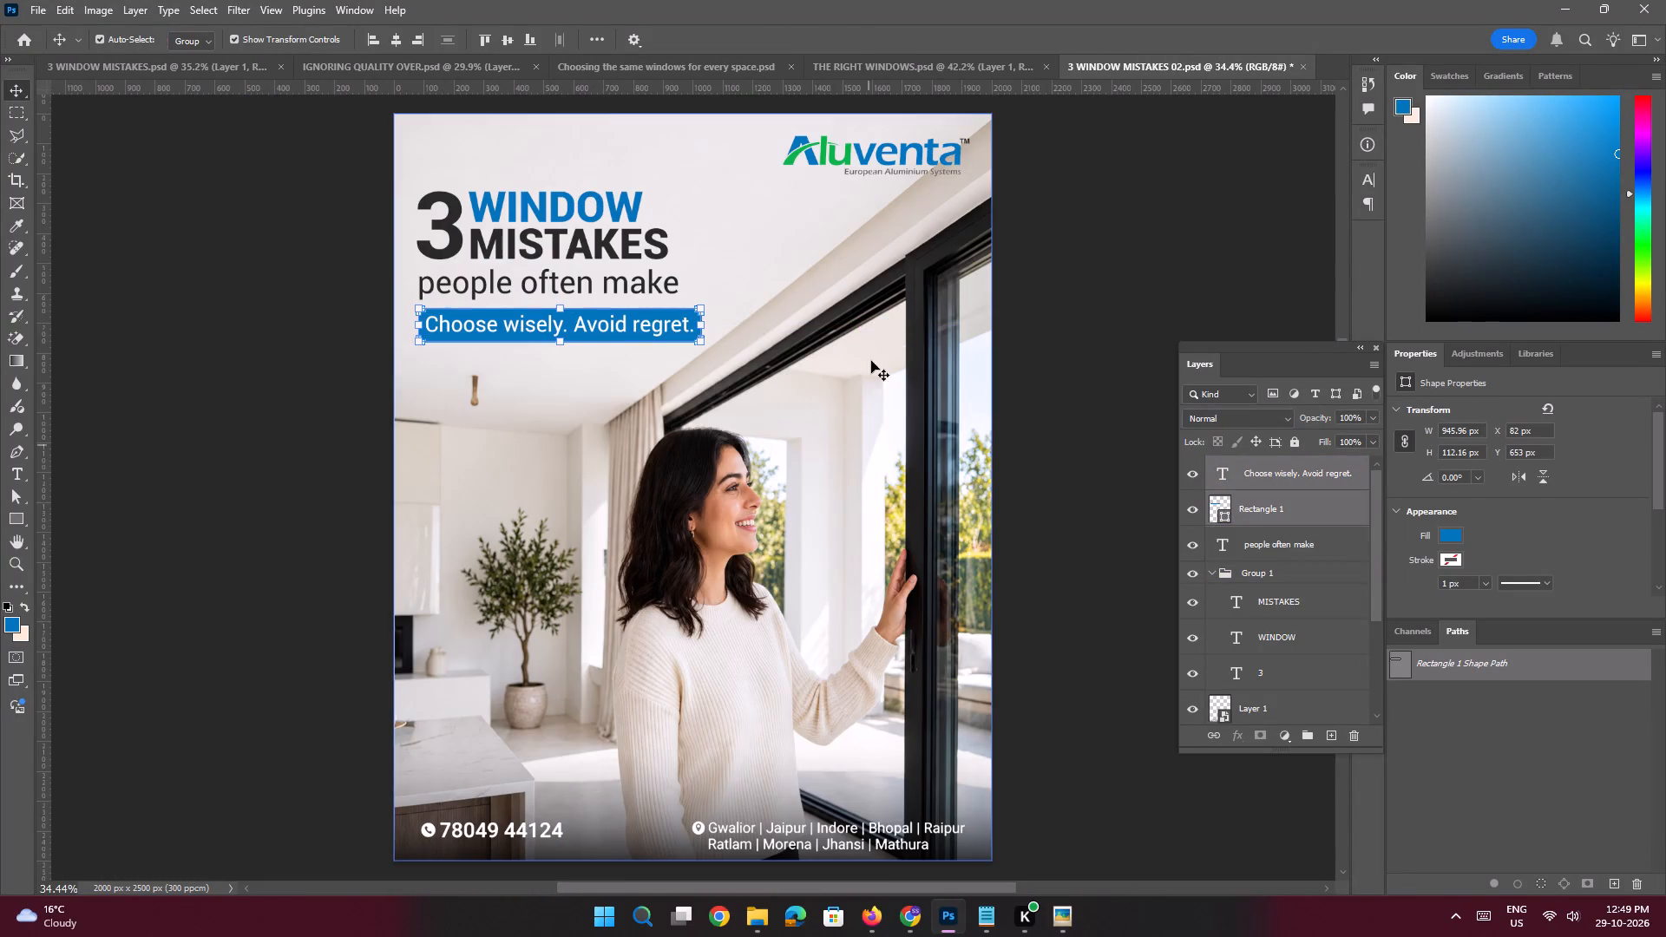
pyautogui.click(332, 377)
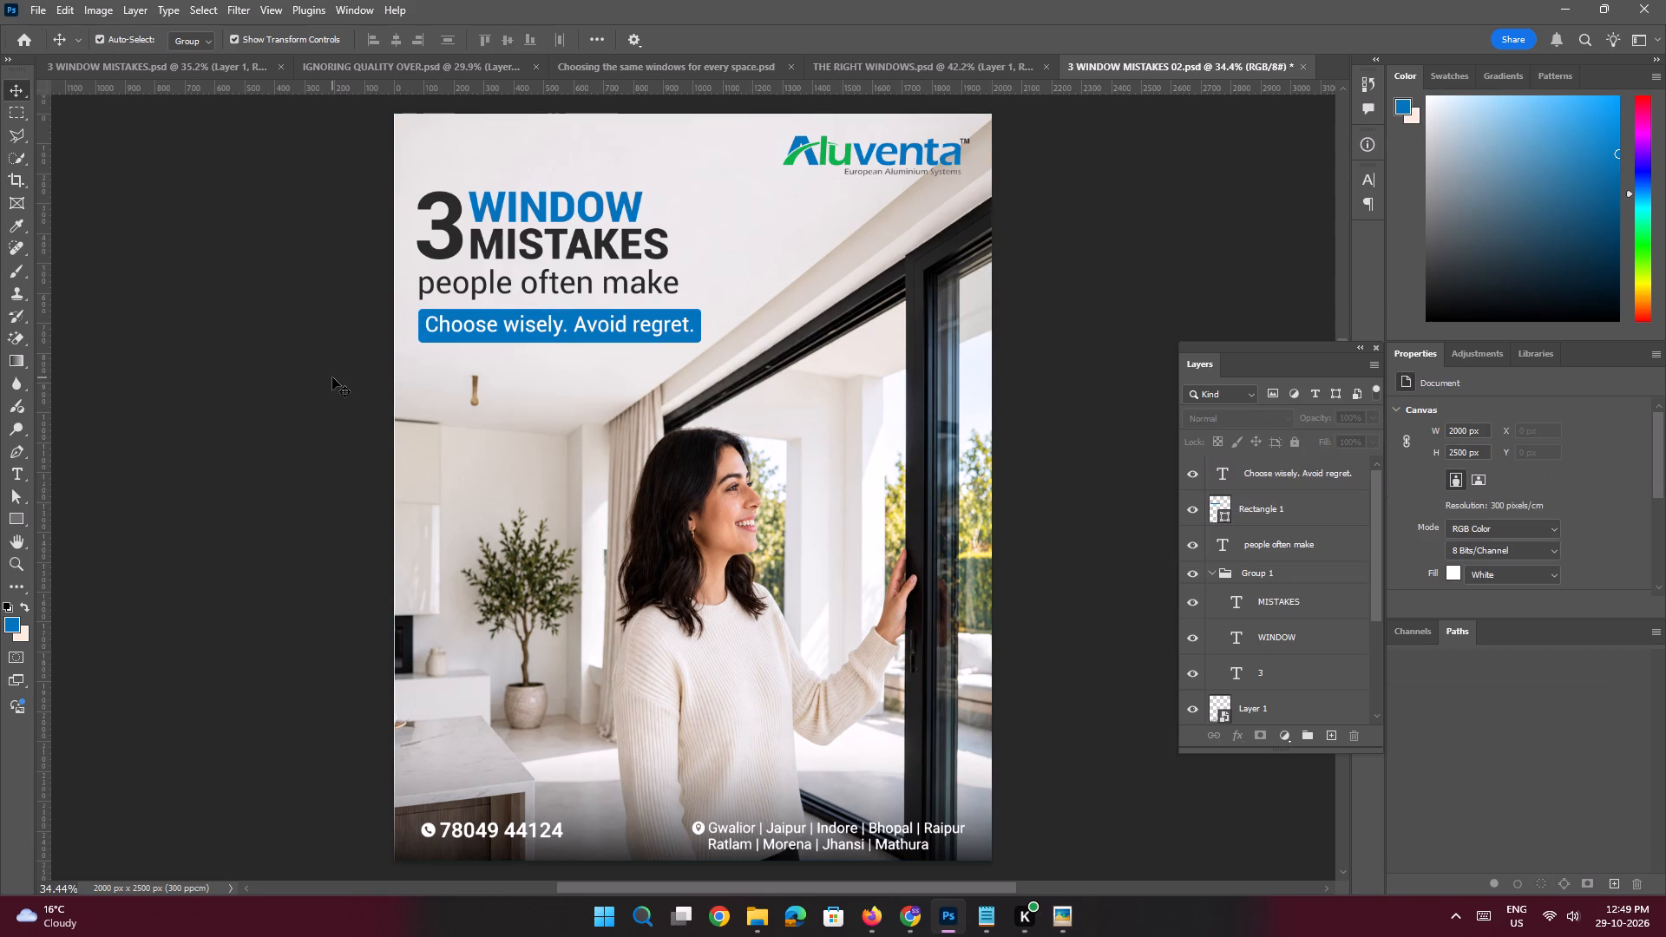
# Examine the whole window mistakes poster from the headline down to the contact footer.
pyautogui.press('space')
pyautogui.press('space')
pyautogui.press('space')
pyautogui.press('space')
pyautogui.press('space')
pyautogui.press('space')
pyautogui.press('space')
pyautogui.press('space')
pyautogui.press('space')
pyautogui.press('space')
pyautogui.press('space')
pyautogui.press('space')
pyautogui.press('space')
pyautogui.press('space')
pyautogui.press('space')
pyautogui.press('space')
pyautogui.press('space')
pyautogui.press('space')
pyautogui.press('space')
pyautogui.press('space')
pyautogui.moveTo(810, 599); pyautogui.dragTo(810, 542)
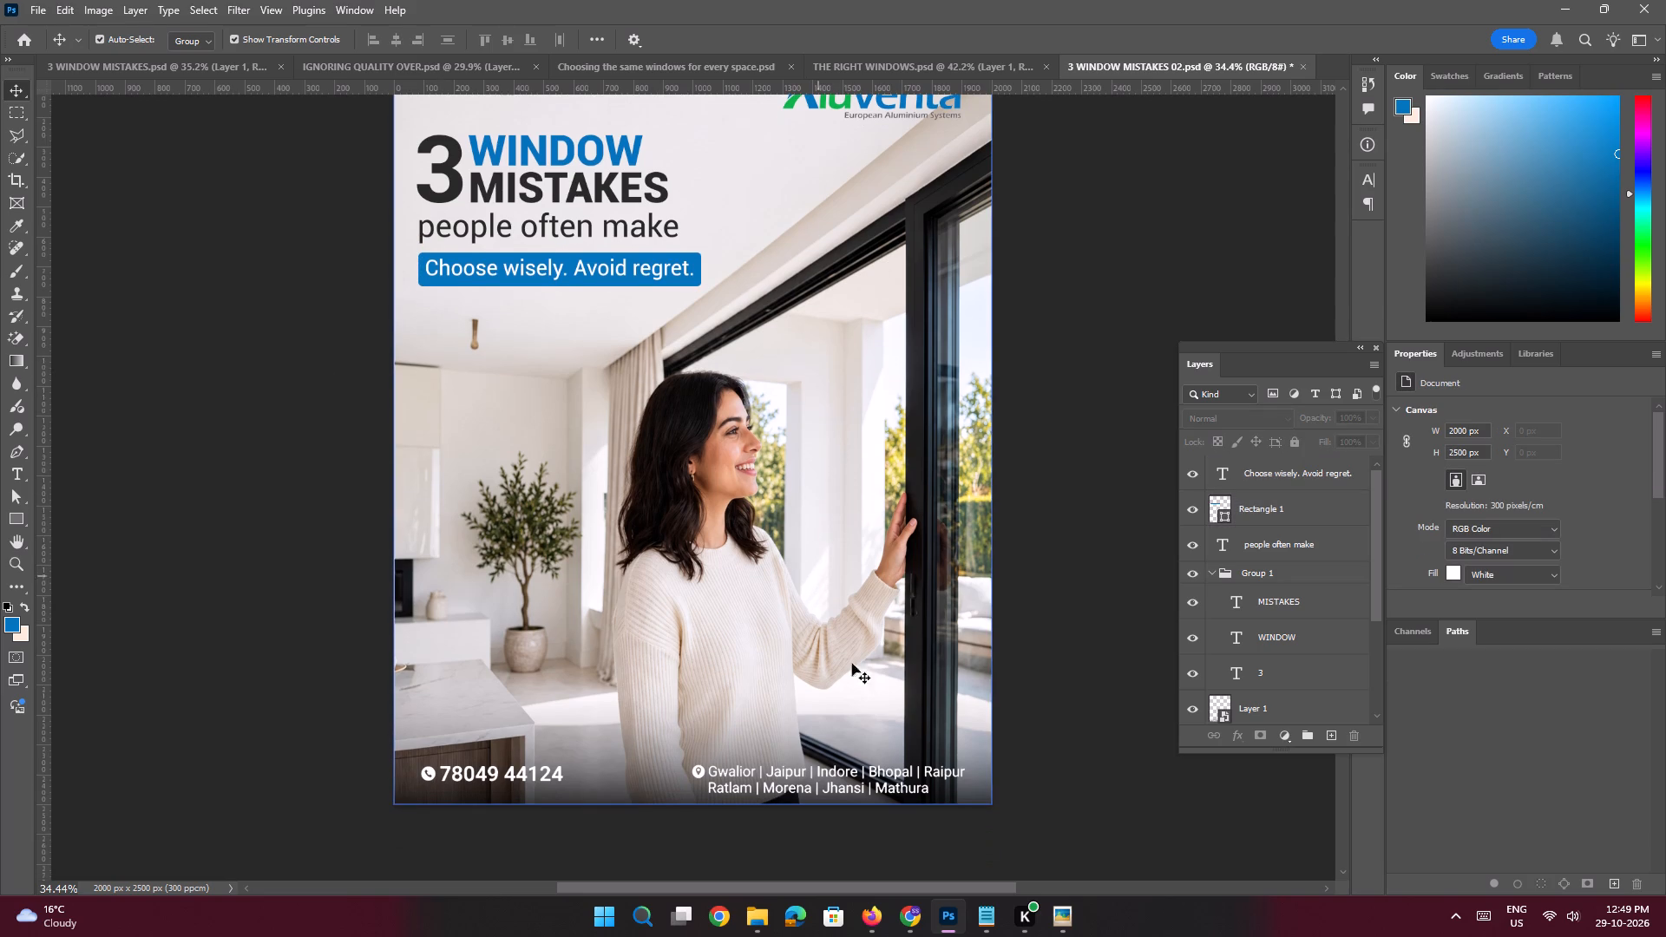
pyautogui.press('space')
pyautogui.press('space')
pyautogui.press('space')
pyautogui.press('space')
pyautogui.press('space')
pyautogui.press('space')
pyautogui.press('space')
pyautogui.press('space')
pyautogui.press('space')
pyautogui.press('space')
pyautogui.press('space')
pyautogui.press('space')
pyautogui.press('space')
pyautogui.press('space')
pyautogui.press('space')
pyautogui.press('space')
pyautogui.press('space')
pyautogui.press('space')
pyautogui.press('space')
pyautogui.press('space')
pyautogui.moveTo(740, 339); pyautogui.dragTo(740, 416)
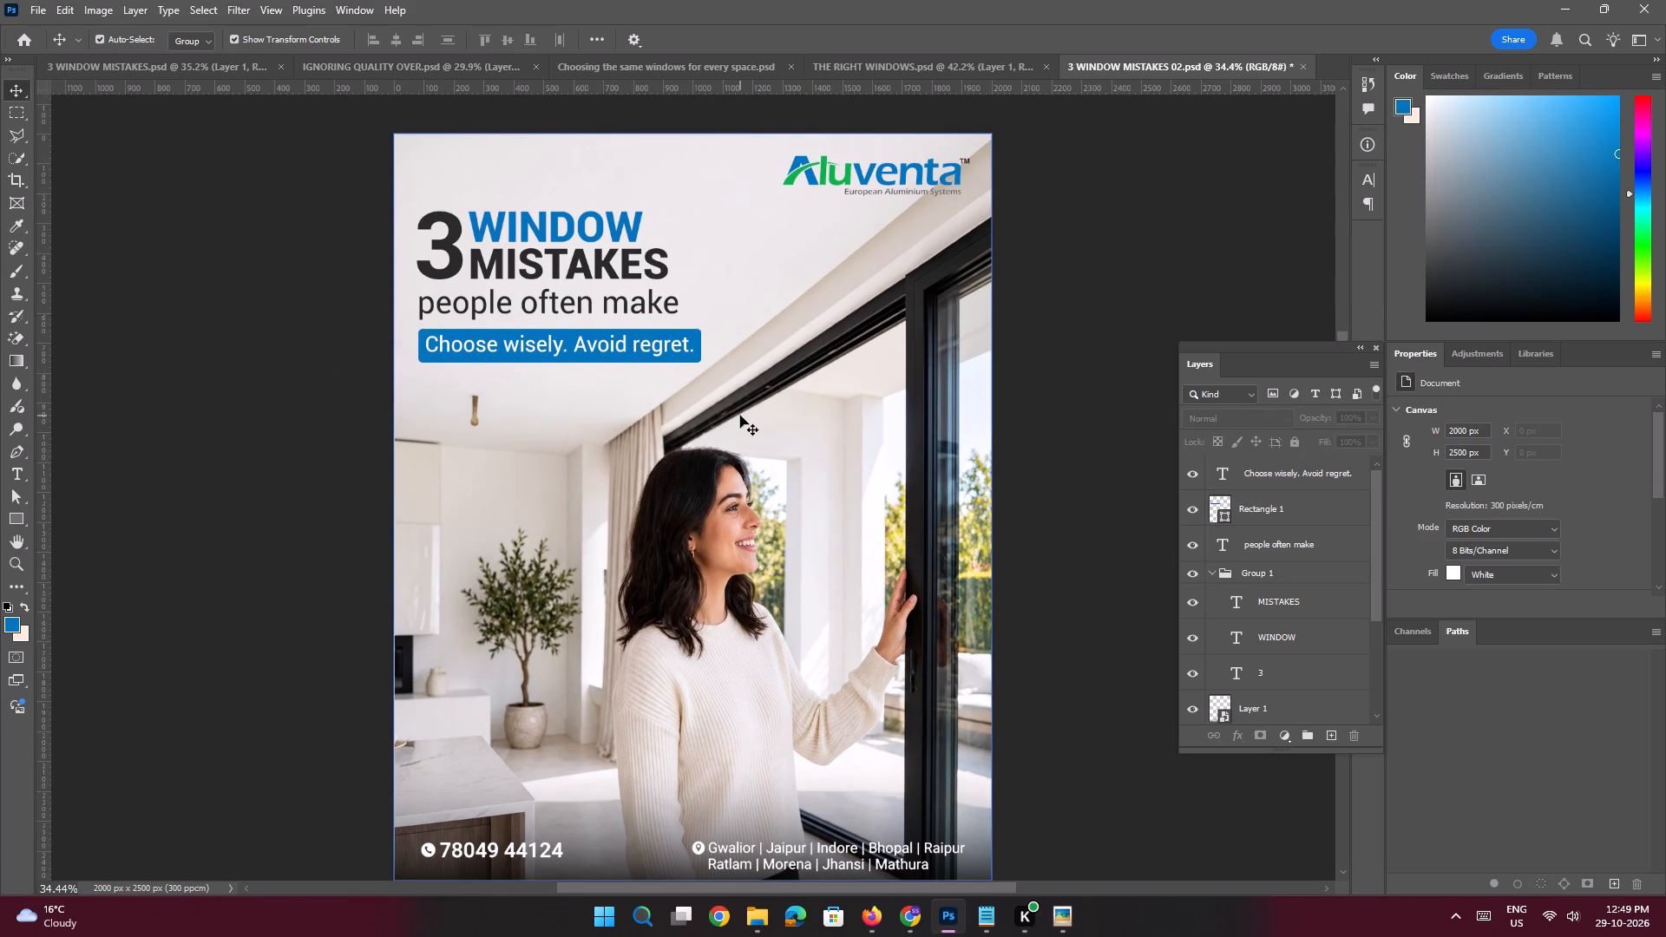
# Save the 3 WINDOW MISTAKES 02.psd document.
pyautogui.hotkey('ctrl', 's')
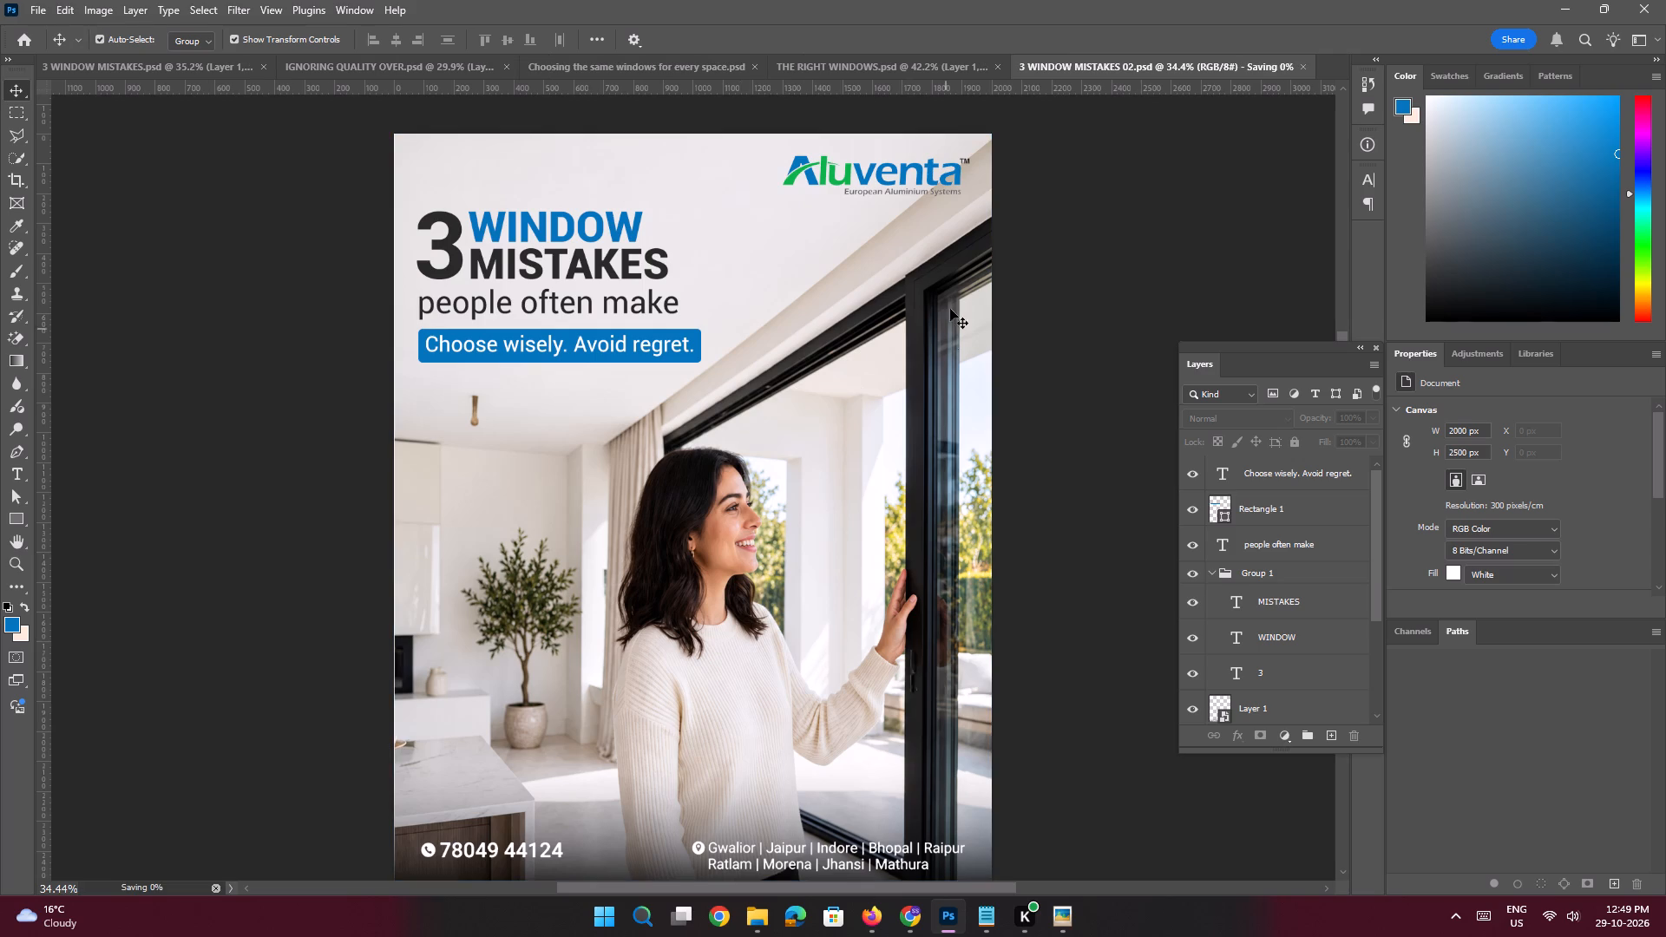
# Review the saved poster and check the slide copy in the Notepad text file.
pyautogui.press('space')
pyautogui.press('space')
pyautogui.press('space')
pyautogui.press('space')
pyautogui.press('space')
pyautogui.press('space')
pyautogui.press('space')
pyautogui.press('space')
pyautogui.press('space')
pyautogui.press('space')
pyautogui.press('space')
pyautogui.press('space')
pyautogui.press('space')
pyautogui.press('space')
pyautogui.press('space')
pyautogui.press('space')
pyautogui.press('space')
pyautogui.press('space')
pyautogui.press('space')
pyautogui.press('space')
pyautogui.moveTo(697, 545); pyautogui.dragTo(718, 480)
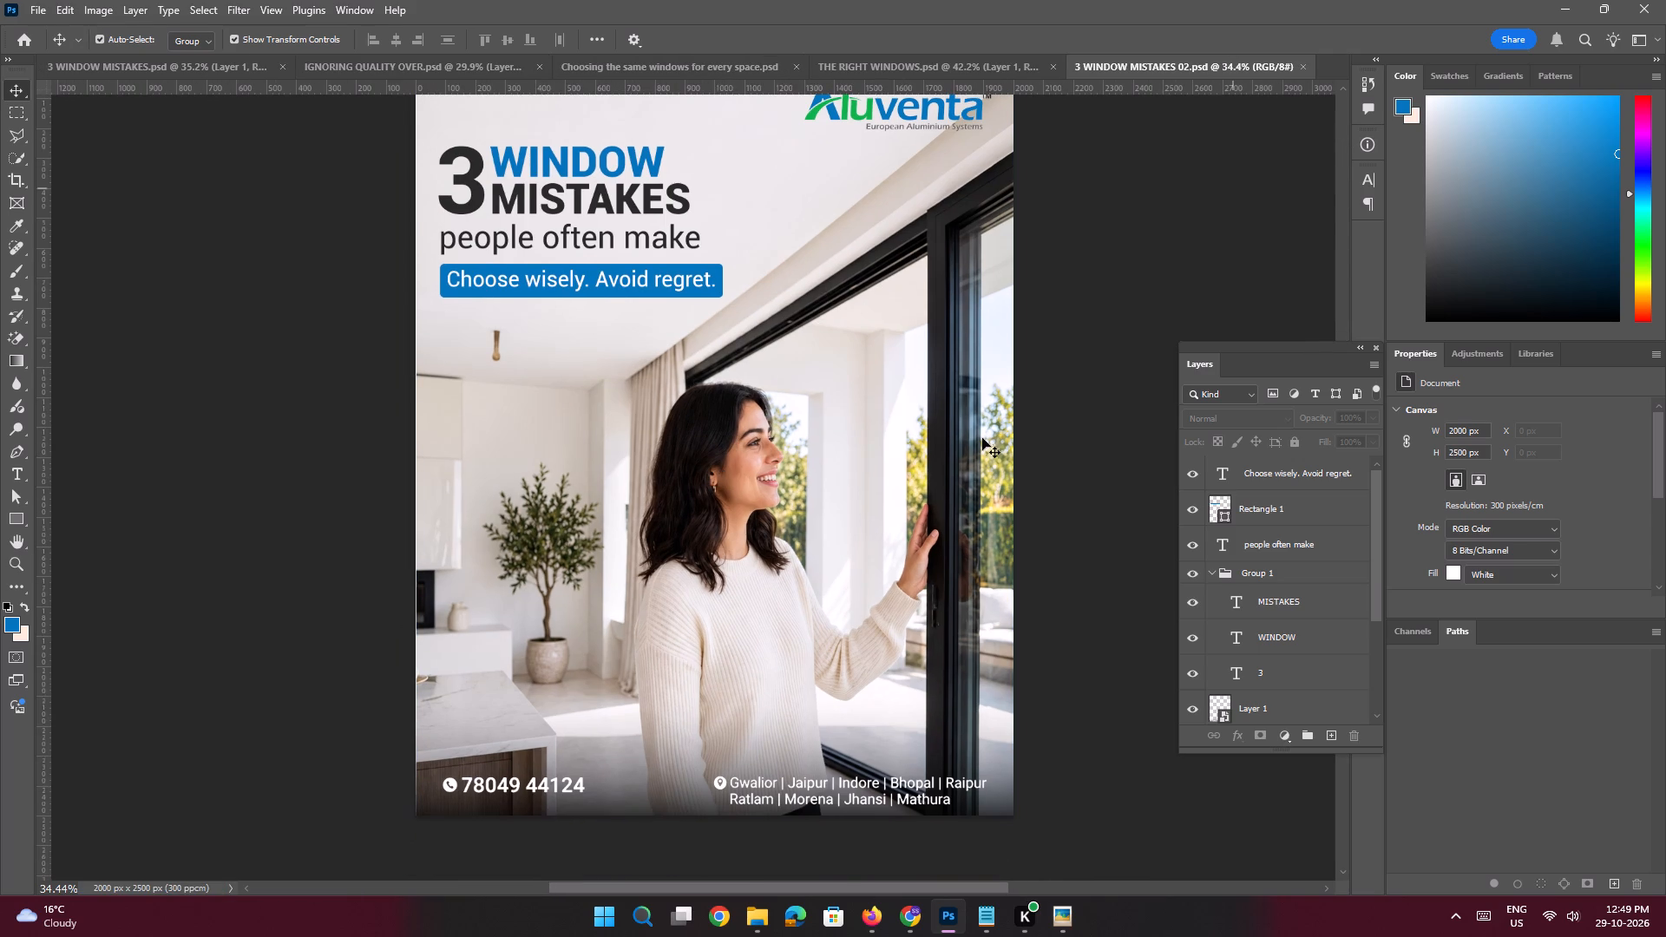
pyautogui.click(994, 920)
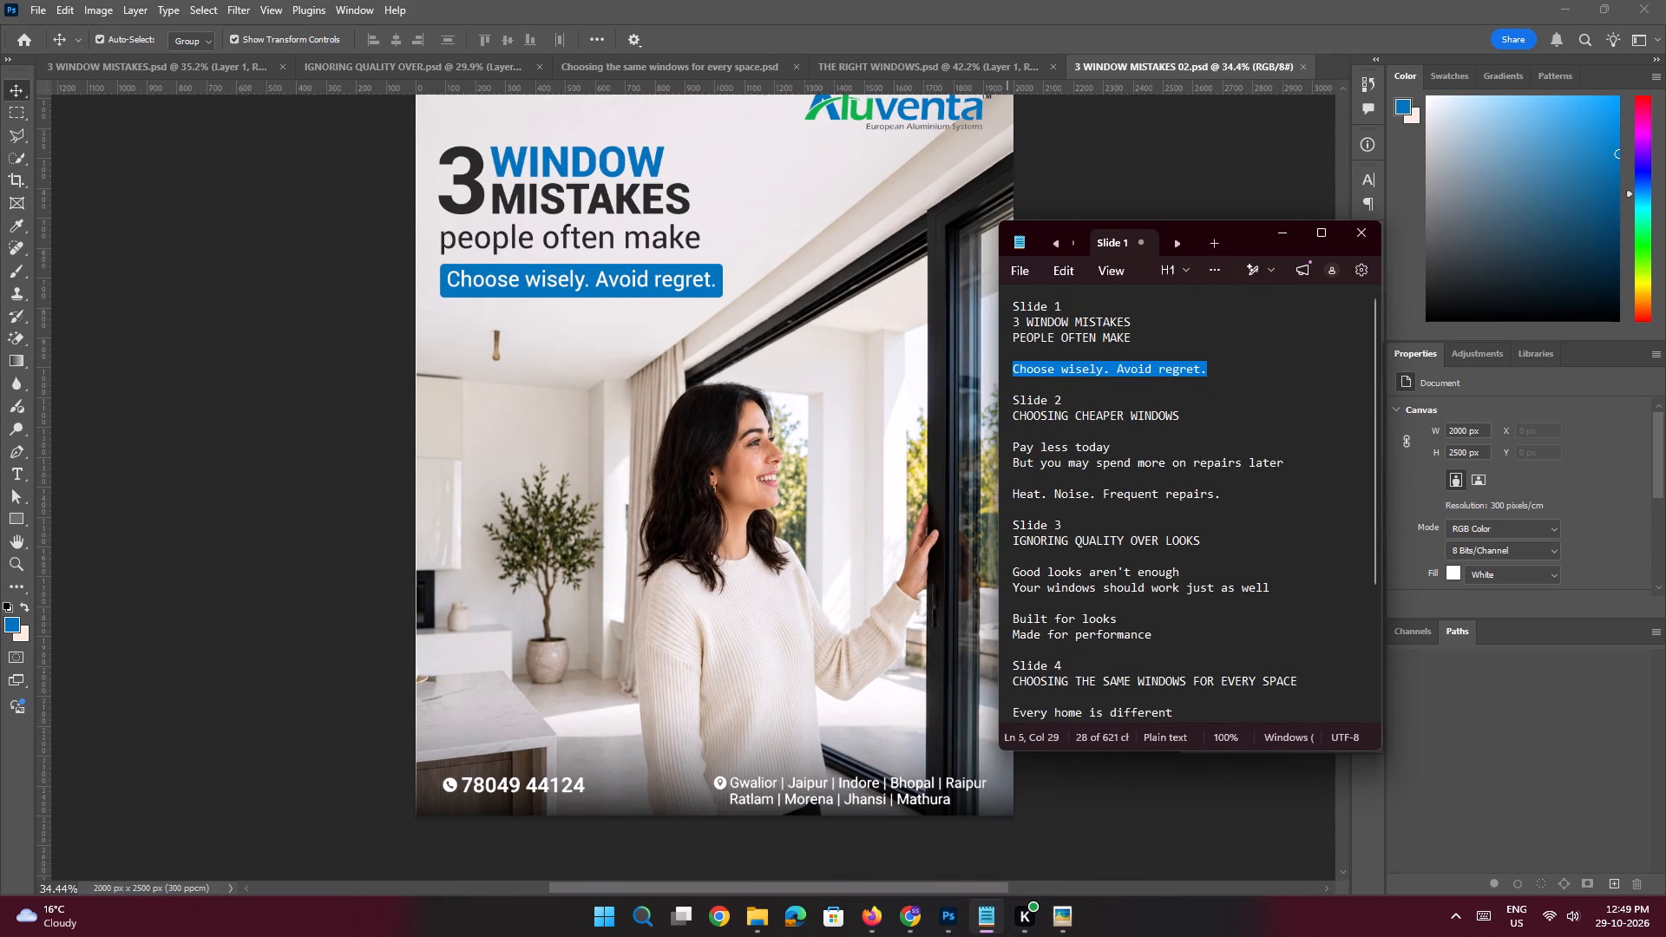
pyautogui.click(1285, 233)
# Close all five open window poster documents.
pyautogui.click(1302, 66)
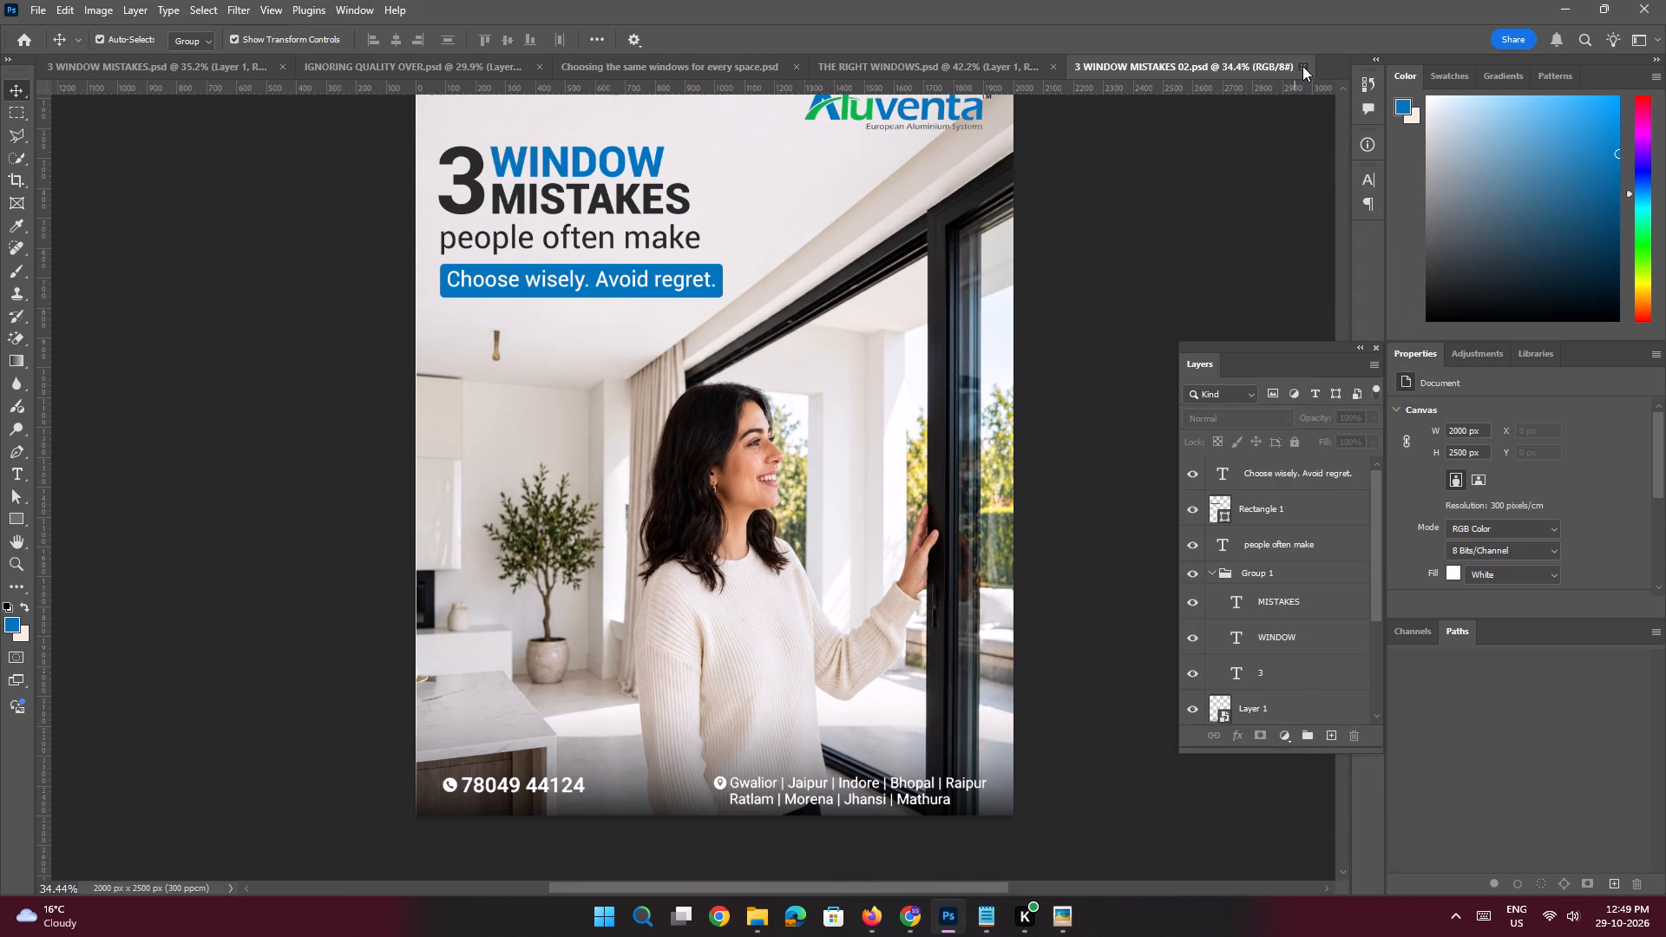
pyautogui.click(1236, 65)
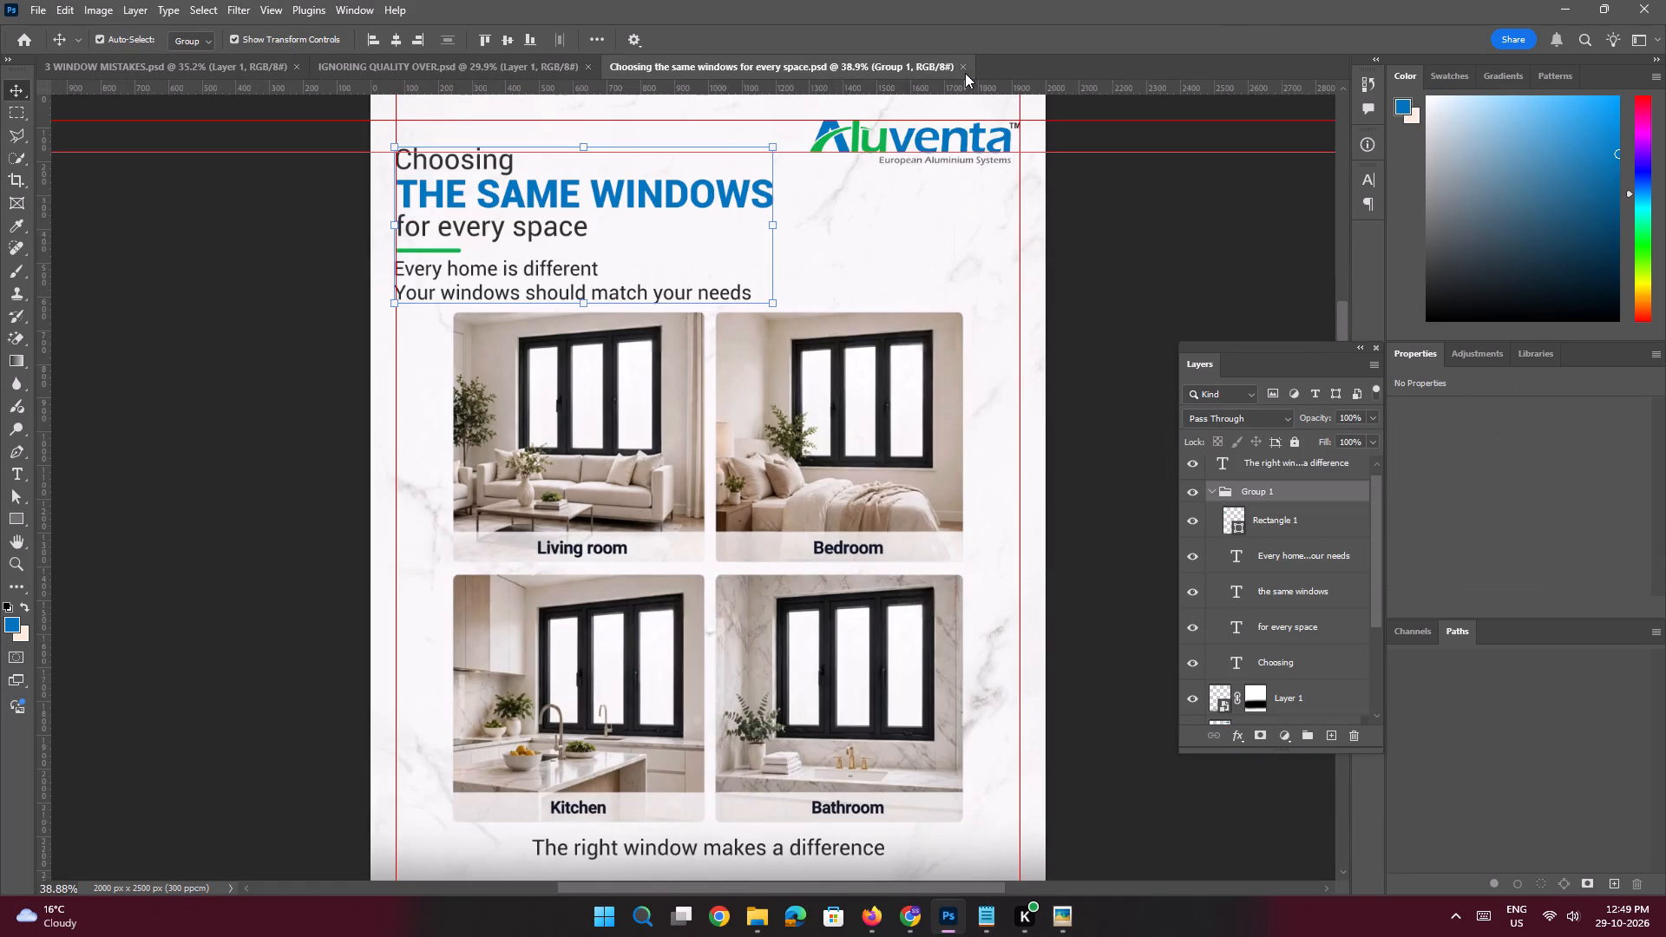
pyautogui.click(965, 69)
pyautogui.click(589, 68)
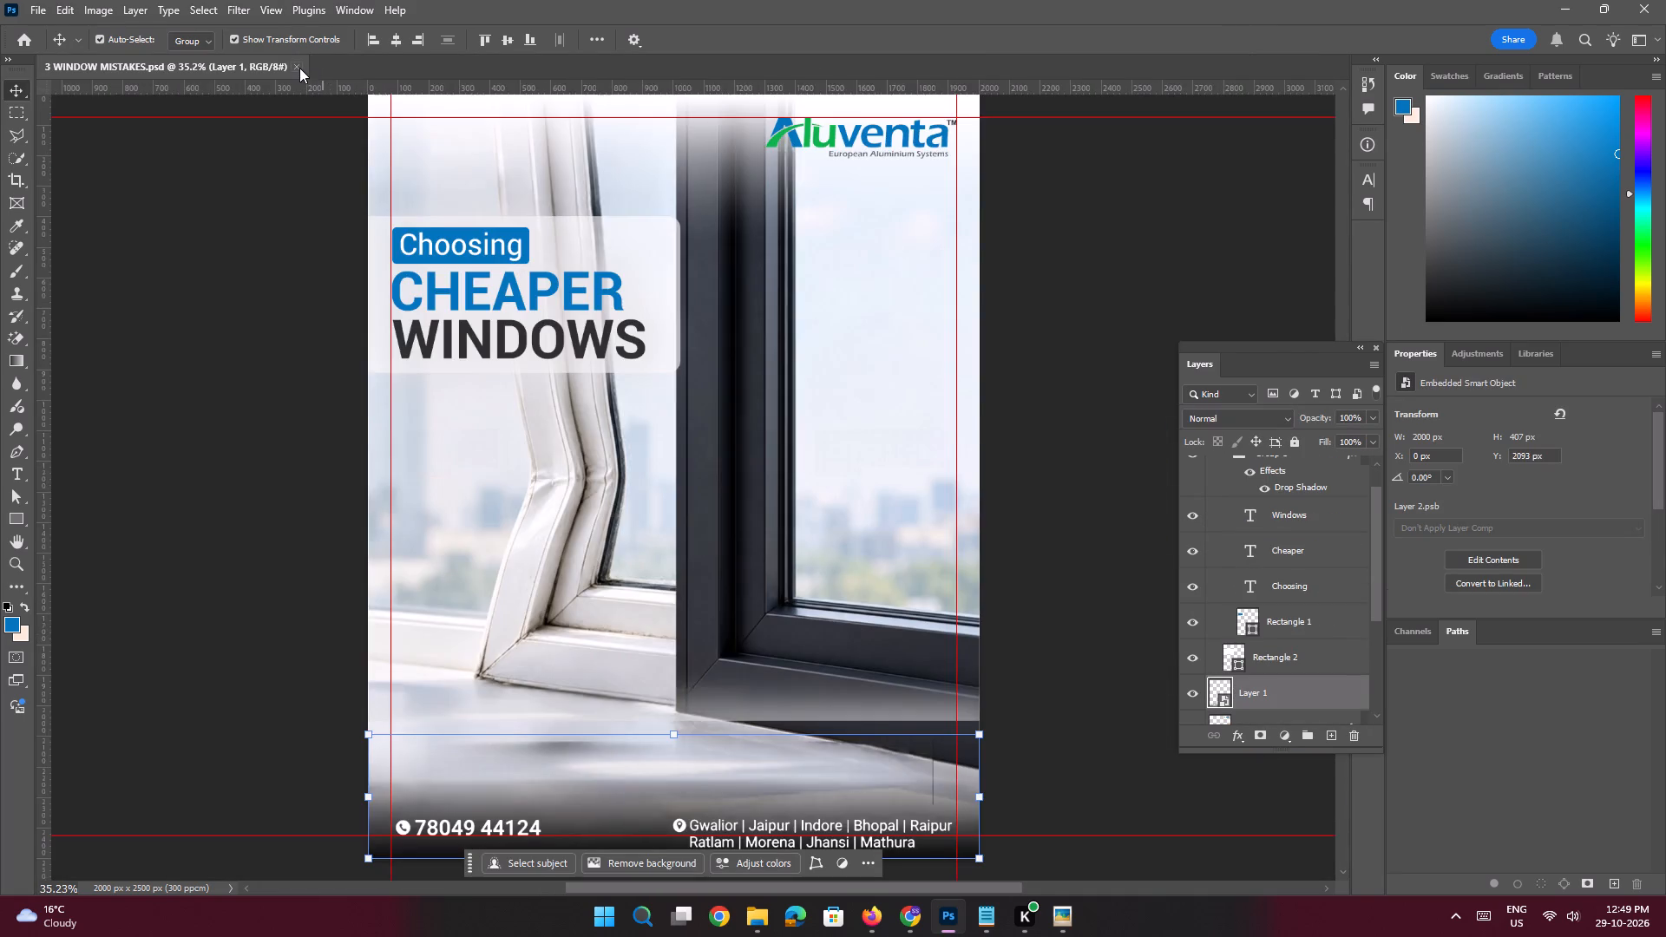
pyautogui.click(299, 68)
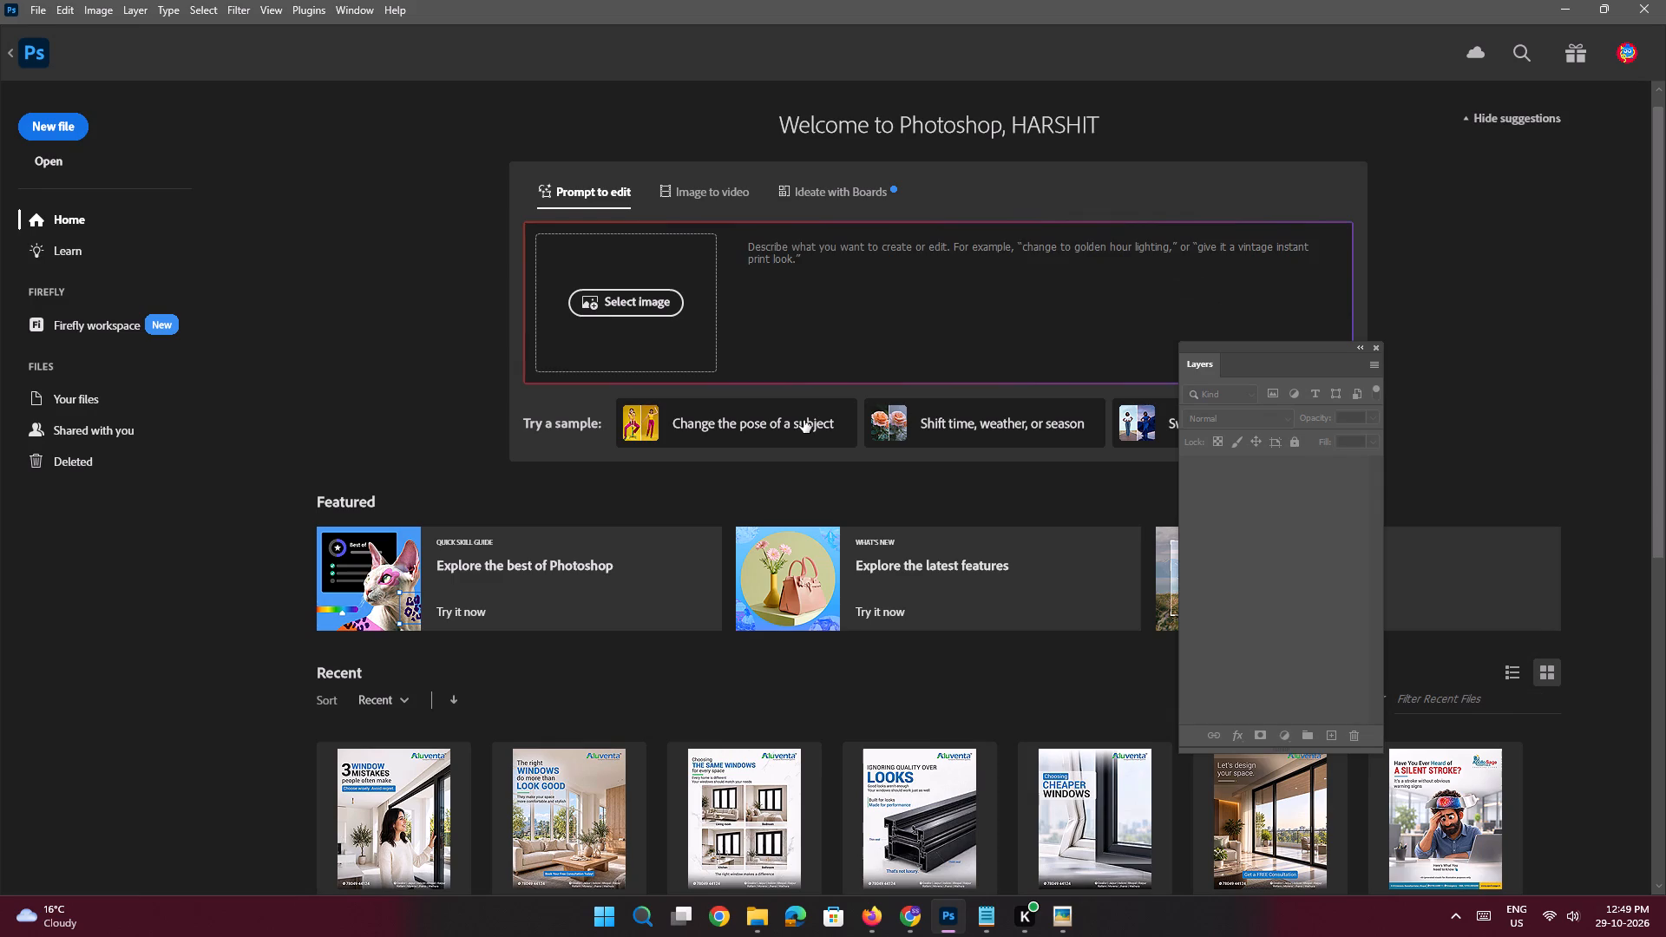
# Open BE FAST.psd from the recent files.
pyautogui.scroll(-8, 949, 570)
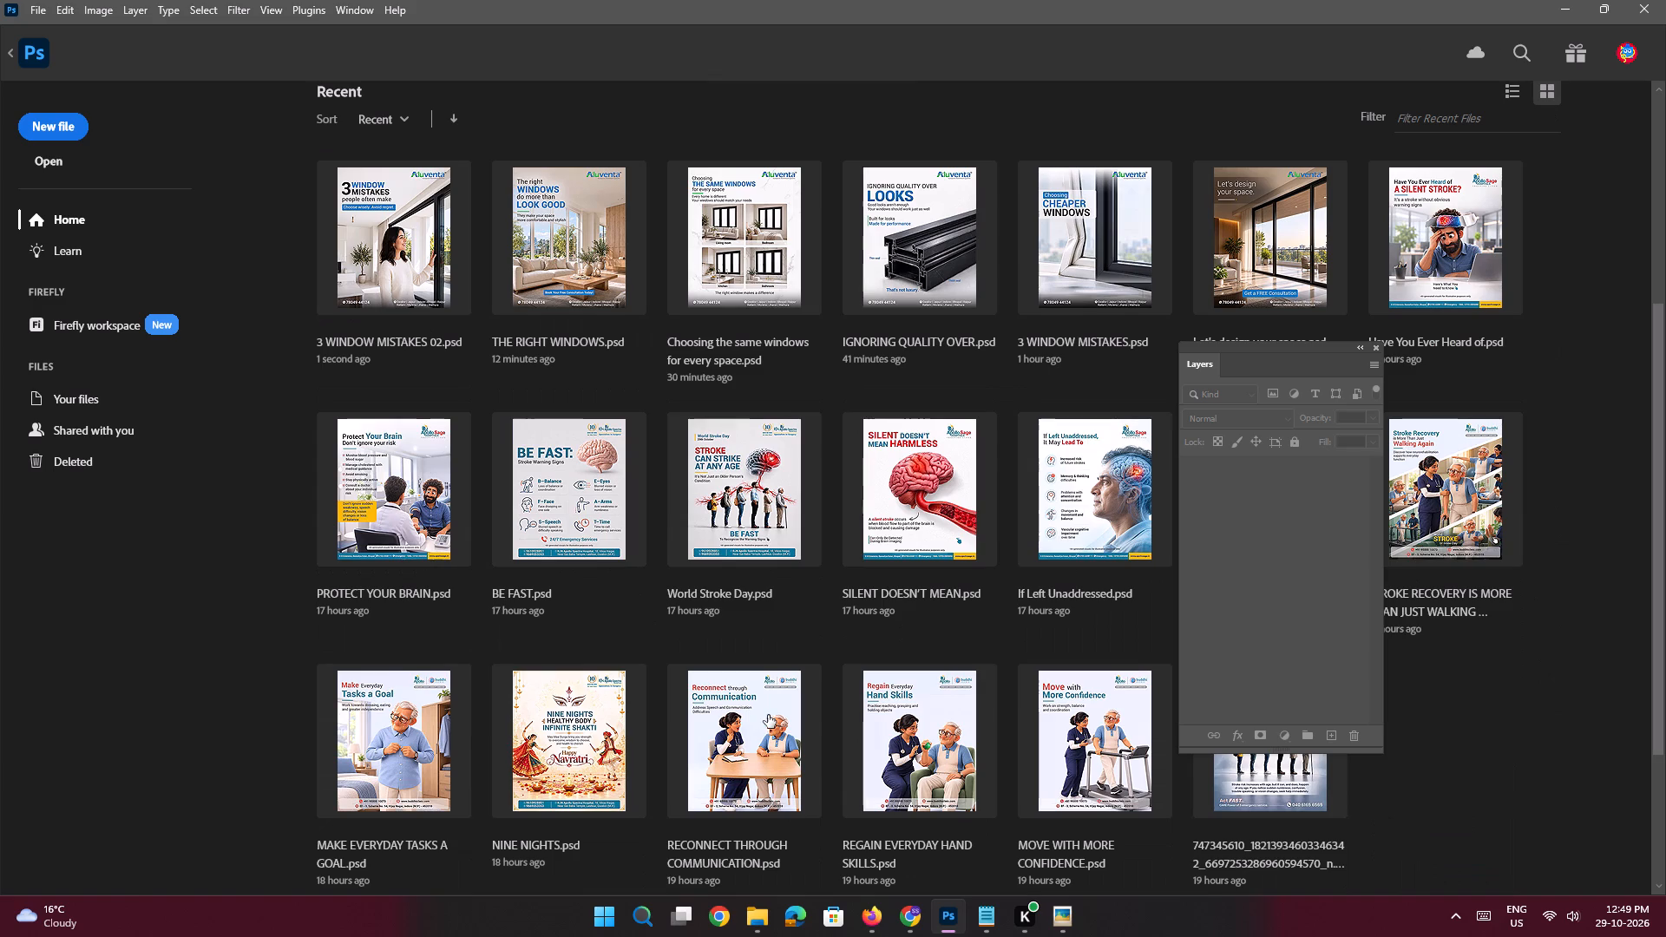
pyautogui.click(584, 513)
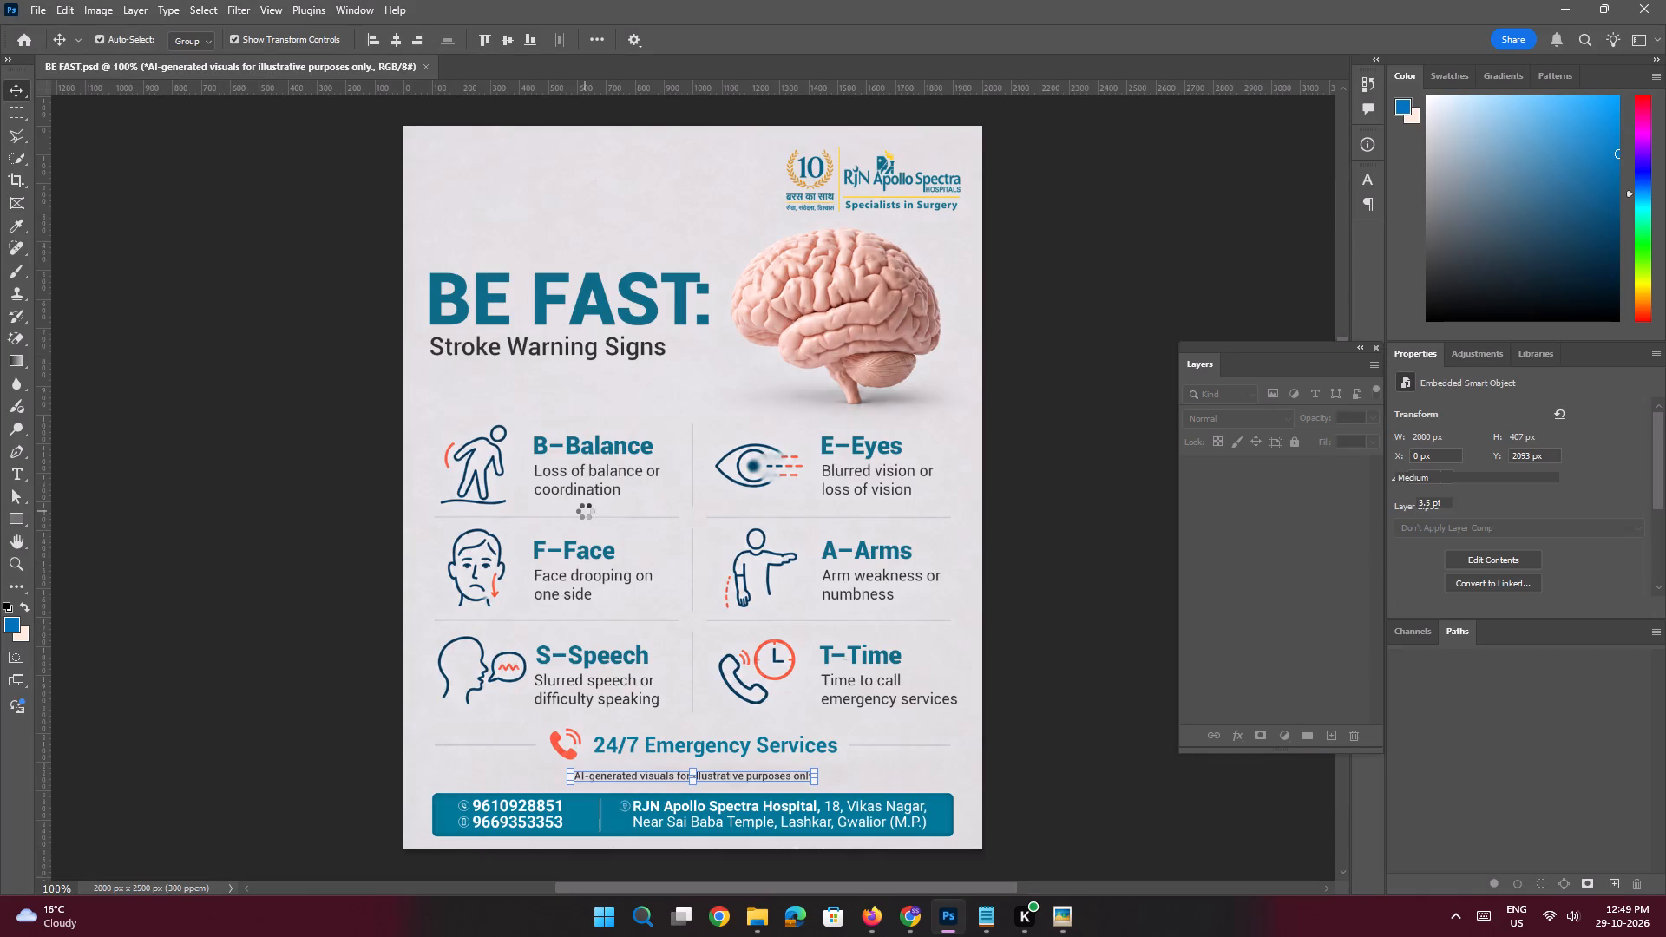
pyautogui.press('space')
pyautogui.keyDown('ctrl'); pyautogui.moveTo(810, 436); pyautogui.dragTo(792, 430); pyautogui.keyUp('ctrl')
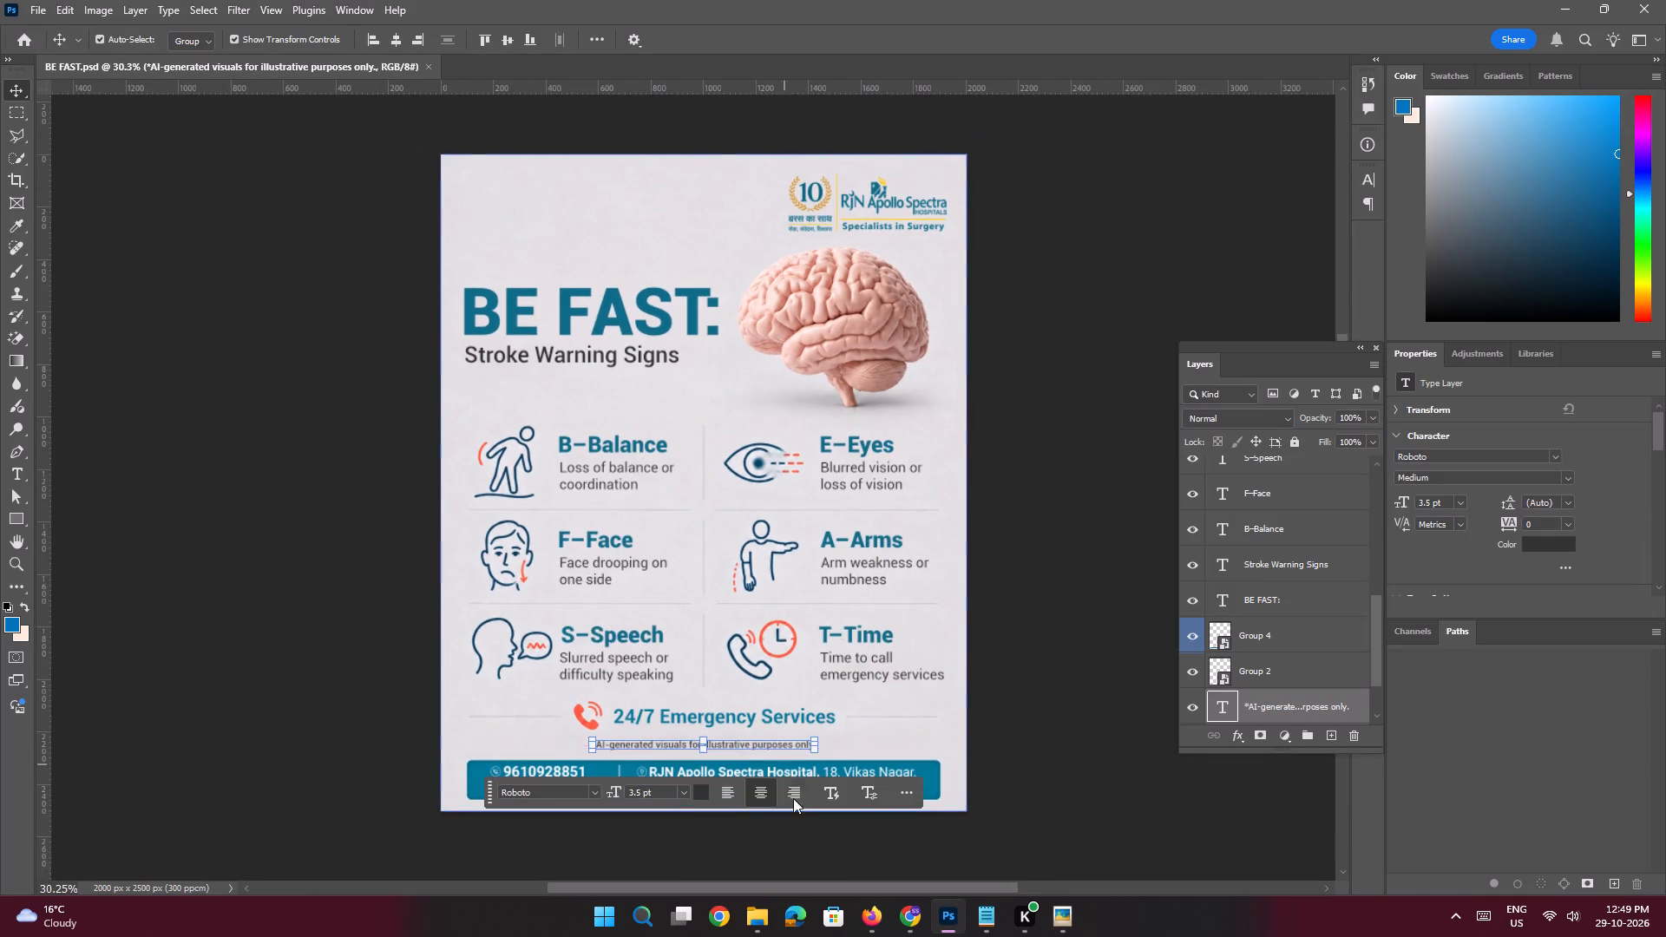
pyautogui.click(760, 908)
pyautogui.click(89, 222)
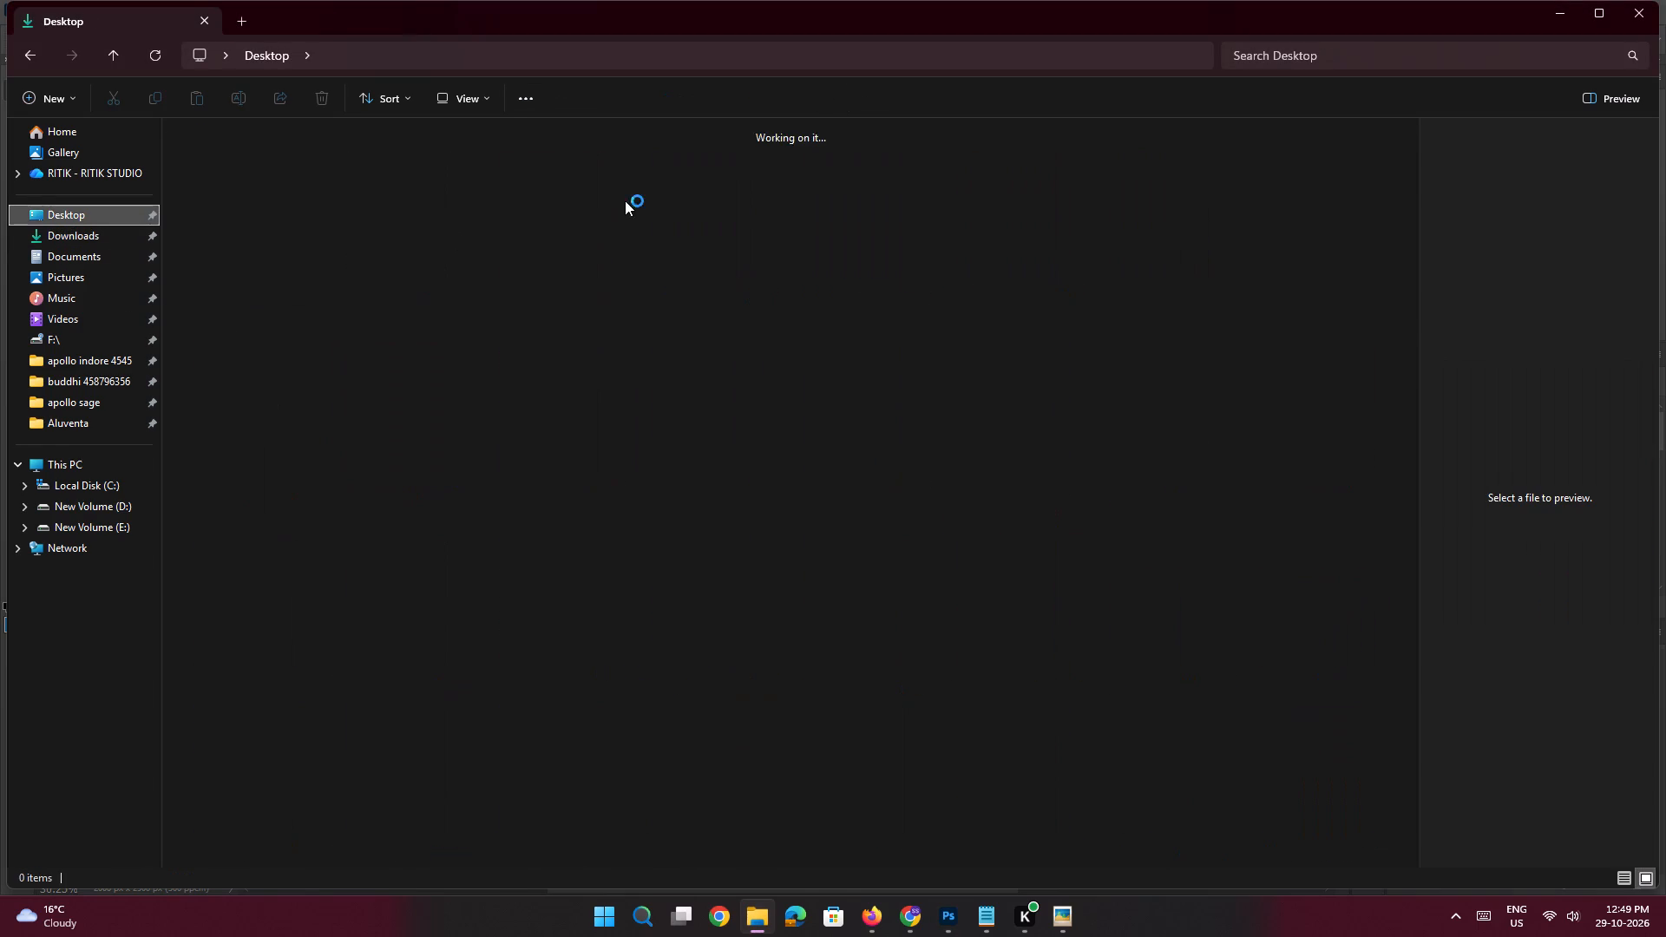
pyautogui.doubleClick(253, 207)
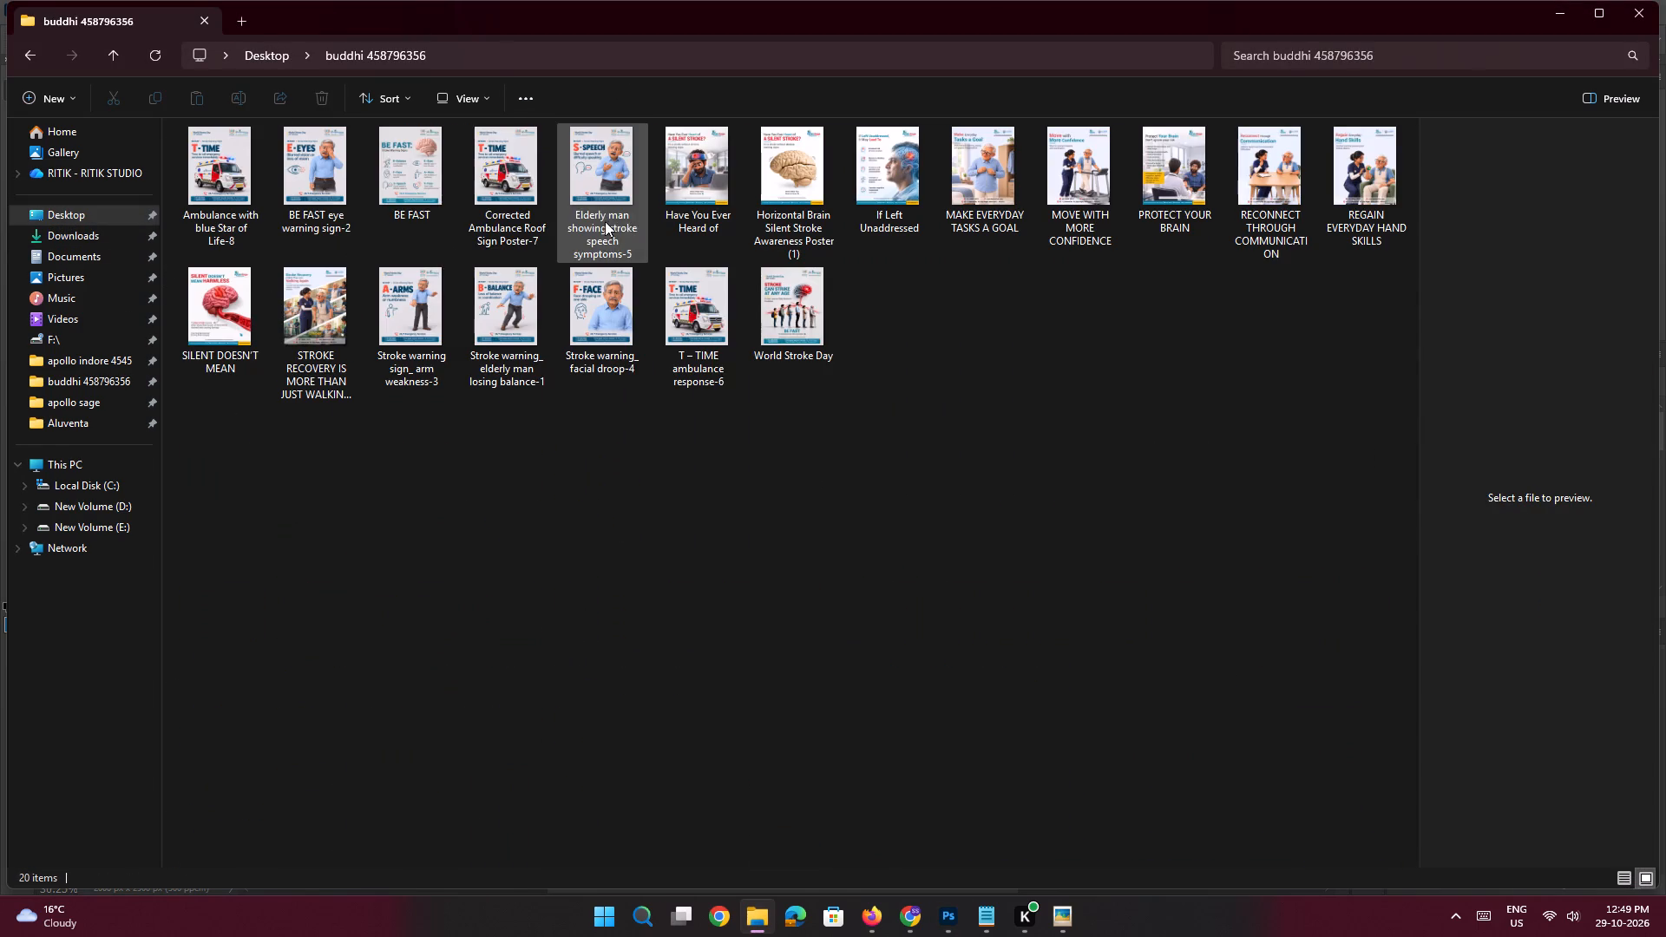
pyautogui.doubleClick(323, 191)
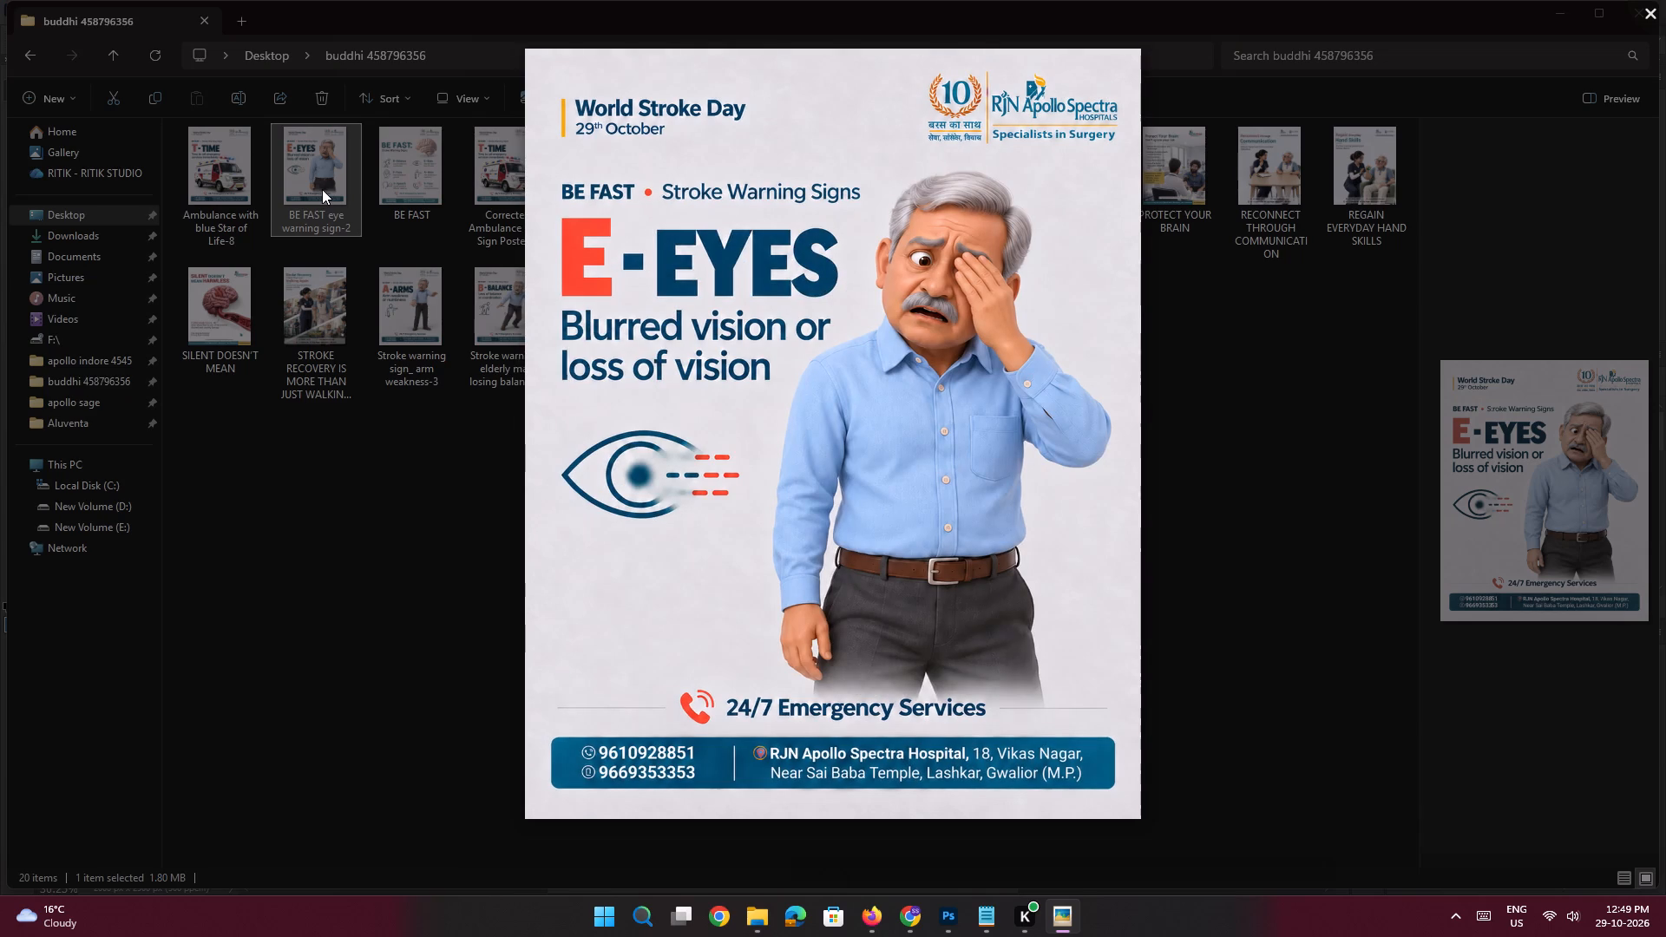
pyautogui.press('Left')
pyautogui.press('Left')
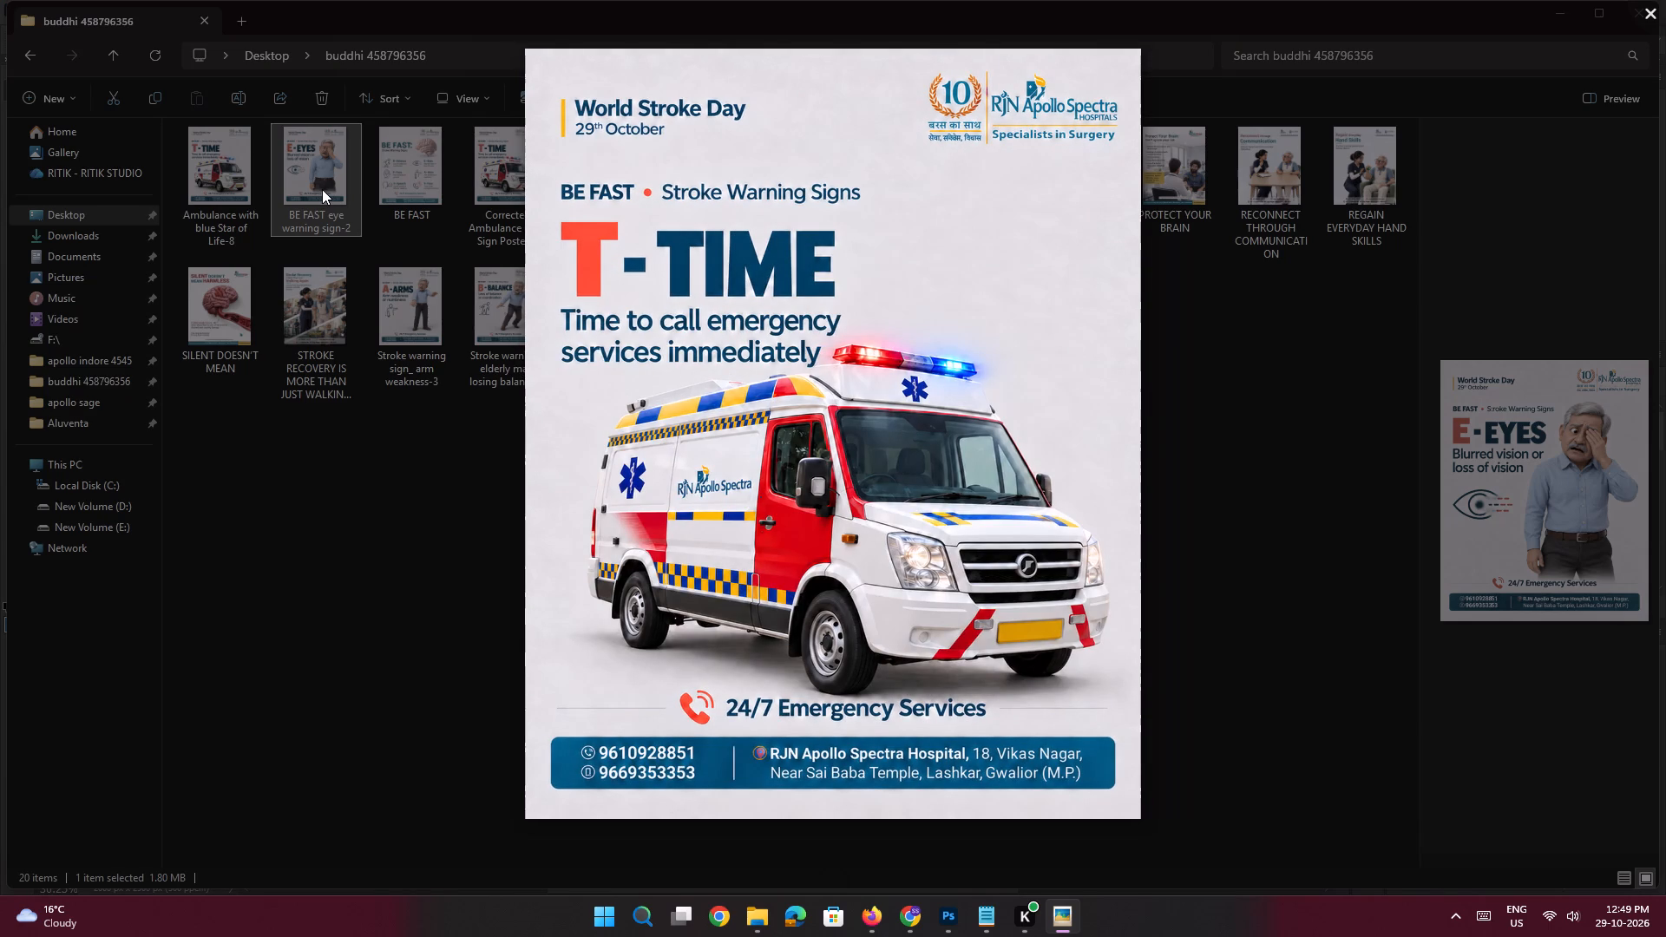
pyautogui.press('Left')
pyautogui.press('Right')
pyautogui.press('Right')
pyautogui.press('Right')
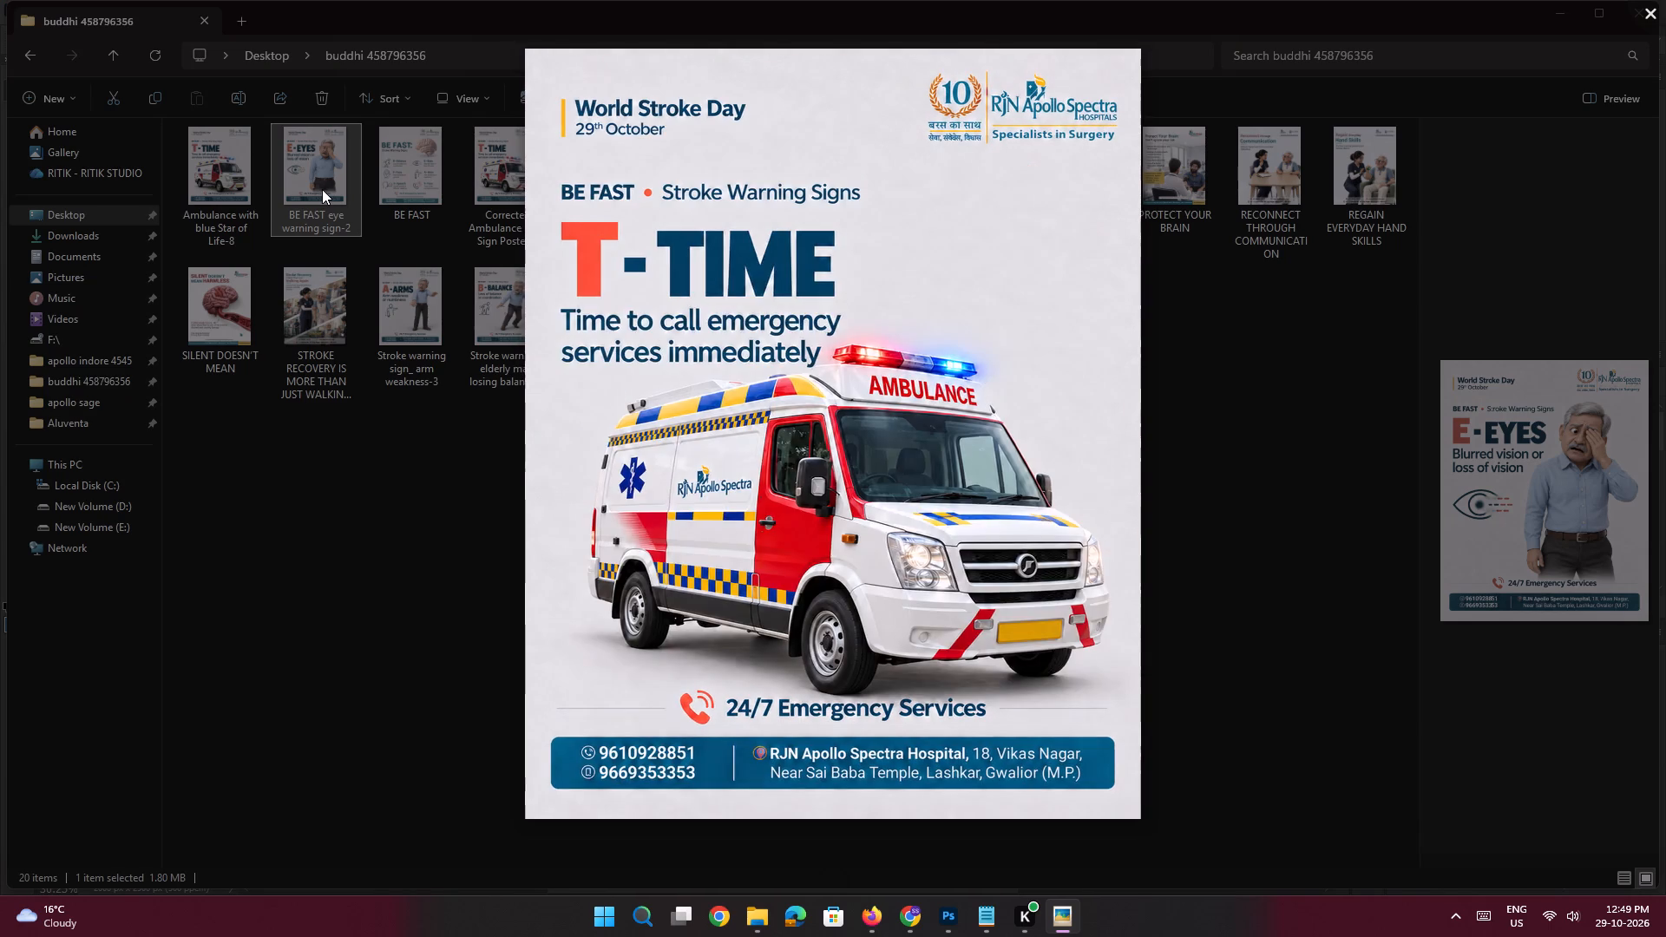
pyautogui.press('Right')
pyautogui.press('Right')
pyautogui.press('Left')
pyautogui.press('Left')
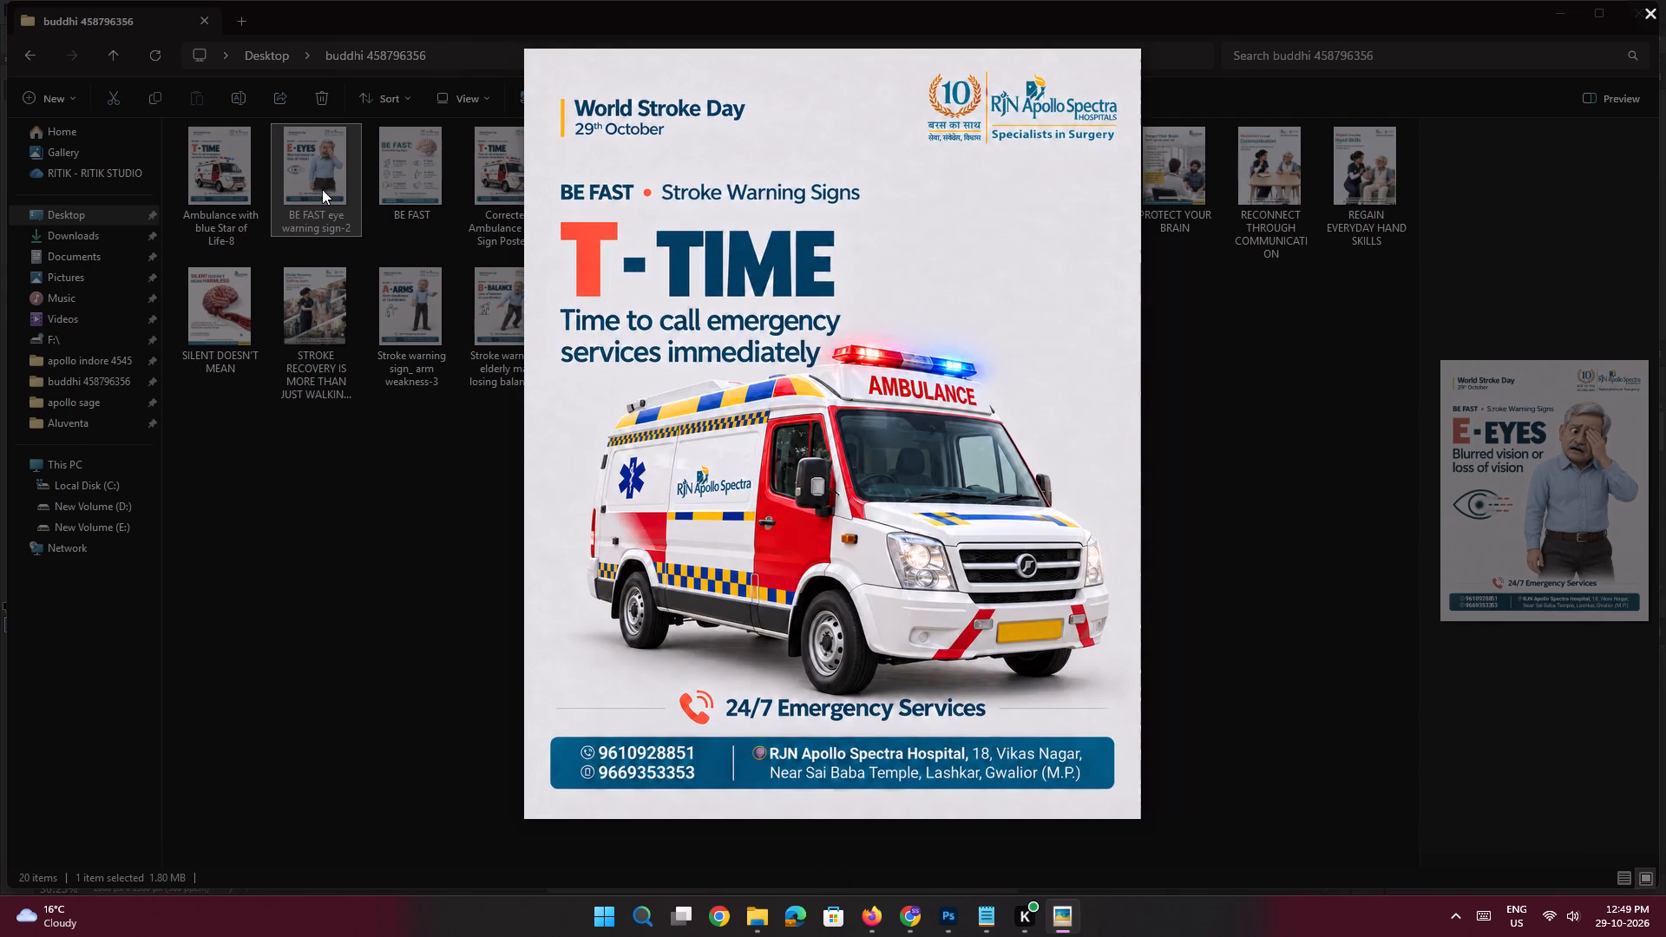
pyautogui.click(1214, 455)
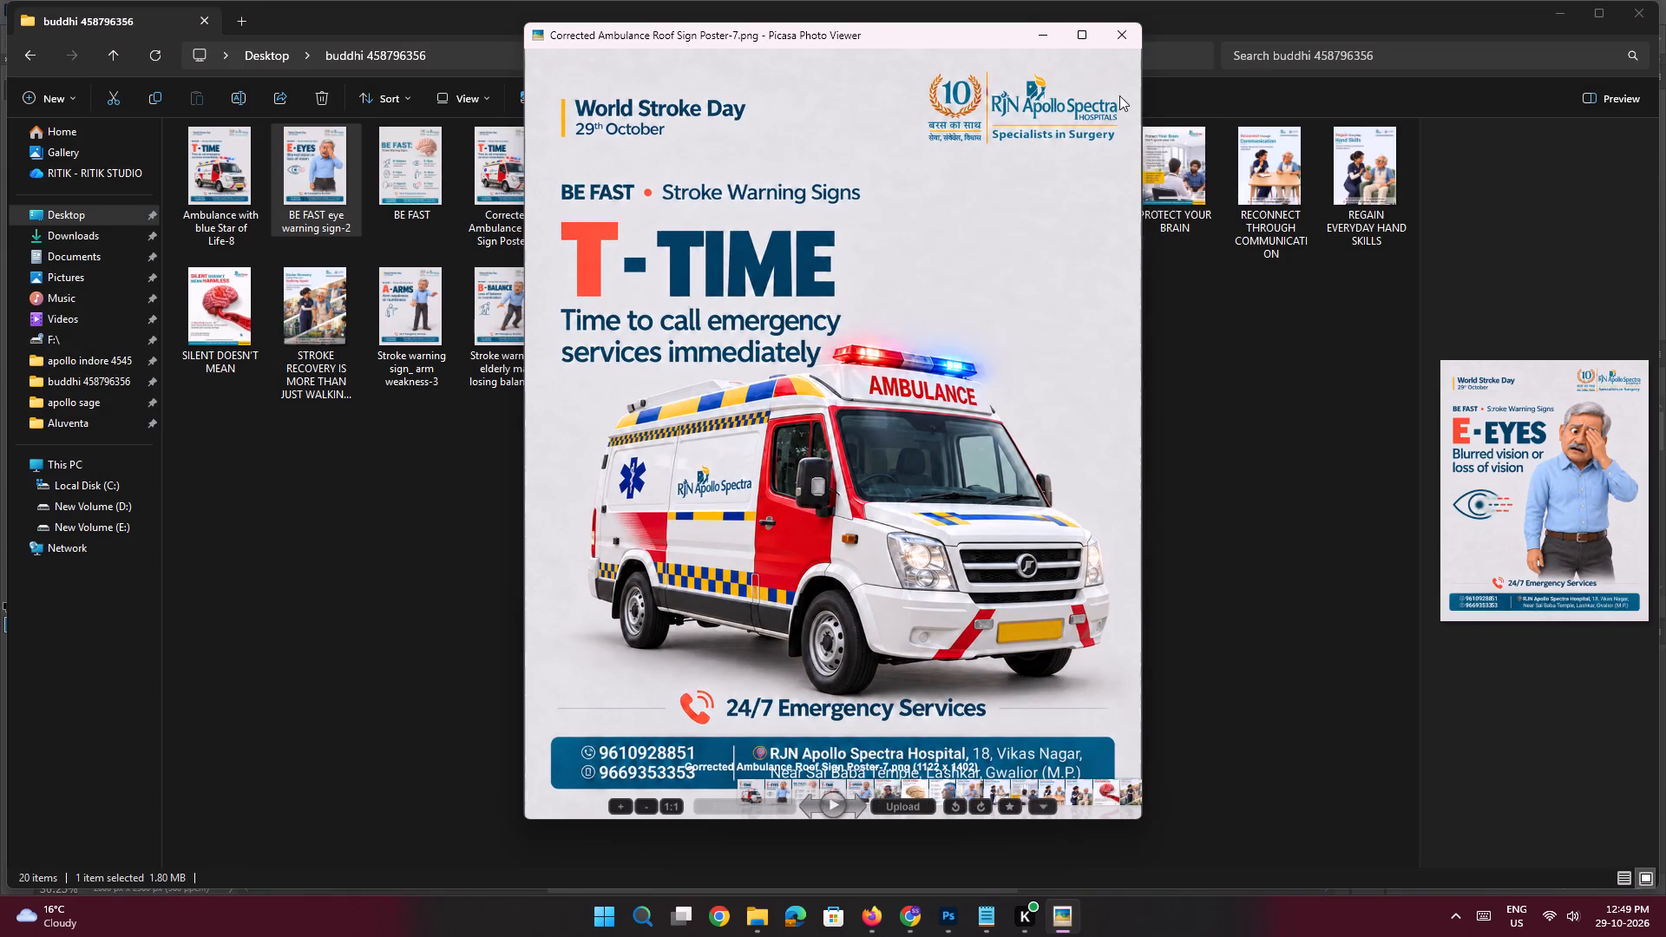
pyautogui.click(1114, 37)
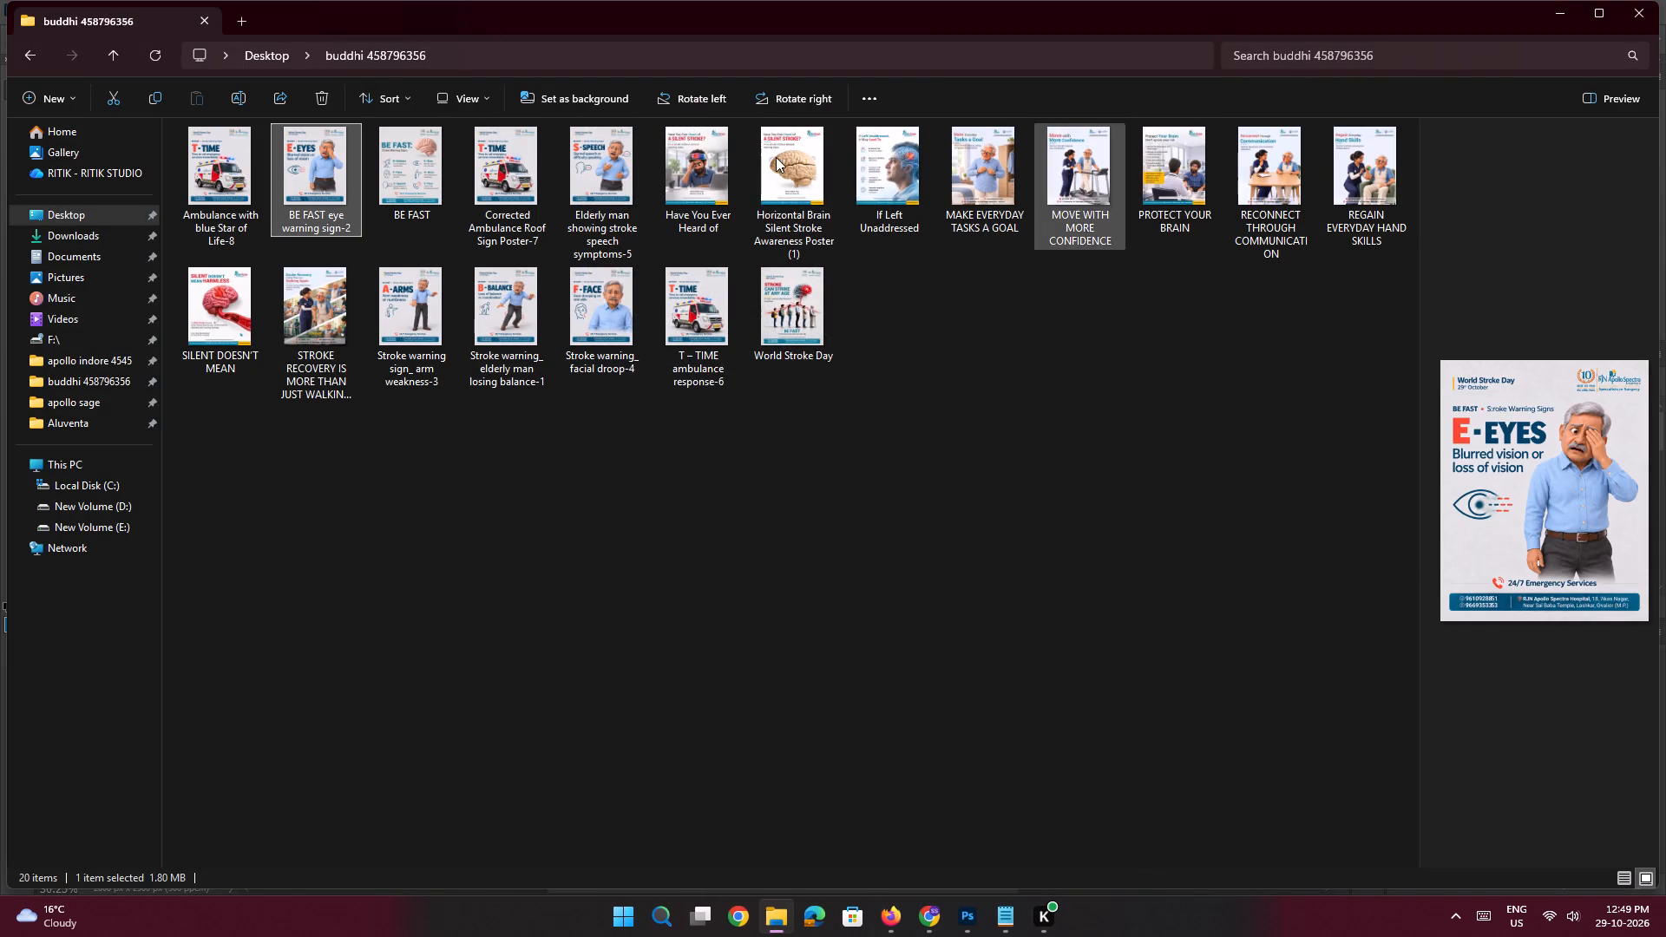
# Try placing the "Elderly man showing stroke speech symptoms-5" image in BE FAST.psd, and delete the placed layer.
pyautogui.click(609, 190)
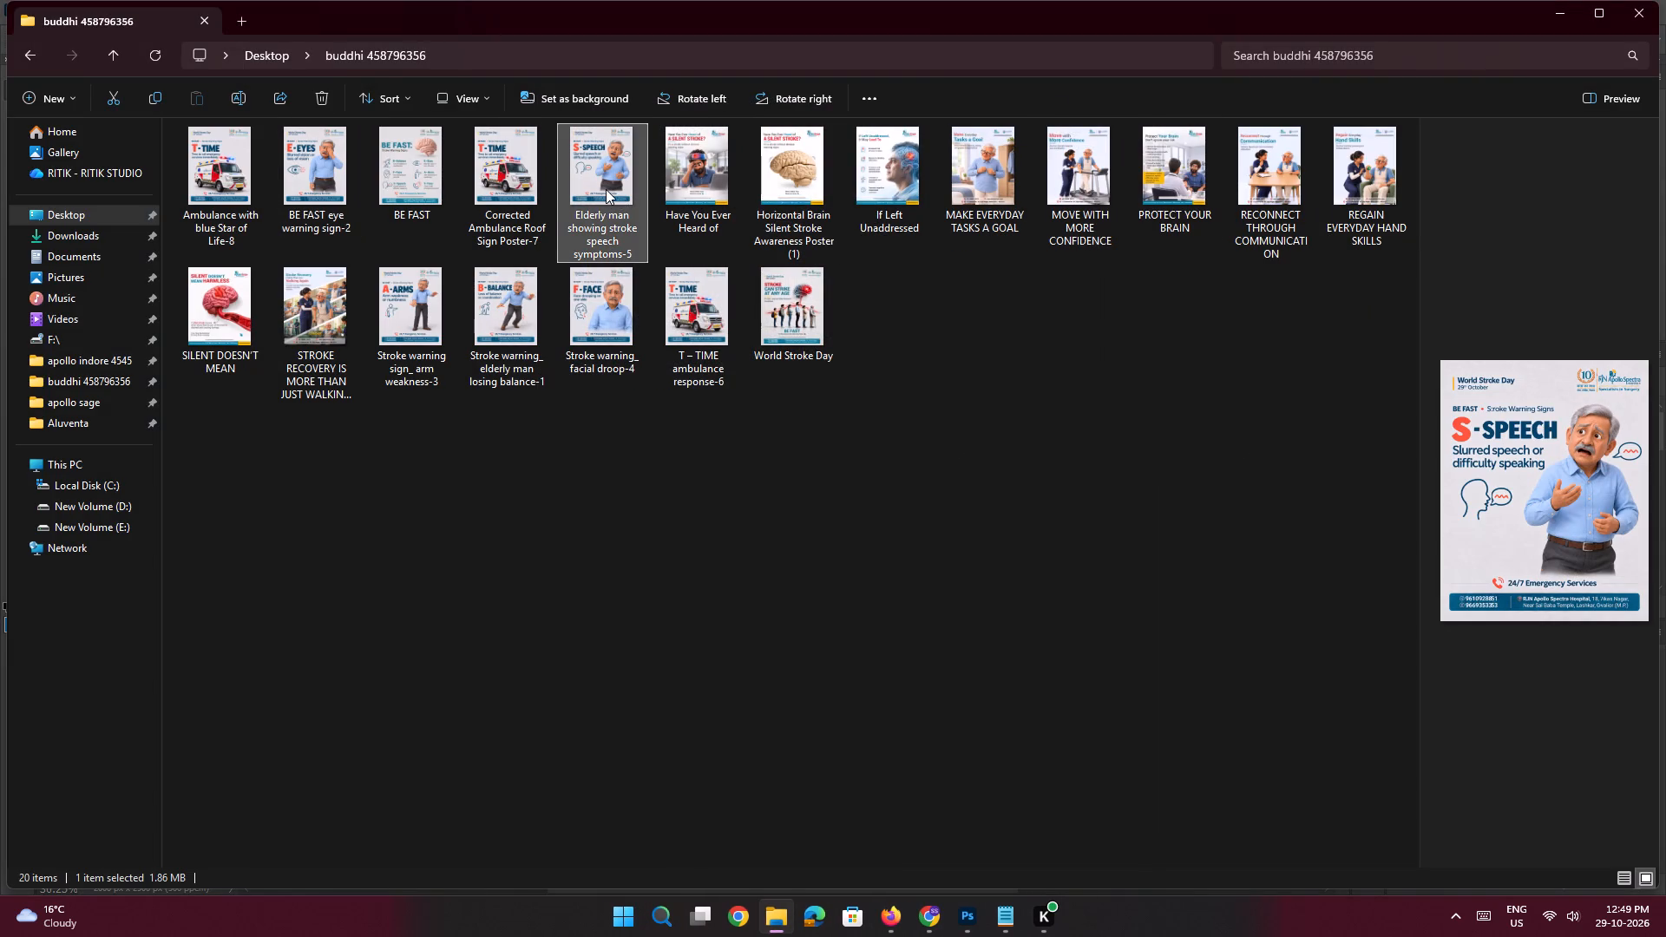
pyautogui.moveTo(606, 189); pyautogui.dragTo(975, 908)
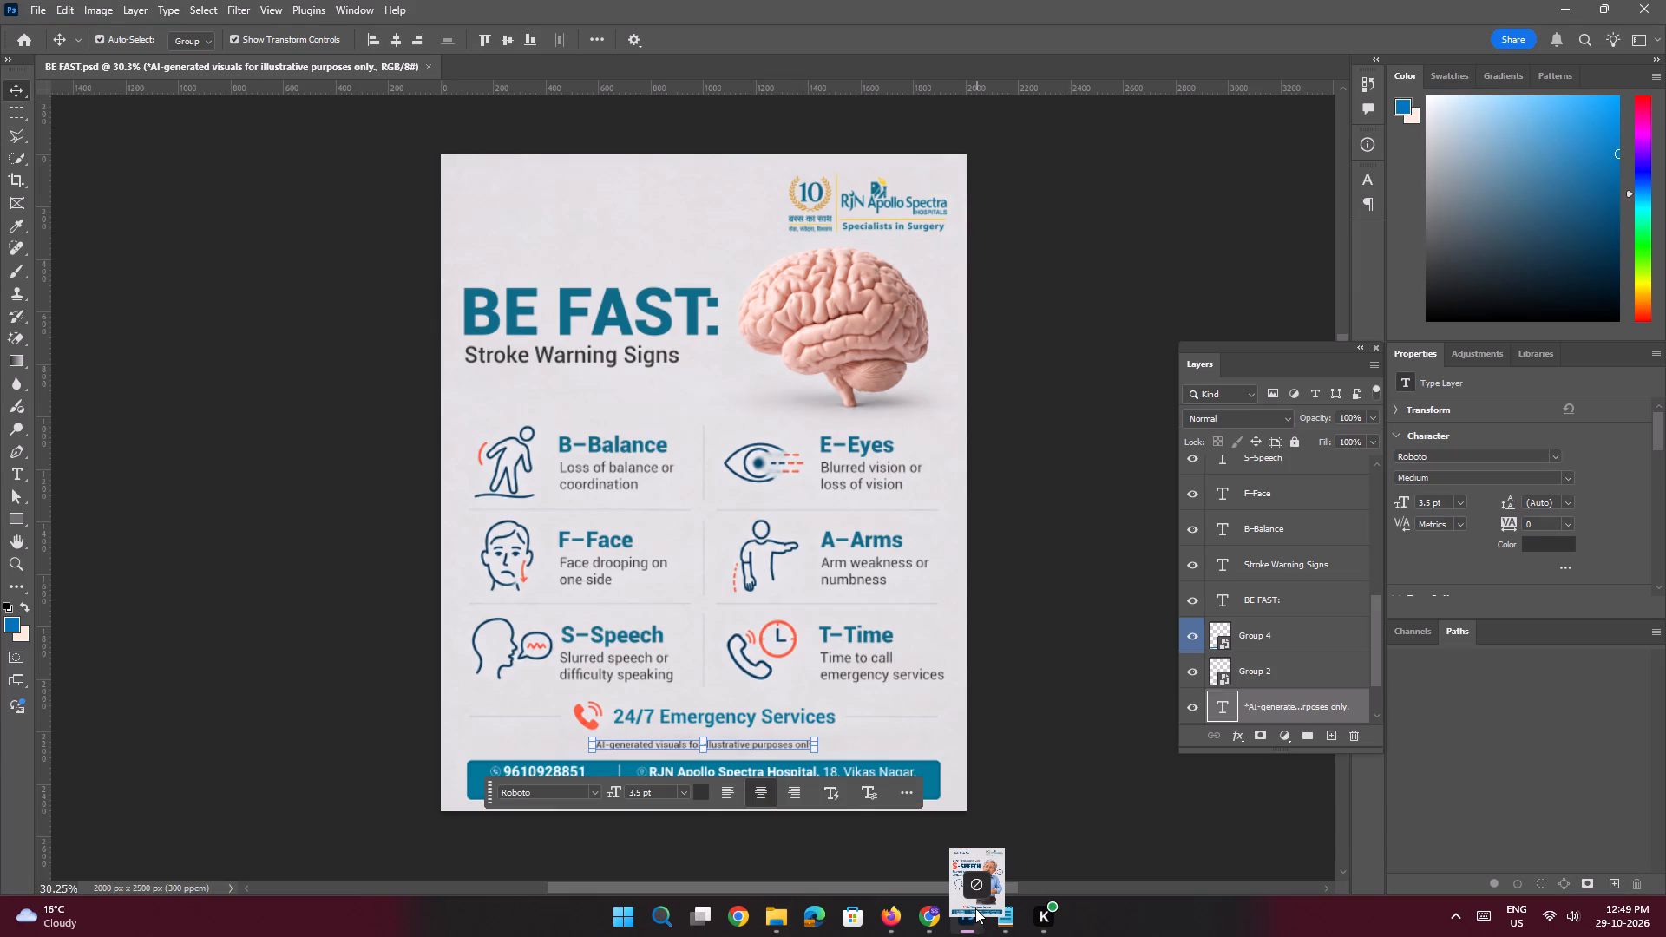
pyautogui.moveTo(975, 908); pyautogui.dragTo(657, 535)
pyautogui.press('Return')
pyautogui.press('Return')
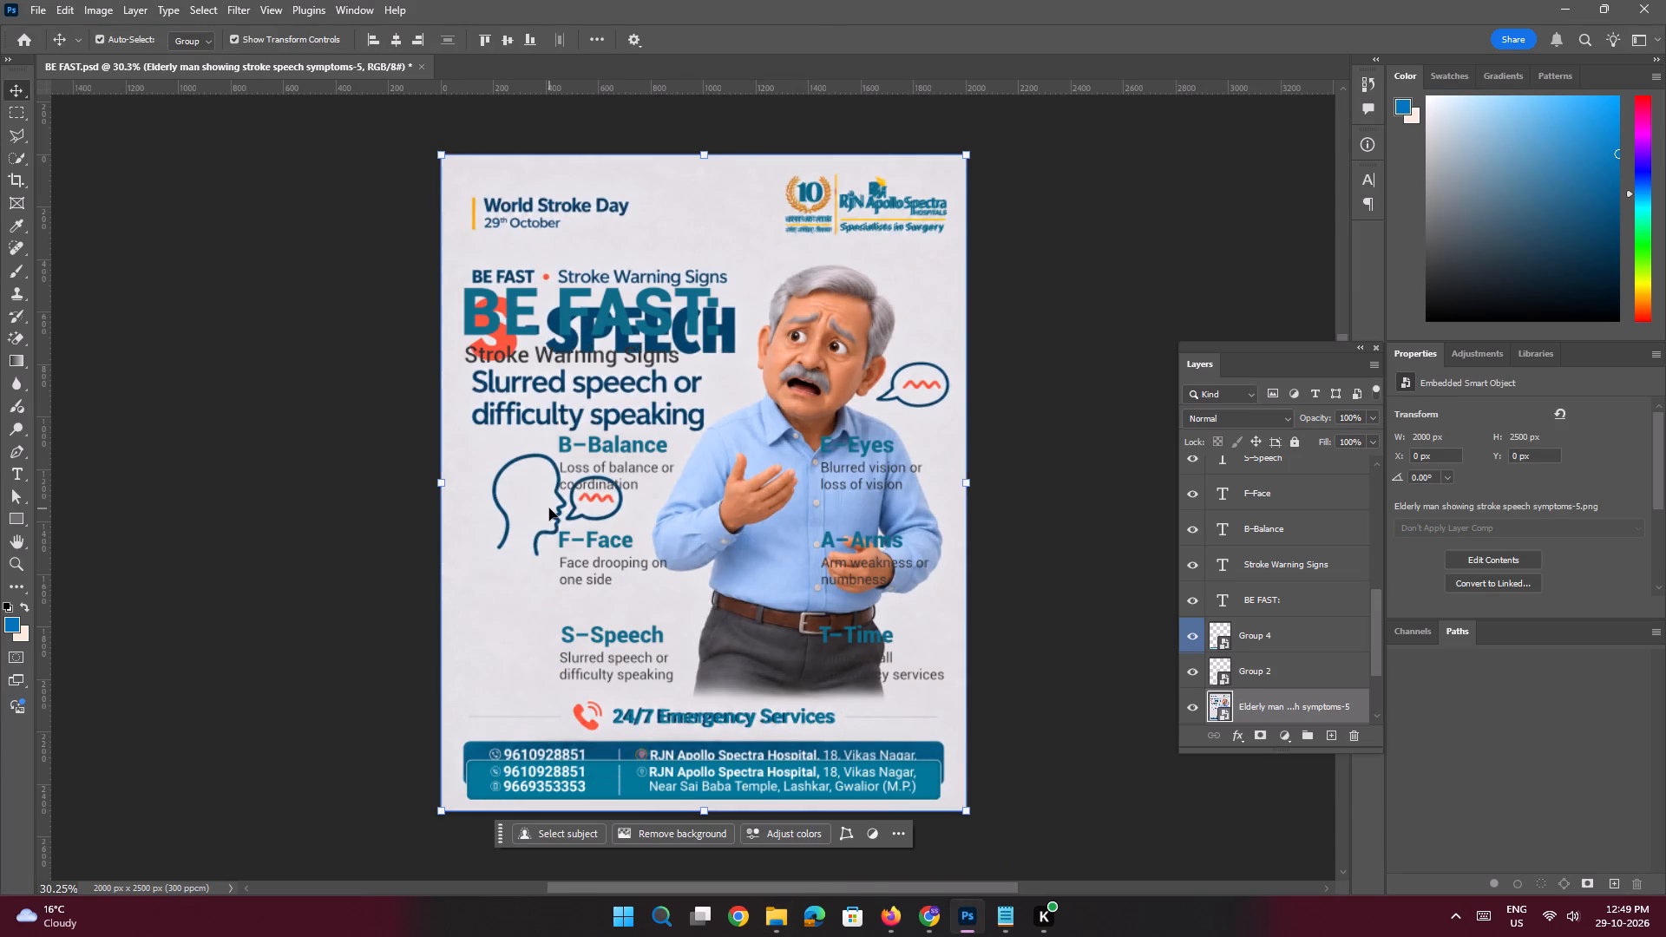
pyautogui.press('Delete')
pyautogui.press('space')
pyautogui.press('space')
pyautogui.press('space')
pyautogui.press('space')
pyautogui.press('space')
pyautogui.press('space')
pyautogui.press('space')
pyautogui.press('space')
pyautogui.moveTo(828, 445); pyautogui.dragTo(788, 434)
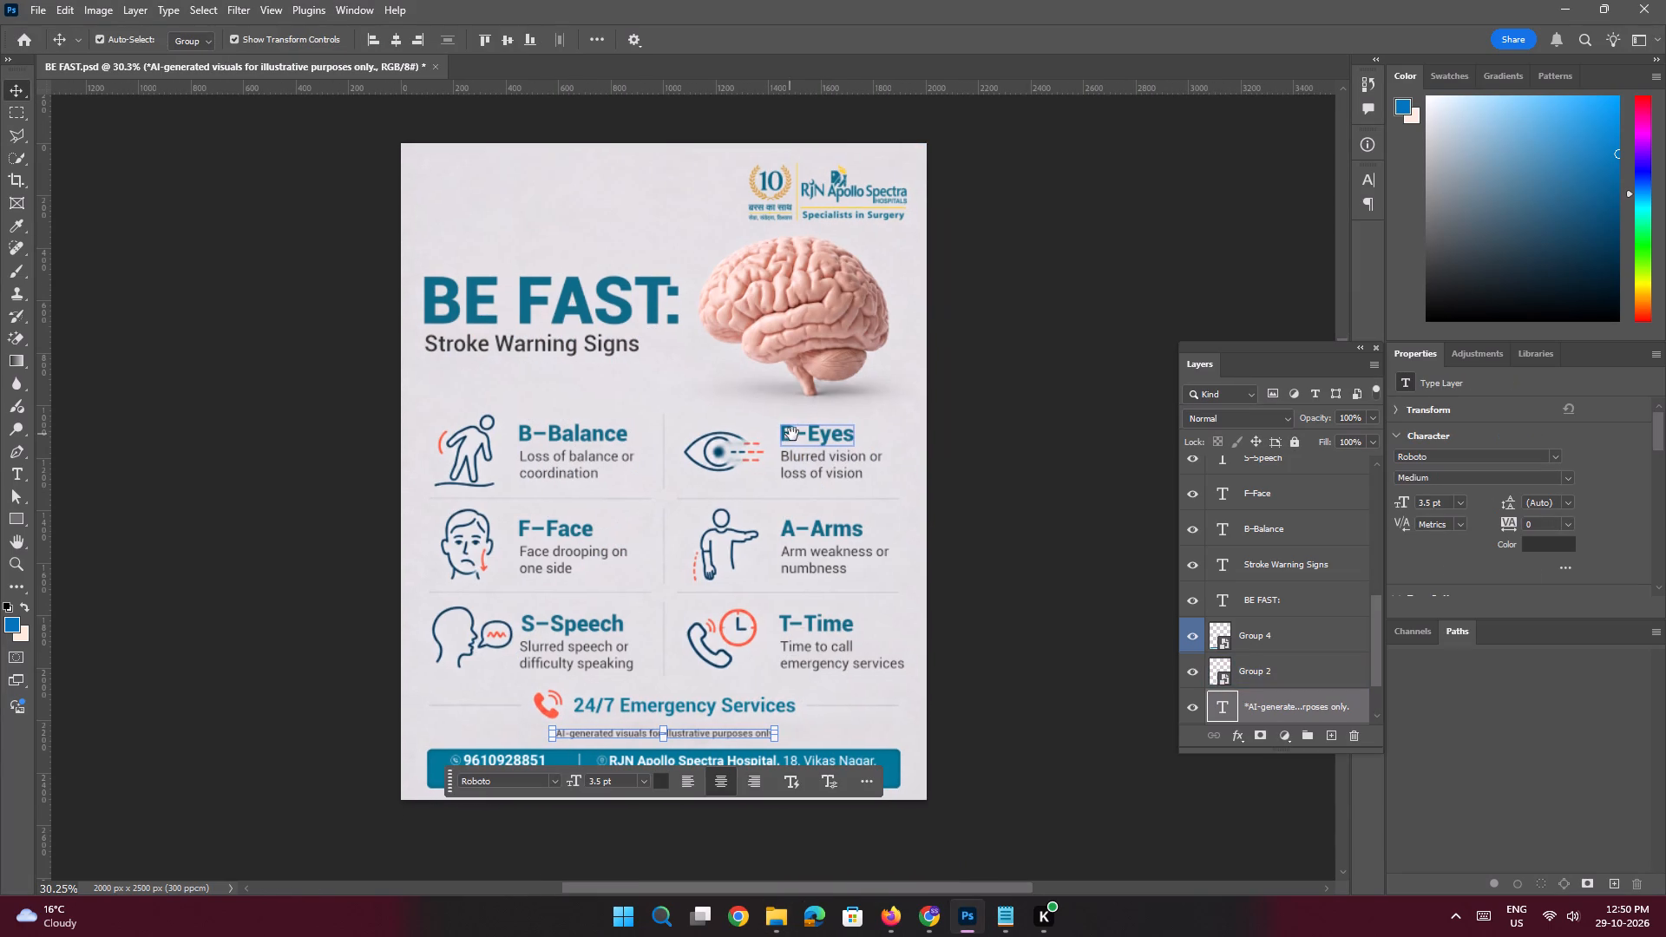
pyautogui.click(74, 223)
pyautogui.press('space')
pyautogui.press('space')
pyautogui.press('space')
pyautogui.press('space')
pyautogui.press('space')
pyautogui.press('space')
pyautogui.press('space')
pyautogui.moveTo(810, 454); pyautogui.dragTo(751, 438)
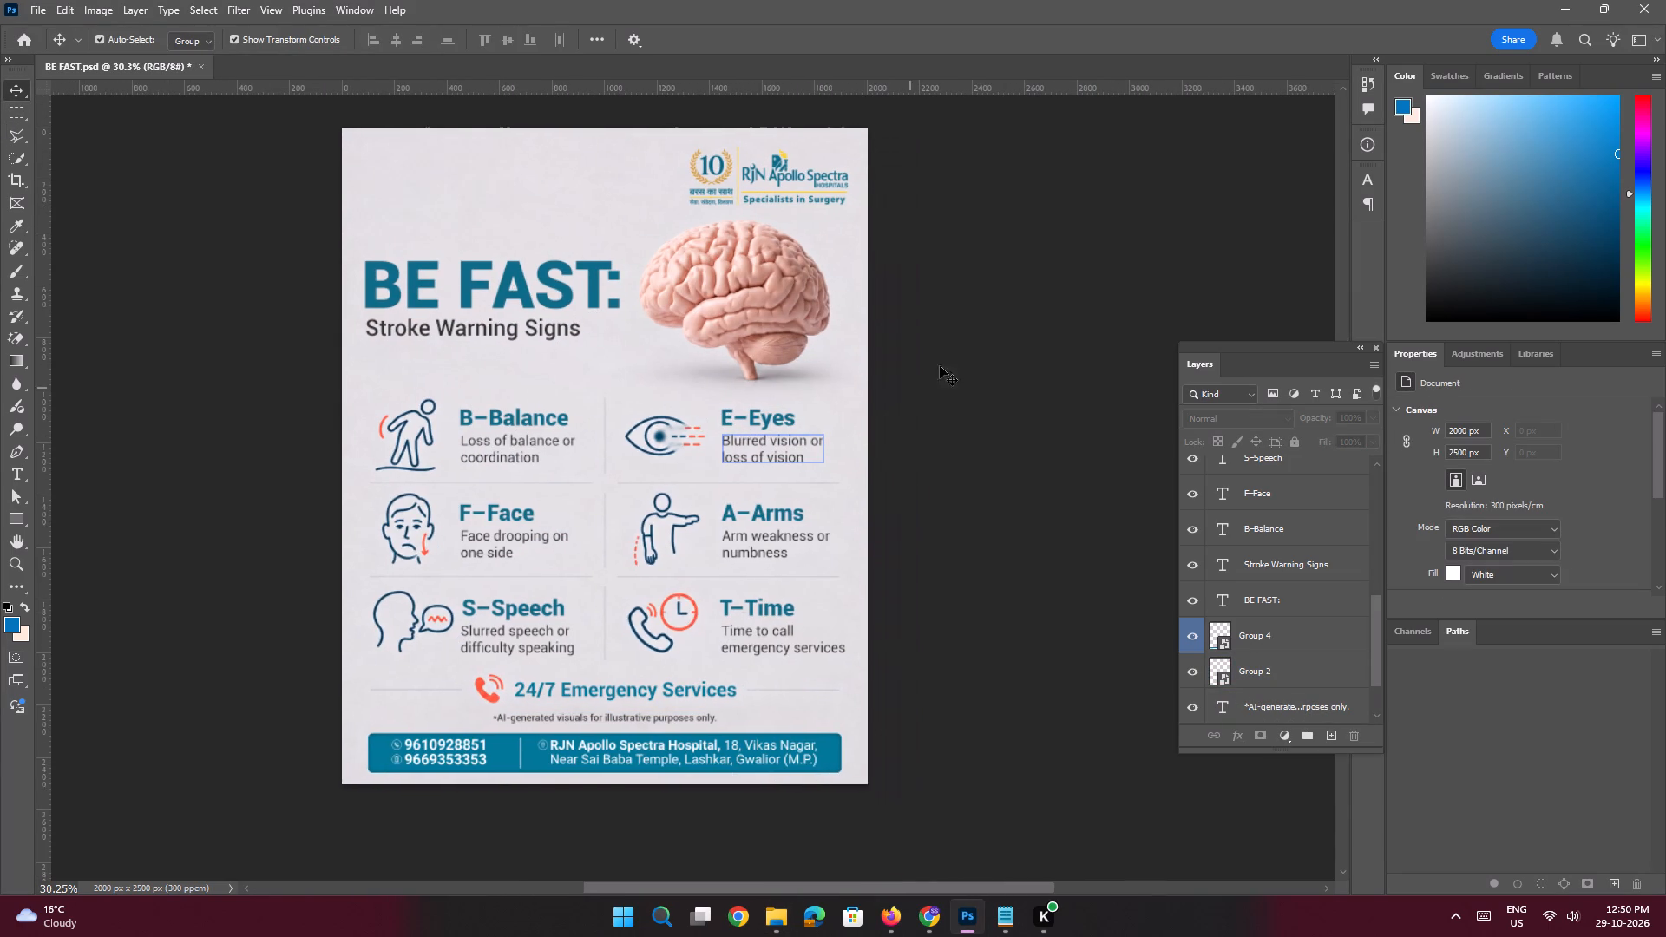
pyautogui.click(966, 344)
# Create a new 2000 x 2500 px RGB document with a white background at 300 pixels per centimetre.
pyautogui.hotkey('ctrl', 'n')
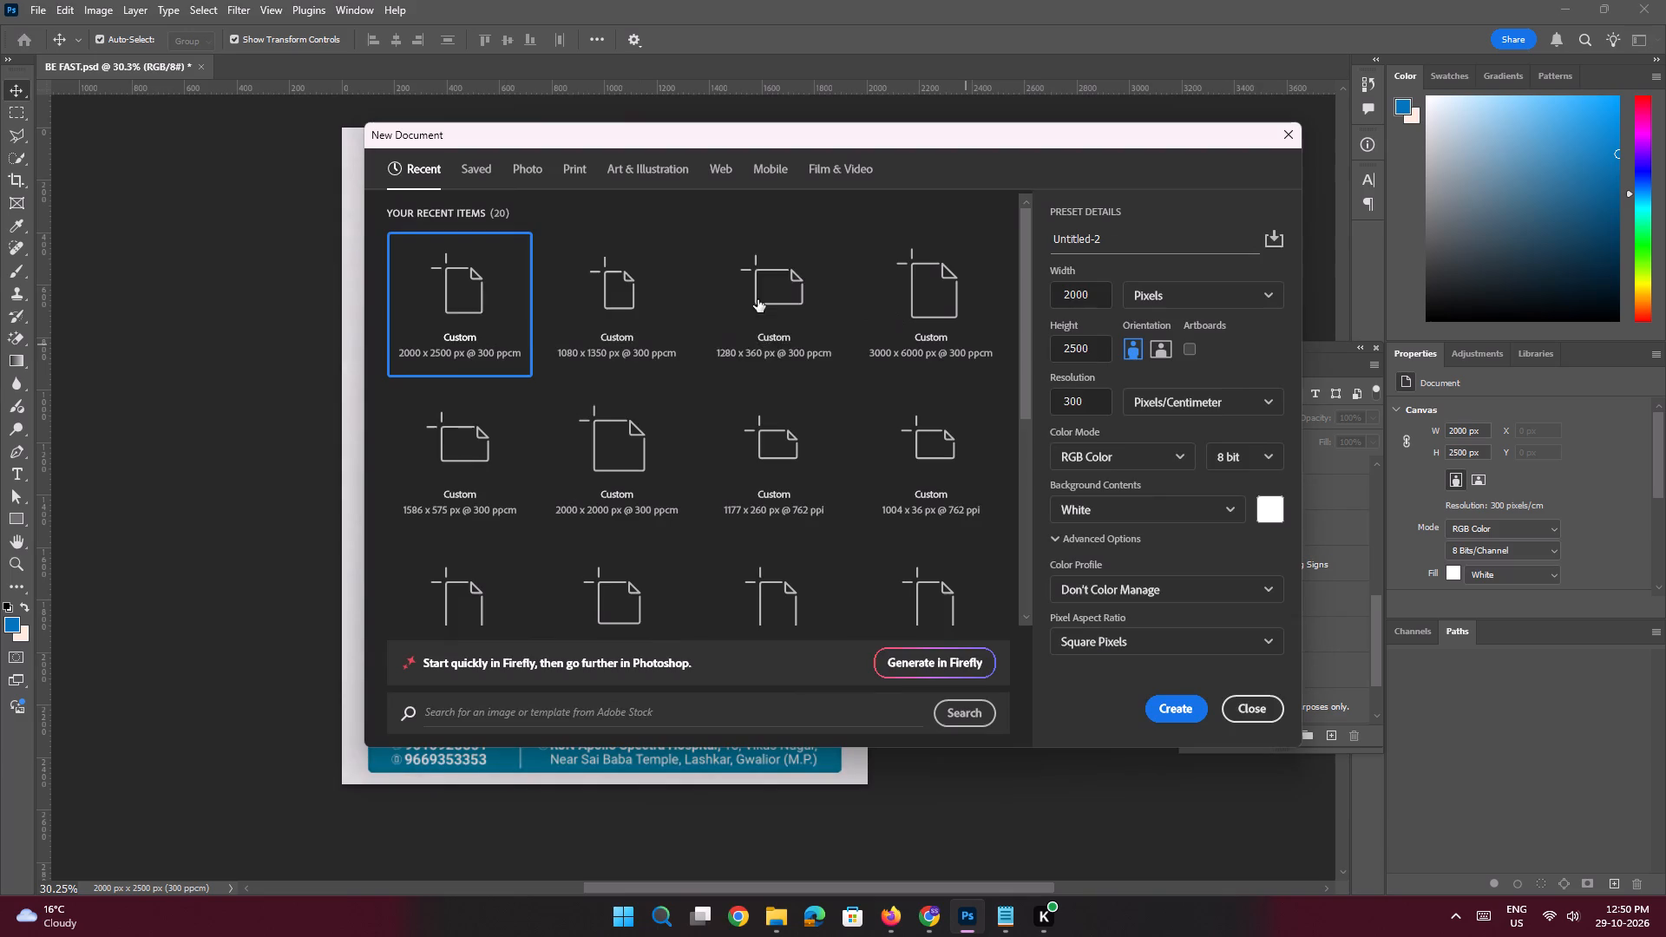
pyautogui.doubleClick(486, 318)
pyautogui.press('space')
pyautogui.keyDown('ctrl'); pyautogui.moveTo(699, 482); pyautogui.dragTo(677, 475); pyautogui.keyUp('ctrl')
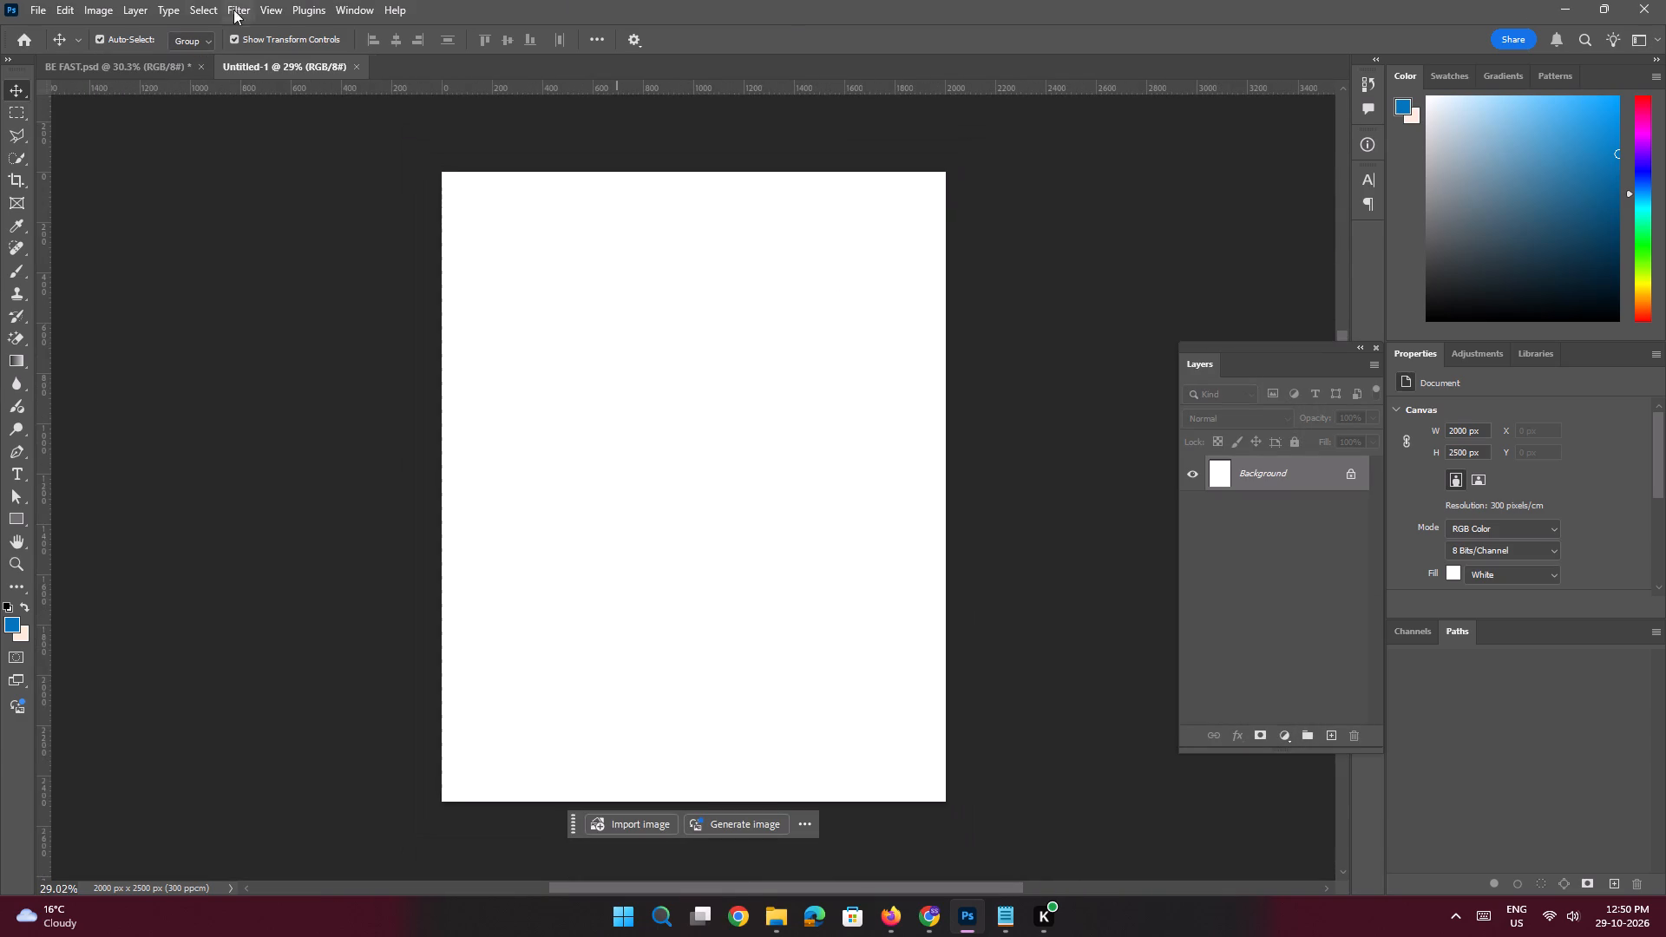
# Add a guide layout with margin guides along all four sides of the blank canvas.
pyautogui.click(279, 10)
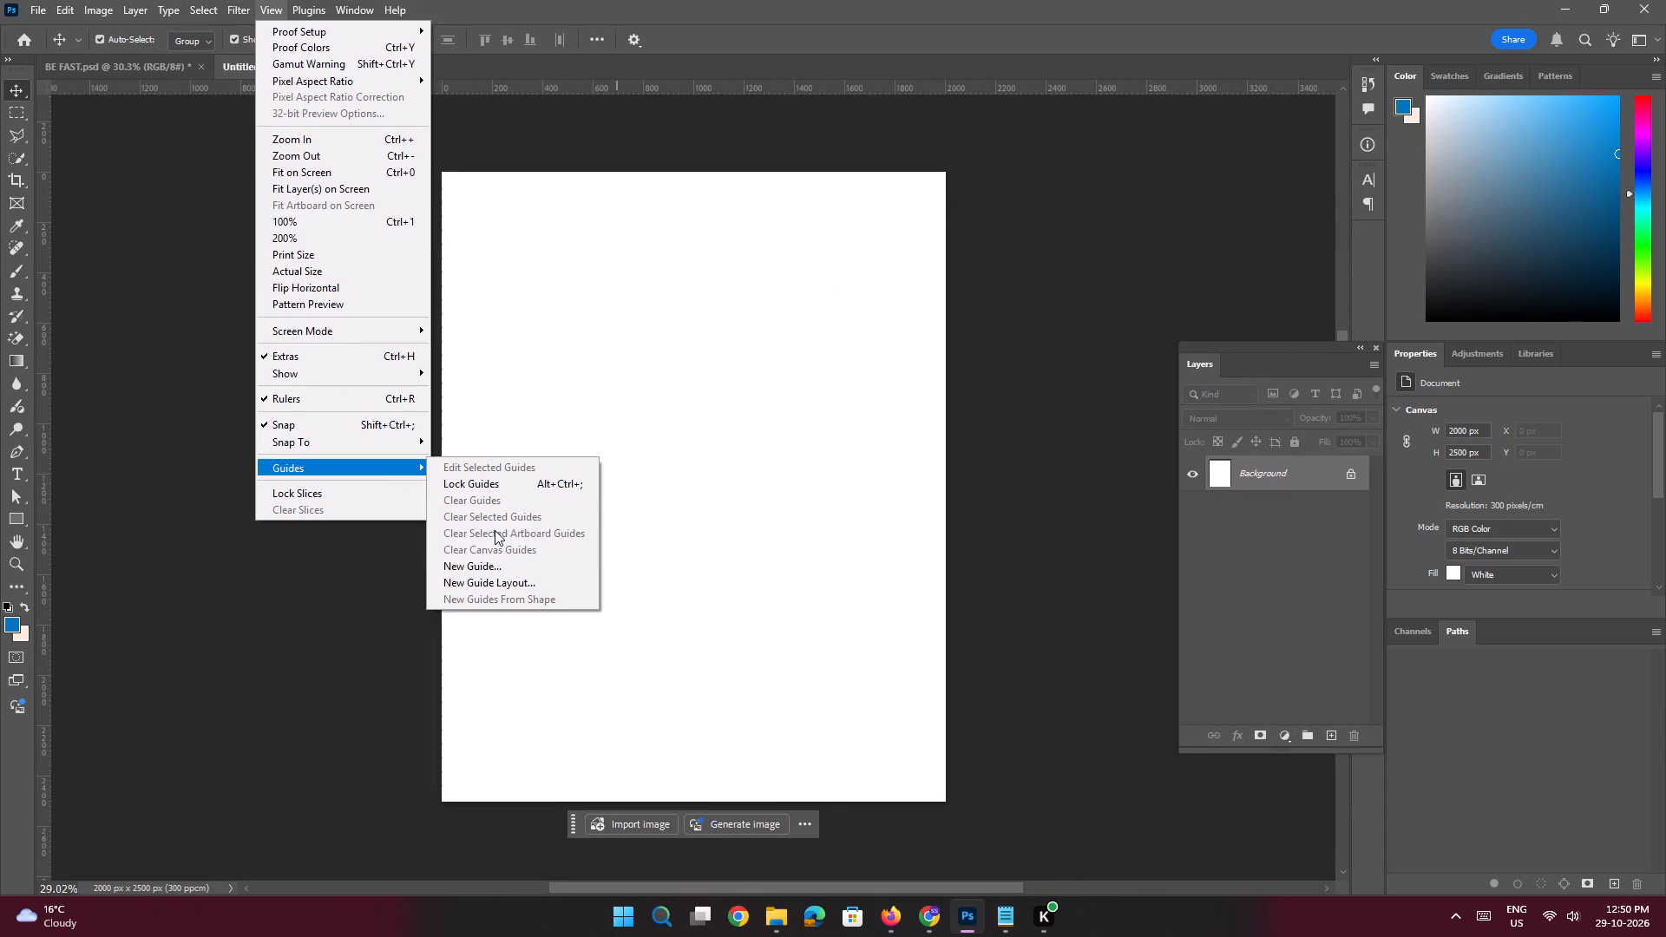
pyautogui.click(499, 586)
pyautogui.press('Return')
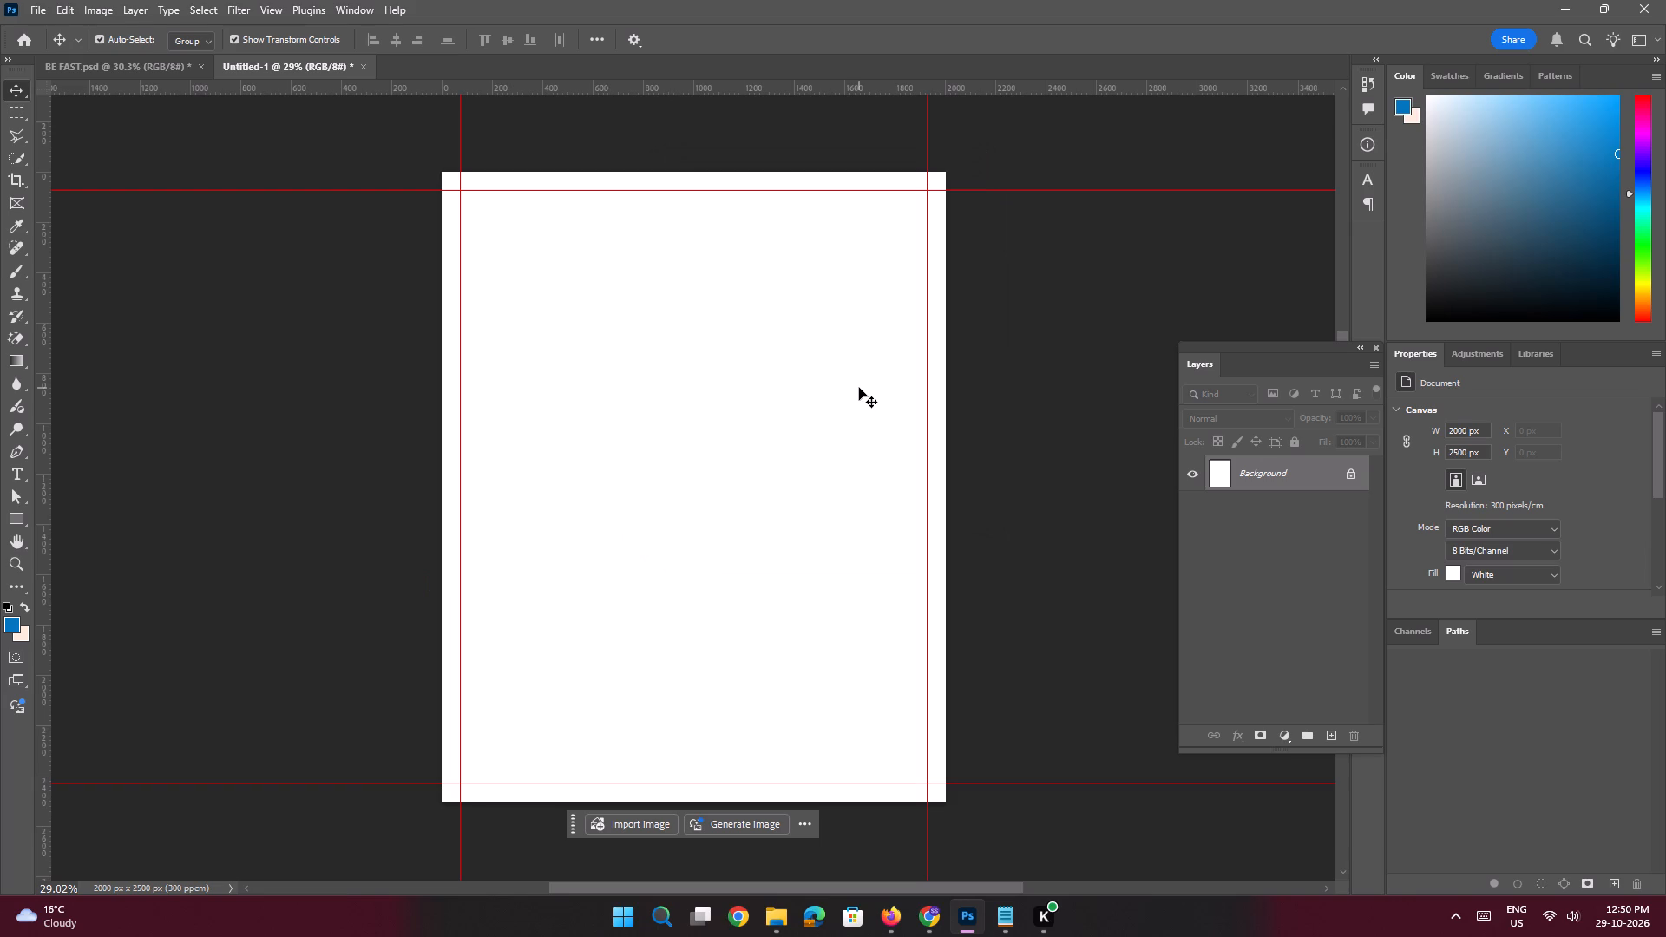
# Copy the RJN Apollo Spectra logo layer from BE FAST.psd into the new Untitled-1 document.
pyautogui.click(73, 71)
pyautogui.press('space')
pyautogui.press('space')
pyautogui.press('space')
pyautogui.press('space')
pyautogui.press('space')
pyautogui.press('space')
pyautogui.press('space')
pyautogui.press('space')
pyautogui.click(799, 247)
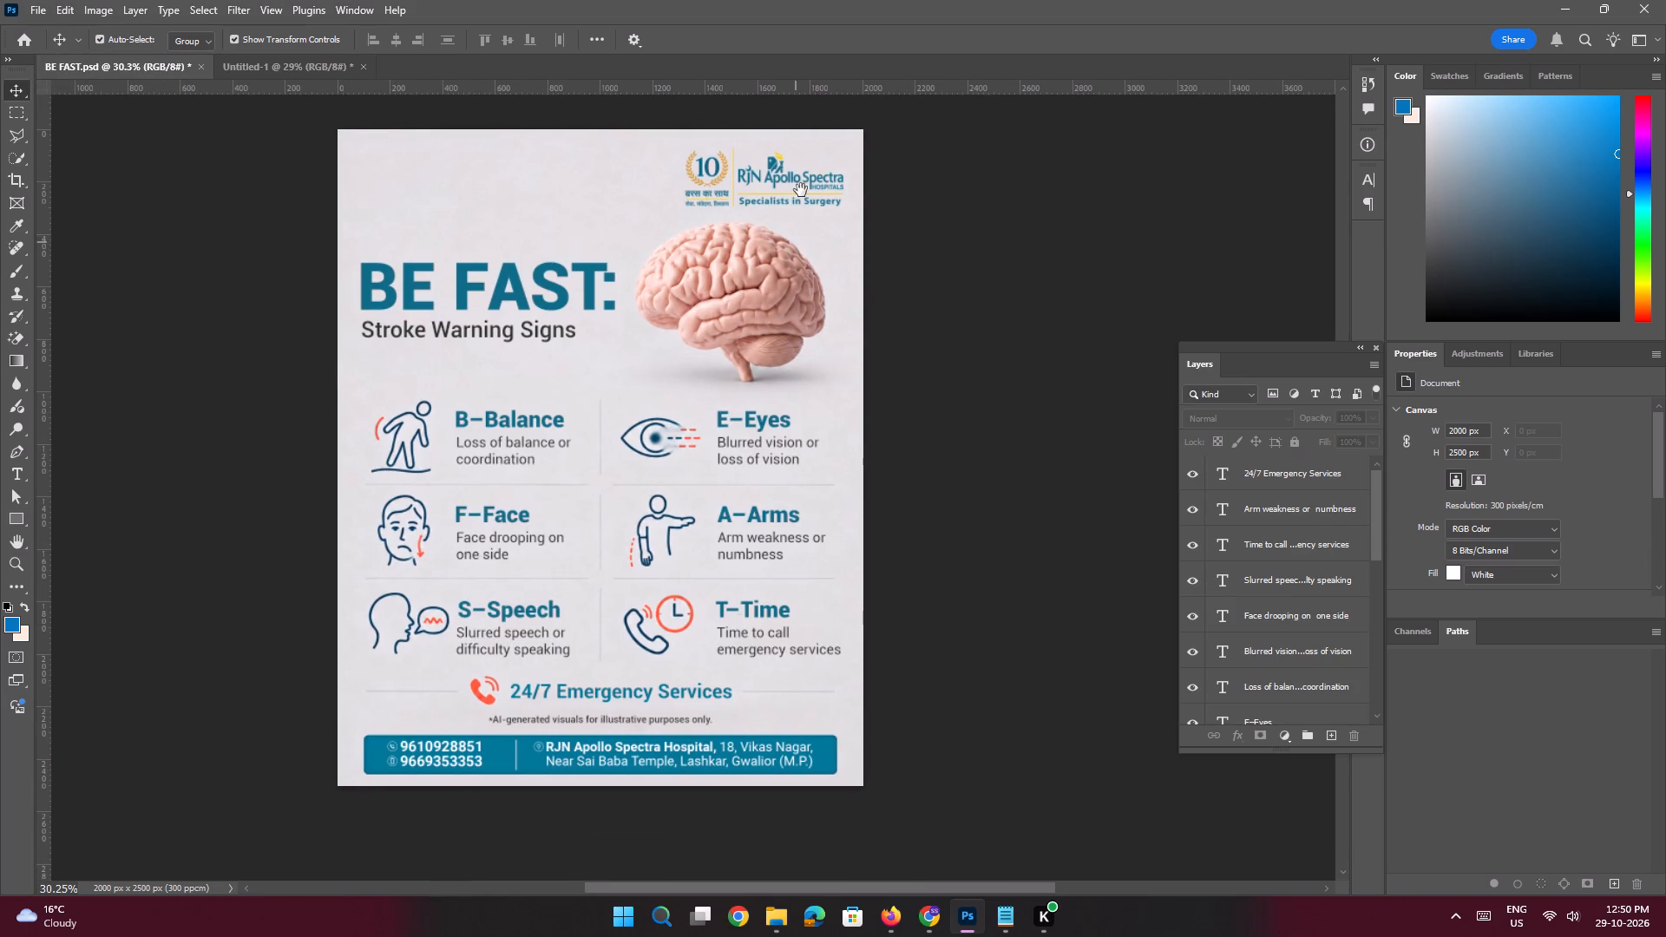
pyautogui.click(768, 161)
pyautogui.moveTo(1252, 705); pyautogui.dragTo(1254, 698)
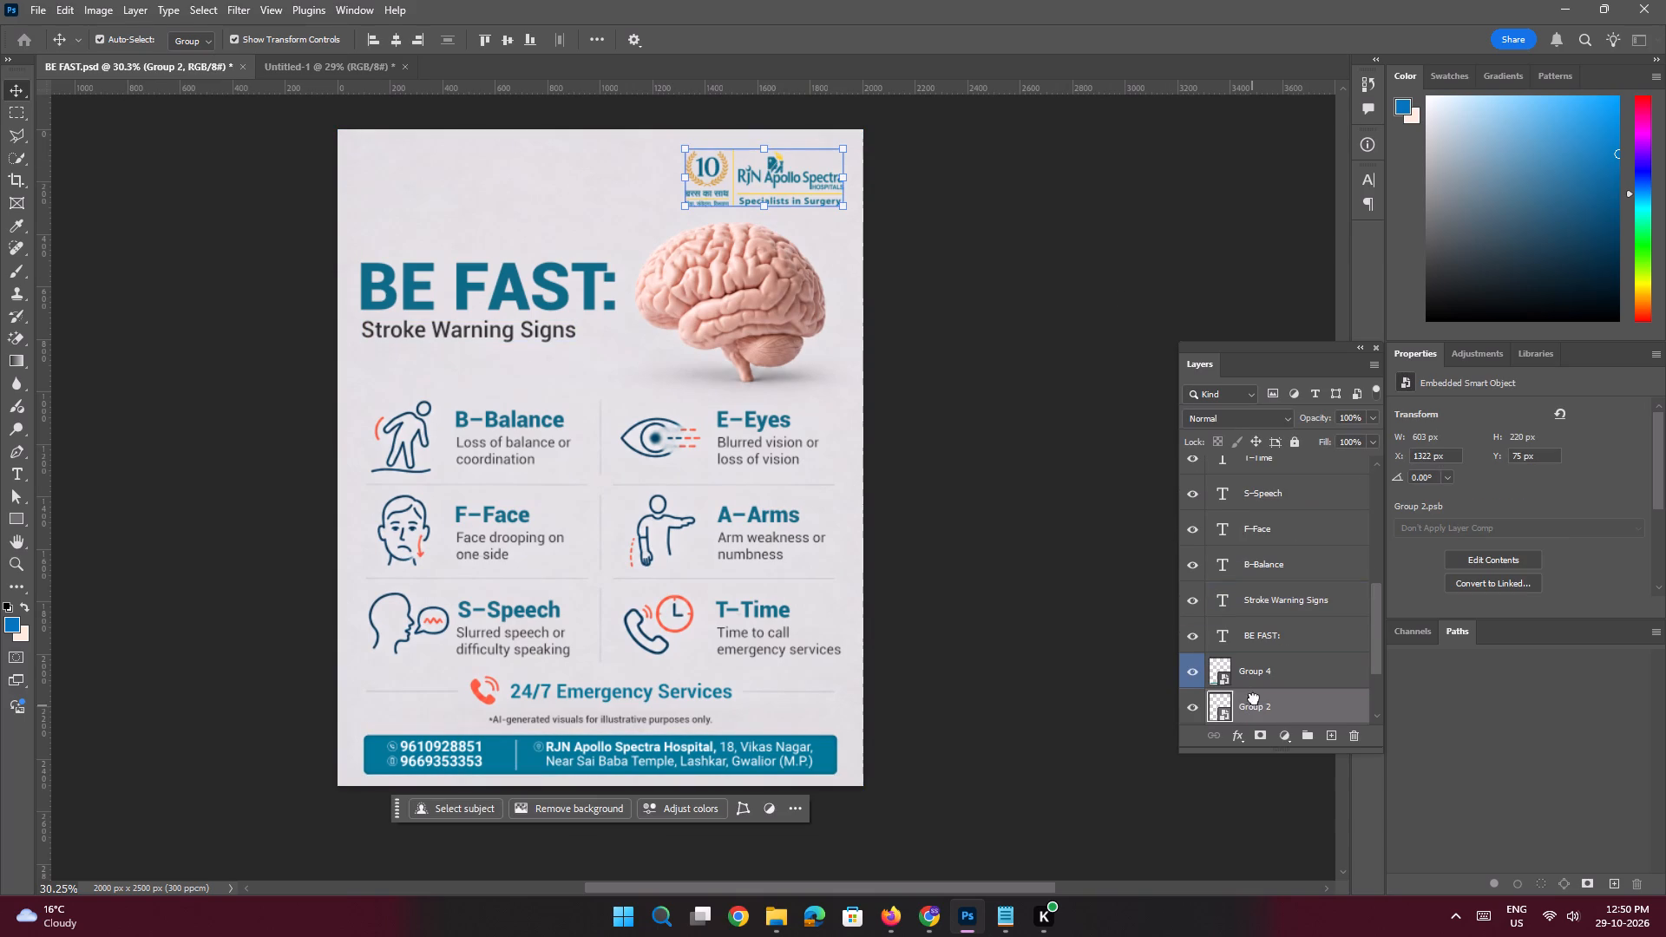
pyautogui.moveTo(1254, 698); pyautogui.dragTo(845, 236)
# Snap the logo into the canvas's upper-right margin corner, 75 px from the top and right edges.
pyautogui.press('space')
pyautogui.keyDown('ctrl'); pyautogui.moveTo(876, 229); pyautogui.dragTo(933, 341); pyautogui.keyUp('ctrl')
pyautogui.moveTo(915, 233); pyautogui.dragTo(840, 331)
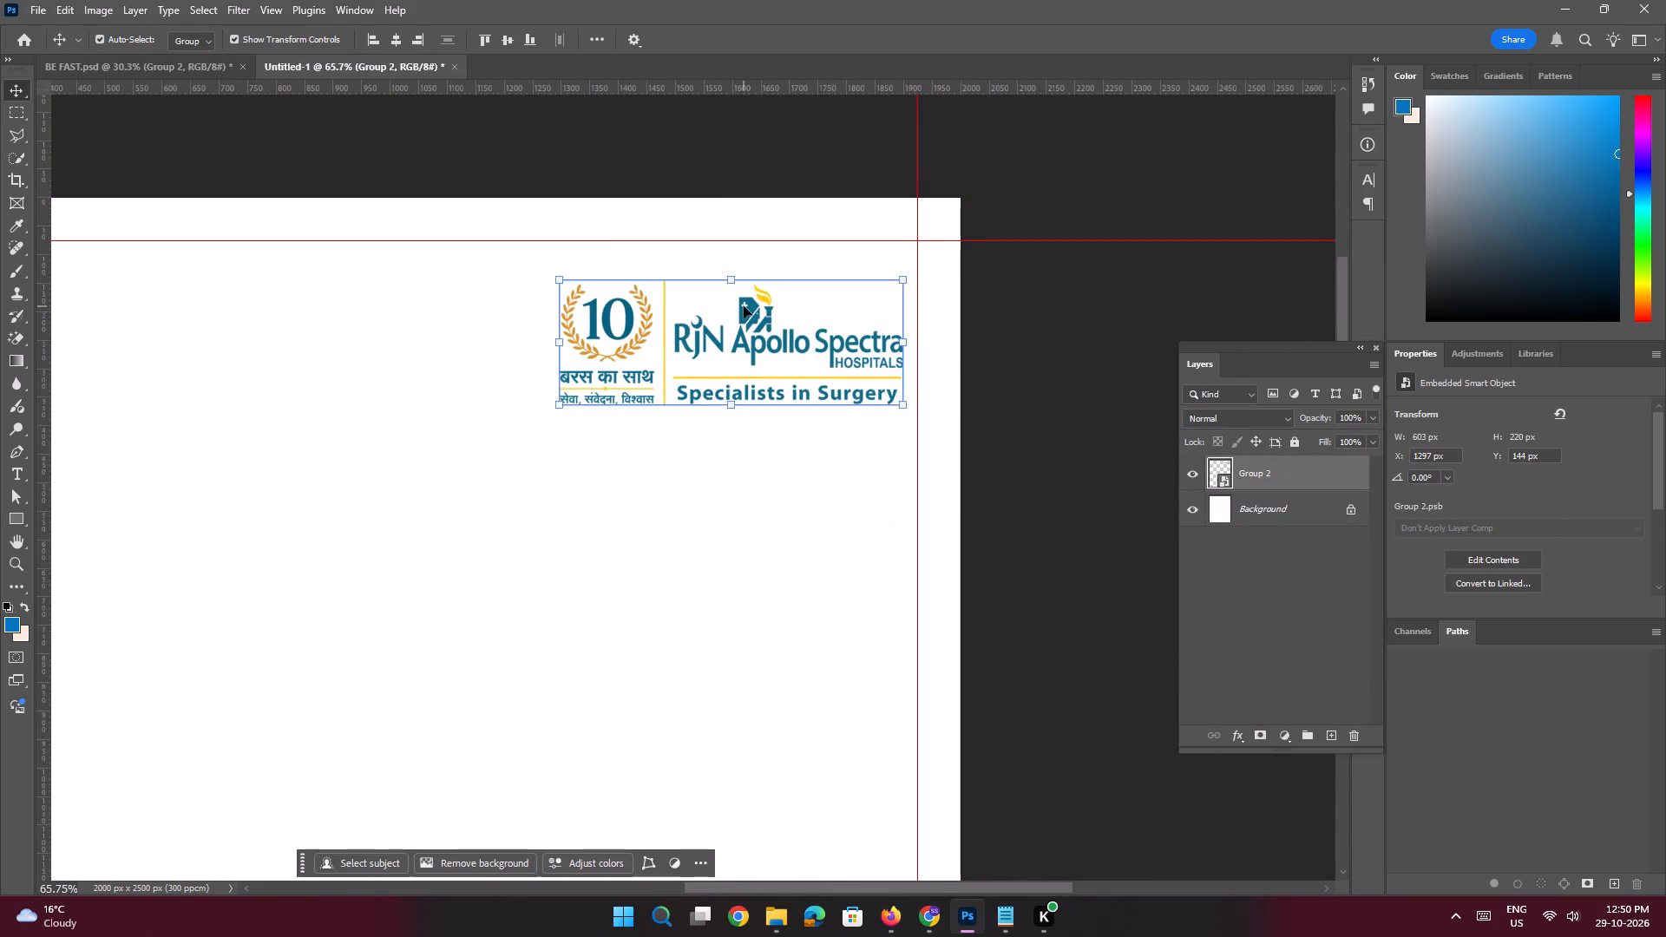
pyautogui.moveTo(744, 306); pyautogui.dragTo(758, 269)
pyautogui.hotkey('ctrl', 'space')
pyautogui.hotkey('ctrl', 'space')
pyautogui.hotkey('ctrl', 'space')
pyautogui.hotkey('ctrl', 'space')
pyautogui.hotkey('ctrl', 'space')
pyautogui.hotkey('ctrl', 'space')
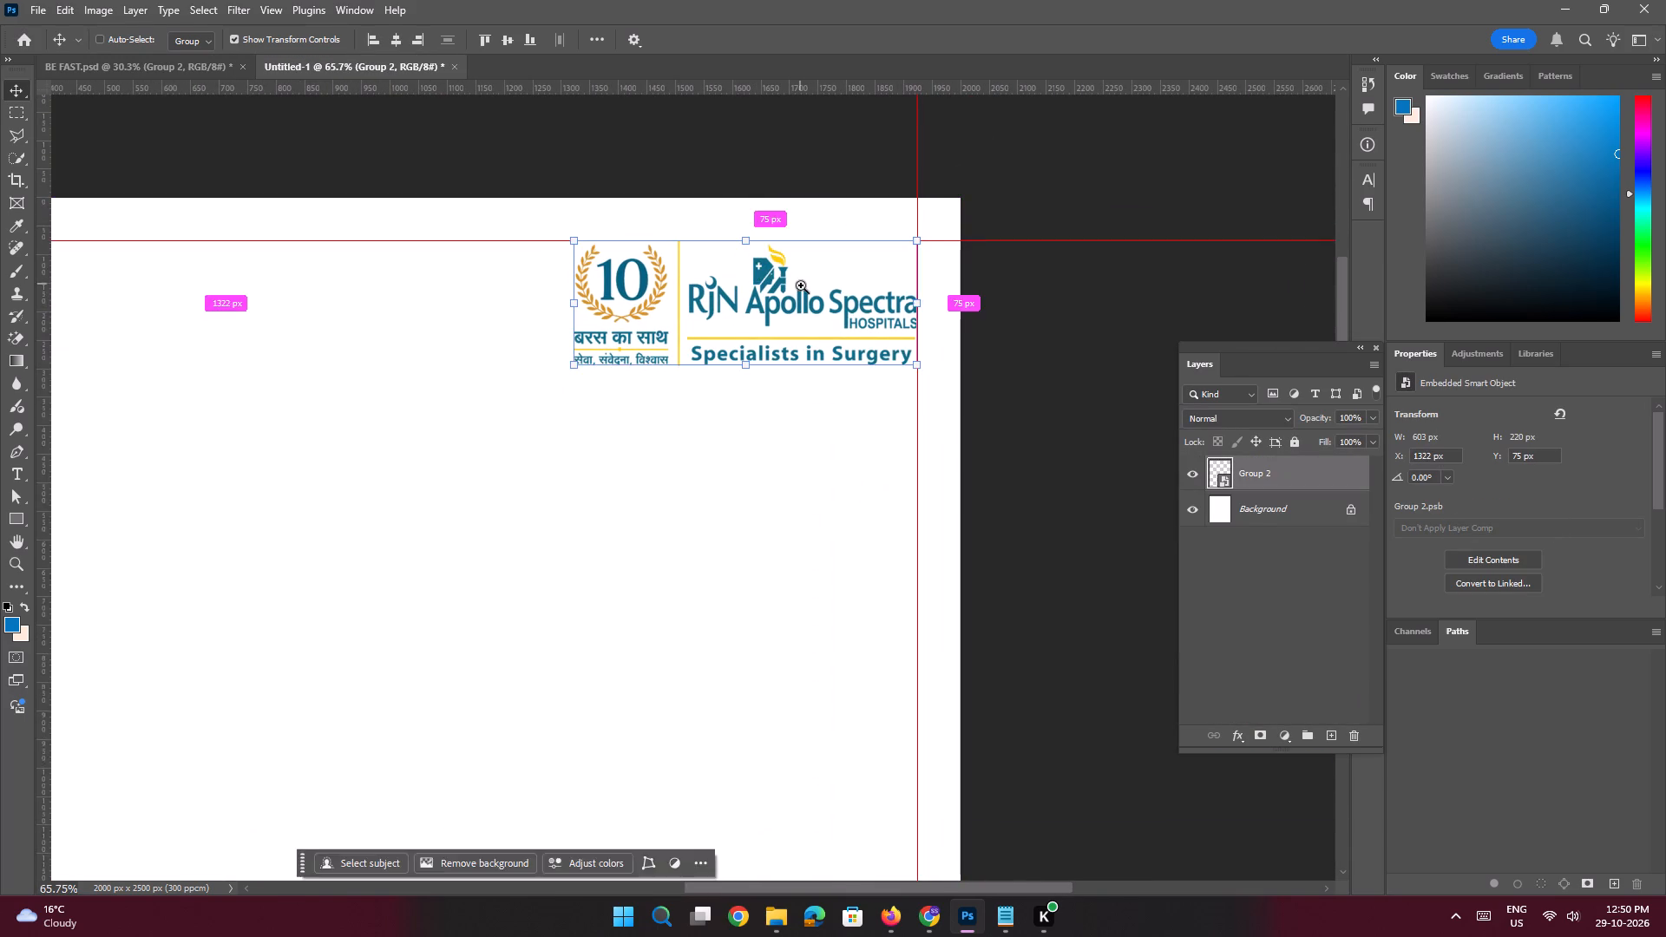
pyautogui.keyDown('ctrl'); pyautogui.moveTo(801, 287); pyautogui.dragTo(731, 266); pyautogui.keyUp('ctrl')
pyautogui.moveTo(682, 368); pyautogui.dragTo(693, 329)
# Copy the blue contact bar layer, Group 4, from BE FAST.psd into the Untitled-1 document.
pyautogui.click(212, 78)
pyautogui.press('space')
pyautogui.press('space')
pyautogui.press('space')
pyautogui.press('space')
pyautogui.press('space')
pyautogui.press('space')
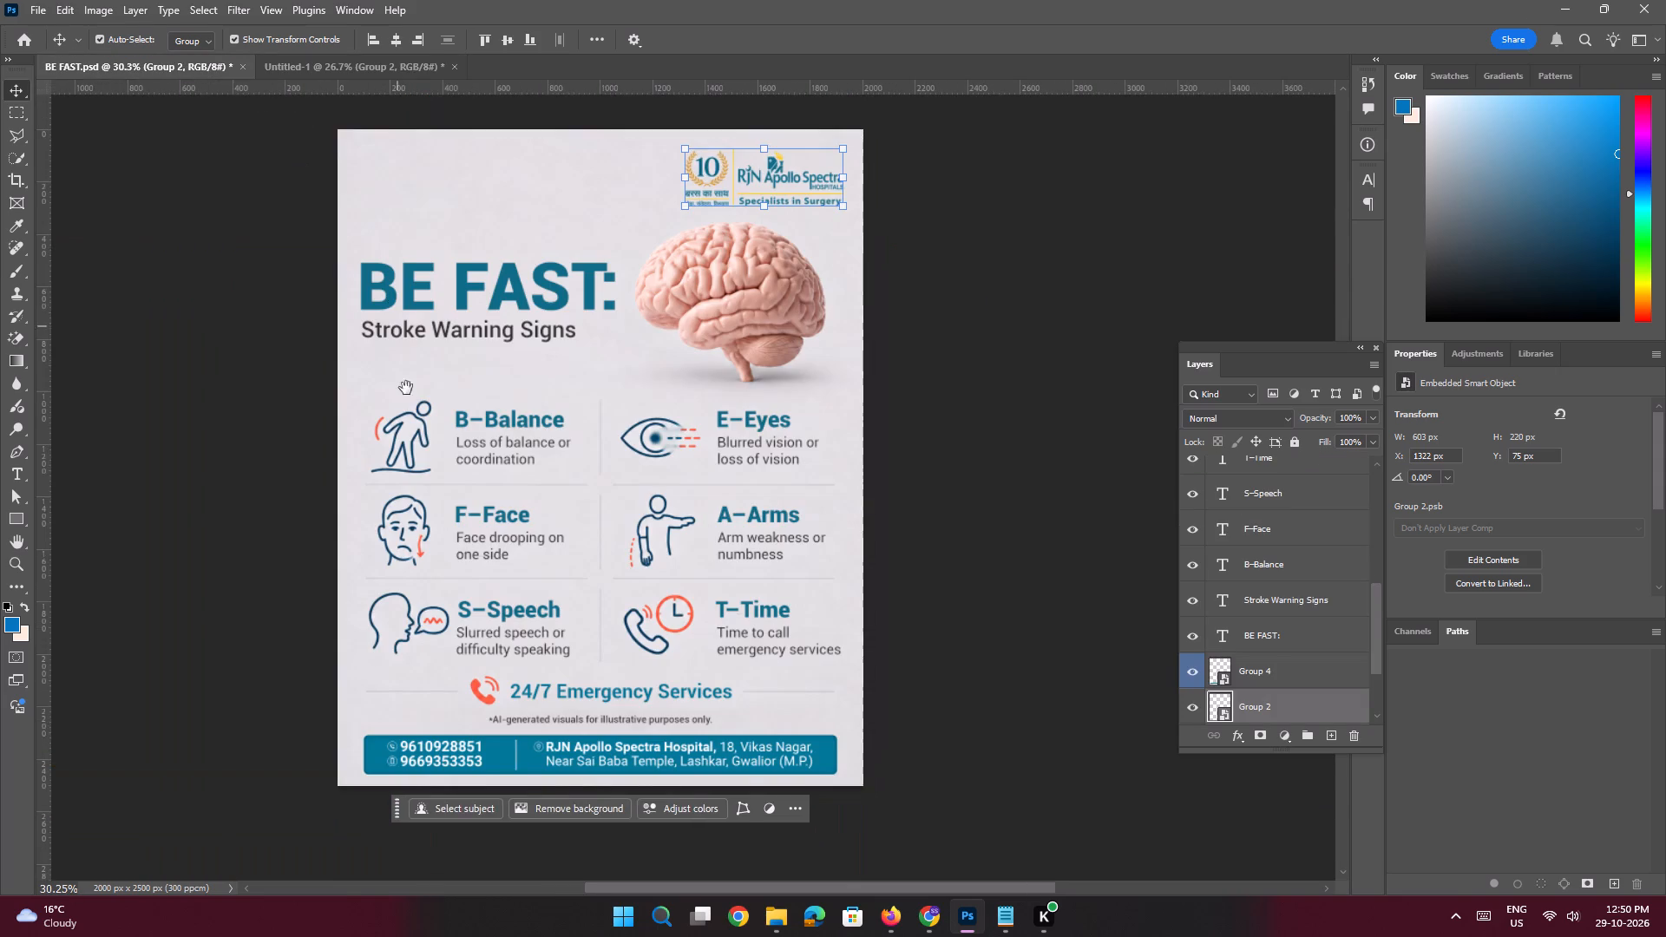
pyautogui.moveTo(409, 405); pyautogui.dragTo(415, 327)
pyautogui.click(563, 679)
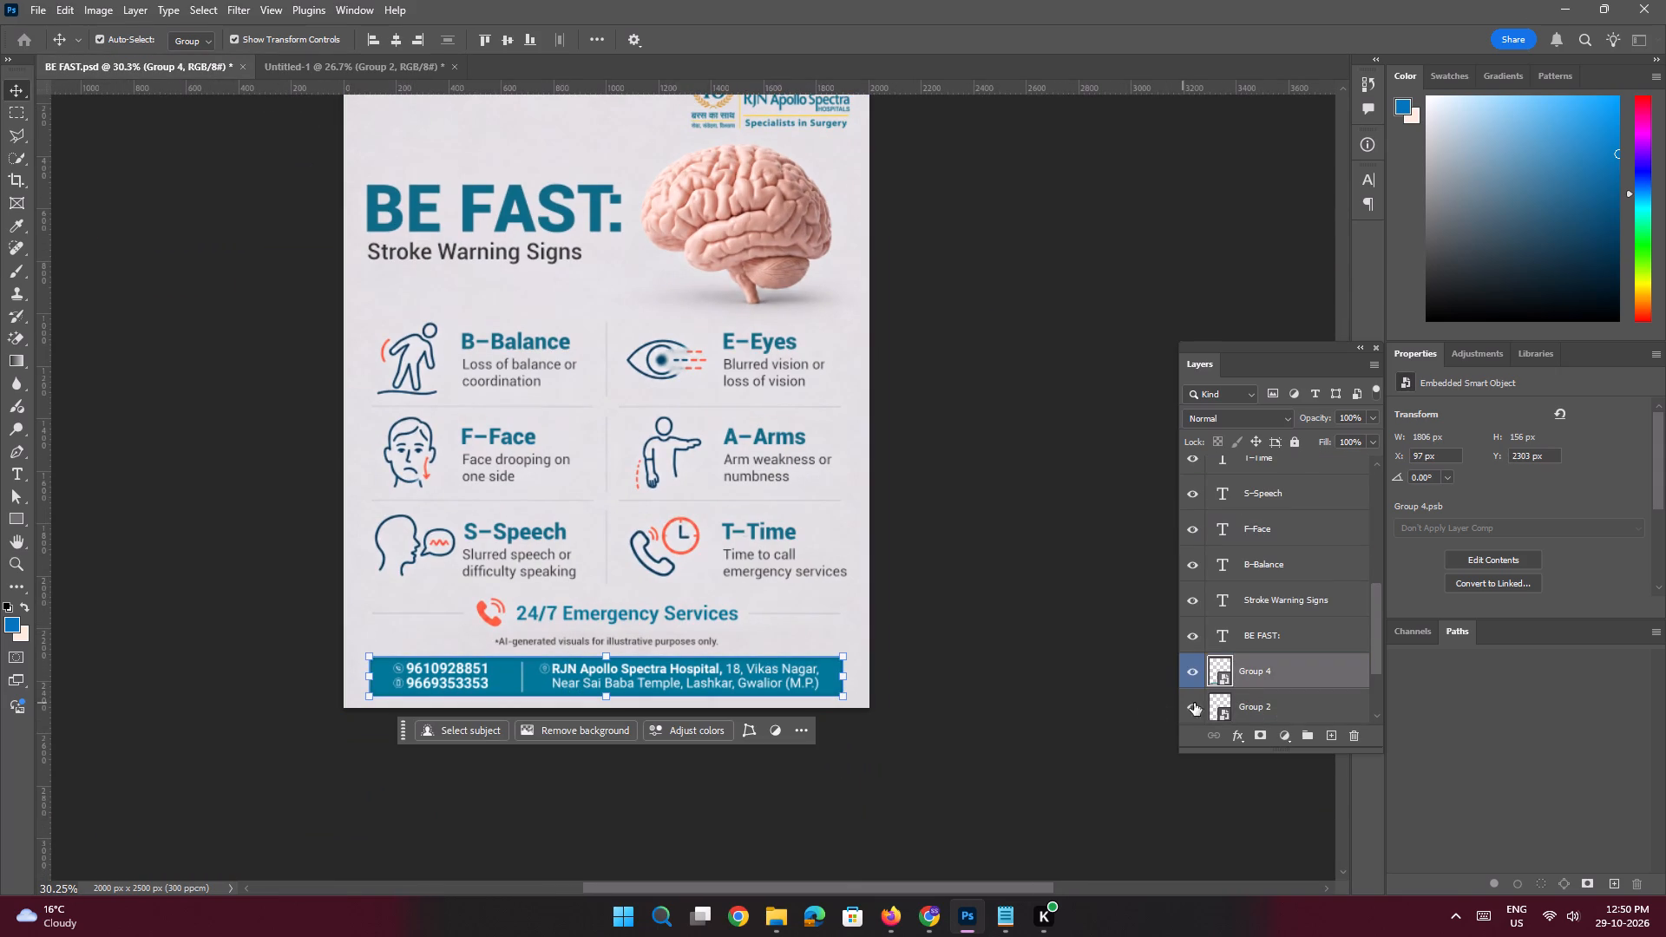
pyautogui.moveTo(1246, 674); pyautogui.dragTo(611, 574)
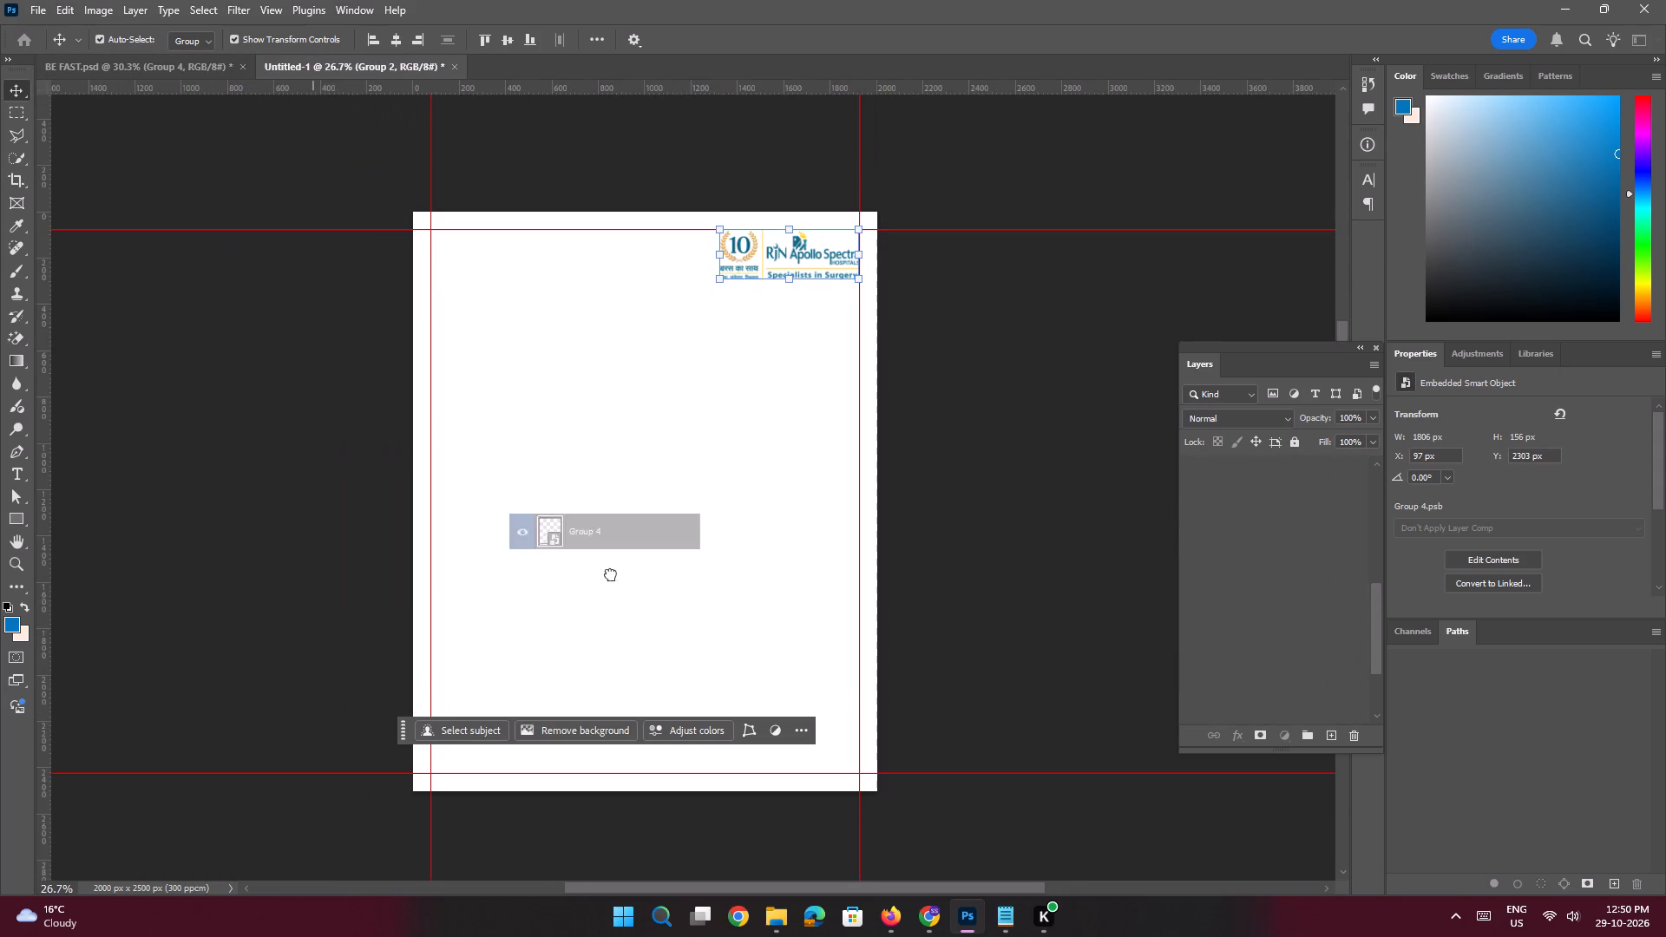
pyautogui.moveTo(611, 574); pyautogui.dragTo(640, 673)
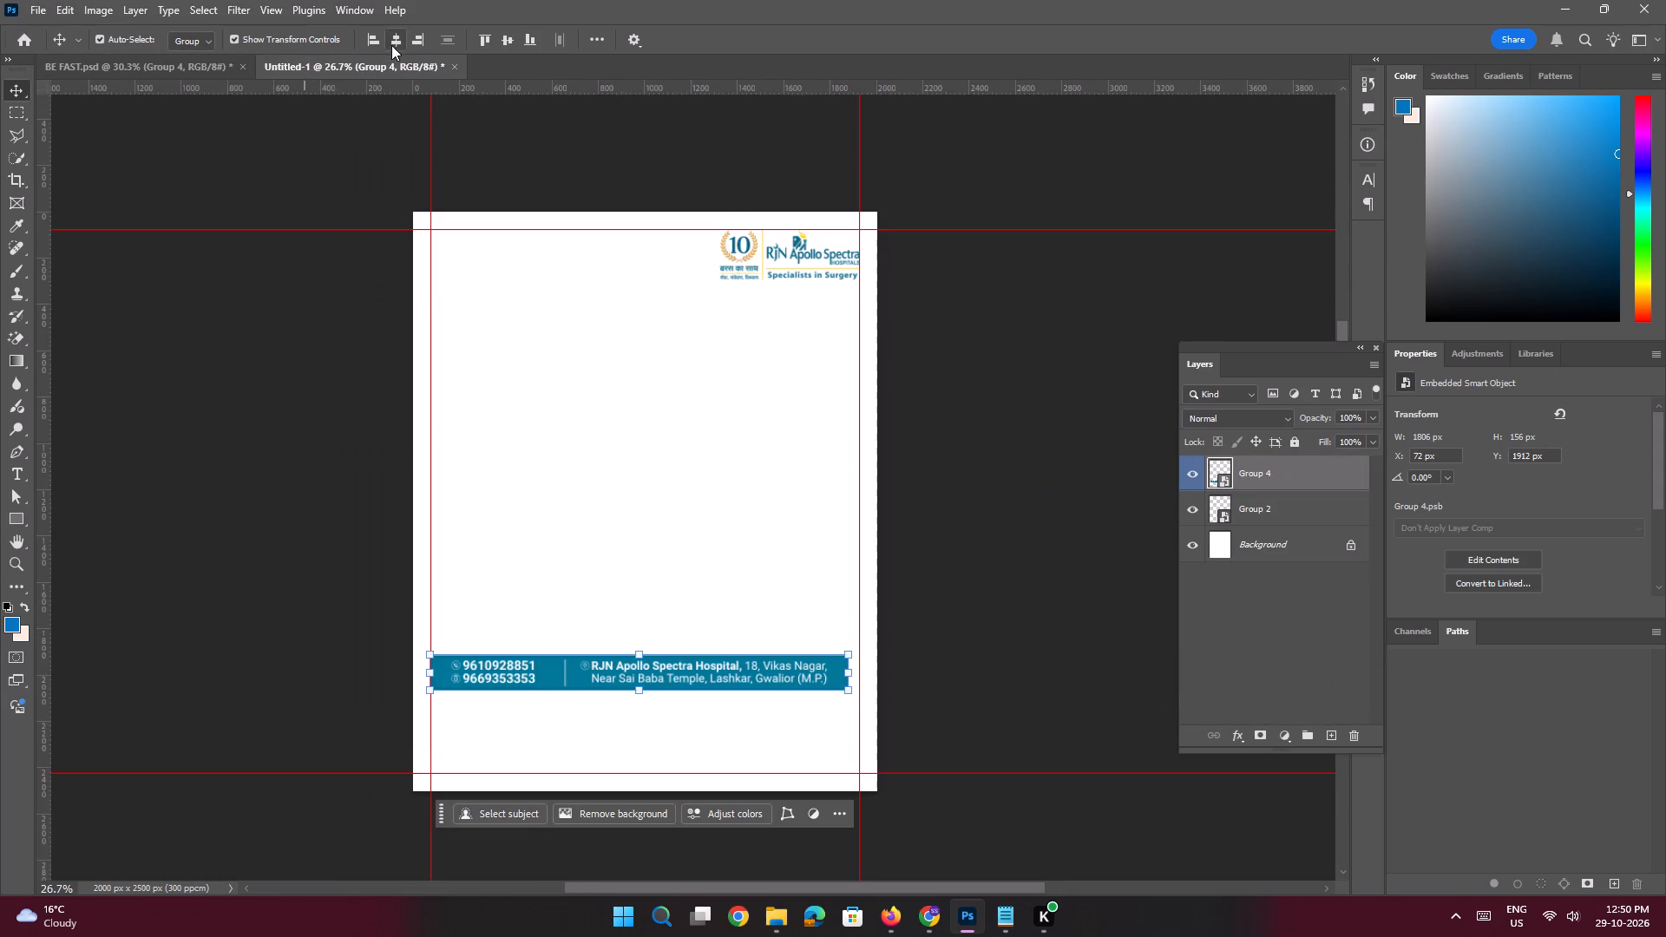
# Centre the contact bar horizontally on the canvas and position it about 40 px above the bottom edge.
pyautogui.doubleClick(392, 44)
pyautogui.click(535, 45)
pyautogui.press('space')
pyautogui.press('space')
pyautogui.press('space')
pyautogui.press('space')
pyautogui.press('space')
pyautogui.press('space')
pyautogui.moveTo(559, 632); pyautogui.dragTo(561, 490)
pyautogui.keyDown('ctrl'); pyautogui.moveTo(524, 614); pyautogui.dragTo(606, 680); pyautogui.keyUp('ctrl')
pyautogui.keyDown('shift'); pyautogui.moveTo(578, 642); pyautogui.dragTo(579, 613); pyautogui.keyUp('shift')
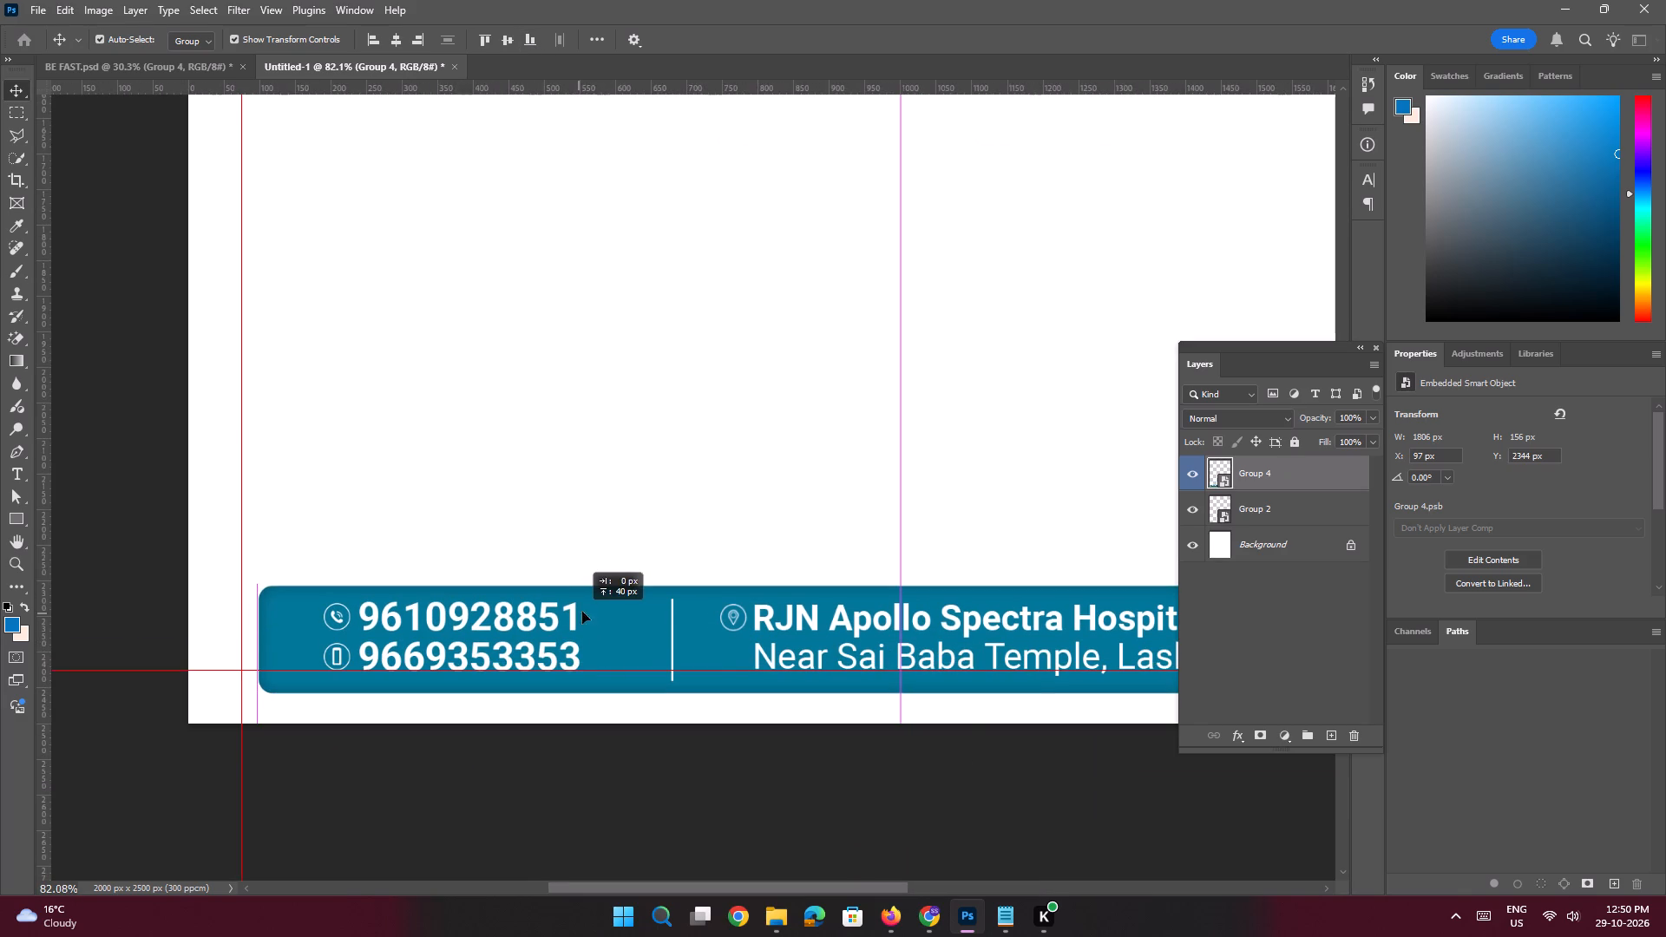
pyautogui.hotkey('shift', 'space')
pyautogui.keyDown('ctrl'); pyautogui.moveTo(638, 523); pyautogui.dragTo(541, 491); pyautogui.keyUp('ctrl')
pyautogui.click(322, 381)
pyautogui.press('space')
pyautogui.press('space')
pyautogui.press('space')
pyautogui.press('space')
pyautogui.press('space')
pyautogui.press('space')
pyautogui.press('space')
pyautogui.press('space')
pyautogui.moveTo(655, 381); pyautogui.dragTo(642, 462)
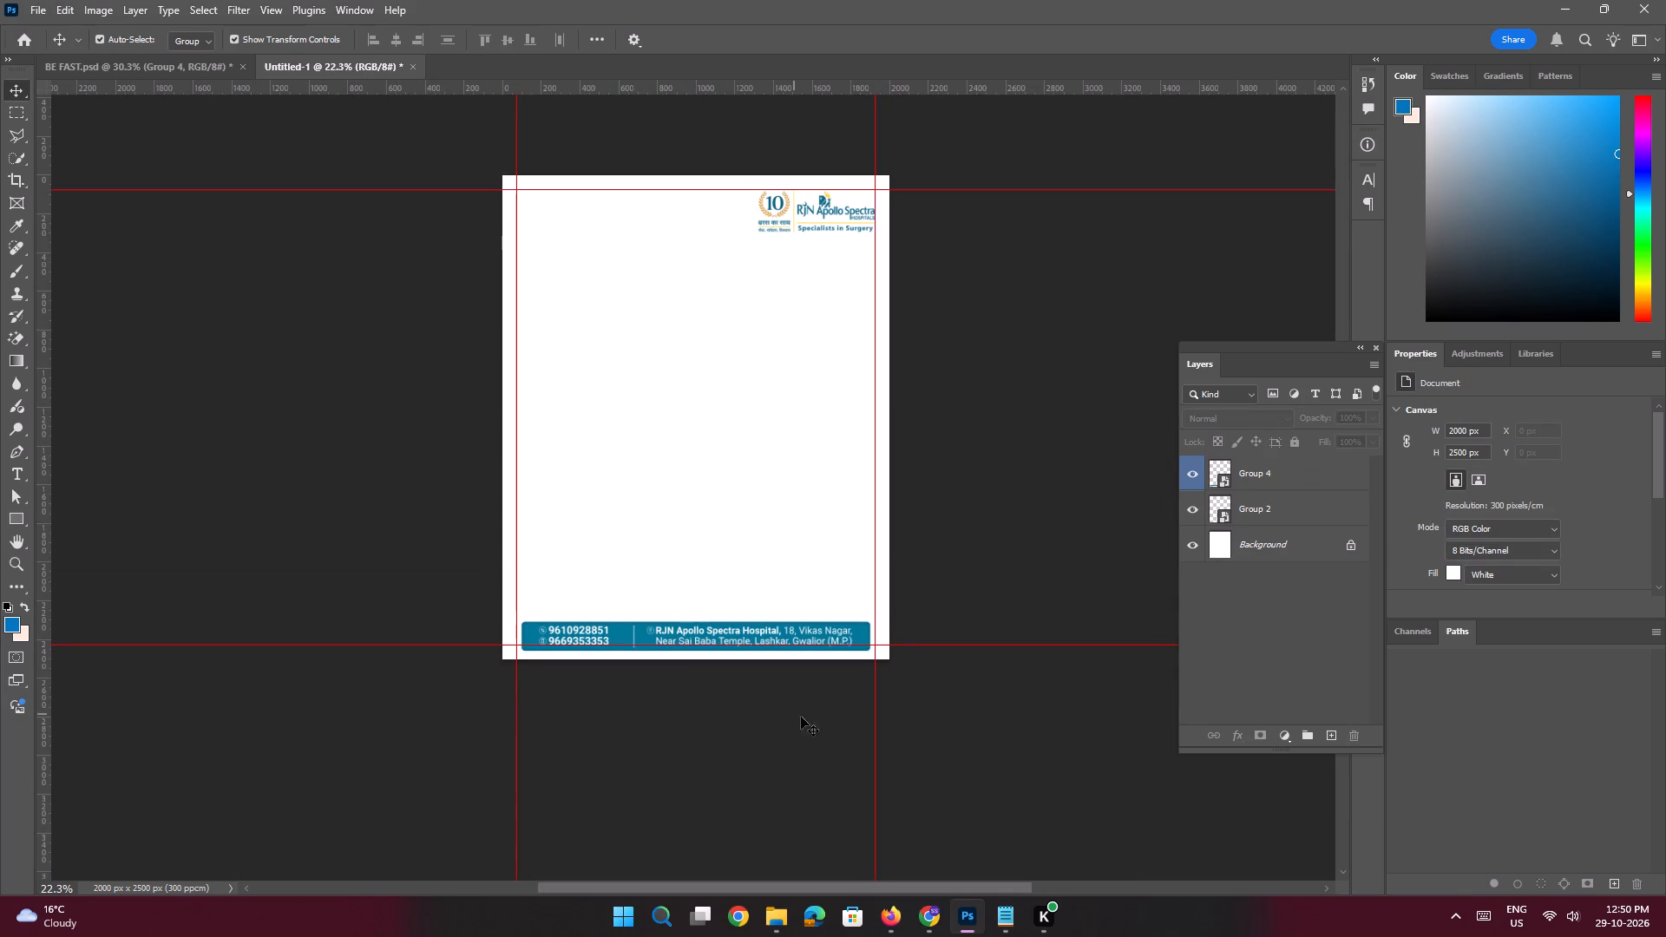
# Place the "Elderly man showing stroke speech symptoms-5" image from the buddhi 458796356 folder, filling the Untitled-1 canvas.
pyautogui.click(758, 820)
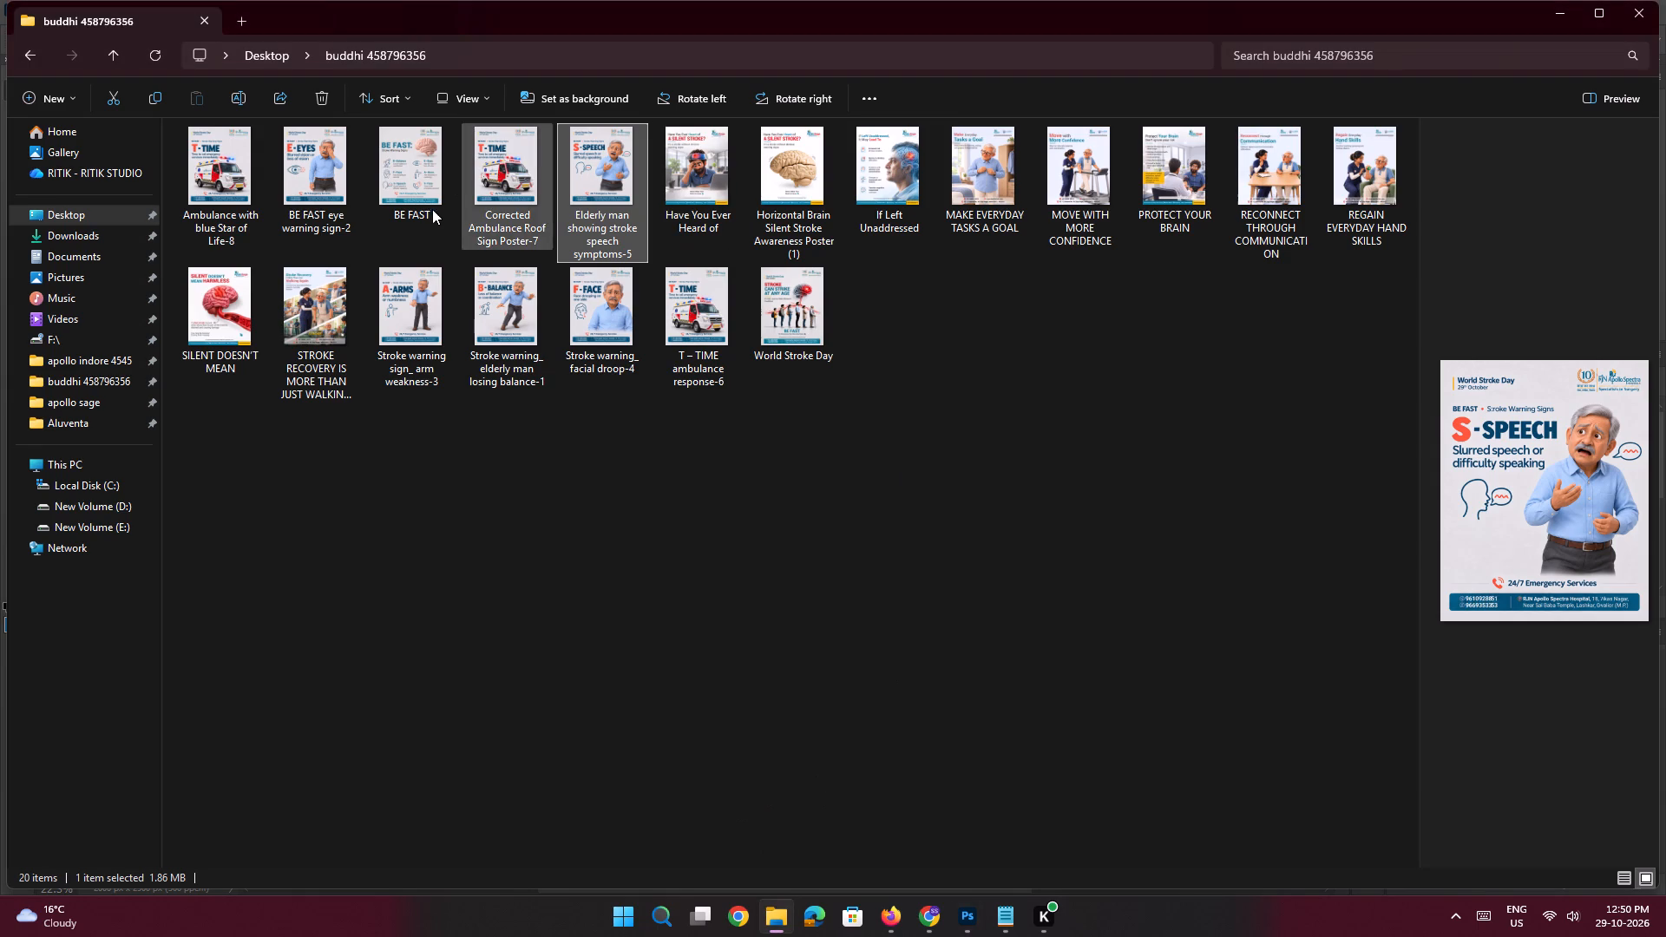
pyautogui.moveTo(615, 182); pyautogui.dragTo(689, 352)
pyautogui.hotkey('alt', 'Tab')
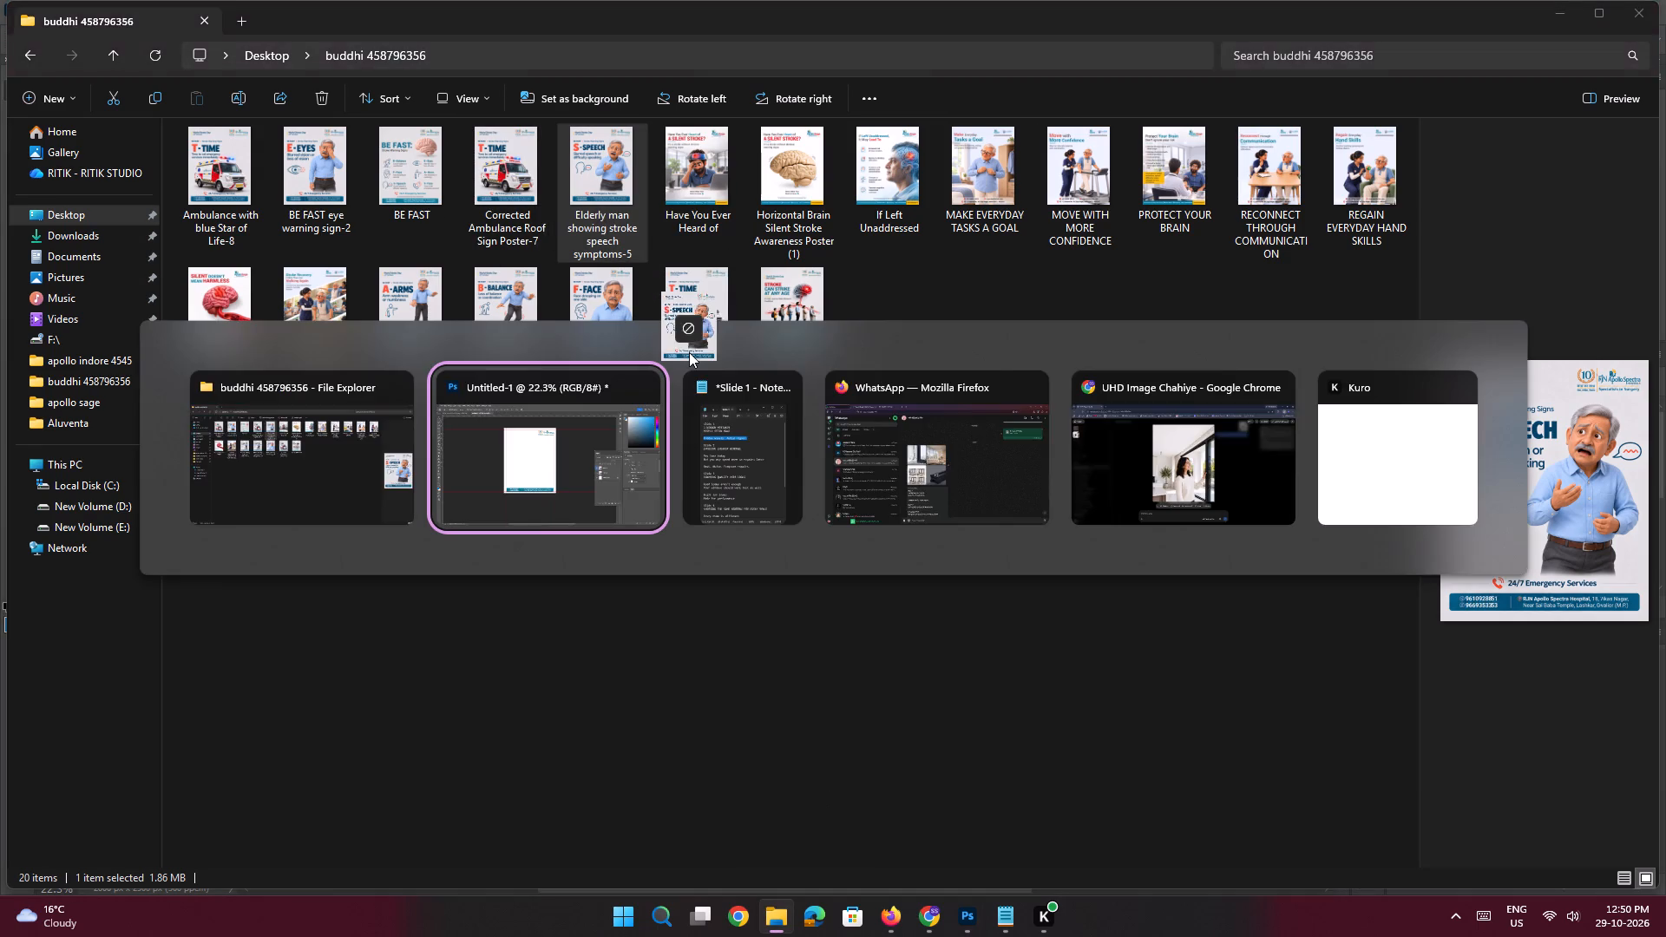
pyautogui.moveTo(689, 352); pyautogui.dragTo(640, 477)
pyautogui.press('Return')
pyautogui.press('Return')
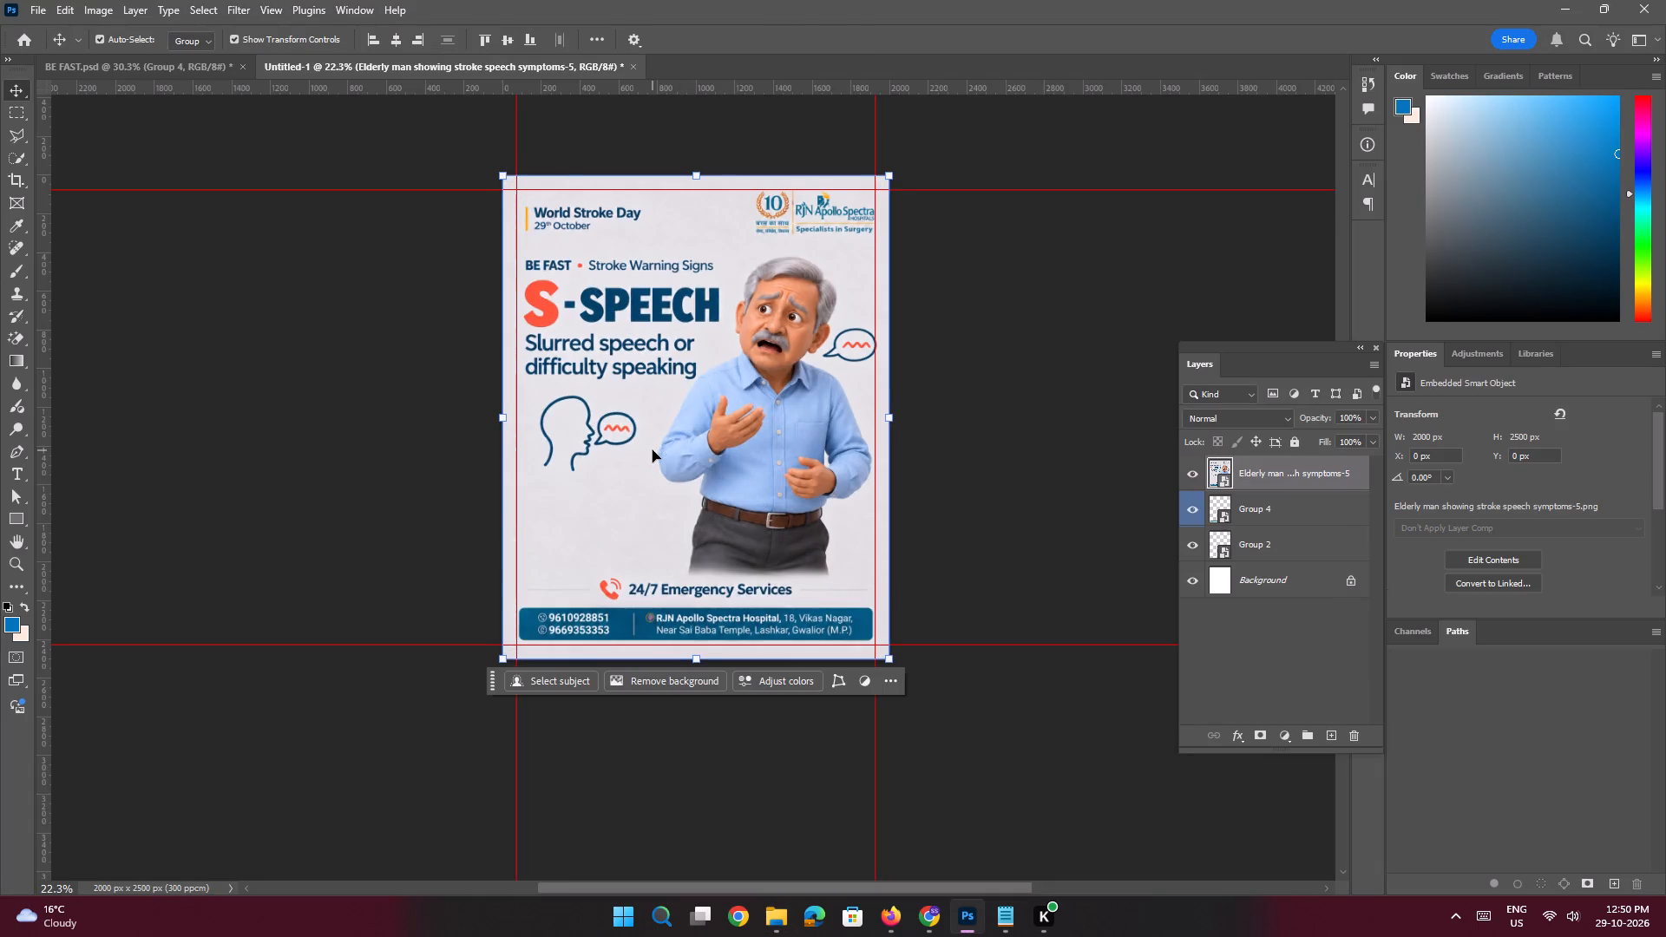
# Rasterize the placed elderly man poster layer into an editable pixel layer.
pyautogui.press('space')
pyautogui.keyDown('ctrl'); pyautogui.moveTo(777, 212); pyautogui.dragTo(838, 394); pyautogui.keyUp('ctrl')
pyautogui.moveTo(931, 242); pyautogui.dragTo(839, 361)
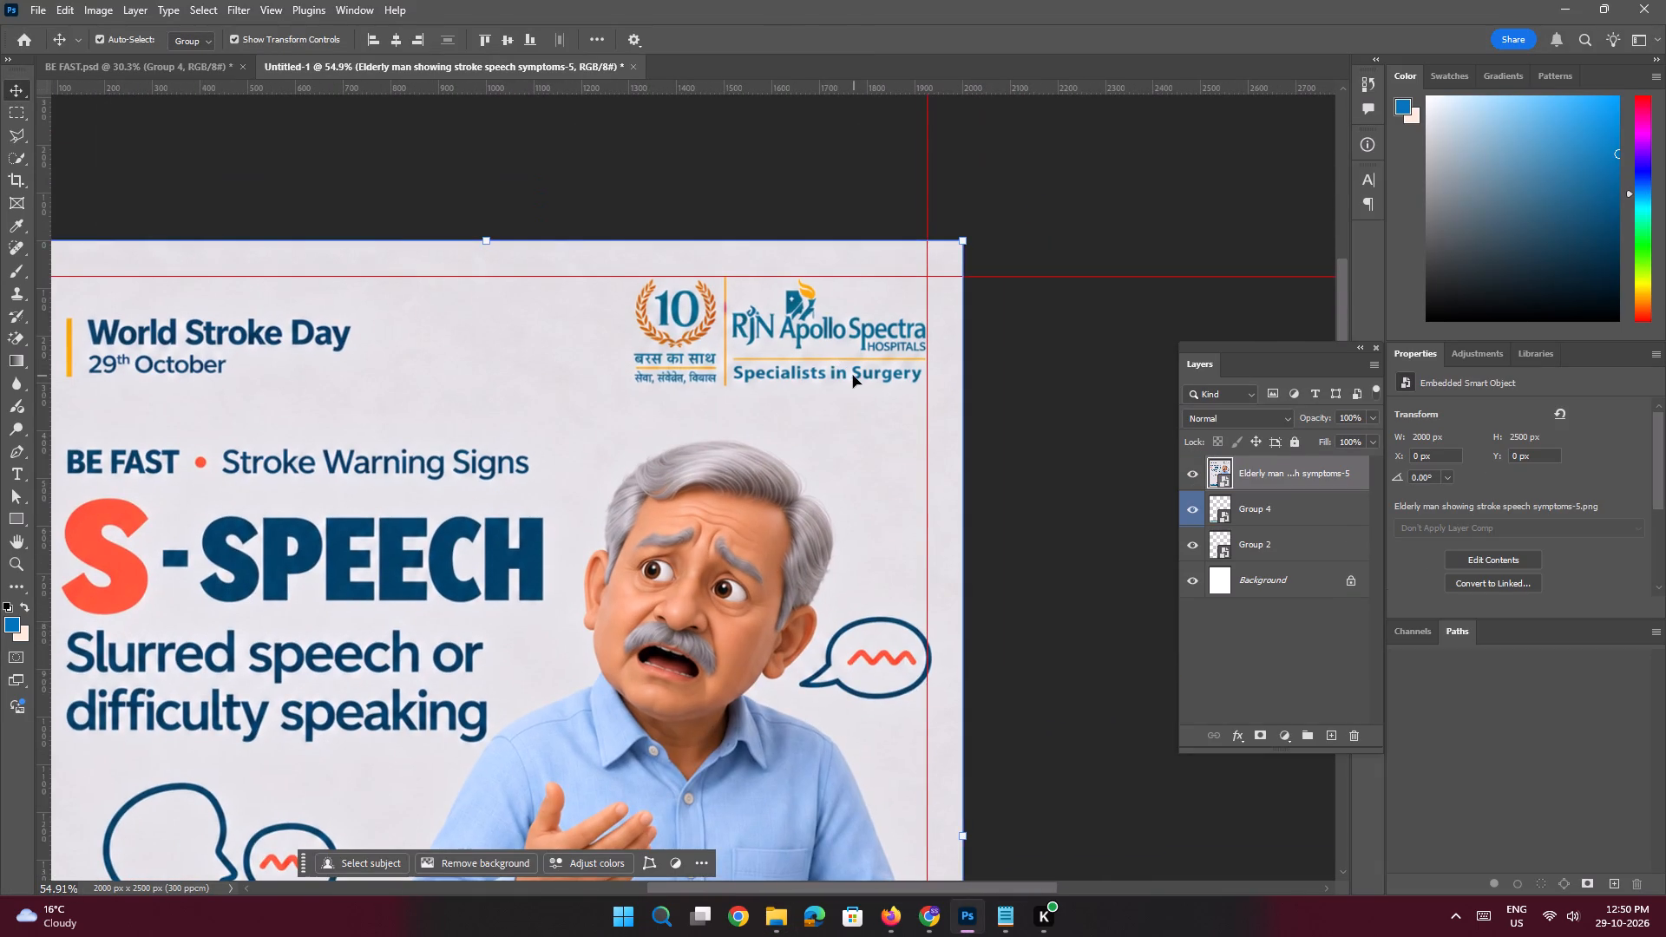
pyautogui.press('e')
pyautogui.click(849, 388)
pyautogui.click(790, 340)
# Outline the poster image's baked-in hospital logo with the Polygonal Lasso and fill it with matching background texture, clearing the selection.
pyautogui.press('space')
pyautogui.keyDown('ctrl'); pyautogui.moveTo(828, 318); pyautogui.dragTo(869, 396); pyautogui.keyUp('ctrl')
pyautogui.click(16, 135)
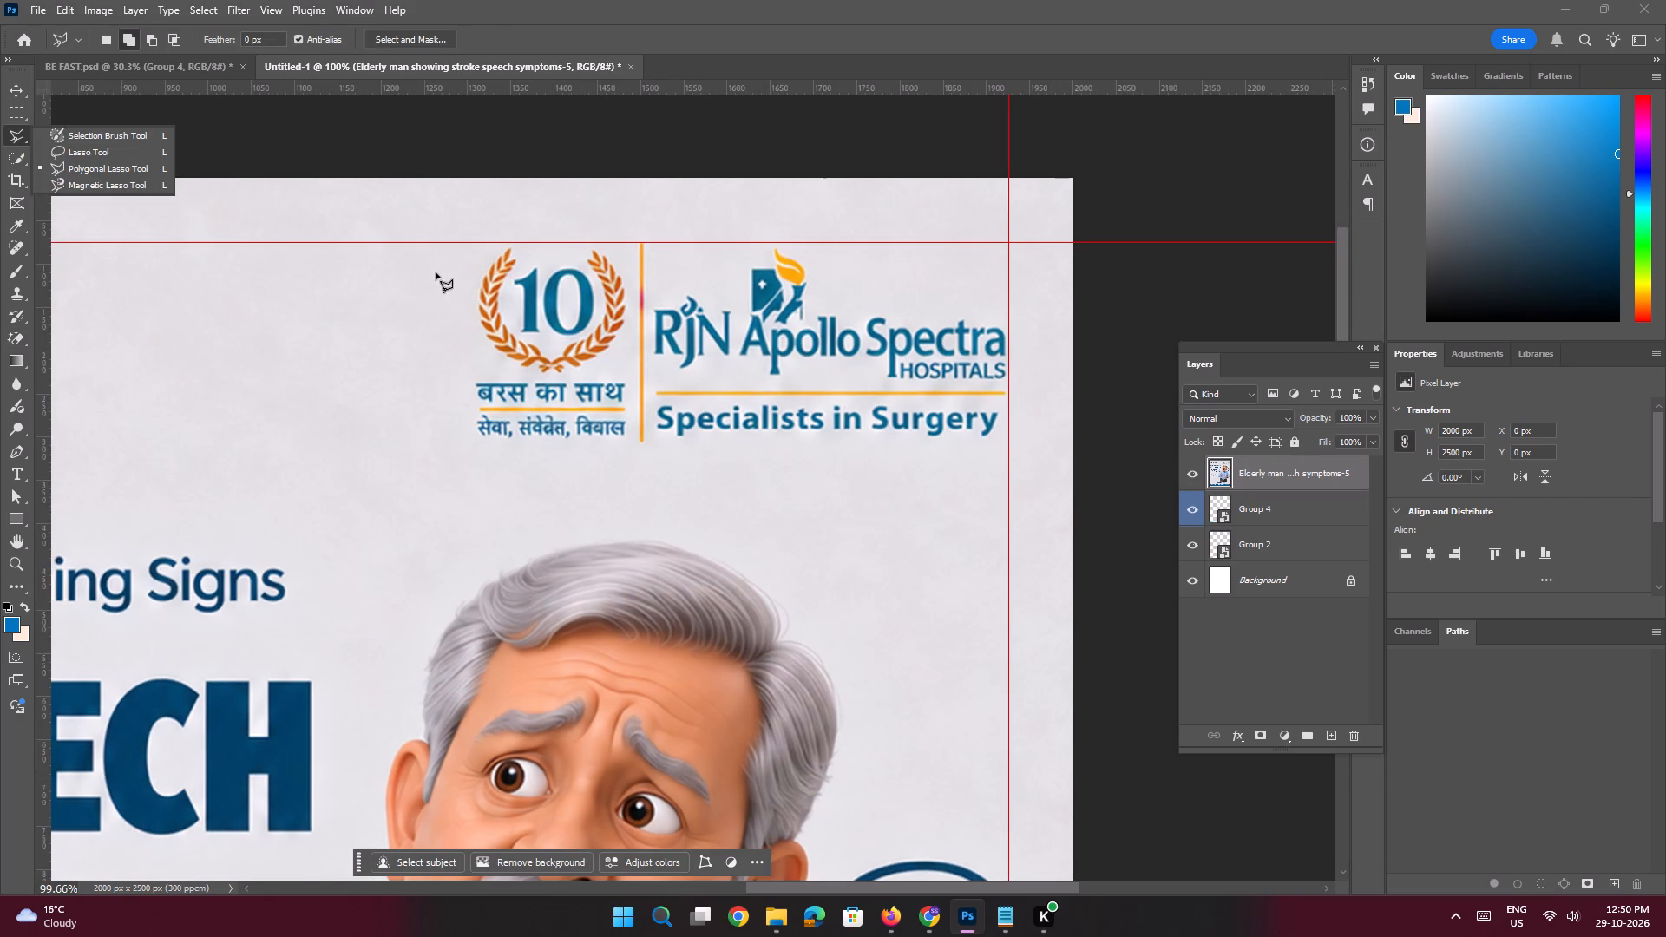
pyautogui.click(449, 277)
pyautogui.click(489, 230)
pyautogui.keyDown('shift'); pyautogui.click(843, 247); pyautogui.keyUp('shift')
pyautogui.click(833, 302)
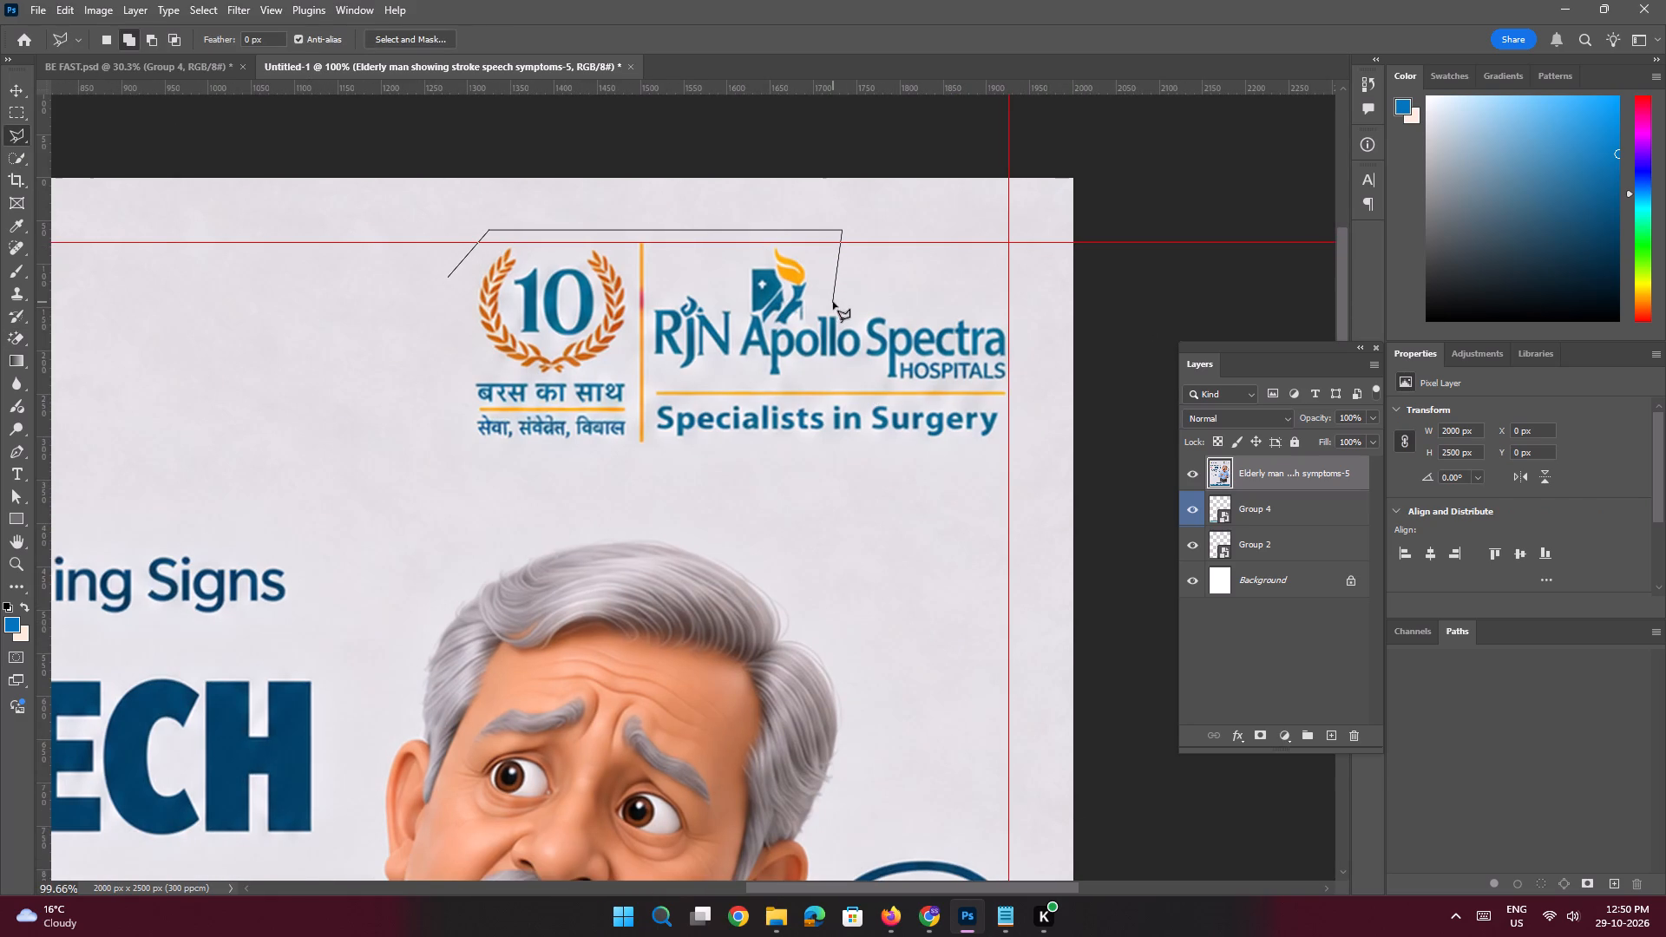
pyautogui.keyDown('shift'); pyautogui.click(1023, 310); pyautogui.keyUp('shift')
pyautogui.keyDown('shift'); pyautogui.click(1011, 450); pyautogui.keyUp('shift')
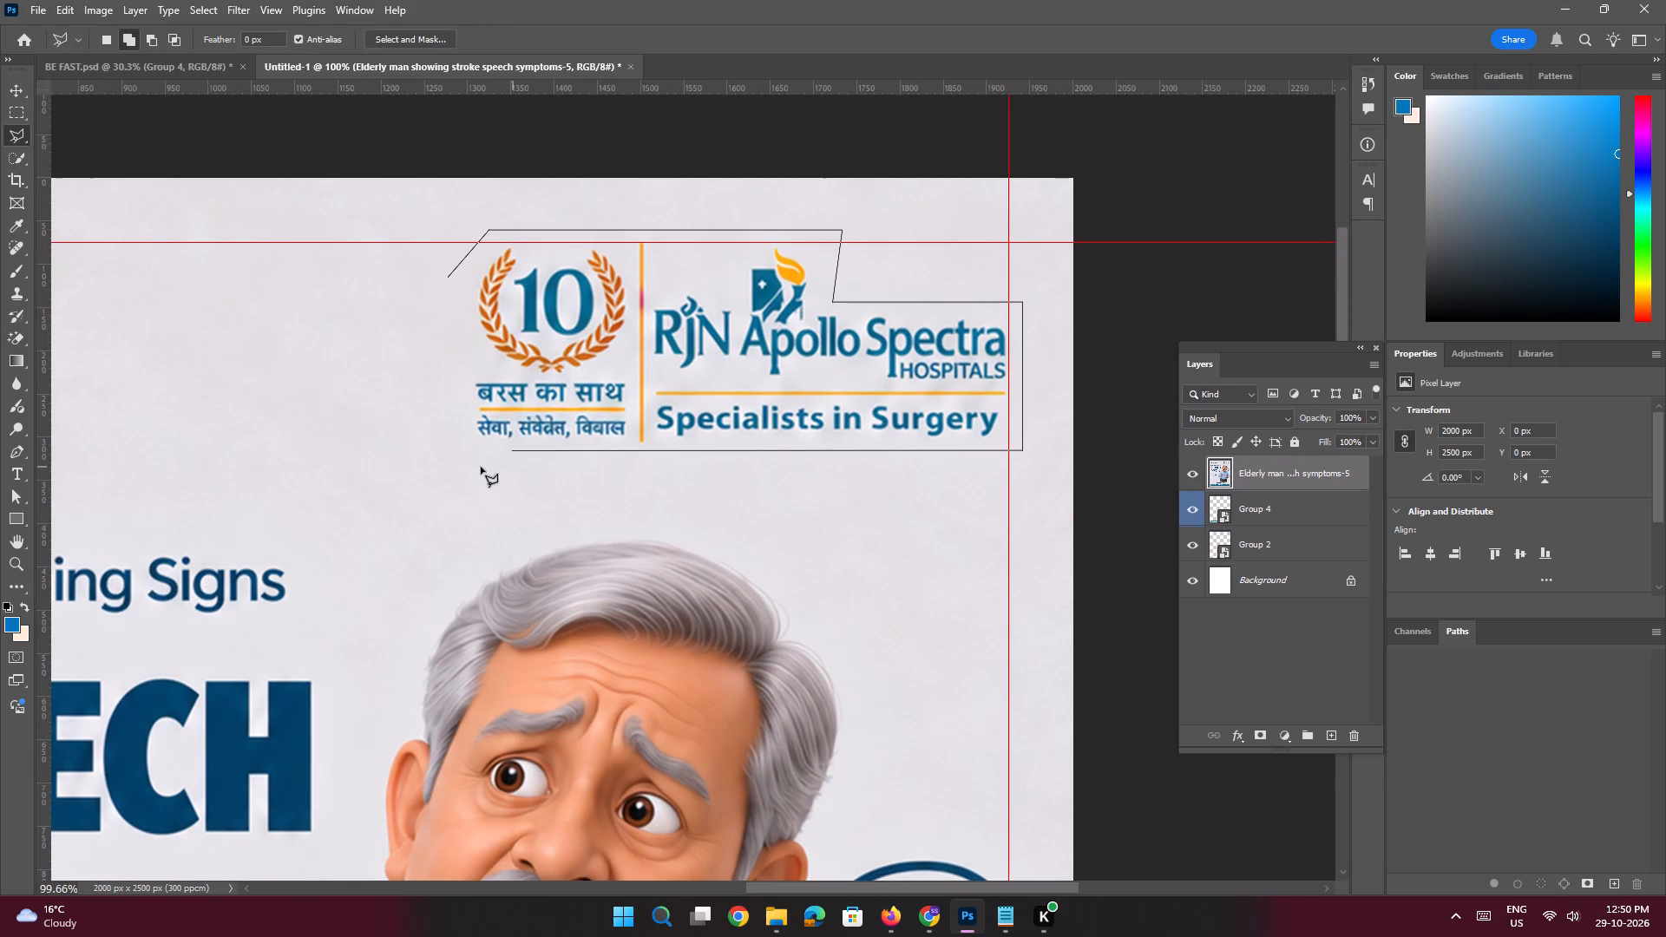
pyautogui.keyDown('shift'); pyautogui.click(457, 463); pyautogui.keyUp('shift')
pyautogui.doubleClick(449, 280)
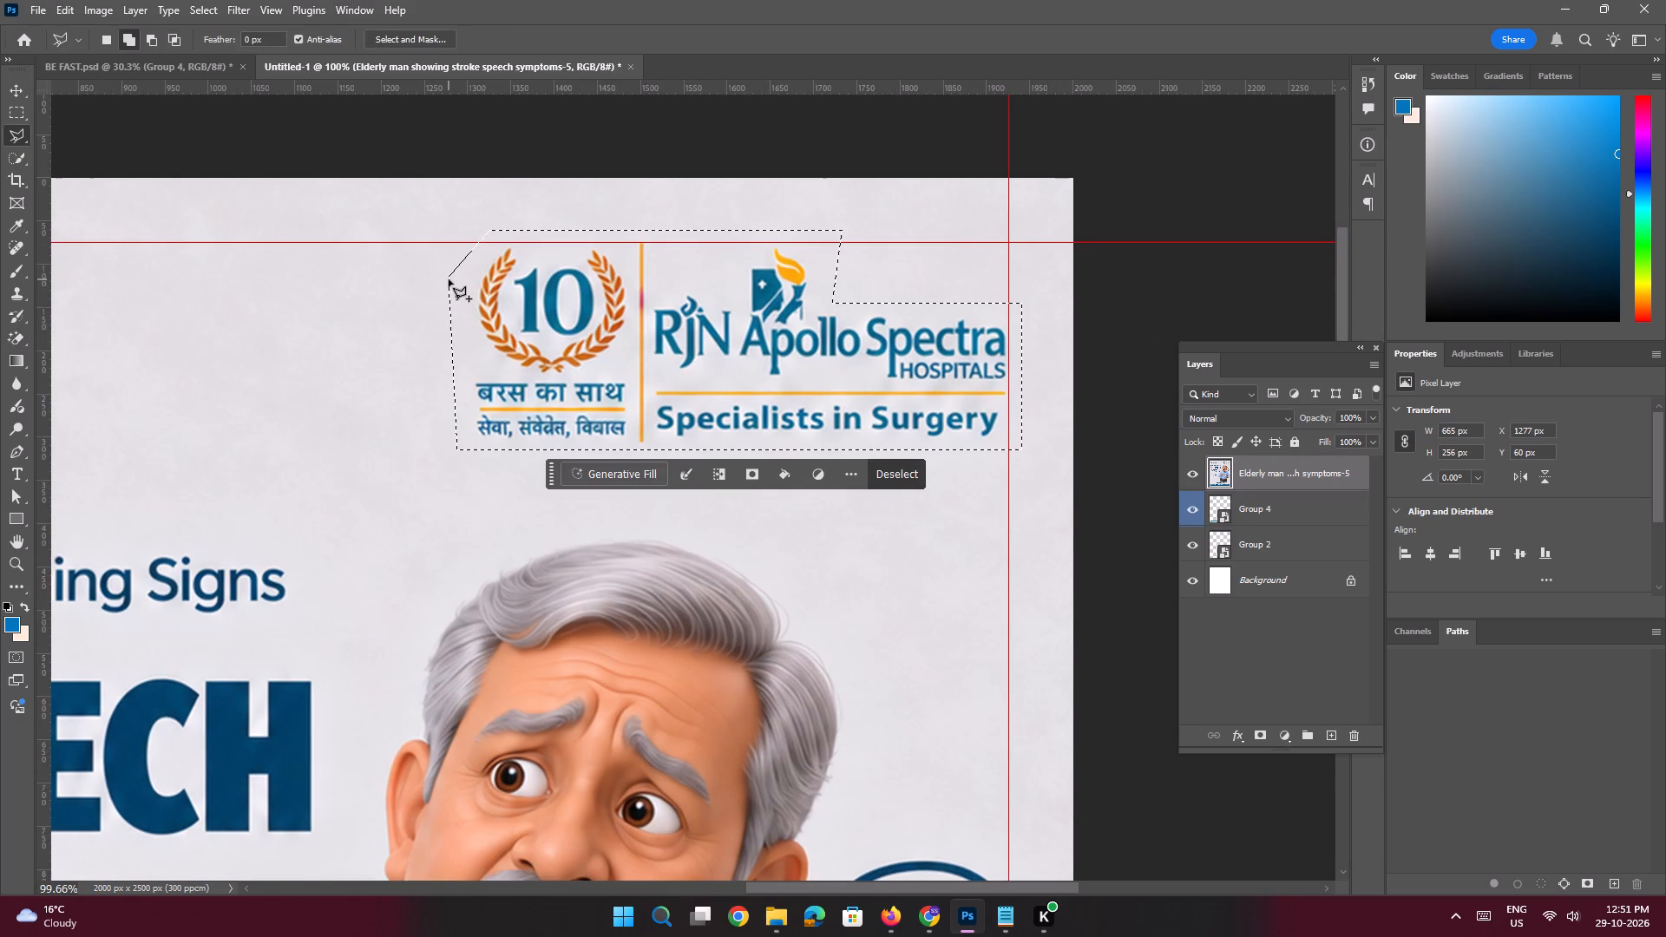
pyautogui.hotkey('shift', 'BackSpace')
pyautogui.press('Return')
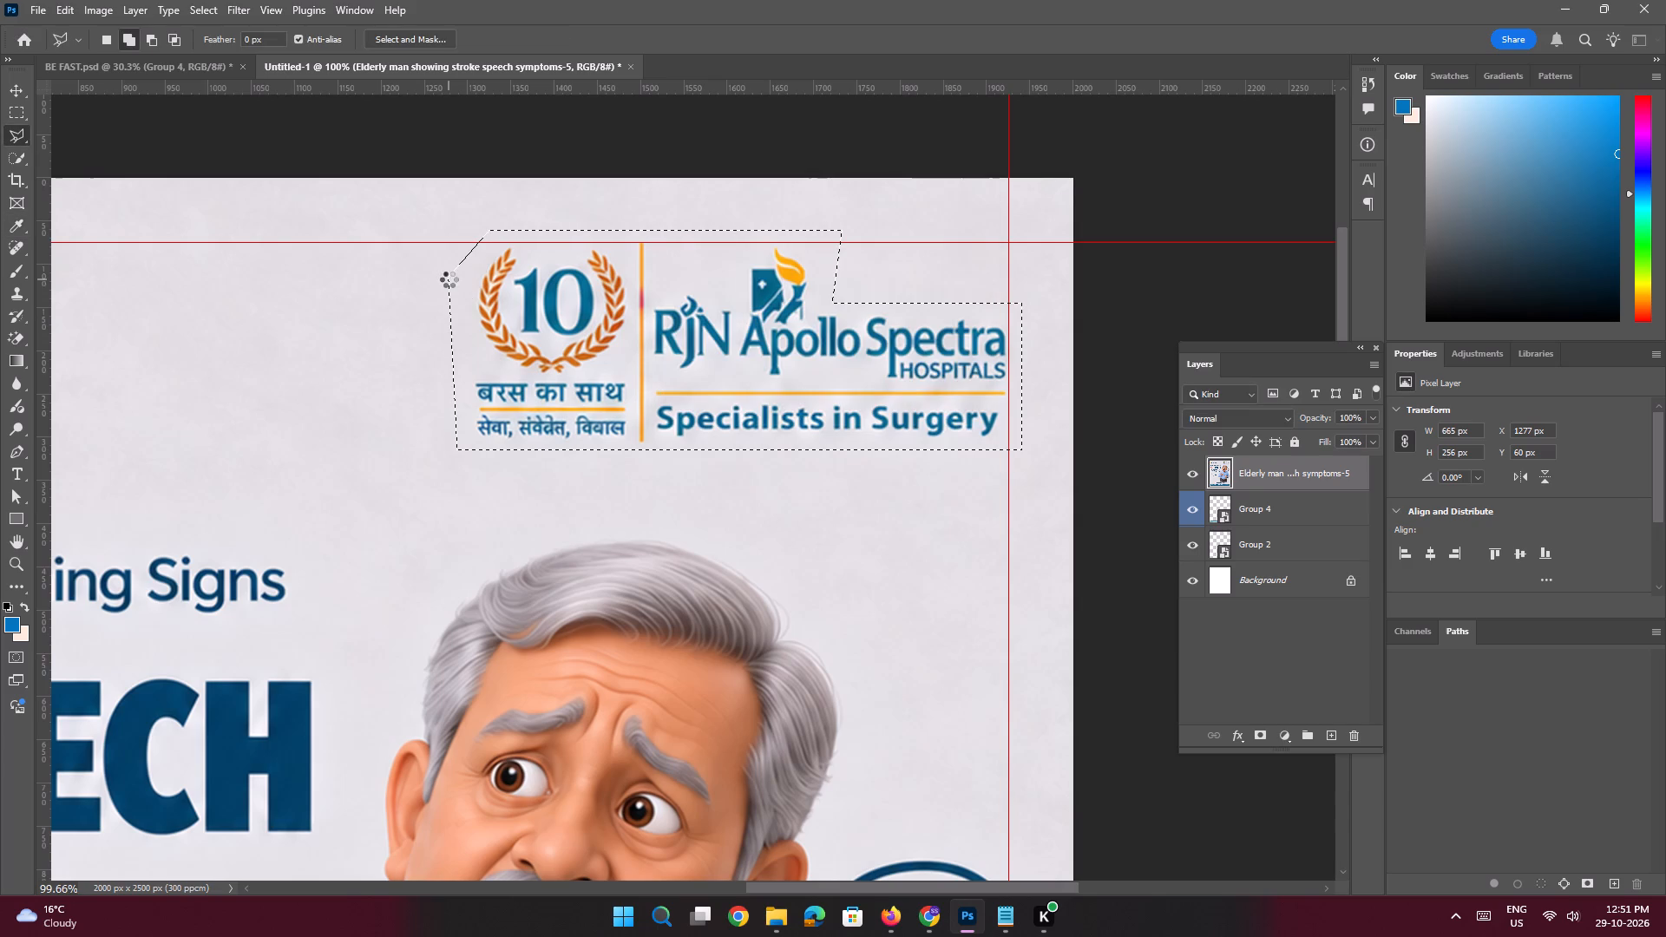
pyautogui.hotkey('ctrl', 'd')
# Outline the "World Stroke Day 29th October" heading and its yellow bar, and fill them with matching background, clearing the selection.
pyautogui.press('space')
pyautogui.press('space')
pyautogui.press('space')
pyautogui.press('space')
pyautogui.press('space')
pyautogui.press('space')
pyautogui.press('space')
pyautogui.press('space')
pyautogui.press('space')
pyautogui.press('space')
pyautogui.press('space')
pyautogui.press('space')
pyautogui.press('space')
pyautogui.press('space')
pyautogui.press('space')
pyautogui.press('space')
pyautogui.press('space')
pyautogui.press('space')
pyautogui.press('space')
pyautogui.press('space')
pyautogui.moveTo(401, 324); pyautogui.dragTo(539, 345)
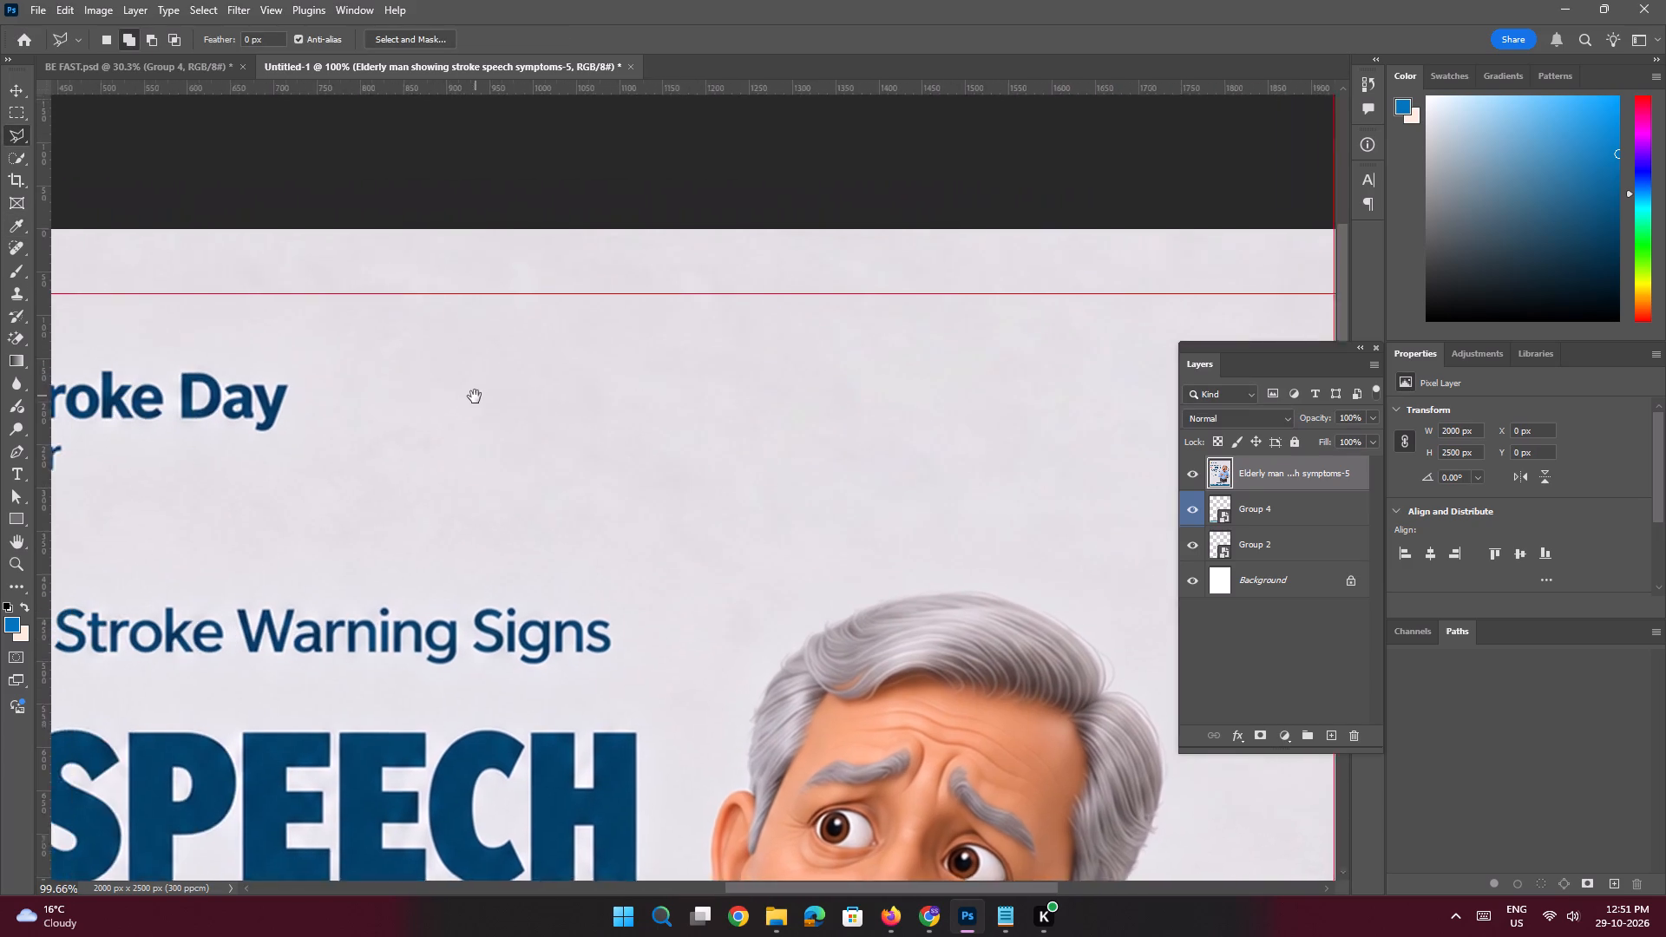
pyautogui.moveTo(473, 398); pyautogui.dragTo(691, 376)
pyautogui.click(712, 378)
pyautogui.click(292, 321)
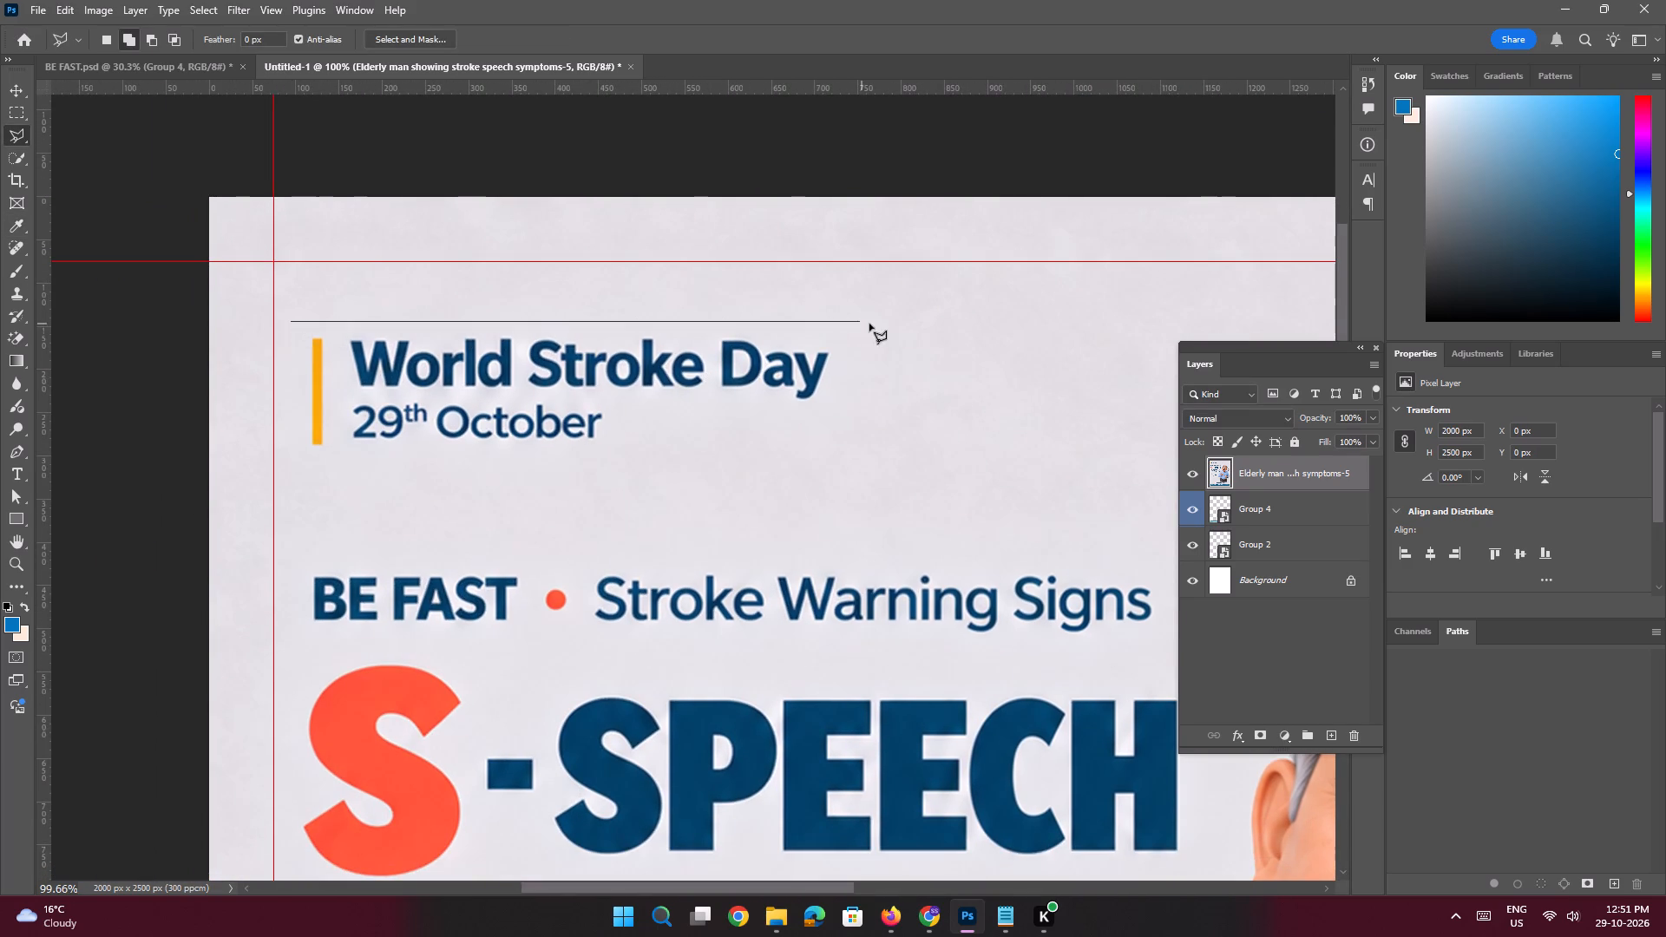
pyautogui.keyDown('shift'); pyautogui.click(855, 331); pyautogui.keyUp('shift')
pyautogui.click(845, 416)
pyautogui.keyDown('shift'); pyautogui.click(620, 412); pyautogui.keyUp('shift')
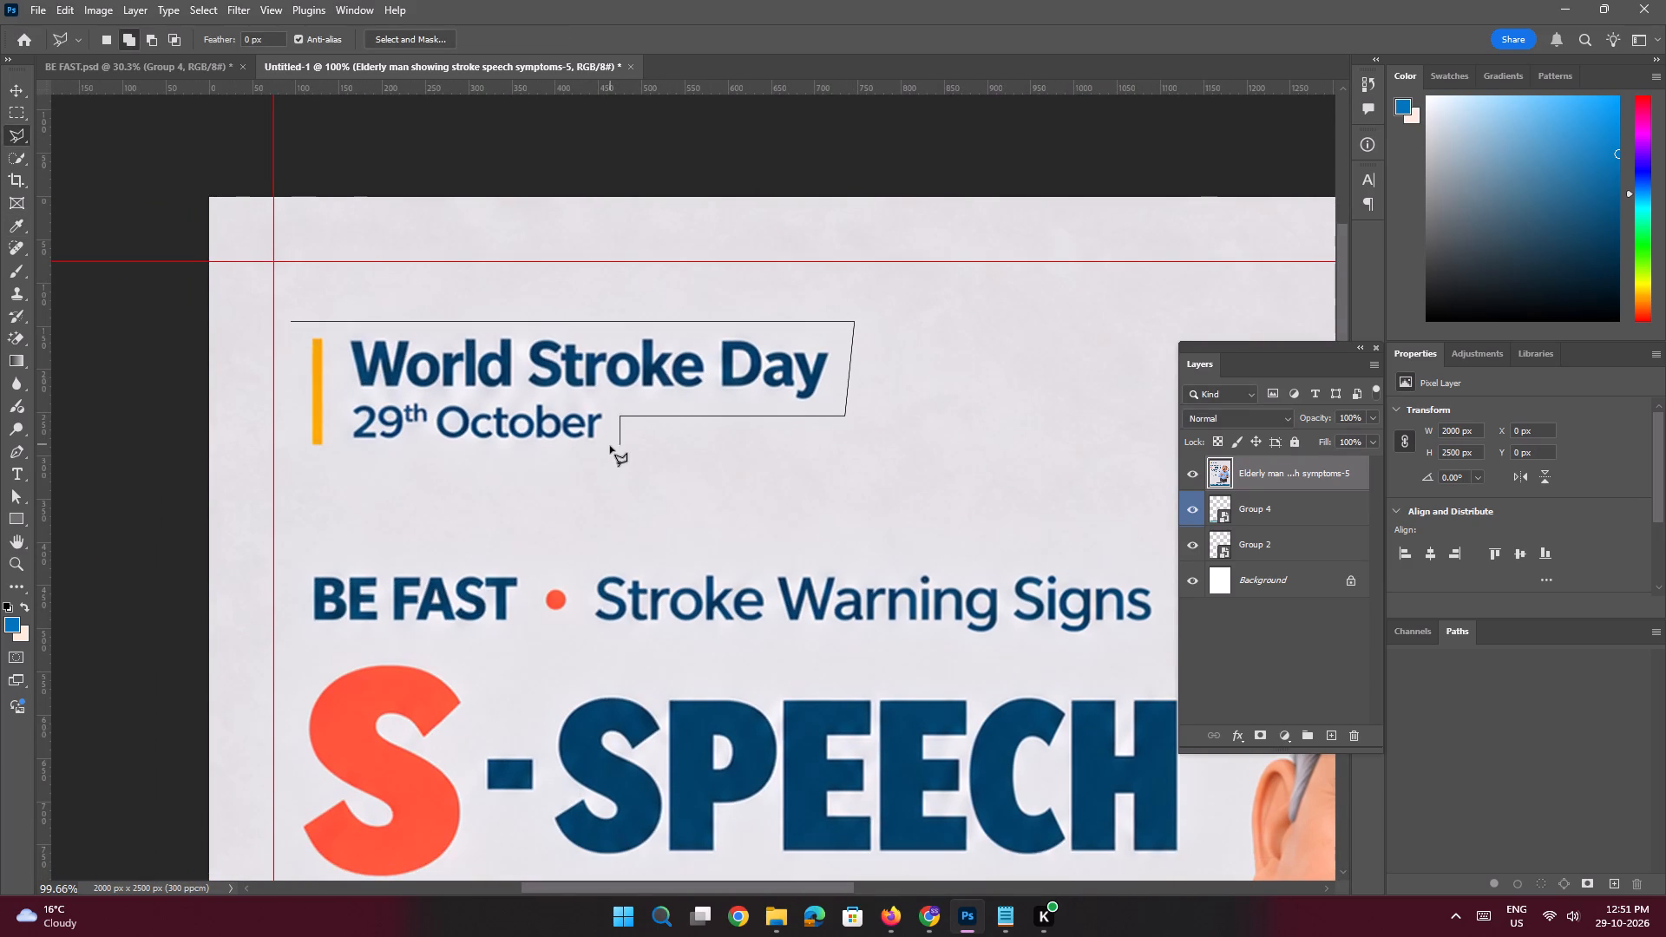
pyautogui.keyDown('shift'); pyautogui.click(604, 464); pyautogui.keyUp('shift')
pyautogui.keyDown('shift'); pyautogui.click(294, 462); pyautogui.keyUp('shift')
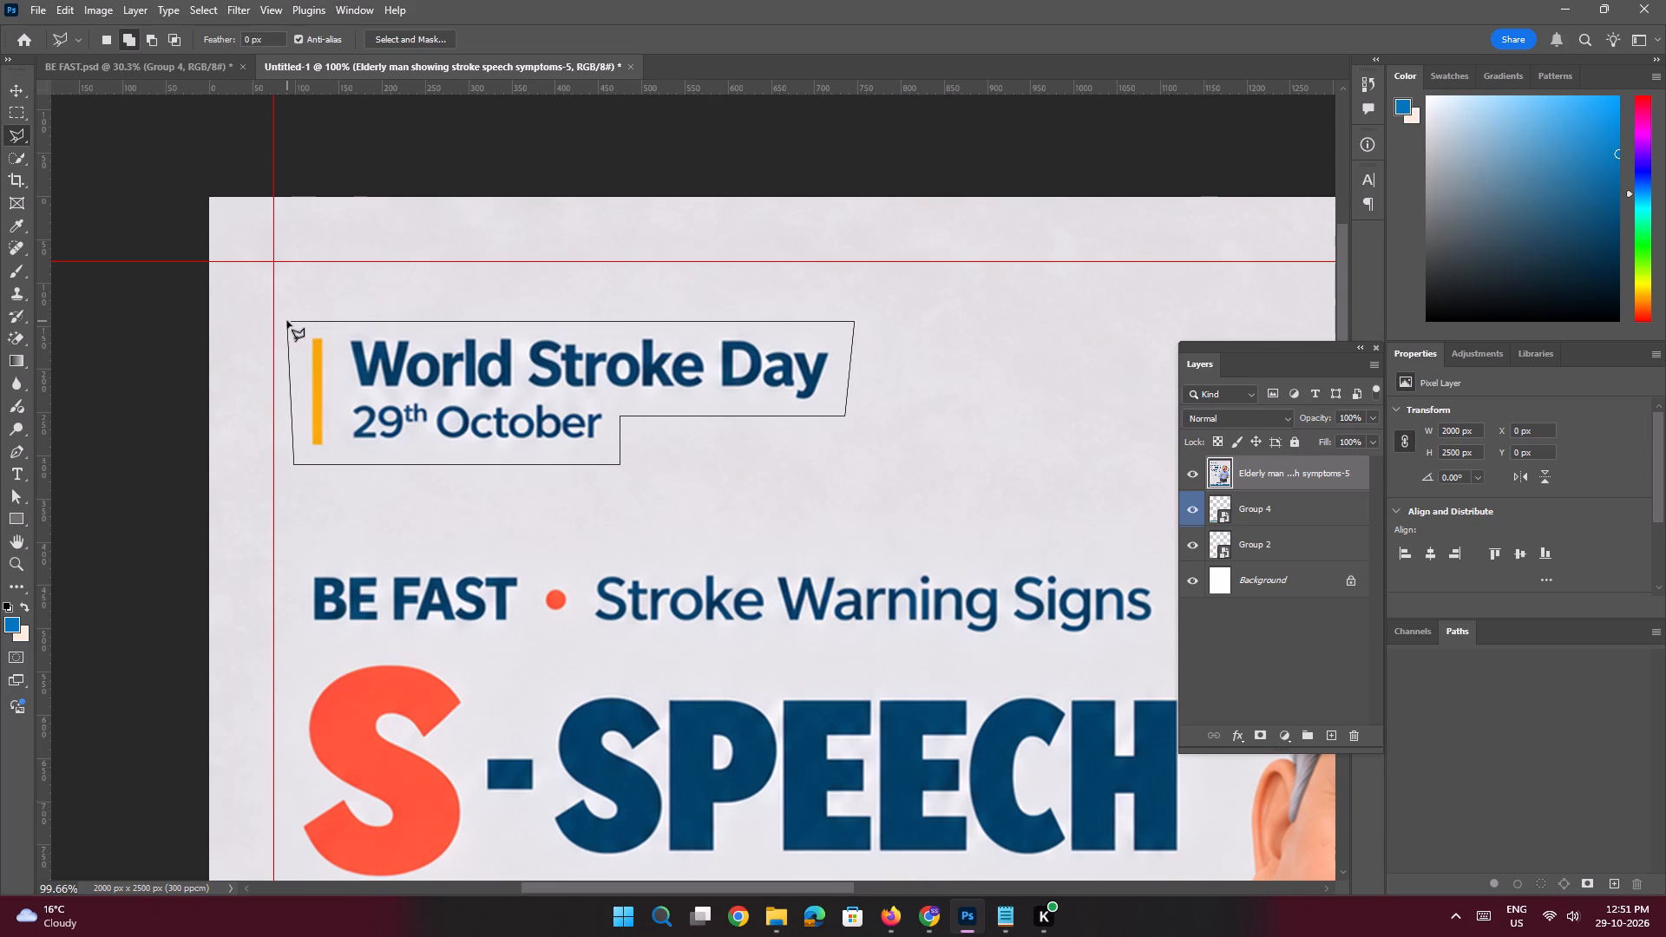
pyautogui.doubleClick(287, 321)
pyautogui.hotkey('shift', 'BackSpace')
pyautogui.press('Return')
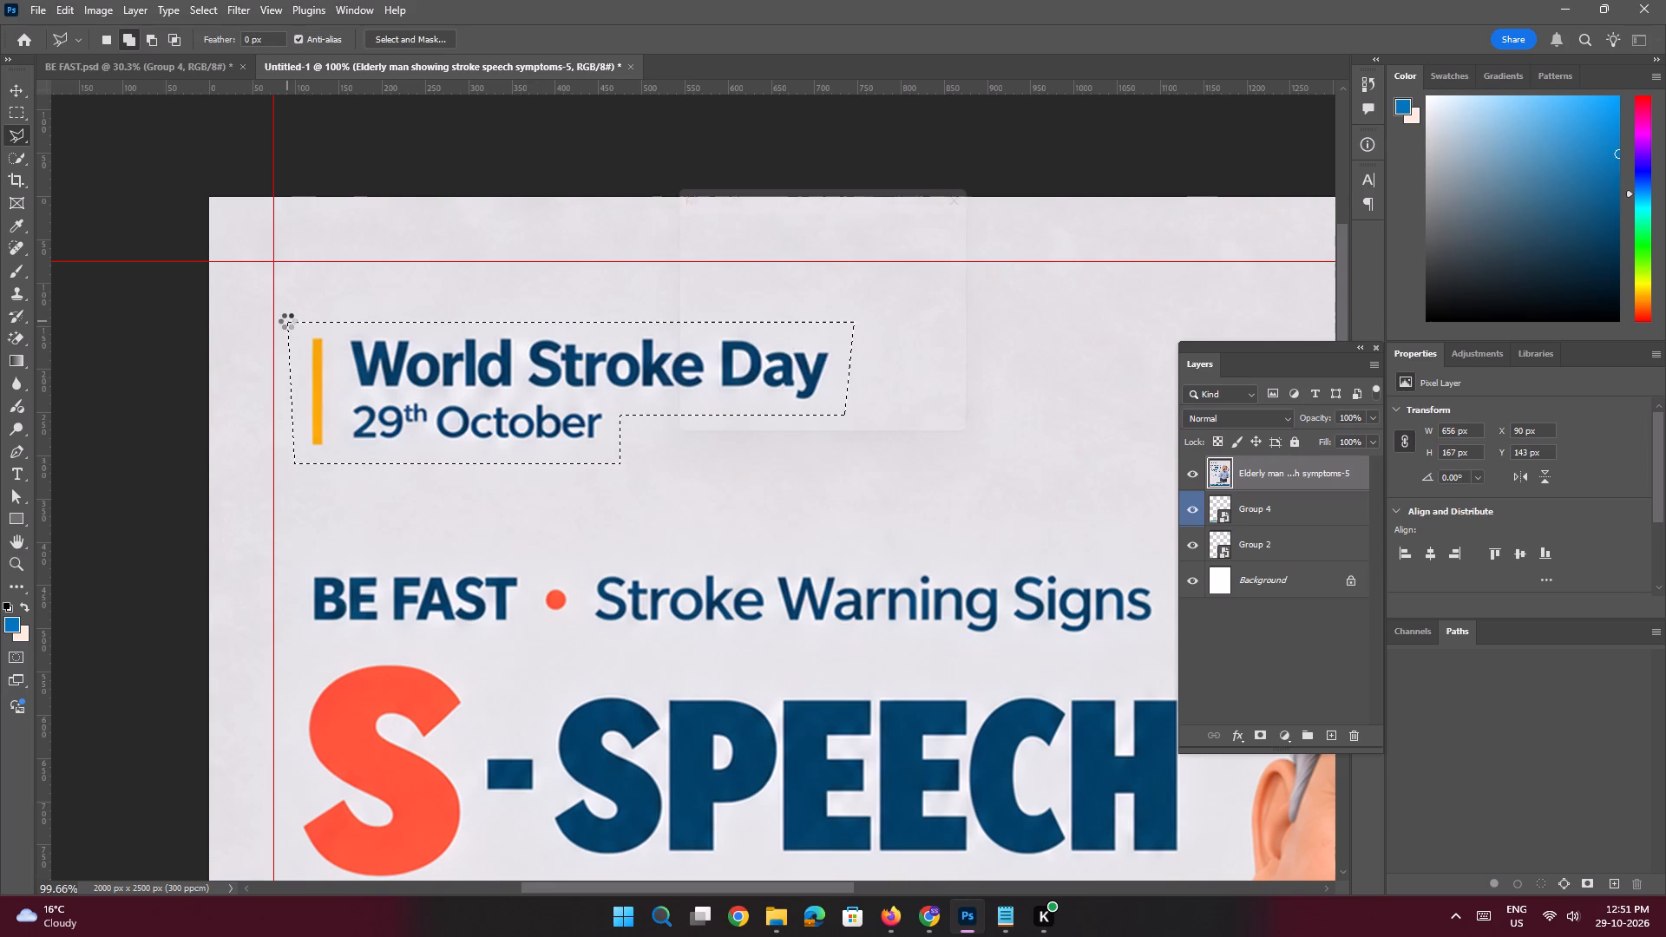
pyautogui.hotkey('ctrl', 'd')
# Outline the poster image's baked-in contact bar below "24/7 Emergency Services" and fill it with matching background texture.
pyautogui.hotkey('ctrl', '0')
pyautogui.press('space')
pyautogui.press('space')
pyautogui.press('space')
pyautogui.press('space')
pyautogui.press('space')
pyautogui.press('space')
pyautogui.press('space')
pyautogui.press('space')
pyautogui.press('space')
pyautogui.press('space')
pyautogui.press('space')
pyautogui.press('space')
pyautogui.press('space')
pyautogui.press('space')
pyautogui.press('space')
pyautogui.press('space')
pyautogui.press('space')
pyautogui.press('space')
pyautogui.press('space')
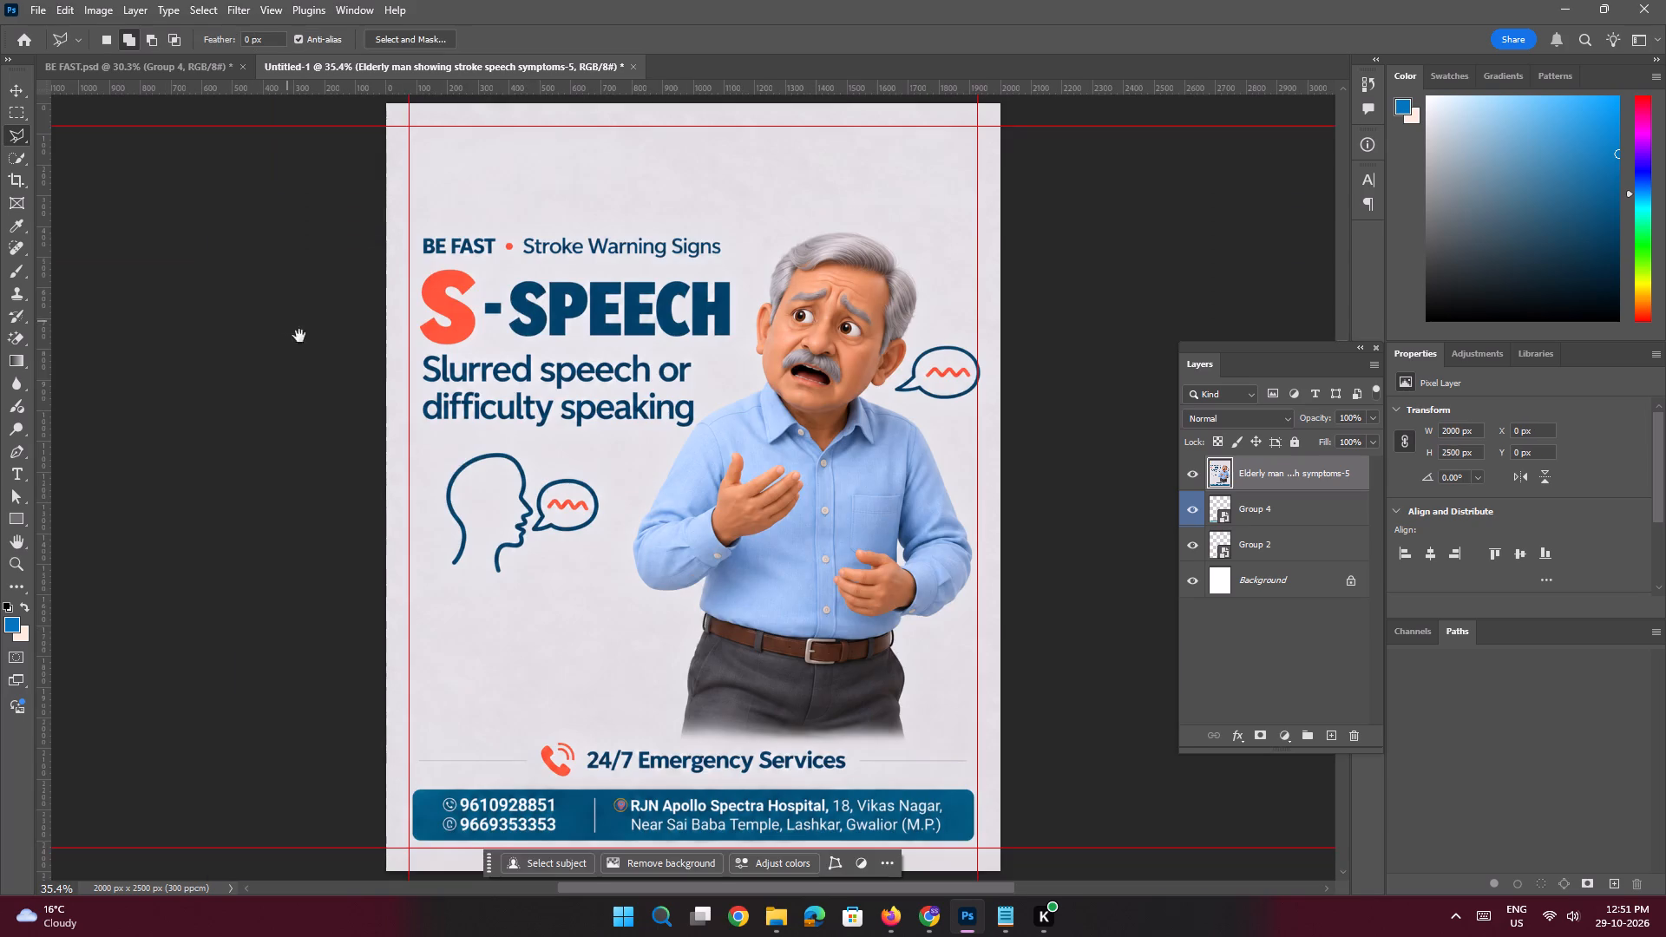
pyautogui.moveTo(593, 564); pyautogui.dragTo(563, 490)
pyautogui.click(561, 485)
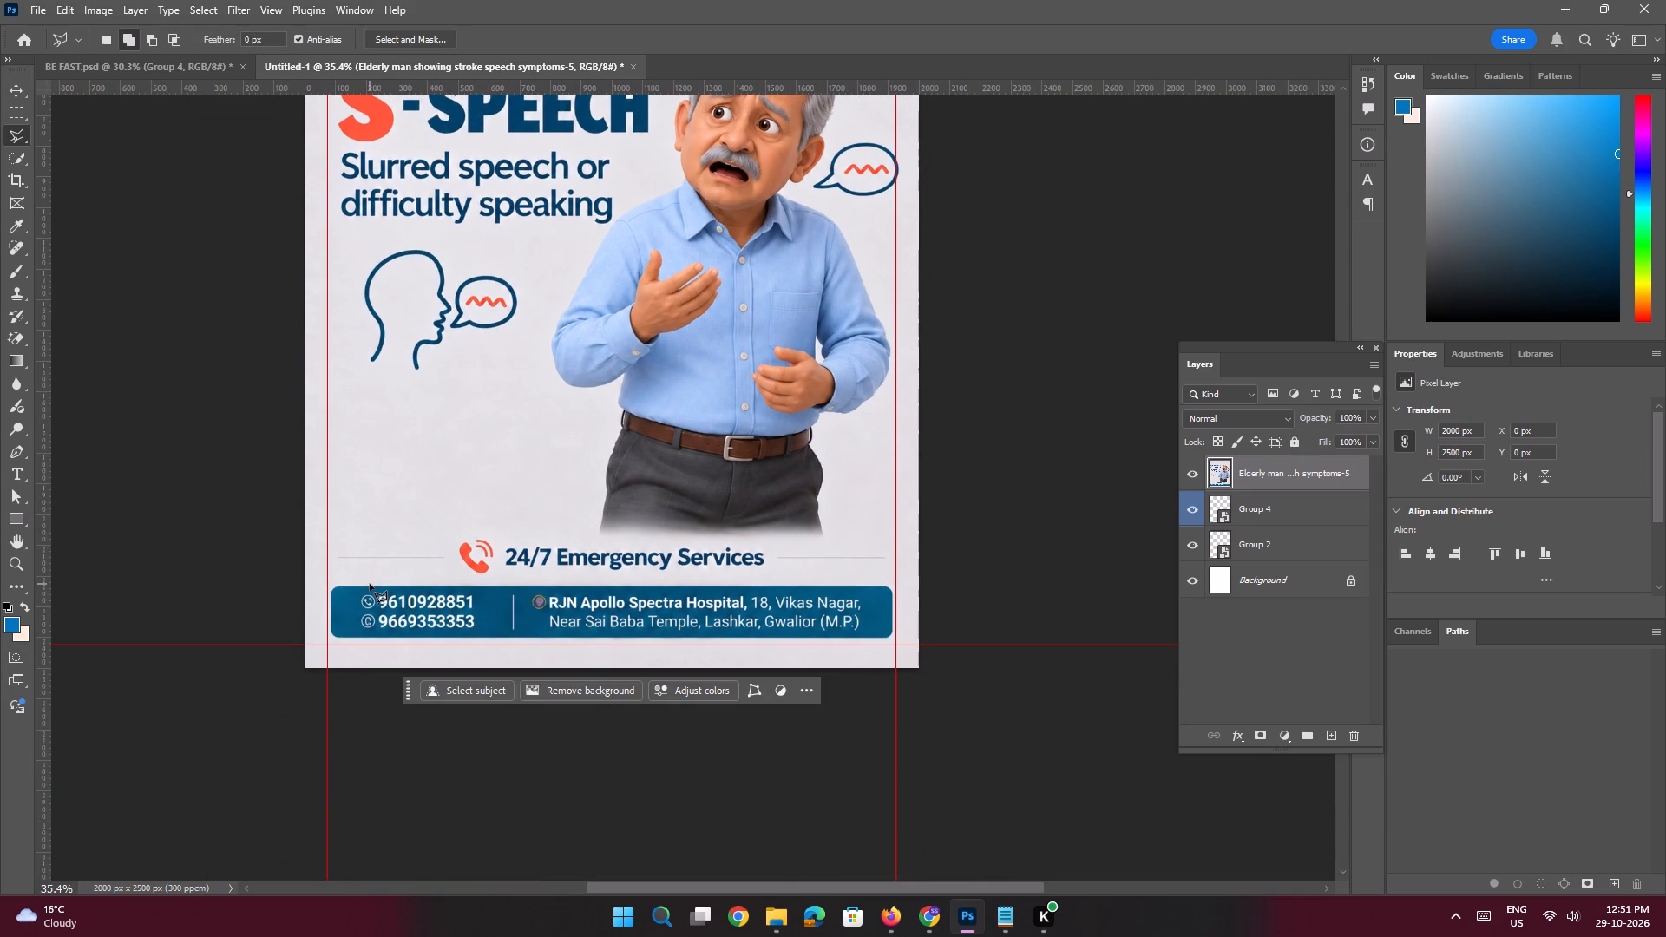
pyautogui.click(370, 583)
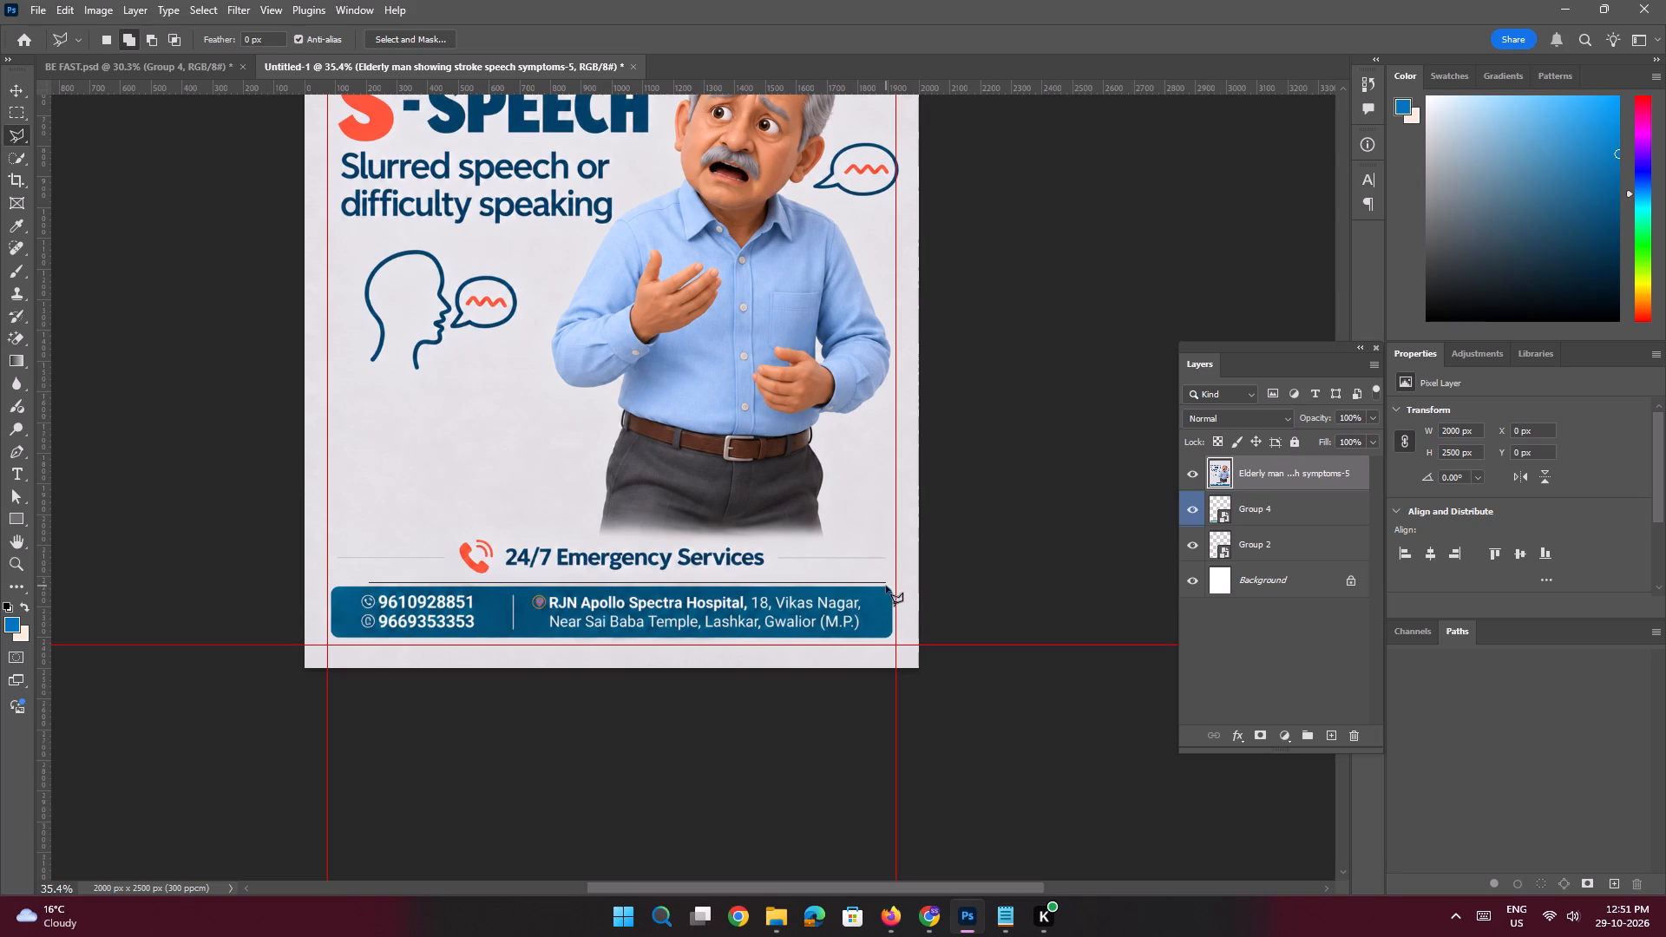
pyautogui.keyDown('shift'); pyautogui.click(892, 584); pyautogui.keyUp('shift')
pyautogui.keyDown('shift'); pyautogui.click(896, 643); pyautogui.keyUp('shift')
pyautogui.keyDown('shift'); pyautogui.click(325, 645); pyautogui.keyUp('shift')
pyautogui.keyDown('shift'); pyautogui.click(327, 581); pyautogui.keyUp('shift')
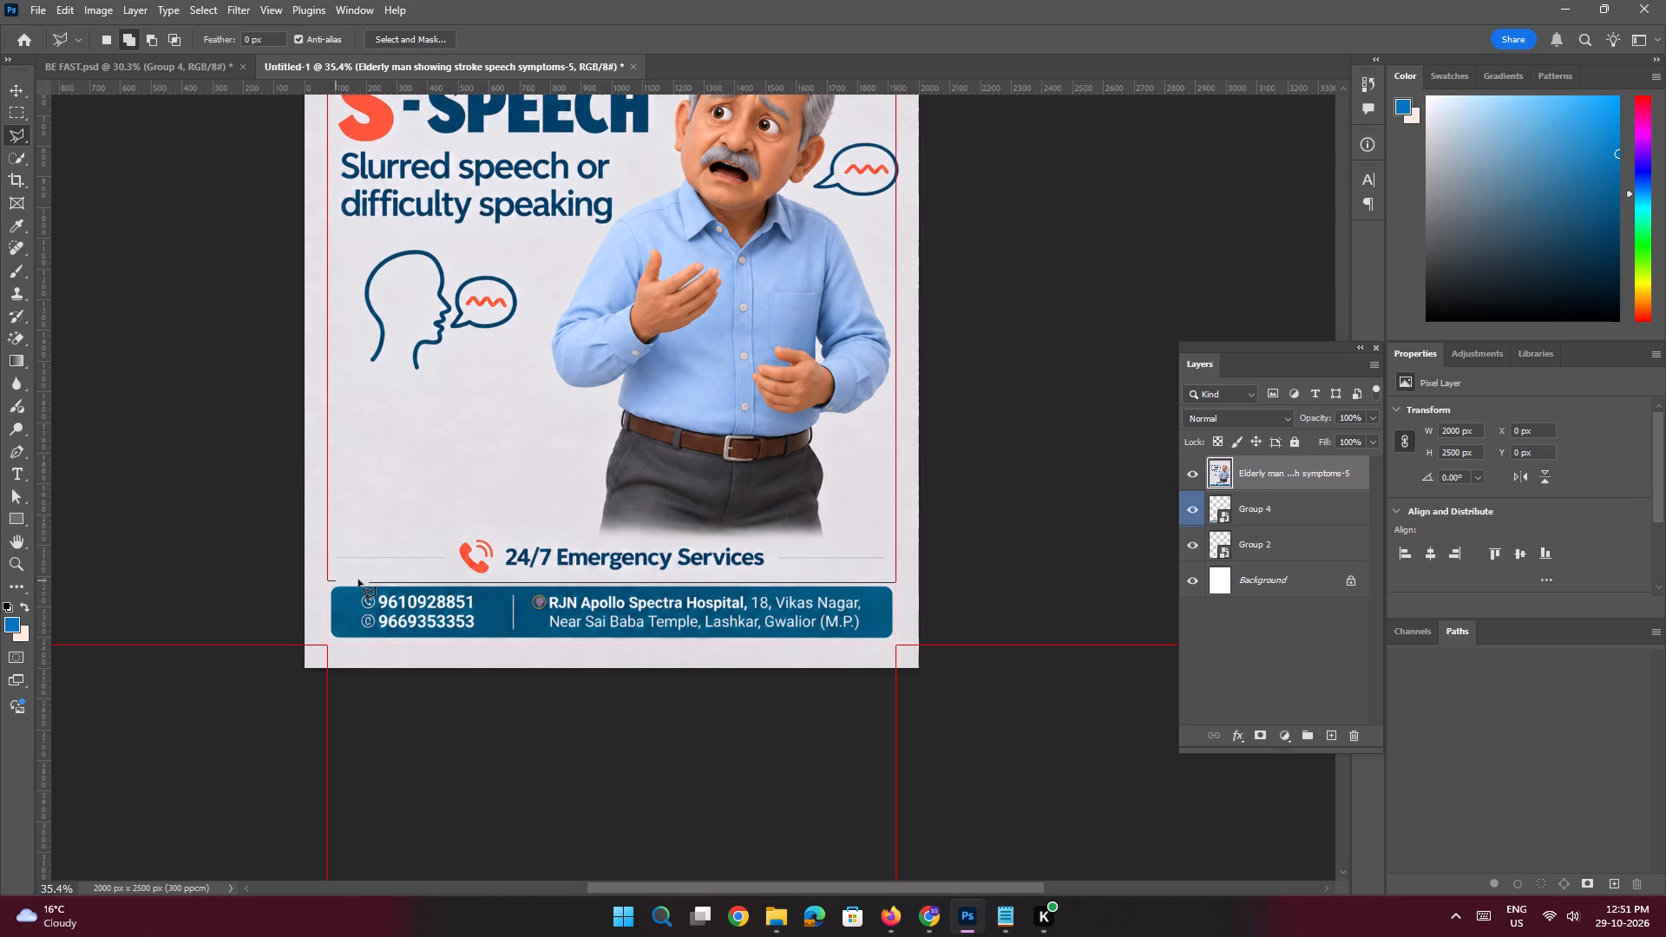
pyautogui.keyDown('shift'); pyautogui.doubleClick(367, 581); pyautogui.keyUp('shift')
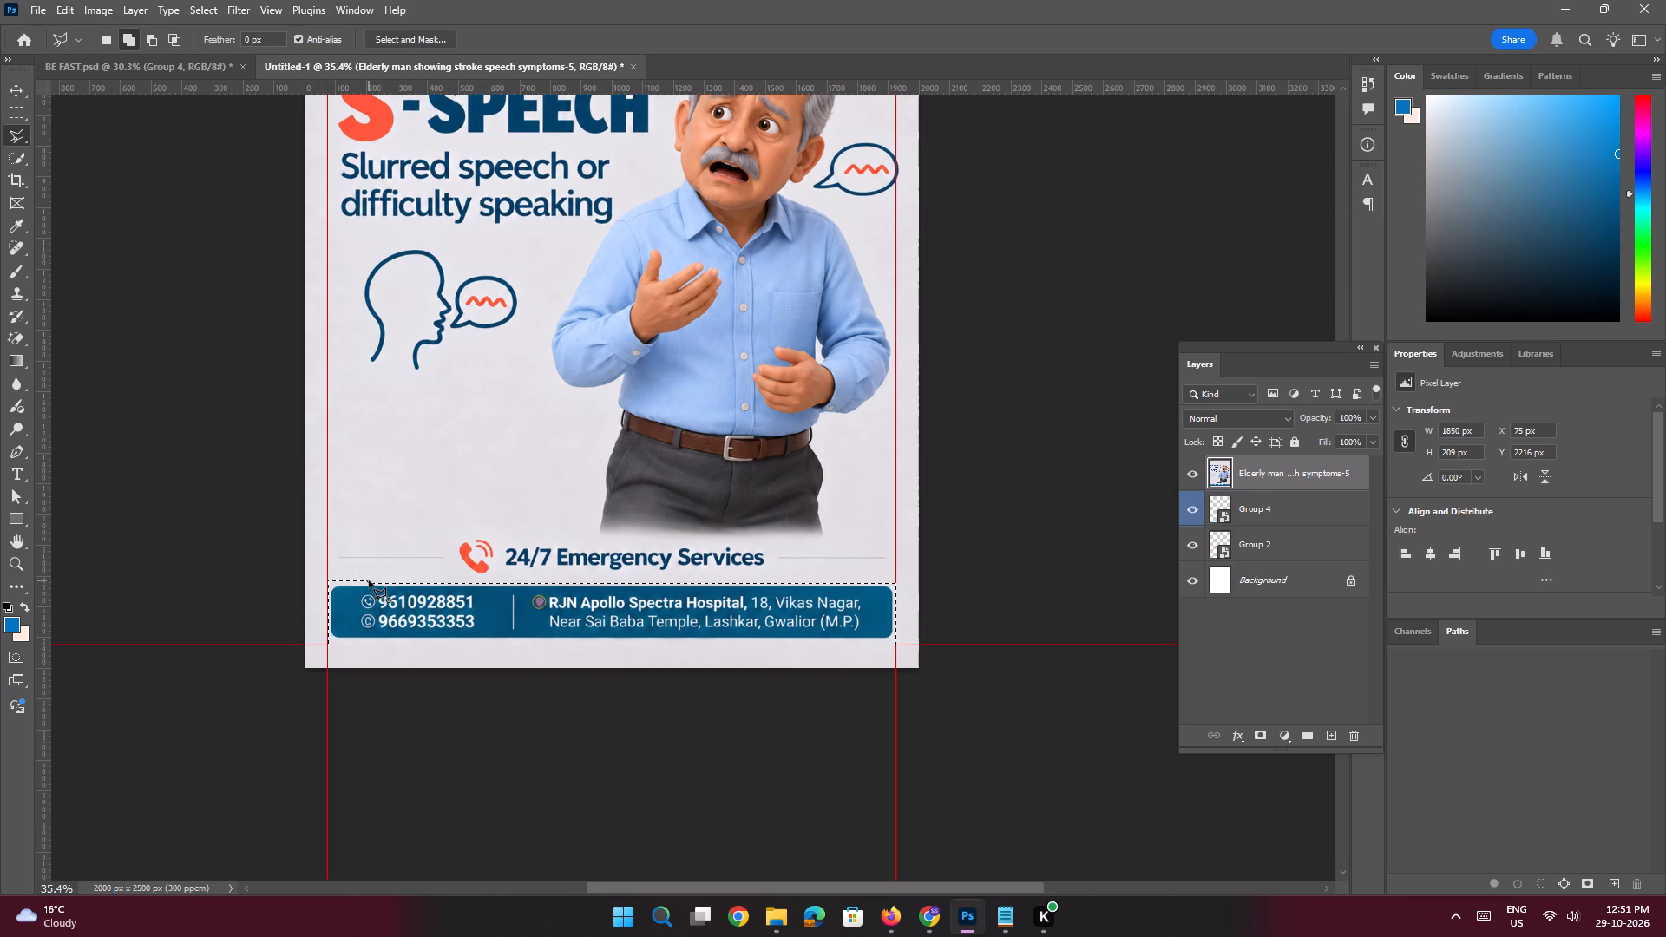
pyautogui.hotkey('shift', 'BackSpace')
pyautogui.press('Return')
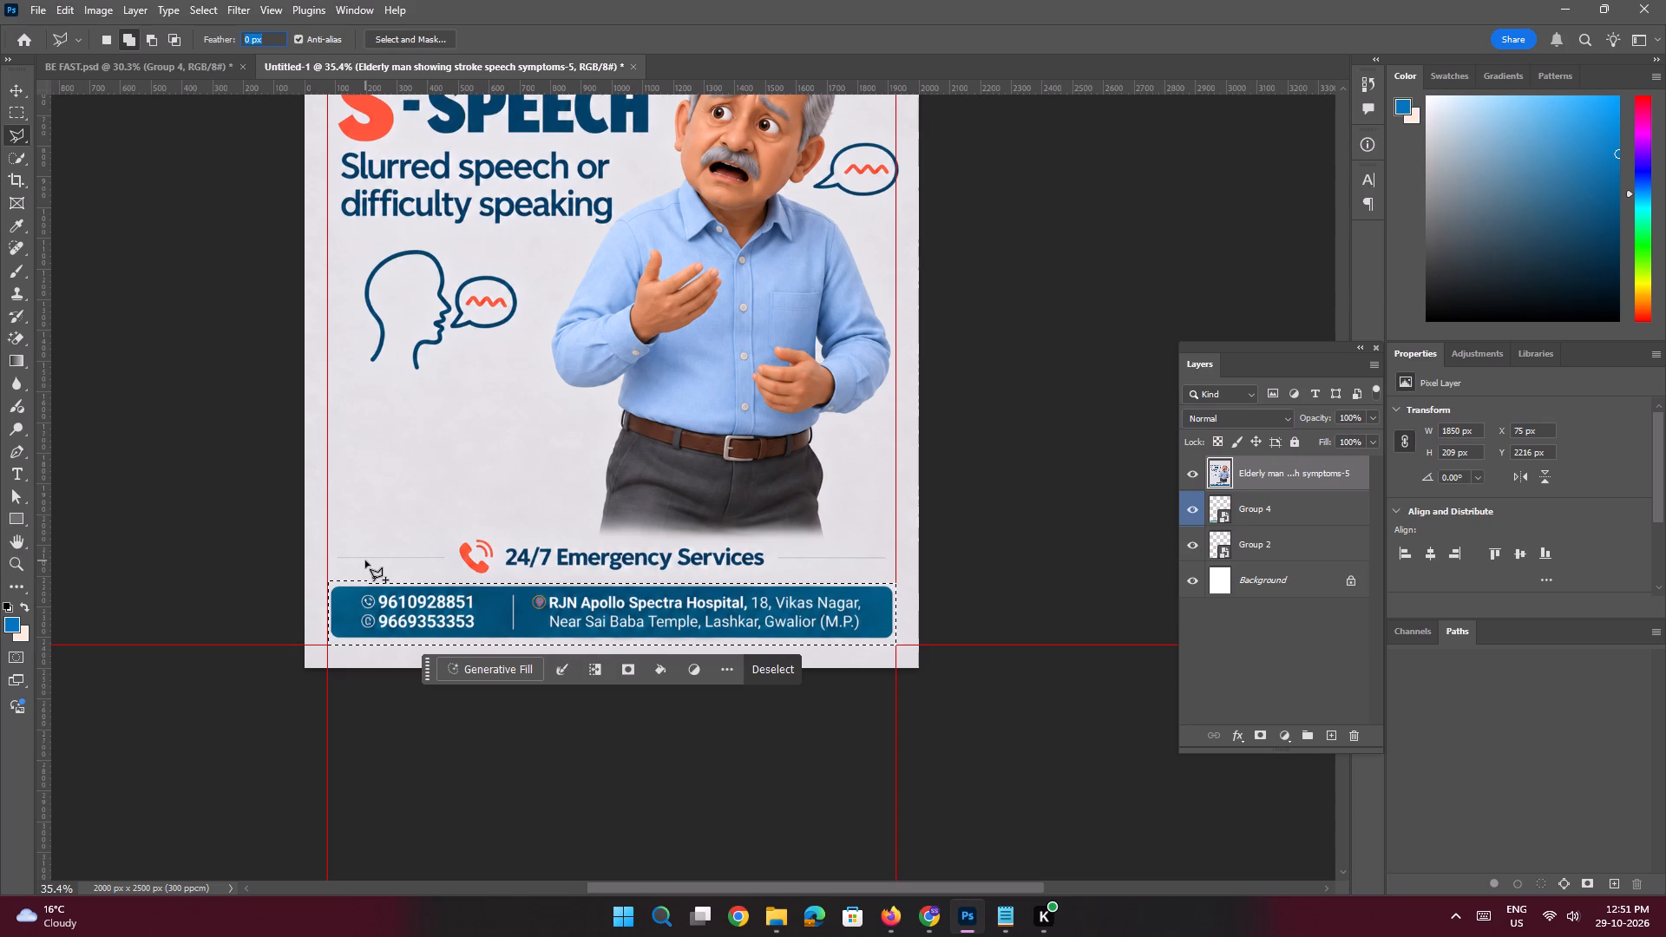
pyautogui.press('Return')
pyautogui.hotkey('shift', 'BackSpace')
pyautogui.press('Return')
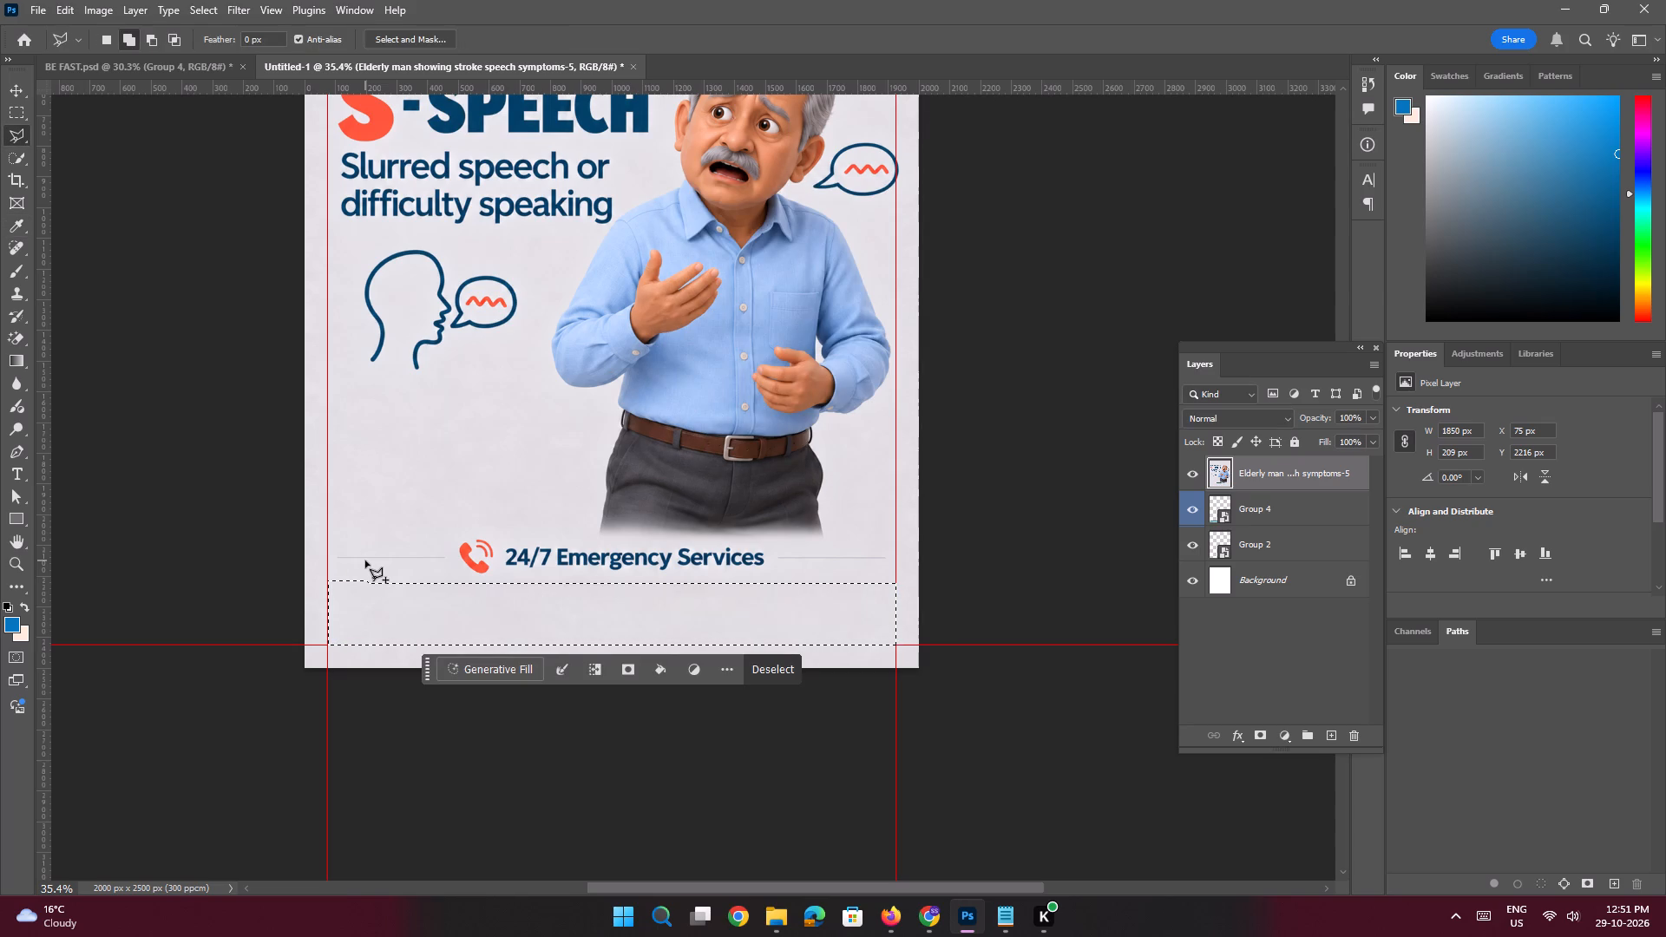
# Clear the selection over the filled contact-bar area and switch to the Move tool with no layer selected.
pyautogui.hotkey('ctrl', 'd')
pyautogui.hotkey('ctrl', 'space')
pyautogui.hotkey('ctrl', 'space')
pyautogui.hotkey('ctrl', 'space')
pyautogui.hotkey('ctrl', 'space')
pyautogui.hotkey('ctrl', 'space')
pyautogui.hotkey('ctrl', 'space')
pyautogui.hotkey('ctrl', 'space')
pyautogui.hotkey('ctrl', 'space')
pyautogui.hotkey('ctrl', 'space')
pyautogui.hotkey('ctrl', 'space')
pyautogui.hotkey('ctrl', 'space')
pyautogui.hotkey('ctrl', 'space')
pyautogui.hotkey('ctrl', 'space')
pyautogui.hotkey('ctrl', 'space')
pyautogui.hotkey('ctrl', 'space')
pyautogui.hotkey('ctrl', 'space')
pyautogui.hotkey('ctrl', 'space')
pyautogui.hotkey('ctrl', 'space')
pyautogui.hotkey('ctrl', 'space')
pyautogui.hotkey('ctrl', 'space')
pyautogui.keyDown('ctrl'); pyautogui.moveTo(600, 526); pyautogui.dragTo(567, 515); pyautogui.keyUp('ctrl')
pyautogui.moveTo(665, 370); pyautogui.dragTo(678, 424)
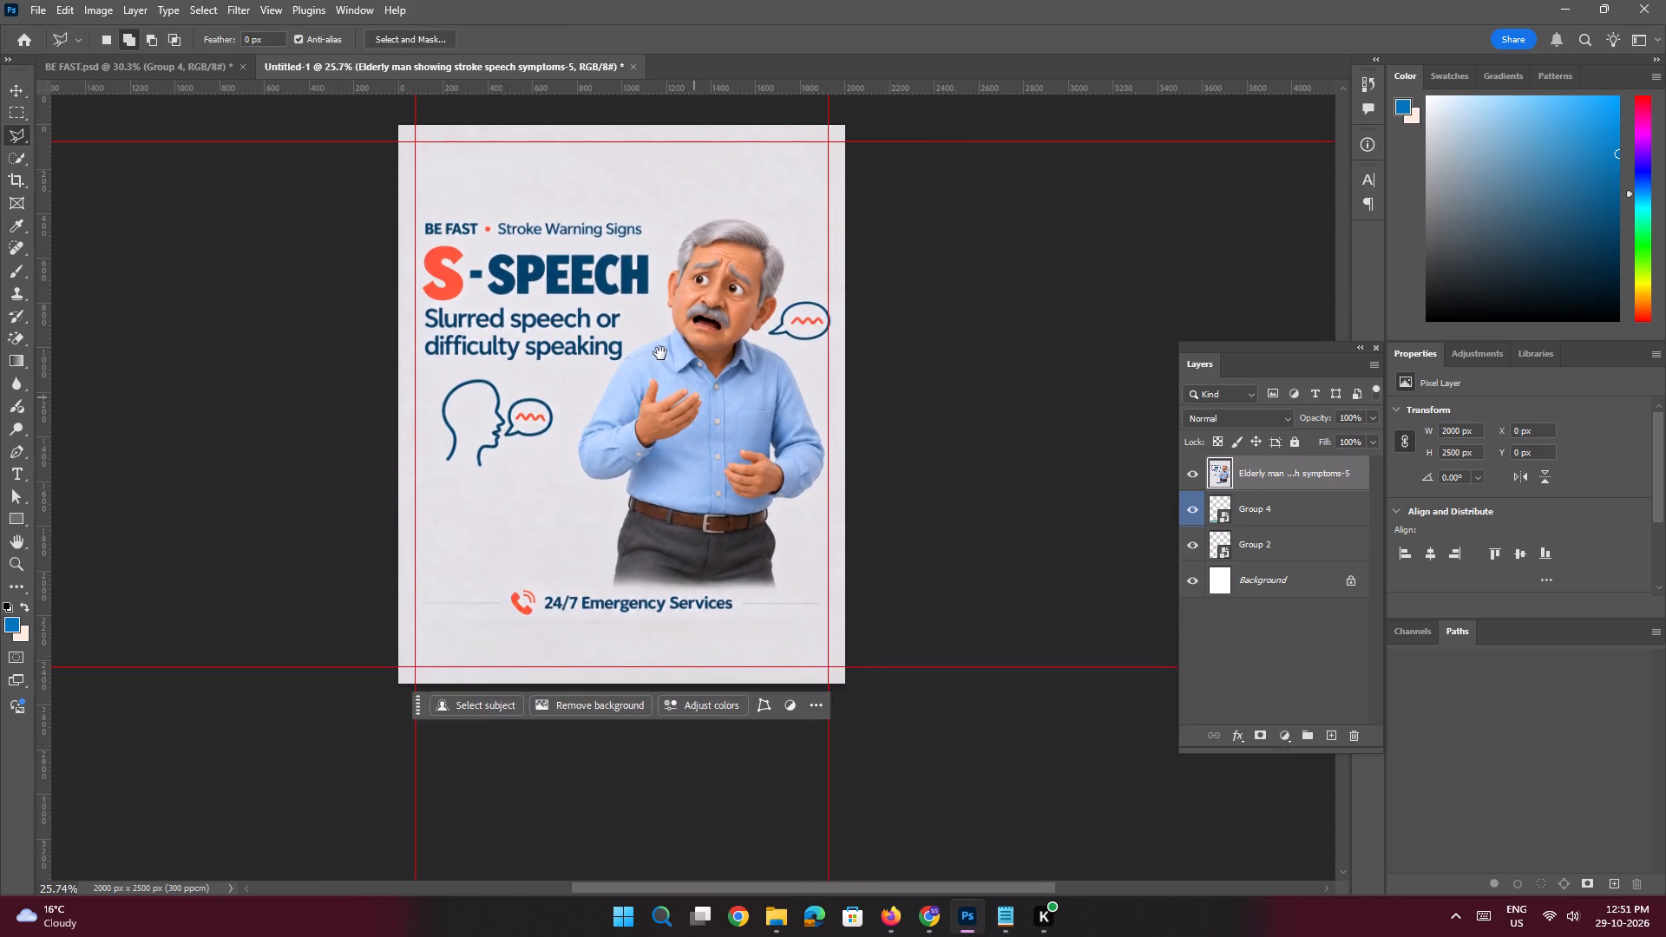
pyautogui.moveTo(644, 349); pyautogui.dragTo(649, 370)
pyautogui.click(20, 88)
pyautogui.click(98, 181)
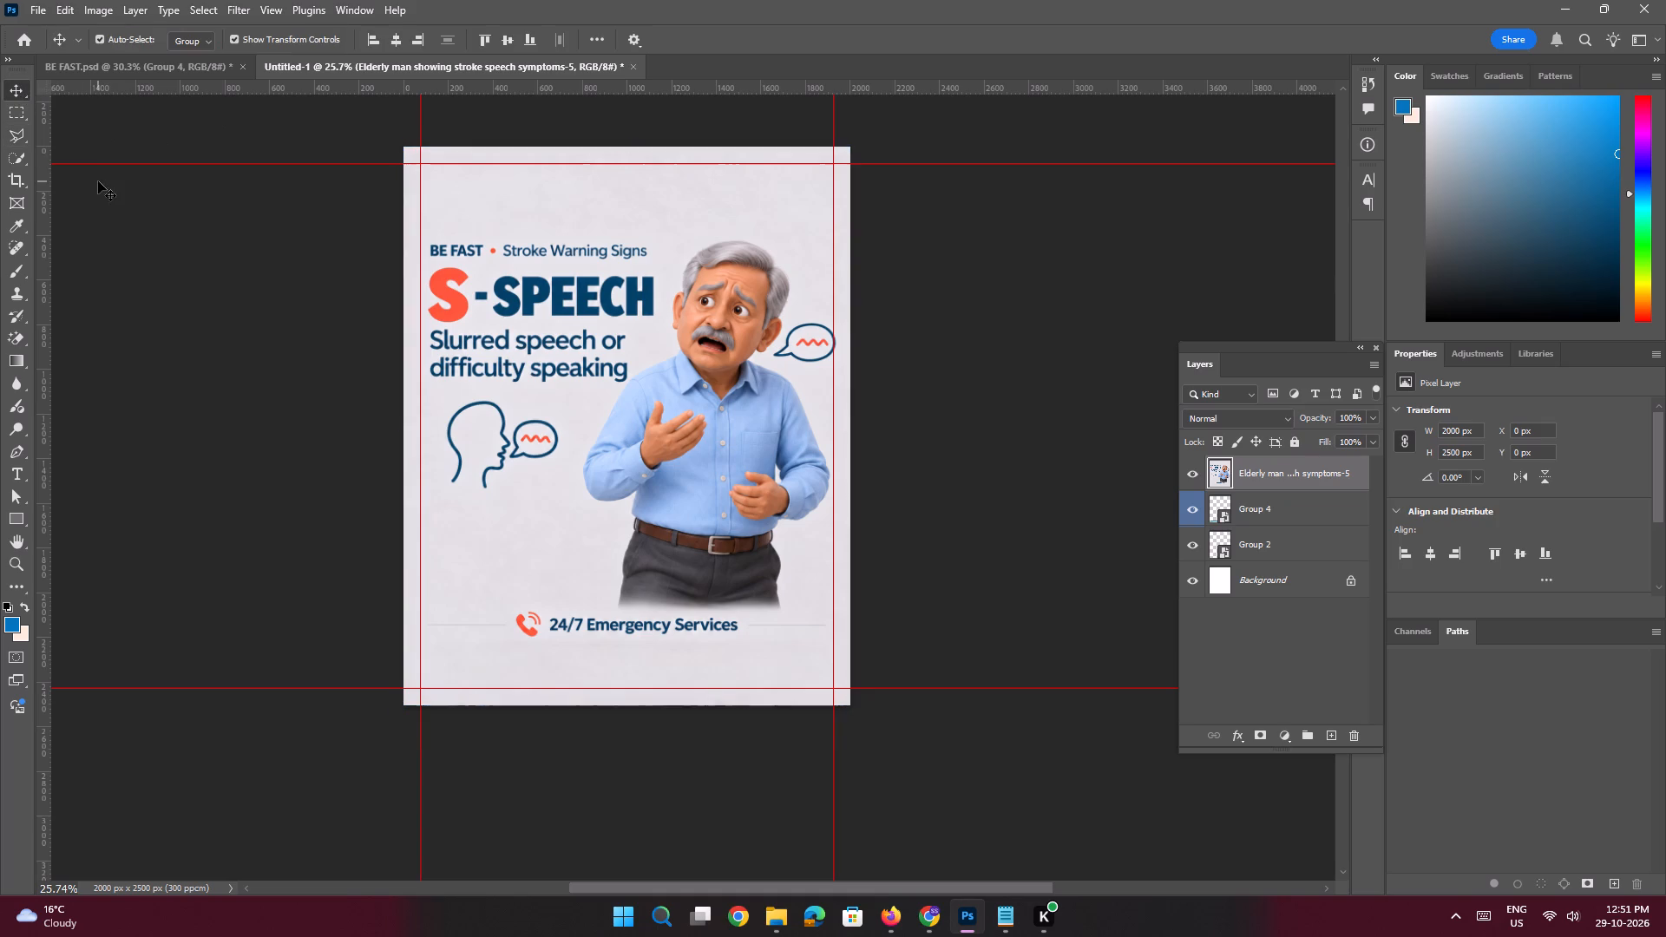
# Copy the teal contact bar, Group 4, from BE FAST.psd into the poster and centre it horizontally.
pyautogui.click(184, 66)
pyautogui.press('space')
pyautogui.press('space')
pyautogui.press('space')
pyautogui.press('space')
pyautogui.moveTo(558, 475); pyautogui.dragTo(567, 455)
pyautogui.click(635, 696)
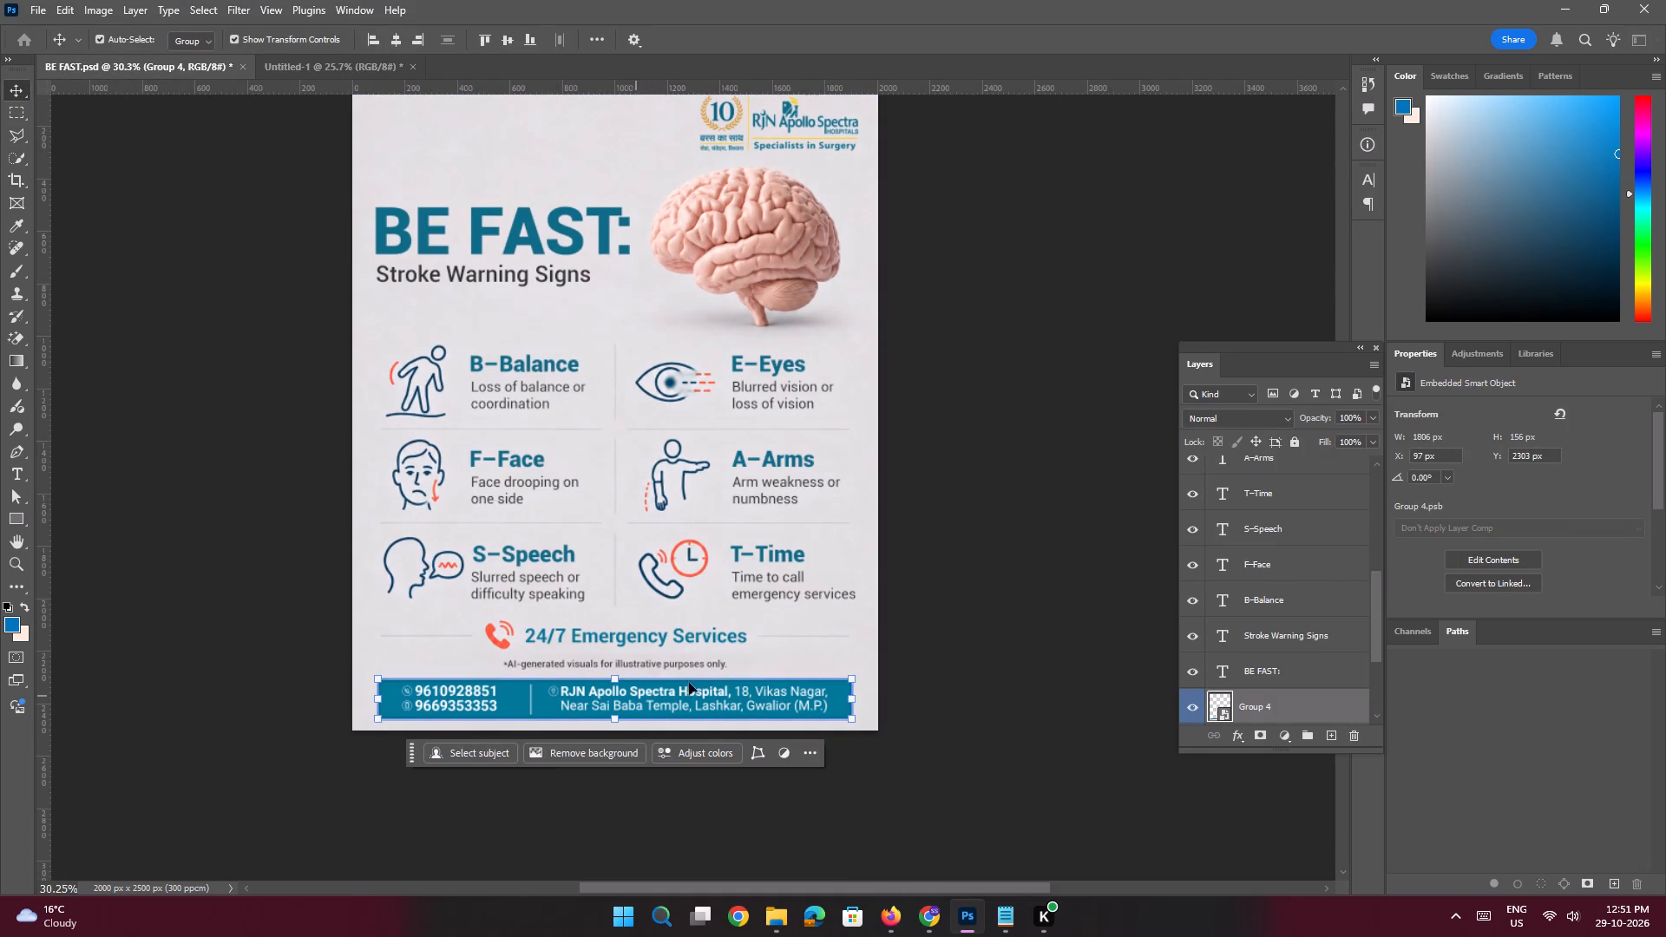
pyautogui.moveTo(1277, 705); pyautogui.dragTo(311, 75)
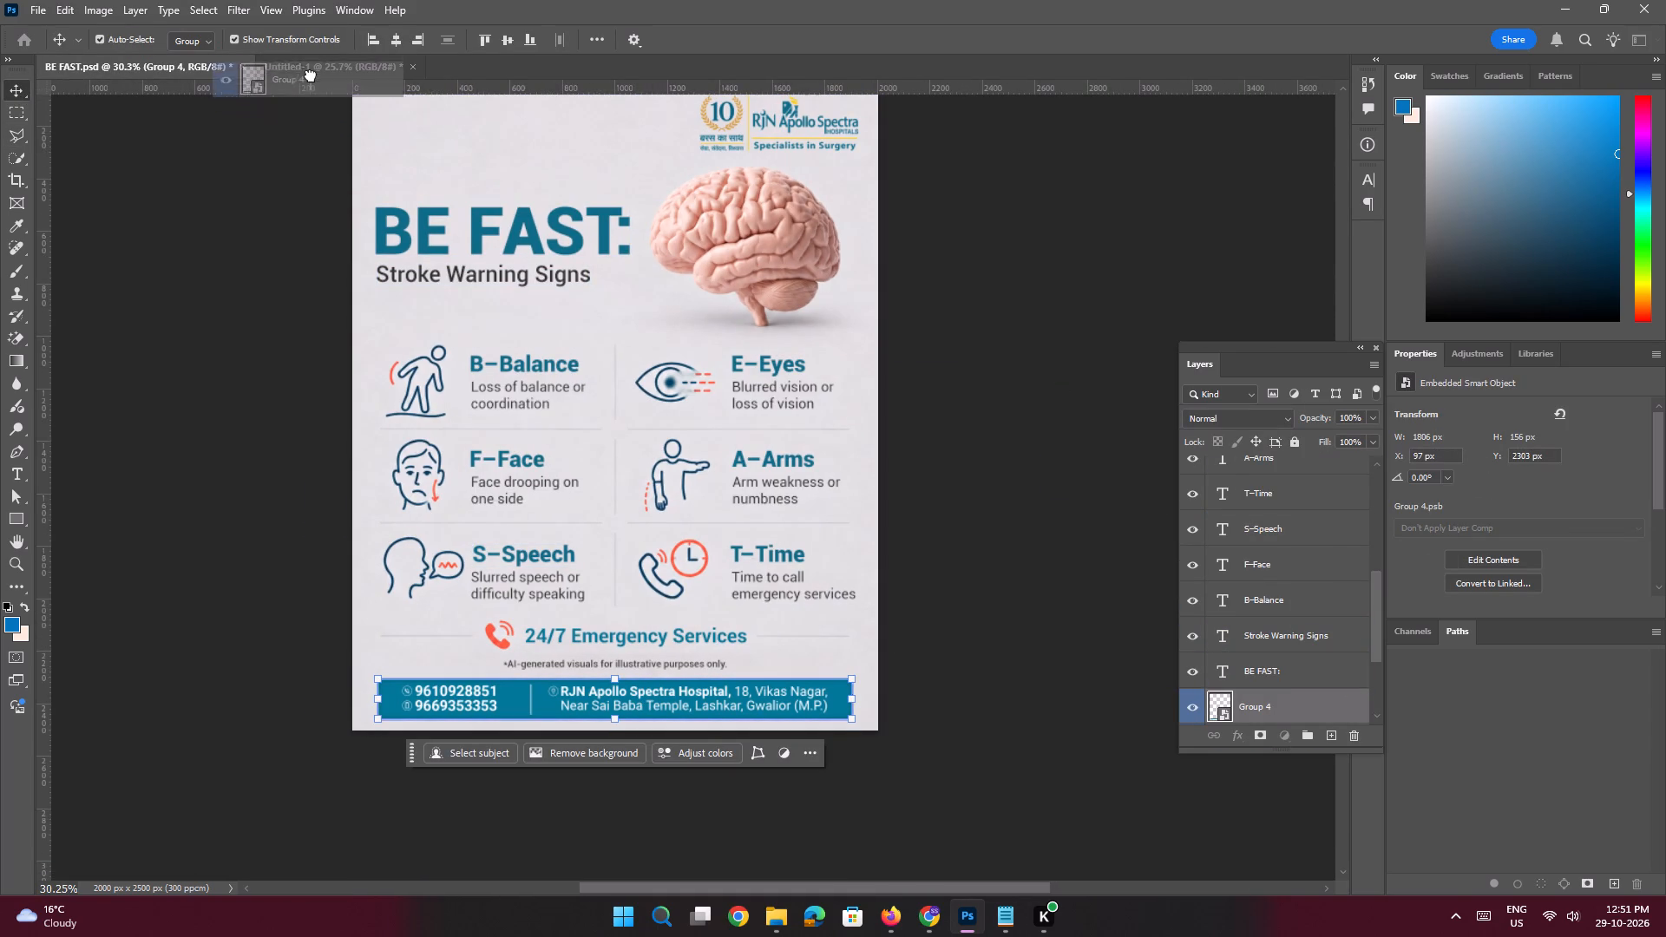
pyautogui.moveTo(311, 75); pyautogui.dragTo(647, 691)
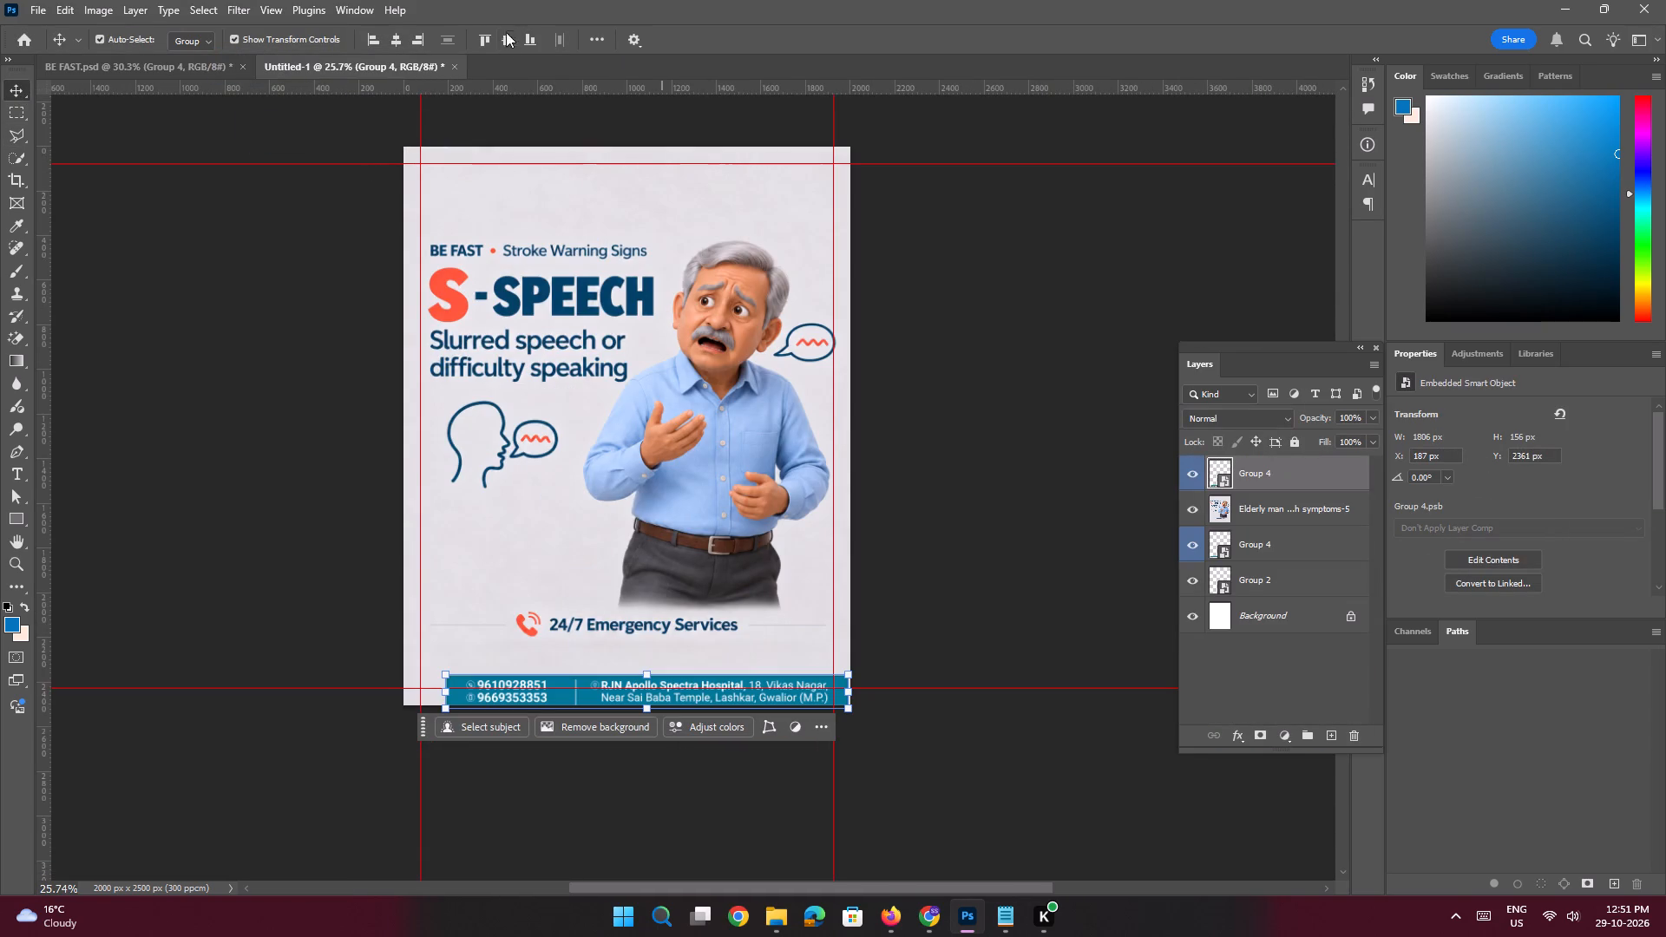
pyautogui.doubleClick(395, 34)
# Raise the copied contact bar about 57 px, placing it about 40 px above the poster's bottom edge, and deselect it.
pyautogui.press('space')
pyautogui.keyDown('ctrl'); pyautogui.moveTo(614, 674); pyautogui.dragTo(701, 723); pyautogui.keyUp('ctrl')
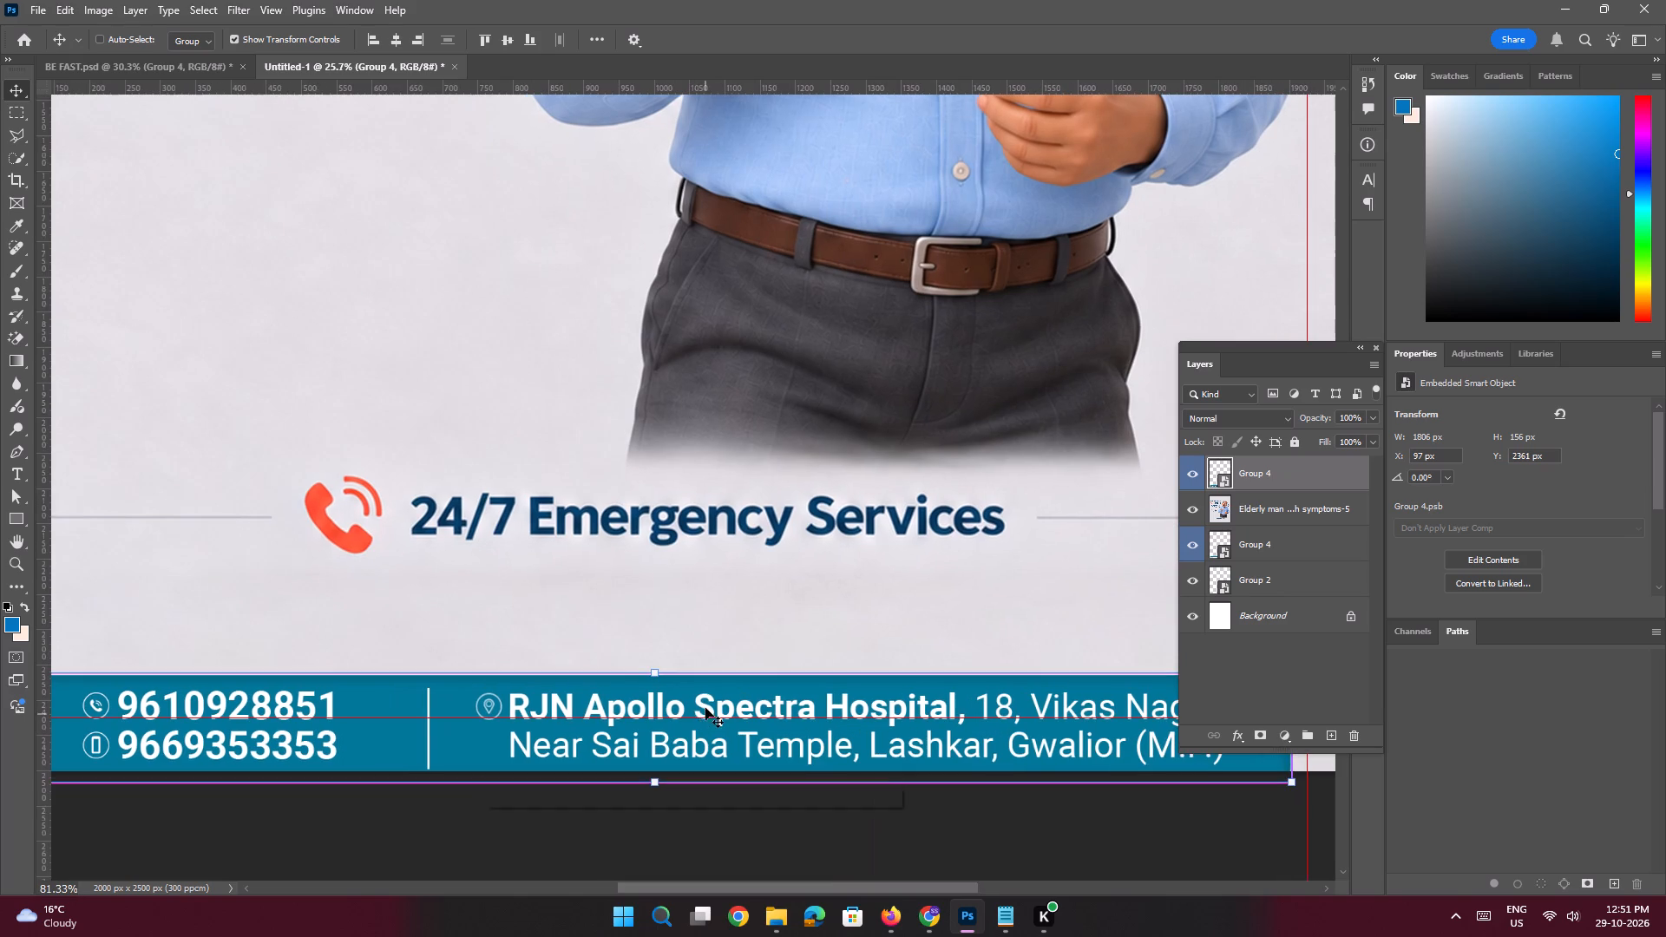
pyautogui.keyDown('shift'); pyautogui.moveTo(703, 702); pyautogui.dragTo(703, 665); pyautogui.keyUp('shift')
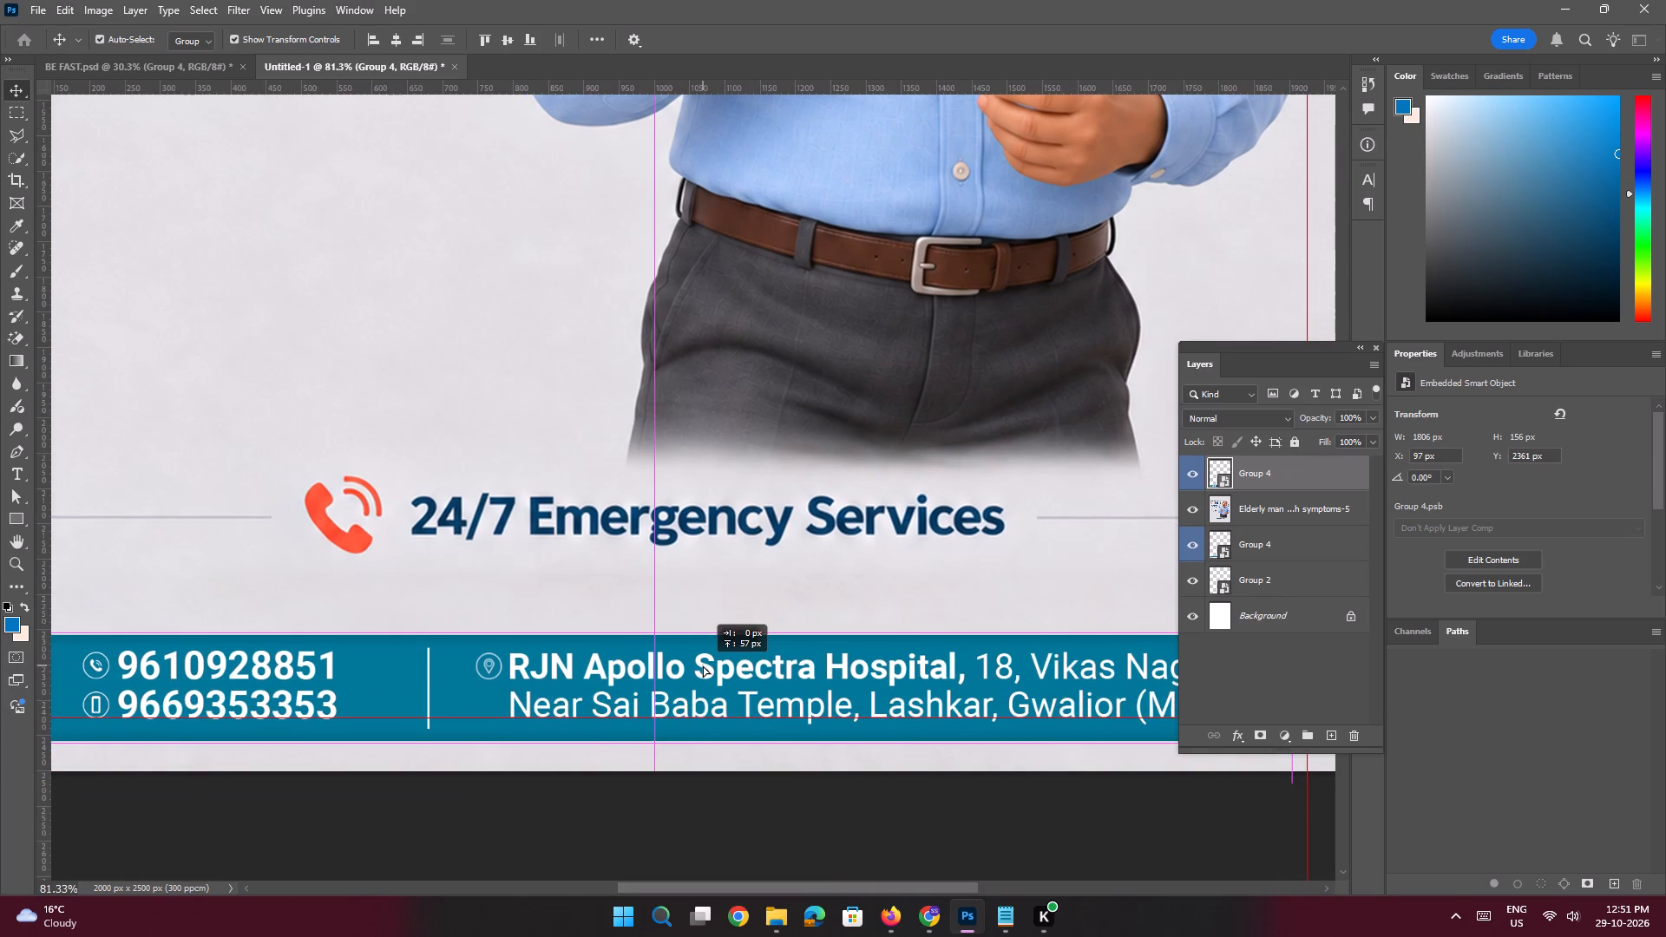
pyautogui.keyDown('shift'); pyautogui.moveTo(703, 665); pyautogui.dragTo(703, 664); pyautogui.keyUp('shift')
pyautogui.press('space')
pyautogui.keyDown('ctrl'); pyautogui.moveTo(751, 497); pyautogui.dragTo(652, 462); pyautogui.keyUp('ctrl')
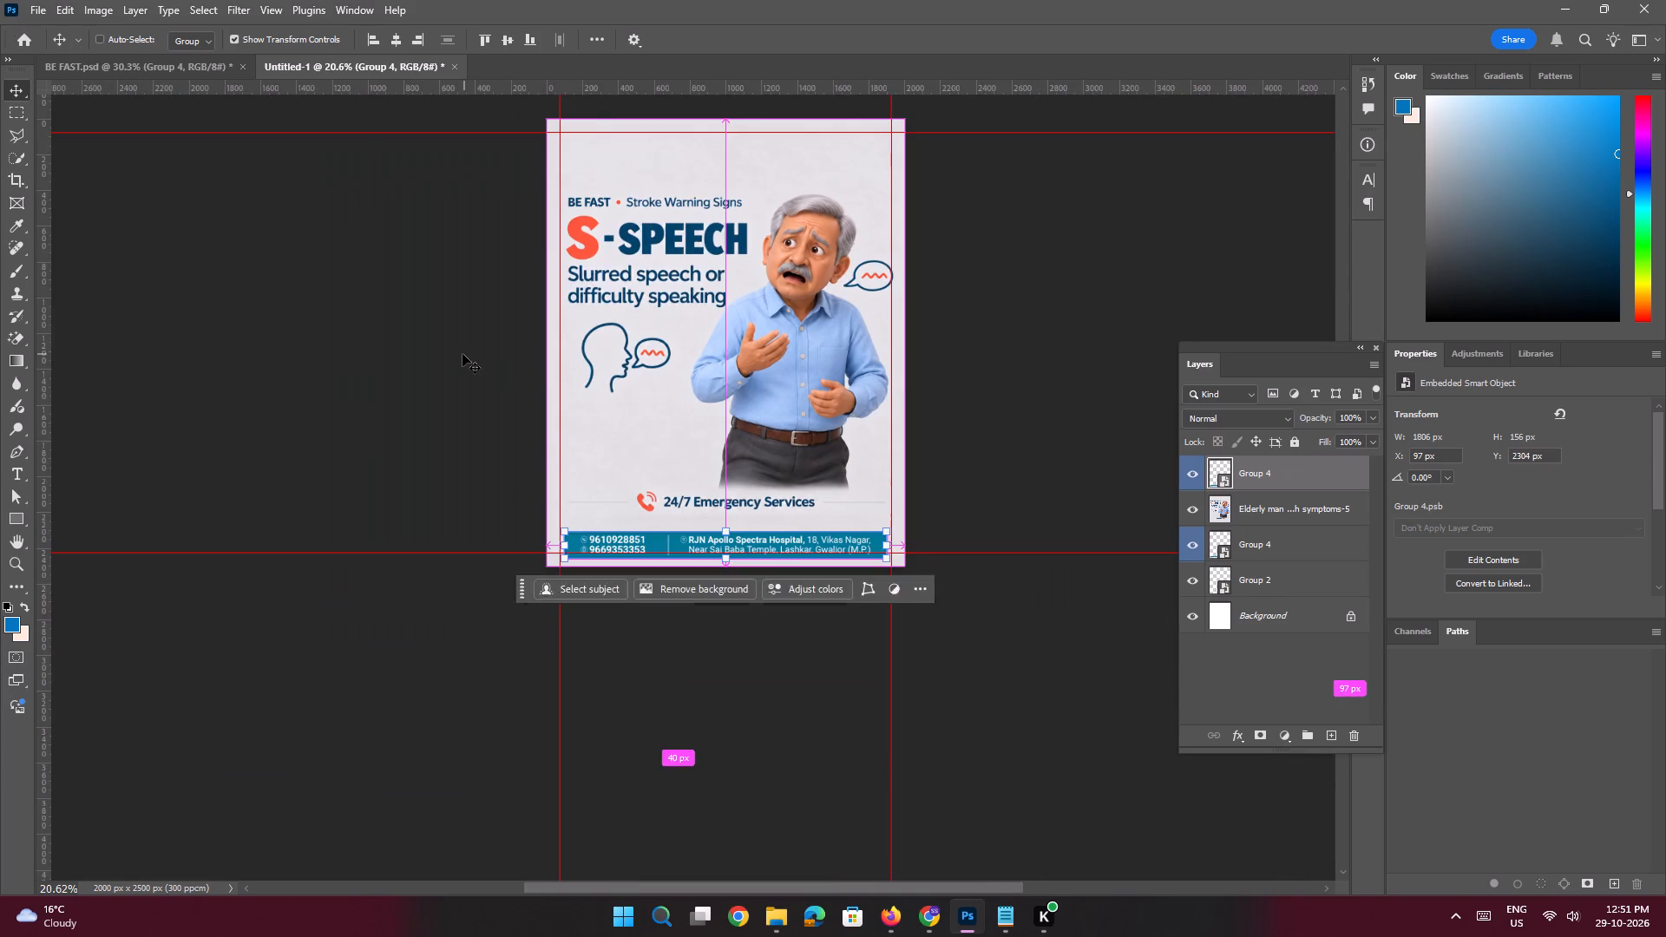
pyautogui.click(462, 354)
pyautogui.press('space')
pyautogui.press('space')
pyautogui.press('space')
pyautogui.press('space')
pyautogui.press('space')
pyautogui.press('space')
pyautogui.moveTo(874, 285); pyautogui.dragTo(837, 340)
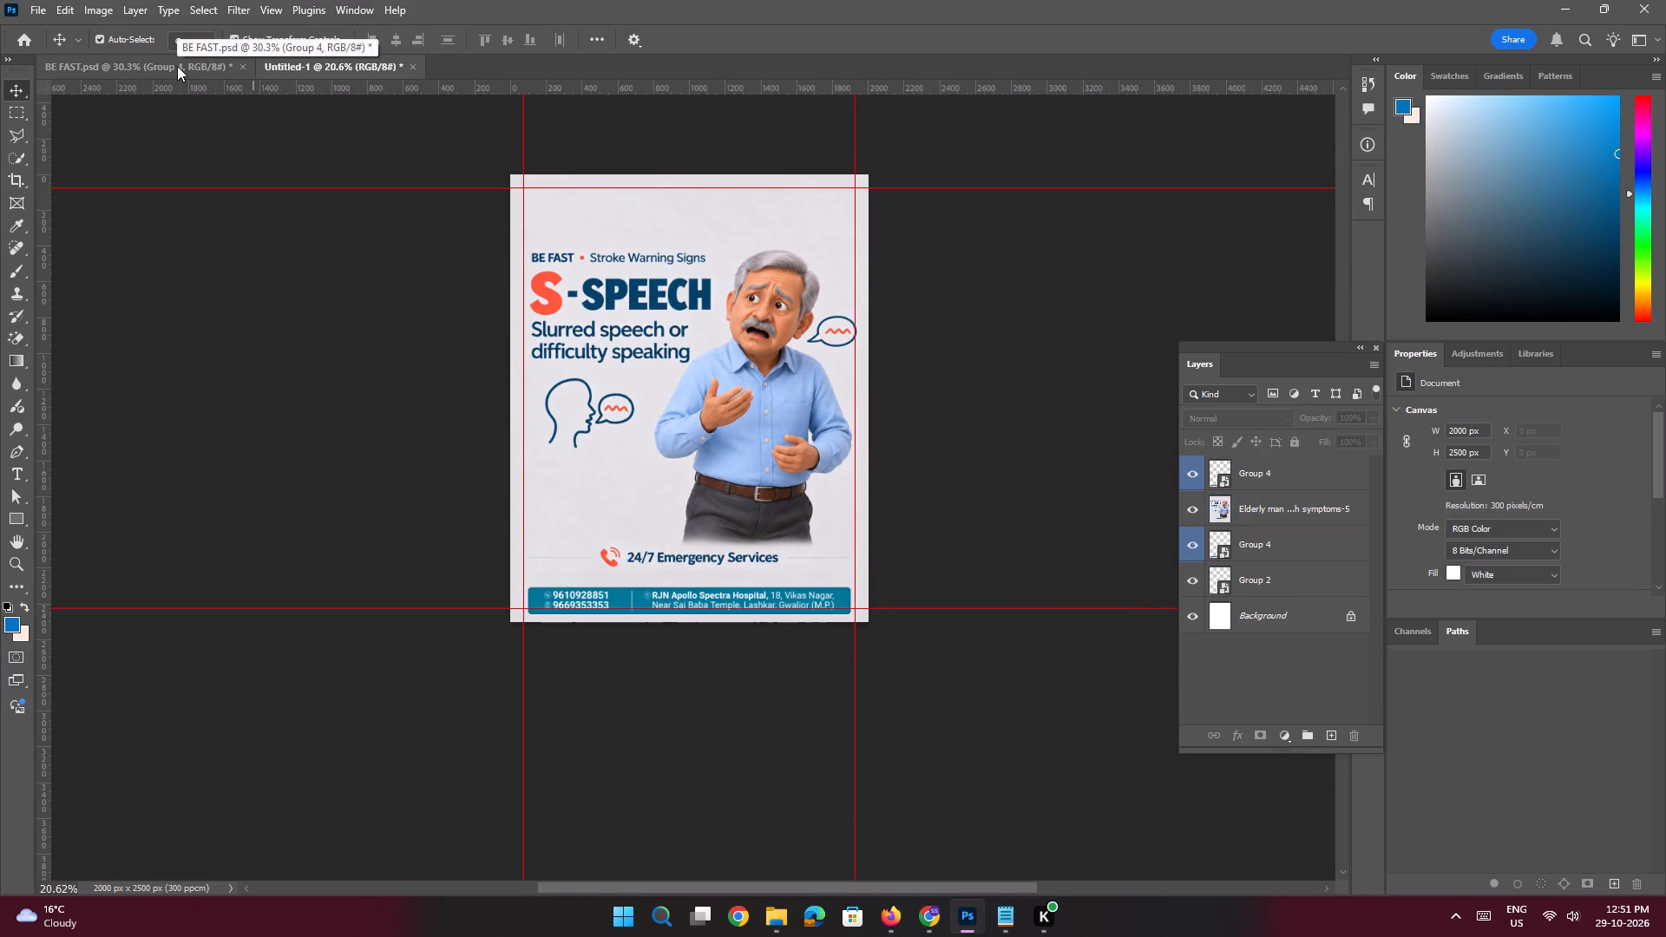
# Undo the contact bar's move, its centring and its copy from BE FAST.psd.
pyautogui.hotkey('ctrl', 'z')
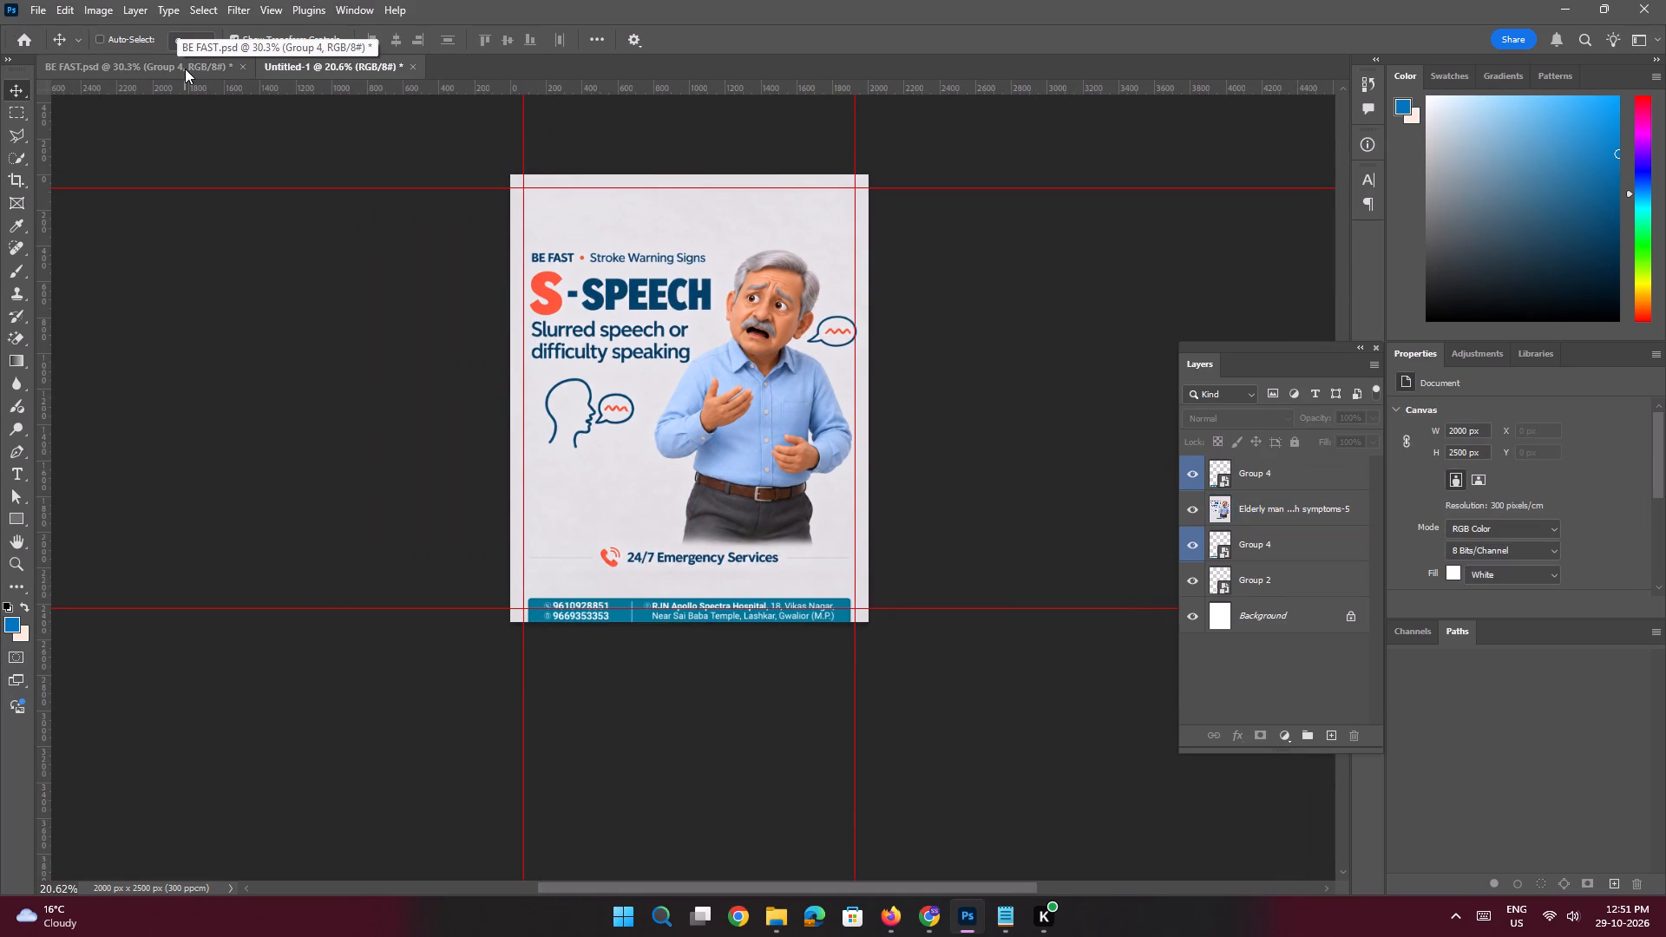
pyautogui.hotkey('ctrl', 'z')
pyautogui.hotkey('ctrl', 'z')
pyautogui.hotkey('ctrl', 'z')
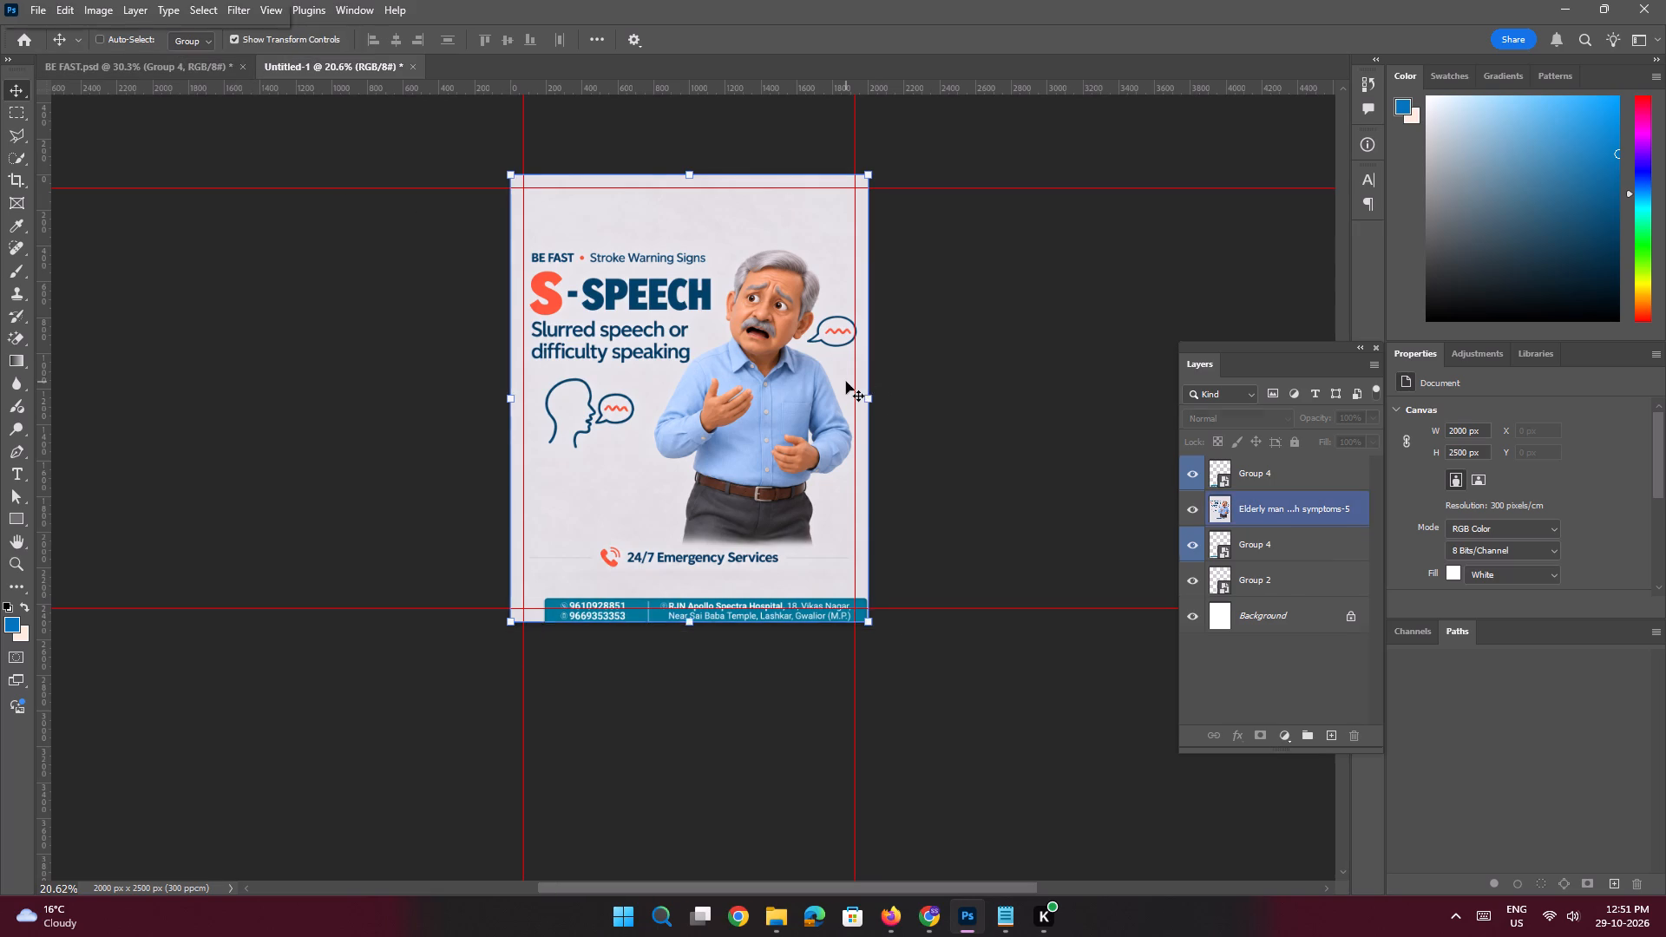
# Move the elderly man image layer beneath Group 4 and Group 2, directly above the Background layer.
pyautogui.click(792, 383)
pyautogui.moveTo(1254, 477); pyautogui.dragTo(1267, 555)
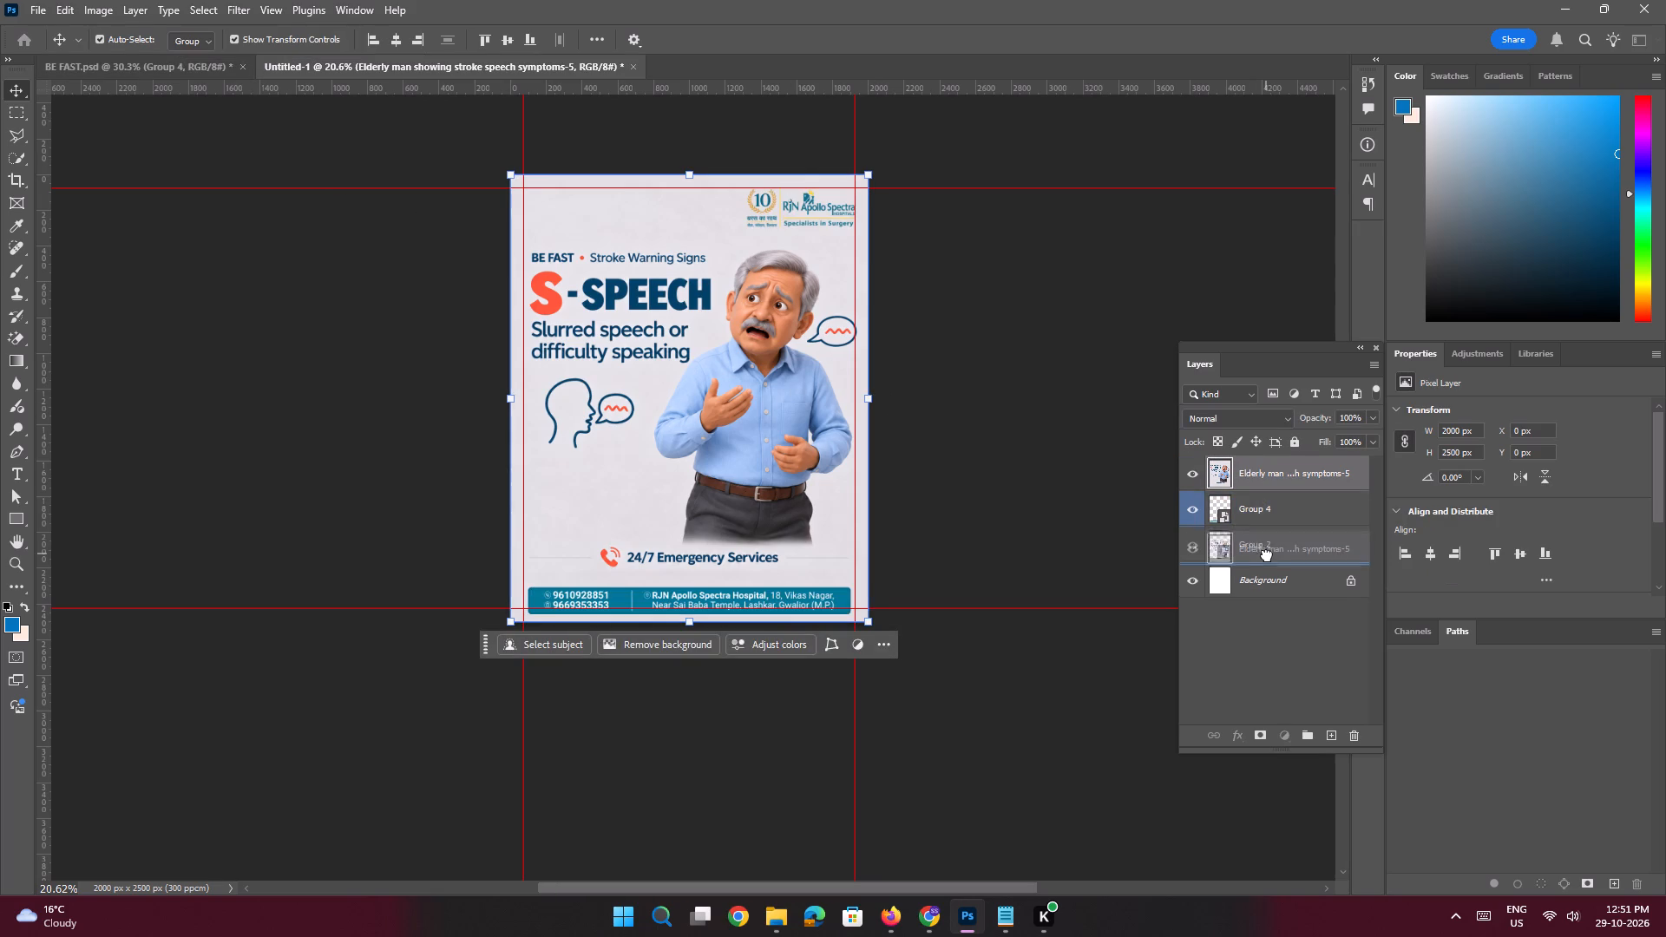
pyautogui.moveTo(1267, 555); pyautogui.dragTo(1266, 555)
pyautogui.click(1059, 345)
# In BE FAST.psd, set auto-select to Layer and copy the word "Balance" from the "B–Balance" heading.
pyautogui.press('space')
pyautogui.keyDown('ctrl'); pyautogui.moveTo(722, 309); pyautogui.dragTo(773, 428); pyautogui.keyUp('ctrl')
pyautogui.moveTo(744, 340); pyautogui.dragTo(783, 415)
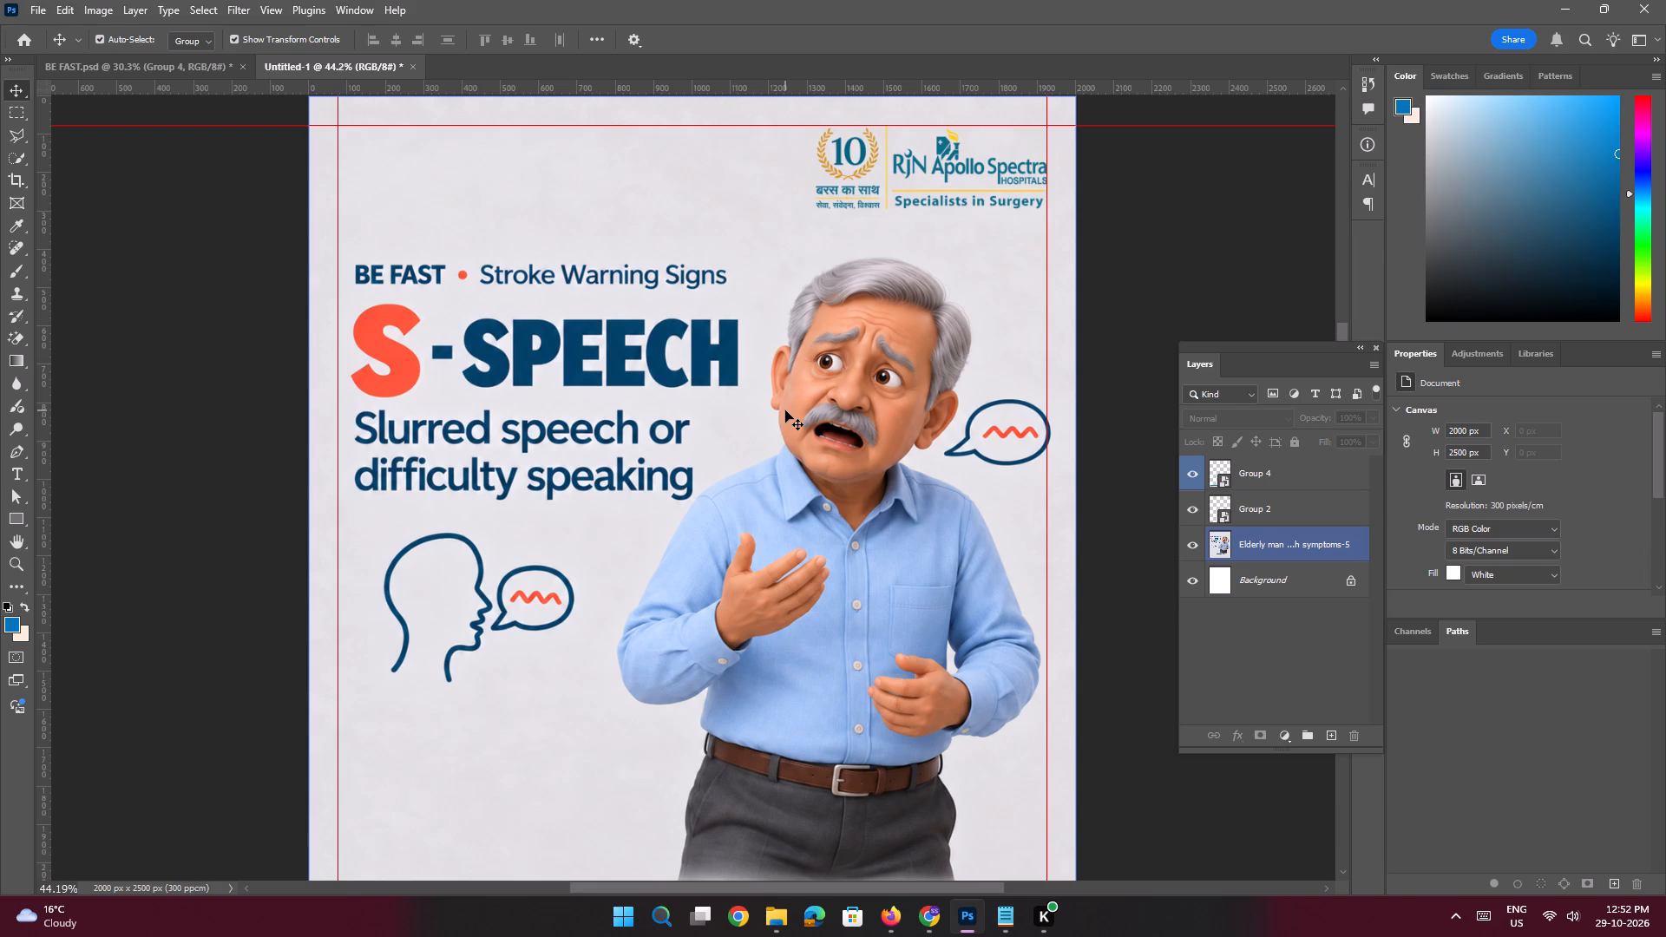
pyautogui.click(154, 66)
pyautogui.press('space')
pyautogui.keyDown('ctrl'); pyautogui.moveTo(490, 364); pyautogui.dragTo(523, 405); pyautogui.keyUp('ctrl')
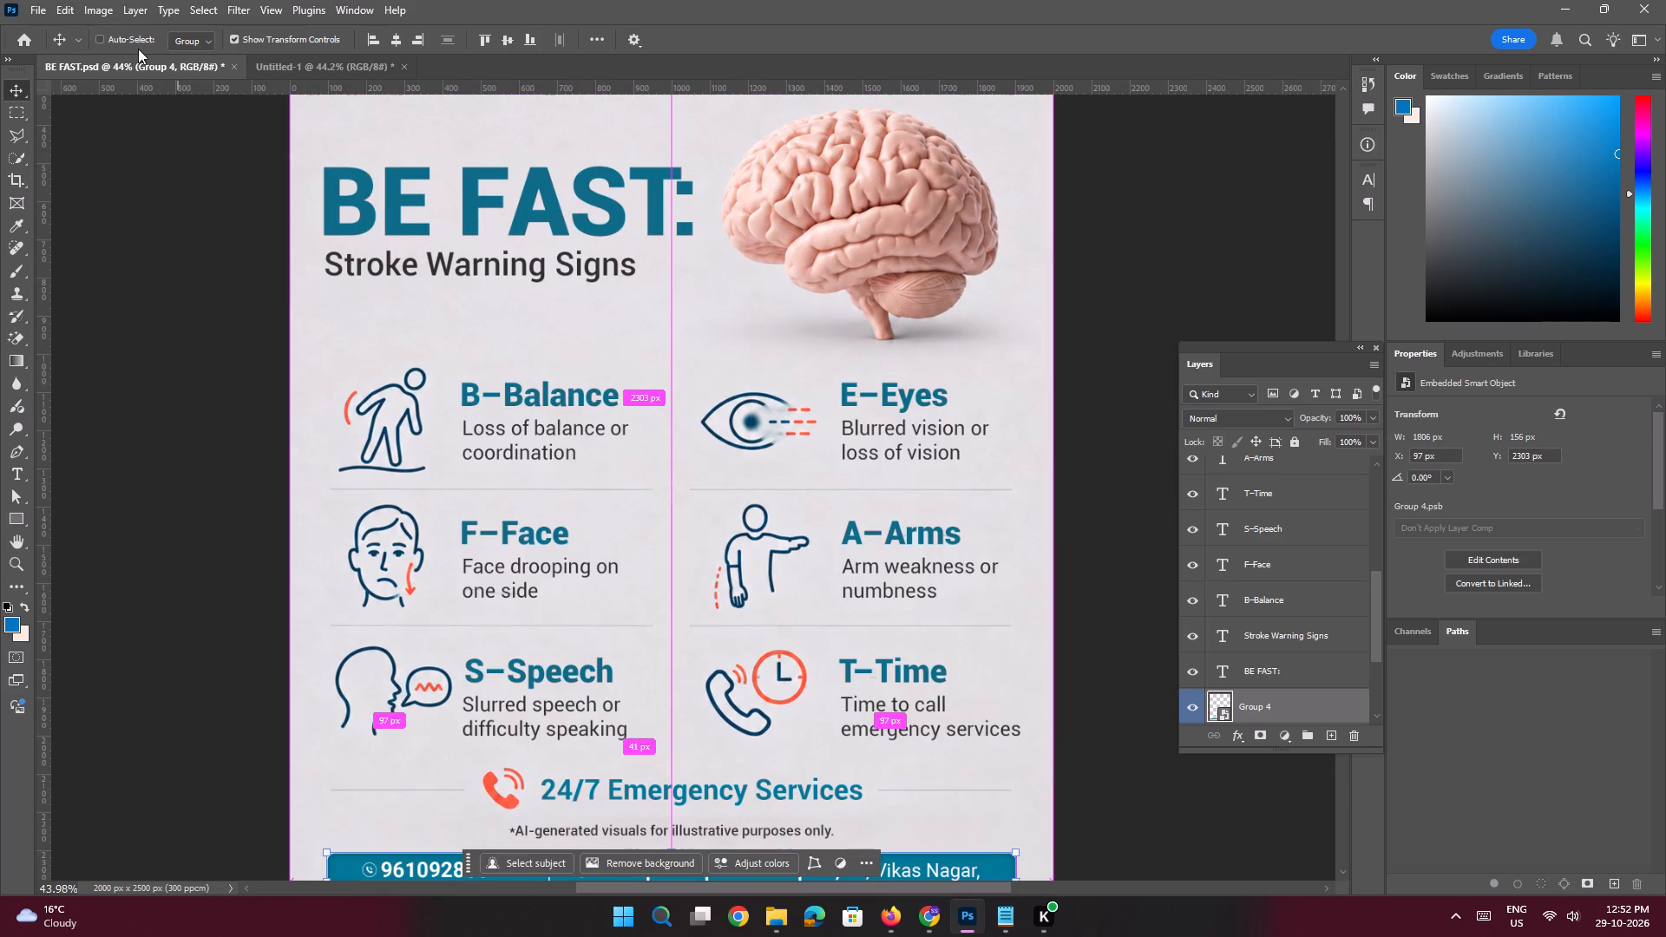
pyautogui.click(184, 42)
pyautogui.click(184, 70)
pyautogui.click(148, 167)
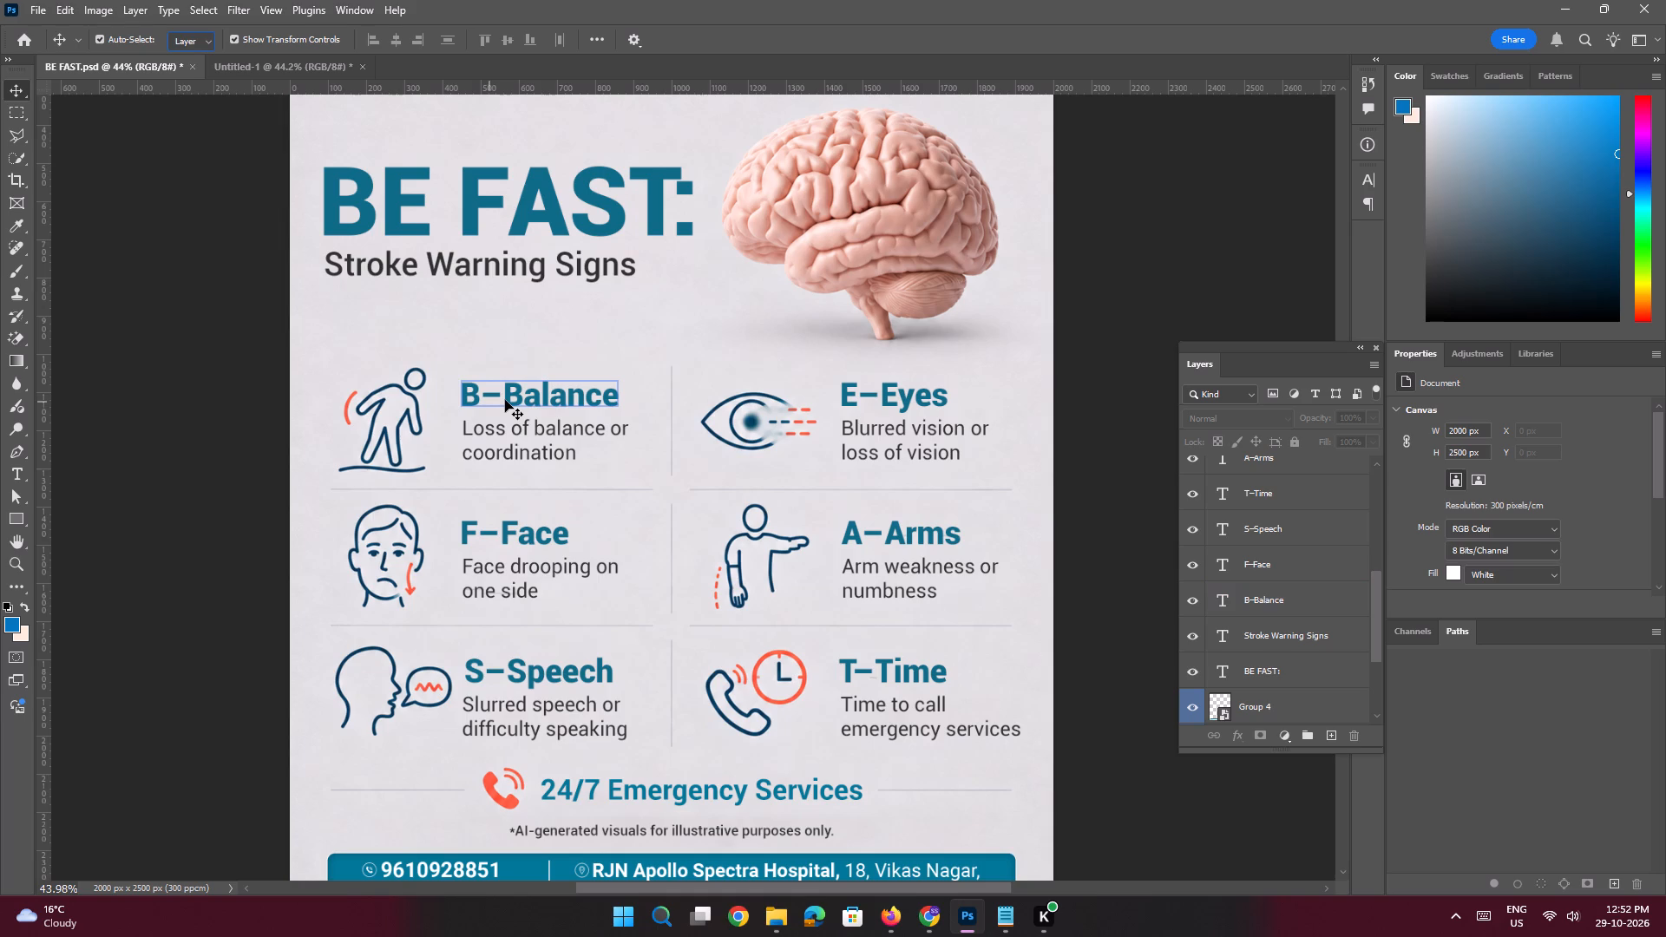
pyautogui.doubleClick(505, 400)
pyautogui.click(553, 394)
pyautogui.moveTo(615, 402); pyautogui.dragTo(499, 397)
pyautogui.hotkey('ctrl', 'c')
pyautogui.press('Return')
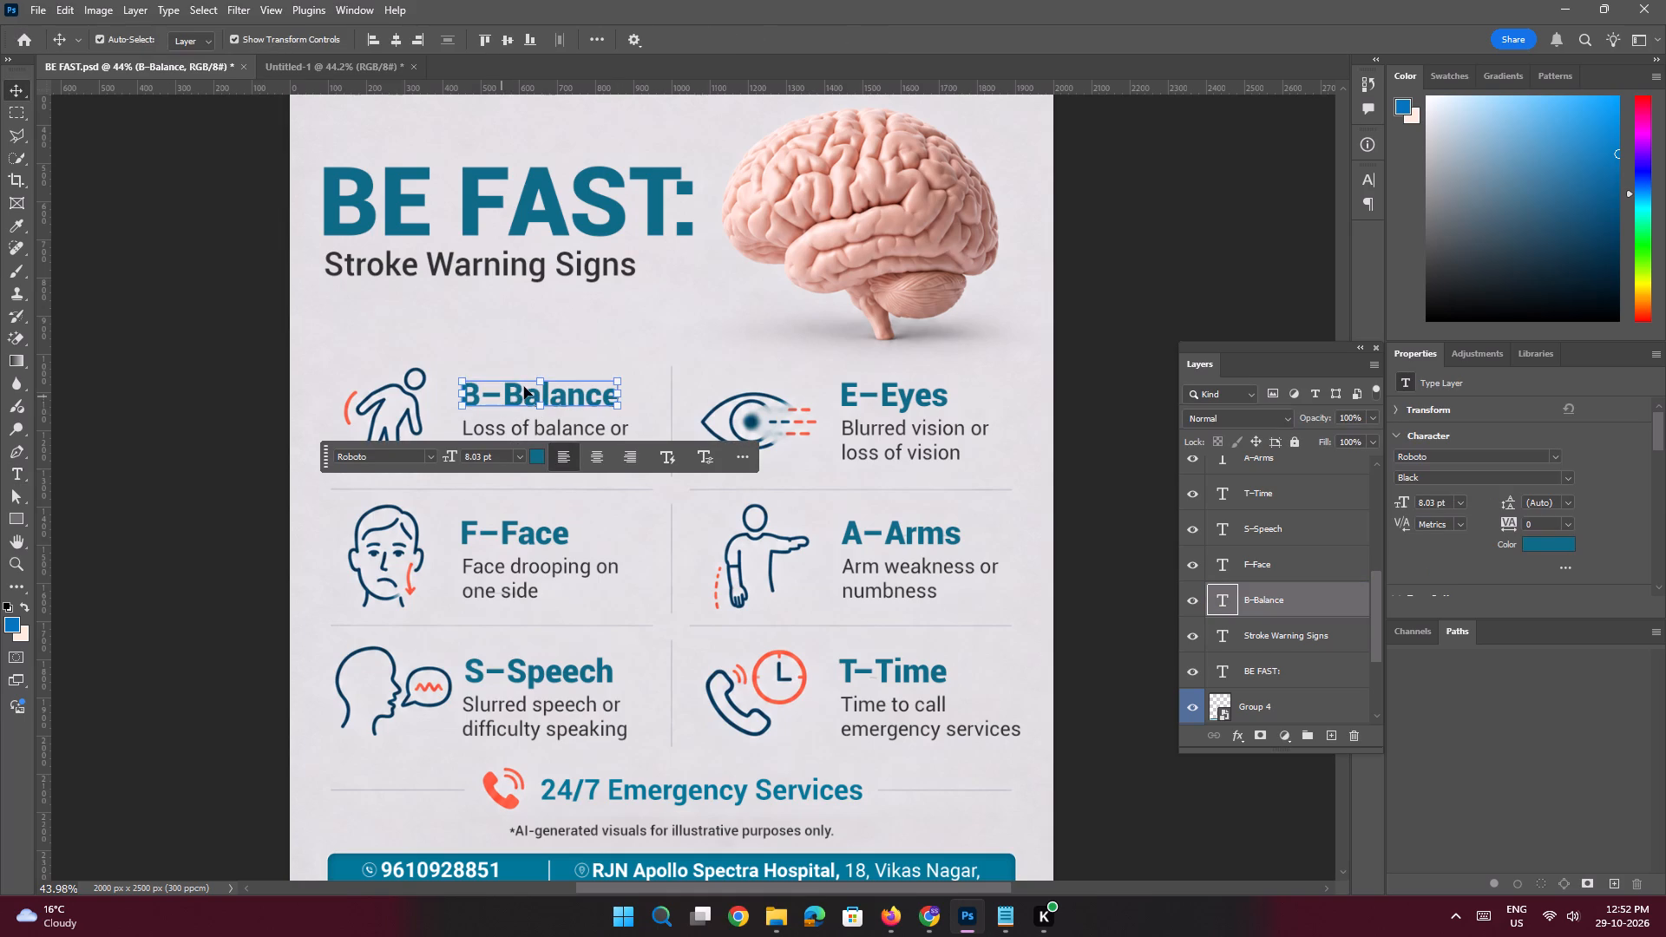
# Save the poster document as a Photoshop file named Balance in the RJN banner folder on the Desktop.
pyautogui.click(347, 72)
pyautogui.hotkey('ctrl', 's')
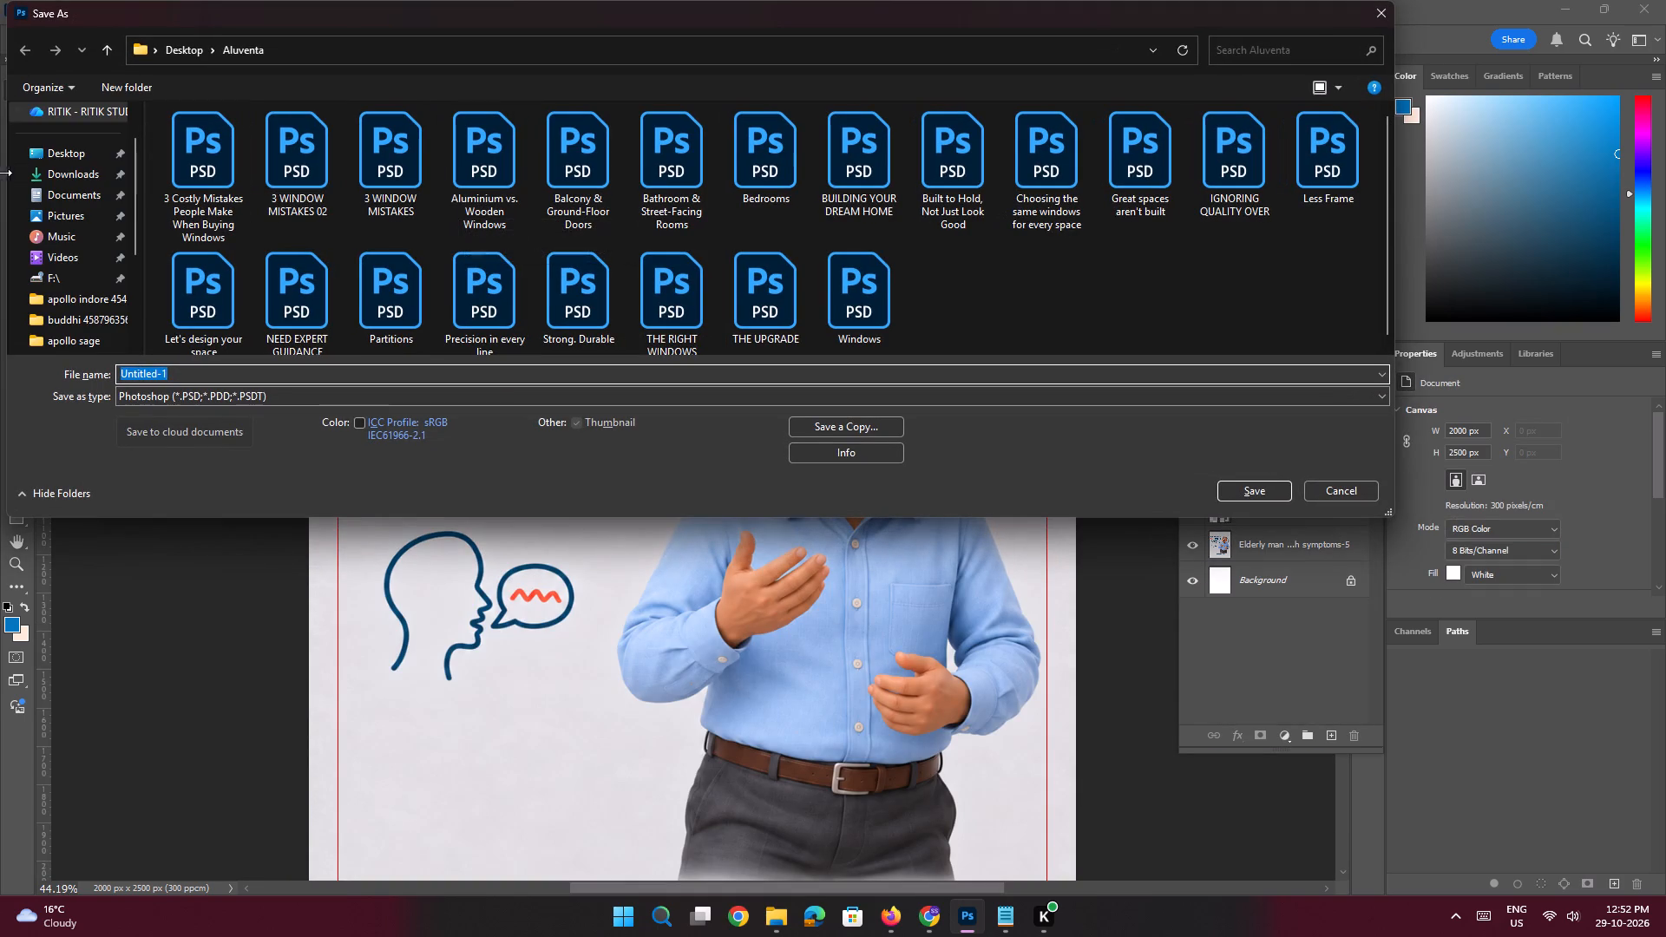
pyautogui.click(91, 155)
pyautogui.click(231, 174)
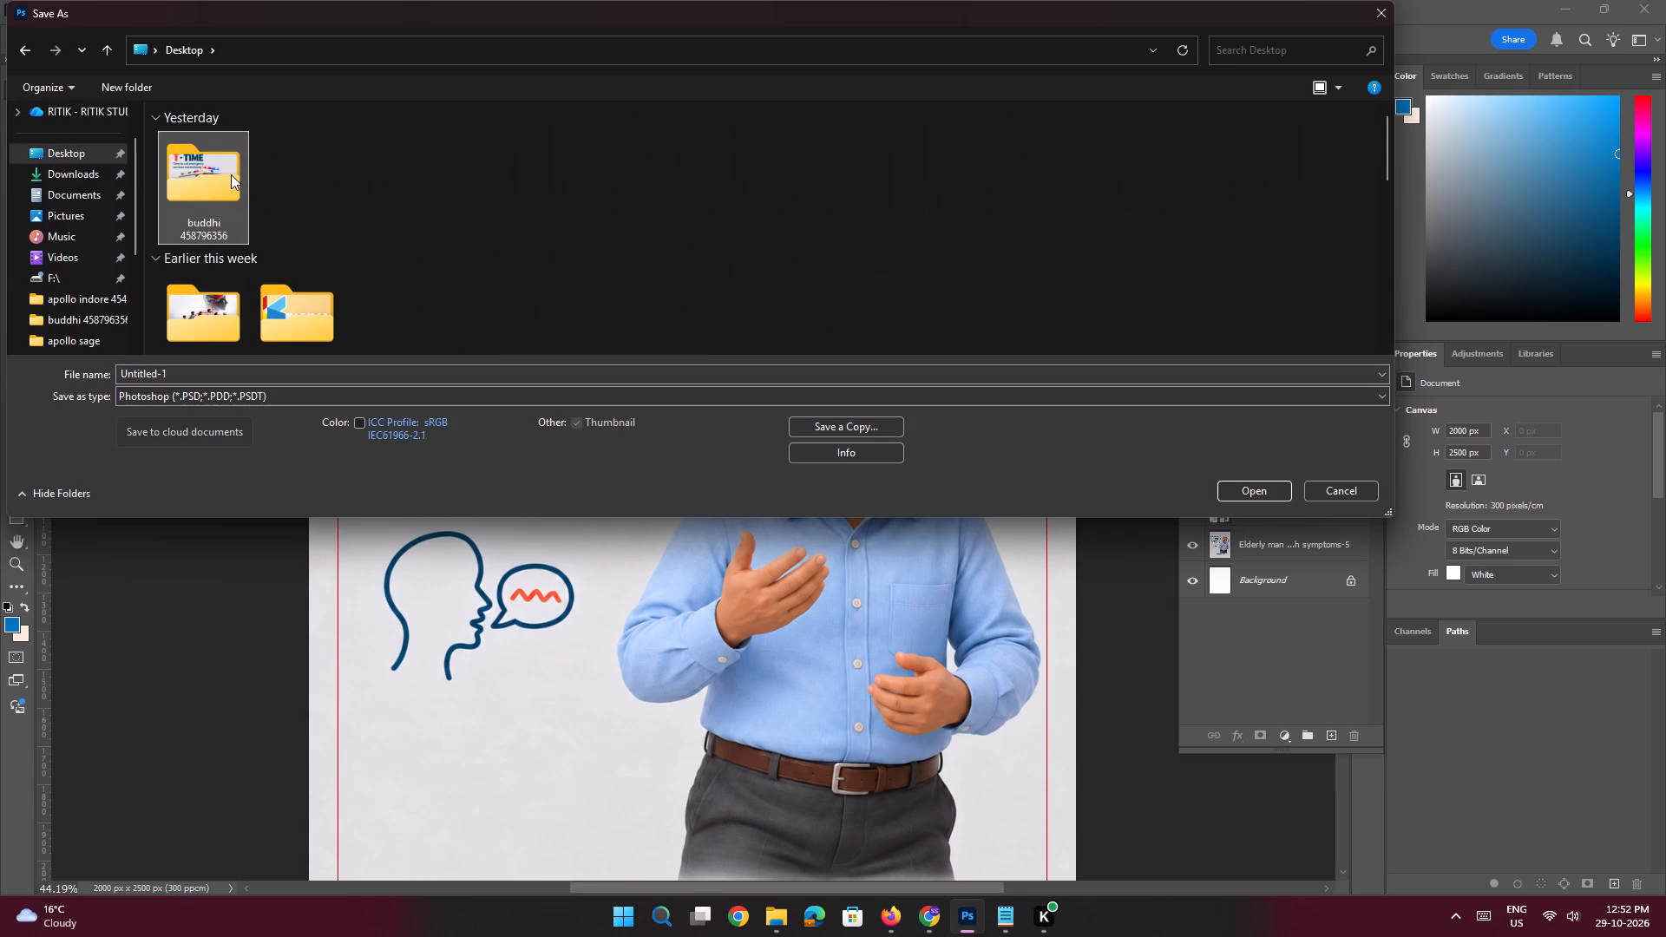
pyautogui.write('RJN')
pyautogui.doubleClick(293, 178)
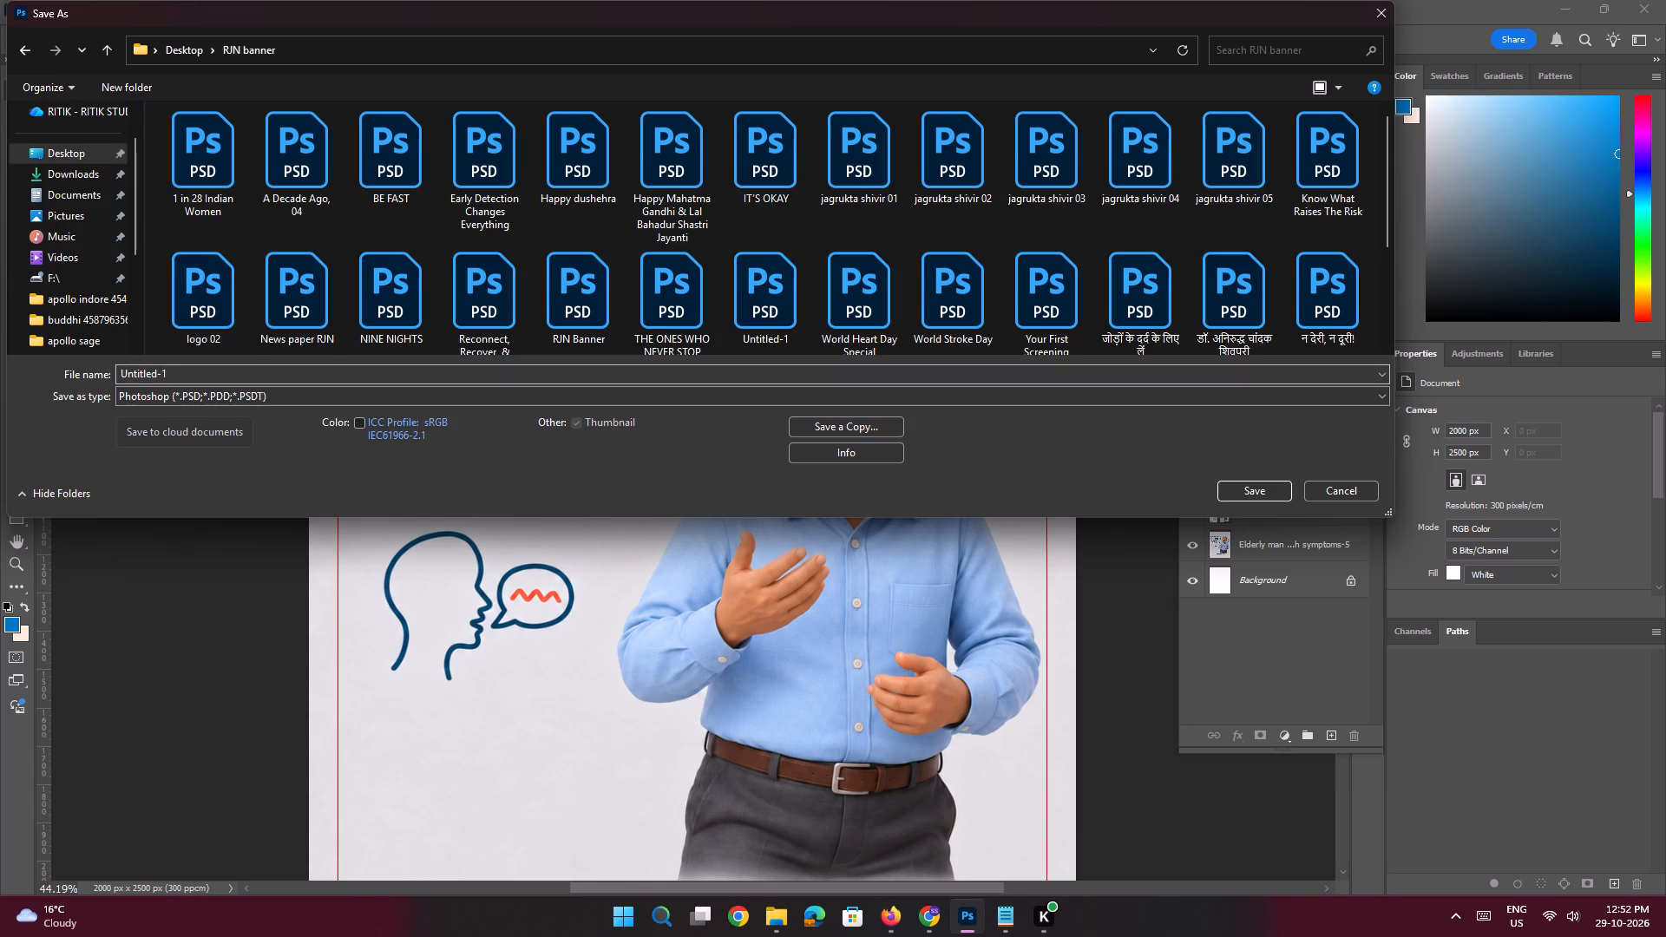
pyautogui.click(200, 378)
pyautogui.hotkey('ctrl', 'v')
pyautogui.press('Return')
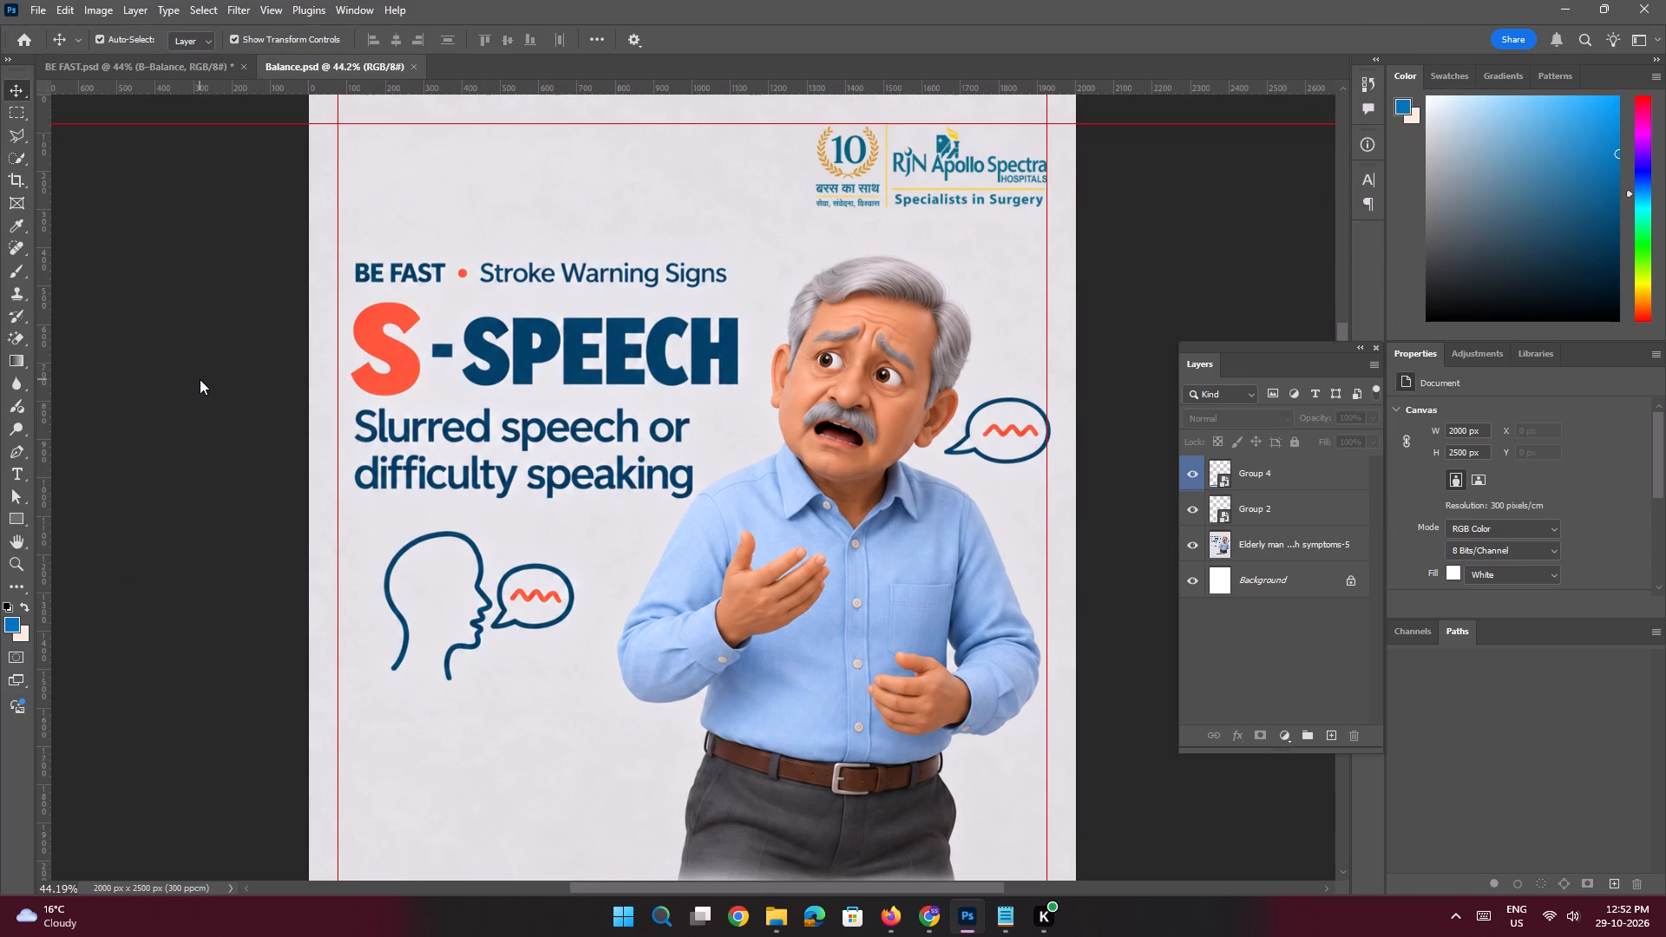
# Add a new layer above Group 4 and place the copied "Balance" text in the empty area above the "BE FAST" line.
pyautogui.press('space')
pyautogui.press('space')
pyautogui.press('space')
pyautogui.press('space')
pyautogui.press('space')
pyautogui.press('space')
pyautogui.press('space')
pyautogui.press('space')
pyautogui.press('space')
pyautogui.press('space')
pyautogui.press('space')
pyautogui.press('space')
pyautogui.press('space')
pyautogui.moveTo(517, 335); pyautogui.dragTo(510, 363)
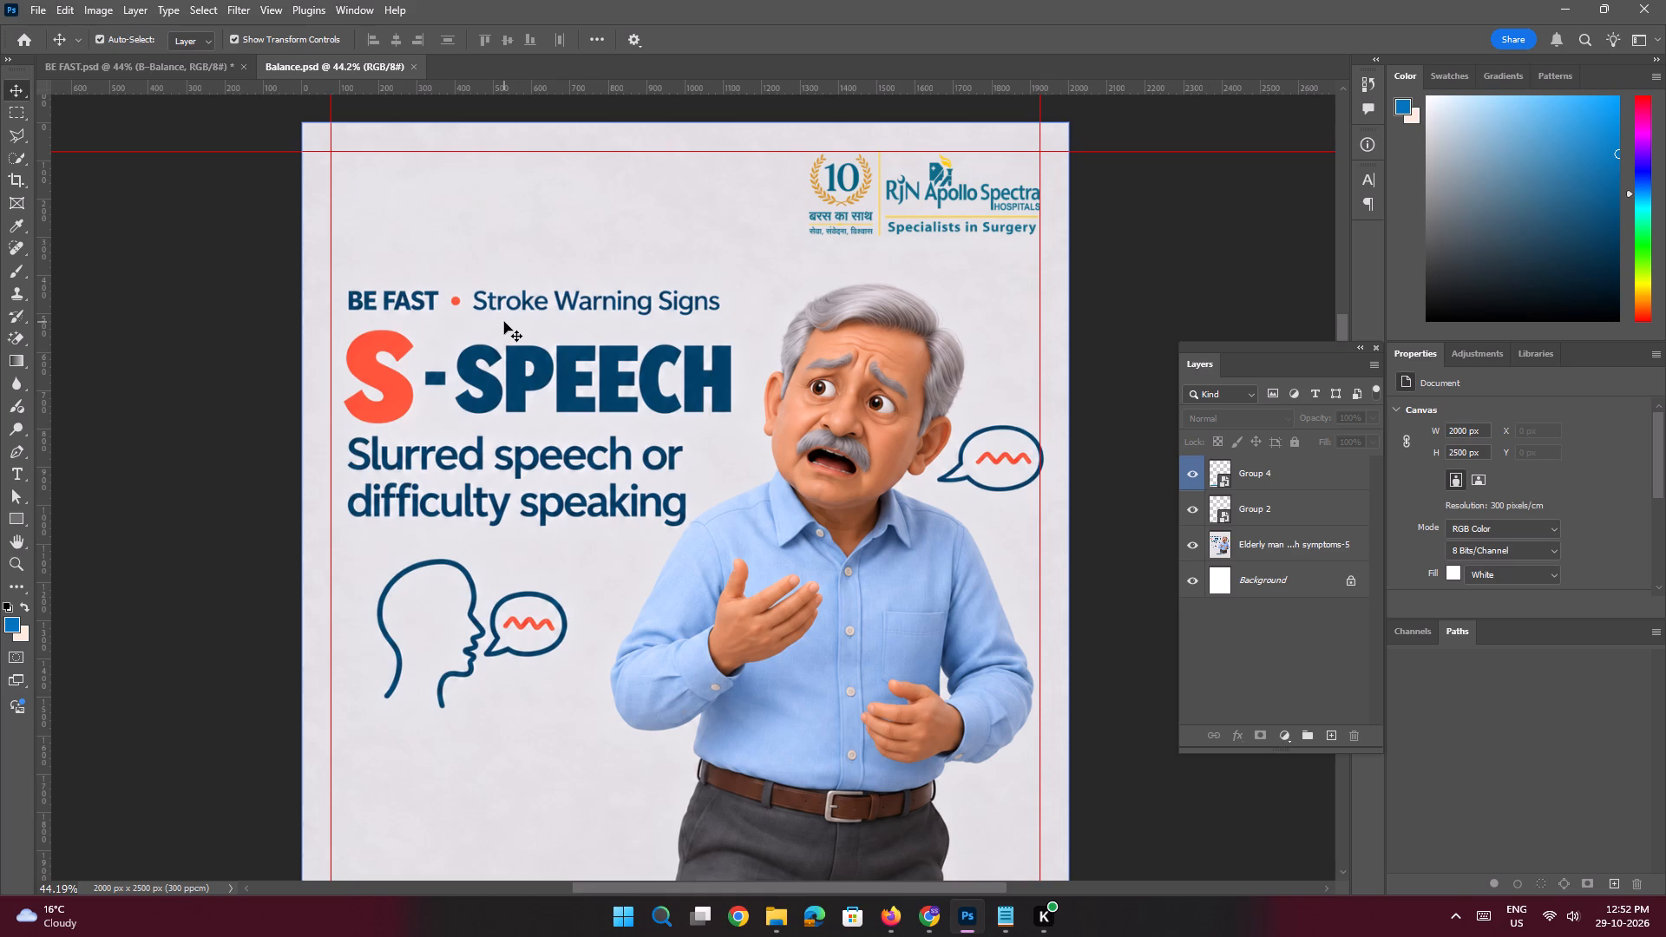
pyautogui.press('space')
pyautogui.keyDown('ctrl'); pyautogui.moveTo(442, 304); pyautogui.dragTo(495, 375); pyautogui.keyUp('ctrl')
pyautogui.moveTo(612, 323); pyautogui.dragTo(619, 362)
pyautogui.click(1275, 475)
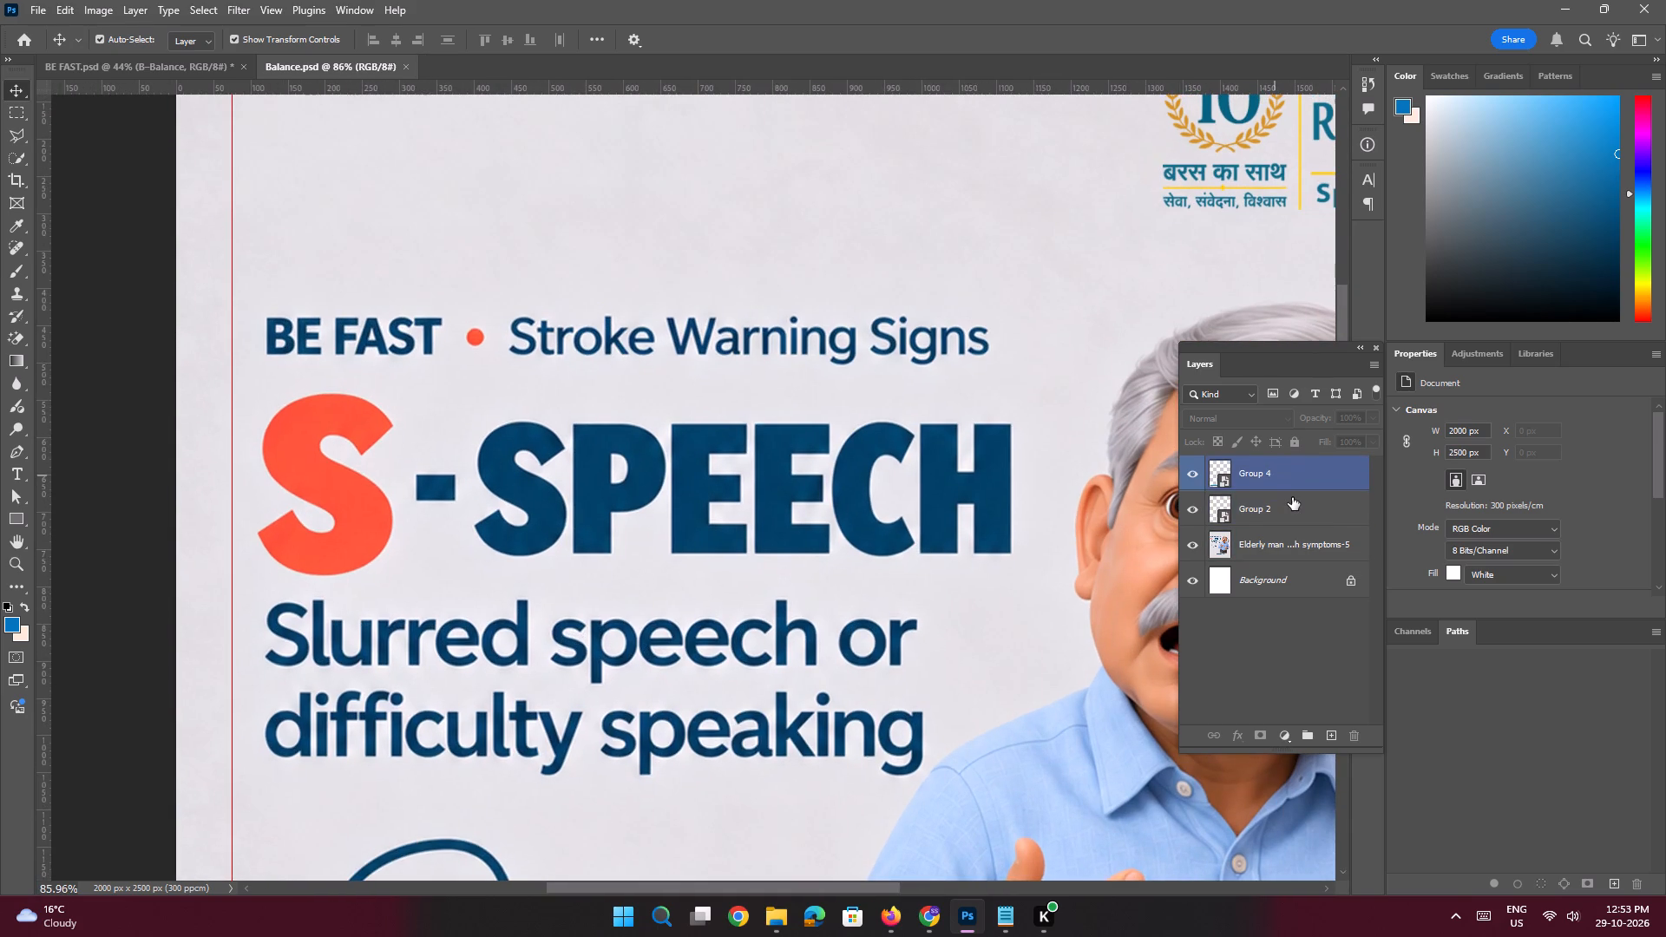
pyautogui.click(1330, 741)
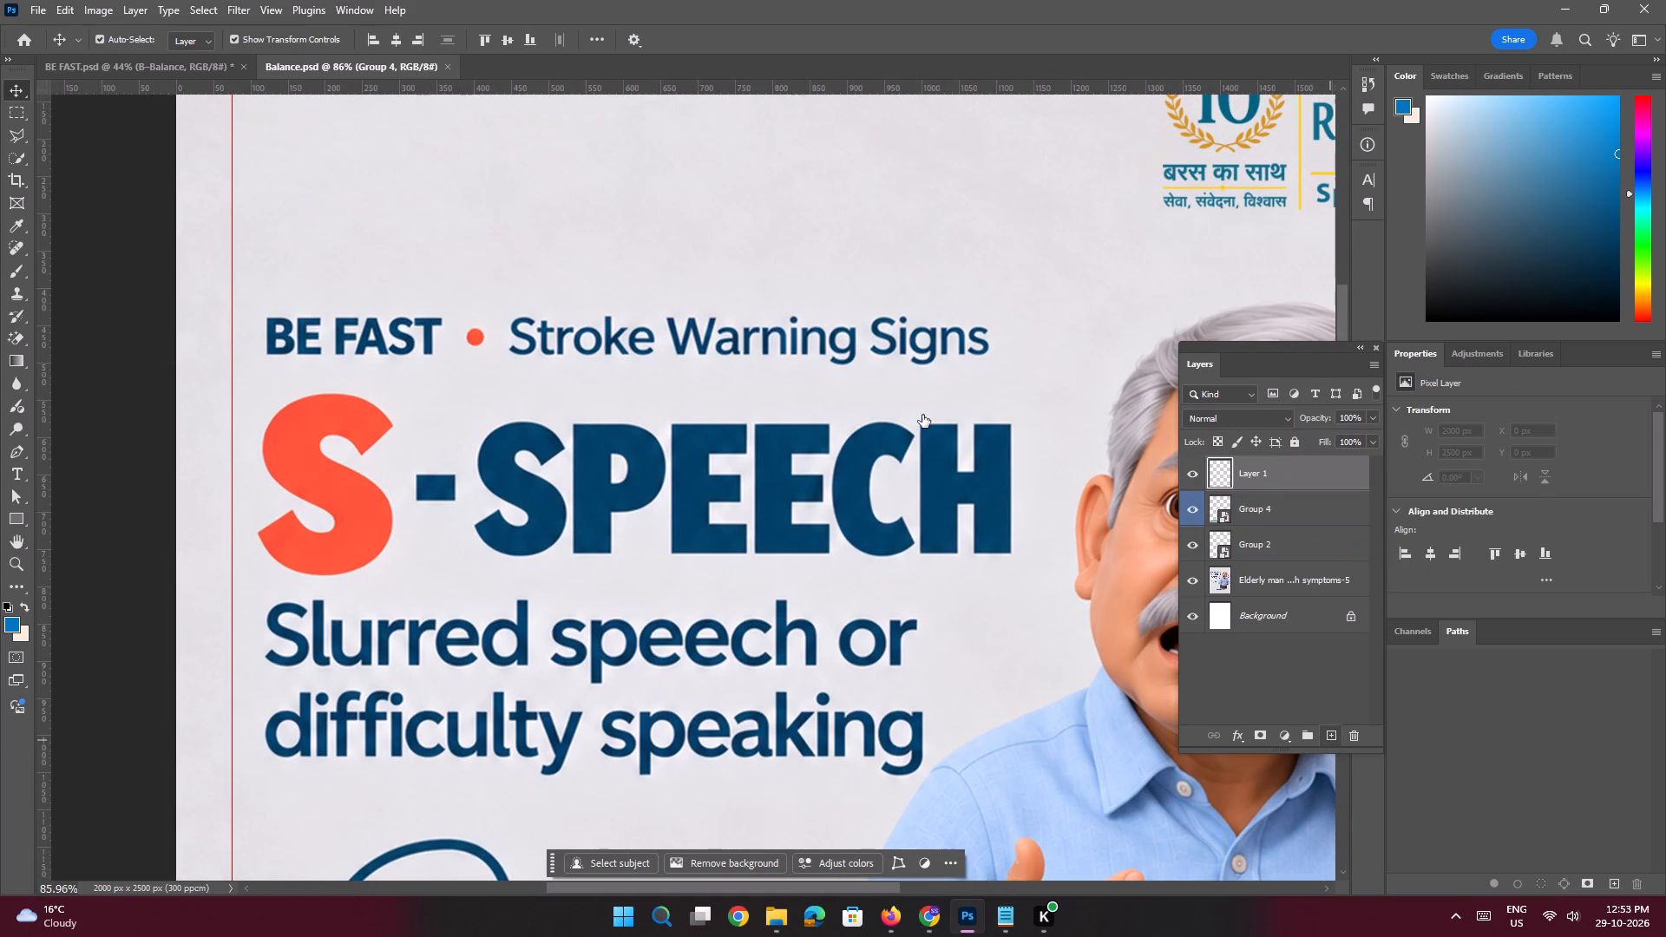
pyautogui.press('space')
pyautogui.press('space')
pyautogui.press('space')
pyautogui.press('space')
pyautogui.press('space')
pyautogui.press('space')
pyautogui.press('space')
pyautogui.press('space')
pyautogui.press('space')
pyautogui.press('space')
pyautogui.press('space')
pyautogui.press('space')
pyautogui.press('space')
pyautogui.press('space')
pyautogui.press('space')
pyautogui.press('space')
pyautogui.press('space')
pyautogui.press('space')
pyautogui.press('space')
pyautogui.press('space')
pyautogui.moveTo(324, 357); pyautogui.dragTo(373, 445)
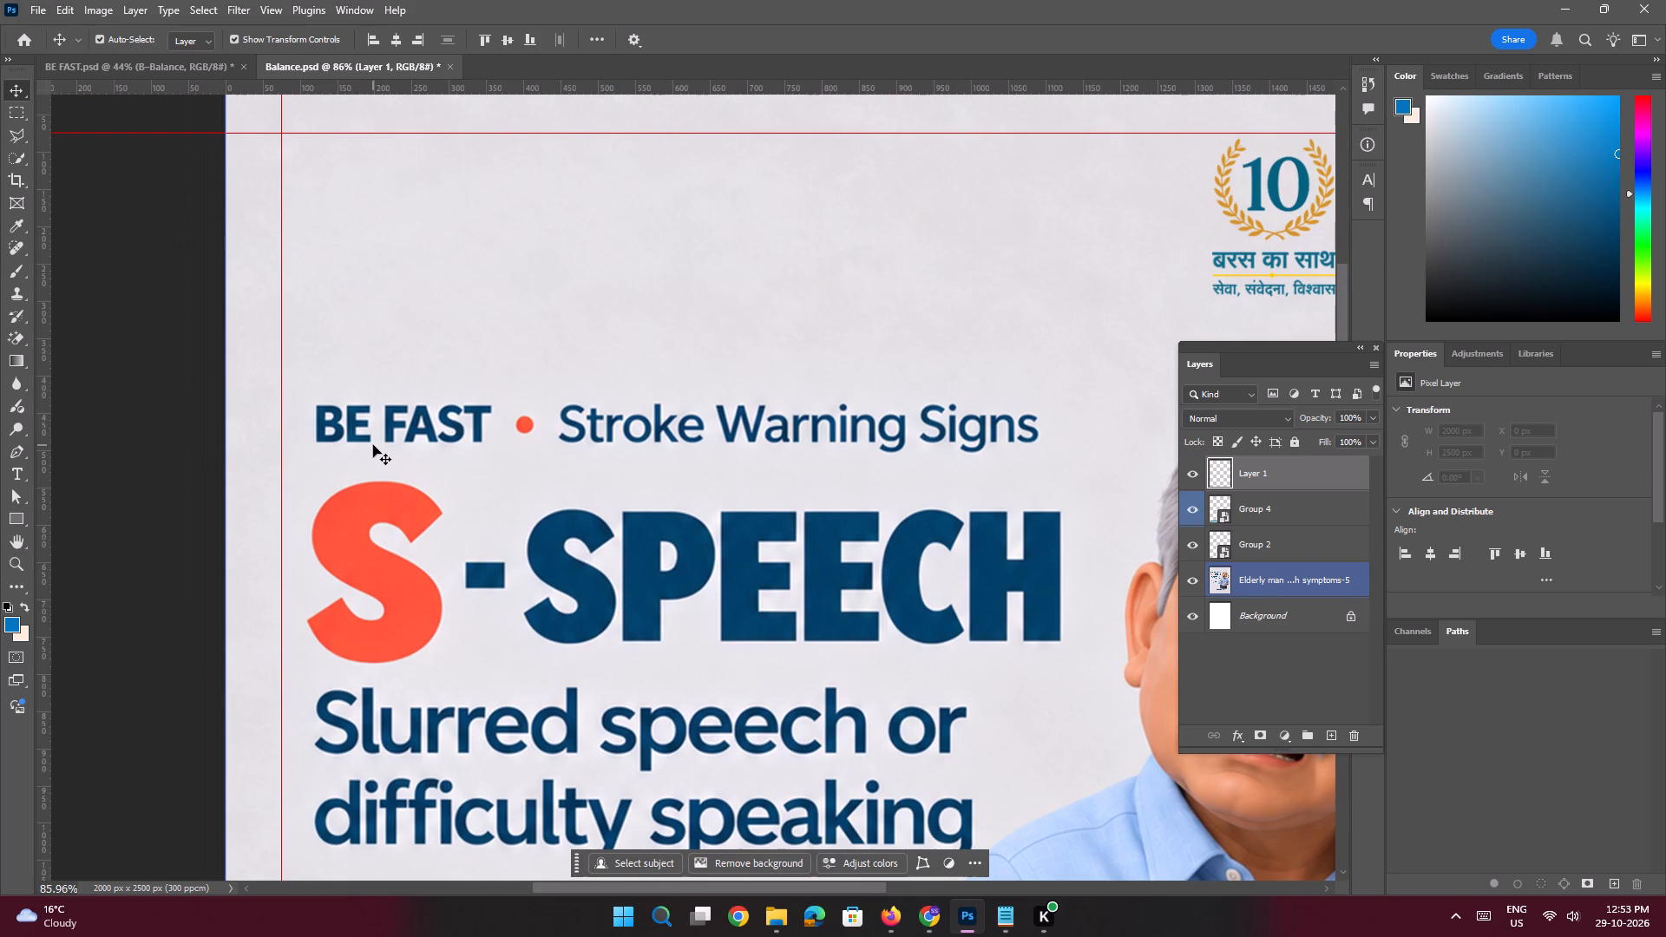
pyautogui.press('t')
pyautogui.click(331, 341)
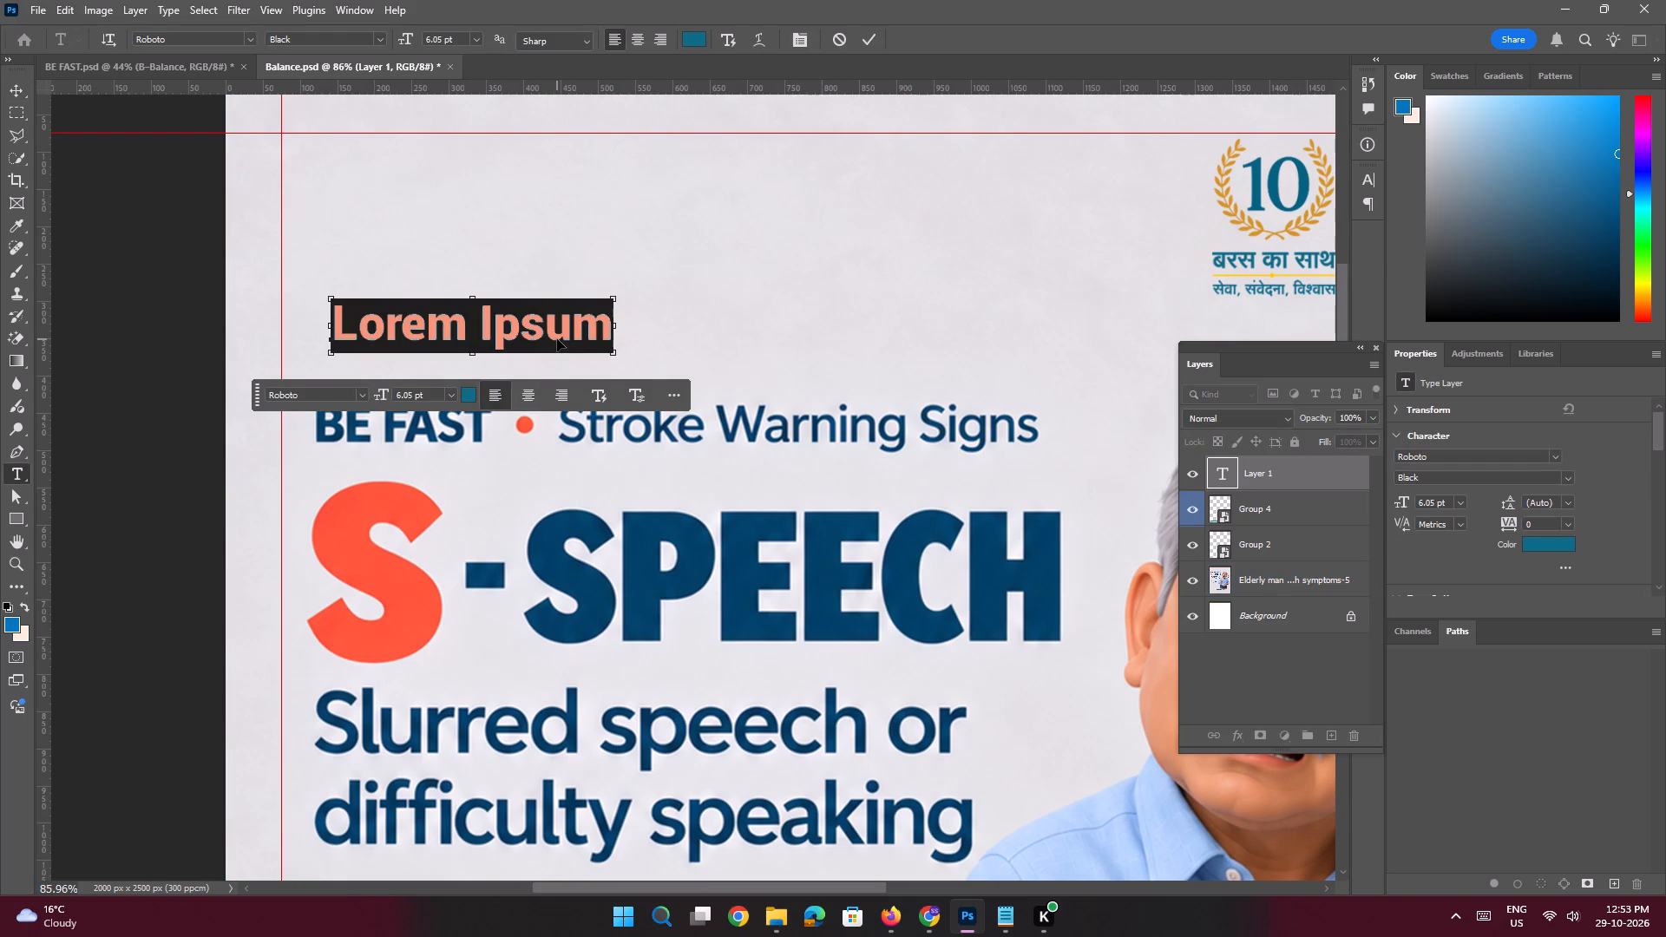
pyautogui.hotkey('ctrl', 'v')
pyautogui.click(17, 86)
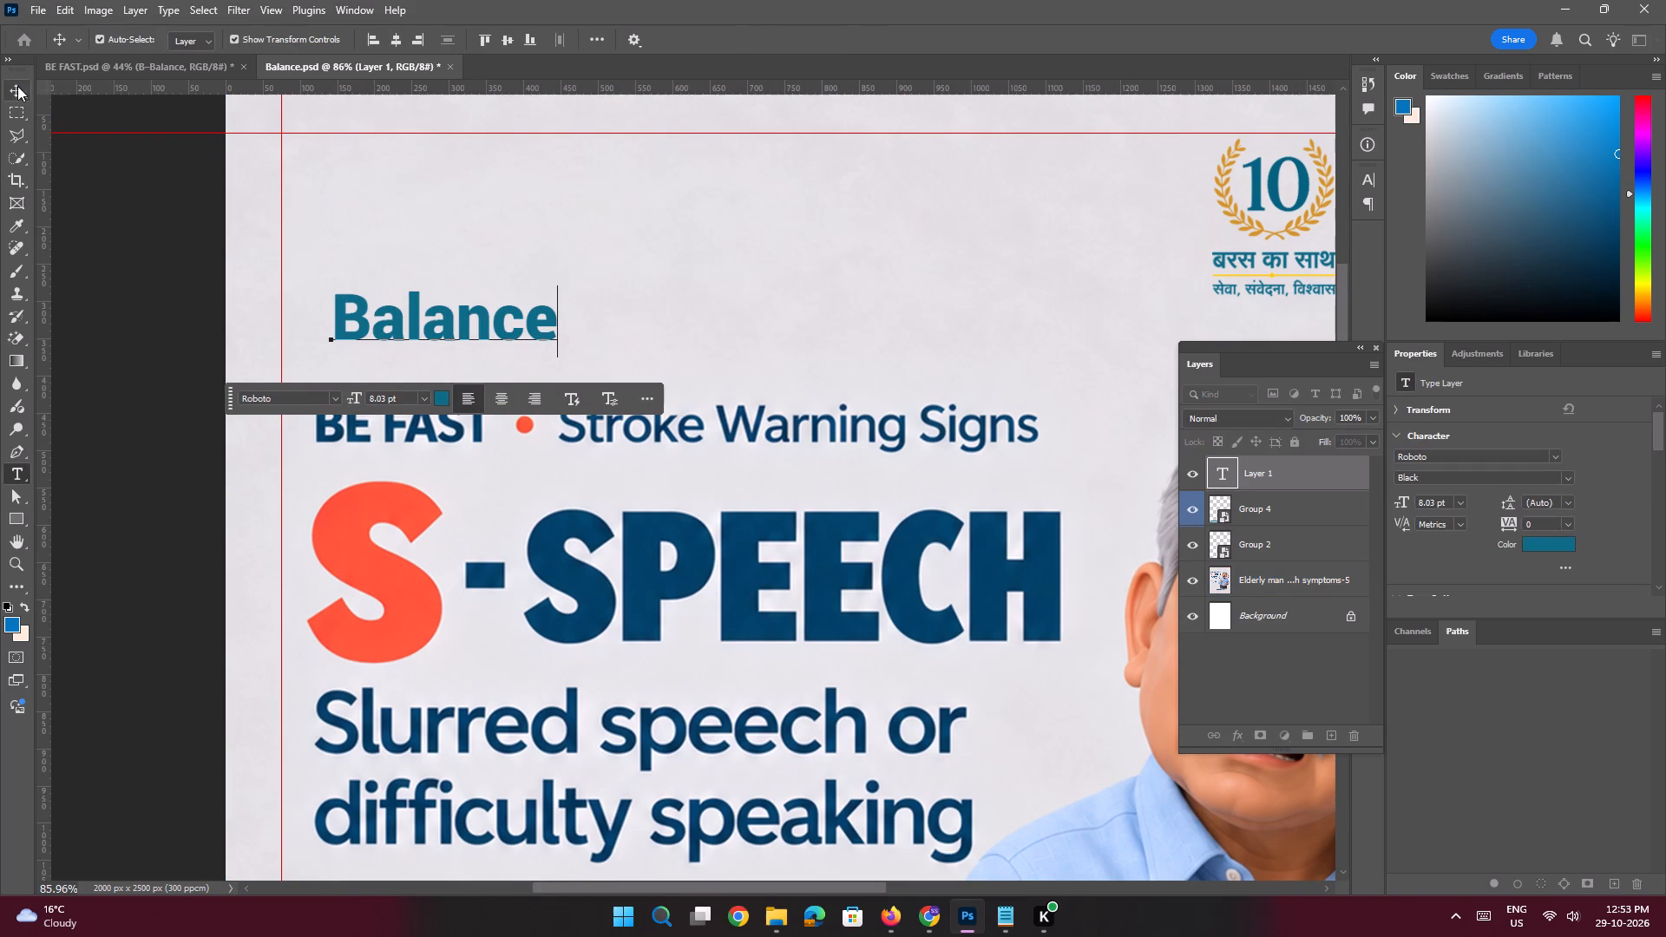
pyautogui.moveTo(436, 316); pyautogui.dragTo(482, 282)
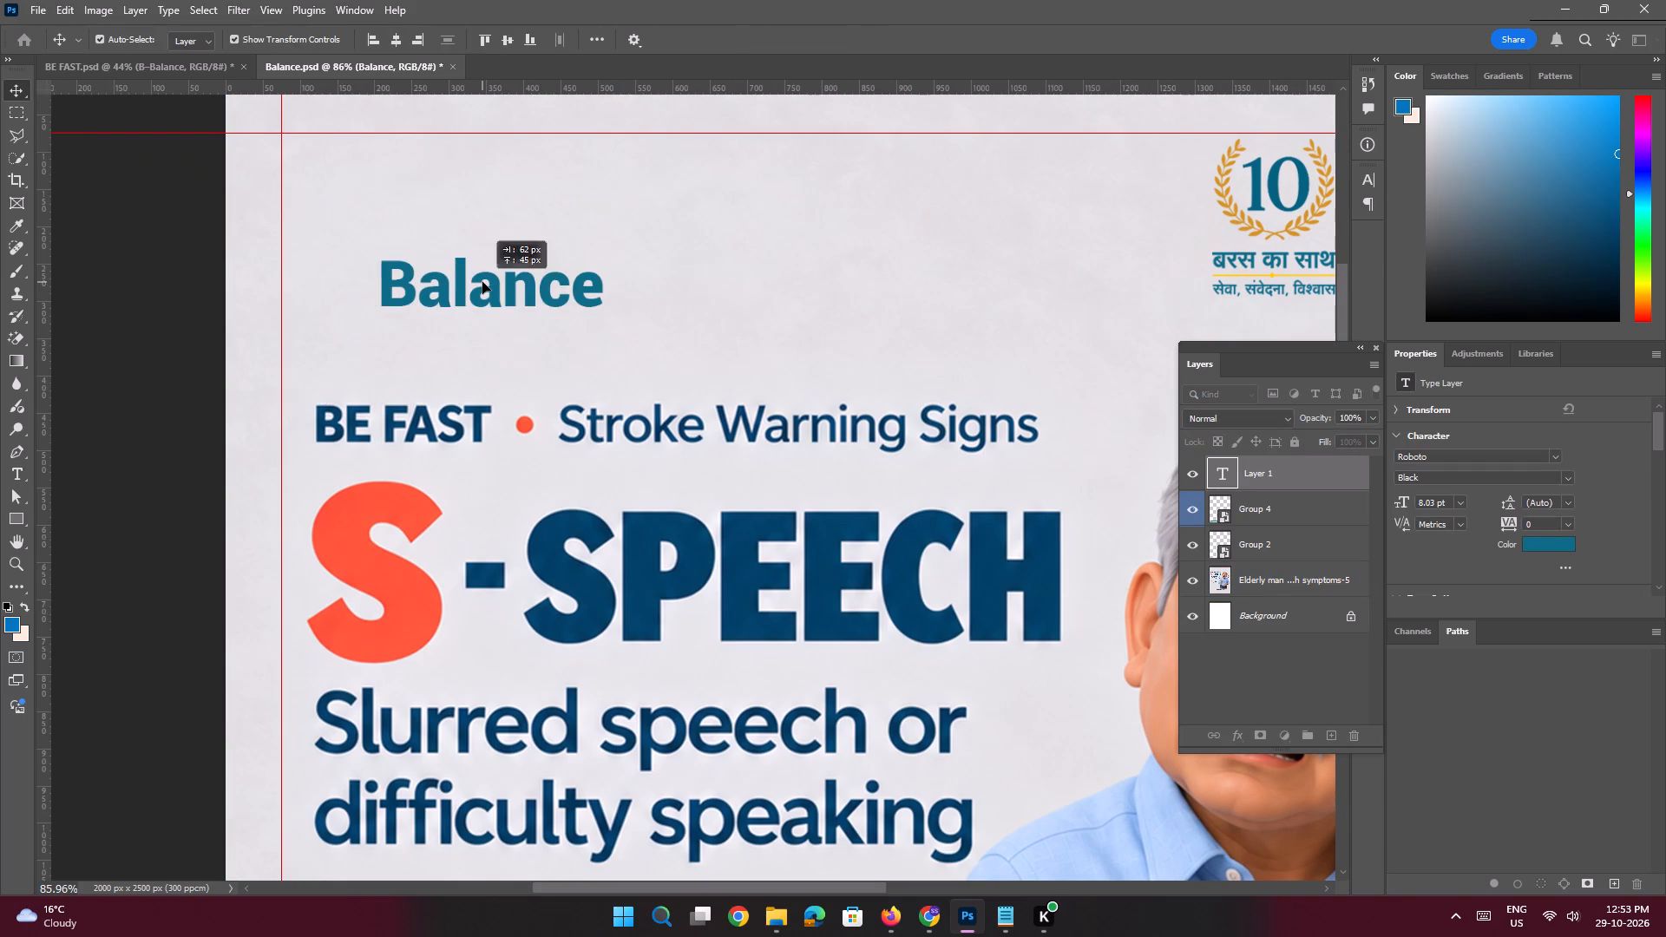
# Replace the "Balance" text with "BE FAST".
pyautogui.doubleClick(464, 279)
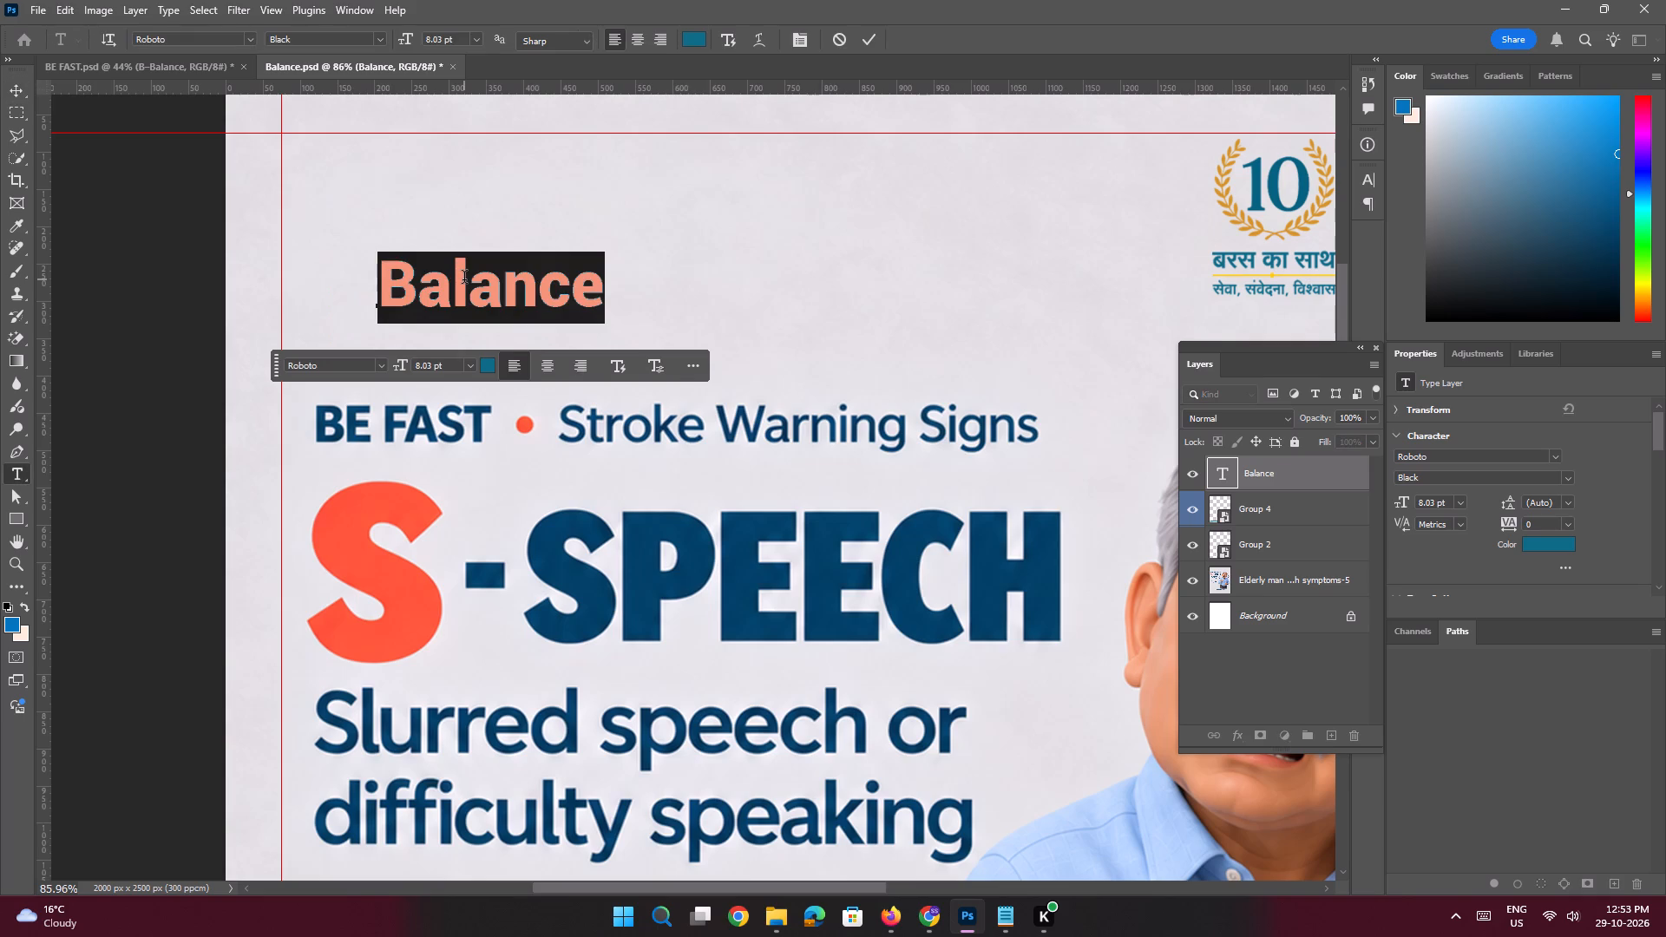
pyautogui.write('BE')
pyautogui.press('space')
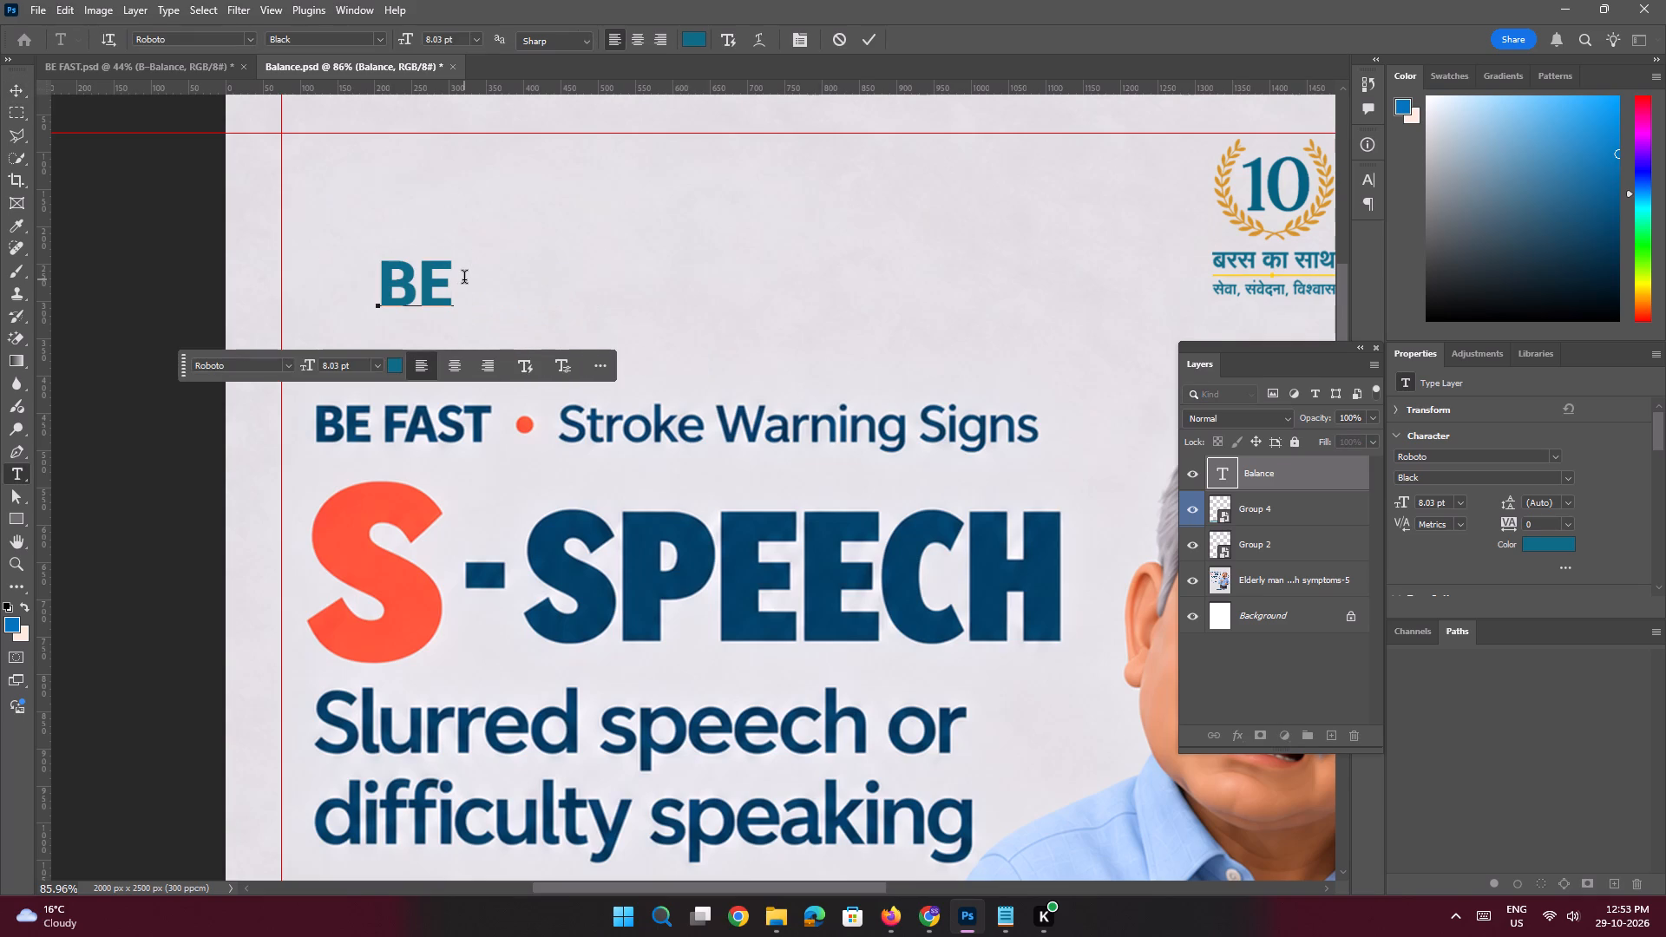
pyautogui.write('FAST')
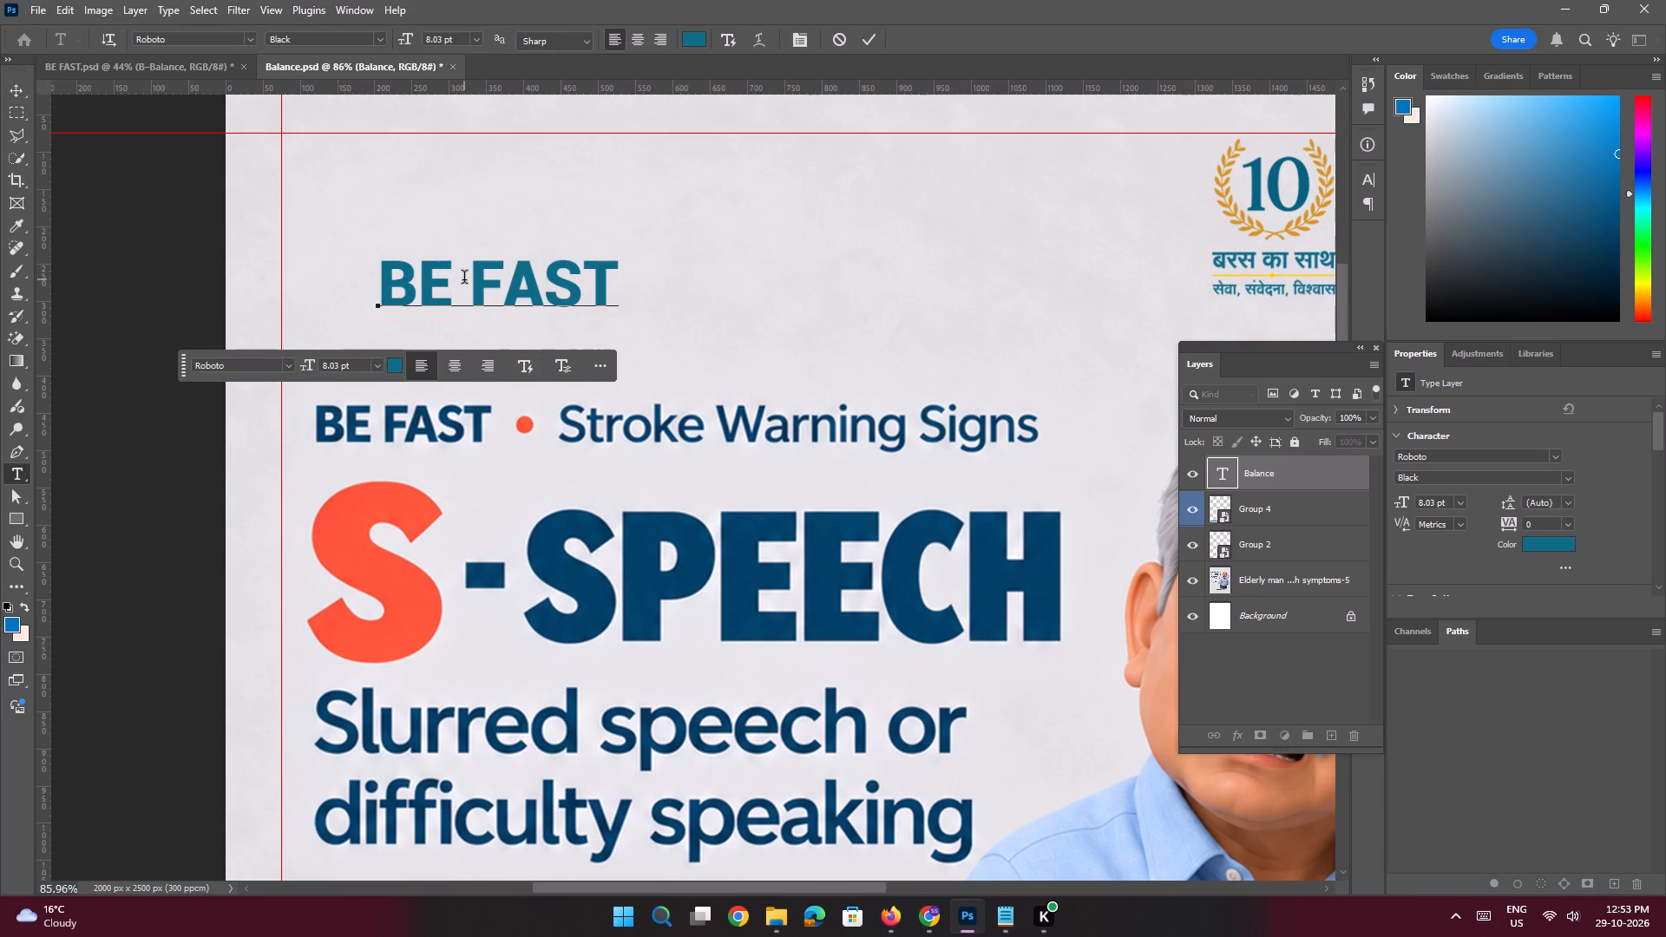
pyautogui.press('Return')
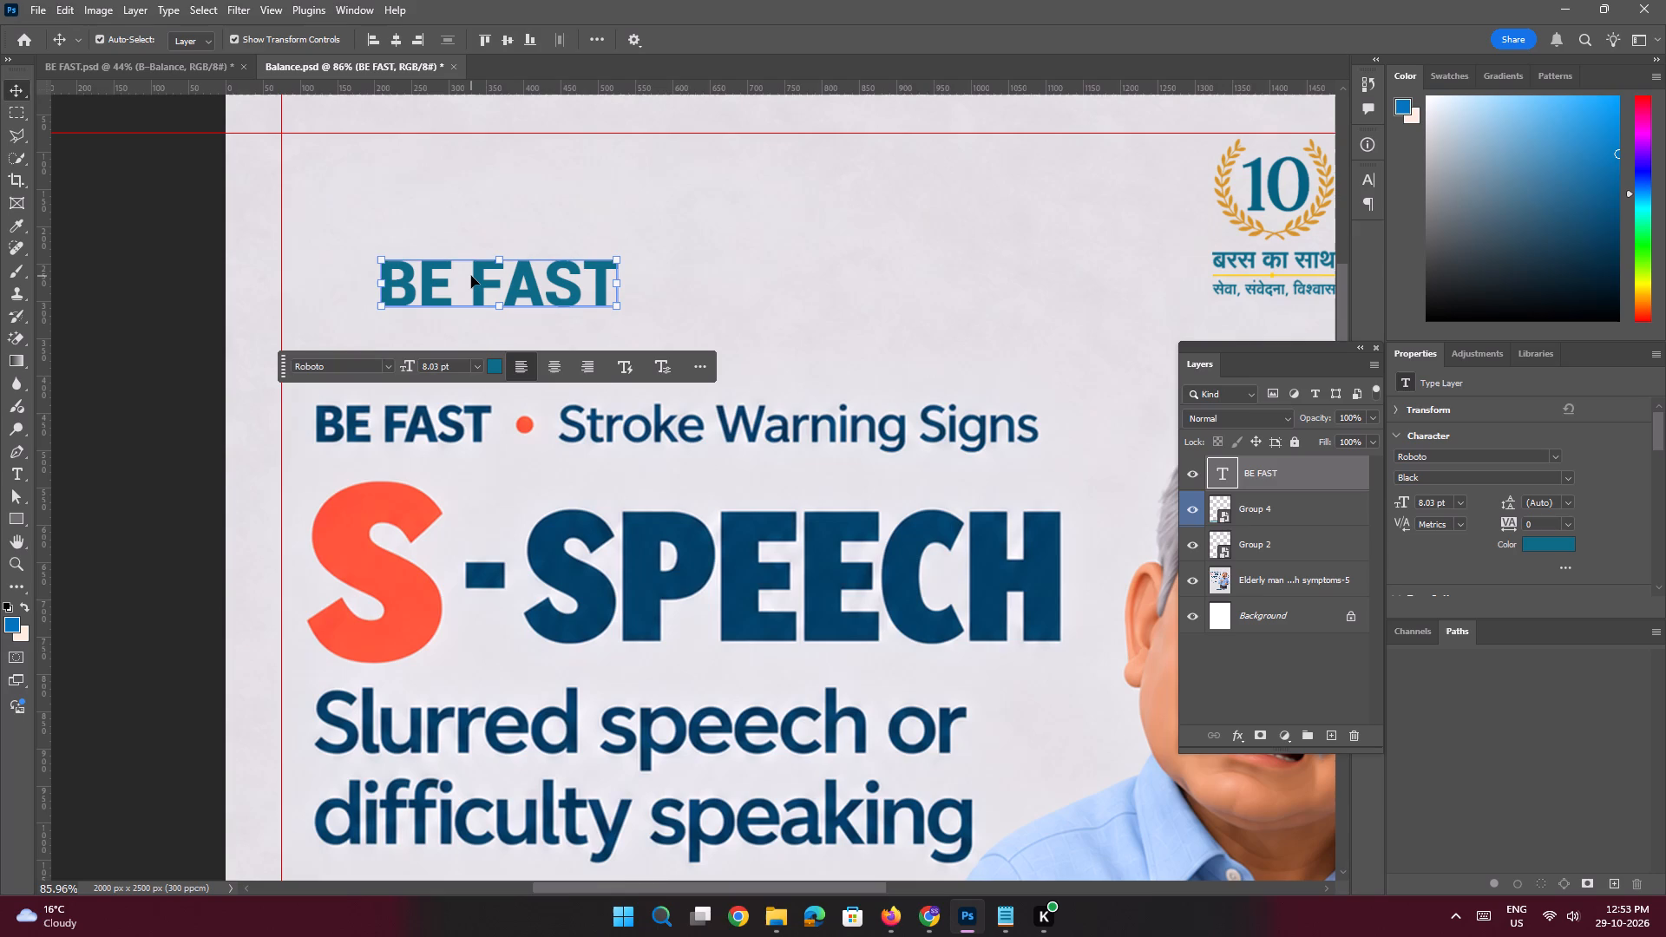
# Position the new "BE FAST" text over the image's baked-in "BE FAST" and set its font size to 7 pt.
pyautogui.moveTo(493, 275); pyautogui.dragTo(418, 280)
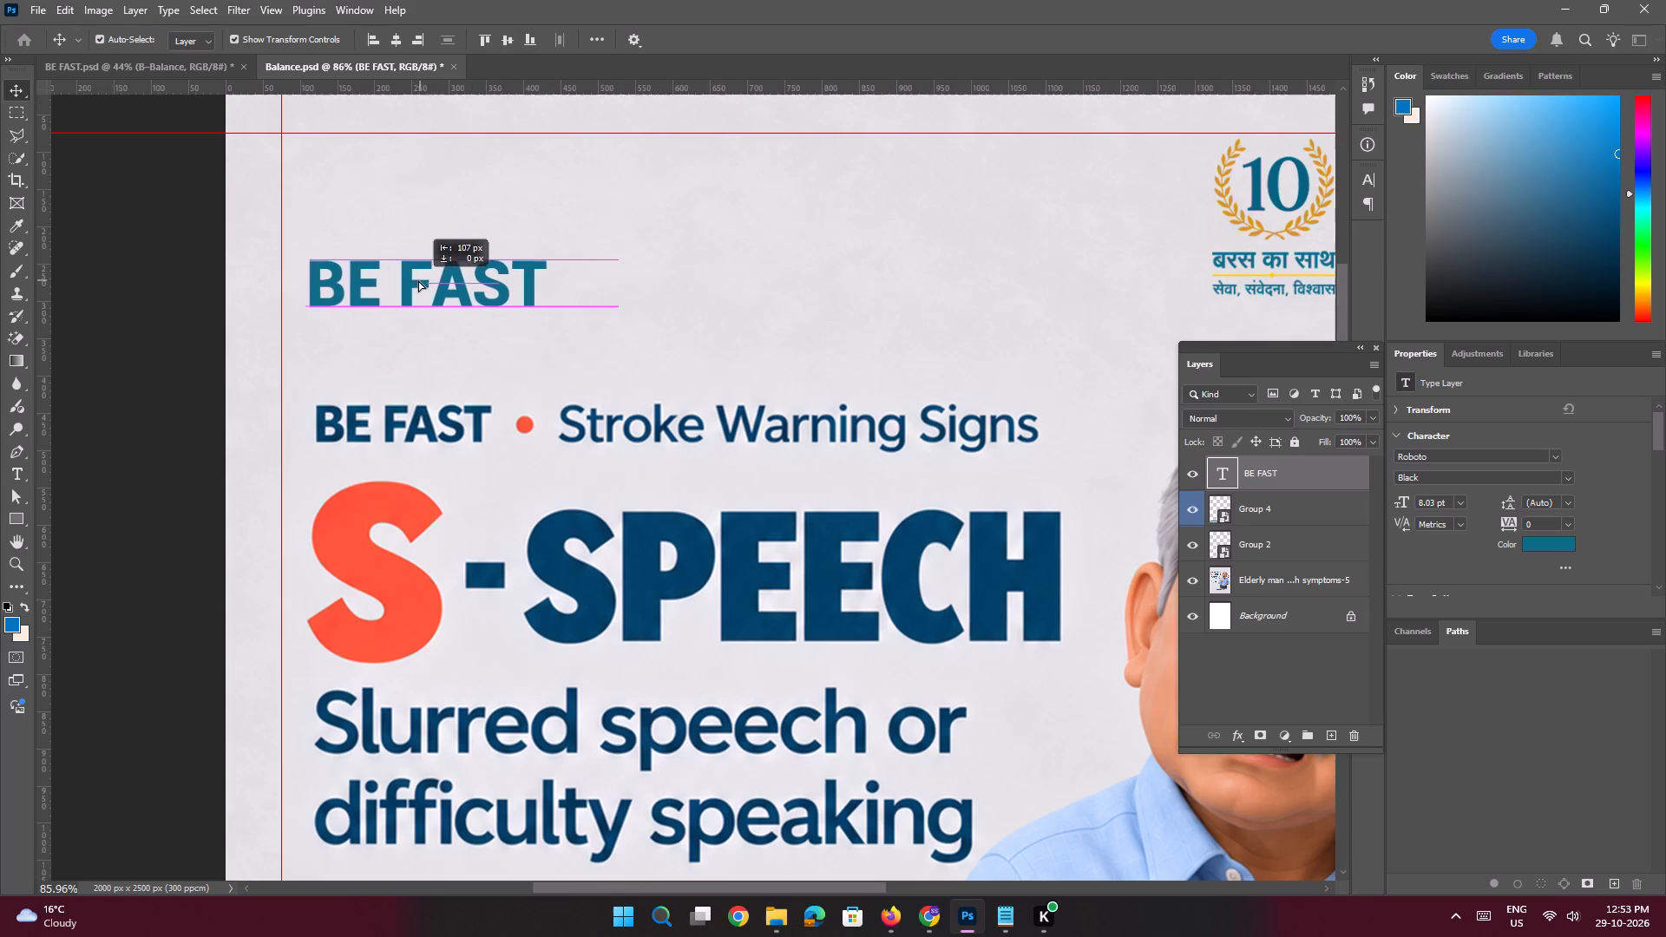
pyautogui.moveTo(418, 280); pyautogui.dragTo(425, 390)
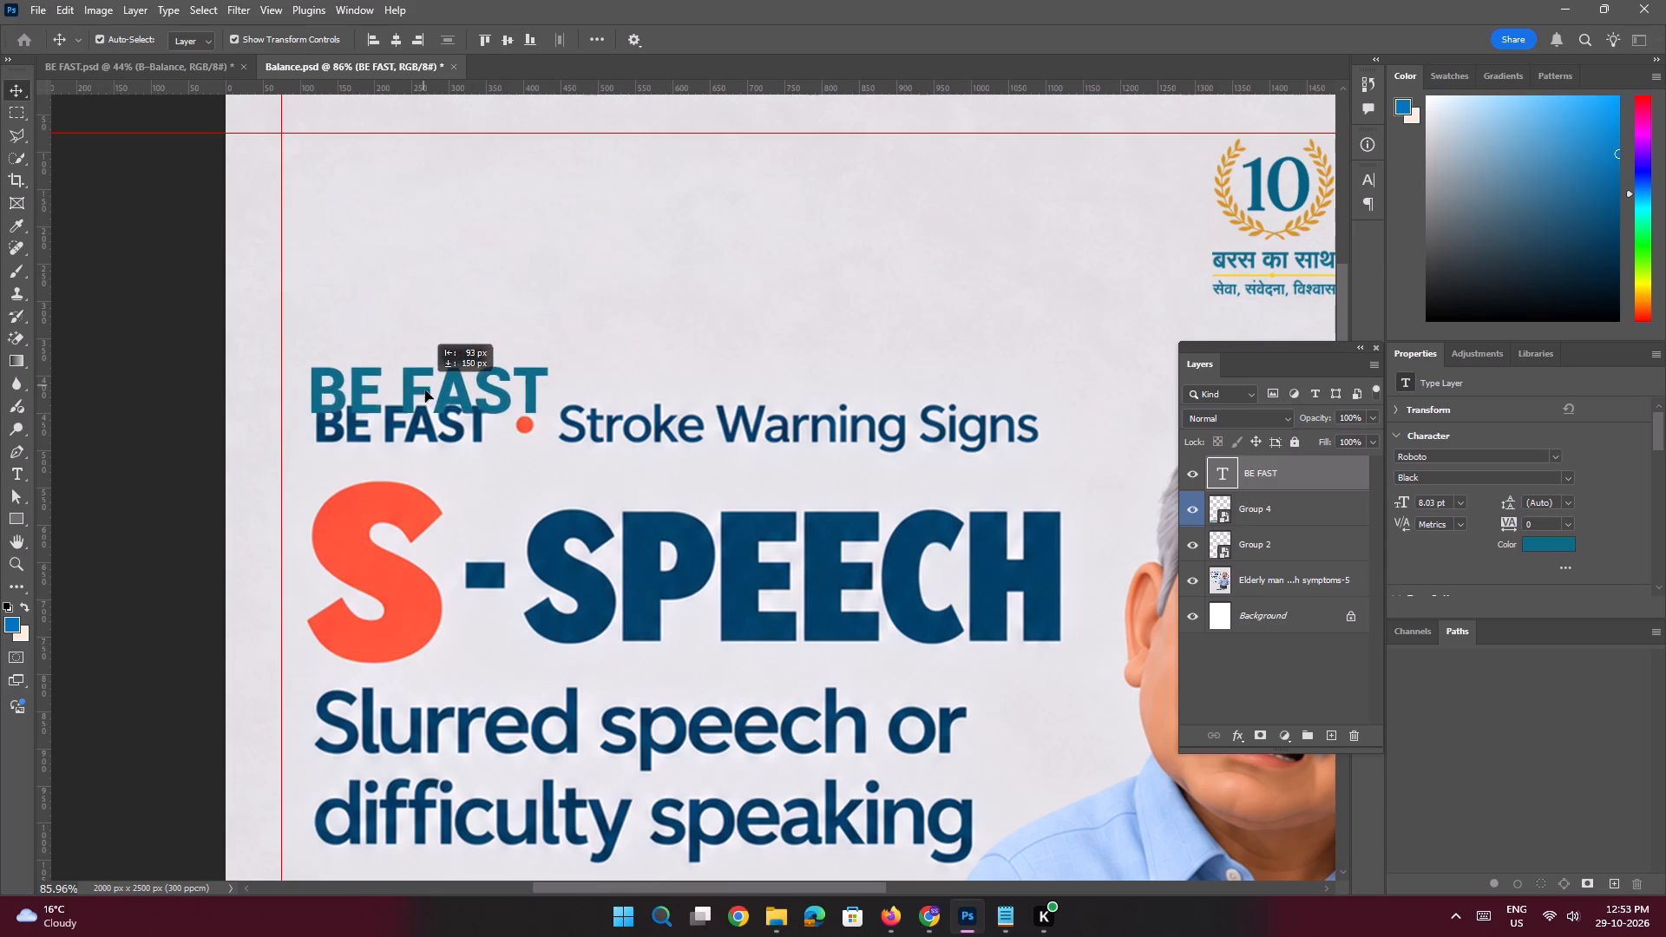
pyautogui.moveTo(425, 390); pyautogui.dragTo(429, 411)
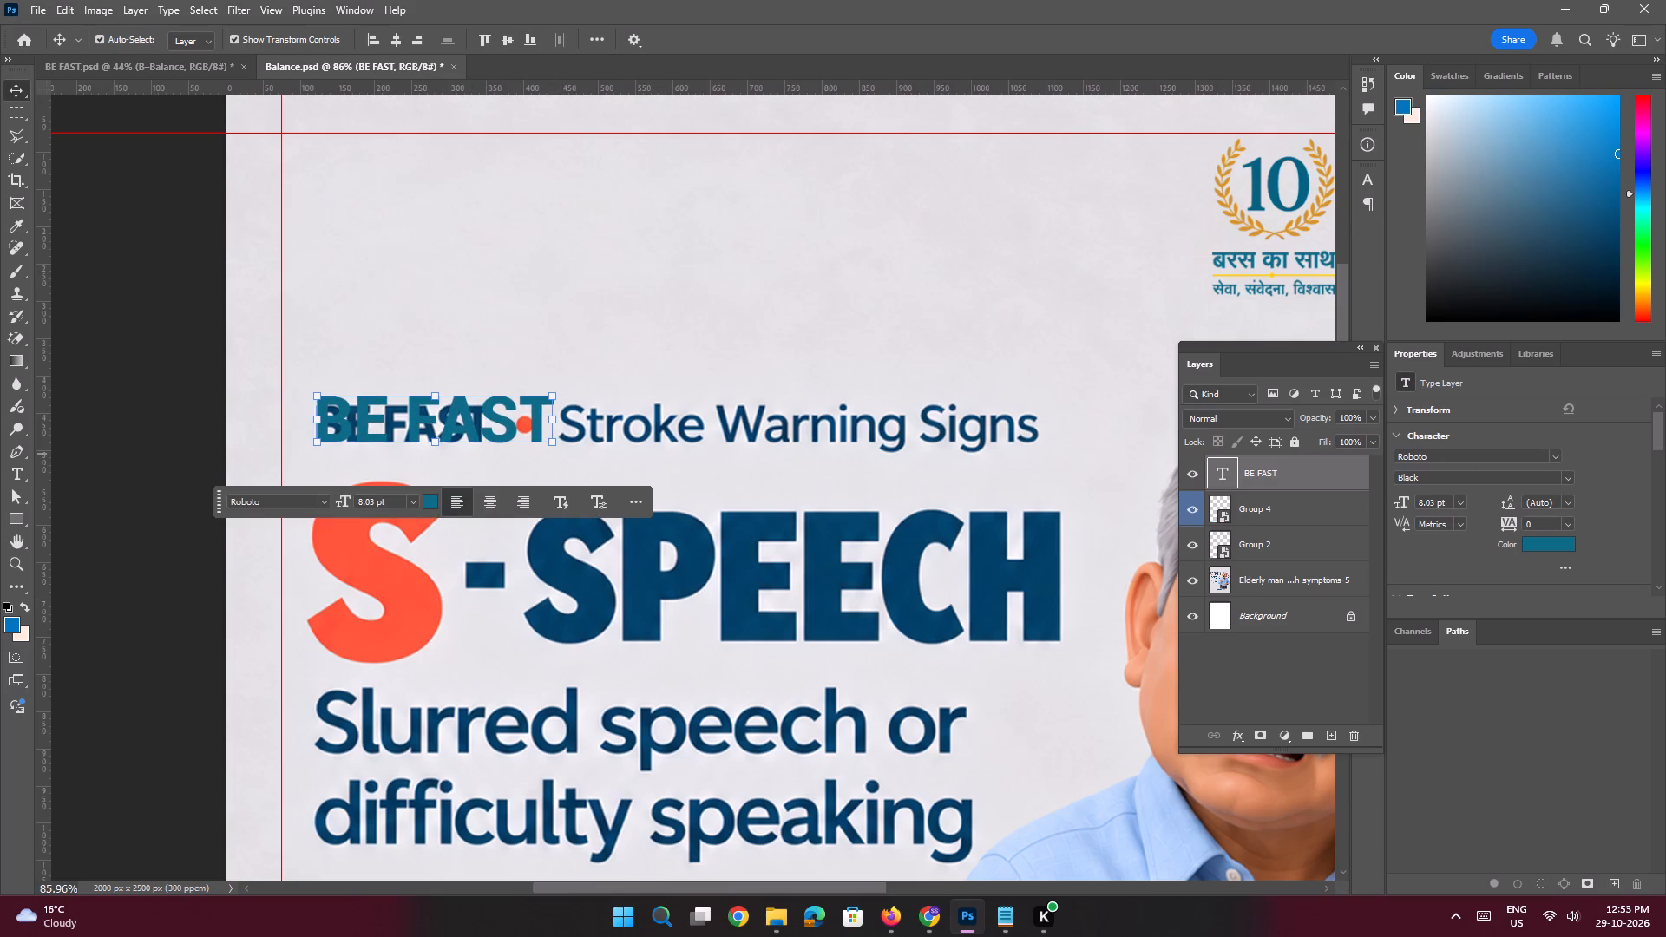
pyautogui.moveTo(1439, 505); pyautogui.dragTo(1382, 482)
pyautogui.press('7')
pyautogui.press('Return')
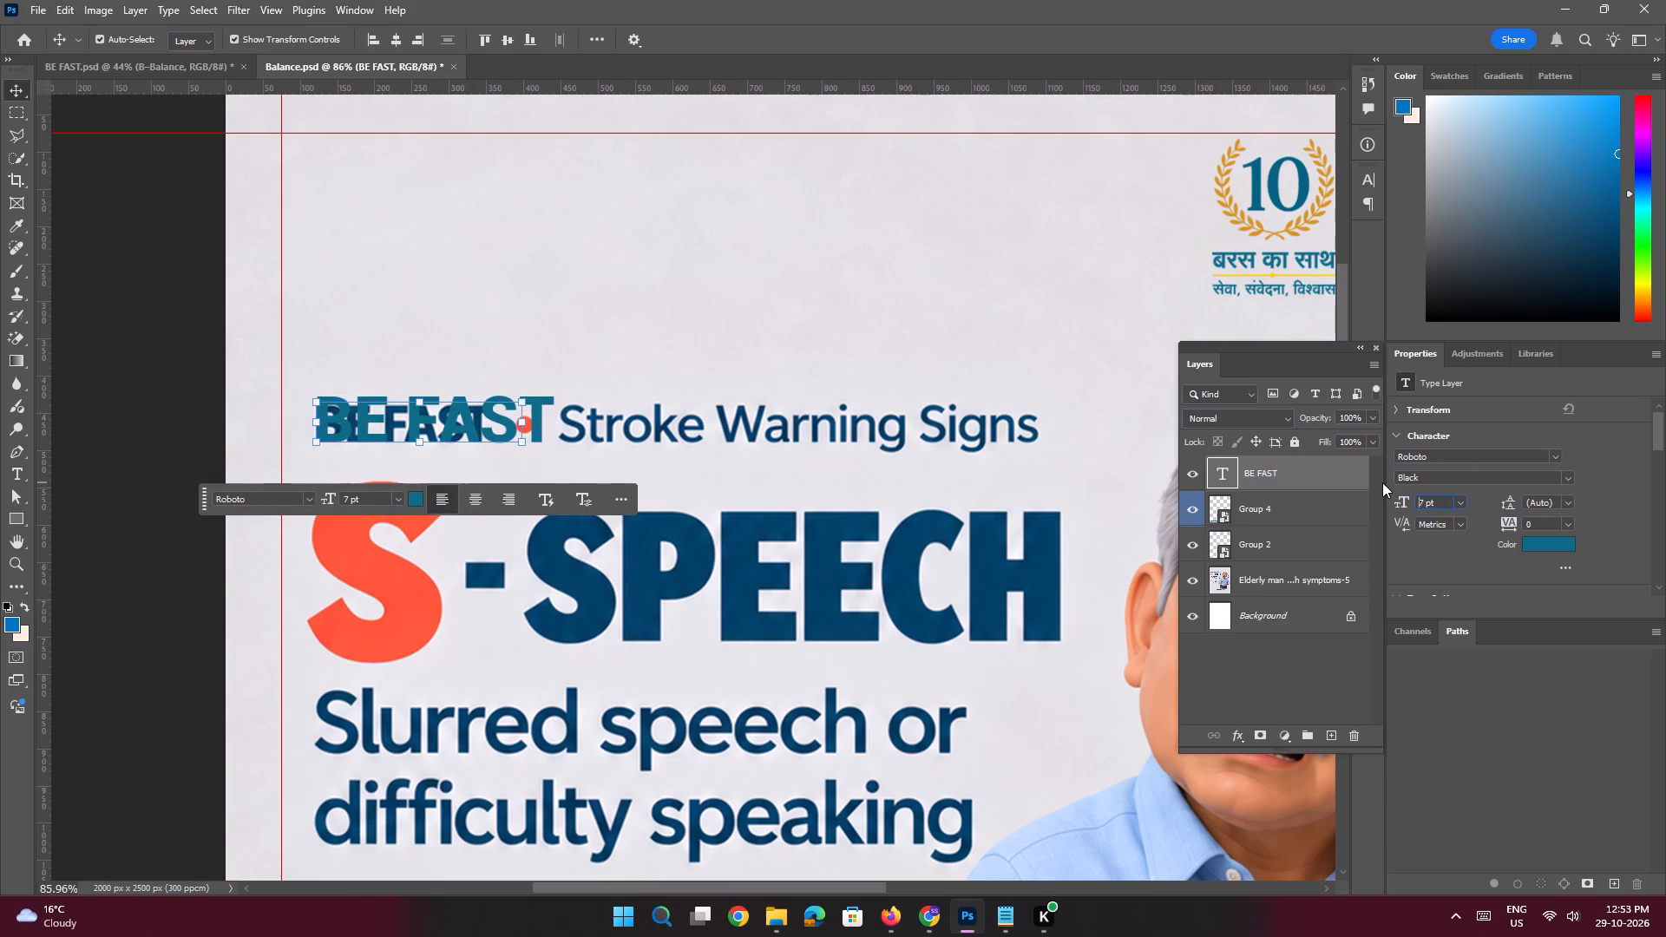
# Set the "BE FAST" text to 6 pt and align it over the baked-in "BE FAST" lettering.
pyautogui.press('space')
pyautogui.keyDown('ctrl'); pyautogui.moveTo(348, 409); pyautogui.dragTo(439, 513); pyautogui.keyUp('ctrl')
pyautogui.moveTo(378, 475); pyautogui.dragTo(376, 484)
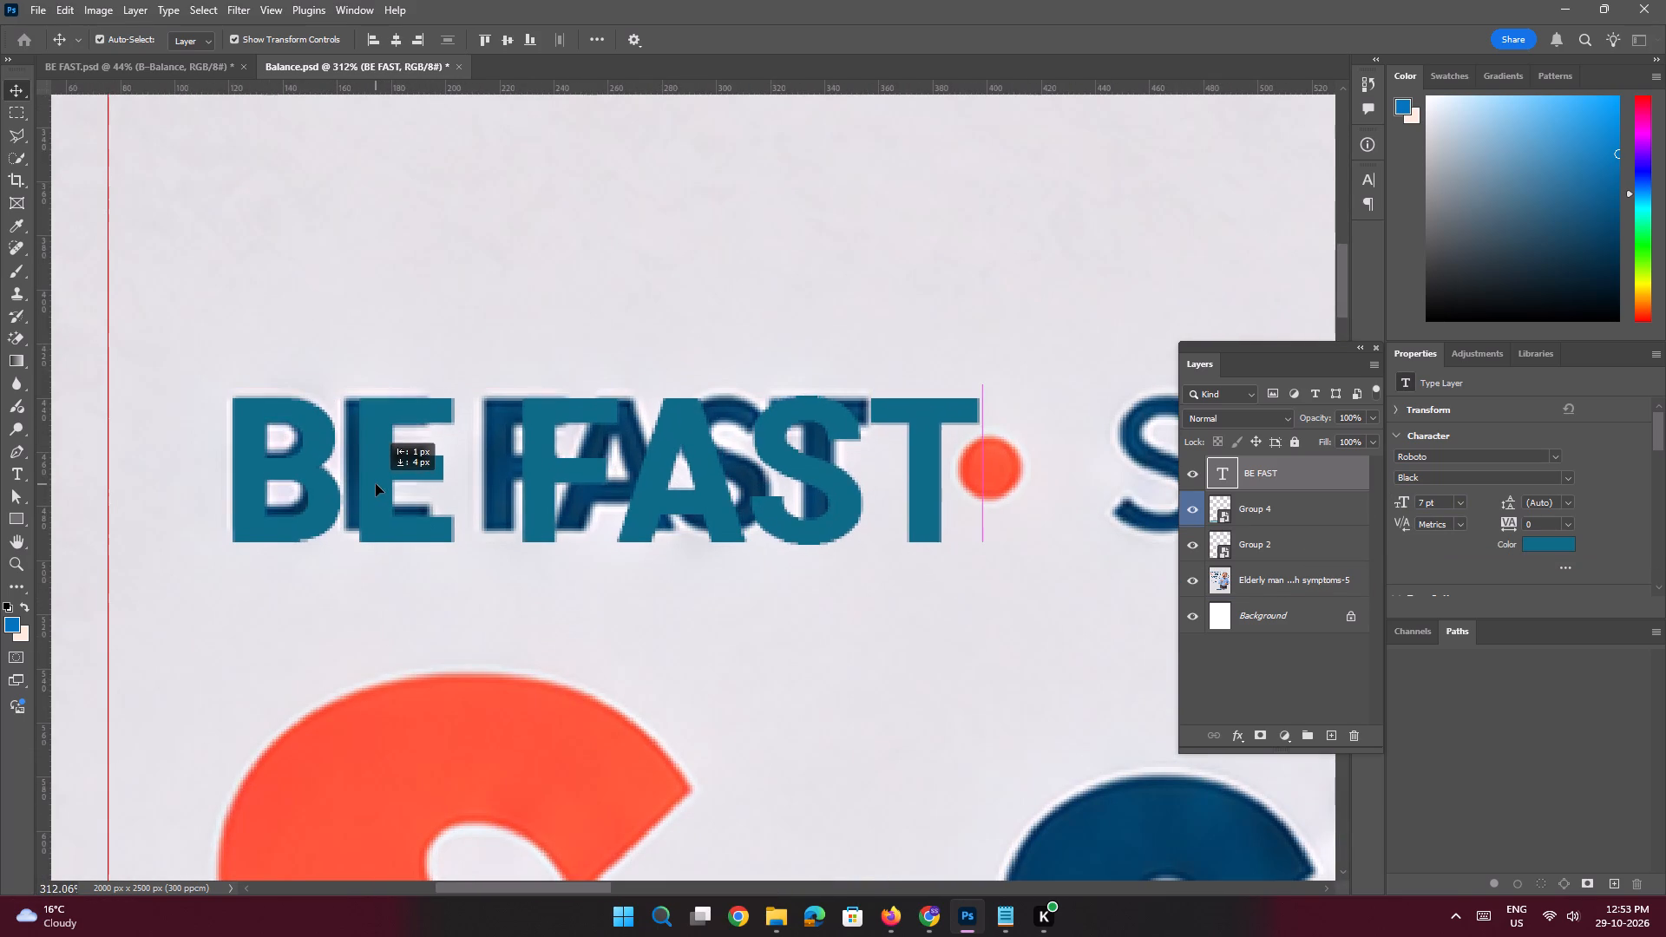
pyautogui.moveTo(376, 484); pyautogui.dragTo(377, 488)
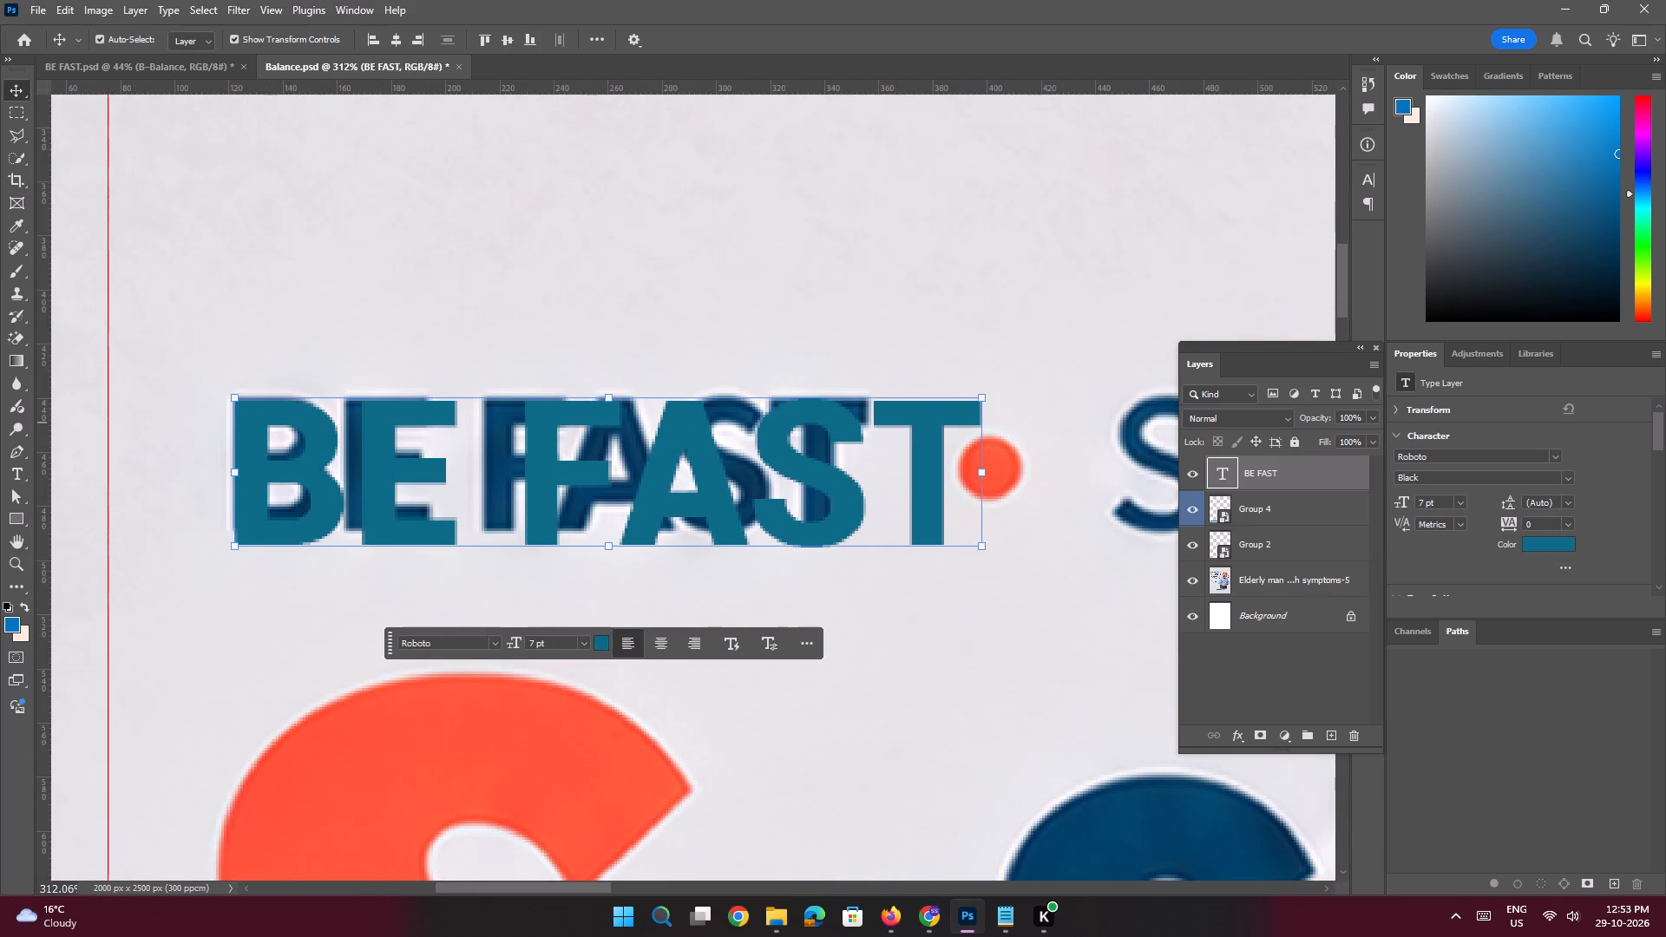
pyautogui.moveTo(1423, 500); pyautogui.dragTo(1400, 491)
pyautogui.press('6')
pyautogui.press('Return')
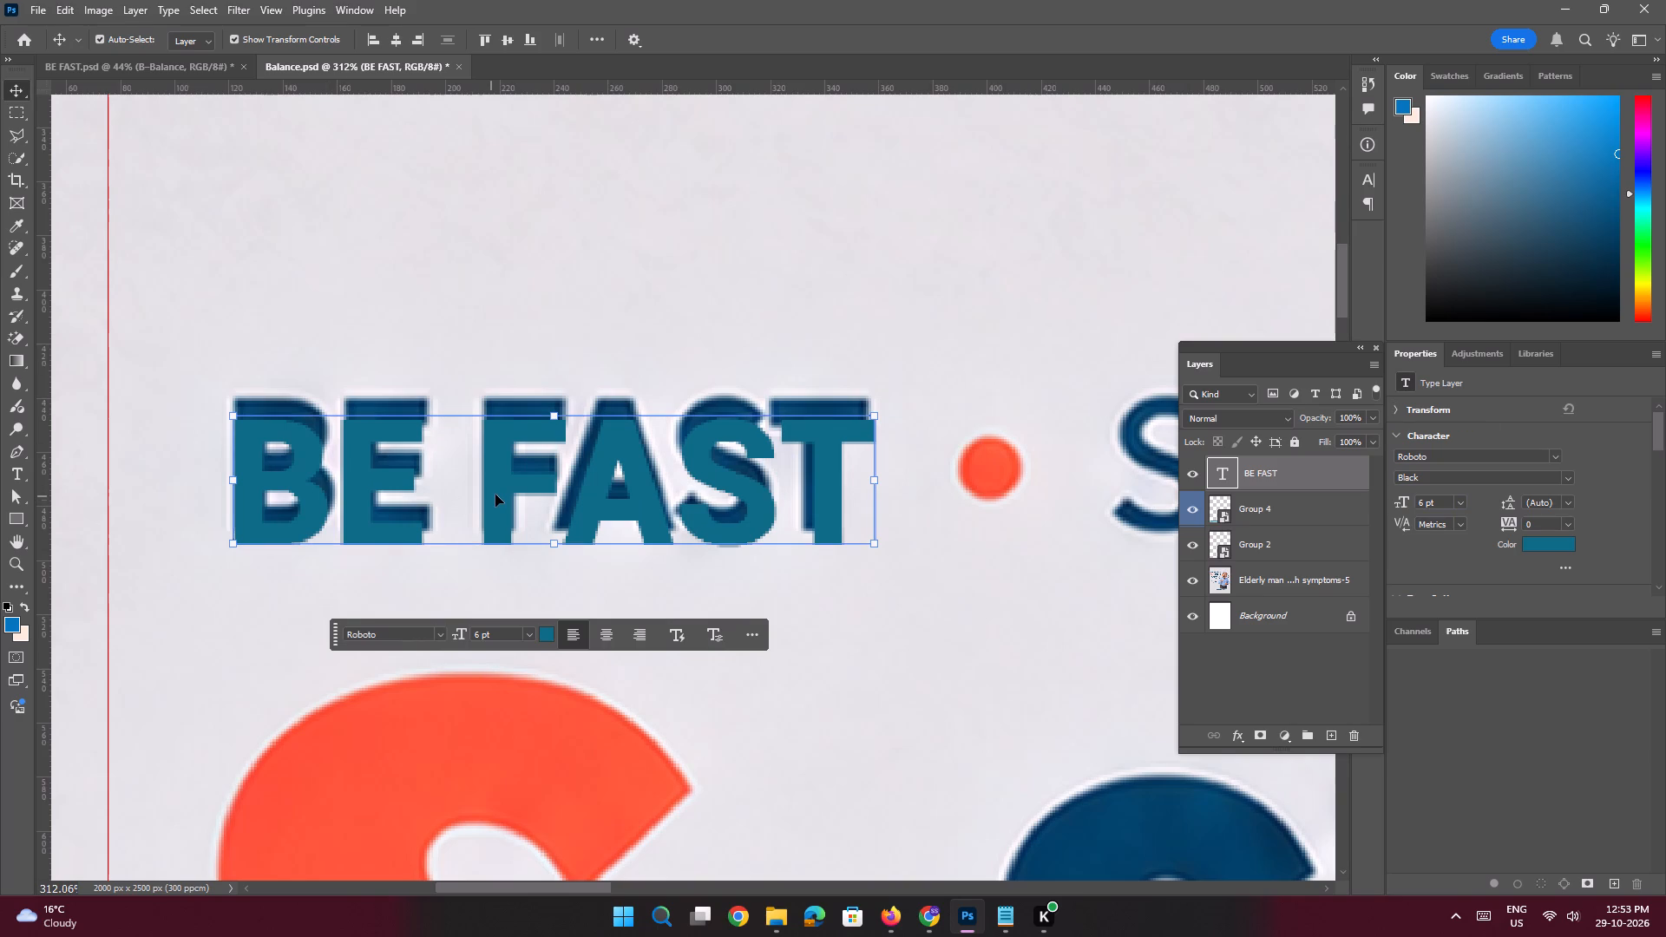
pyautogui.keyDown('shift'); pyautogui.moveTo(495, 493); pyautogui.dragTo(497, 475); pyautogui.keyUp('shift')
# On a new layer above "BE FAST", draw a 21 px circle over the orange dot, filled with yellow sampled from the logo's flame.
pyautogui.press('space')
pyautogui.keyDown('ctrl'); pyautogui.moveTo(650, 447); pyautogui.dragTo(592, 433); pyautogui.keyUp('ctrl')
pyautogui.moveTo(653, 425); pyautogui.dragTo(569, 429)
pyautogui.keyDown('ctrl'); pyautogui.moveTo(688, 408); pyautogui.dragTo(628, 404); pyautogui.keyUp('ctrl')
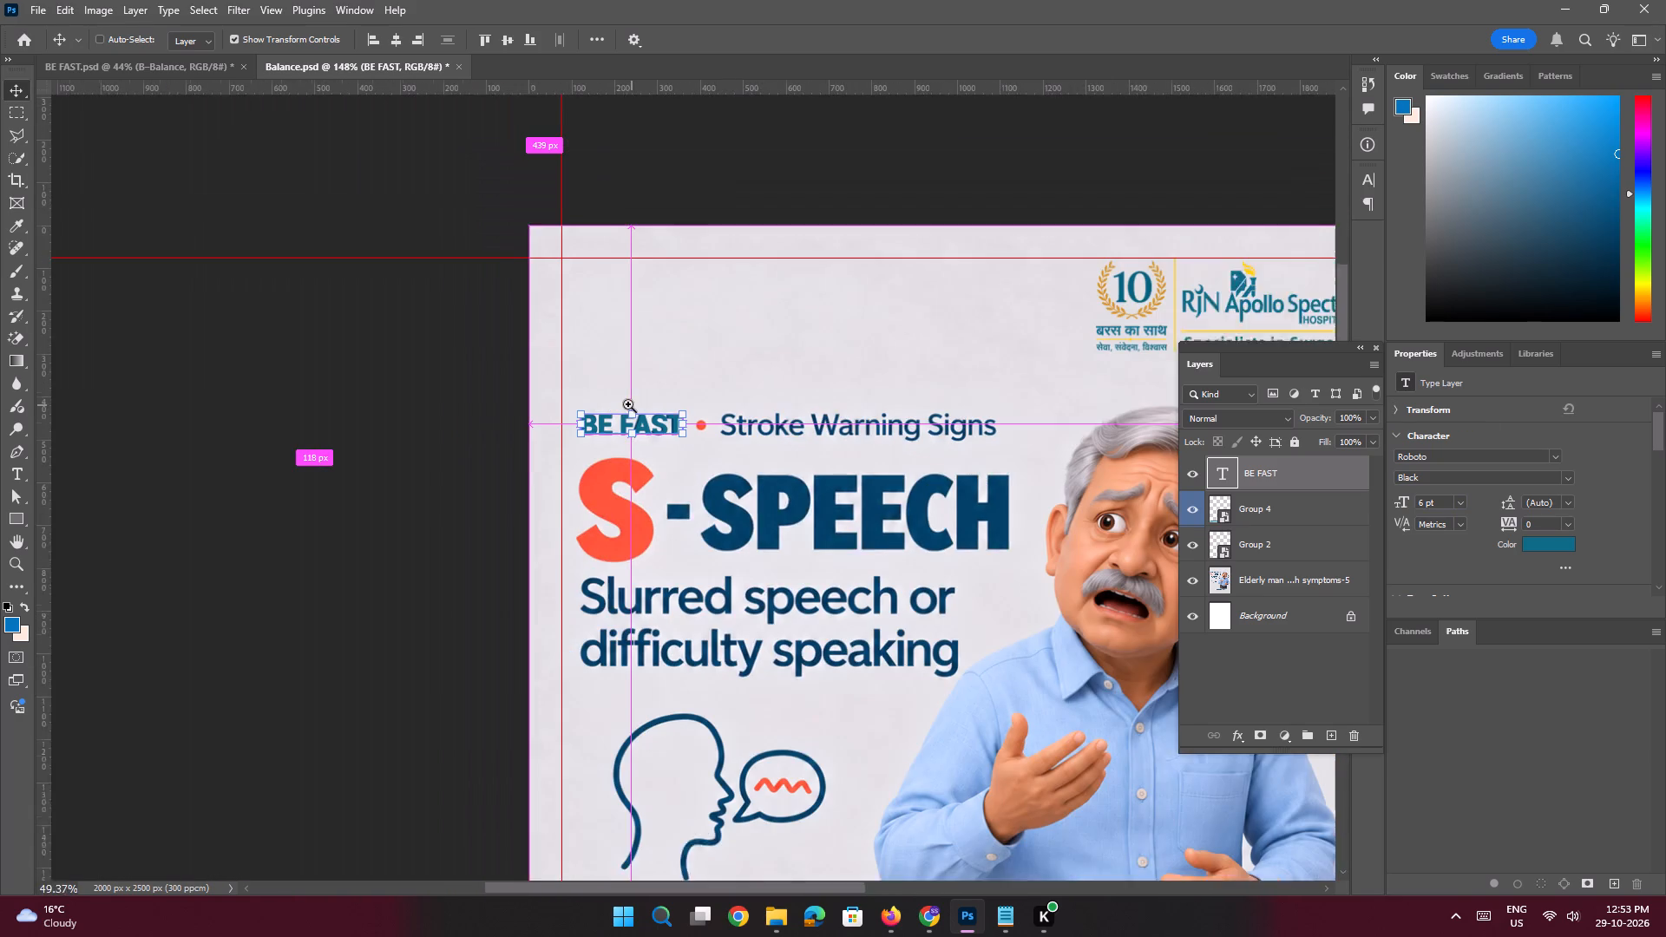
pyautogui.keyDown('ctrl'); pyautogui.moveTo(628, 404); pyautogui.dragTo(707, 487); pyautogui.keyUp('ctrl')
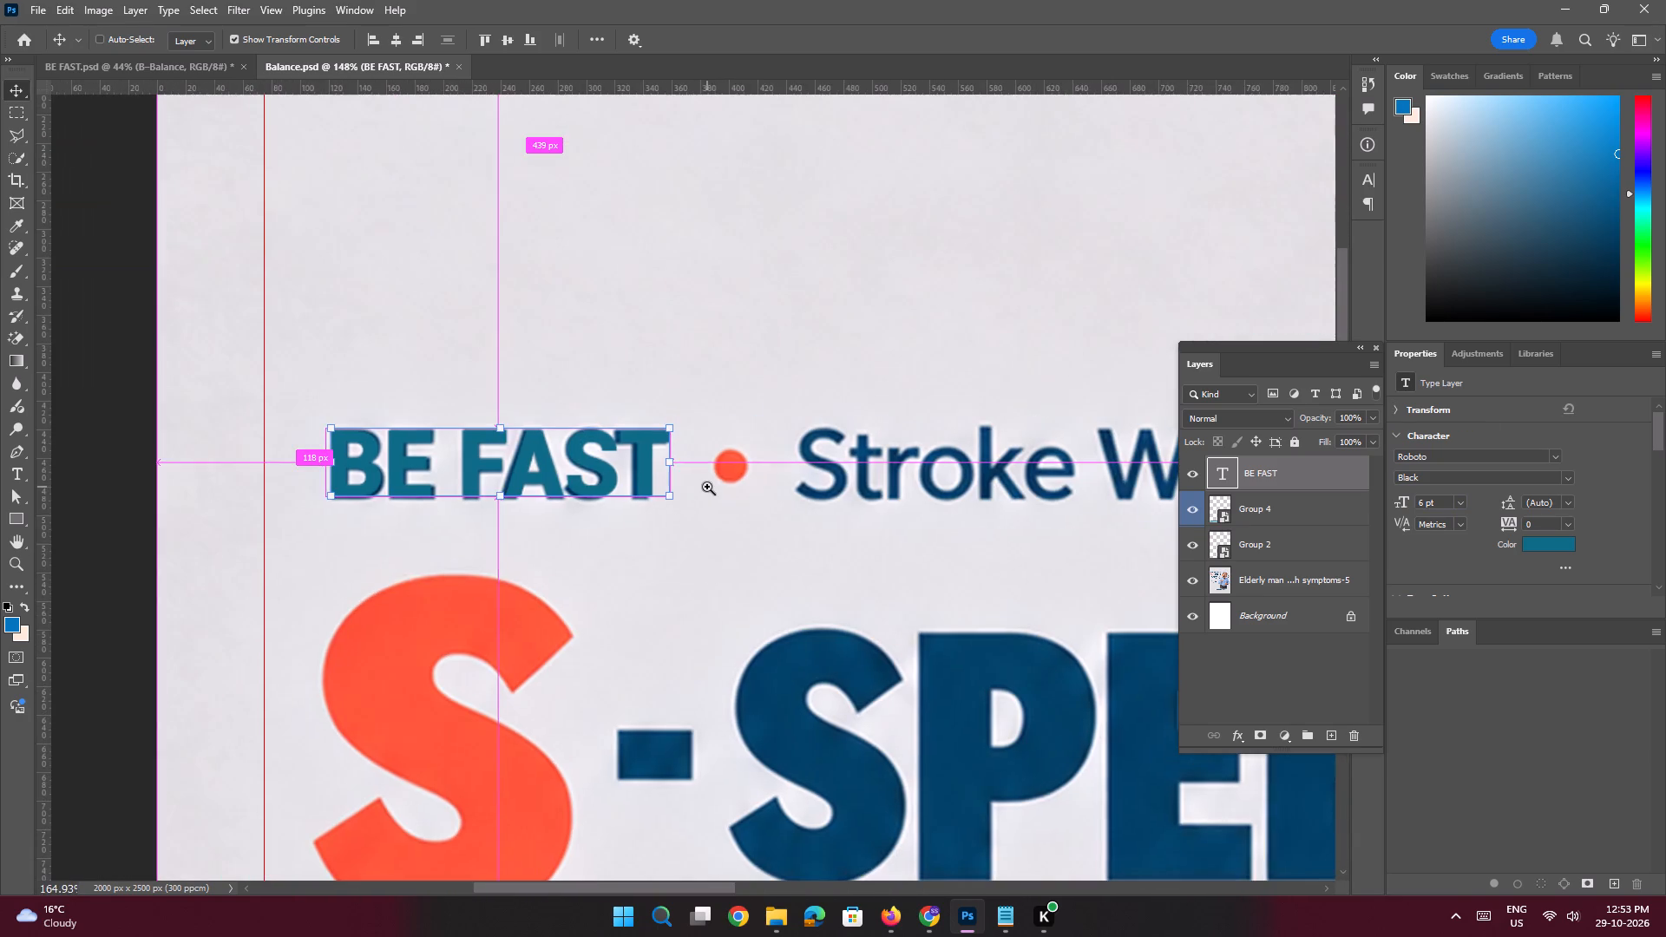
pyautogui.click(1327, 742)
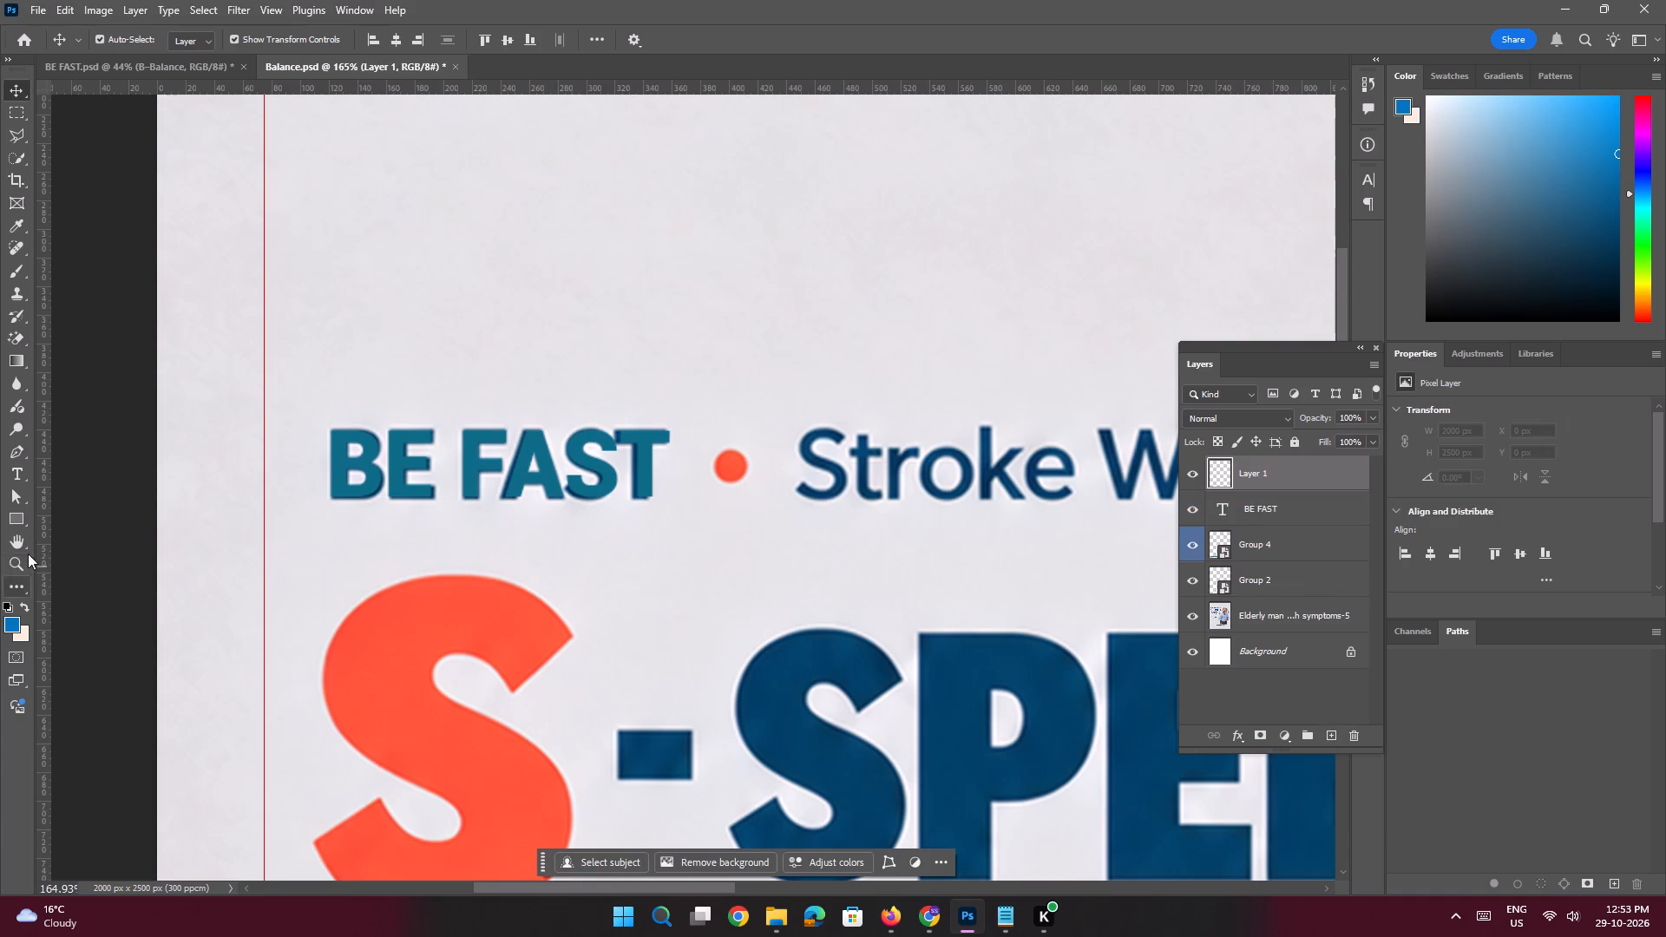
pyautogui.rightClick(19, 523)
pyautogui.click(64, 534)
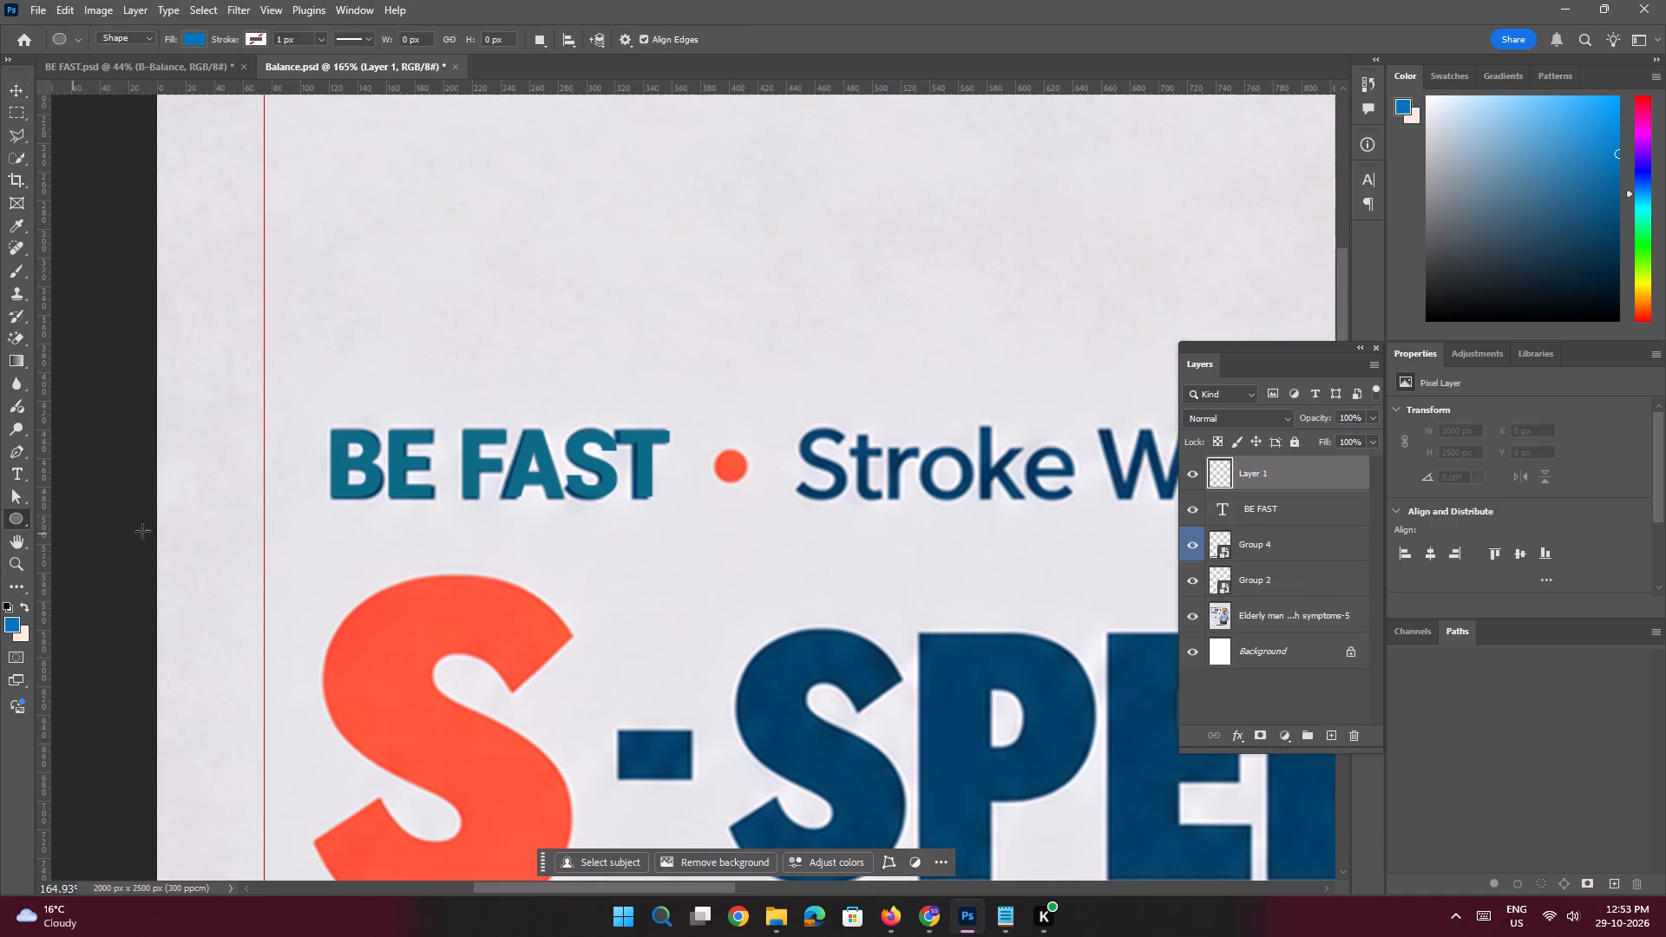
pyautogui.press('space')
pyautogui.press('space')
pyautogui.press('space')
pyautogui.press('space')
pyautogui.press('space')
pyautogui.press('space')
pyautogui.press('space')
pyautogui.press('space')
pyautogui.press('space')
pyautogui.press('space')
pyautogui.press('space')
pyautogui.press('space')
pyautogui.press('space')
pyautogui.press('space')
pyautogui.press('space')
pyautogui.press('space')
pyautogui.press('space')
pyautogui.press('space')
pyautogui.press('space')
pyautogui.press('space')
pyautogui.moveTo(789, 429); pyautogui.dragTo(193, 548)
pyautogui.click(426, 443)
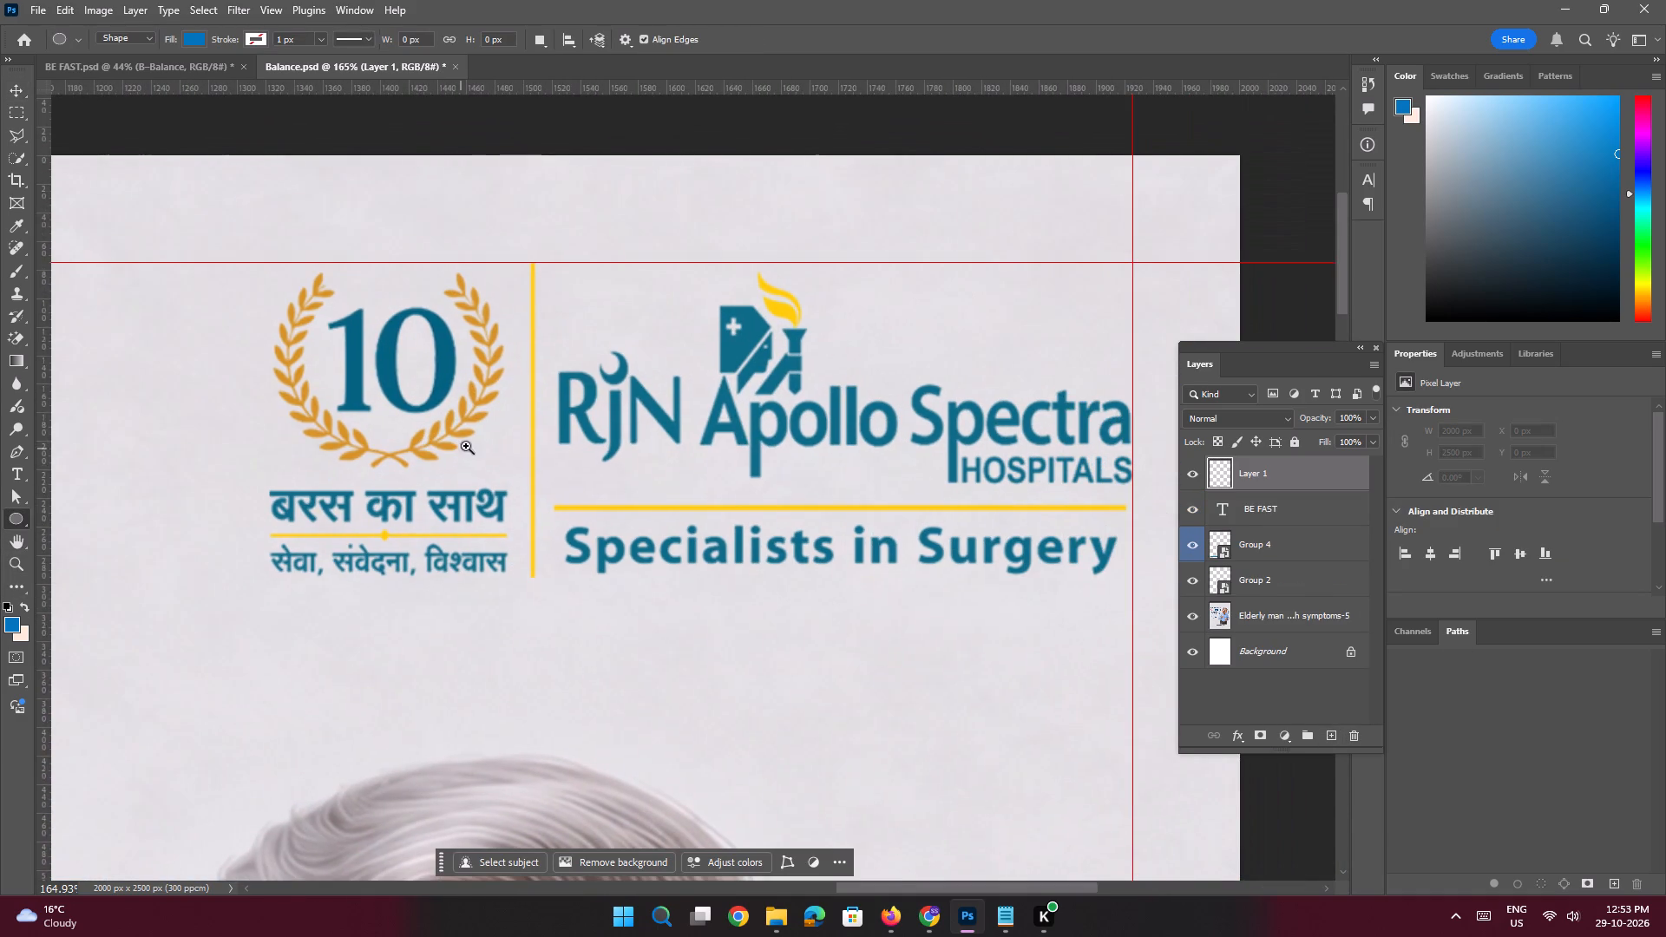
pyautogui.keyDown('alt'); pyautogui.click(782, 310); pyautogui.keyUp('alt')
pyautogui.press('space')
pyautogui.press('space')
pyautogui.press('space')
pyautogui.press('space')
pyautogui.press('space')
pyautogui.press('space')
pyautogui.press('space')
pyautogui.press('space')
pyautogui.press('space')
pyautogui.press('space')
pyautogui.press('space')
pyautogui.press('space')
pyautogui.press('space')
pyautogui.press('space')
pyautogui.press('space')
pyautogui.press('space')
pyautogui.press('space')
pyautogui.press('space')
pyautogui.press('space')
pyautogui.press('space')
pyautogui.moveTo(499, 492); pyautogui.dragTo(803, 472)
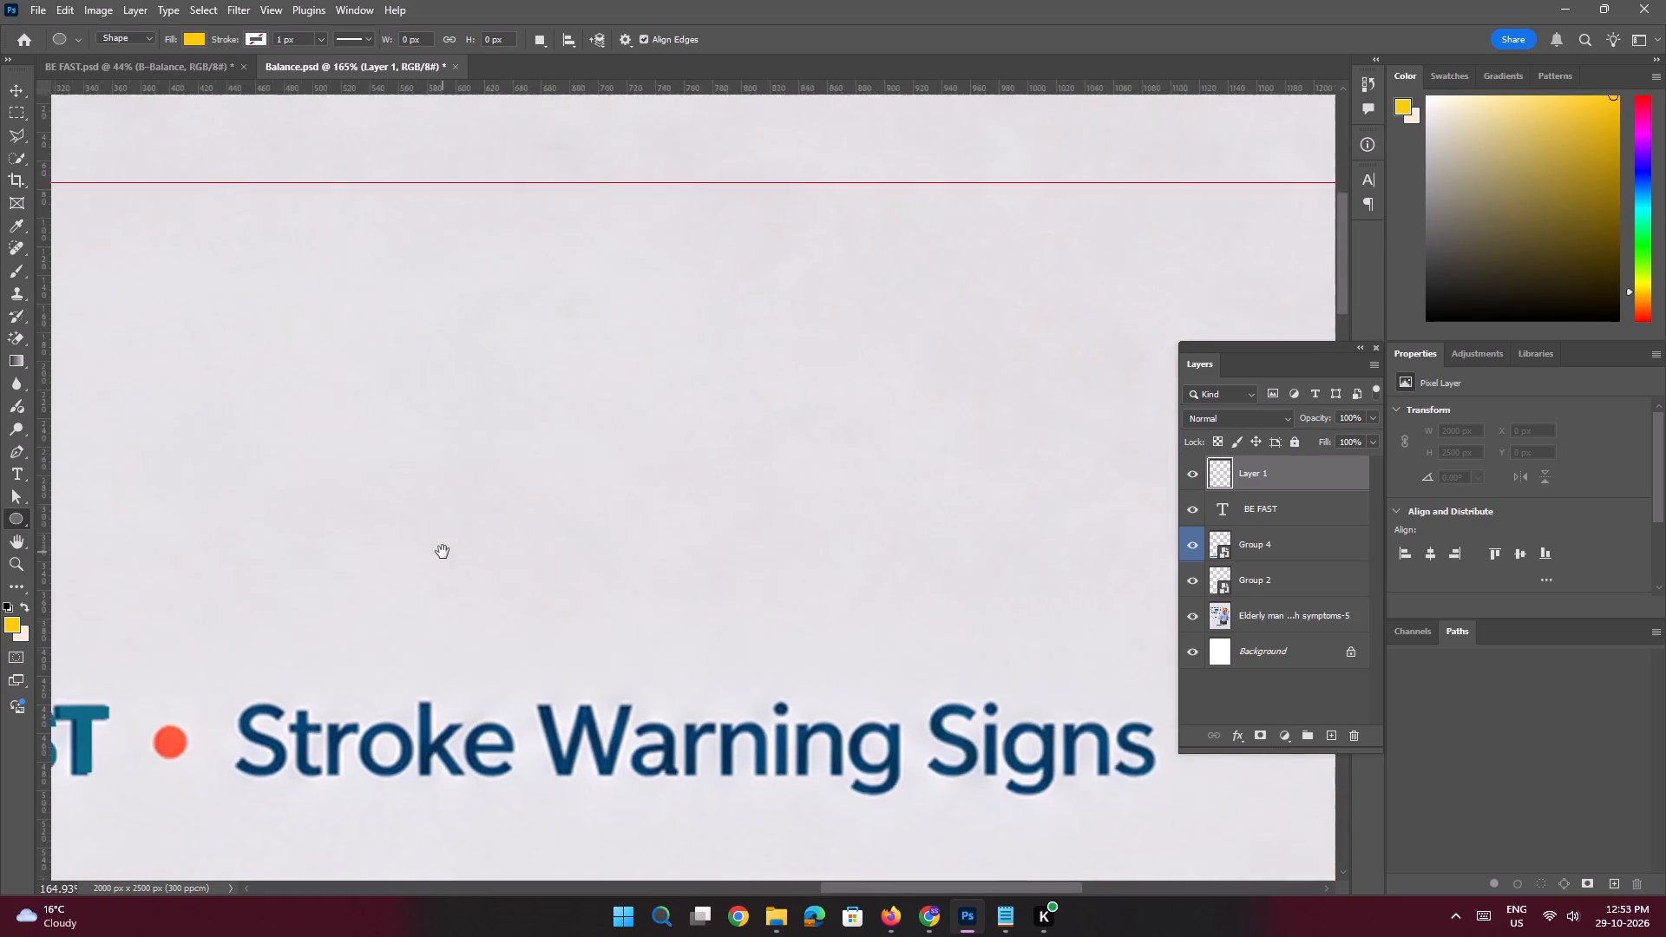
pyautogui.moveTo(442, 554); pyautogui.dragTo(528, 502)
pyautogui.click(549, 509)
pyautogui.keyDown('ctrl'); pyautogui.moveTo(594, 562); pyautogui.dragTo(677, 648); pyautogui.keyUp('ctrl')
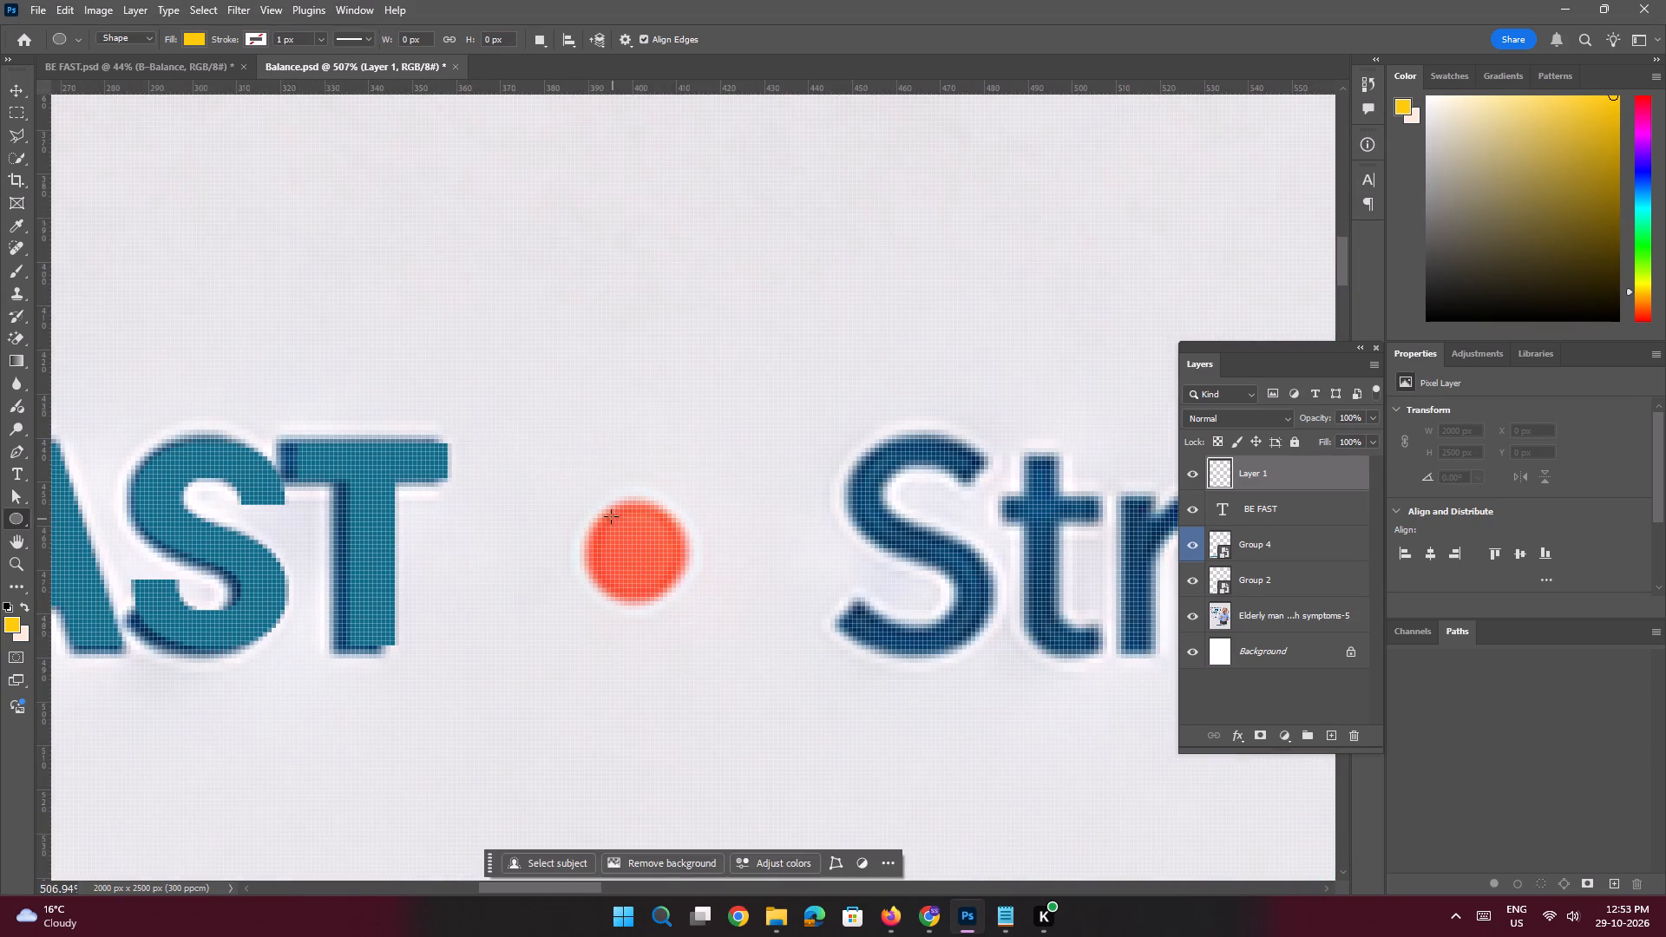
pyautogui.keyDown('shift'); pyautogui.moveTo(603, 504); pyautogui.dragTo(694, 608); pyautogui.keyUp('shift')
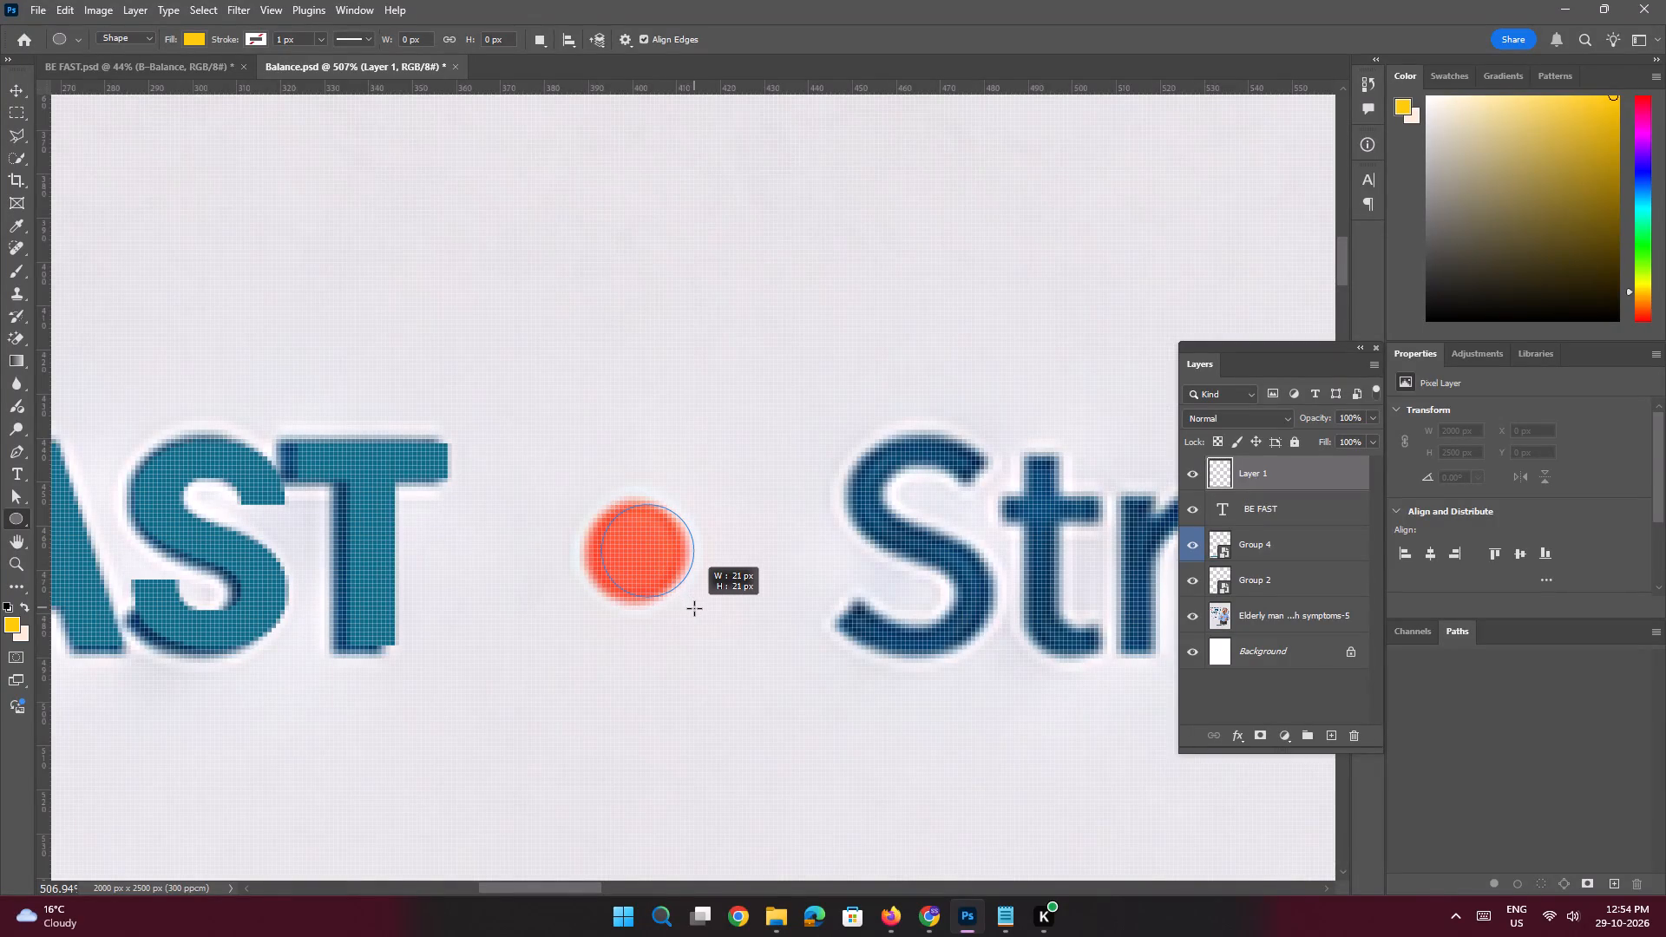
pyautogui.keyDown('shift'); pyautogui.moveTo(694, 608); pyautogui.dragTo(697, 613); pyautogui.keyUp('shift')
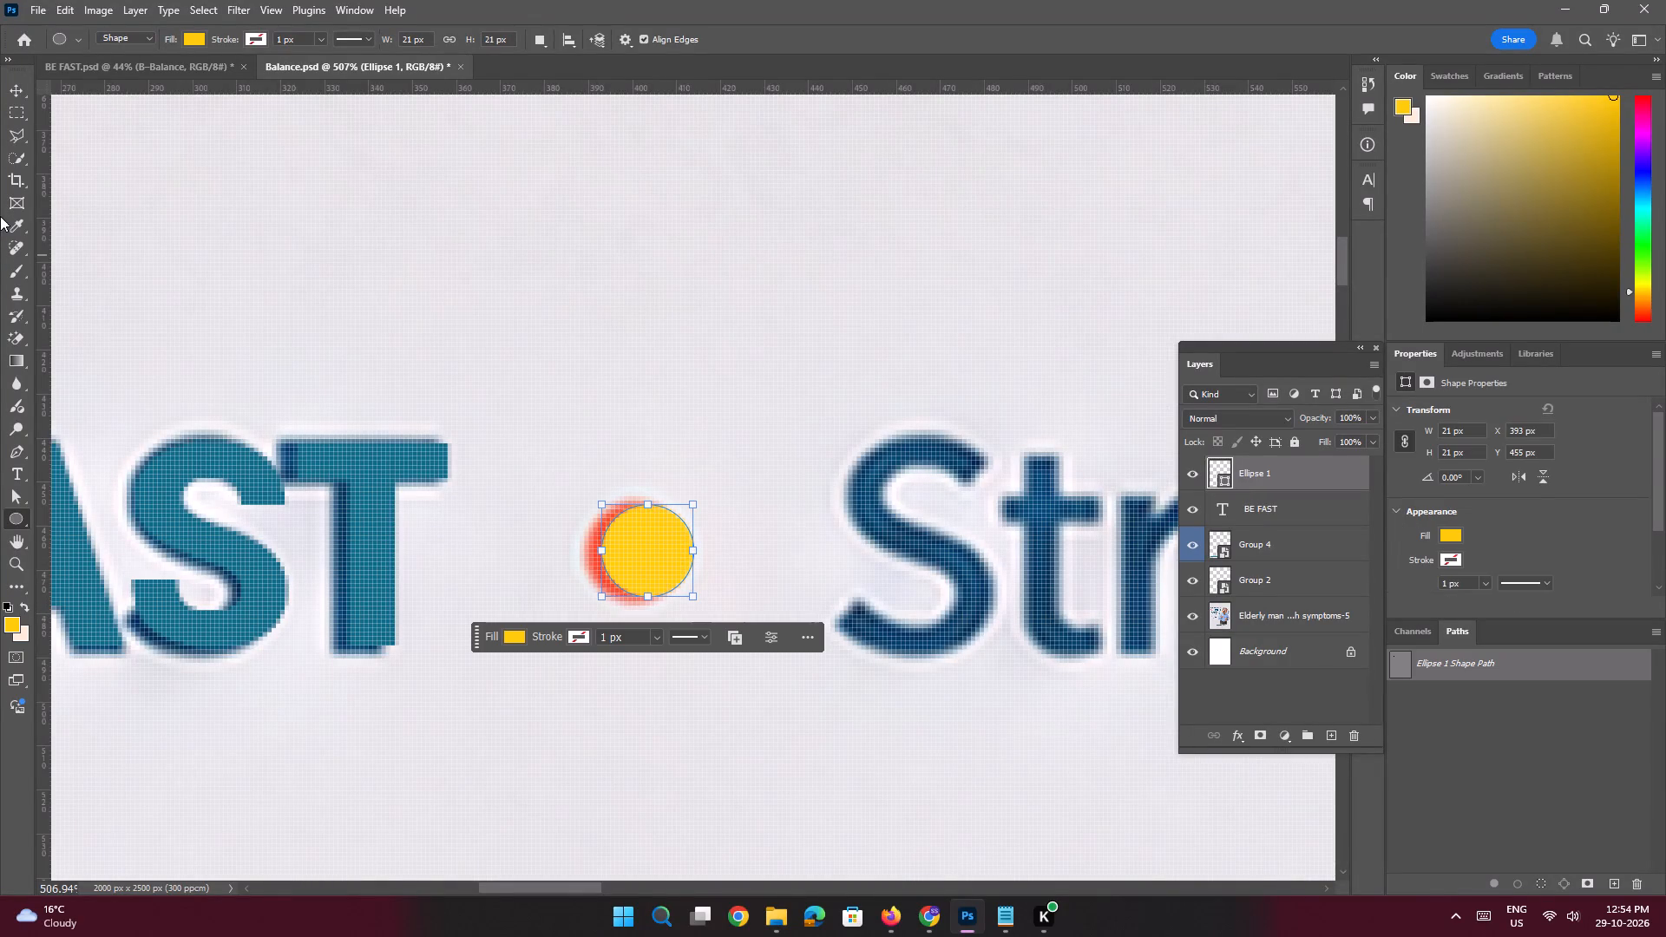
# Move the yellow circle so that it sits centred over the baked-in orange dot.
pyautogui.click(16, 89)
pyautogui.keyDown('shift'); pyautogui.moveTo(663, 547); pyautogui.dragTo(646, 547); pyautogui.keyUp('shift')
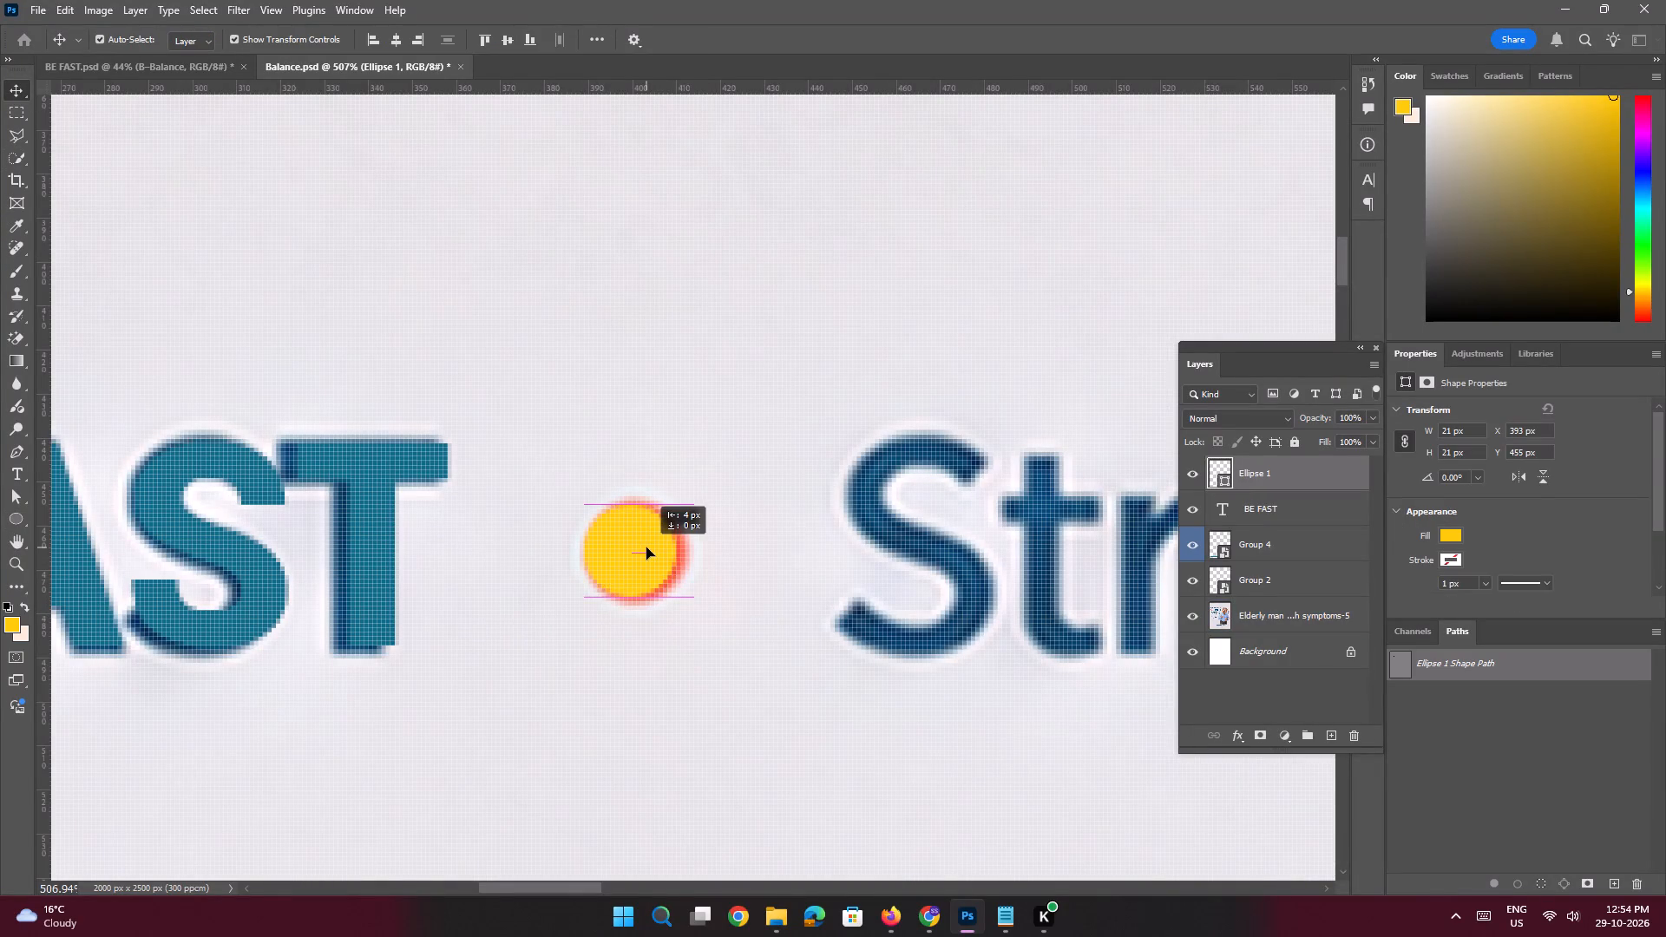
pyautogui.keyDown('shift'); pyautogui.moveTo(646, 547); pyautogui.dragTo(653, 546); pyautogui.keyUp('shift')
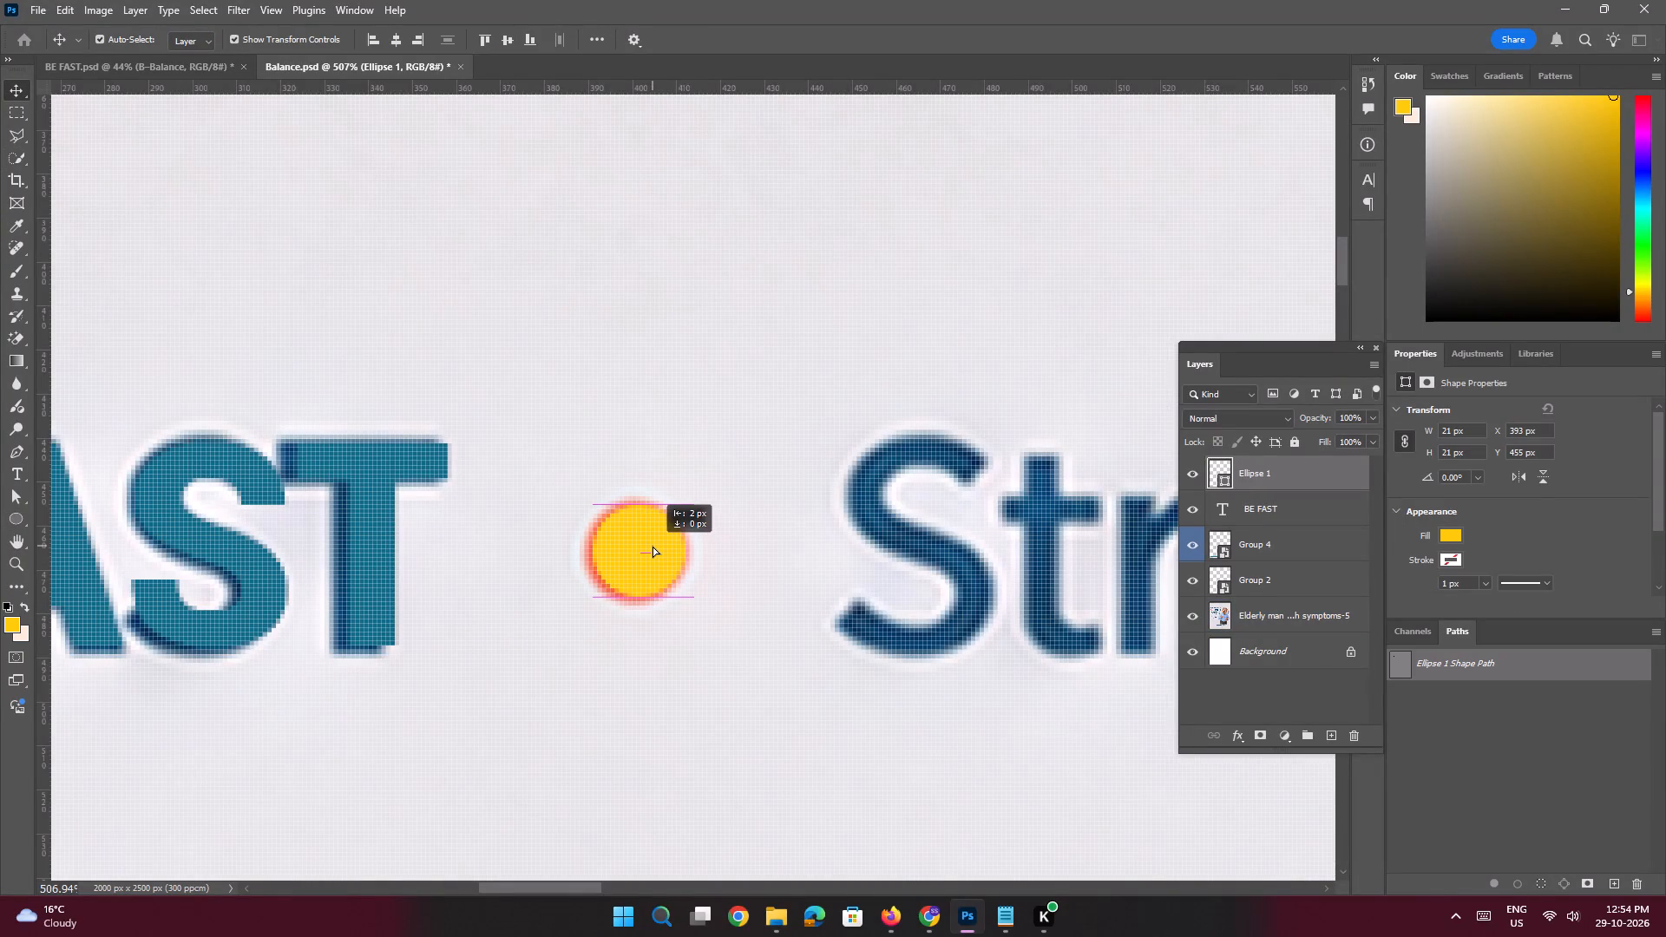
pyautogui.keyDown('shift'); pyautogui.moveTo(653, 546); pyautogui.dragTo(651, 546); pyautogui.keyUp('shift')
# Add a new layer above the circle and enter the text "Stroke Warning Signs" in the empty area above the baked-in line.
pyautogui.press('space')
pyautogui.keyDown('ctrl'); pyautogui.moveTo(694, 499); pyautogui.dragTo(605, 479); pyautogui.keyUp('ctrl')
pyautogui.moveTo(704, 454); pyautogui.dragTo(652, 460)
pyautogui.click(1331, 738)
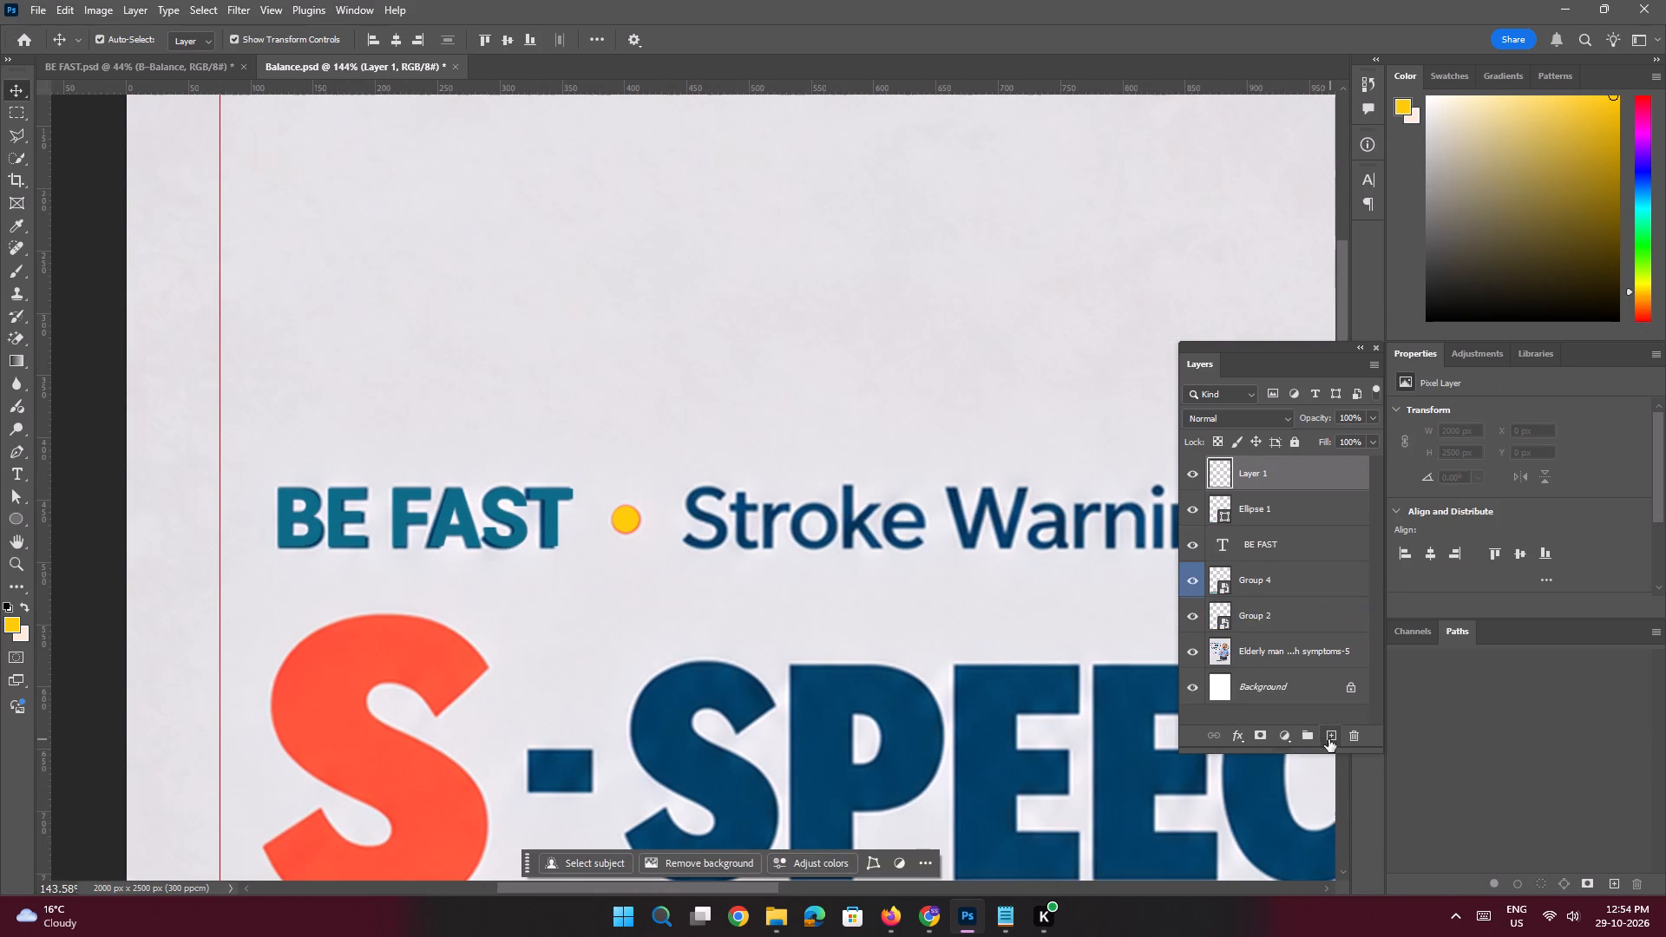
pyautogui.press('space')
pyautogui.press('space')
pyautogui.press('space')
pyautogui.press('space')
pyautogui.press('space')
pyautogui.press('space')
pyautogui.press('space')
pyautogui.press('space')
pyautogui.press('space')
pyautogui.press('space')
pyautogui.press('space')
pyautogui.press('space')
pyautogui.press('space')
pyautogui.press('space')
pyautogui.press('space')
pyautogui.press('space')
pyautogui.press('space')
pyautogui.press('space')
pyautogui.press('space')
pyautogui.press('space')
pyautogui.moveTo(863, 580); pyautogui.dragTo(728, 533)
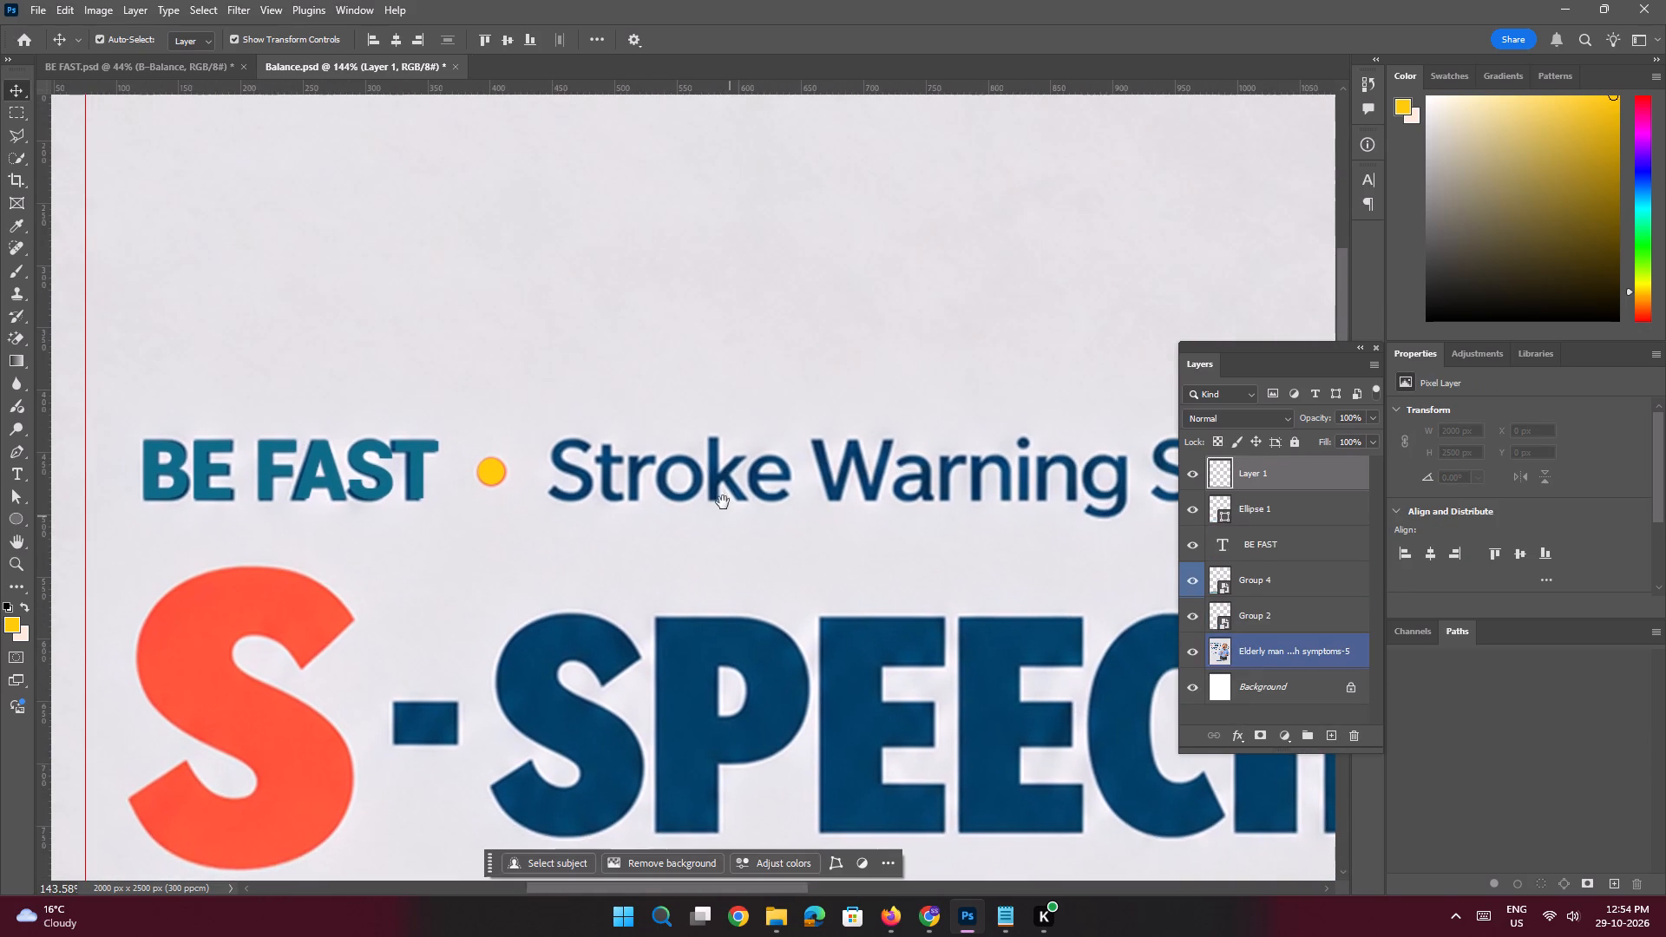
pyautogui.keyDown('ctrl'); pyautogui.moveTo(729, 560); pyautogui.dragTo(671, 545); pyautogui.keyUp('ctrl')
pyautogui.moveTo(768, 514); pyautogui.dragTo(747, 514)
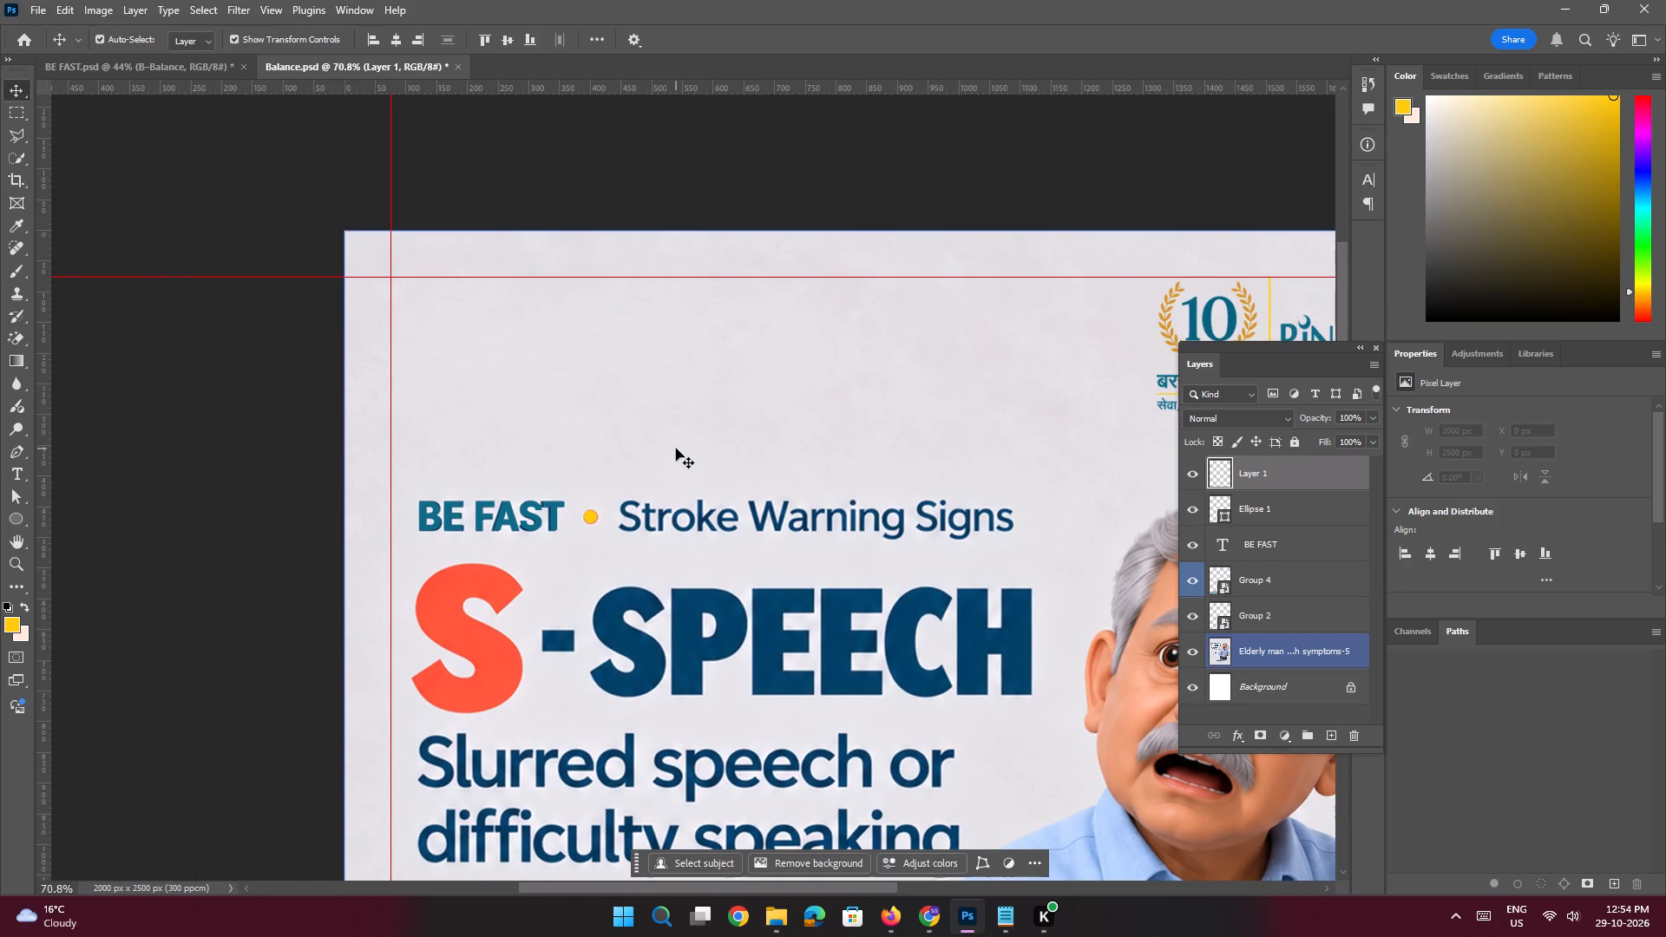
pyautogui.press('t')
pyautogui.click(620, 421)
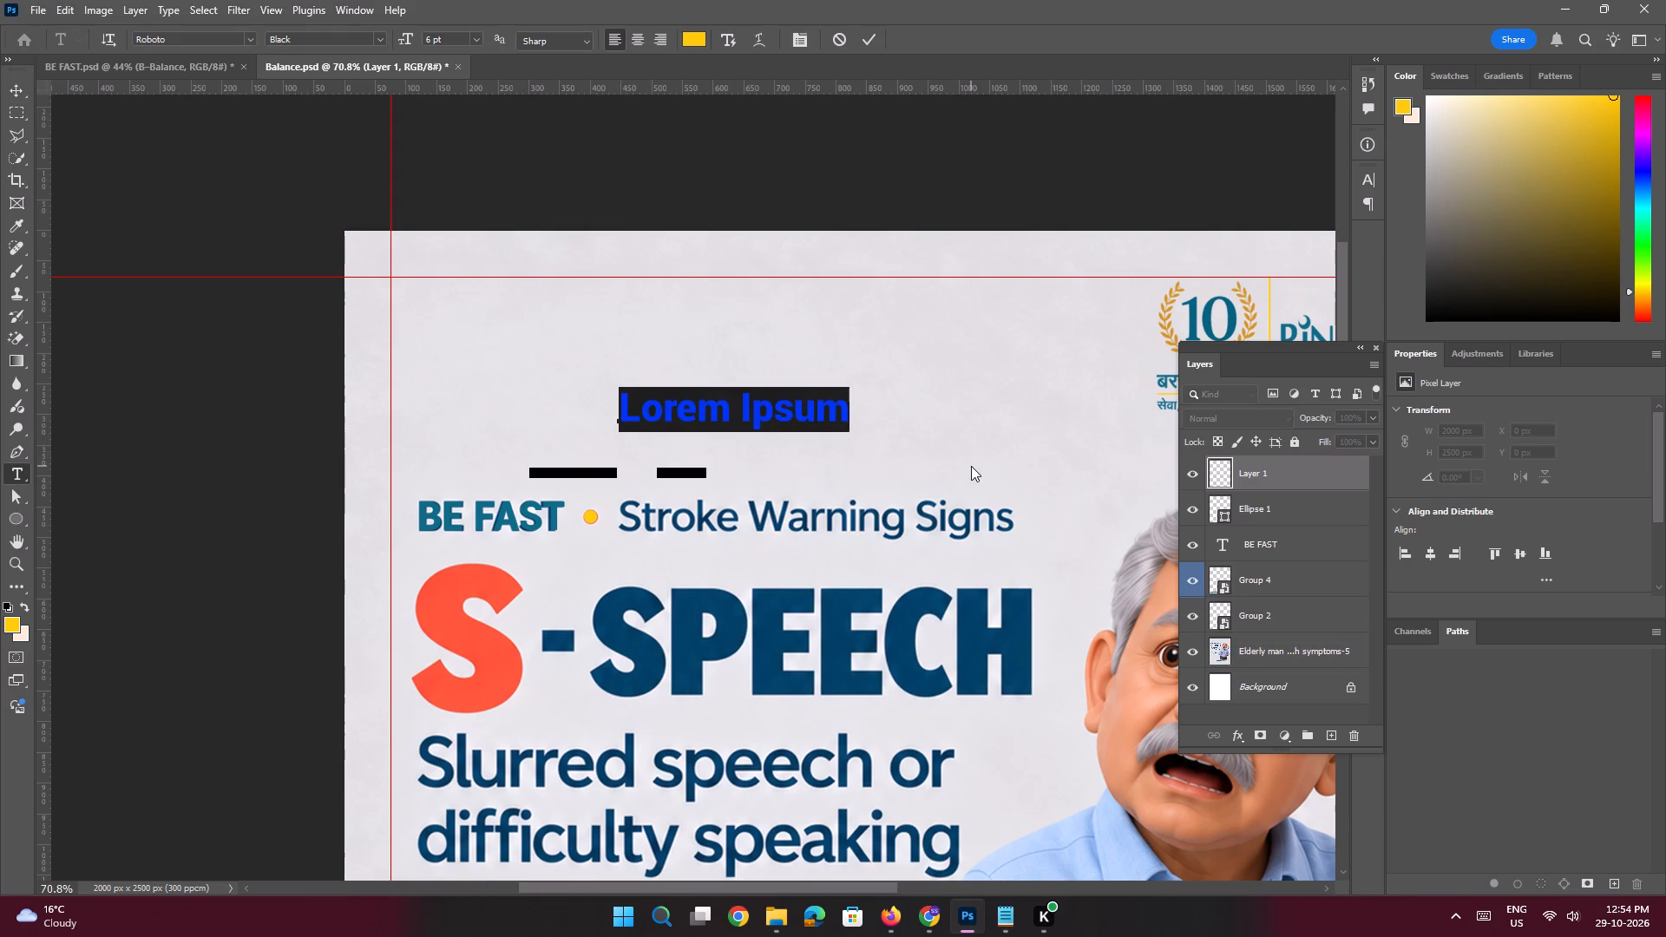
pyautogui.hotkey('shift', 's')
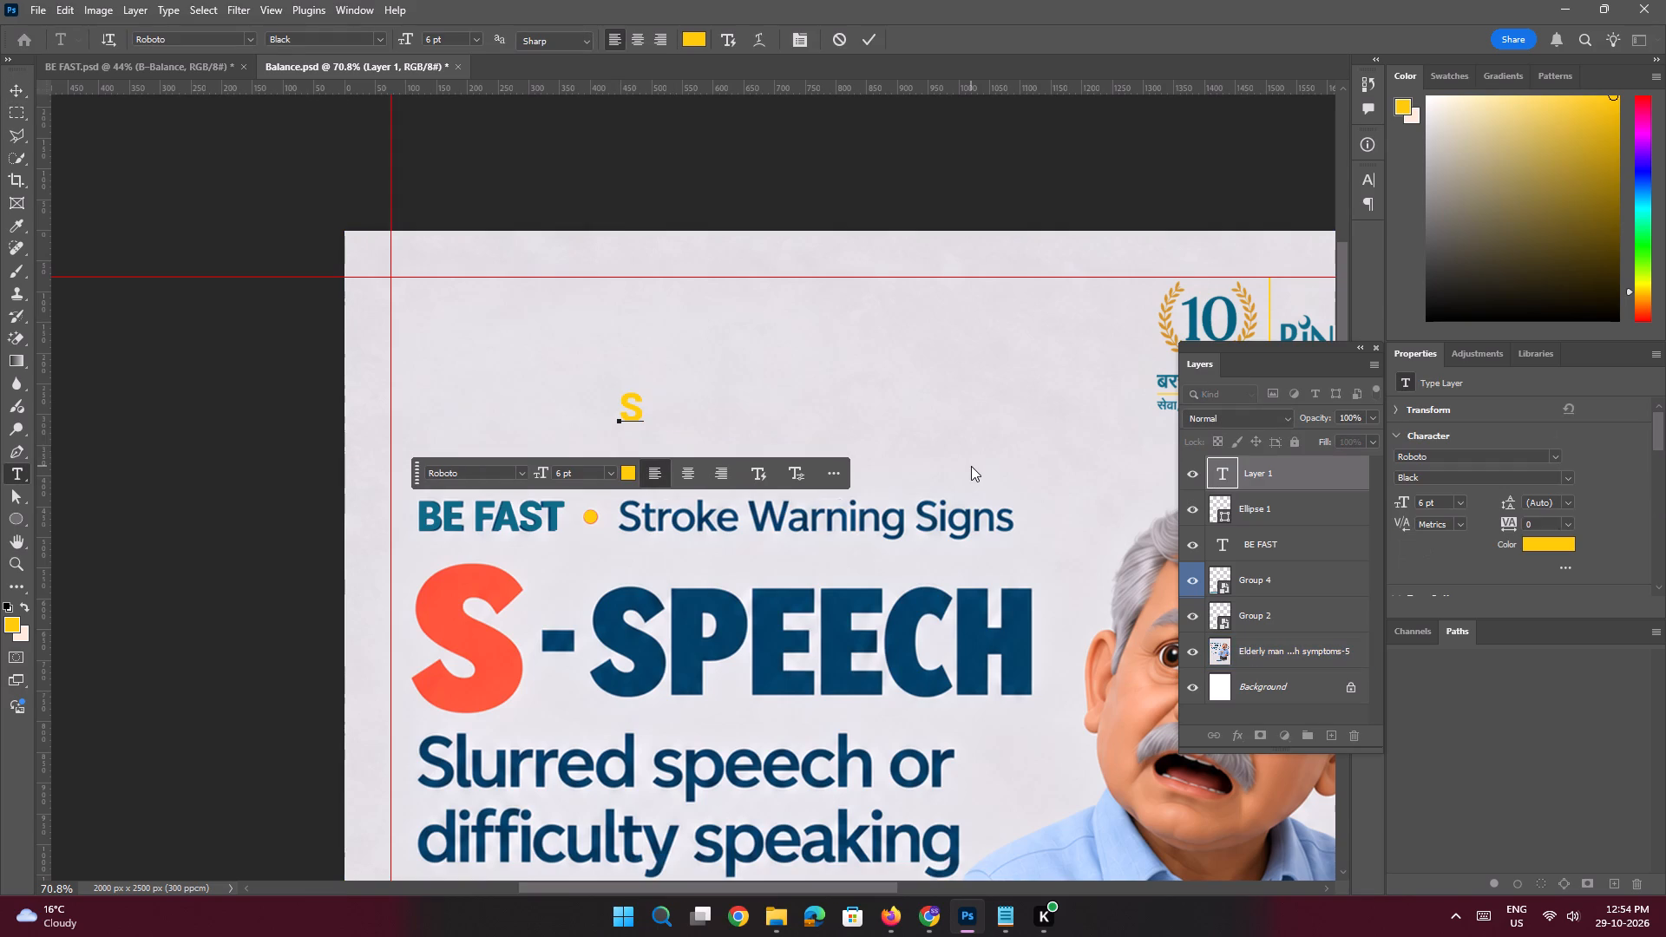
pyautogui.press('t')
pyautogui.write('ro')
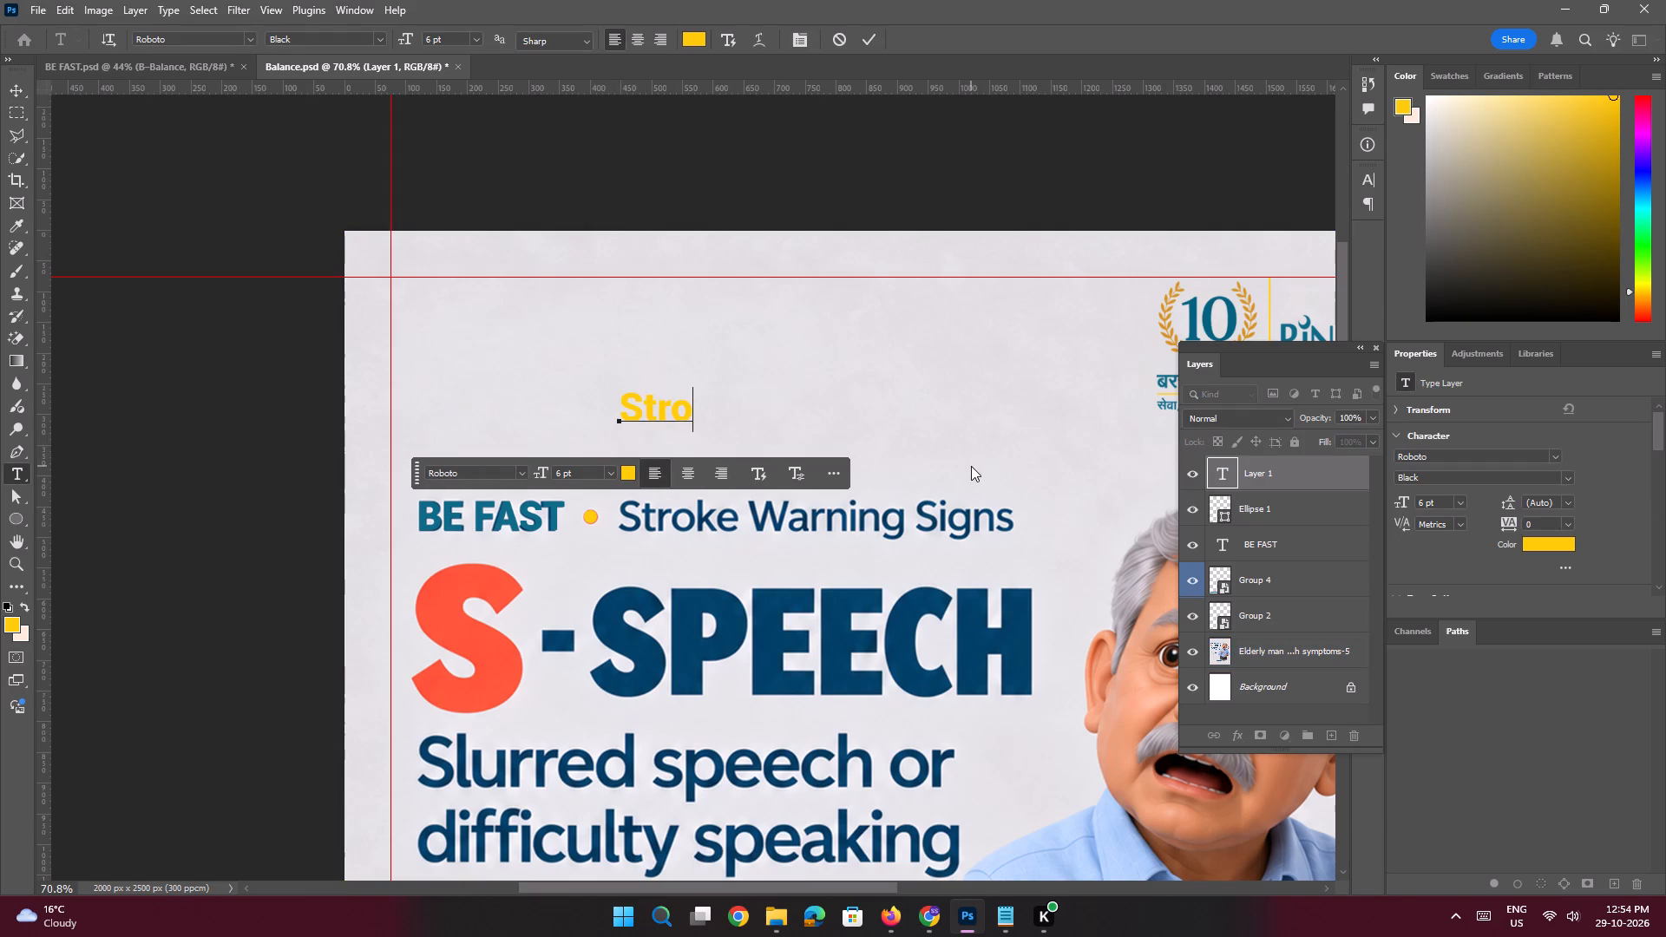
pyautogui.press('k')
pyautogui.press('e')
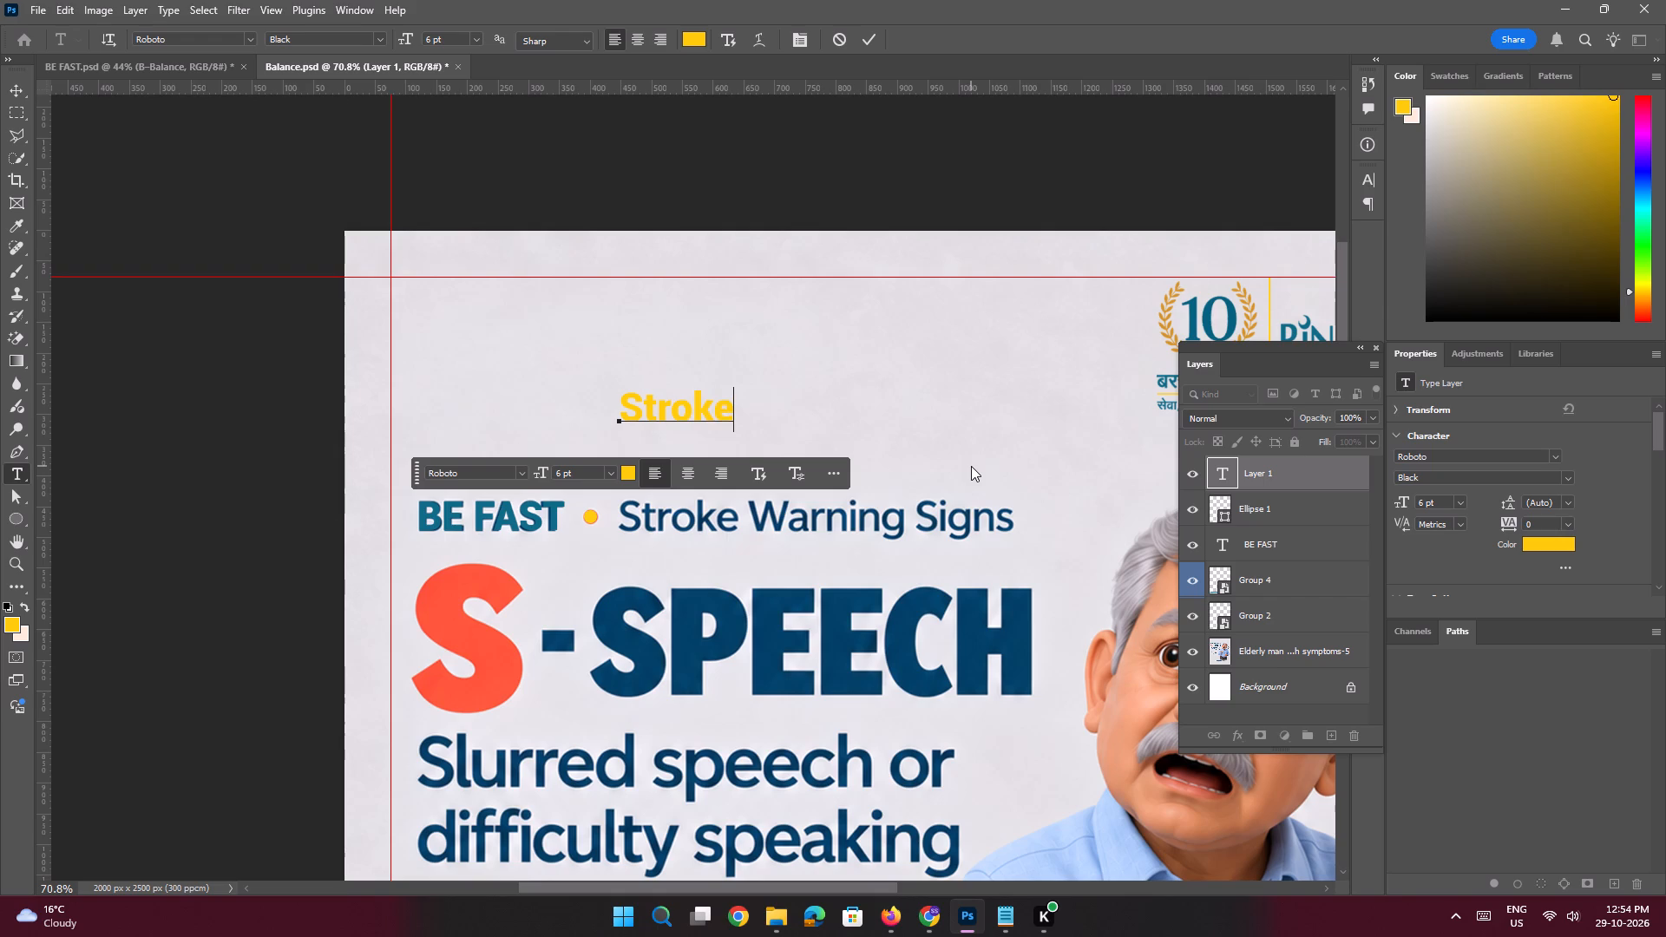
pyautogui.press('space')
pyautogui.hotkey('shift', 'w')
pyautogui.press('a')
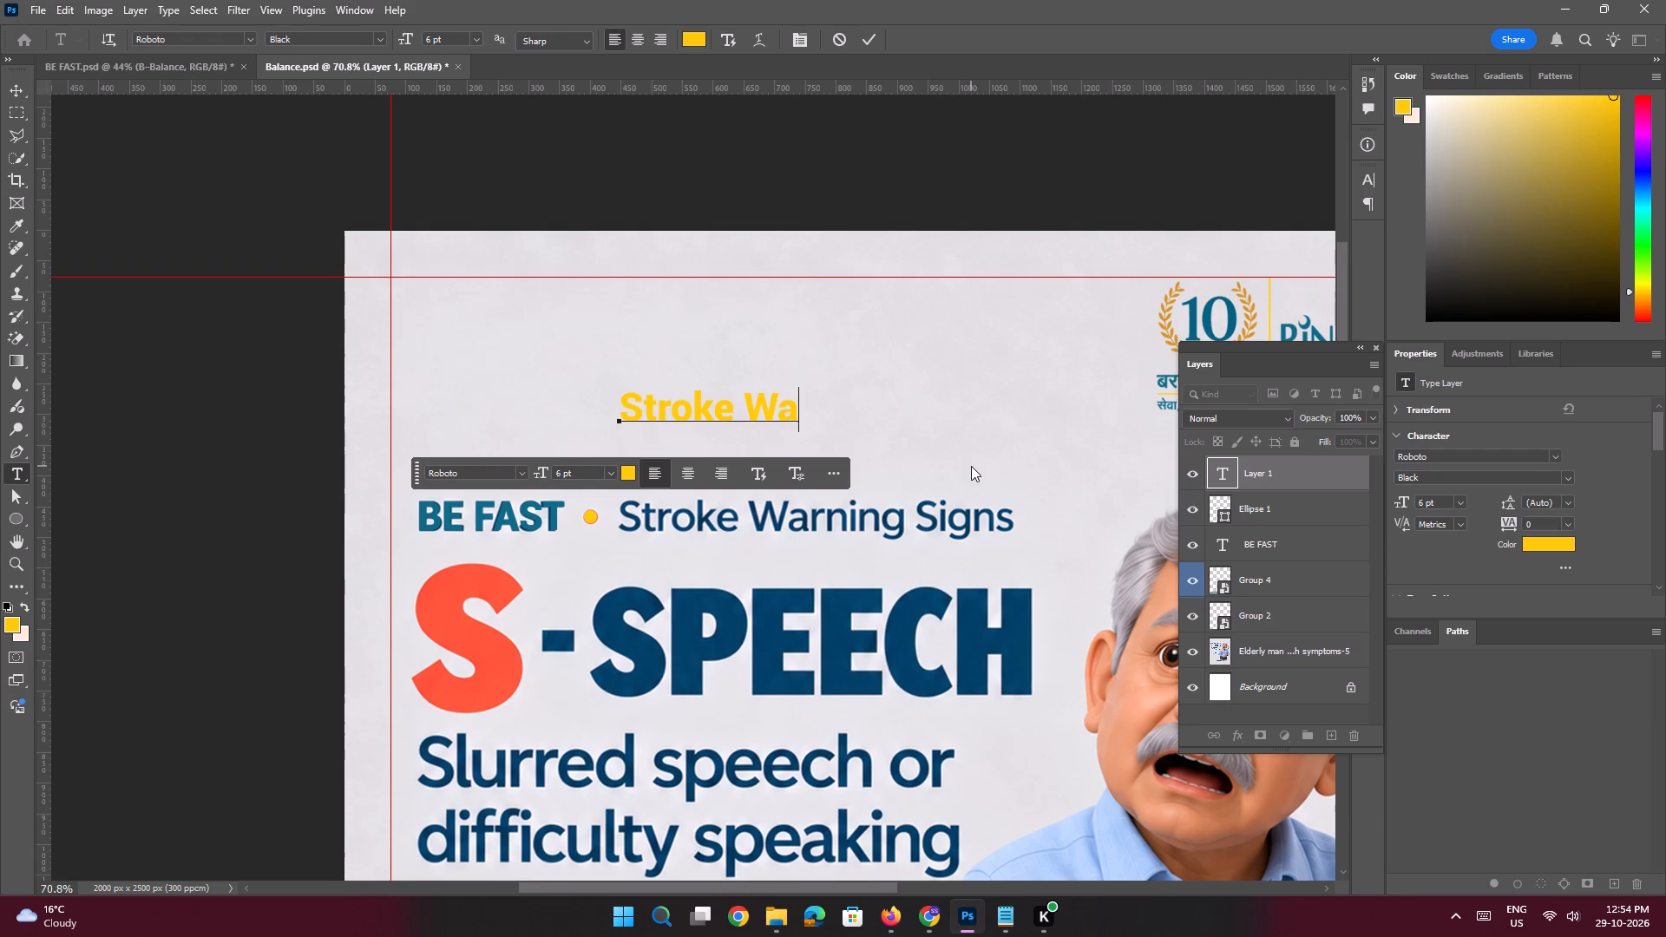
pyautogui.press('r')
pyautogui.write('ni')
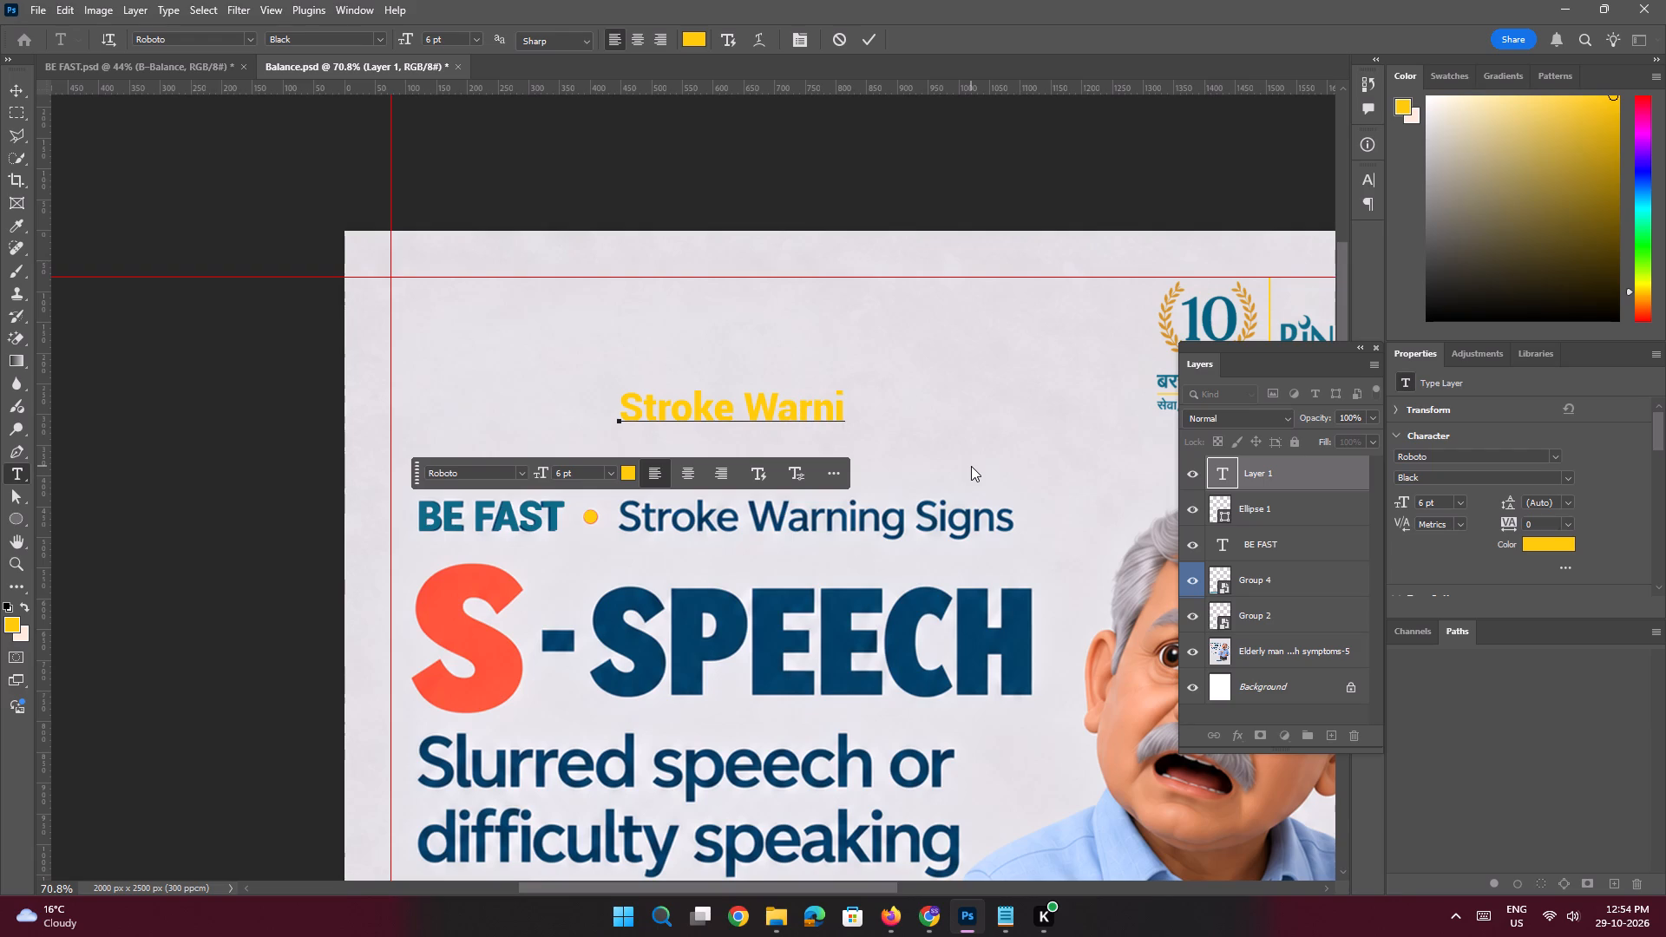
pyautogui.write('ng')
pyautogui.press('space')
pyautogui.write('Si')
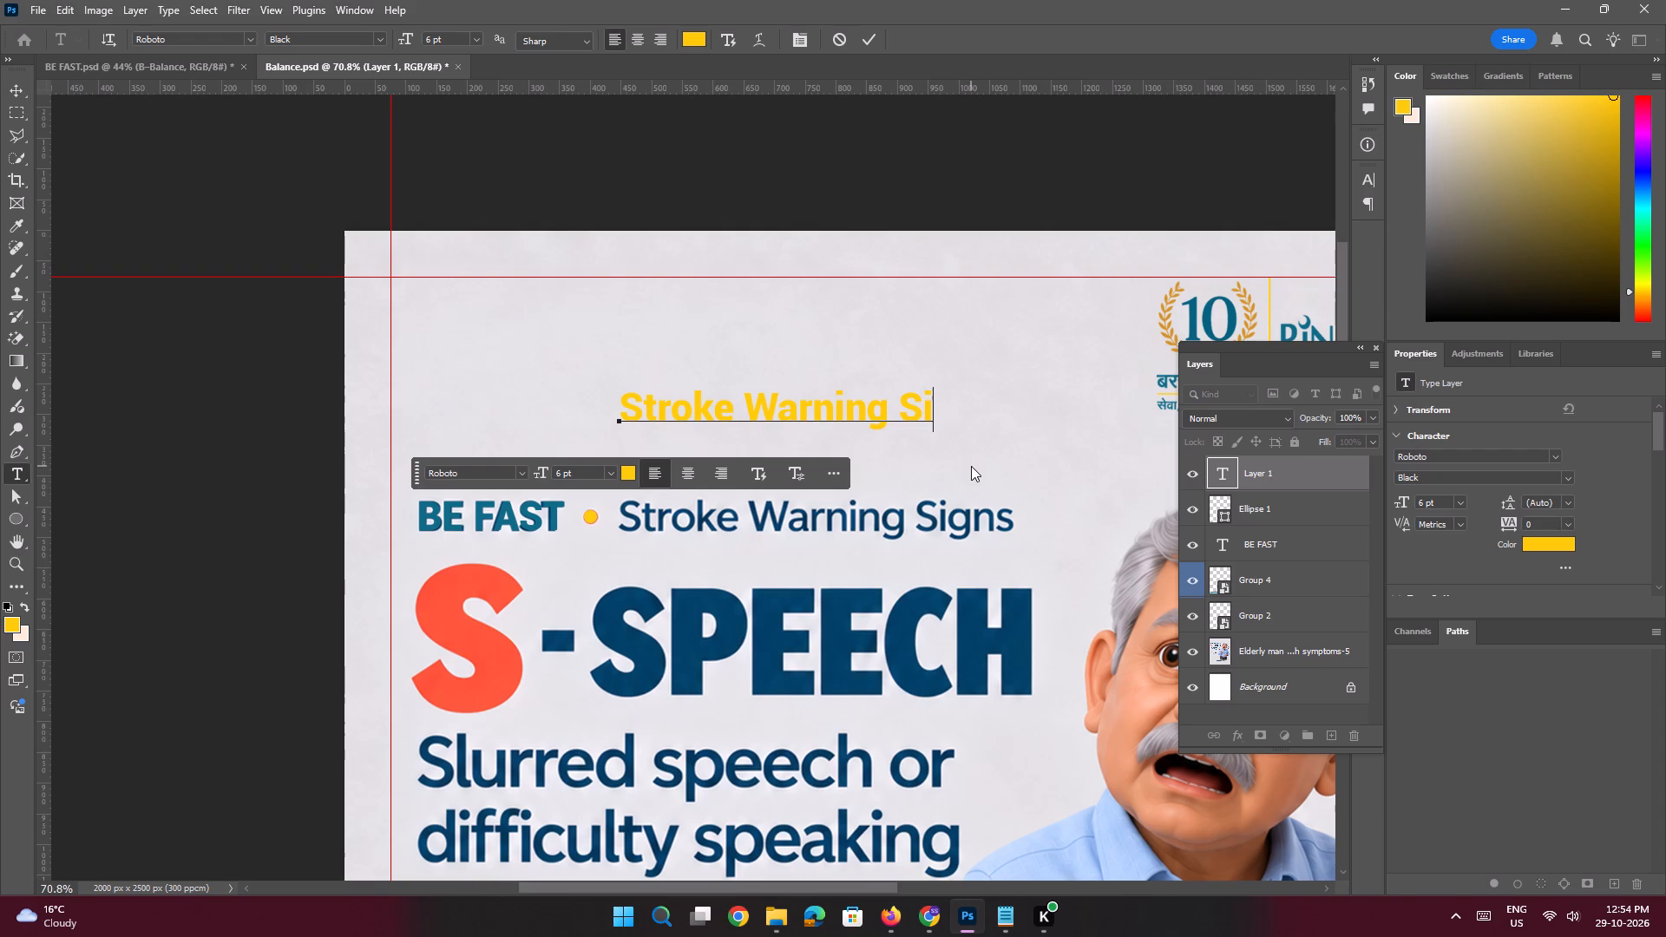
pyautogui.write('gns')
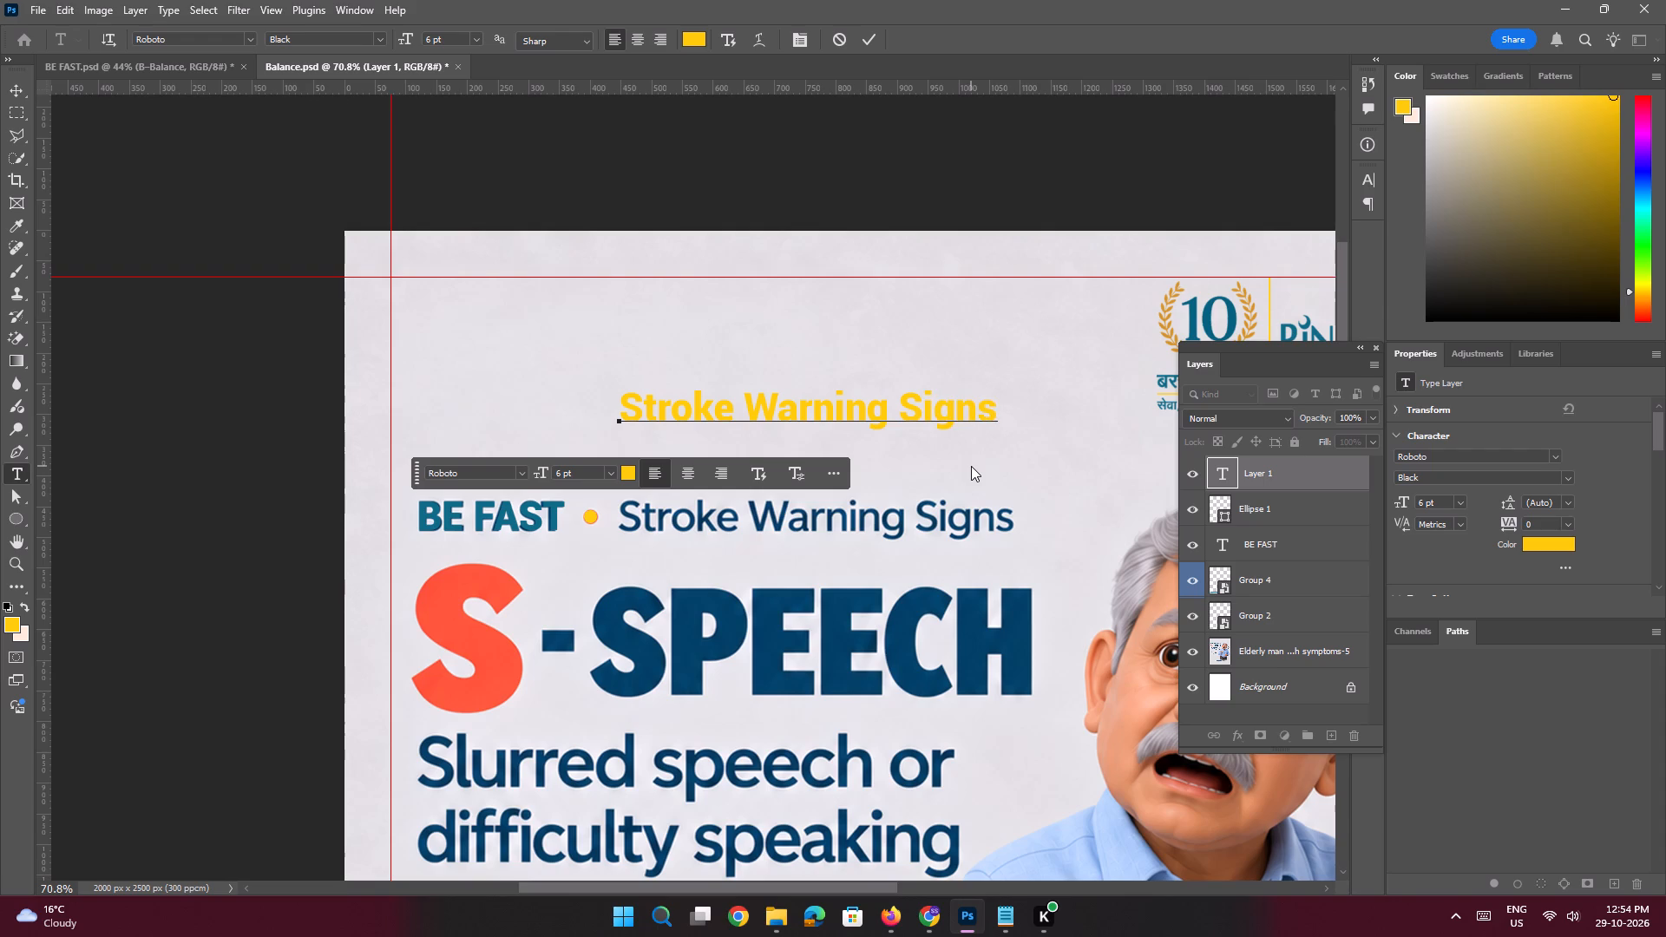
pyautogui.press('Return')
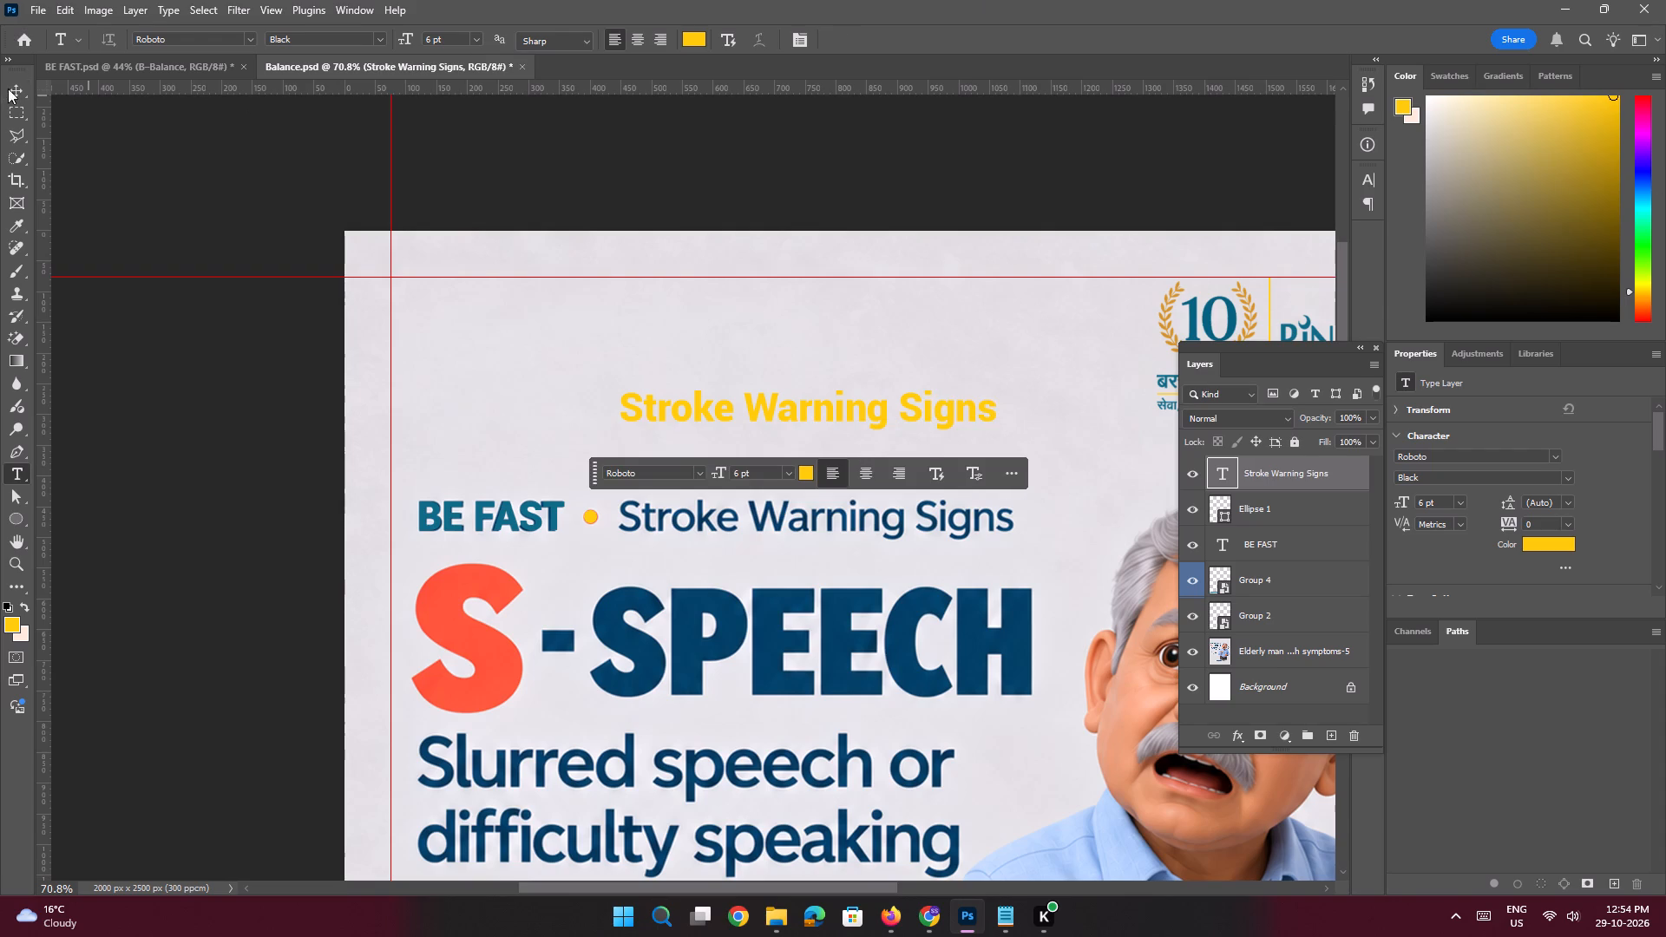
# Set the font style of the new "Stroke Warning Signs" text to Roboto Regular.
pyautogui.click(15, 87)
pyautogui.click(1567, 480)
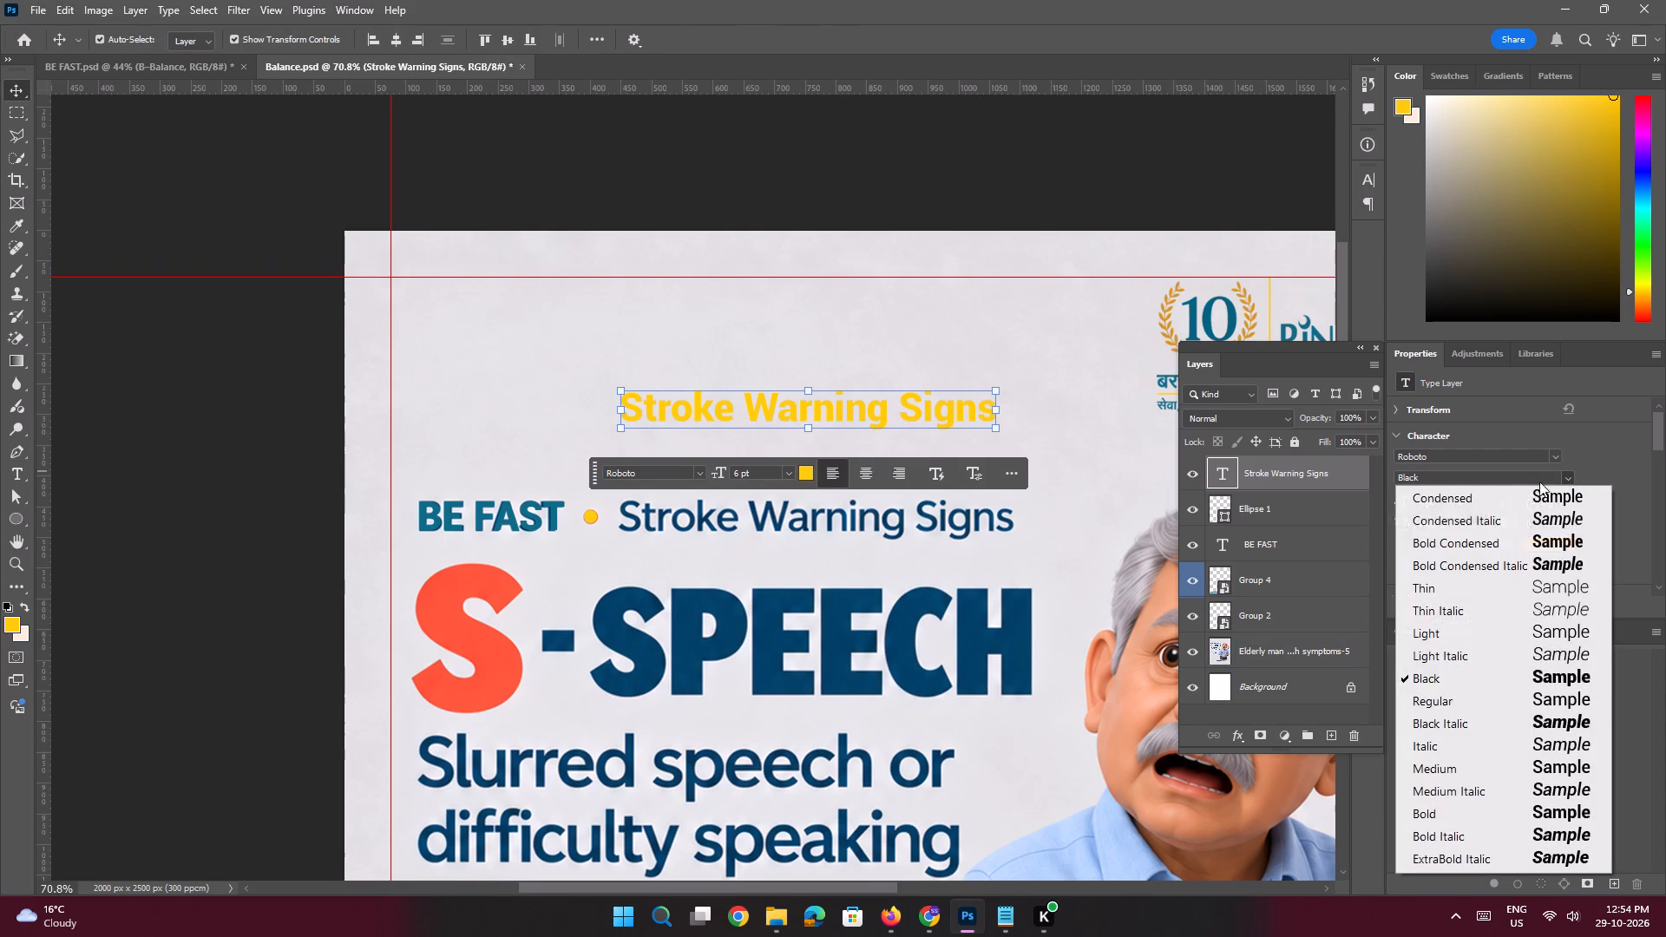
pyautogui.click(1453, 699)
# Move the yellow "Stroke Warning Signs" text down over the baked-in line, starting just after the yellow circle.
pyautogui.moveTo(746, 413); pyautogui.dragTo(747, 428)
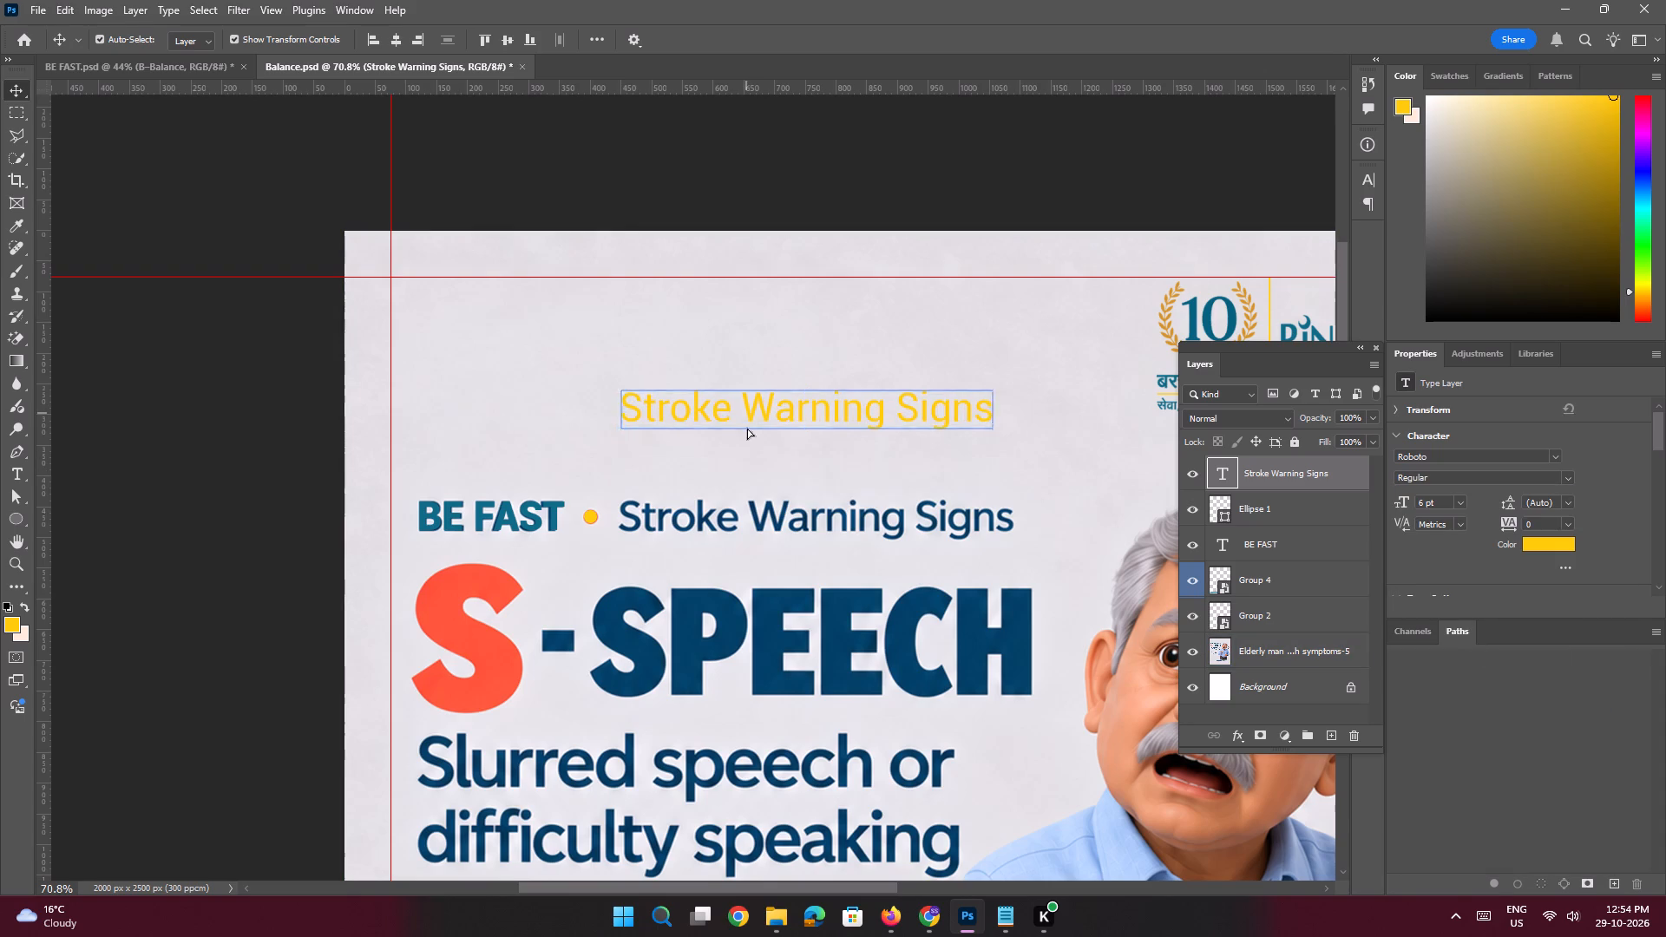
pyautogui.moveTo(747, 428); pyautogui.dragTo(749, 526)
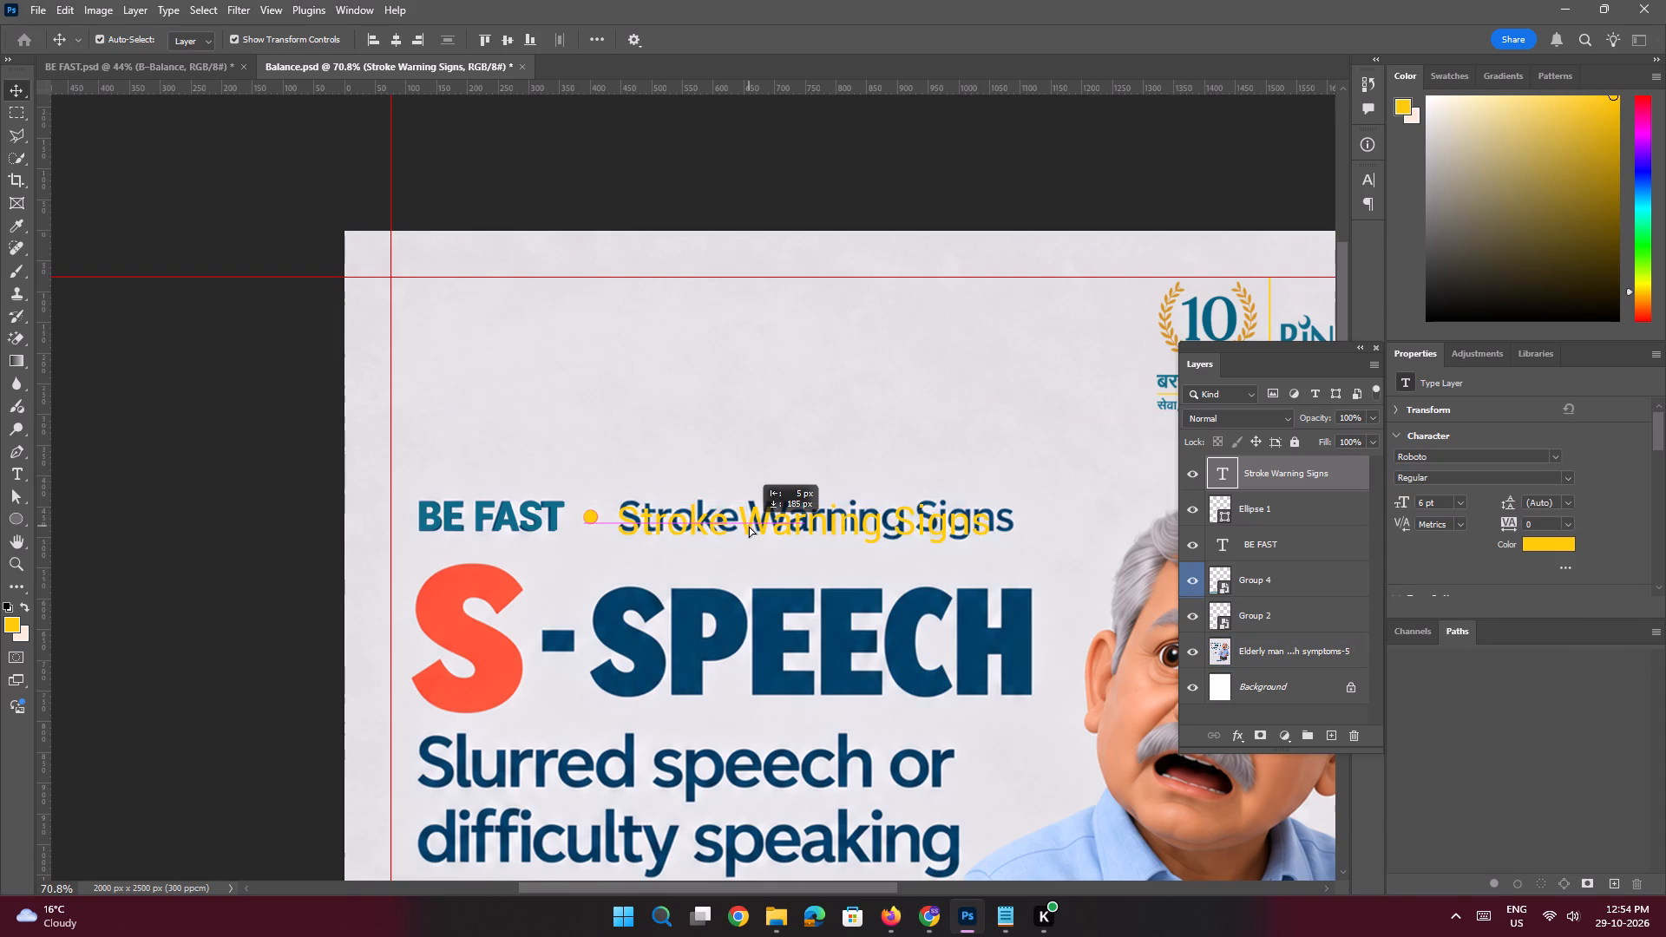
pyautogui.moveTo(749, 526); pyautogui.dragTo(746, 521)
# Scale the "Stroke Warning Signs" text up proportionally to about 6.4 pt to match the width of the baked-in wording.
pyautogui.press('space')
pyautogui.press('space')
pyautogui.press('space')
pyautogui.press('space')
pyautogui.press('space')
pyautogui.press('space')
pyautogui.press('space')
pyautogui.press('space')
pyautogui.press('space')
pyautogui.press('space')
pyautogui.press('space')
pyautogui.press('space')
pyautogui.press('space')
pyautogui.press('space')
pyautogui.press('space')
pyautogui.press('space')
pyautogui.press('space')
pyautogui.press('space')
pyautogui.press('space')
pyautogui.press('space')
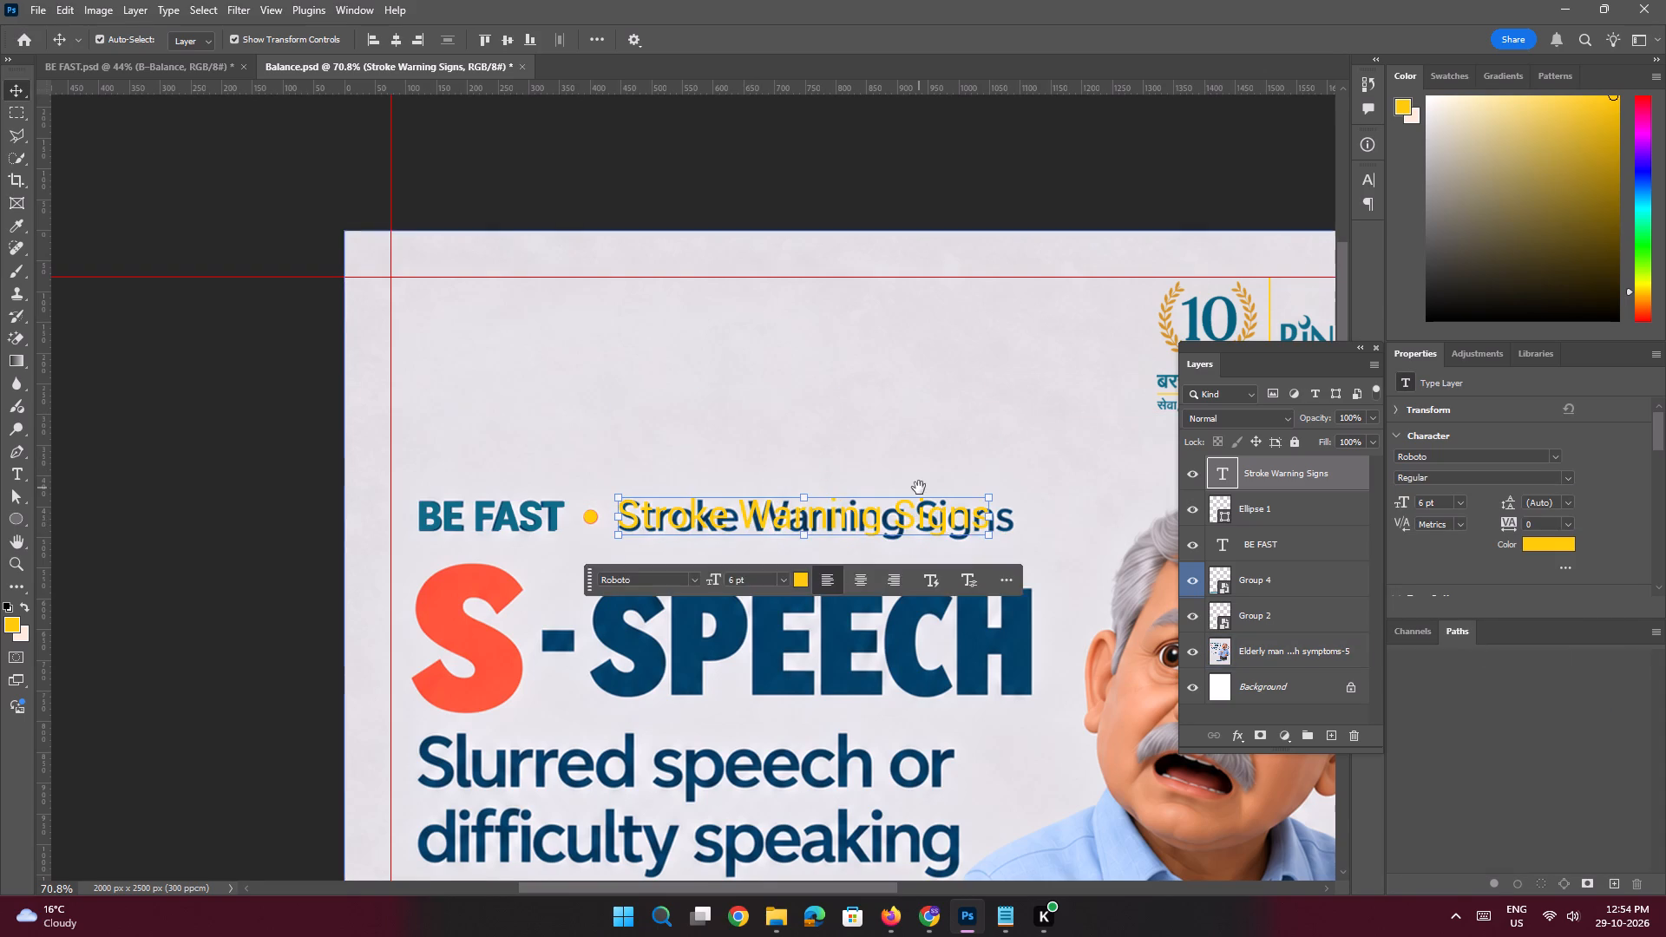
pyautogui.moveTo(919, 488); pyautogui.dragTo(830, 462)
pyautogui.hotkey('ctrl', 't')
pyautogui.hotkey('ctrl', 'space')
pyautogui.hotkey('ctrl', 'space')
pyautogui.hotkey('ctrl', 'space')
pyautogui.hotkey('ctrl', 'space')
pyautogui.hotkey('ctrl', 'space')
pyautogui.hotkey('ctrl', 'space')
pyautogui.hotkey('ctrl', 'space')
pyautogui.hotkey('ctrl', 'space')
pyautogui.hotkey('ctrl', 'space')
pyautogui.hotkey('ctrl', 'space')
pyautogui.hotkey('ctrl', 'space')
pyautogui.hotkey('ctrl', 'space')
pyautogui.hotkey('ctrl', 'space')
pyautogui.hotkey('ctrl', 'space')
pyautogui.hotkey('ctrl', 'space')
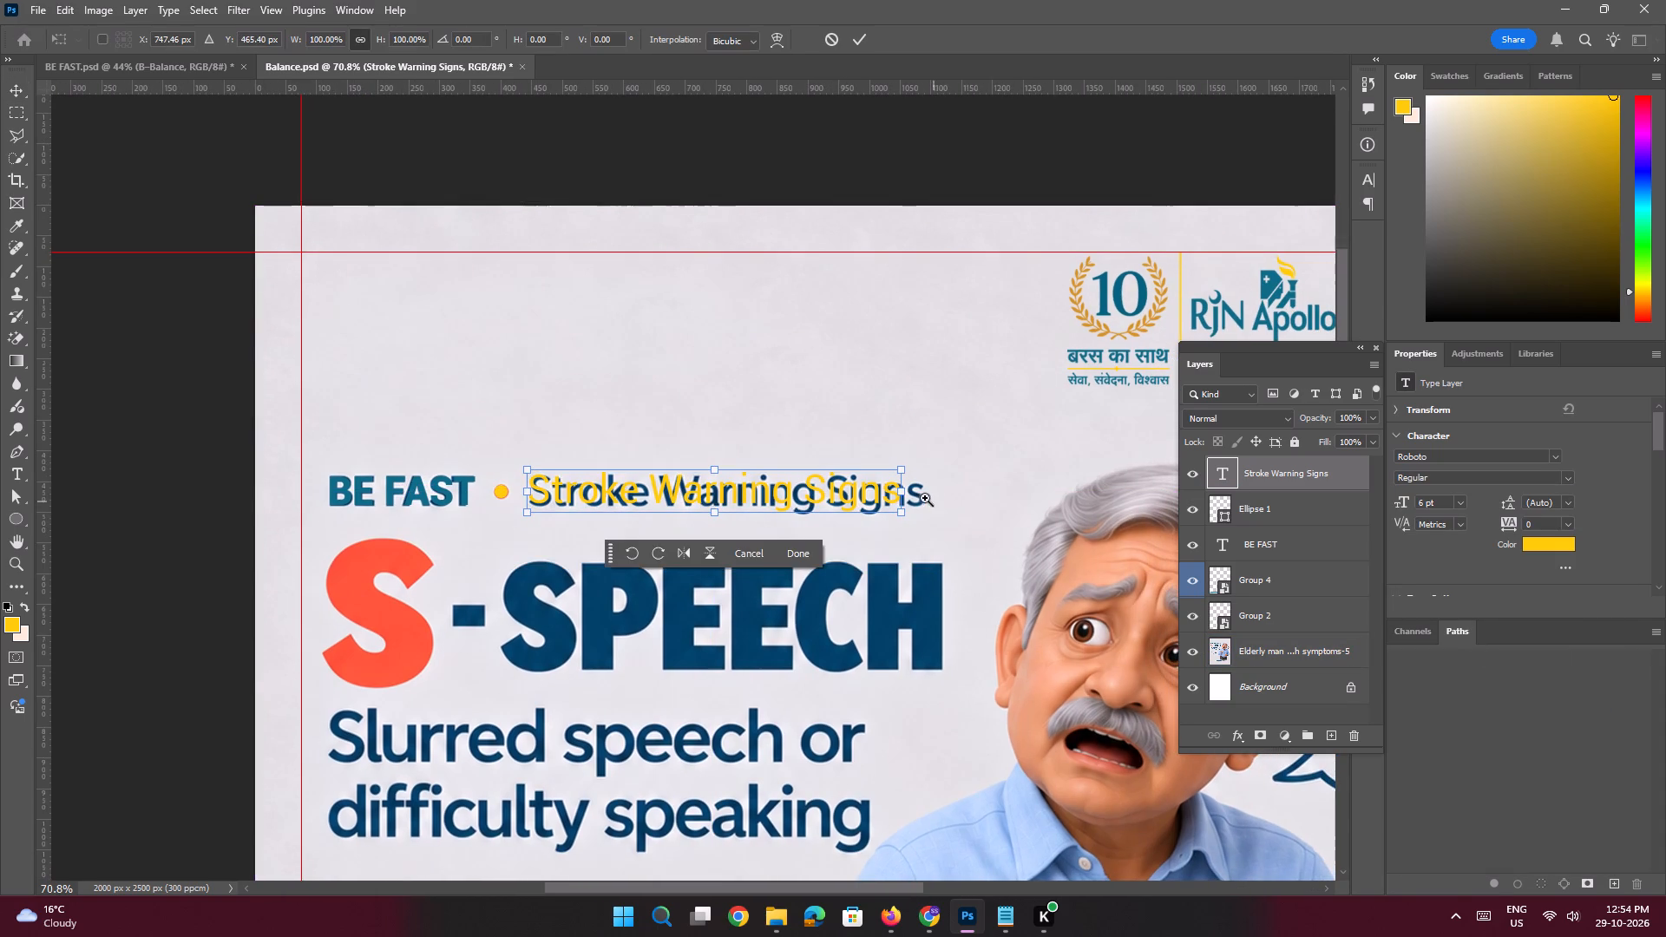
pyautogui.keyDown('ctrl'); pyautogui.moveTo(921, 497); pyautogui.dragTo(941, 518); pyautogui.keyUp('ctrl')
pyautogui.moveTo(900, 521); pyautogui.dragTo(928, 523)
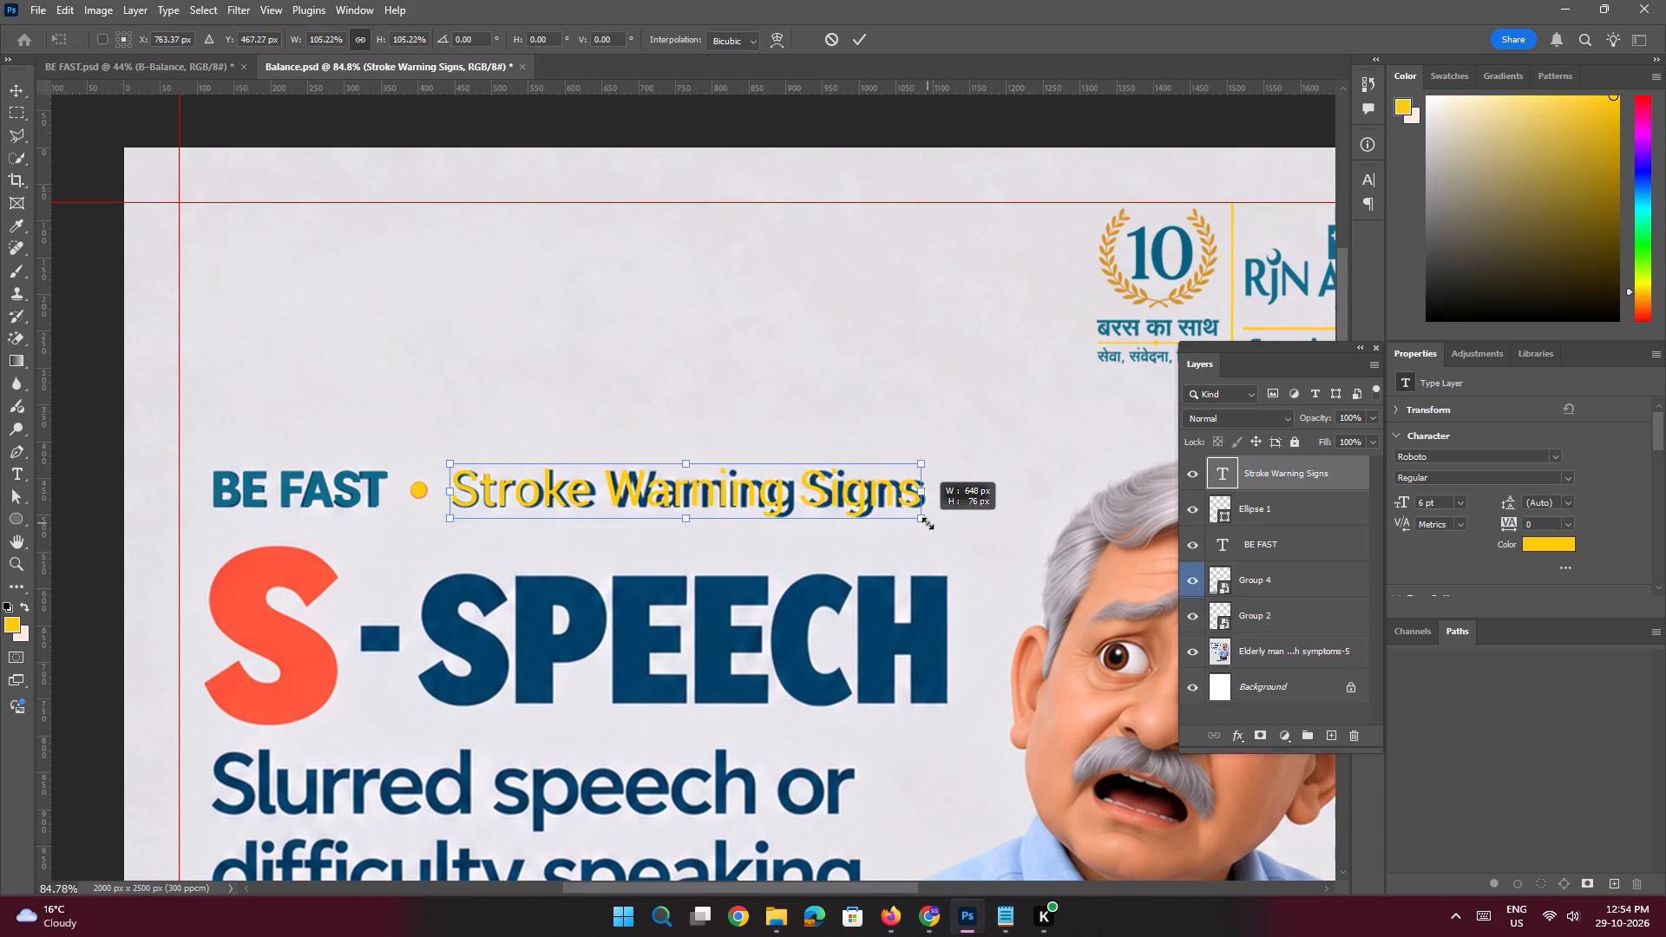
pyautogui.moveTo(928, 523); pyautogui.dragTo(930, 523)
pyautogui.press('Return')
pyautogui.press('Return')
pyautogui.press('Return')
pyautogui.press('Return')
pyautogui.press('Return')
pyautogui.press('Return')
pyautogui.press('Return')
pyautogui.press('Return')
pyautogui.press('Return')
pyautogui.press('Return')
pyautogui.press('Return')
pyautogui.press('Return')
pyautogui.press('Return')
pyautogui.press('Return')
pyautogui.press('Return')
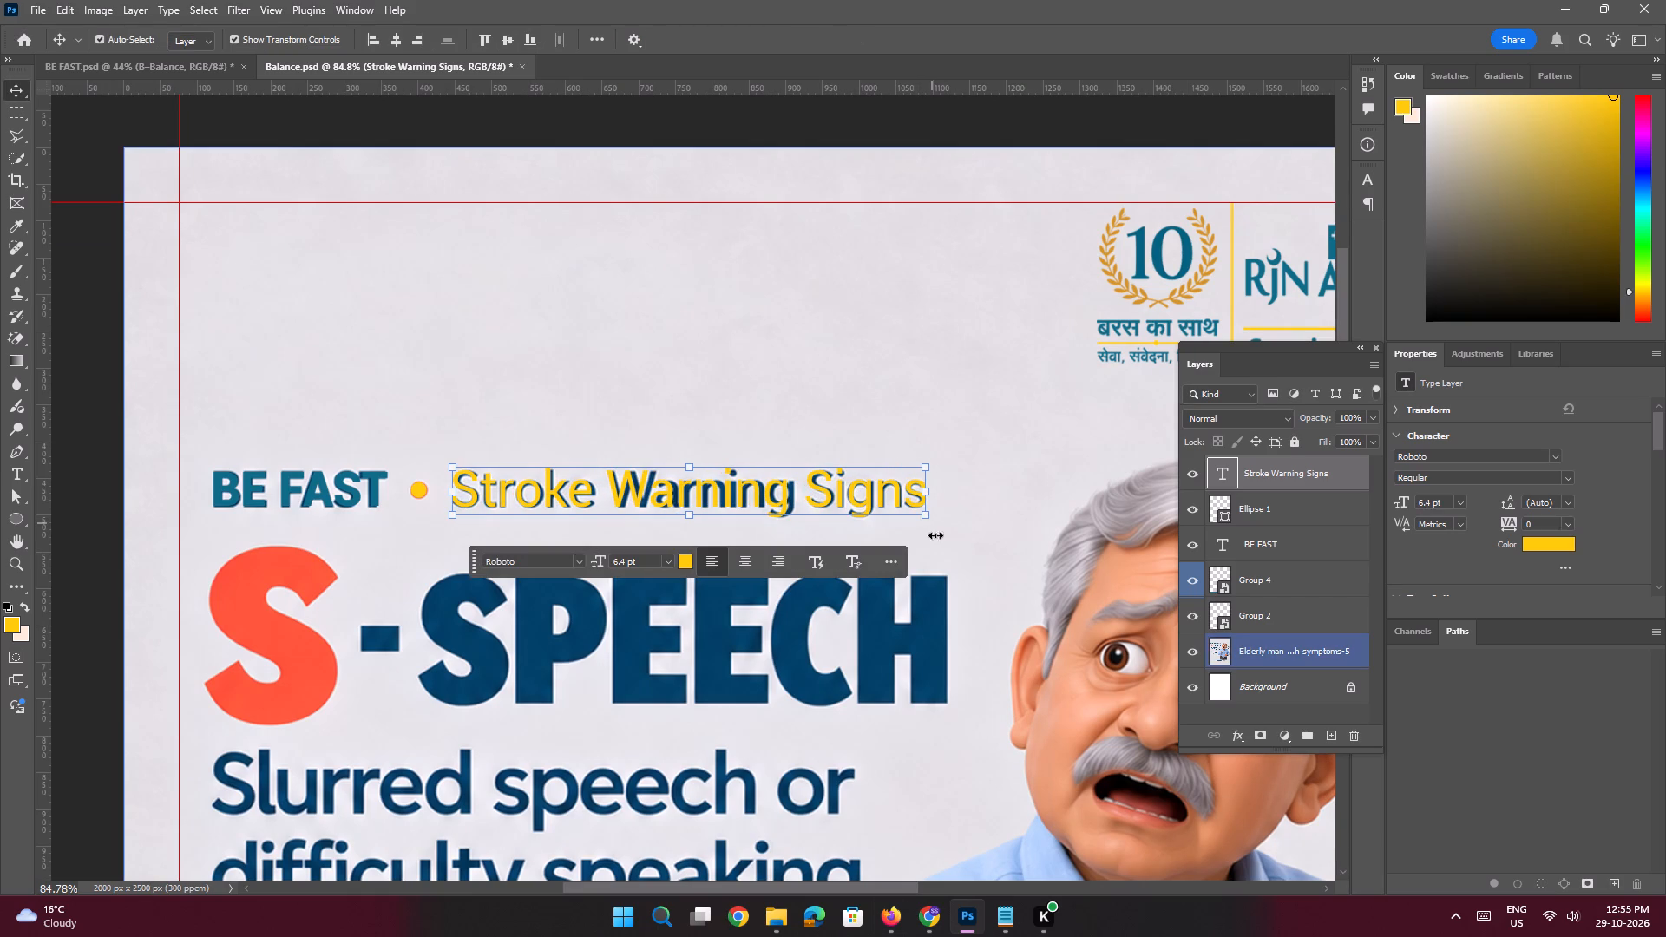
# Change the "Stroke Warning Signs" text colour to a dark, near-black grey.
pyautogui.click(1552, 546)
pyautogui.moveTo(1126, 710); pyautogui.dragTo(1098, 704)
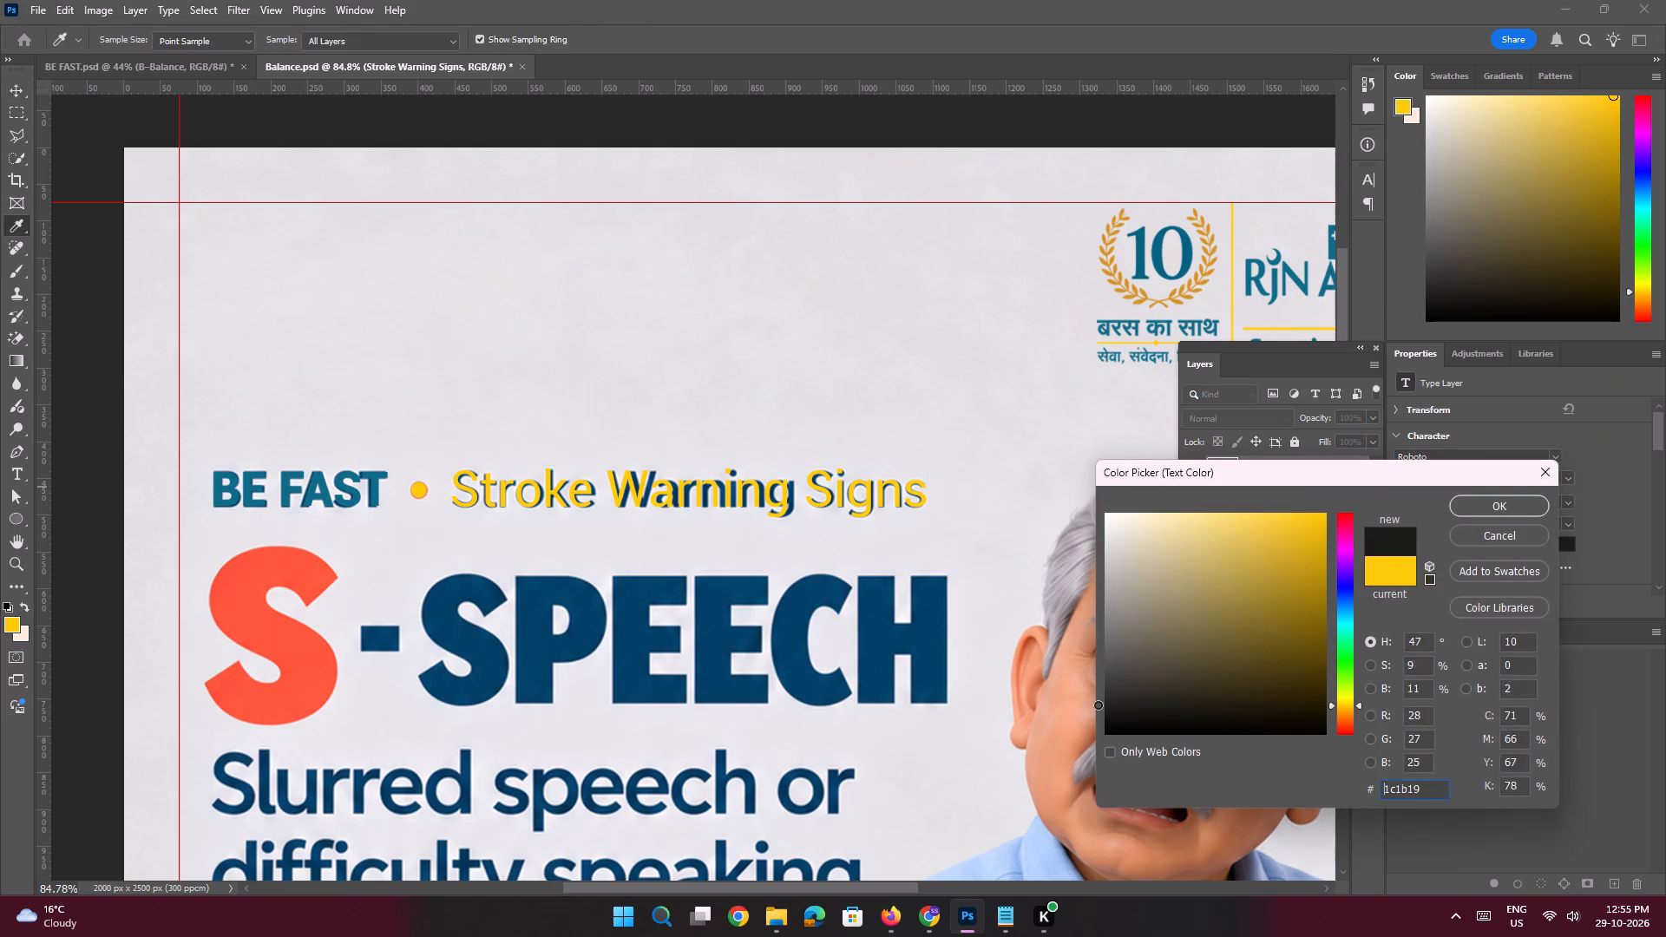
pyautogui.moveTo(1098, 704); pyautogui.dragTo(1040, 691)
pyautogui.press('Return')
# On the elderly man image layer, lasso the baked-in "BE FAST • Stroke Warning Signs" line, fill it to match the surrounding background, and deselect.
pyautogui.click(412, 364)
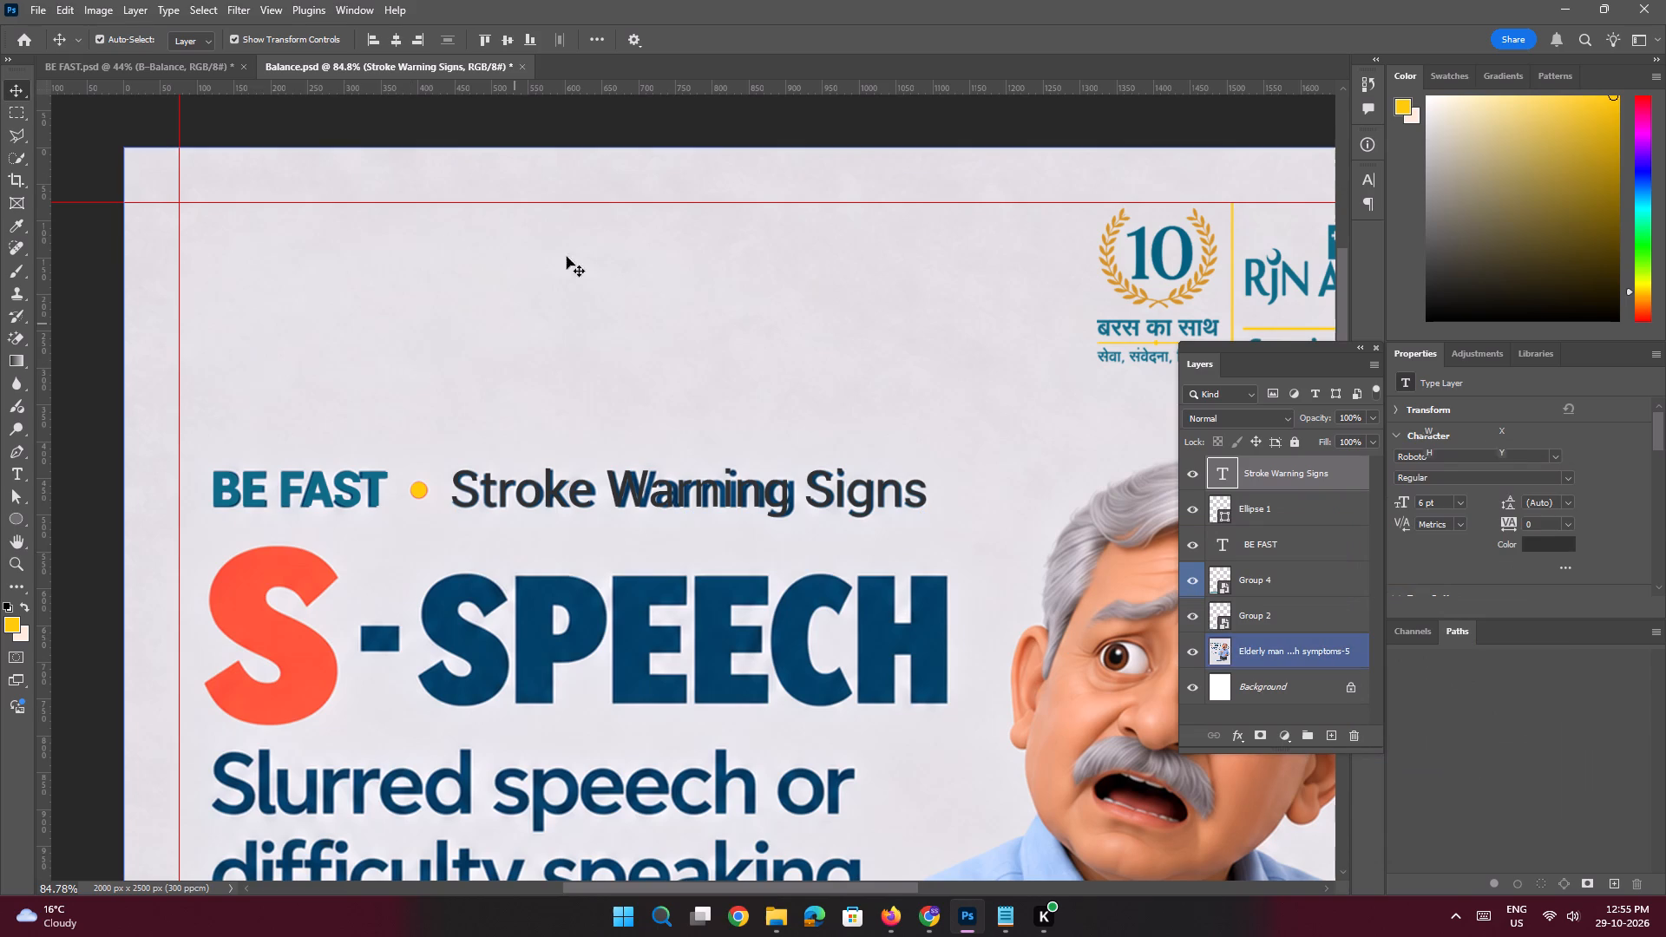
pyautogui.click(15, 137)
pyautogui.click(207, 458)
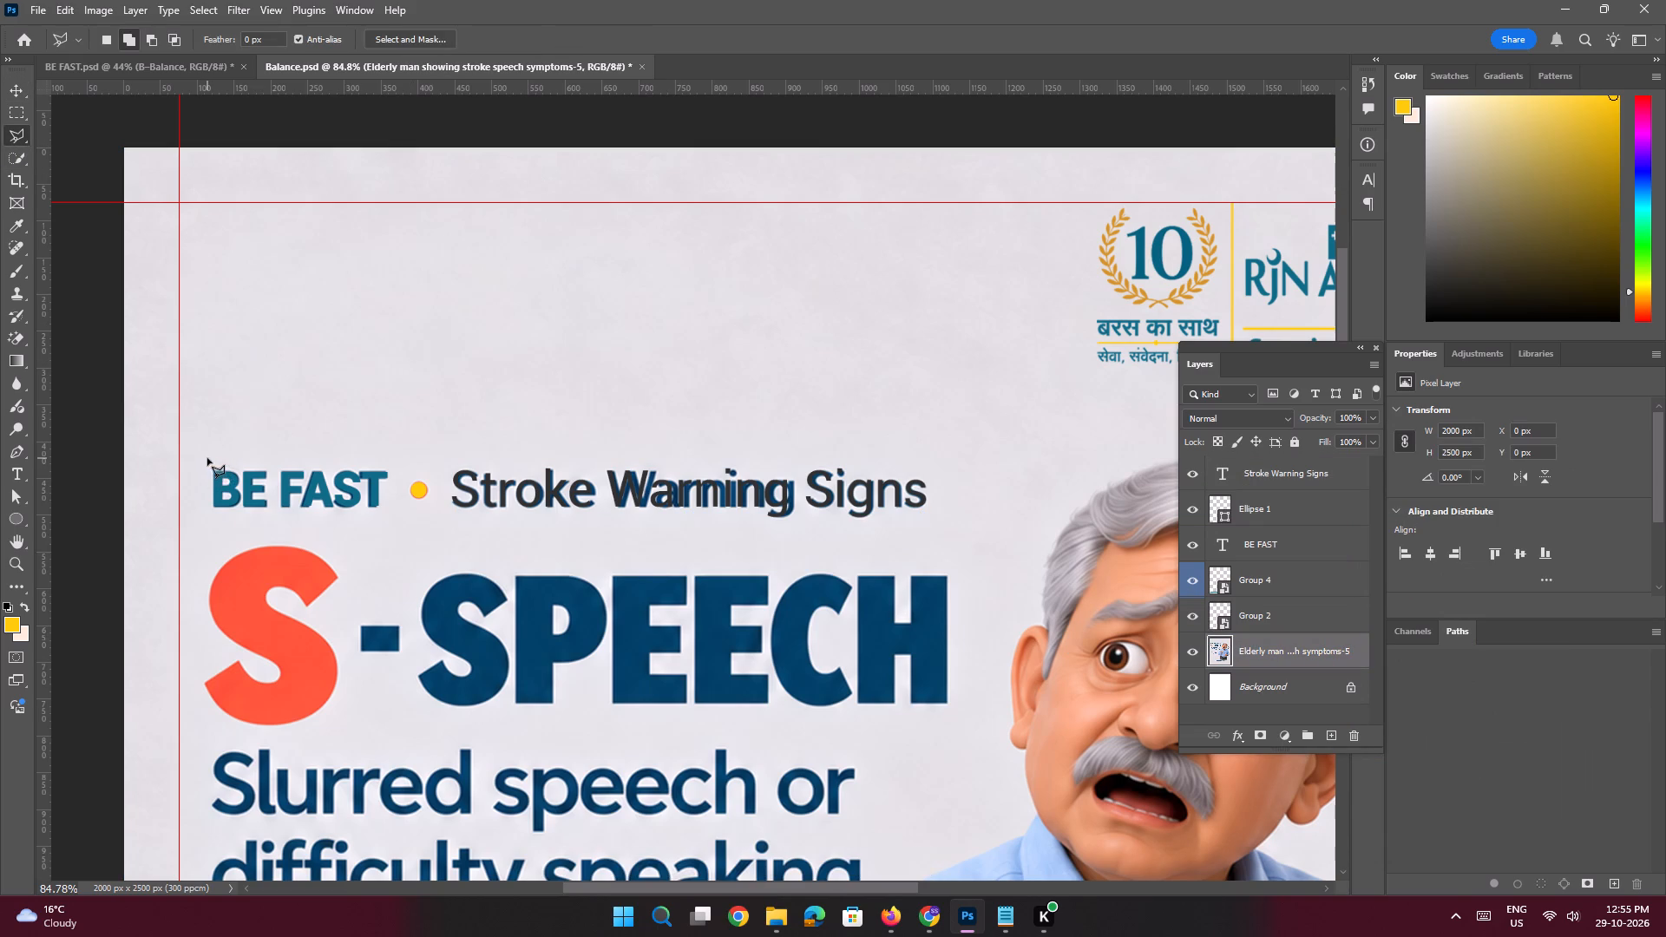
pyautogui.keyDown('shift'); pyautogui.click(920, 464); pyautogui.keyUp('shift')
pyautogui.click(935, 482)
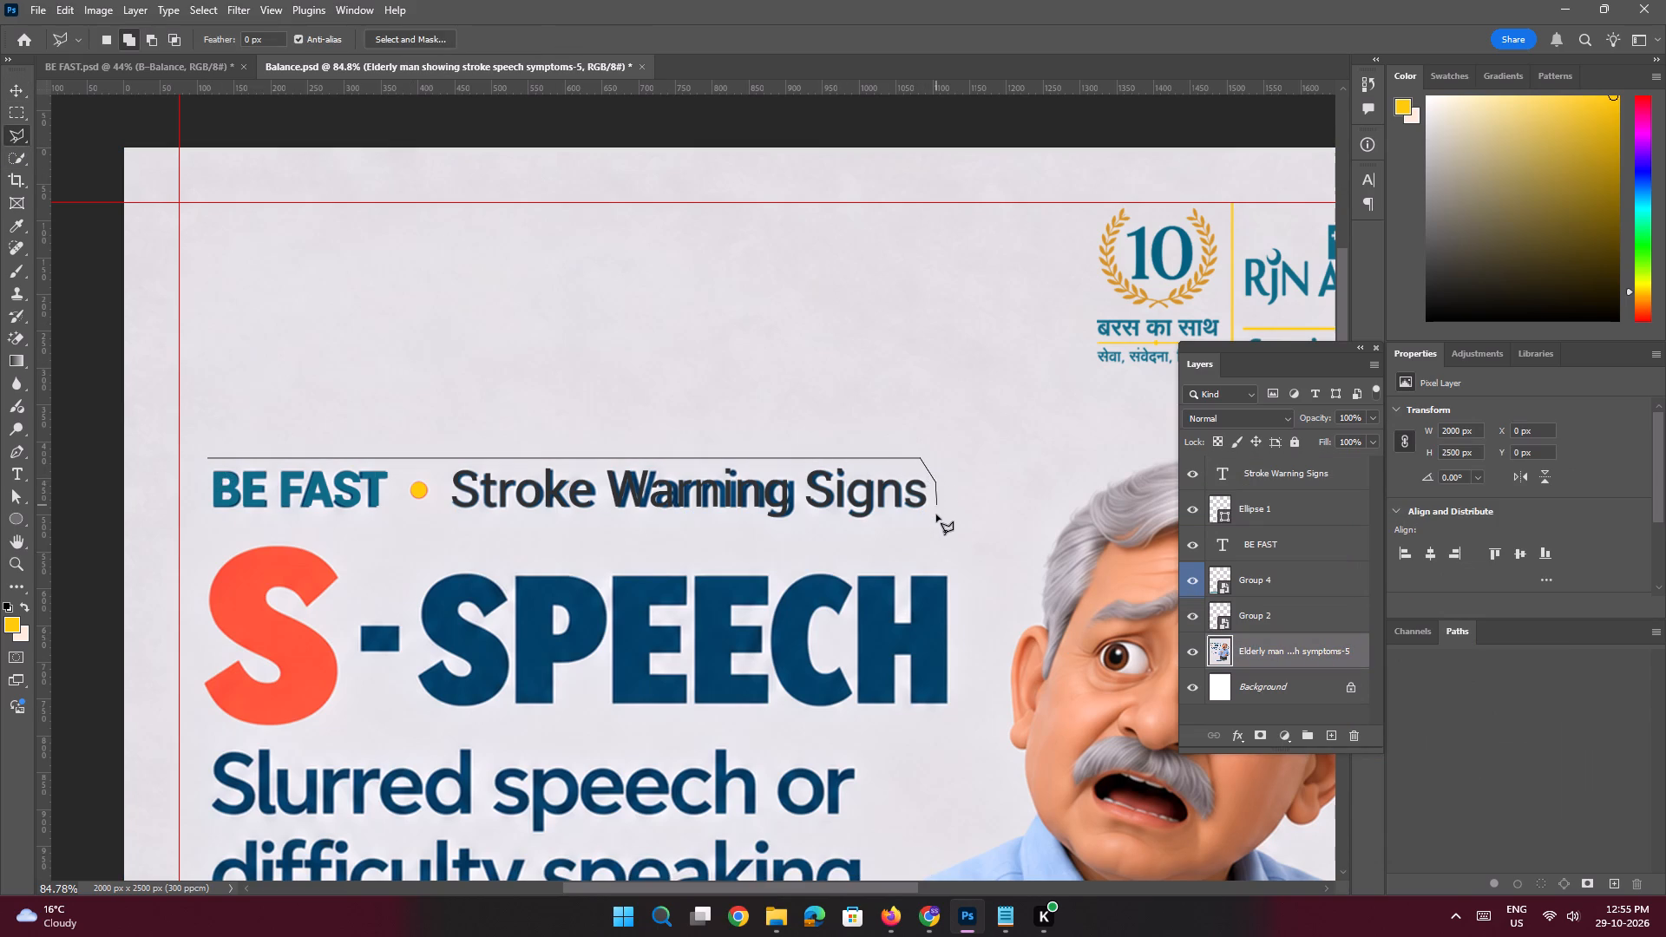
pyautogui.click(936, 516)
pyautogui.click(898, 534)
pyautogui.click(849, 527)
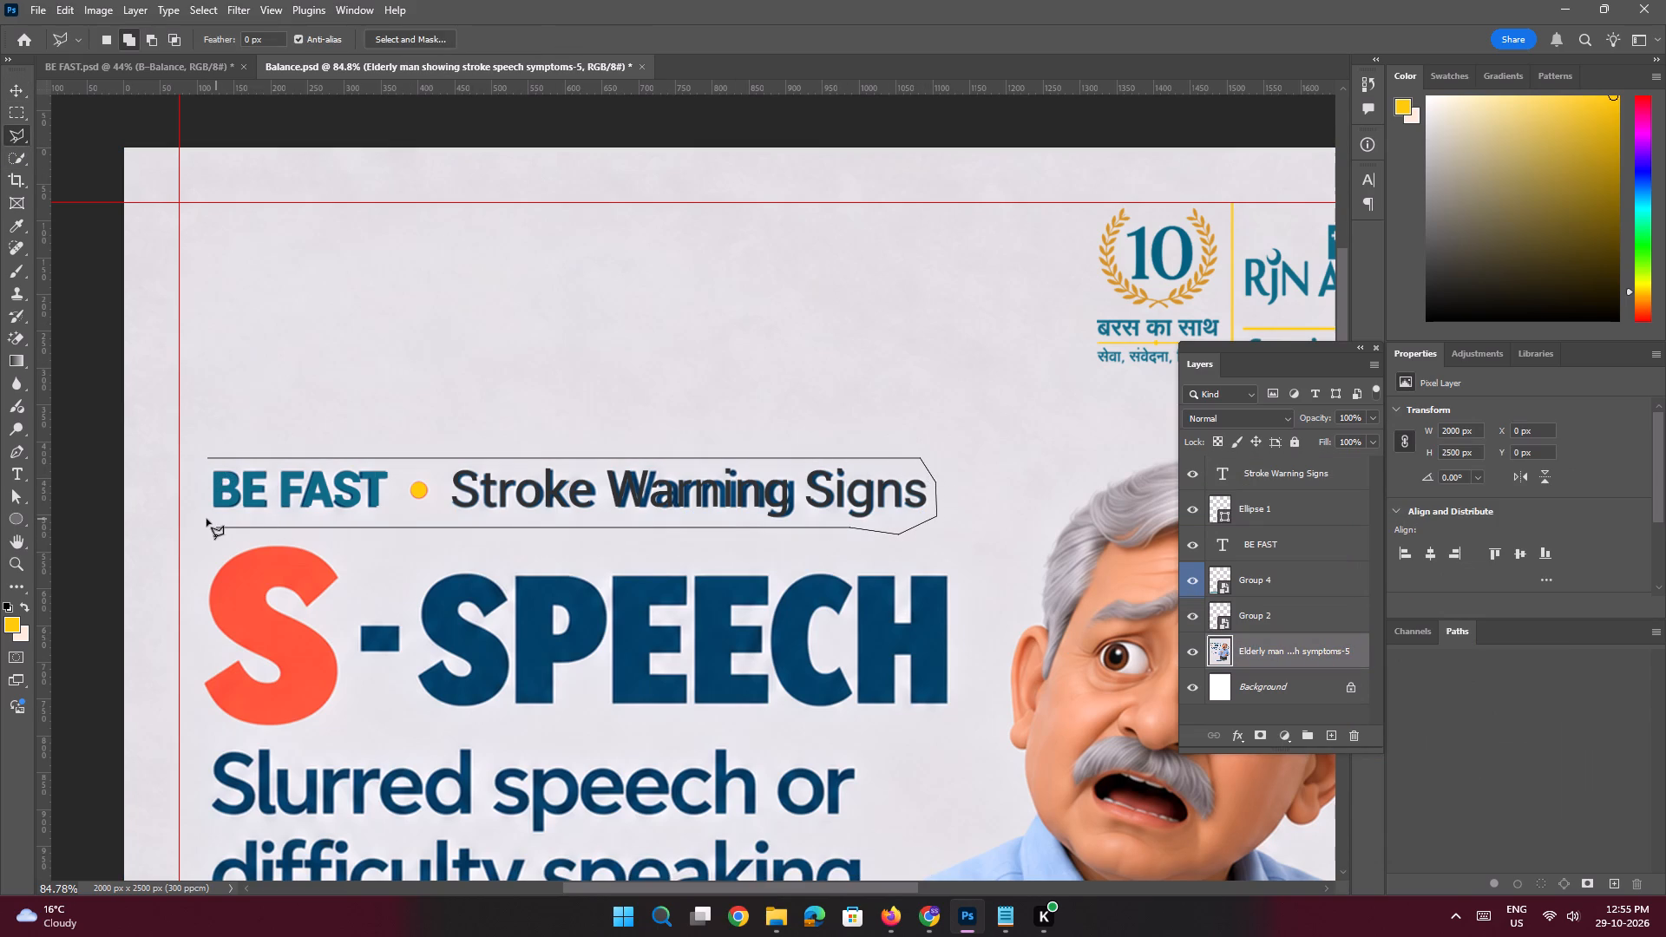
pyautogui.keyDown('shift'); pyautogui.click(204, 519); pyautogui.keyUp('shift')
pyautogui.click(200, 480)
pyautogui.doubleClick(201, 456)
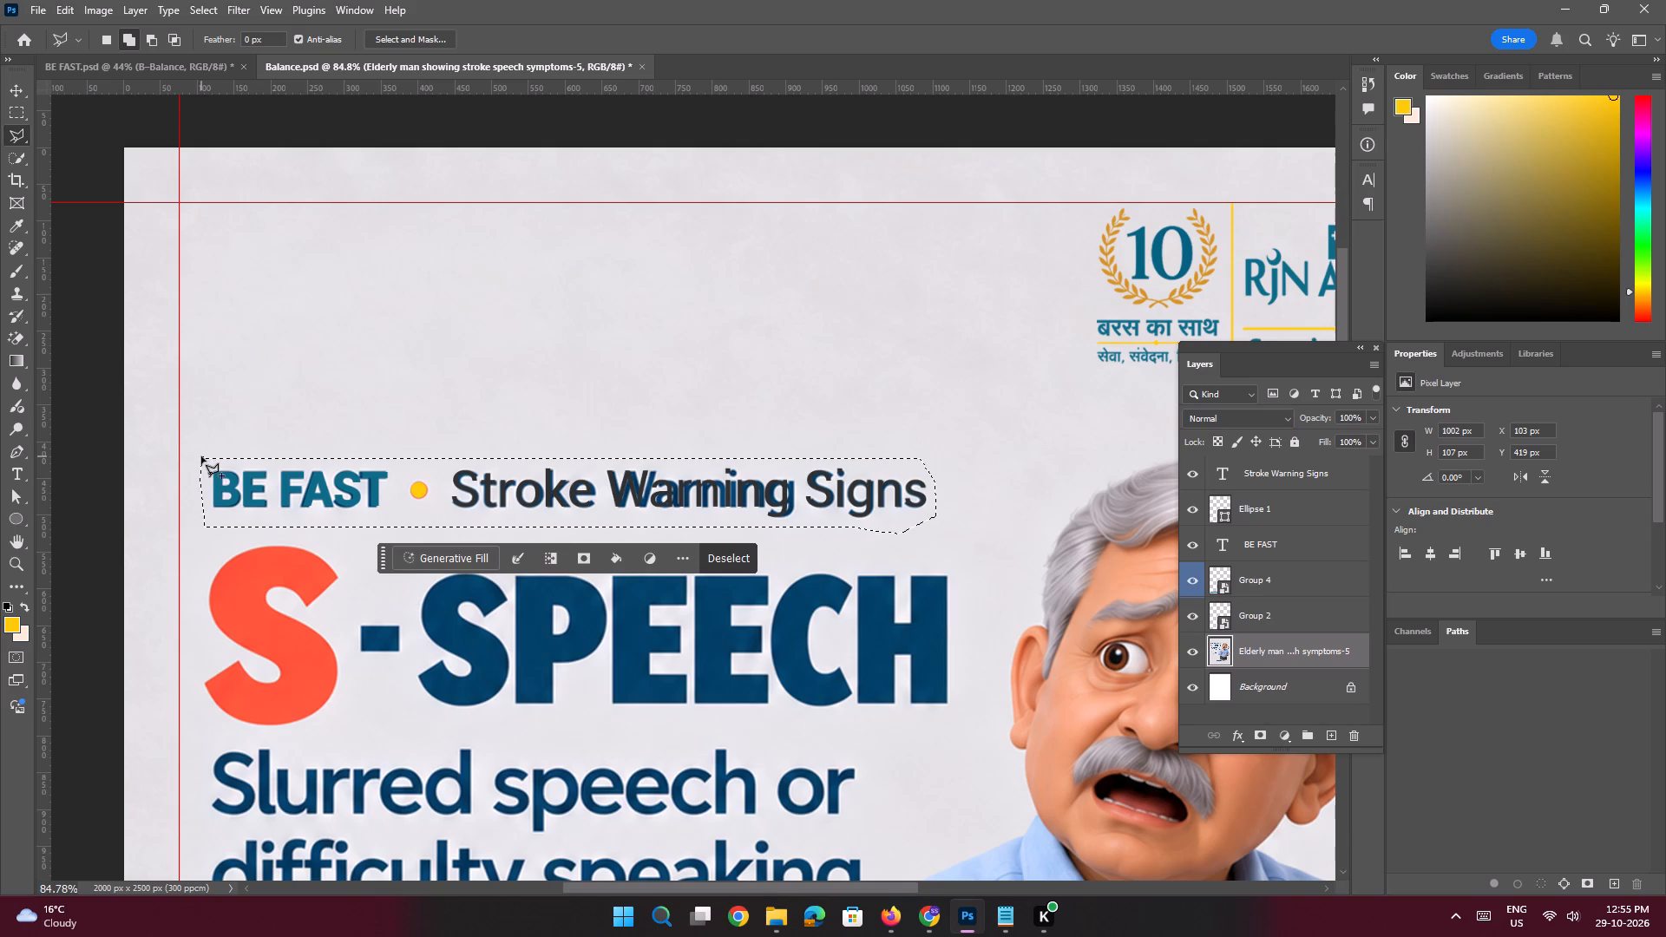
pyautogui.hotkey('shift', 'BackSpace')
pyautogui.press('Return')
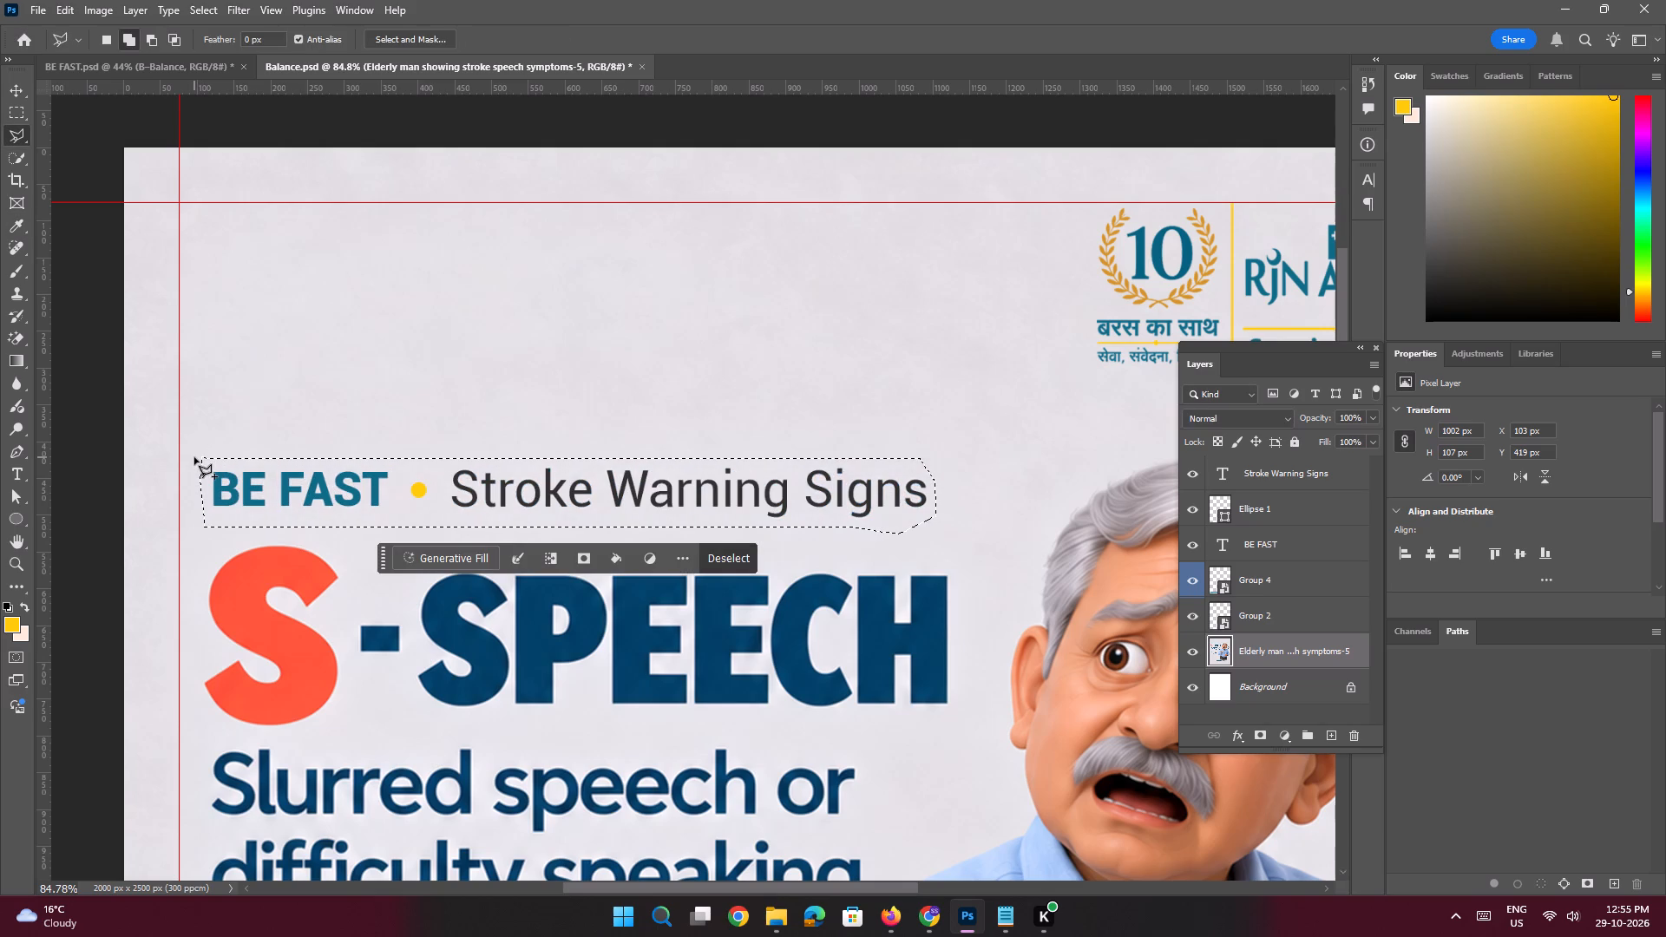
pyautogui.hotkey('ctrl', 'd')
# Examine the replaced heading line within the upper poster layout, with no layer selected.
pyautogui.hotkey('ctrl', 'space')
pyautogui.hotkey('ctrl', 'space')
pyautogui.hotkey('ctrl', 'space')
pyautogui.hotkey('ctrl', 'space')
pyautogui.hotkey('ctrl', 'space')
pyautogui.hotkey('ctrl', 'space')
pyautogui.hotkey('ctrl', 'space')
pyautogui.hotkey('ctrl', 'space')
pyautogui.hotkey('ctrl', 'space')
pyautogui.hotkey('ctrl', 'space')
pyautogui.hotkey('ctrl', 'space')
pyautogui.hotkey('ctrl', 'space')
pyautogui.hotkey('ctrl', 'space')
pyautogui.hotkey('ctrl', 'space')
pyautogui.keyDown('ctrl'); pyautogui.moveTo(476, 493); pyautogui.dragTo(401, 468); pyautogui.keyUp('ctrl')
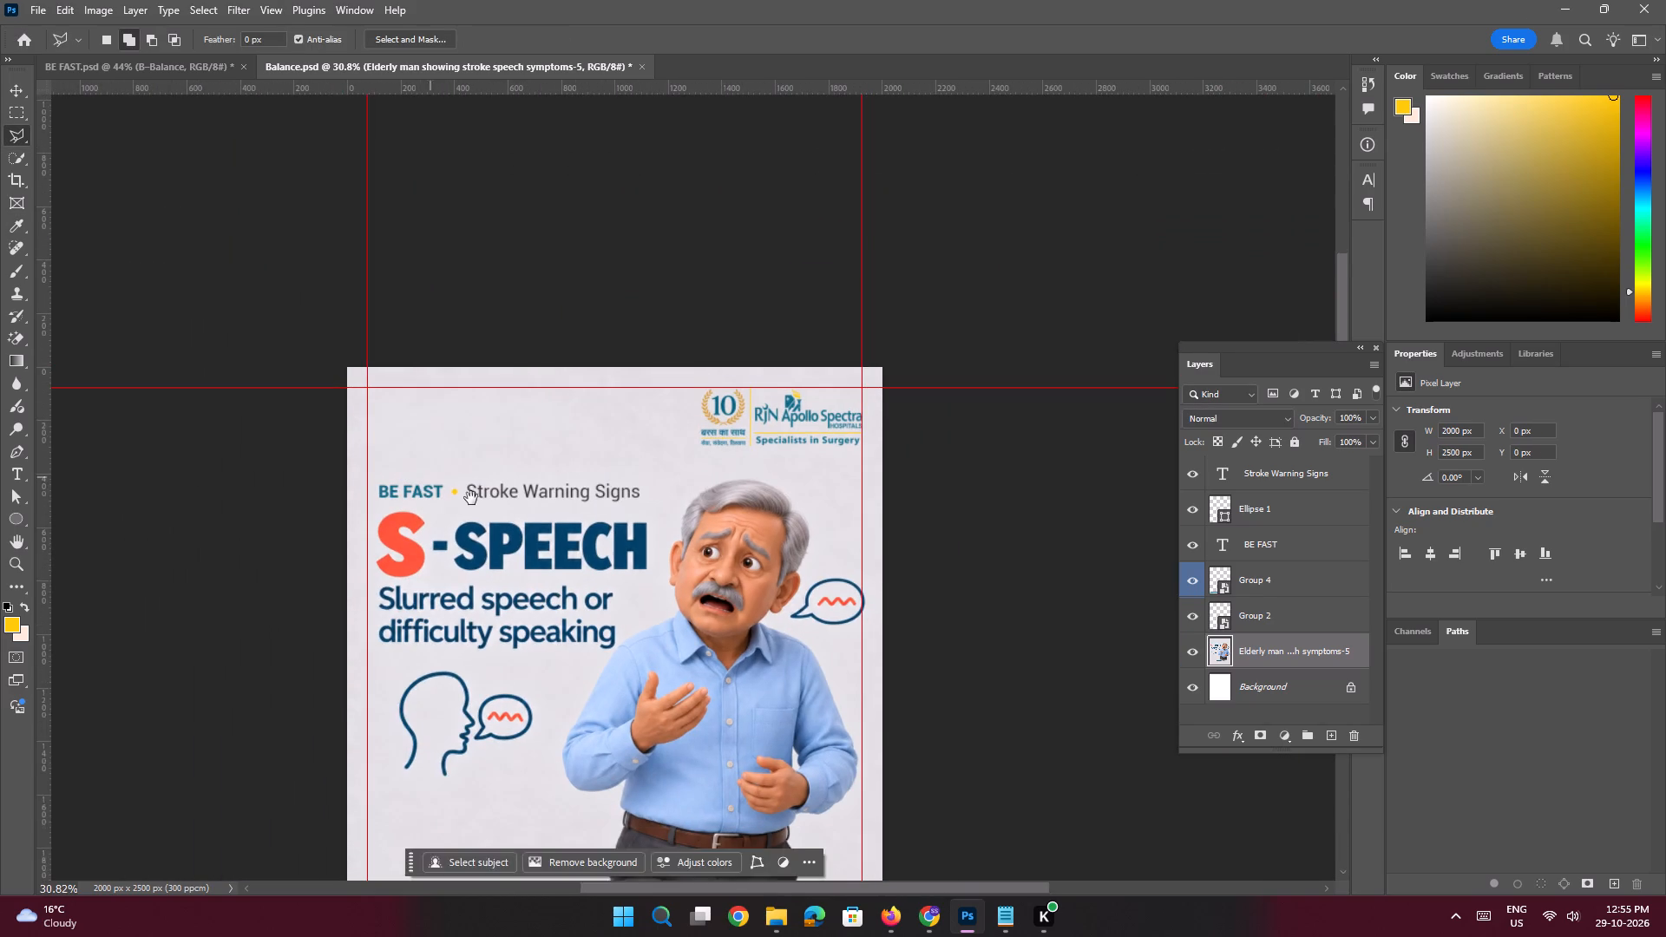
pyautogui.moveTo(473, 499); pyautogui.dragTo(474, 475)
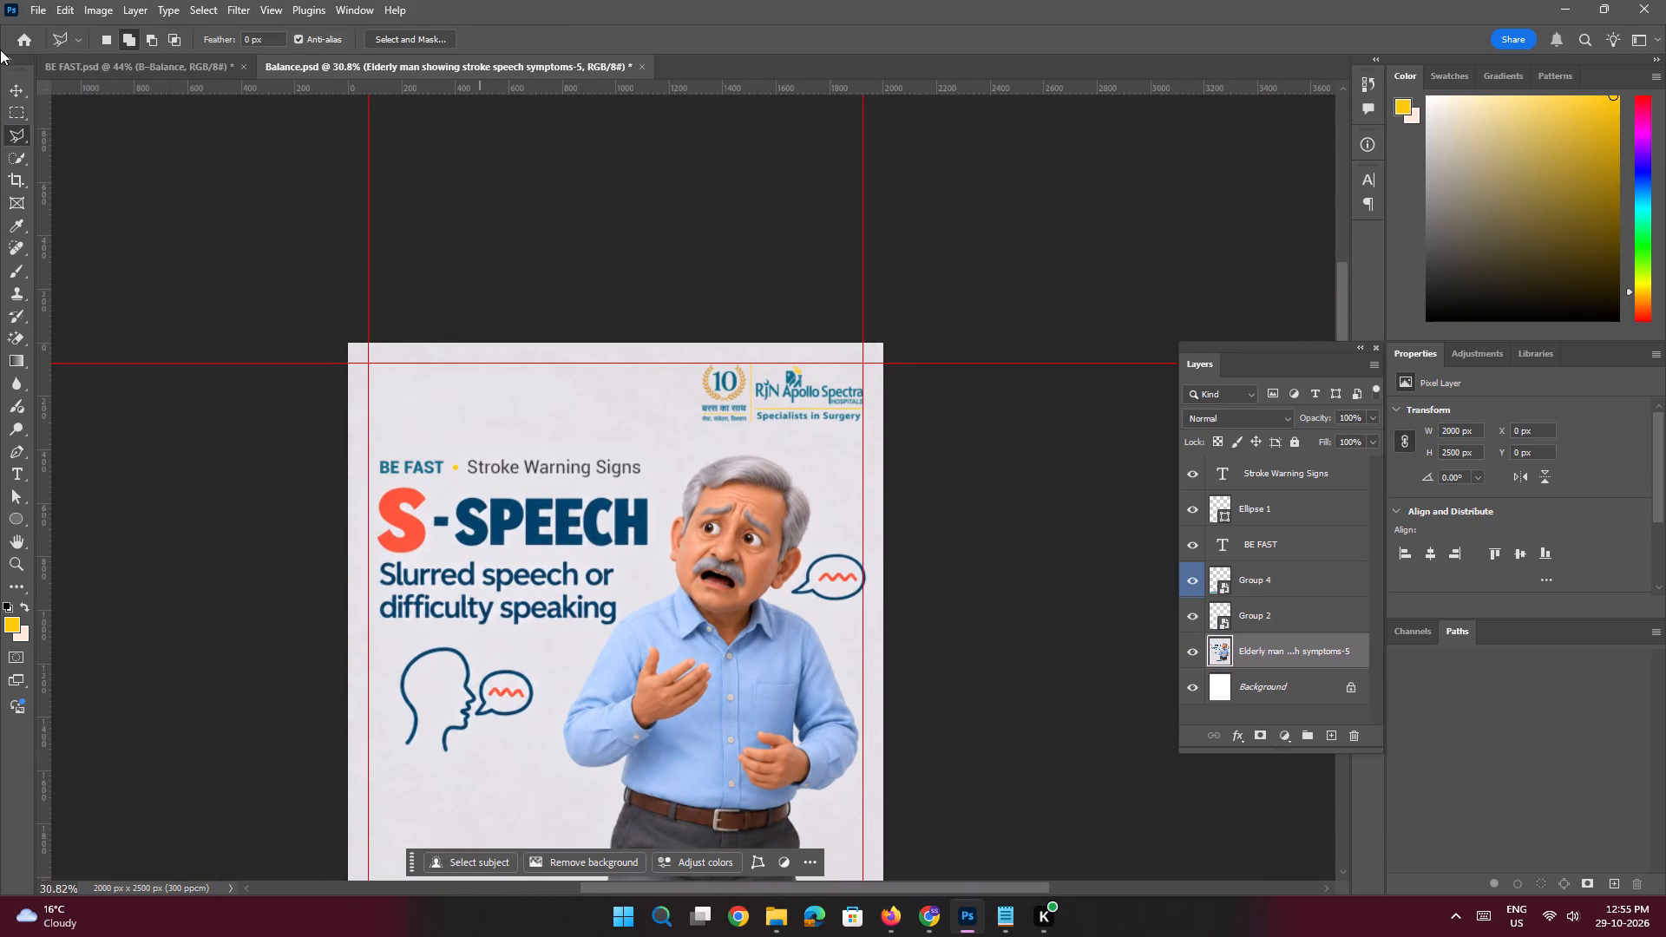
pyautogui.click(13, 92)
pyautogui.click(203, 472)
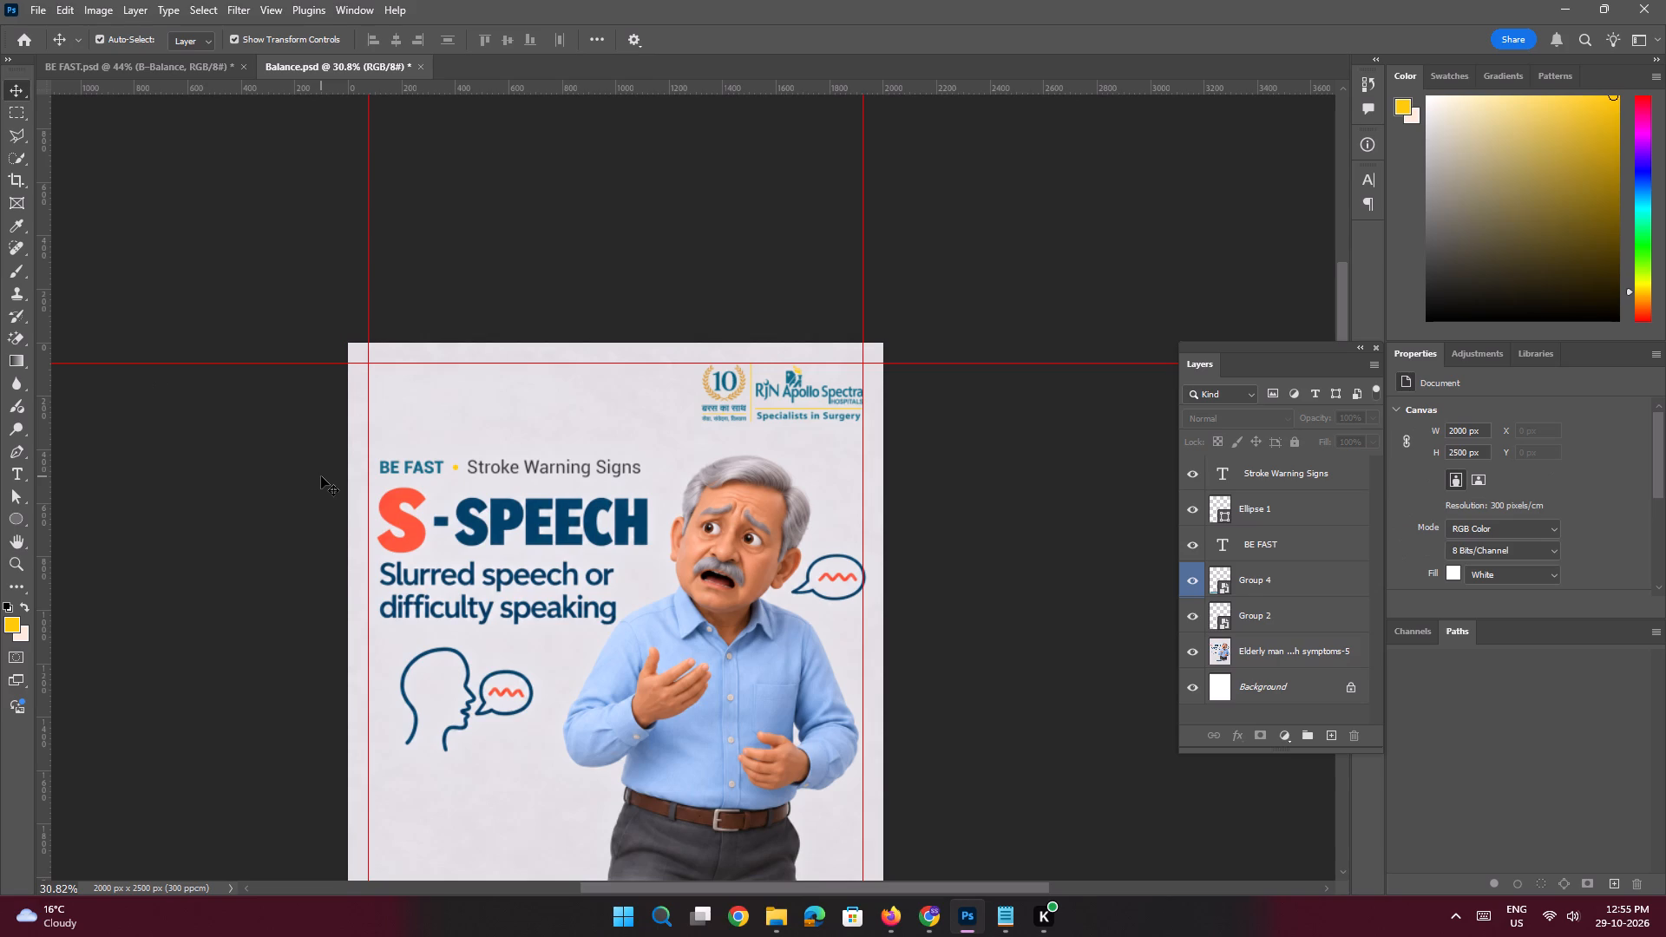
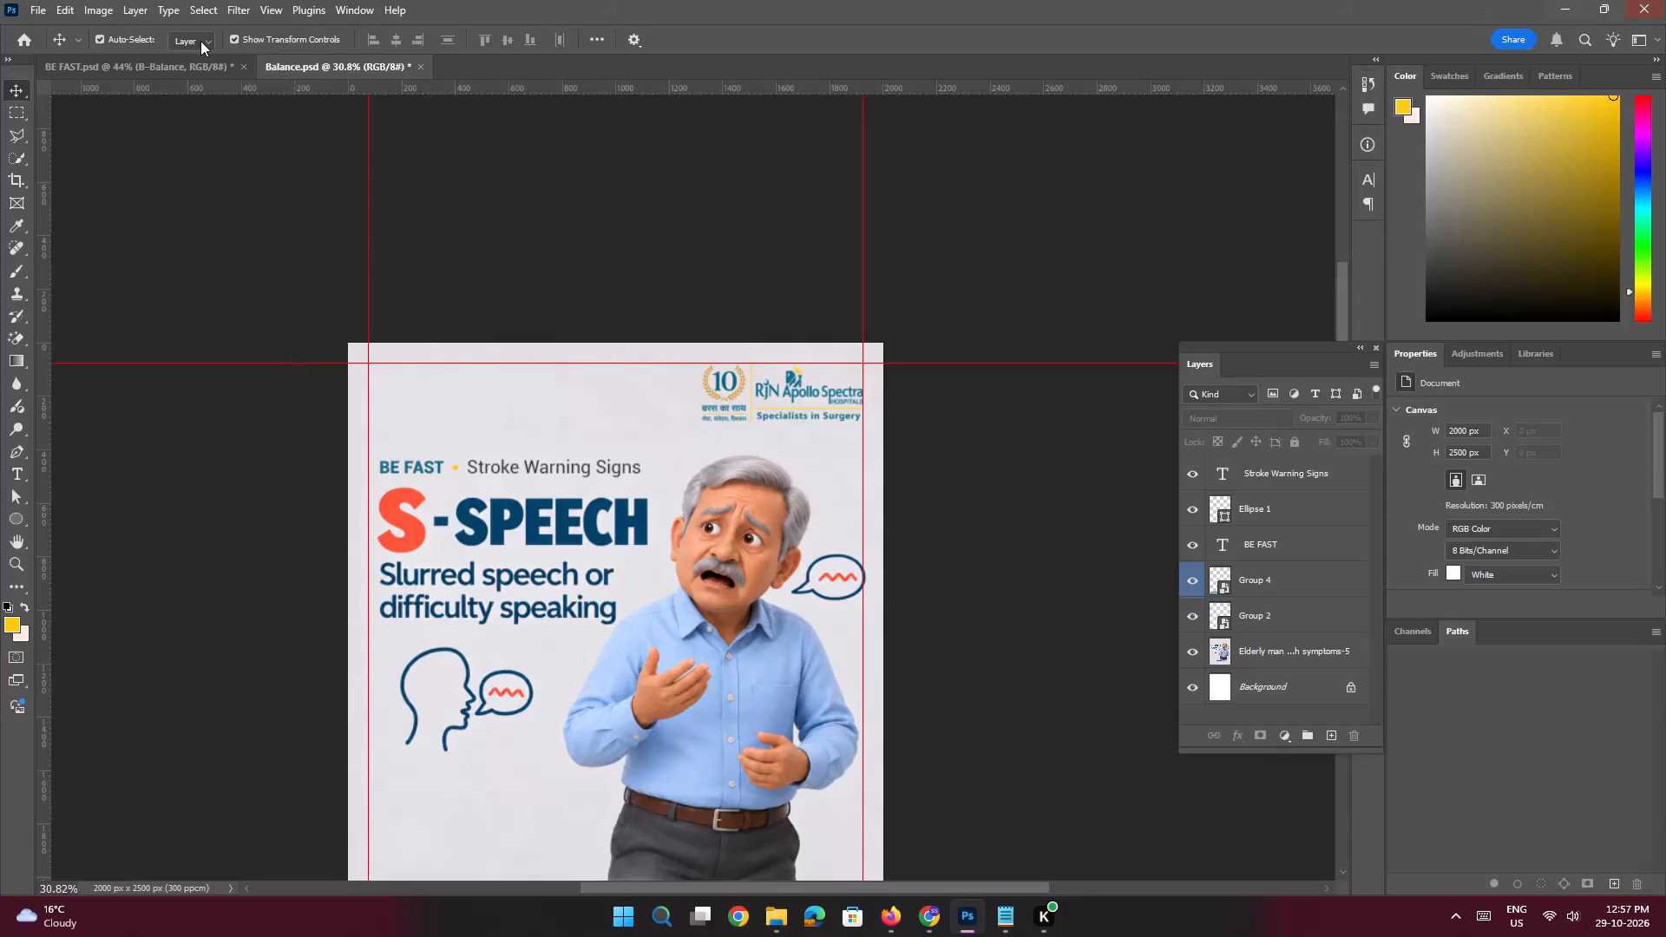
# Save the Balance.psd poster with its replaced "BE FAST • Stroke Warning Signs" line.
pyautogui.press('space')
pyautogui.press('space')
pyautogui.press('space')
pyautogui.press('space')
pyautogui.press('space')
pyautogui.press('space')
pyautogui.press('space')
pyautogui.moveTo(528, 498); pyautogui.dragTo(584, 412)
pyautogui.keyDown('ctrl'); pyautogui.moveTo(496, 442); pyautogui.dragTo(537, 482); pyautogui.keyUp('ctrl')
pyautogui.click(622, 495)
pyautogui.hotkey('ctrl', 's')
# Copy the "S–Speech" text layer from BE FAST.psd into Balance.psd, placing it above the "BE FAST • Stroke Warning Signs" line.
pyautogui.press('space')
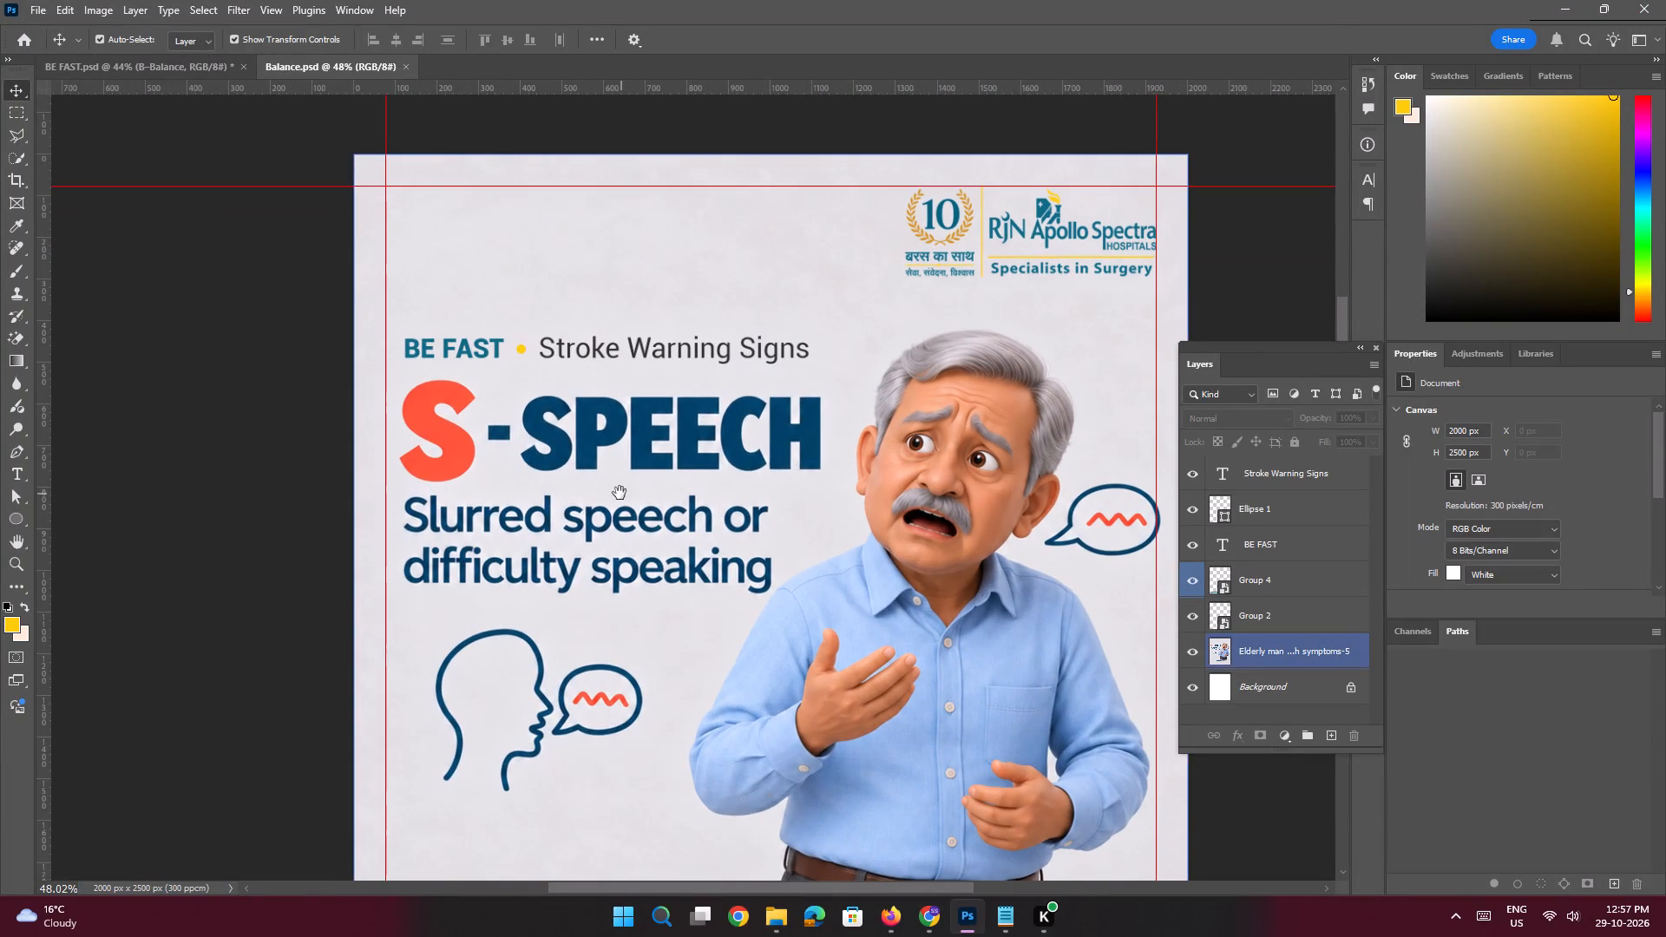
pyautogui.keyDown('ctrl'); pyautogui.moveTo(564, 414); pyautogui.dragTo(590, 447); pyautogui.keyUp('ctrl')
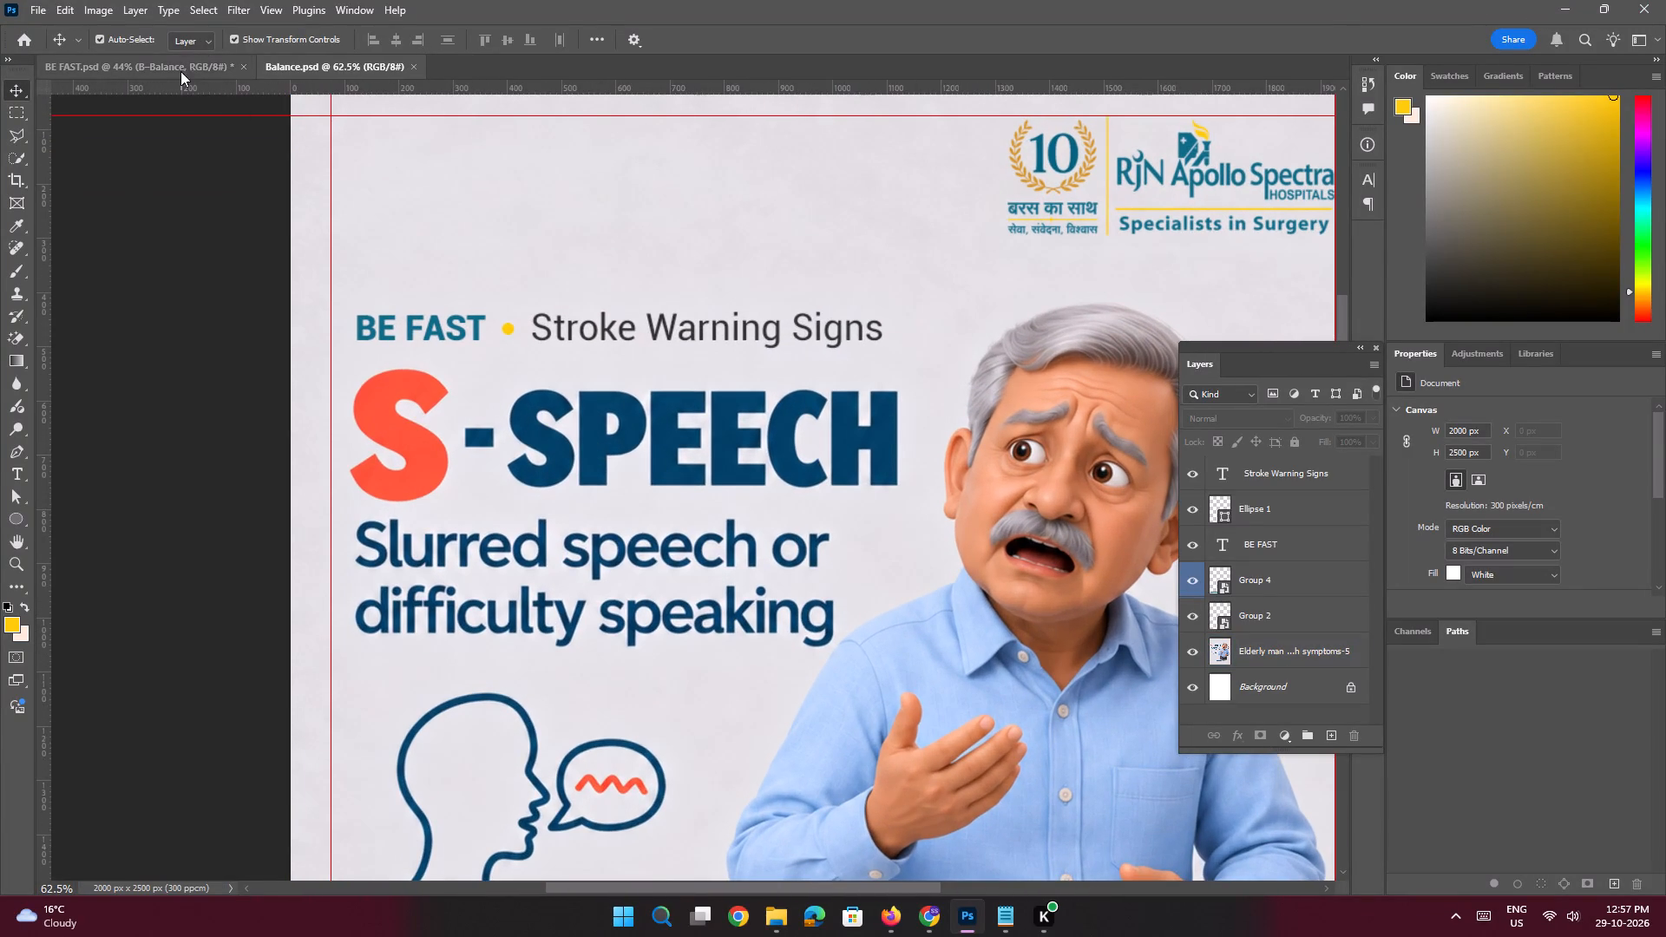
pyautogui.click(180, 69)
pyautogui.press('space')
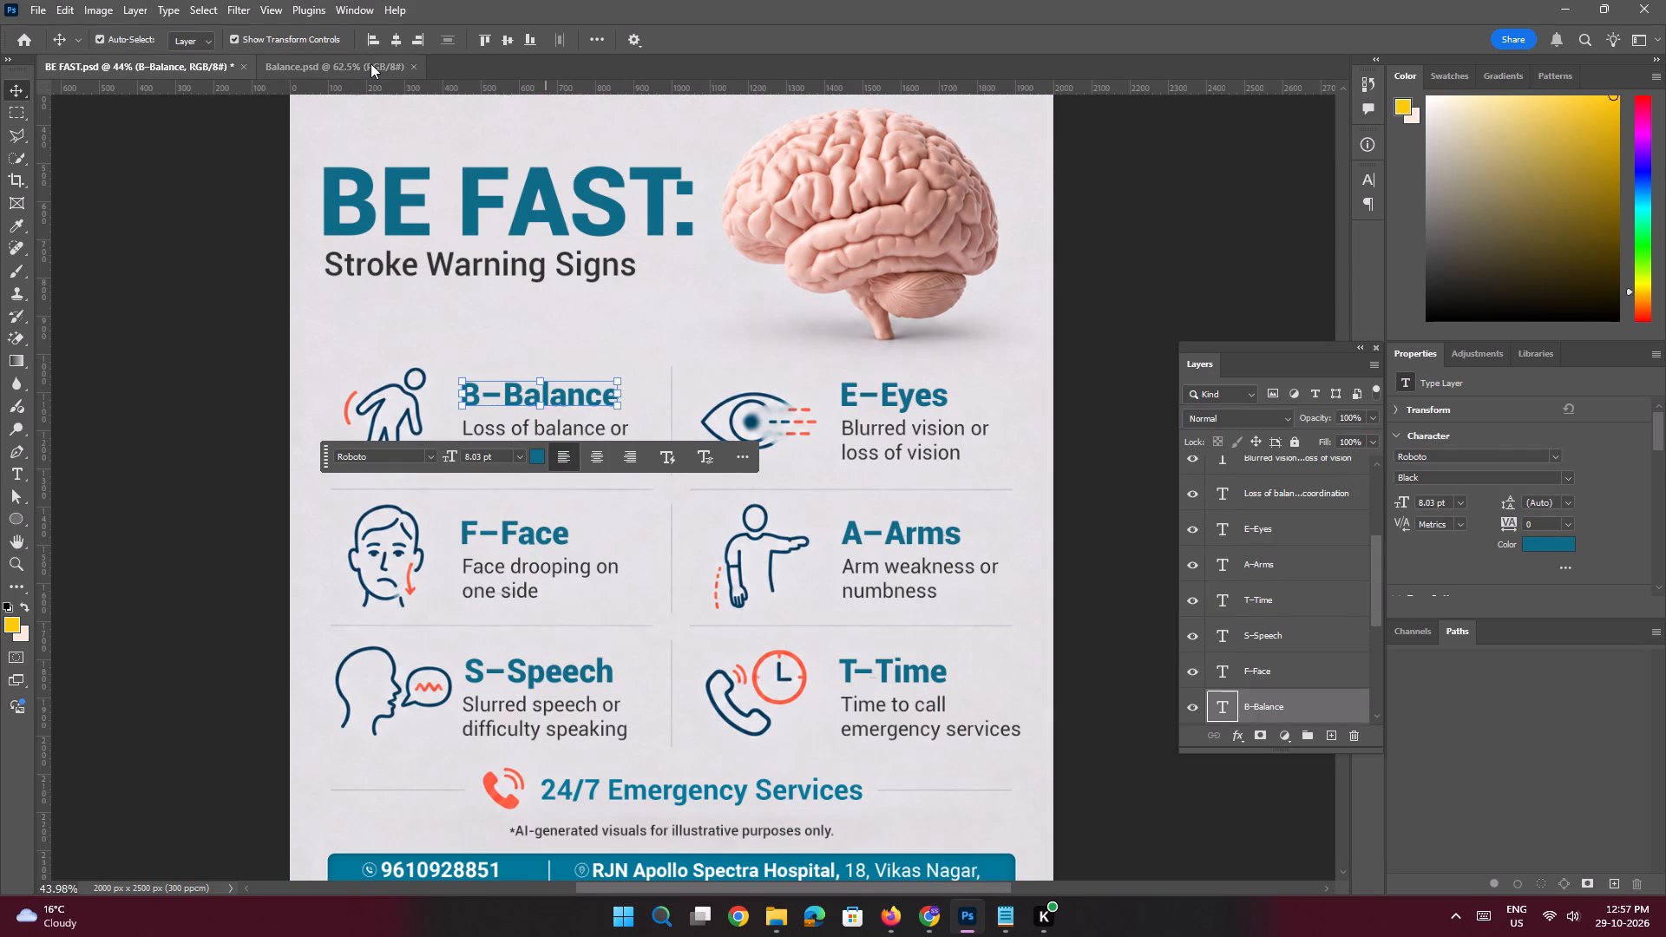
pyautogui.click(371, 63)
pyautogui.click(200, 69)
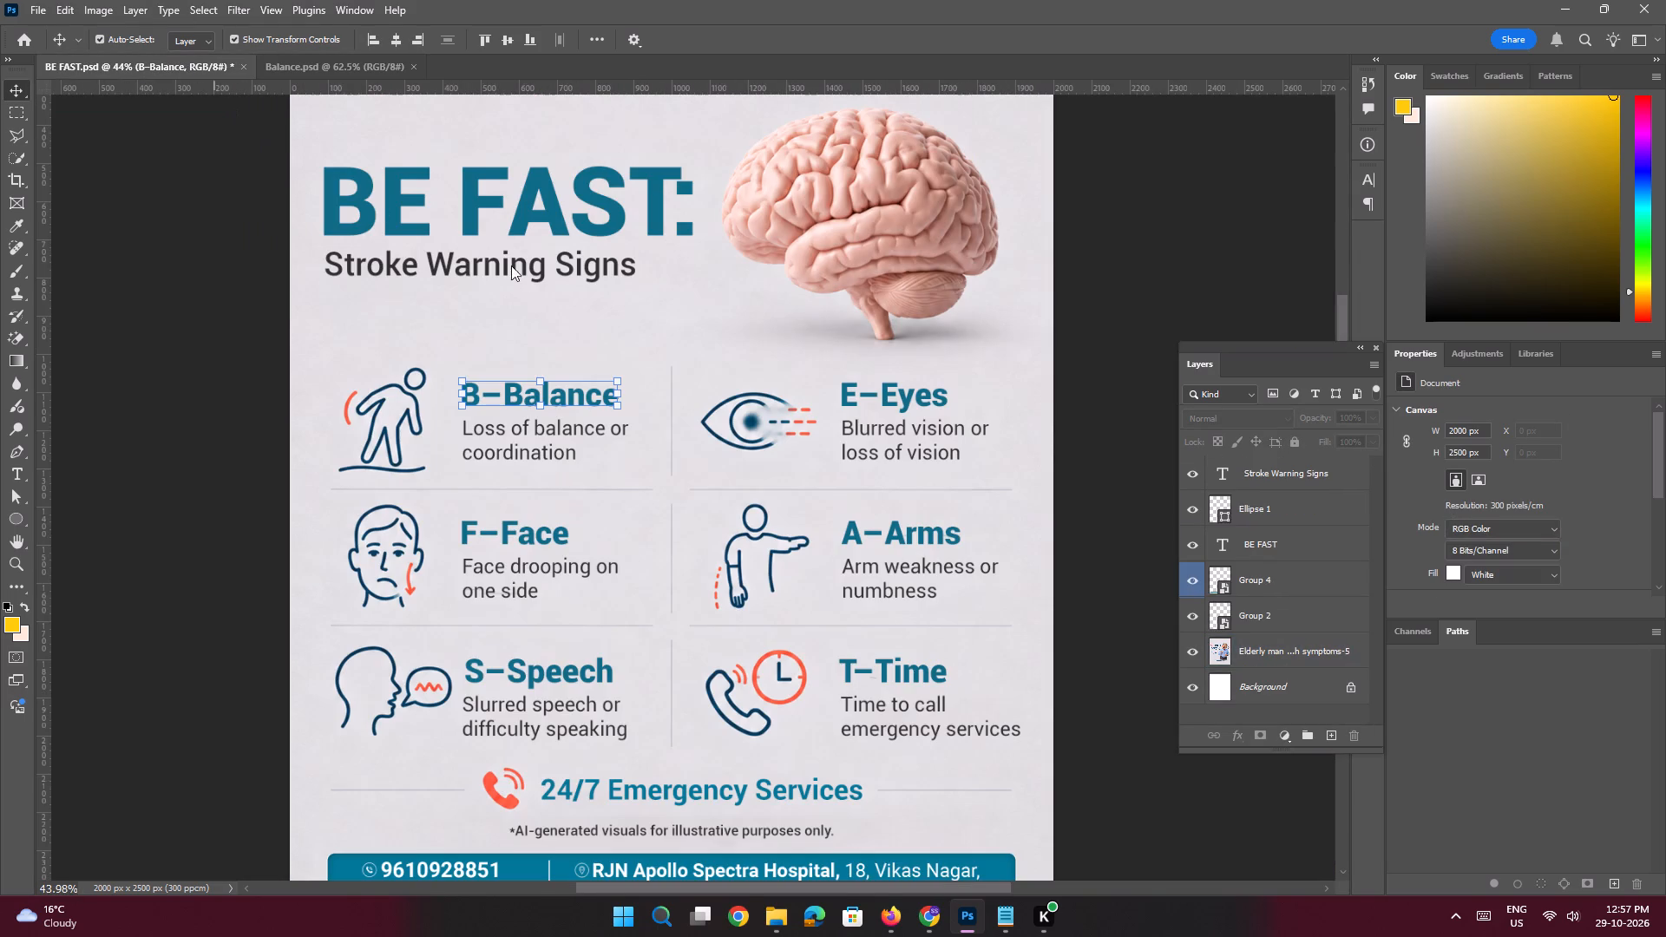
pyautogui.click(25, 95)
pyautogui.click(142, 226)
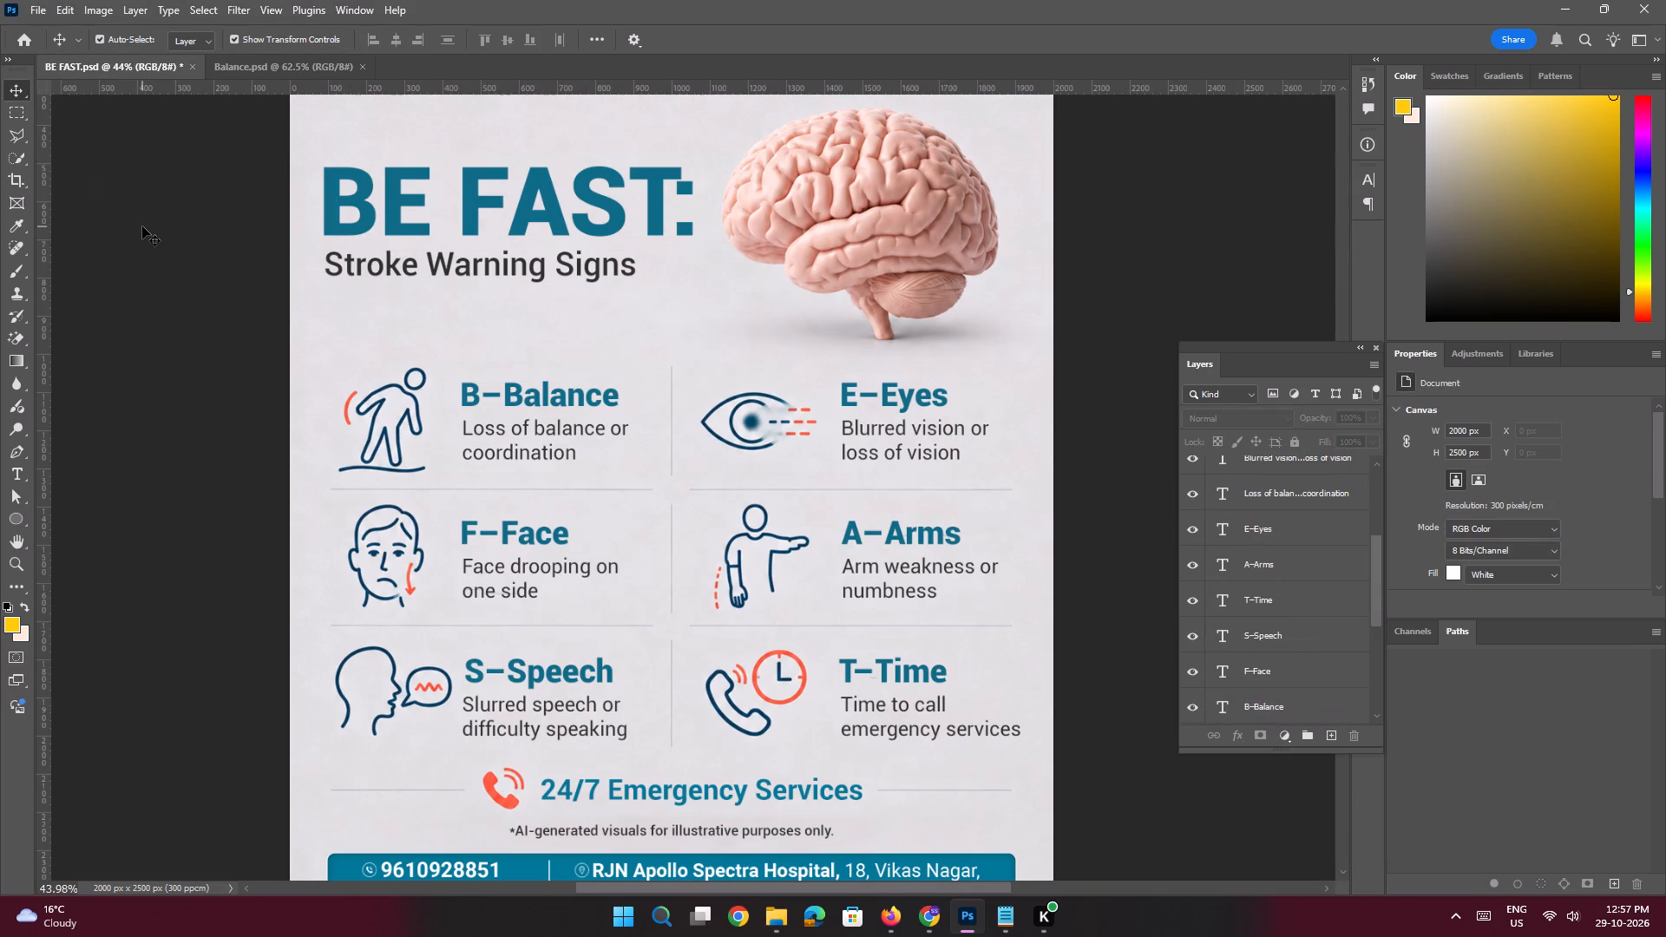
pyautogui.click(550, 664)
pyautogui.moveTo(1281, 641); pyautogui.dragTo(575, 245)
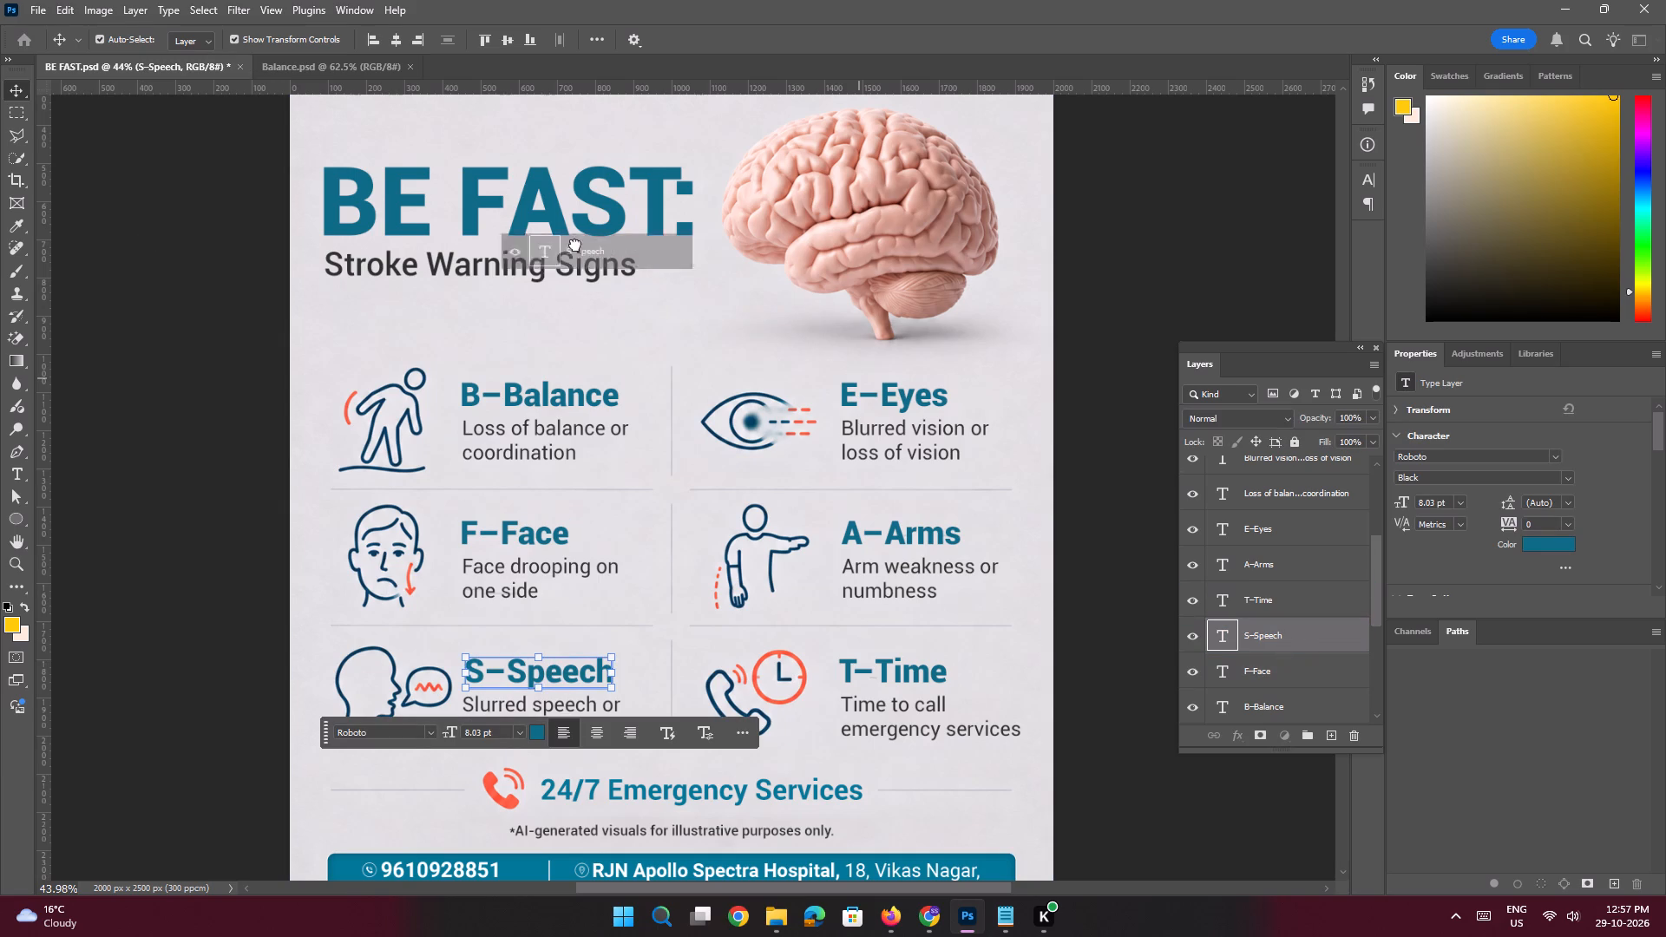
pyautogui.moveTo(575, 245); pyautogui.dragTo(530, 237)
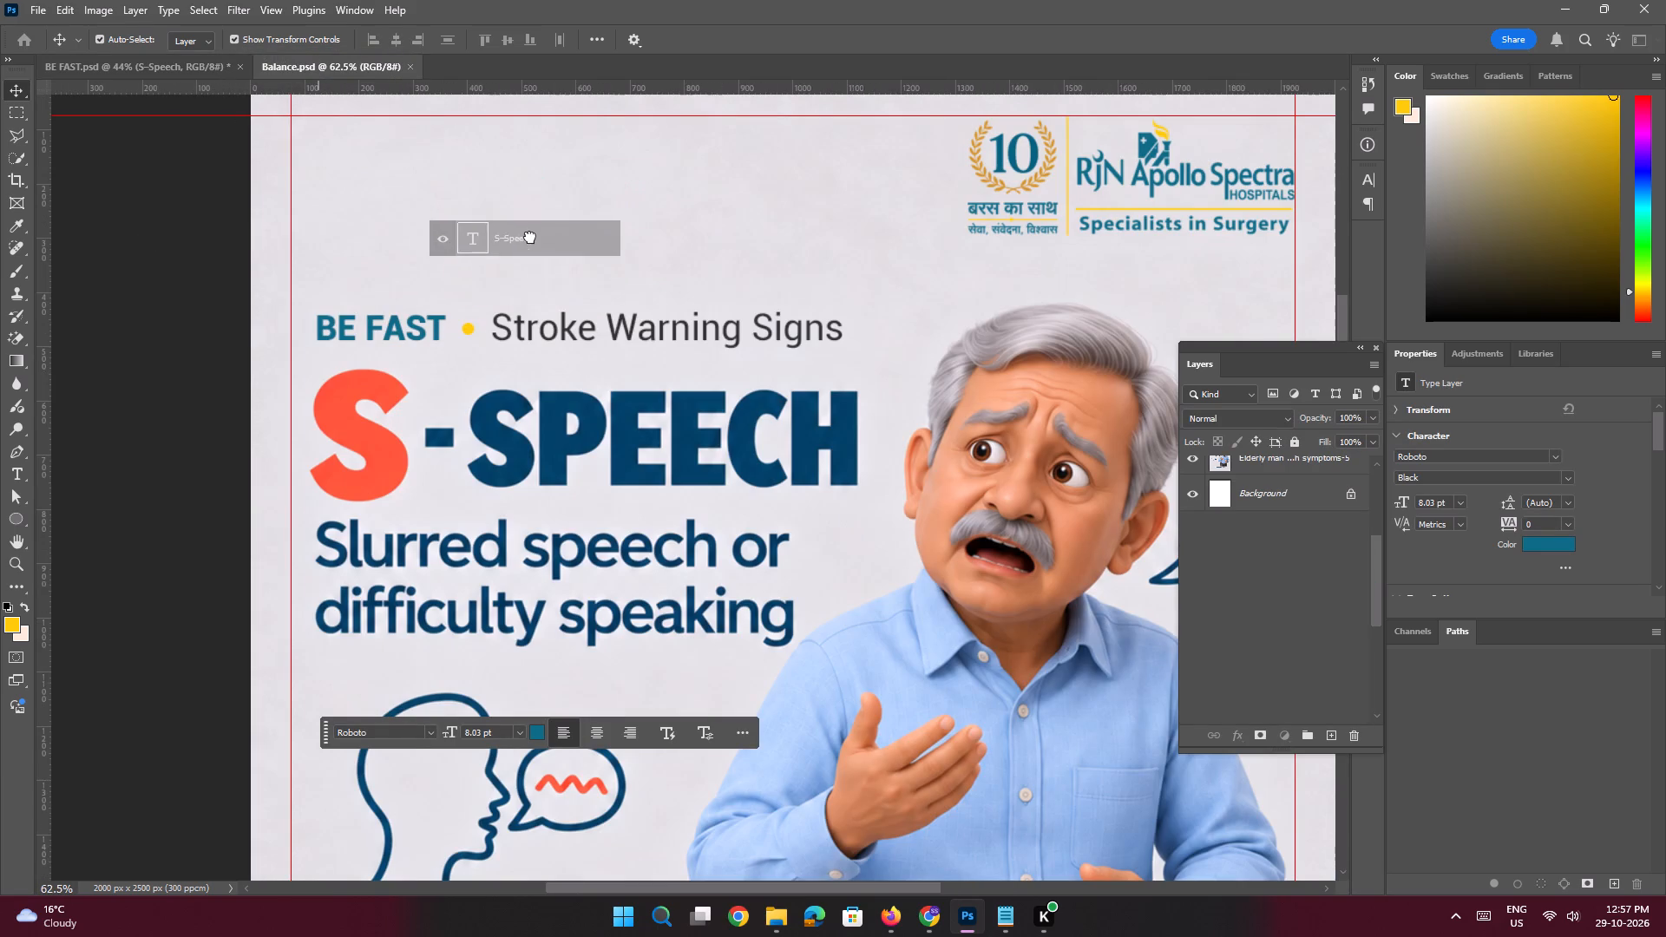
pyautogui.moveTo(530, 237); pyautogui.dragTo(524, 193)
pyautogui.moveTo(575, 193); pyautogui.dragTo(590, 219)
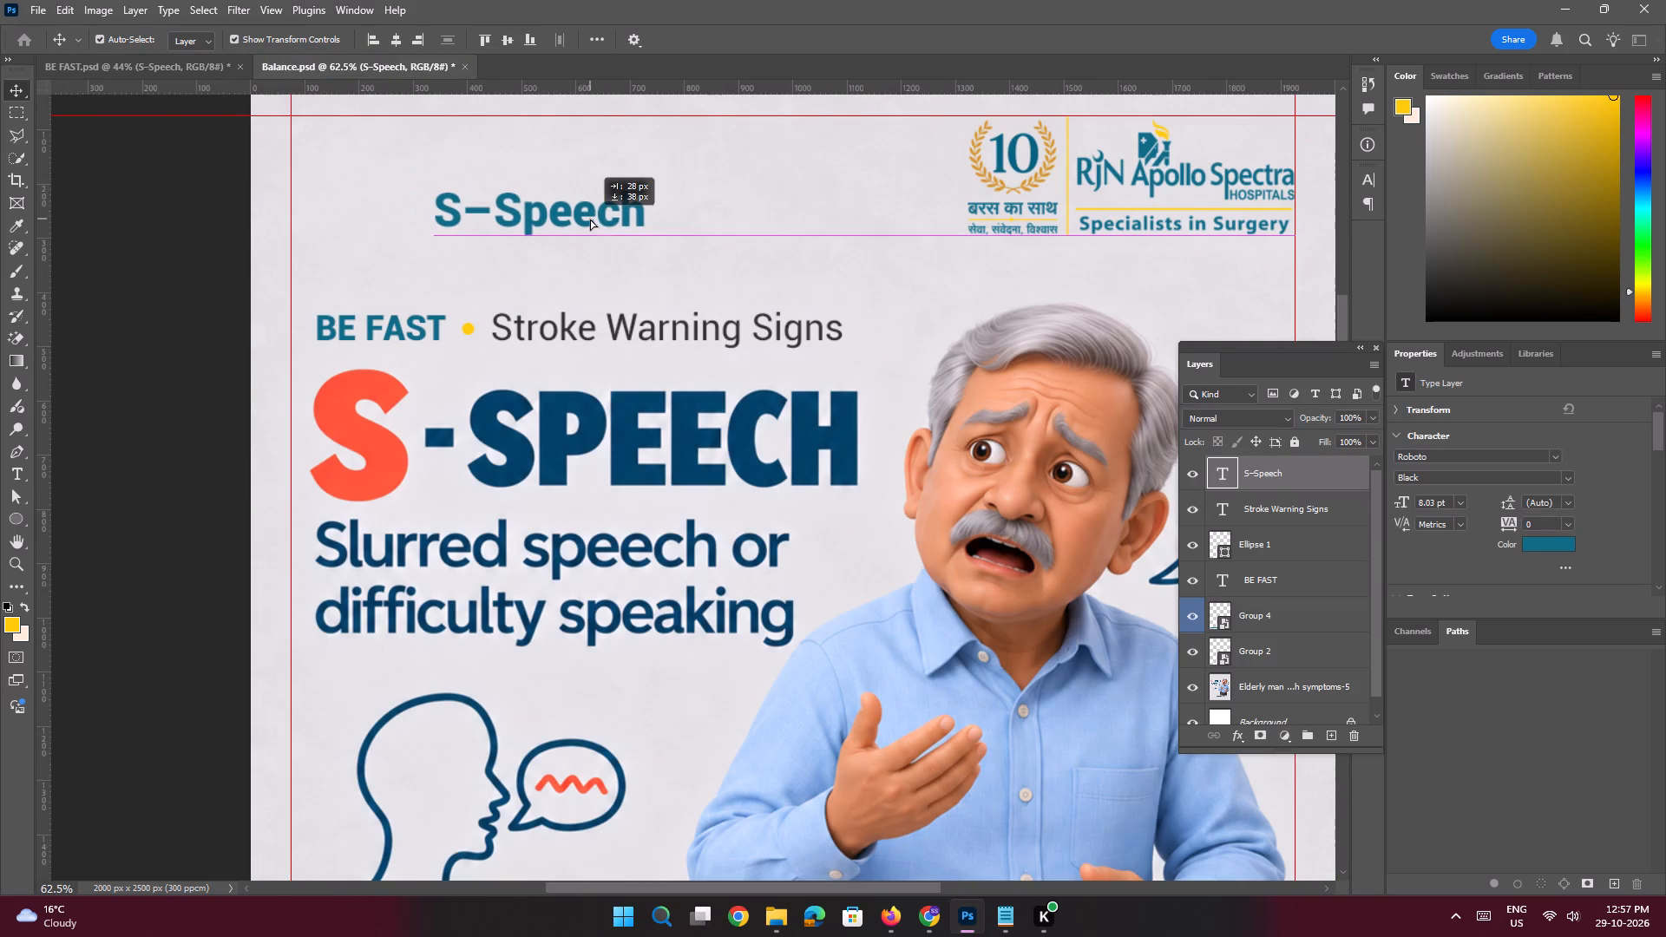
pyautogui.moveTo(590, 219); pyautogui.dragTo(591, 220)
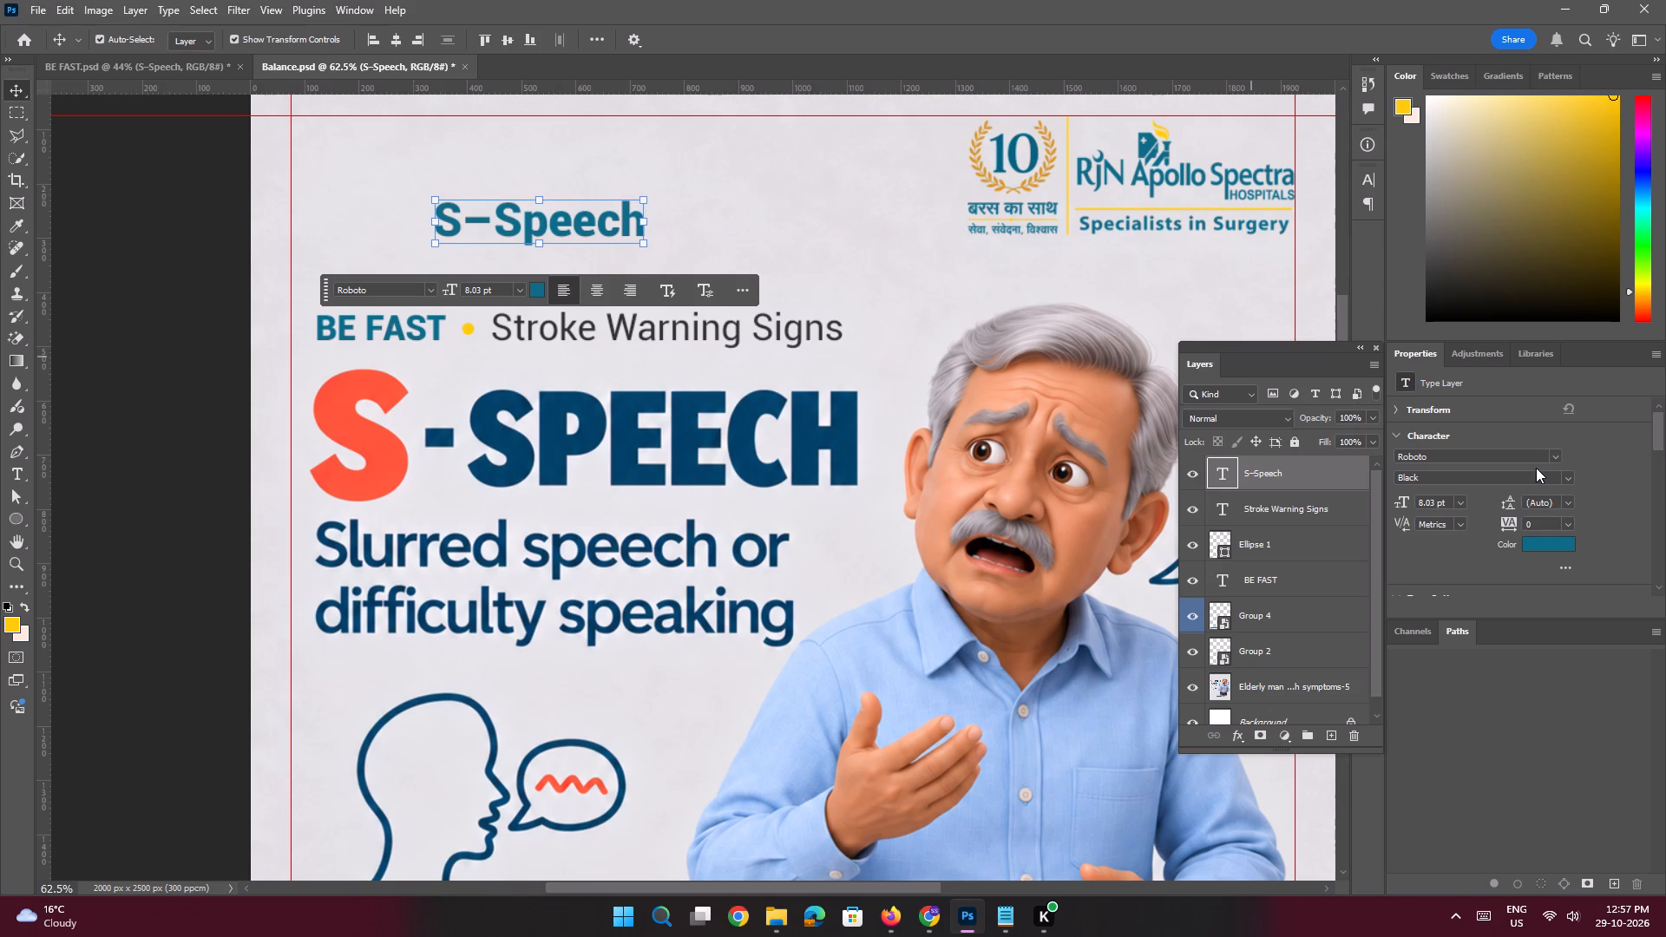
# Change the copied "S–Speech" text to the Anton Regular font in all caps.
pyautogui.click(1558, 459)
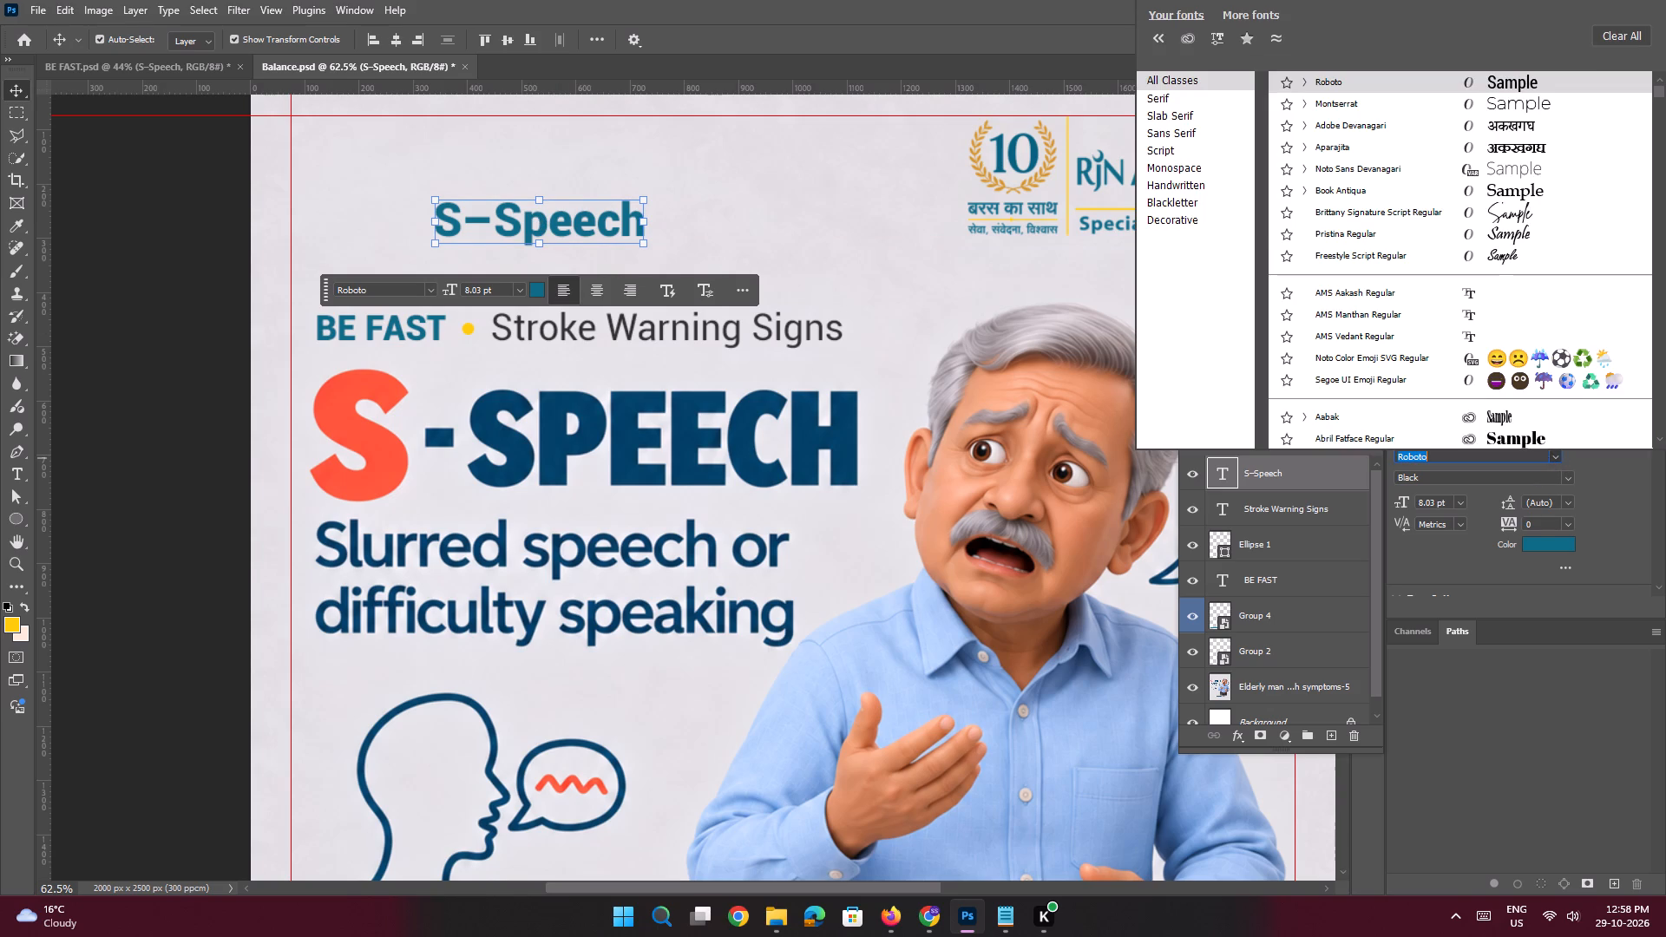
pyautogui.write('aanton')
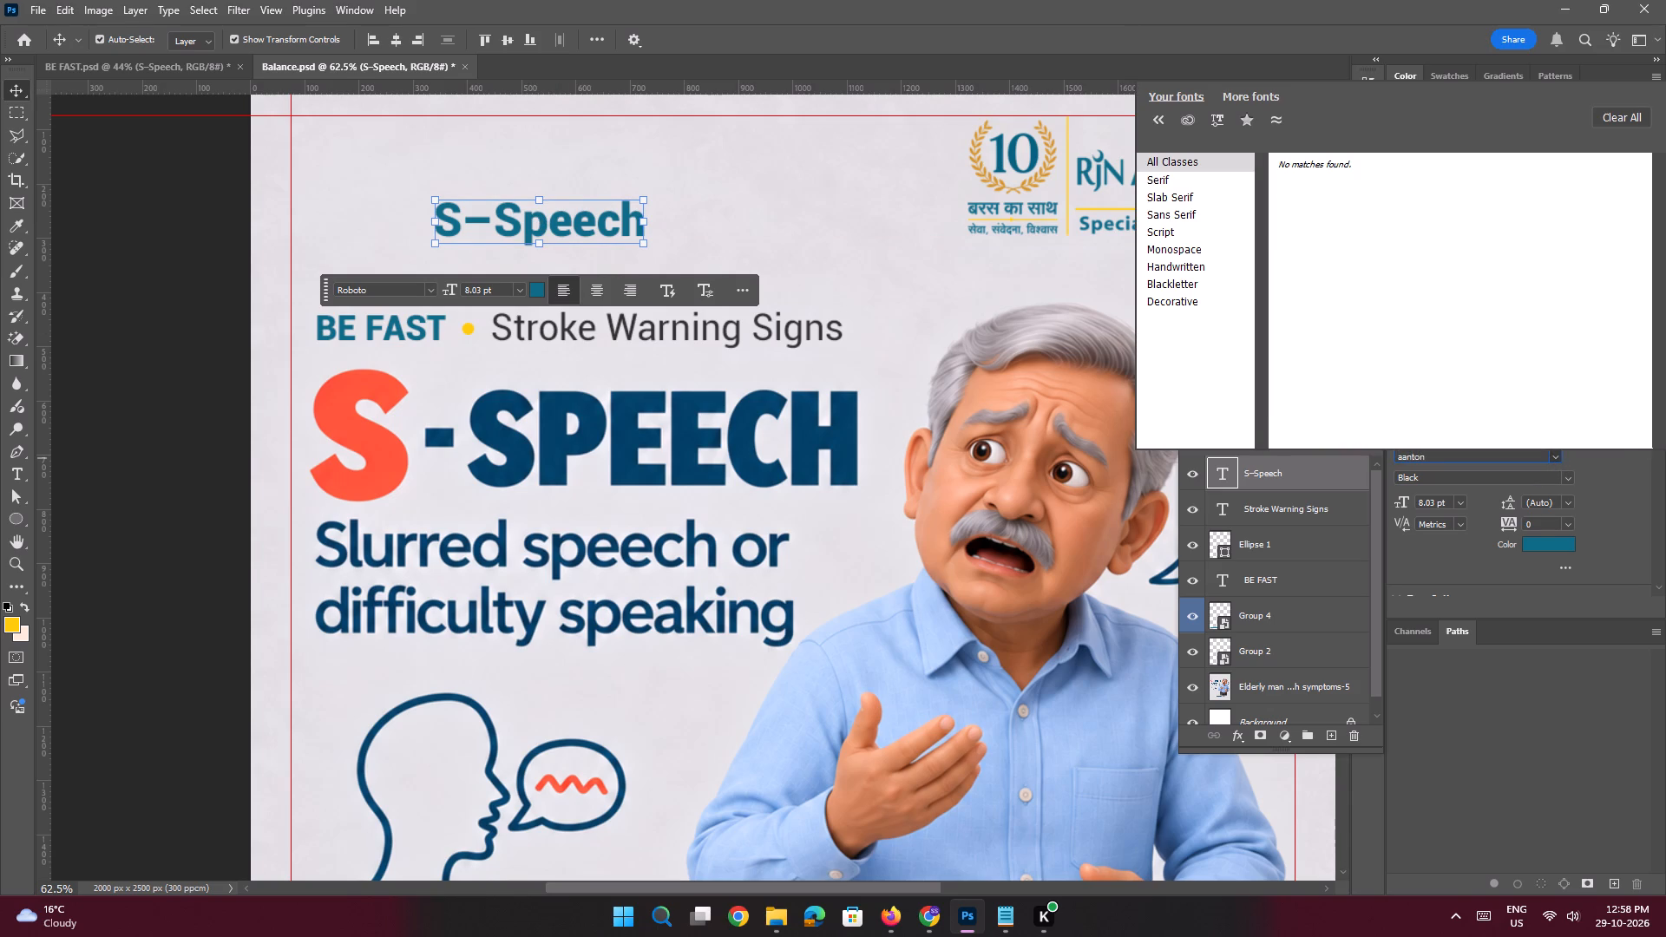
pyautogui.click(1402, 456)
pyautogui.press('BackSpace')
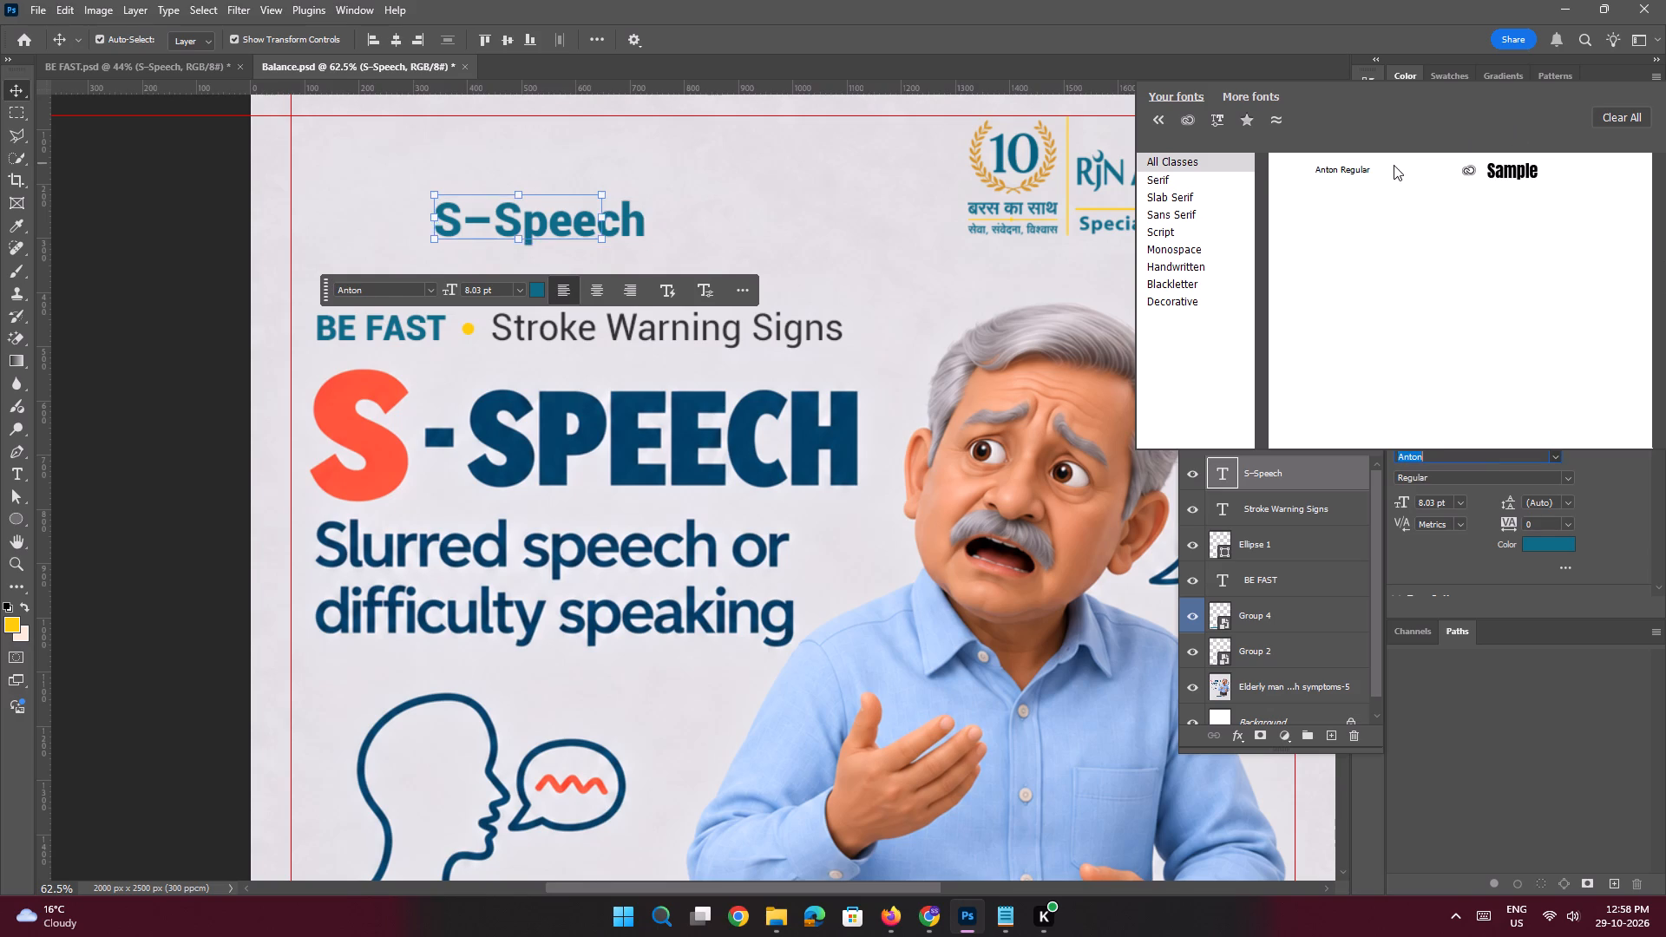
pyautogui.click(1394, 165)
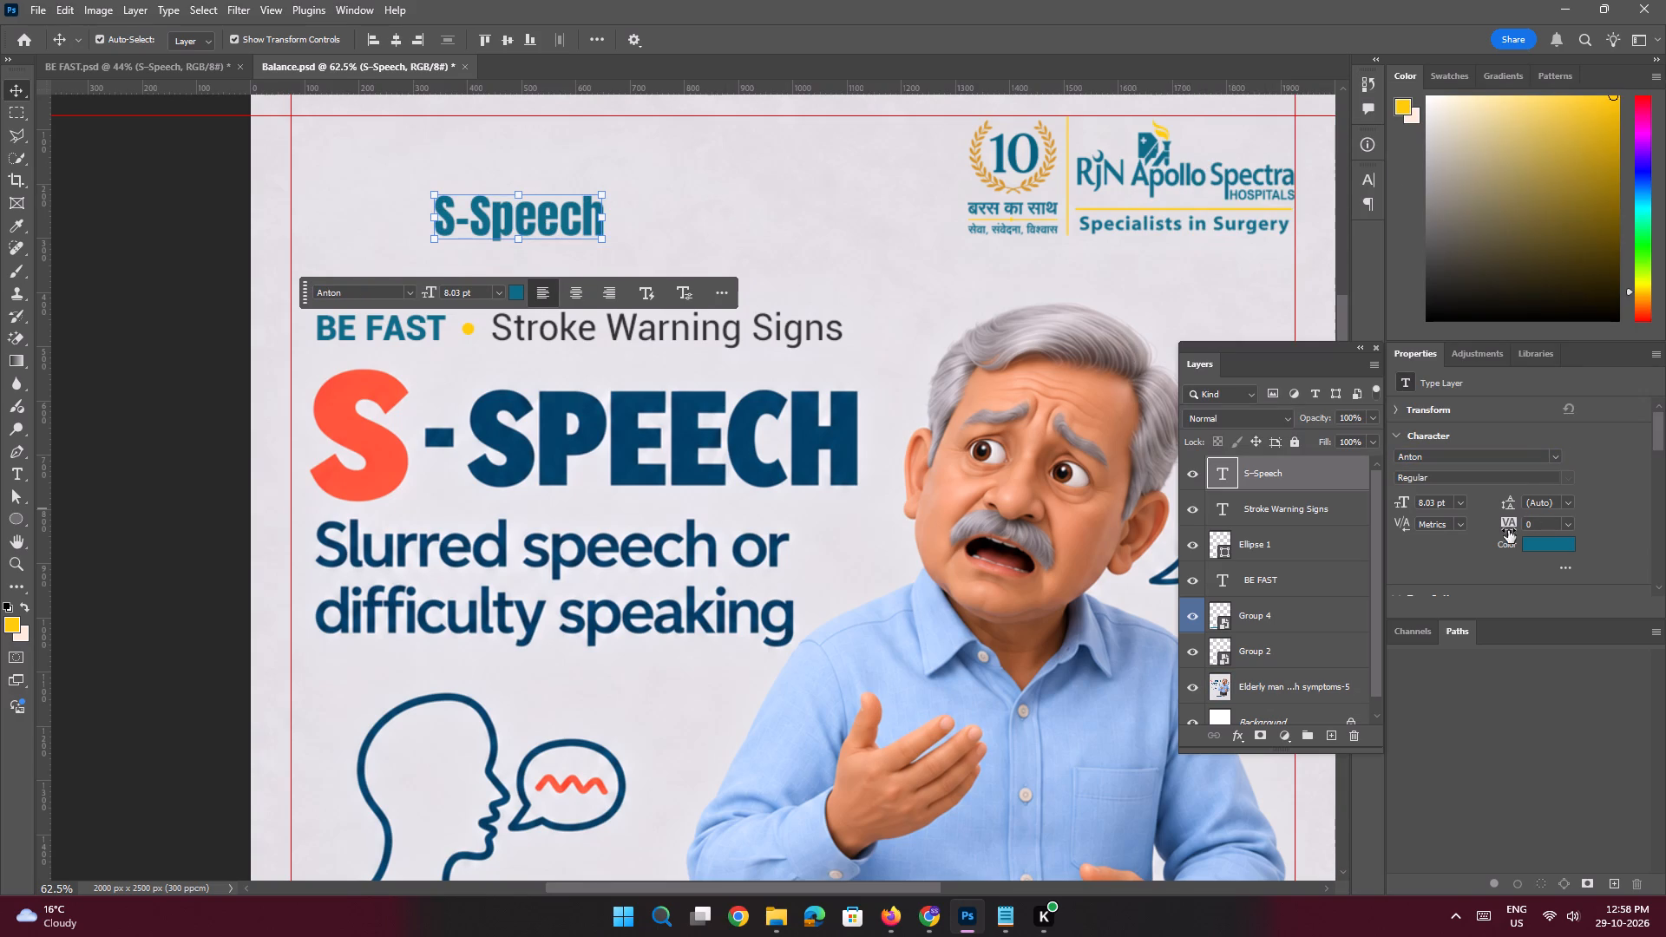
pyautogui.scroll(-8, 1454, 504)
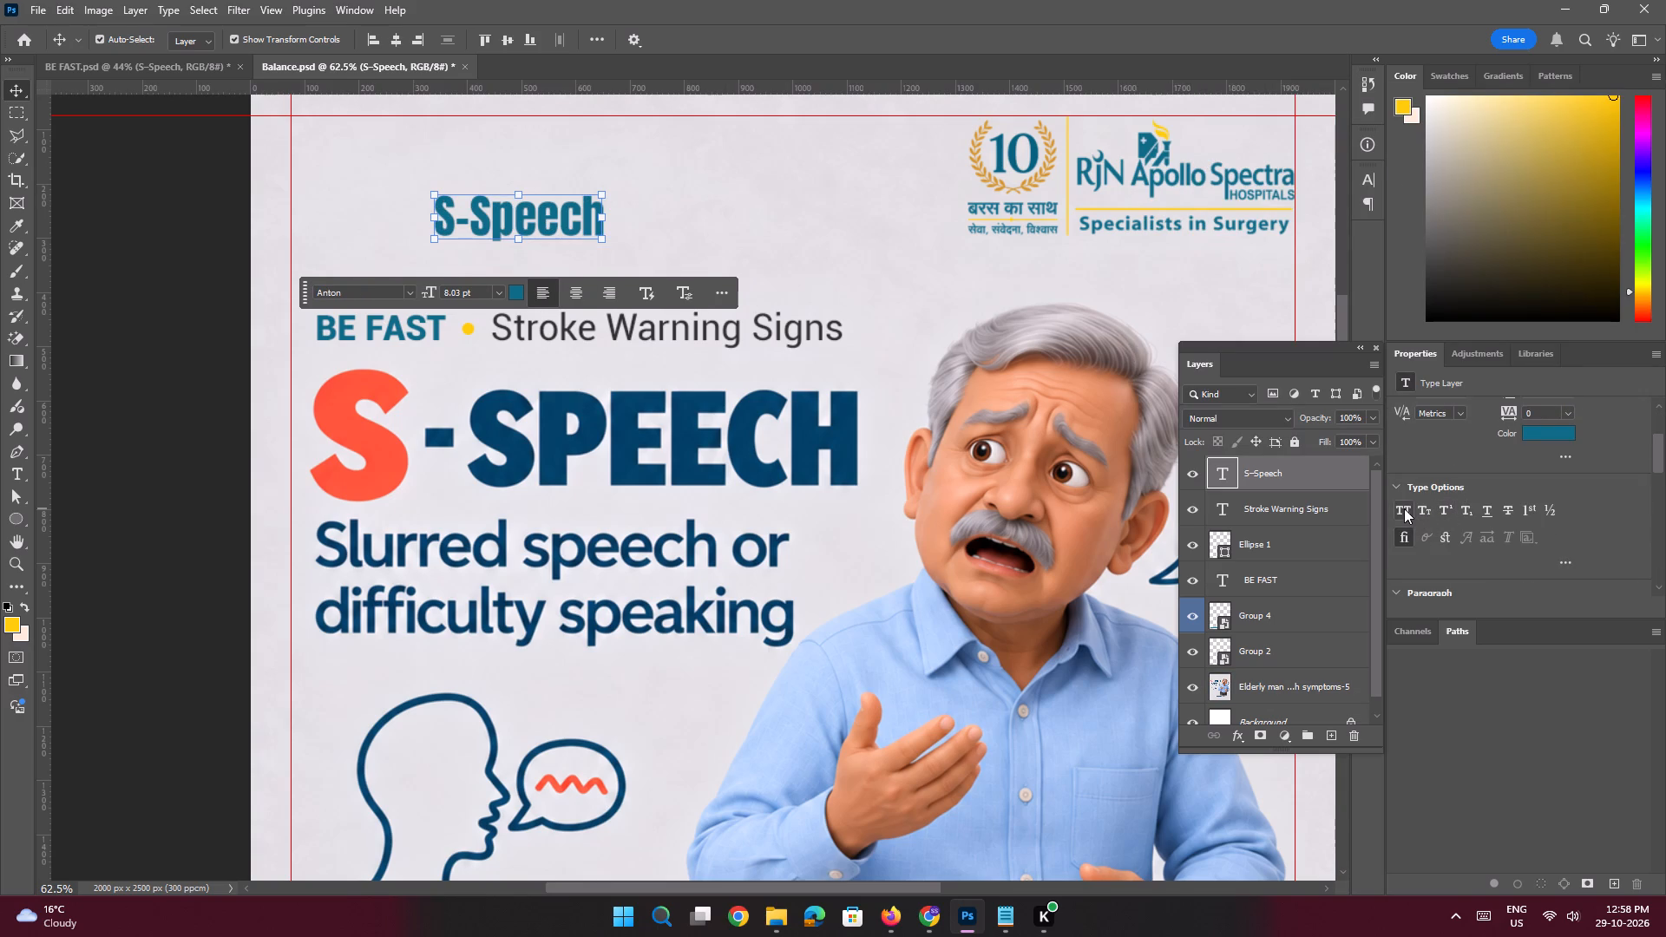
pyautogui.click(1404, 508)
# Move the "S-SPEECH" text over the baked-in heading and scale it up proportionally to about 19.6 pt, matching the dark letters' height.
pyautogui.moveTo(561, 222); pyautogui.dragTo(478, 438)
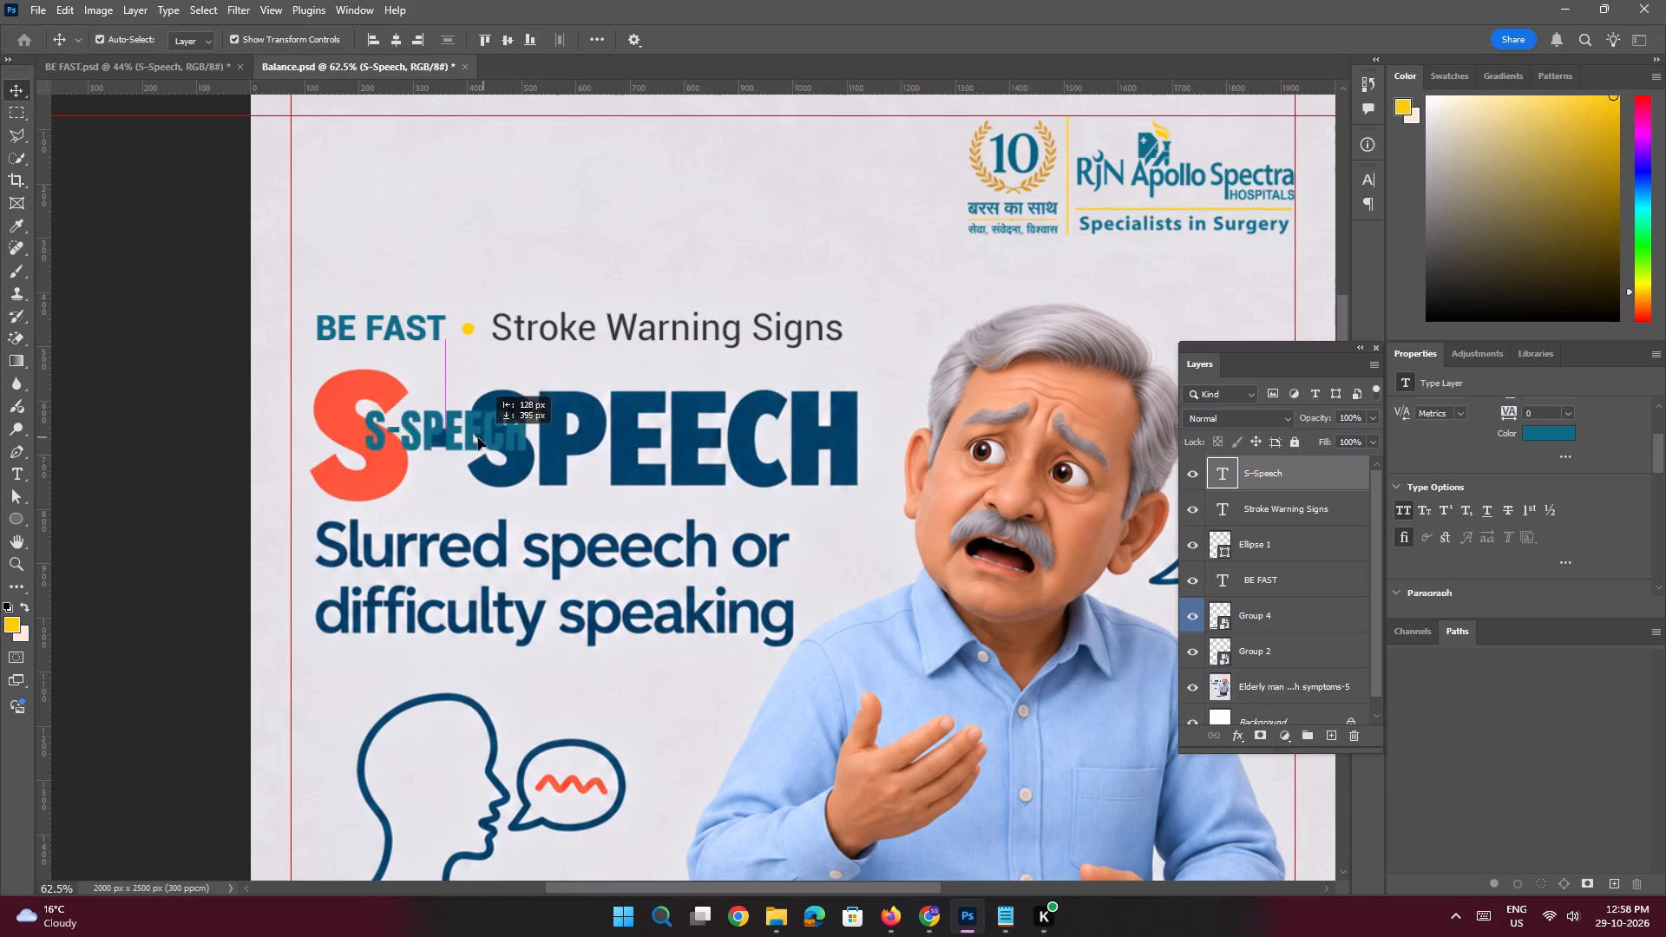
pyautogui.moveTo(478, 438); pyautogui.dragTo(461, 411)
pyautogui.hotkey('ctrl', 't')
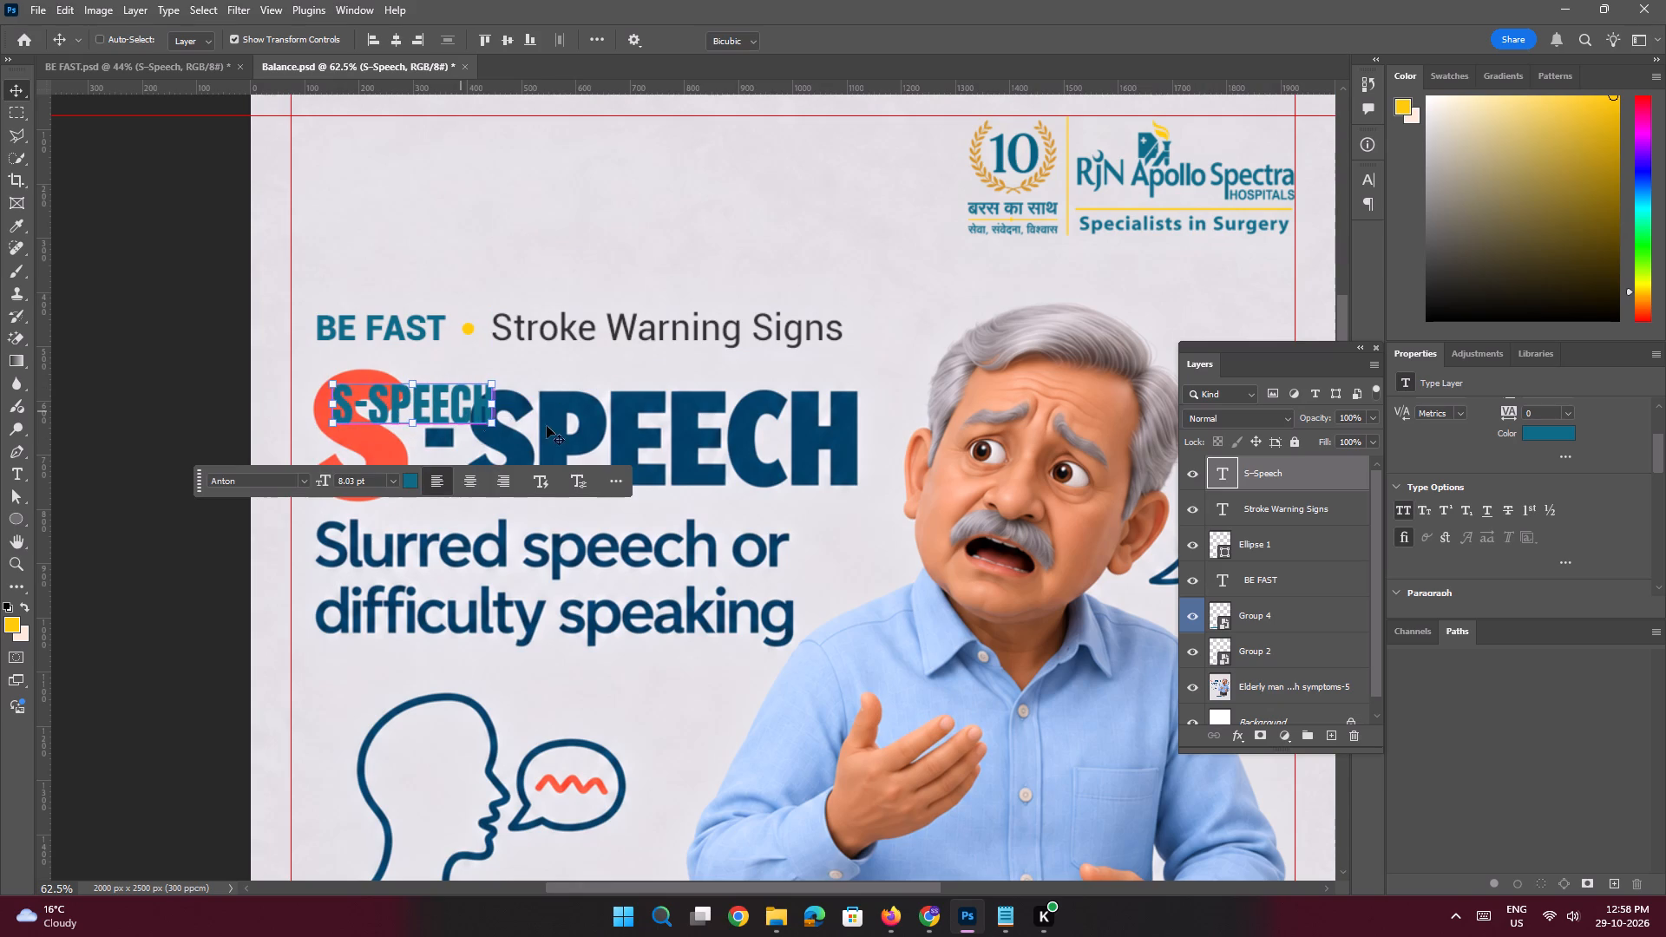
pyautogui.moveTo(501, 441); pyautogui.dragTo(673, 474)
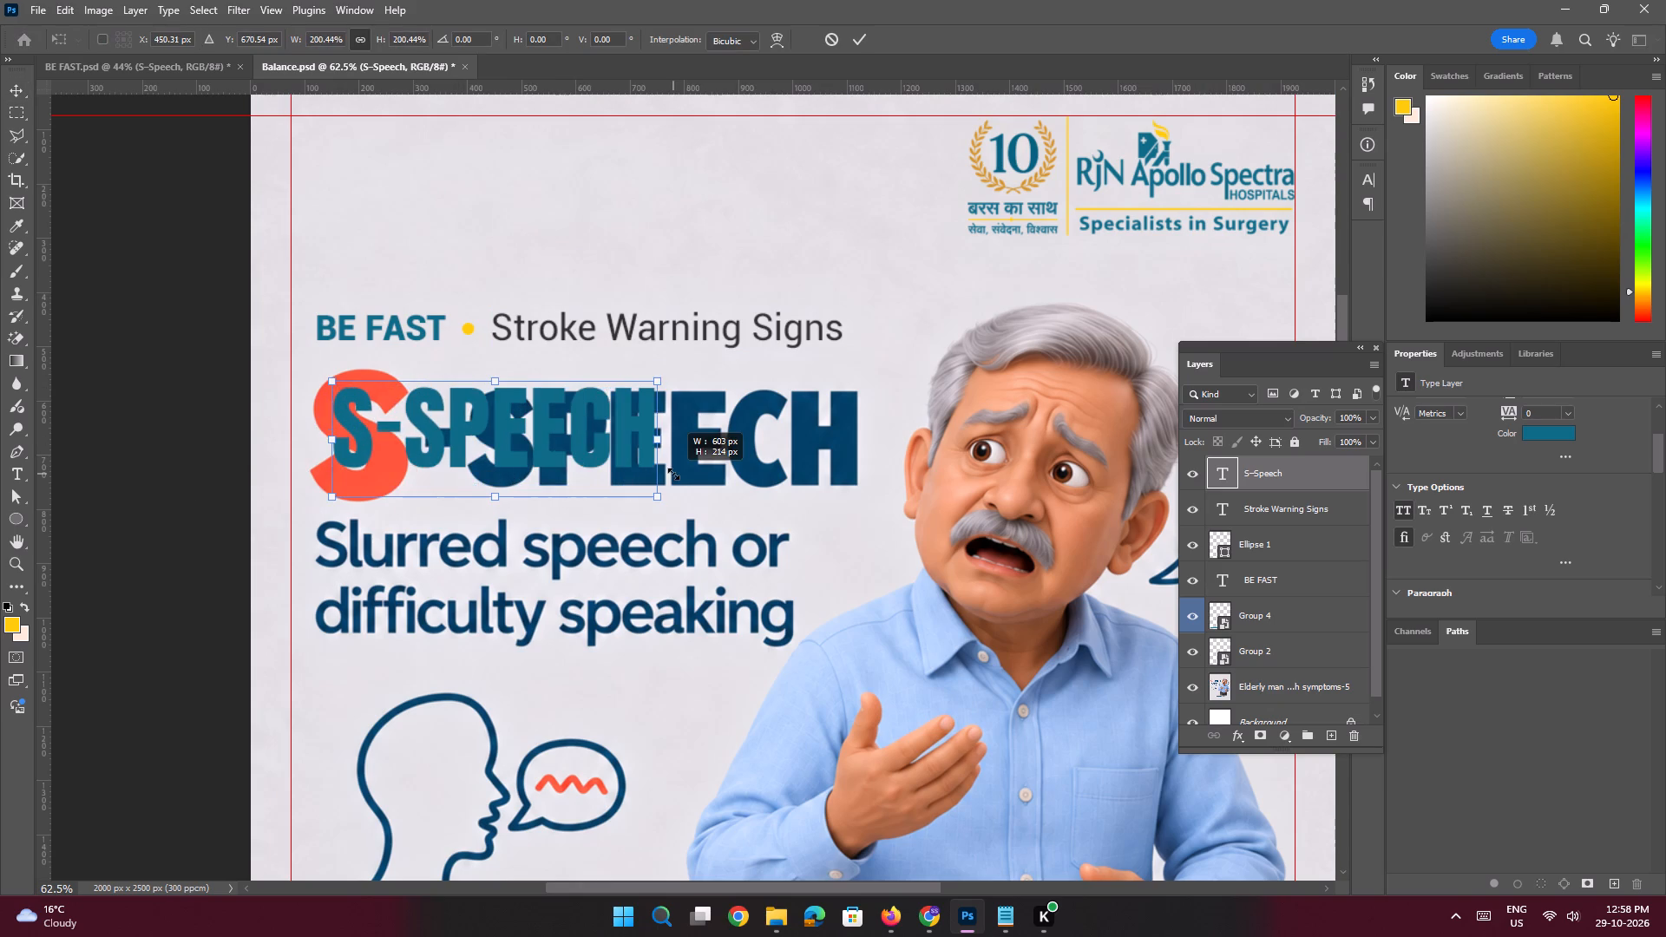
pyautogui.moveTo(673, 474); pyautogui.dragTo(751, 484)
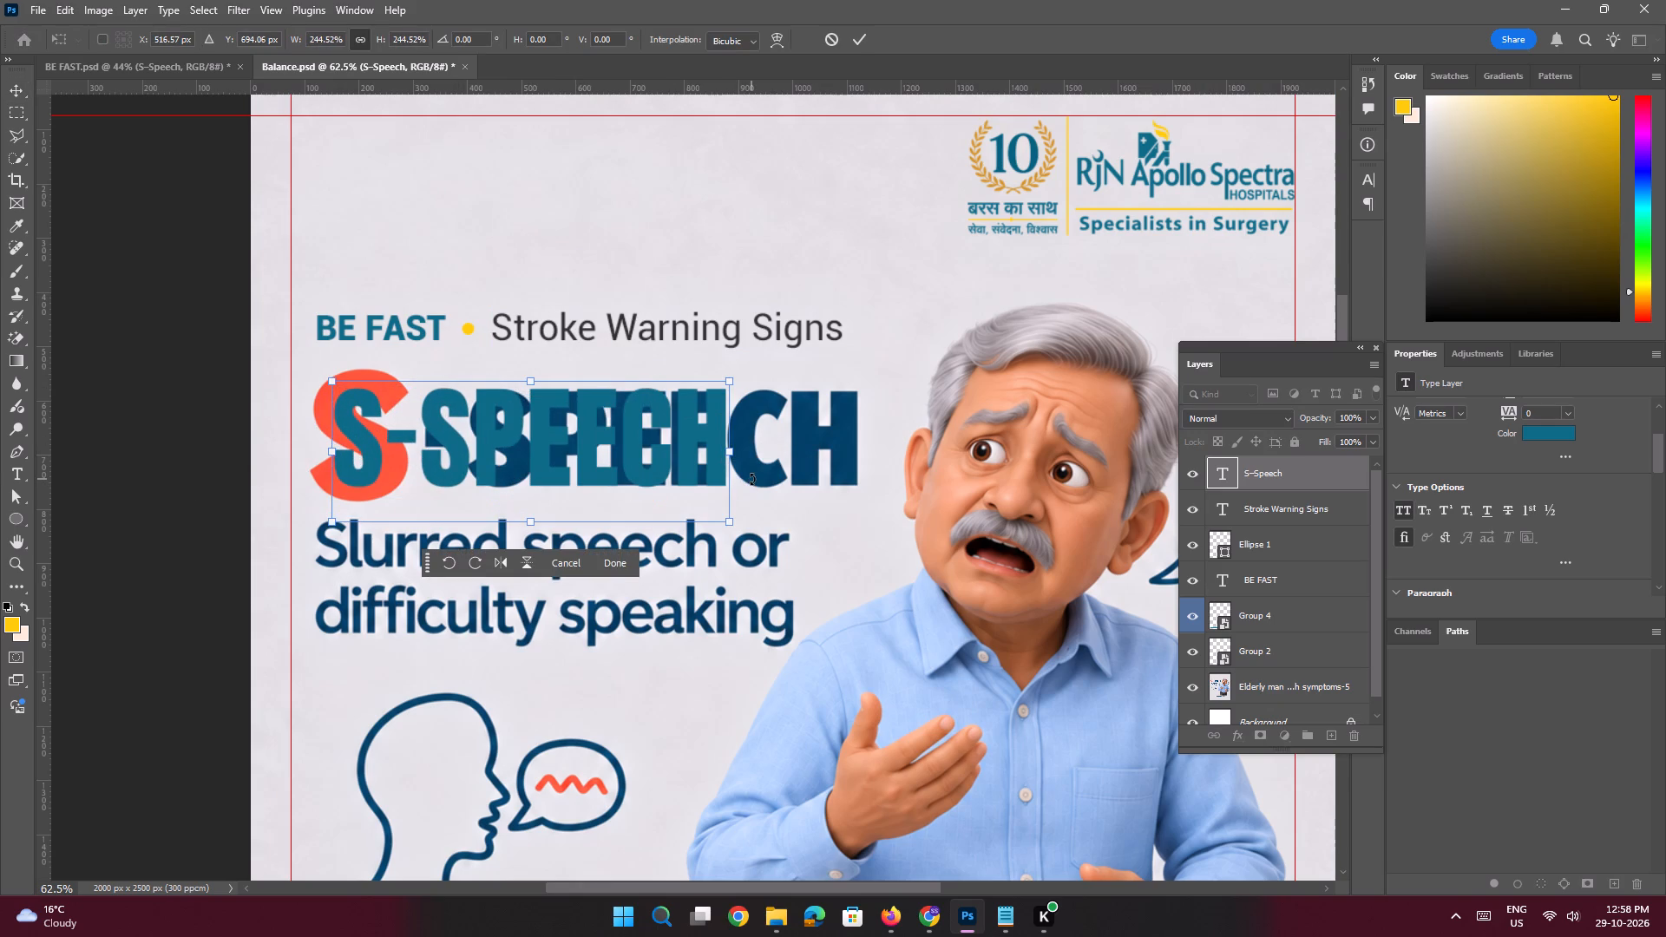
pyautogui.press('Return')
pyautogui.click(630, 436)
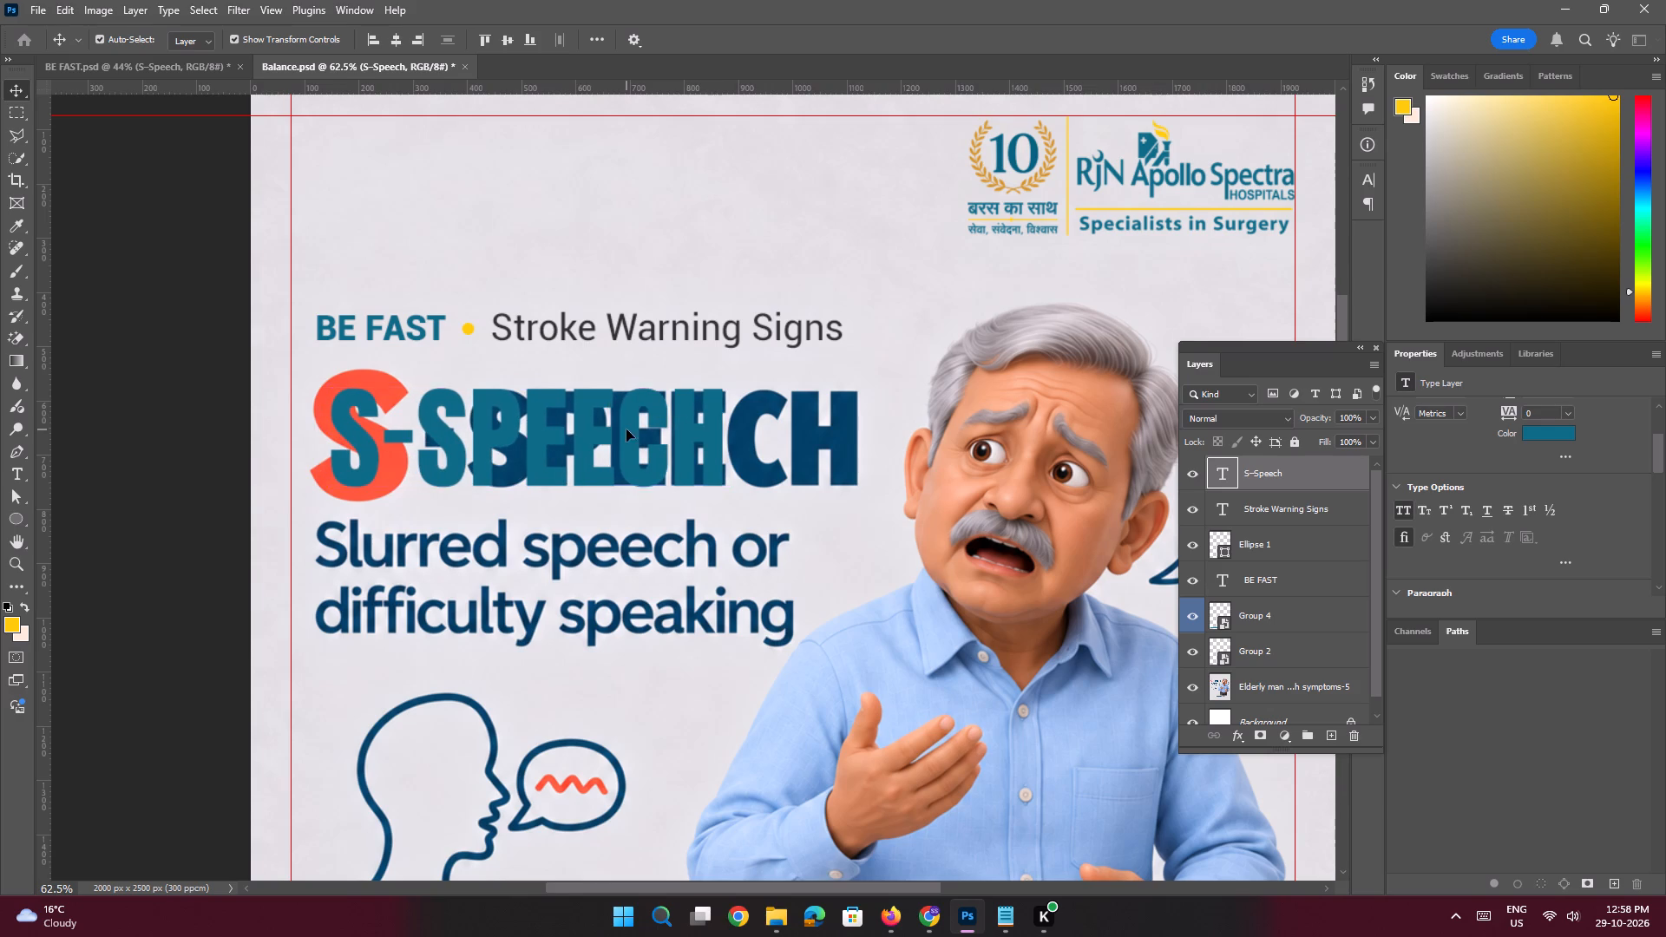
# On the elderly man image layer, lasso the baked-in "Slurred speech or difficulty speaking" text, fill it from its surroundings, and deselect.
pyautogui.press('space')
pyautogui.press('space')
pyautogui.press('space')
pyautogui.press('space')
pyautogui.press('space')
pyautogui.press('space')
pyautogui.press('space')
pyautogui.press('space')
pyautogui.press('space')
pyautogui.press('space')
pyautogui.press('space')
pyautogui.press('space')
pyautogui.press('space')
pyautogui.press('space')
pyautogui.press('space')
pyautogui.press('space')
pyautogui.press('space')
pyautogui.press('space')
pyautogui.press('space')
pyautogui.press('space')
pyautogui.moveTo(626, 429); pyautogui.dragTo(634, 353)
pyautogui.moveTo(636, 351); pyautogui.dragTo(637, 321)
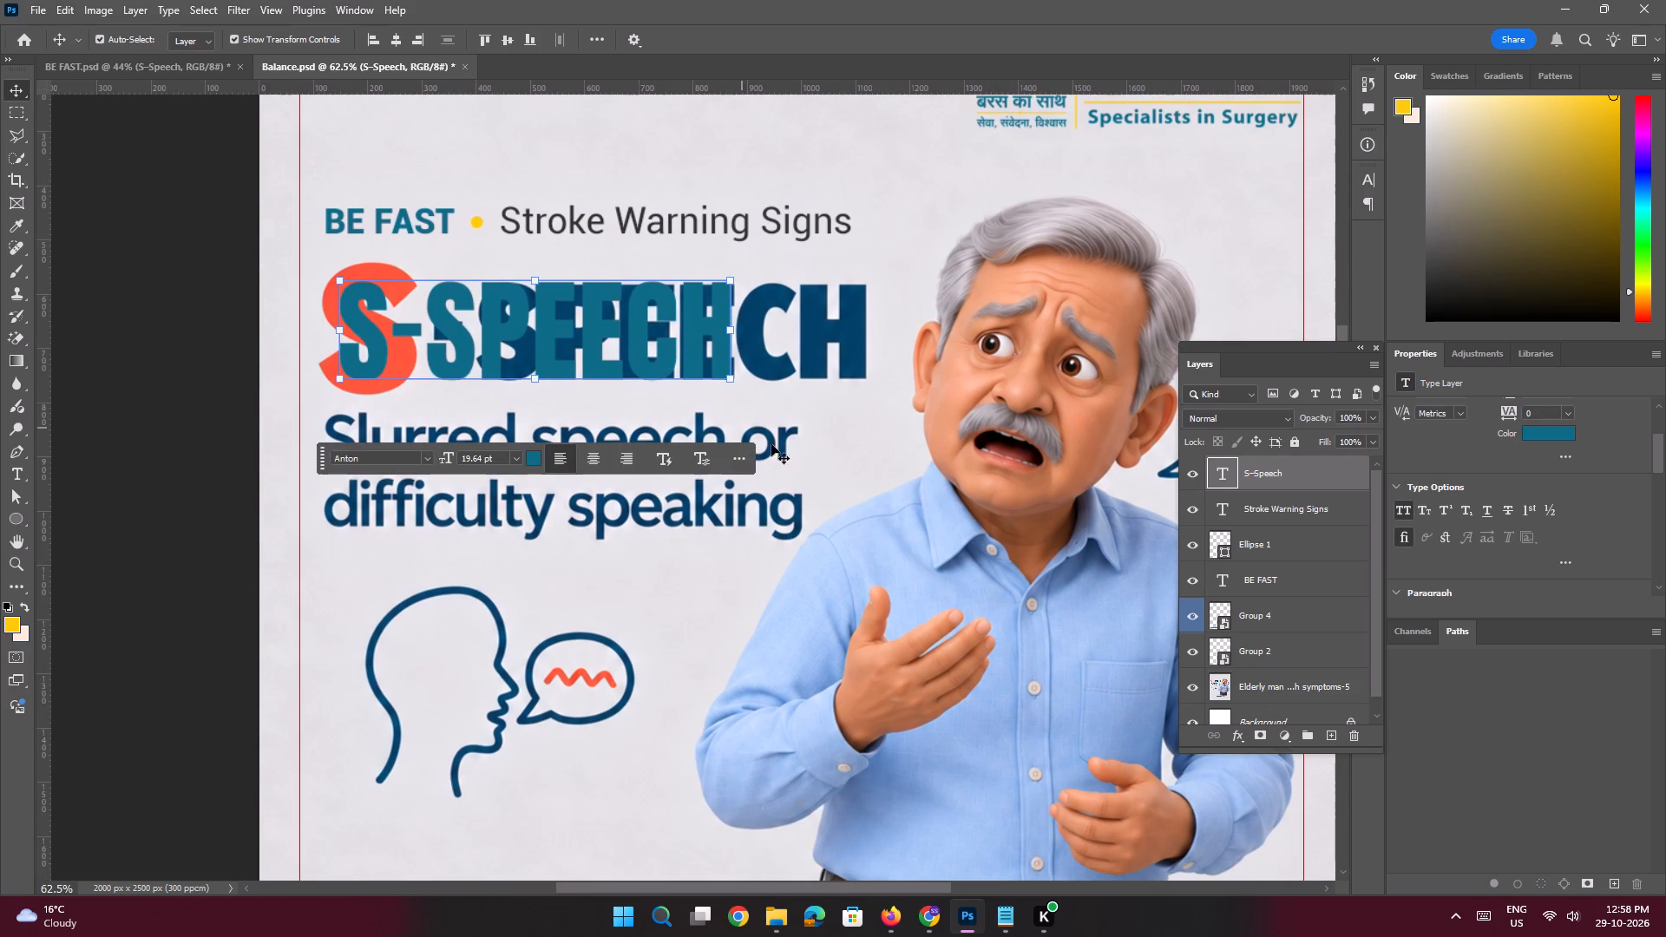
pyautogui.click(802, 455)
pyautogui.click(20, 134)
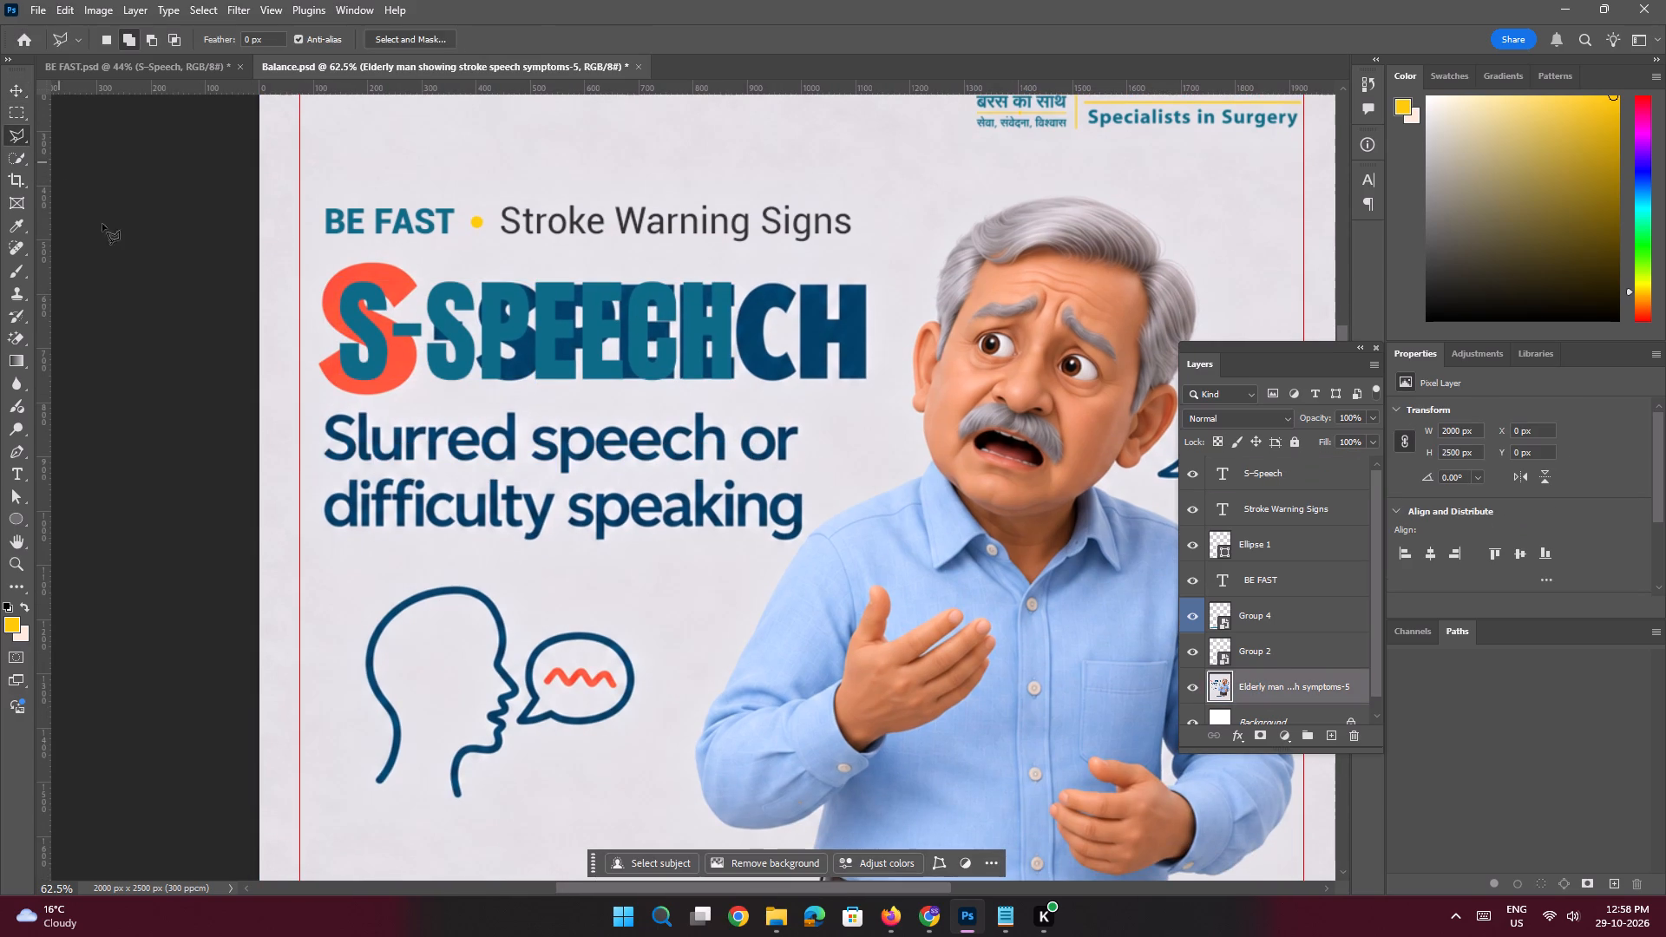
pyautogui.click(424, 404)
pyautogui.click(564, 407)
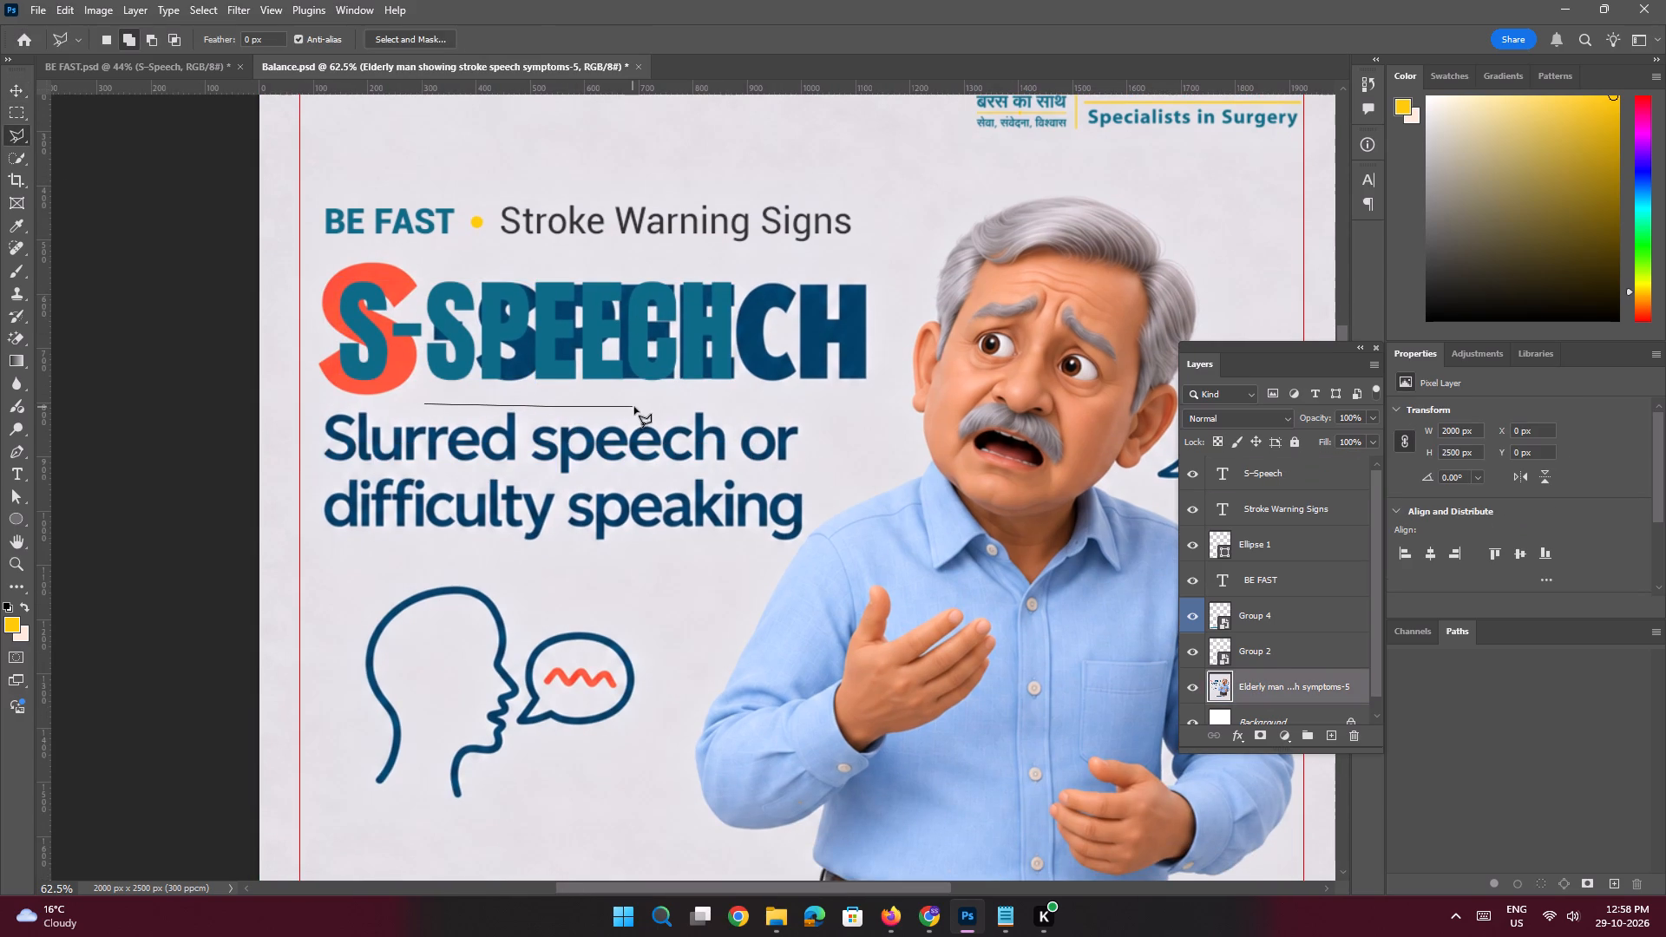
pyautogui.keyDown('shift'); pyautogui.click(635, 407); pyautogui.keyUp('shift')
pyautogui.click(698, 401)
pyautogui.click(794, 412)
pyautogui.moveTo(812, 439); pyautogui.dragTo(817, 465)
pyautogui.click(823, 498)
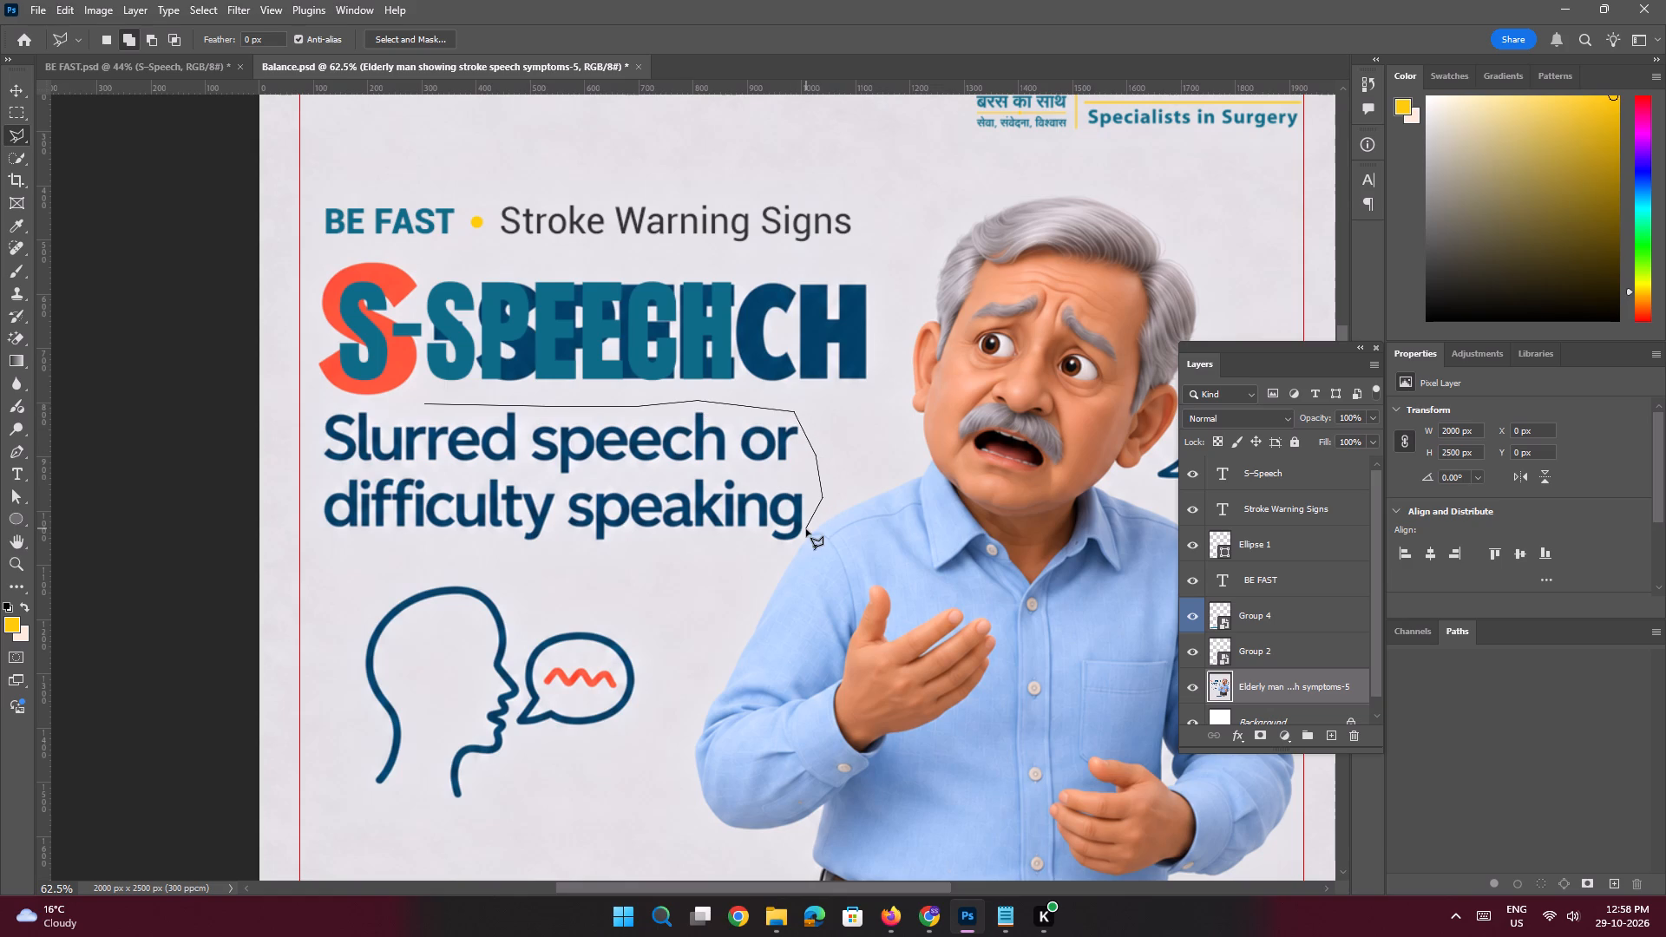
pyautogui.click(806, 529)
pyautogui.click(796, 542)
pyautogui.click(770, 549)
pyautogui.click(584, 557)
pyautogui.click(312, 544)
pyautogui.click(314, 496)
pyautogui.click(313, 418)
pyautogui.click(325, 409)
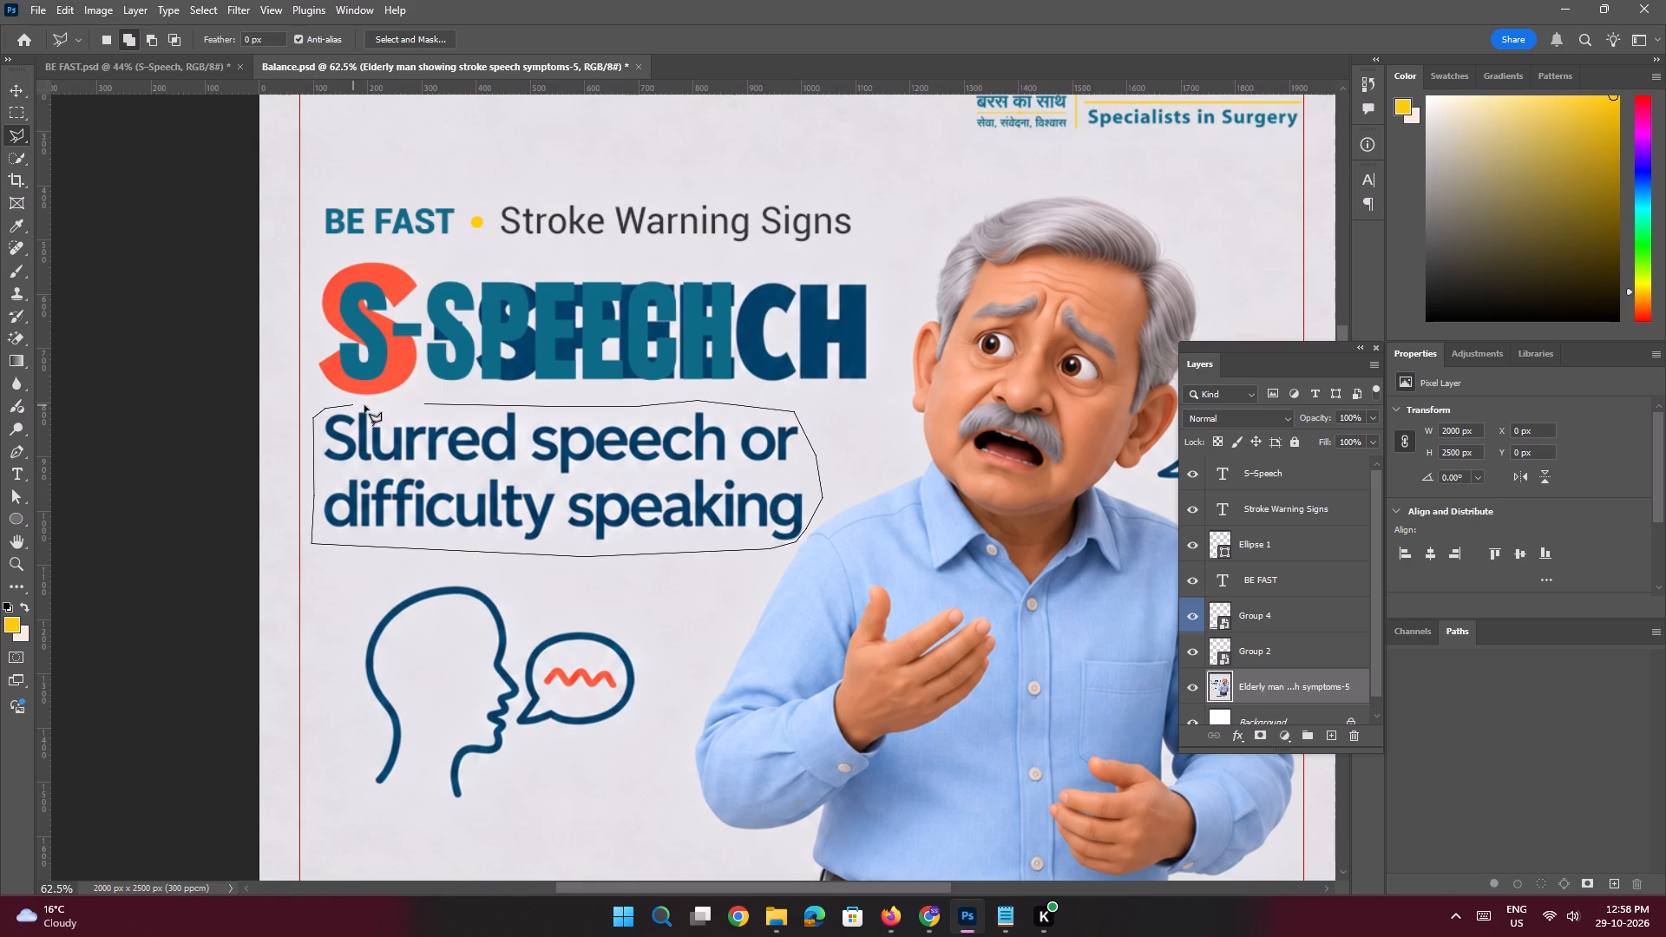
pyautogui.click(371, 405)
pyautogui.click(386, 405)
pyautogui.click(425, 403)
pyautogui.hotkey('shift', 'BackSpace')
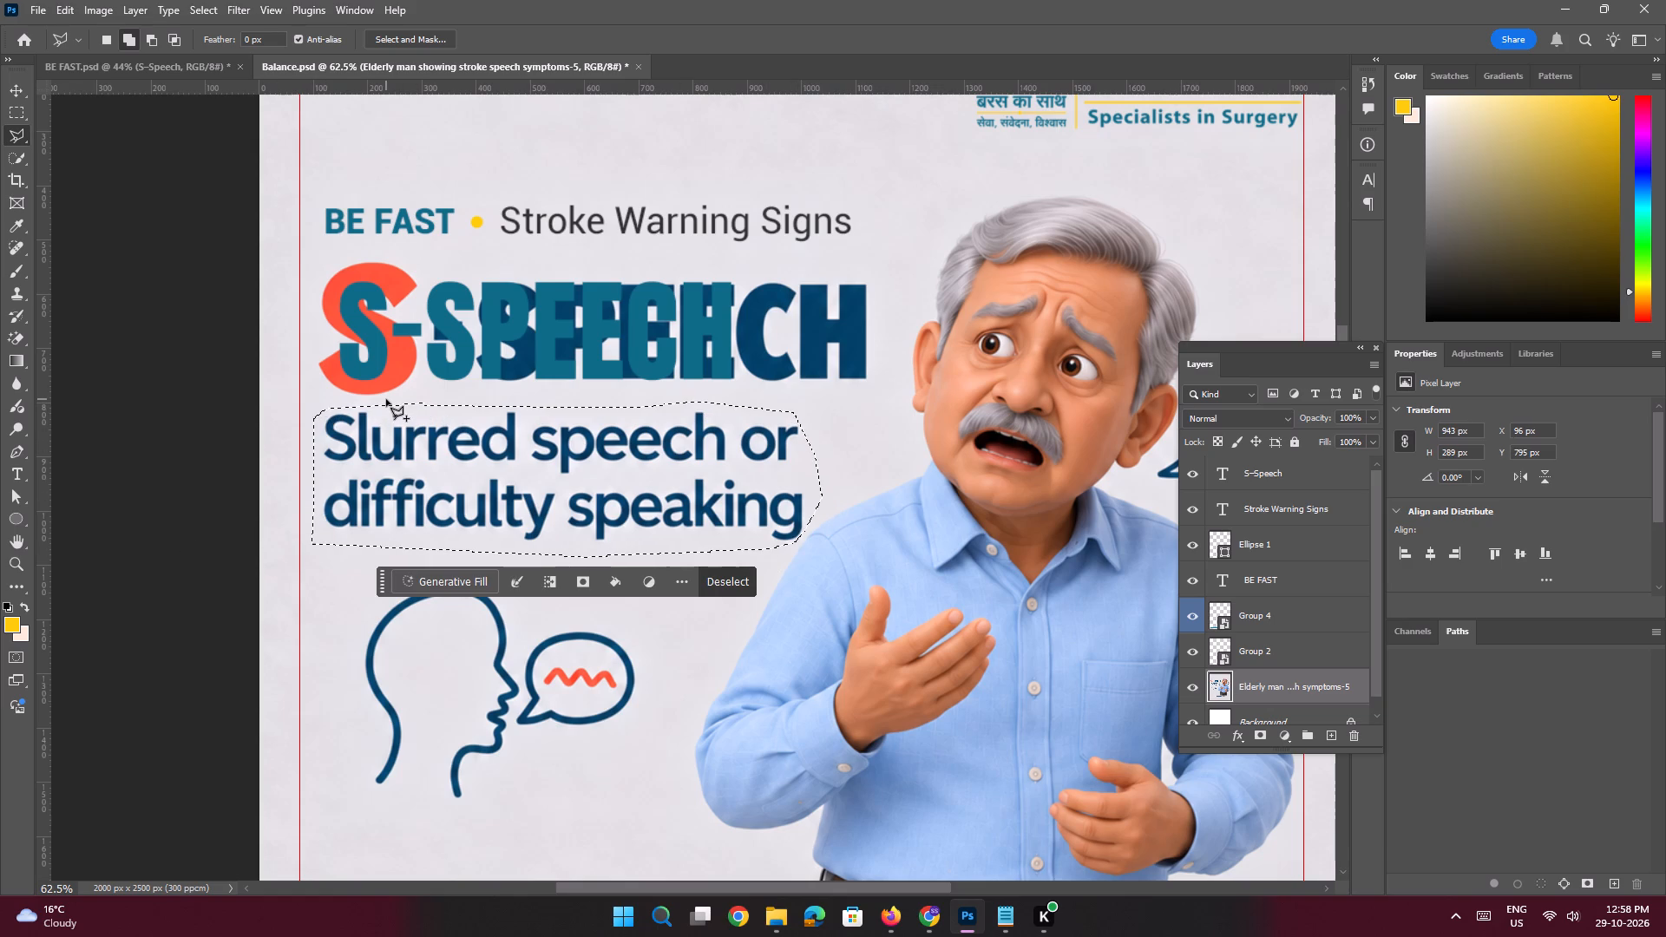
pyautogui.press('Return')
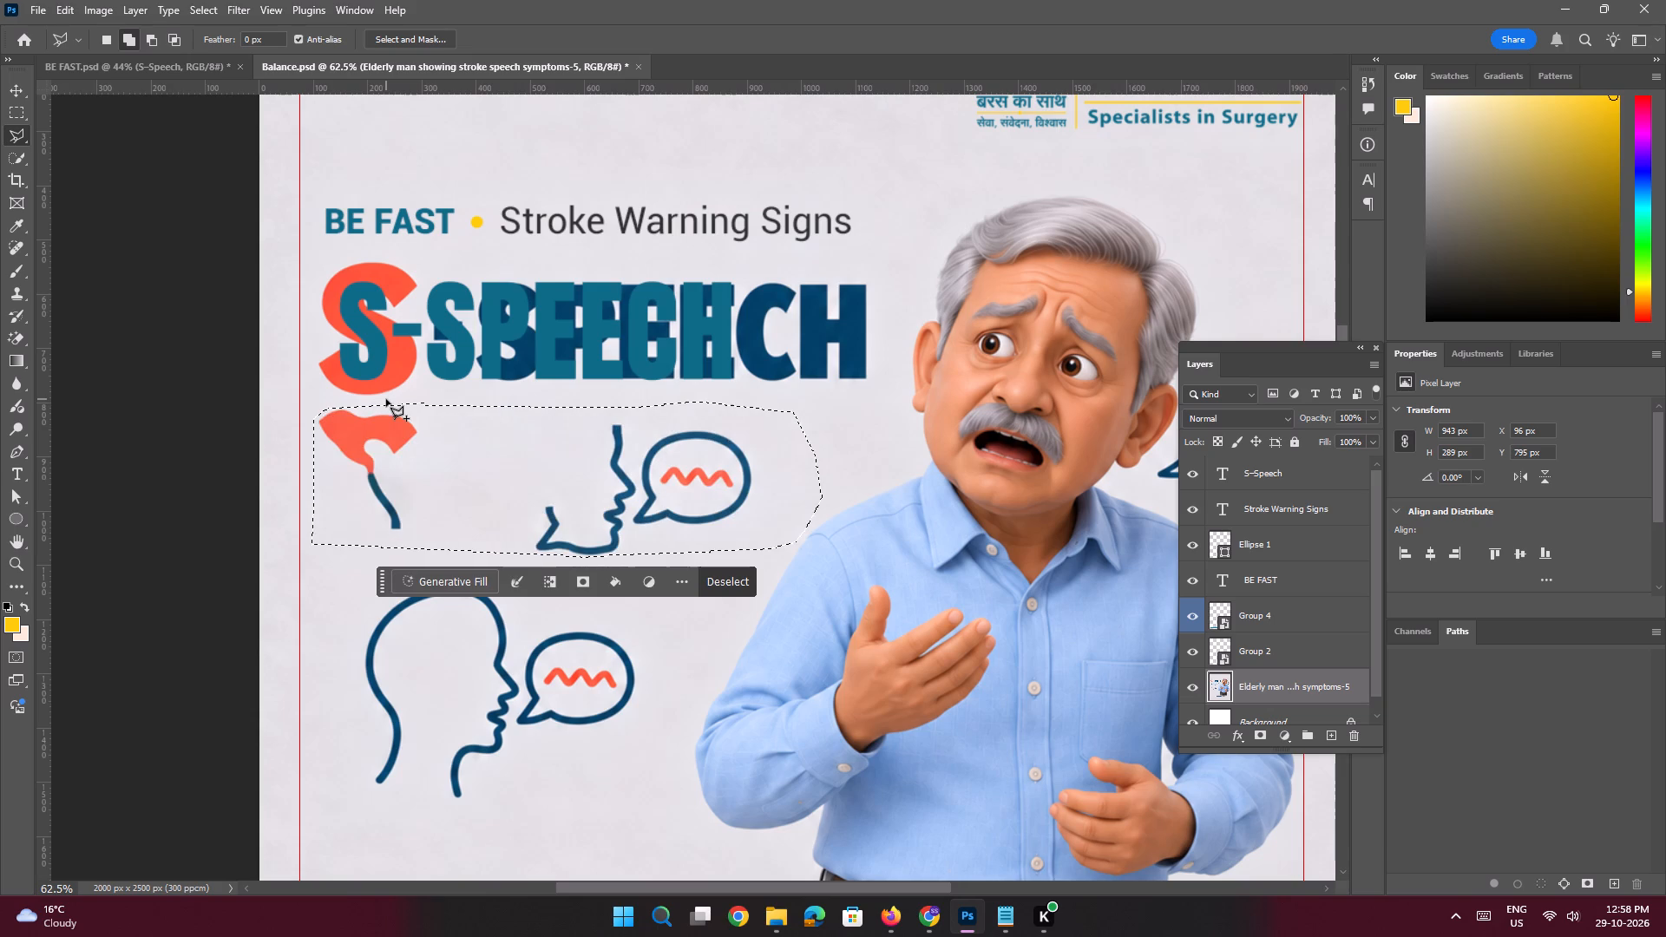
pyautogui.hotkey('ctrl', 'd')
# Lasso the red and navy fill artefact below the large red "S" on the image layer, fill it from its surroundings, and deselect.
pyautogui.hotkey('ctrl', 'space')
pyautogui.hotkey('ctrl', 'space')
pyautogui.hotkey('ctrl', 'space')
pyautogui.hotkey('ctrl', 'space')
pyautogui.hotkey('ctrl', 'space')
pyautogui.hotkey('ctrl', 'space')
pyautogui.hotkey('ctrl', 'space')
pyautogui.hotkey('ctrl', 'space')
pyautogui.hotkey('ctrl', 'space')
pyautogui.hotkey('ctrl', 'space')
pyautogui.hotkey('ctrl', 'space')
pyautogui.keyDown('ctrl'); pyautogui.moveTo(381, 450); pyautogui.dragTo(420, 478); pyautogui.keyUp('ctrl')
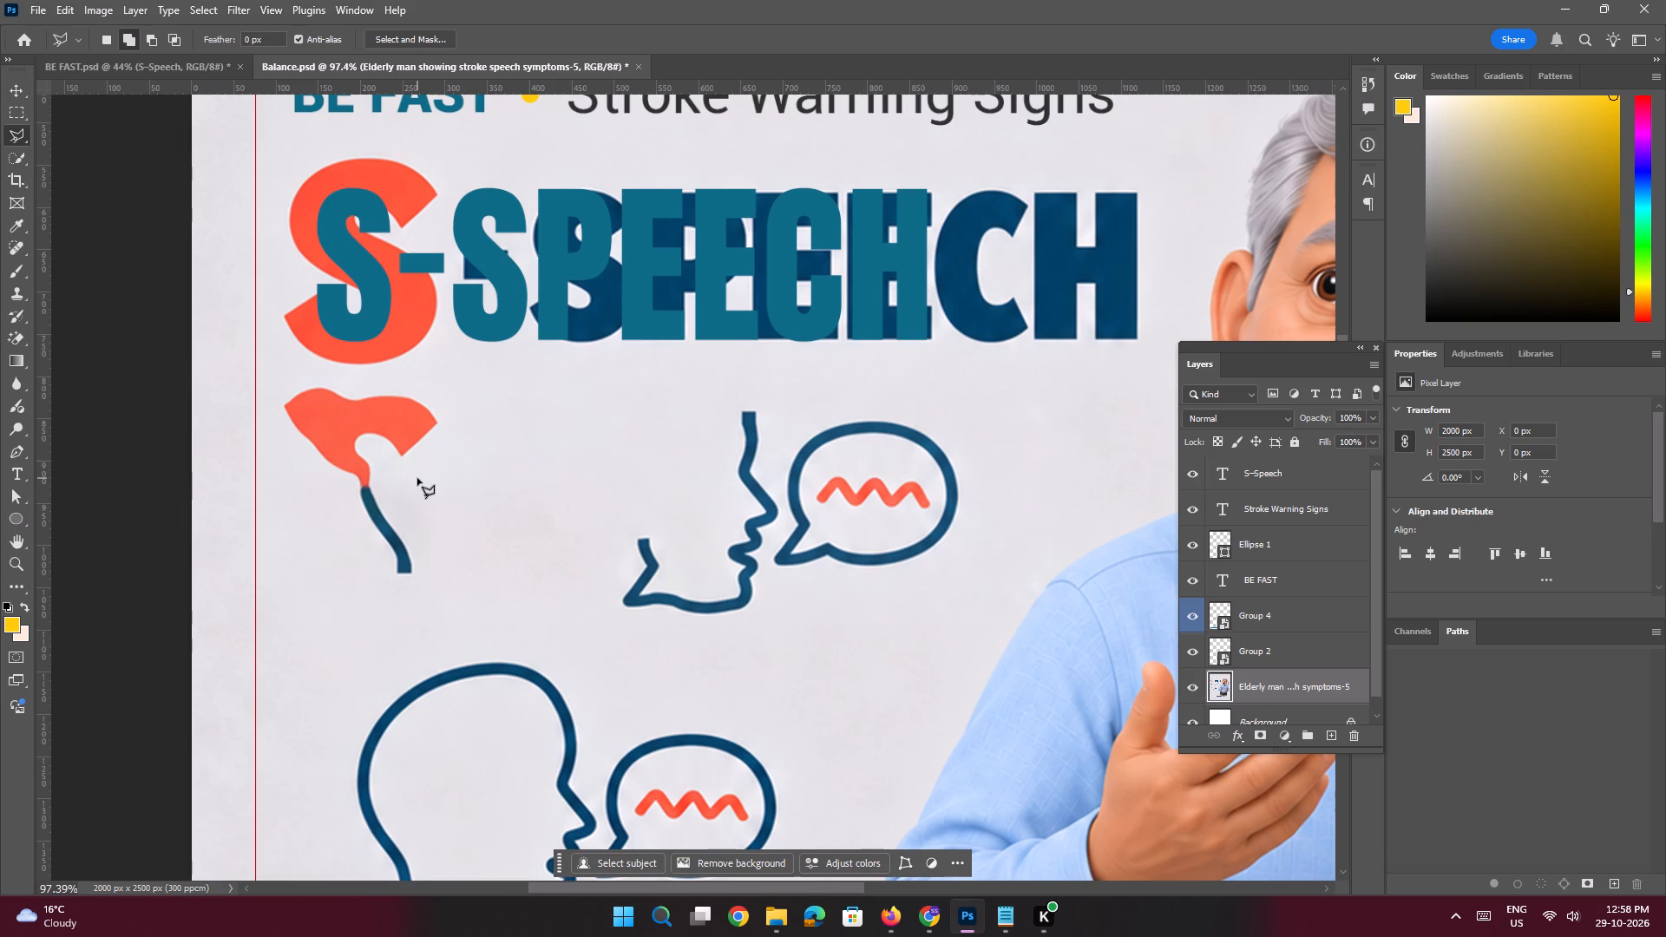
pyautogui.press('space')
pyautogui.keyDown('ctrl'); pyautogui.moveTo(420, 423); pyautogui.dragTo(432, 438); pyautogui.keyUp('ctrl')
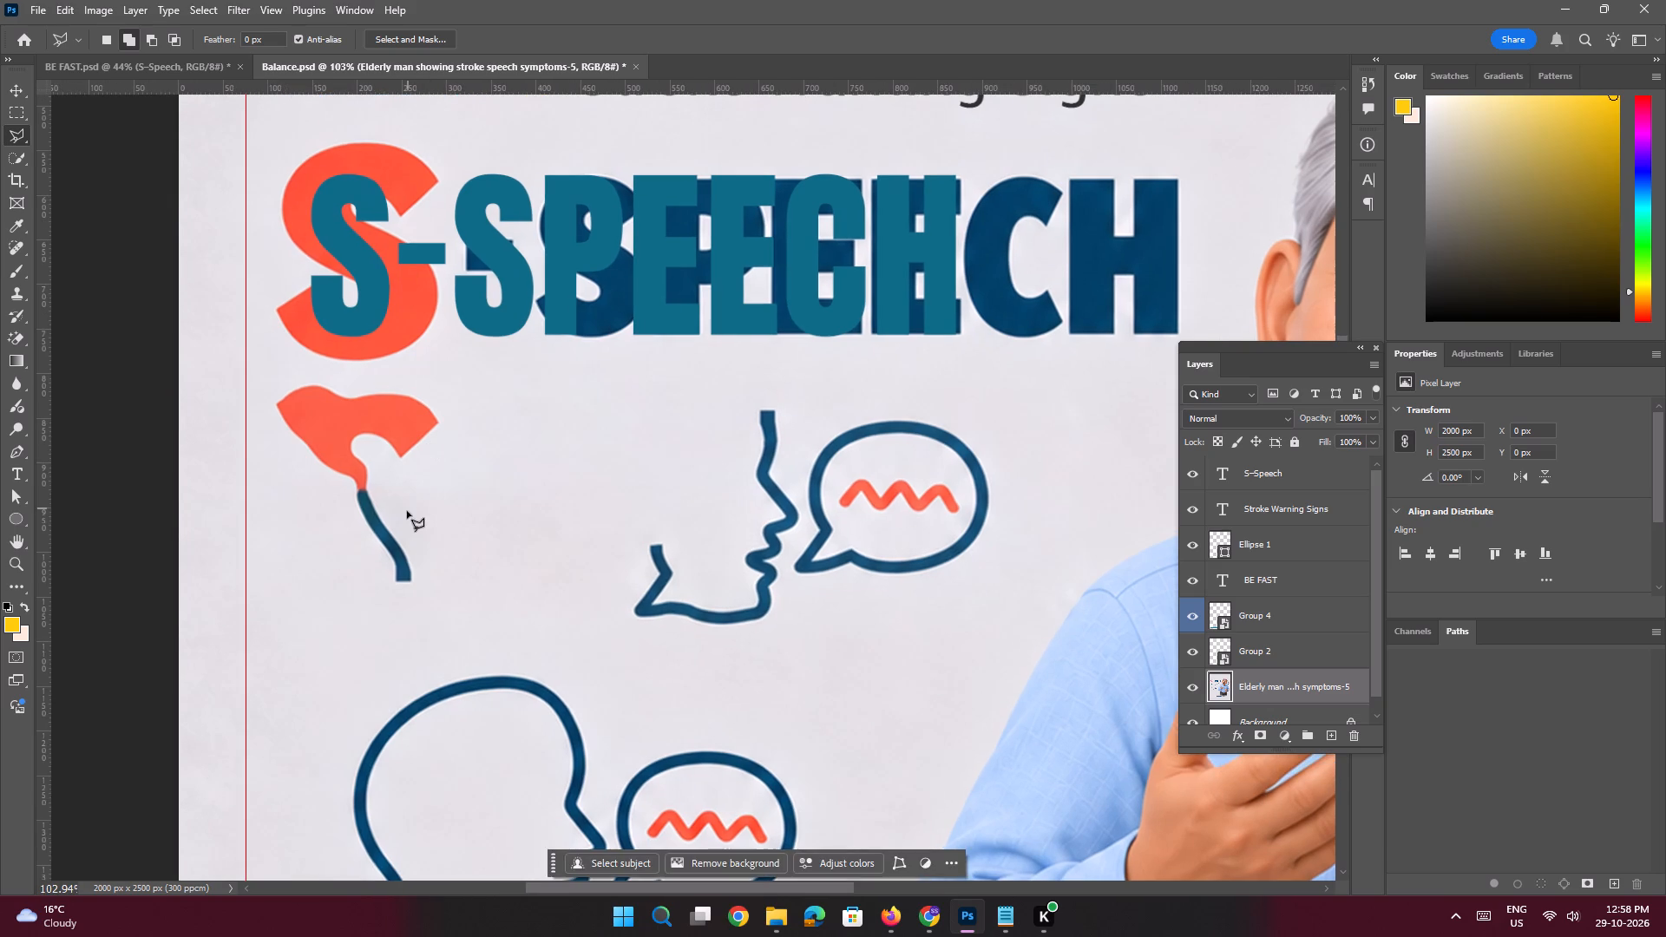
pyautogui.click(405, 511)
pyautogui.click(430, 573)
pyautogui.click(410, 593)
pyautogui.click(385, 587)
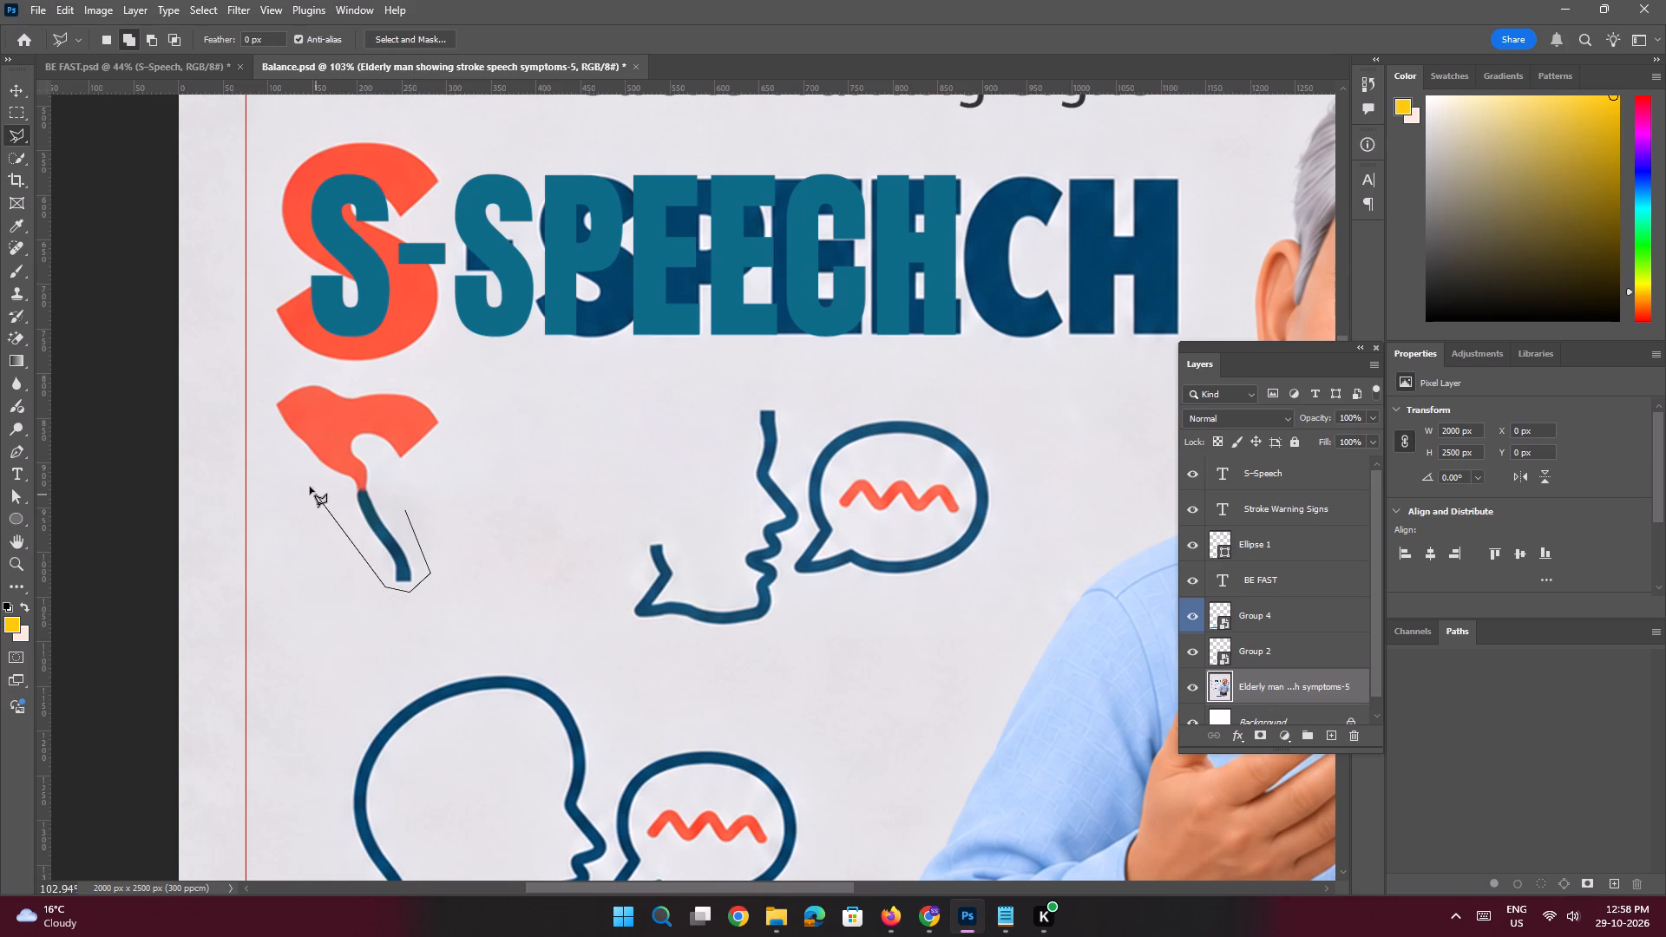
pyautogui.click(309, 486)
pyautogui.click(268, 420)
pyautogui.click(267, 382)
pyautogui.click(331, 377)
pyautogui.click(423, 385)
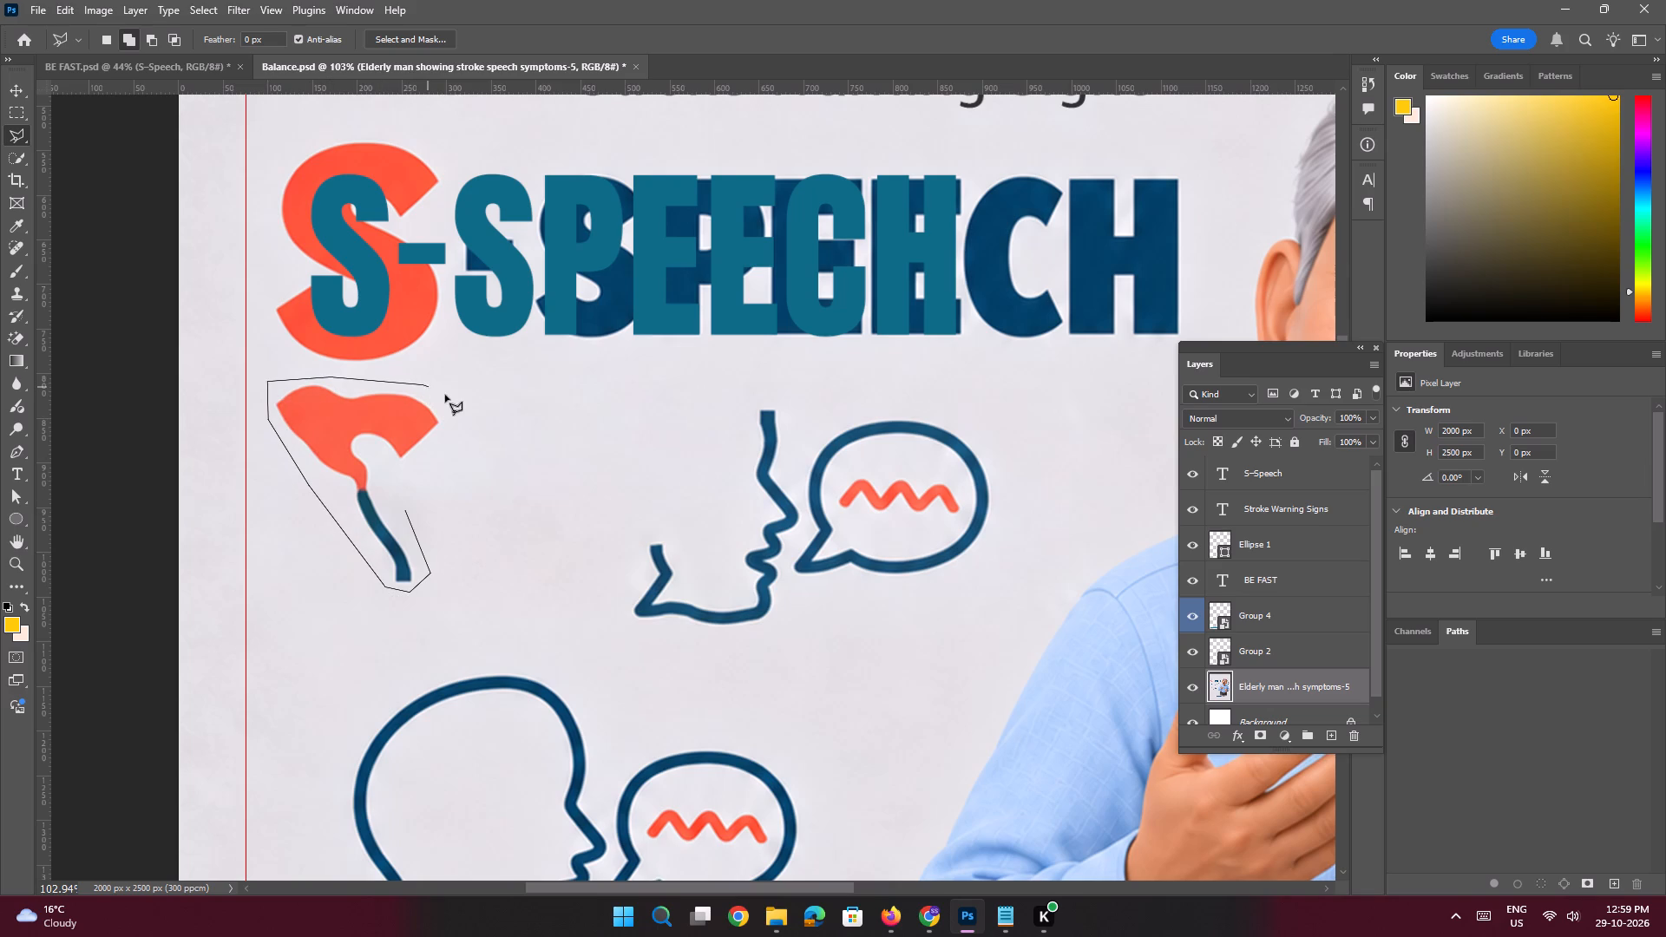
pyautogui.click(449, 397)
pyautogui.click(451, 446)
pyautogui.click(449, 462)
pyautogui.click(404, 509)
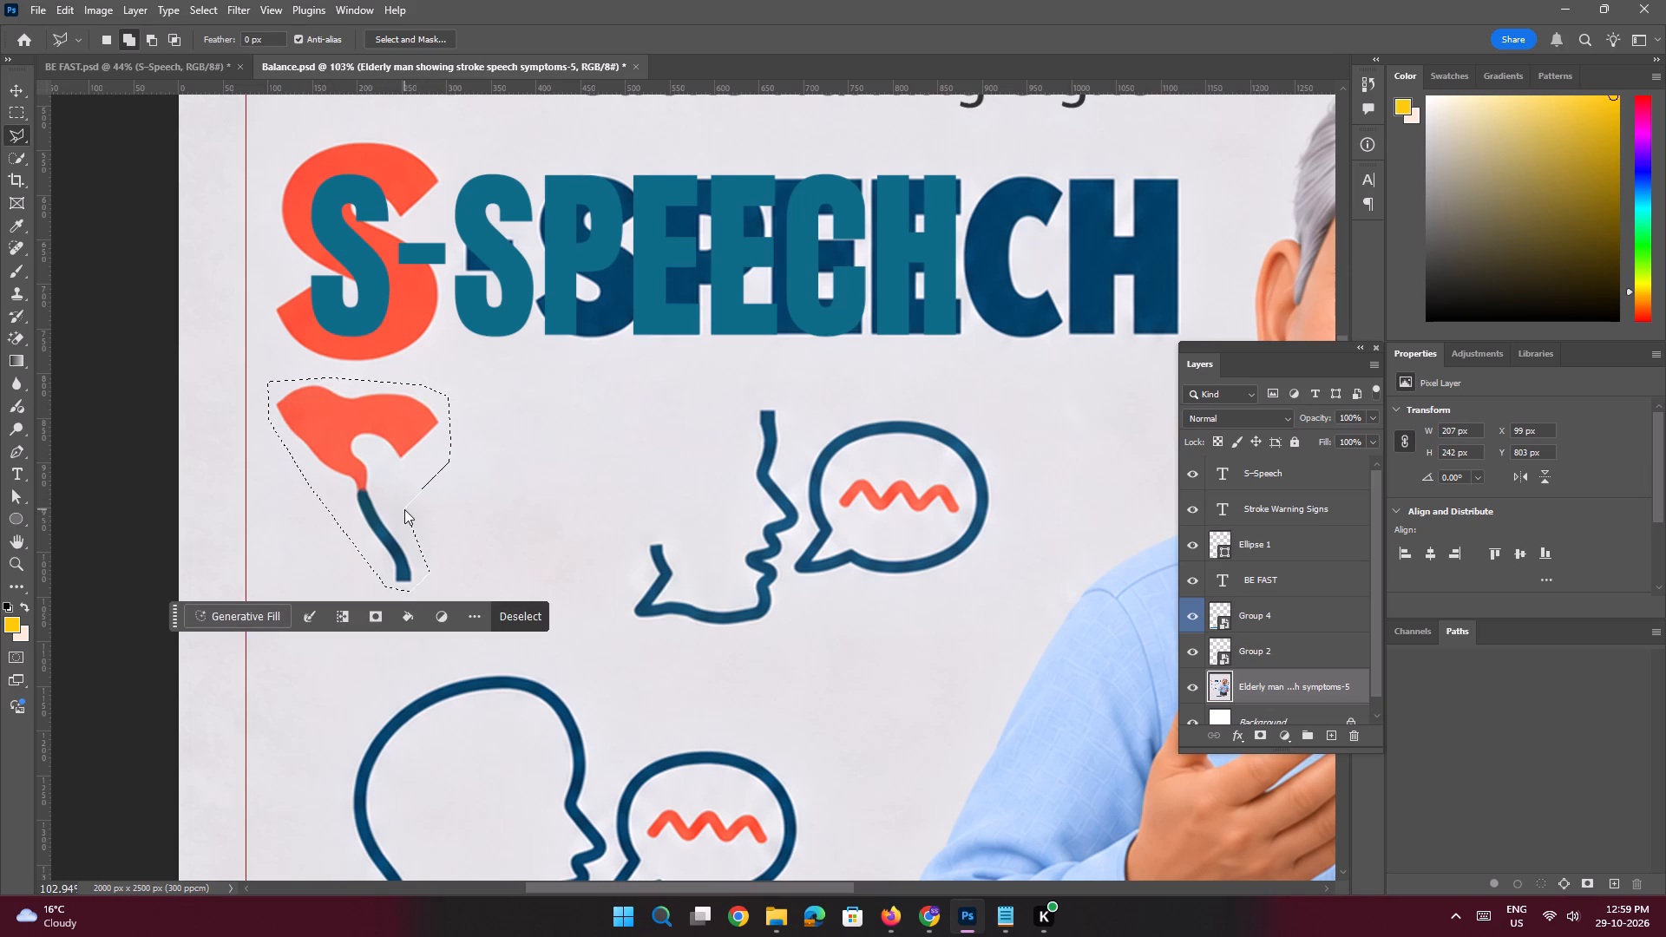
pyautogui.hotkey('shift', 'BackSpace')
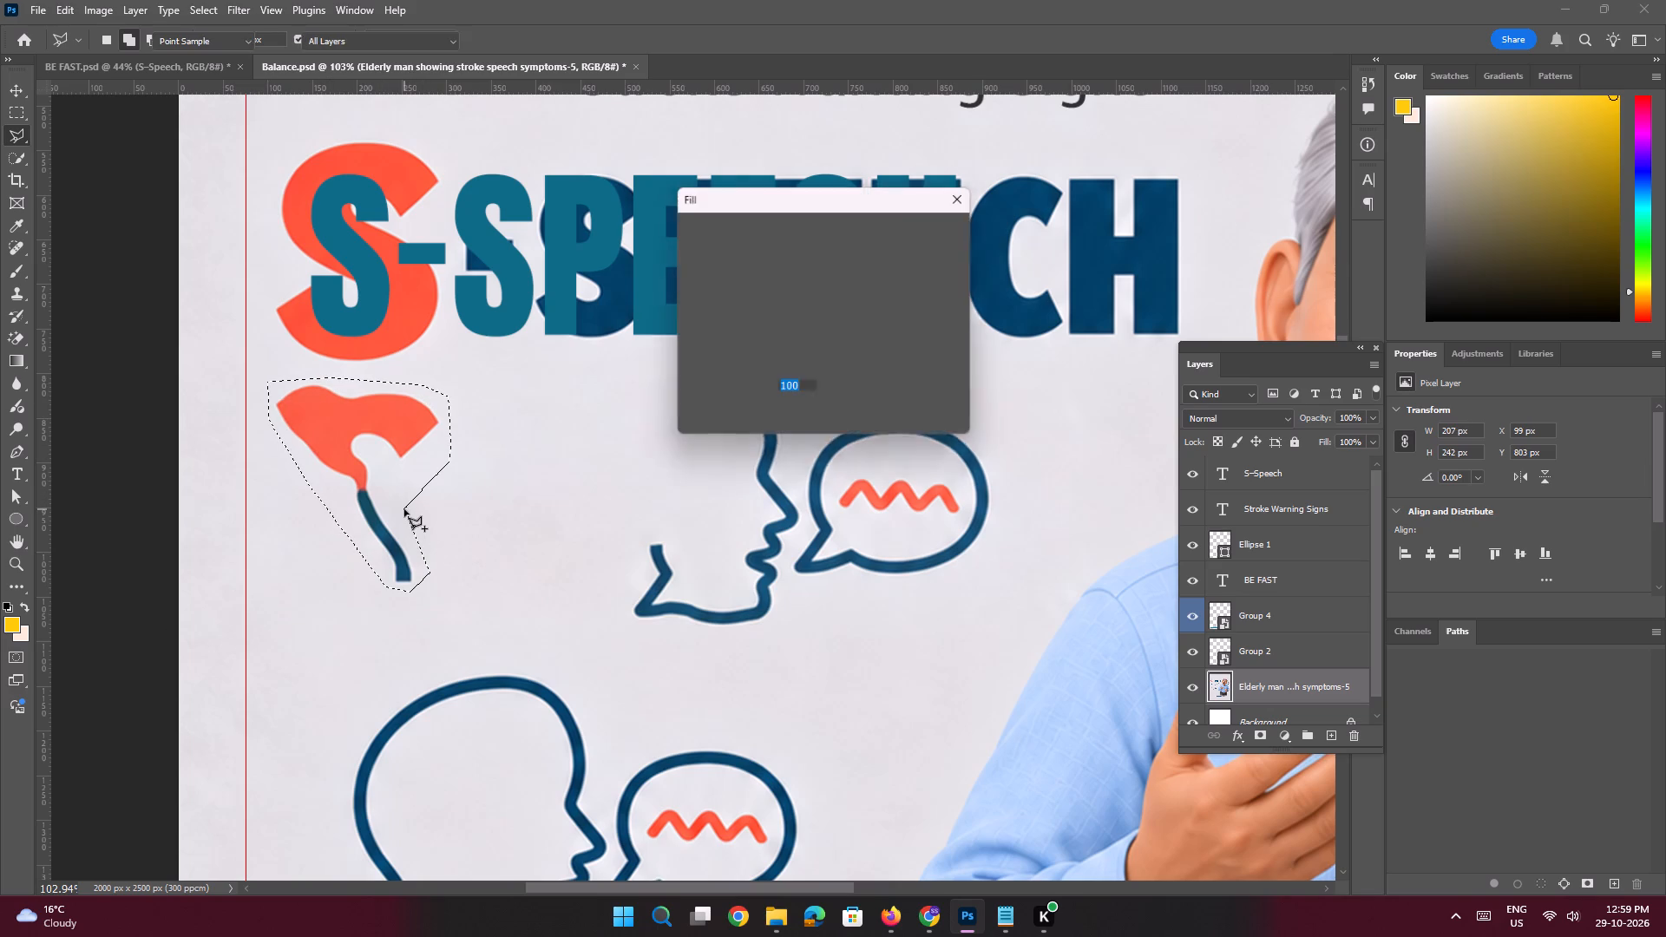
pyautogui.press('Return')
pyautogui.hotkey('ctrl', 'd')
# Lasso the remaining red fill artefact below the large red "S" on the image layer, fill it from its surroundings, and deselect.
pyautogui.hotkey('ctrl', 'space')
pyautogui.hotkey('ctrl', 'space')
pyautogui.hotkey('ctrl', 'space')
pyautogui.hotkey('ctrl', 'space')
pyautogui.hotkey('ctrl', 'space')
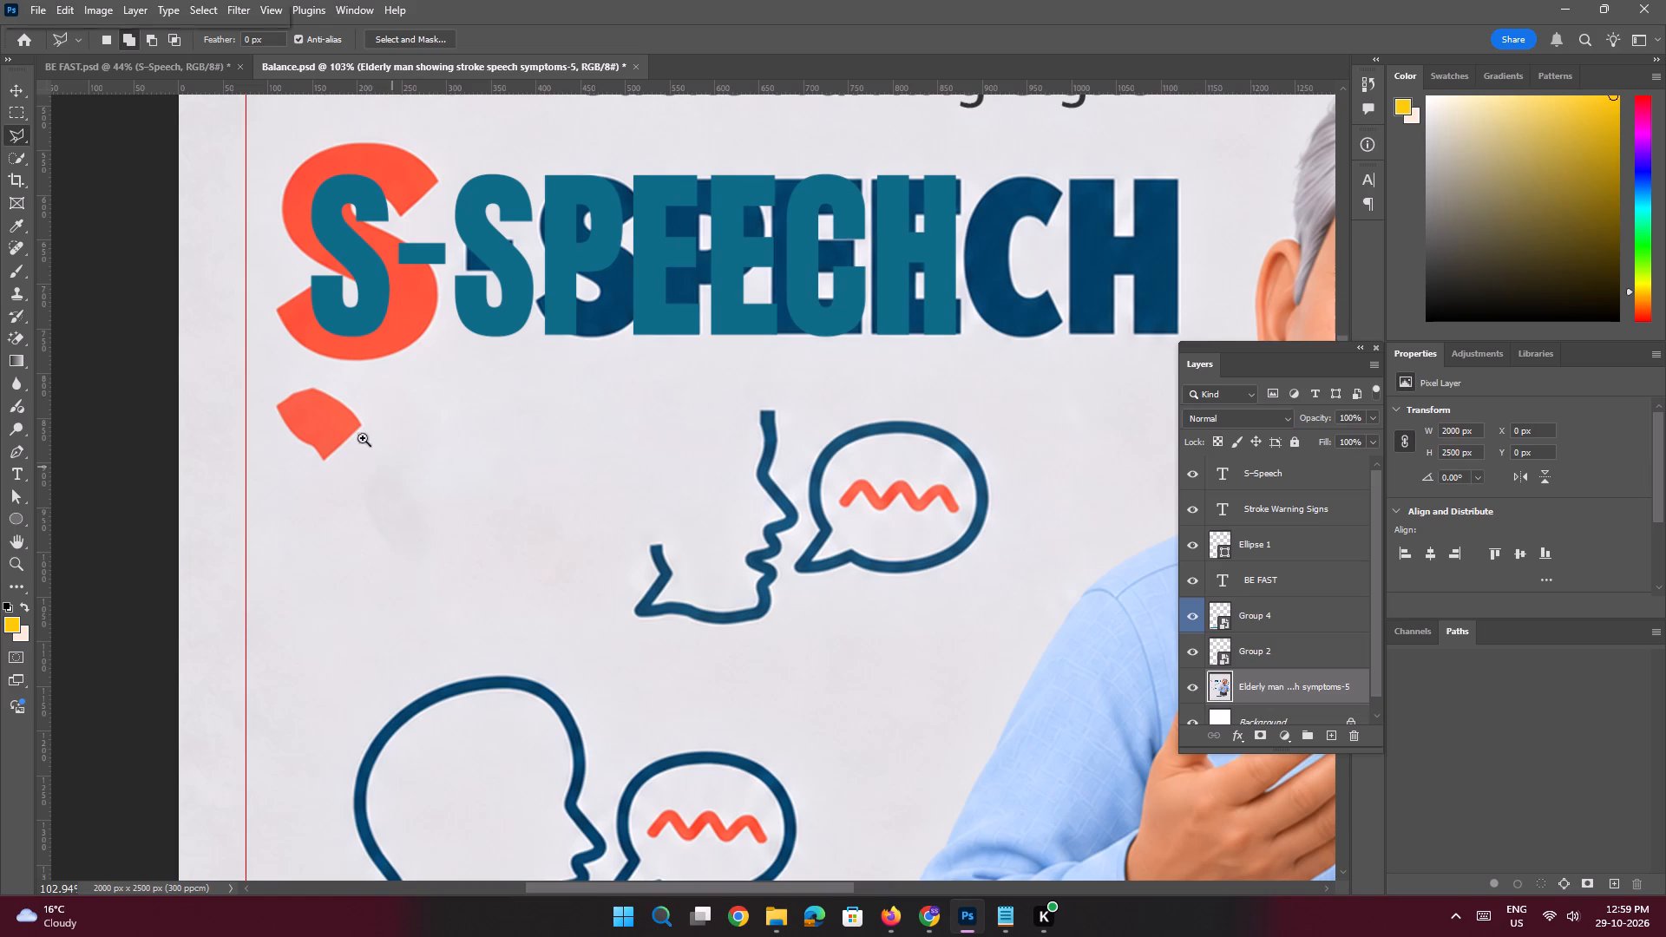
pyautogui.keyDown('ctrl'); pyautogui.moveTo(313, 389); pyautogui.dragTo(325, 403); pyautogui.keyUp('ctrl')
pyautogui.click(318, 380)
pyautogui.click(357, 393)
pyautogui.moveTo(374, 421); pyautogui.dragTo(376, 429)
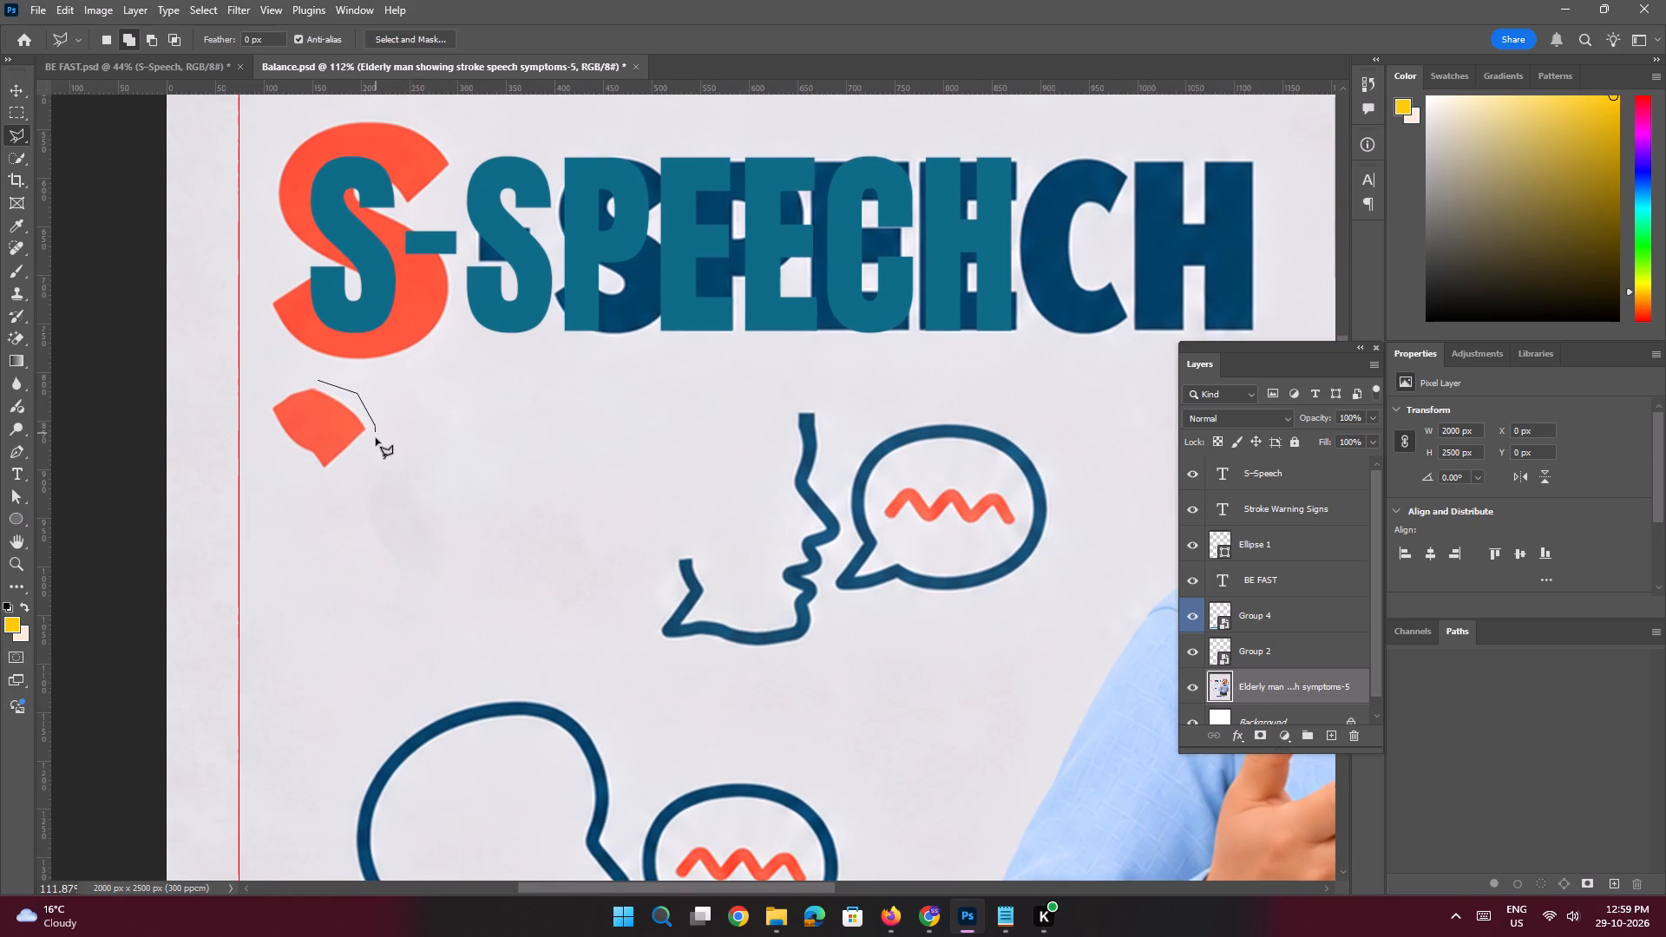
pyautogui.click(375, 457)
pyautogui.click(340, 482)
pyautogui.click(305, 475)
pyautogui.click(268, 436)
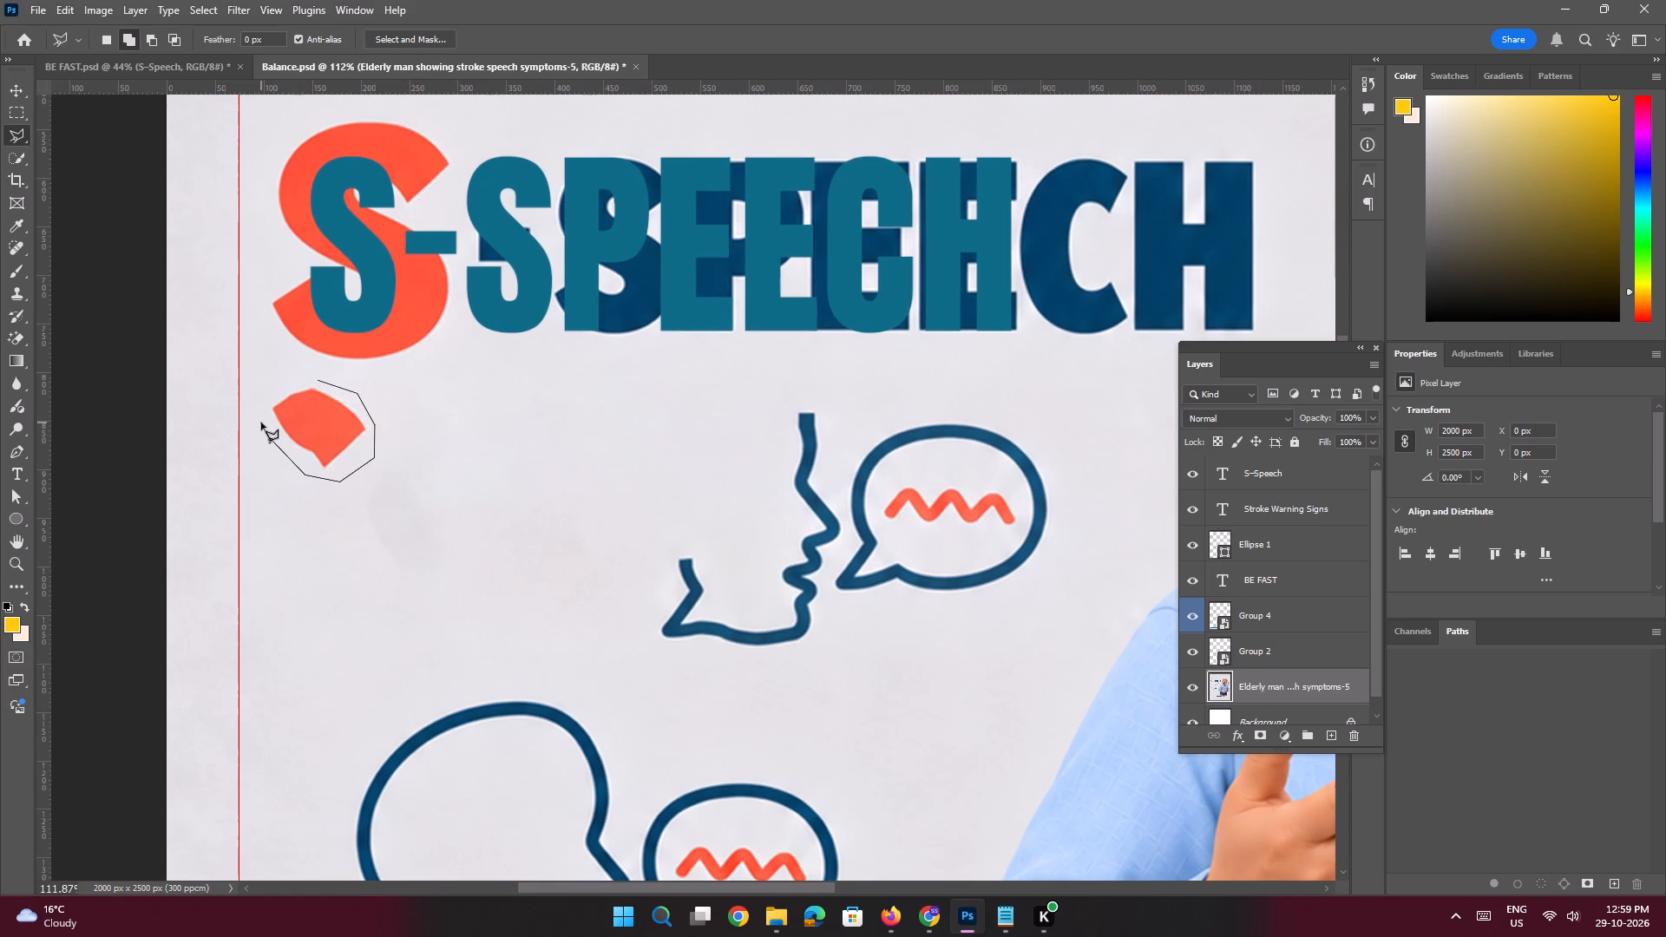
pyautogui.click(261, 423)
pyautogui.click(257, 401)
pyautogui.click(279, 392)
pyautogui.click(305, 384)
pyautogui.doubleClick(310, 383)
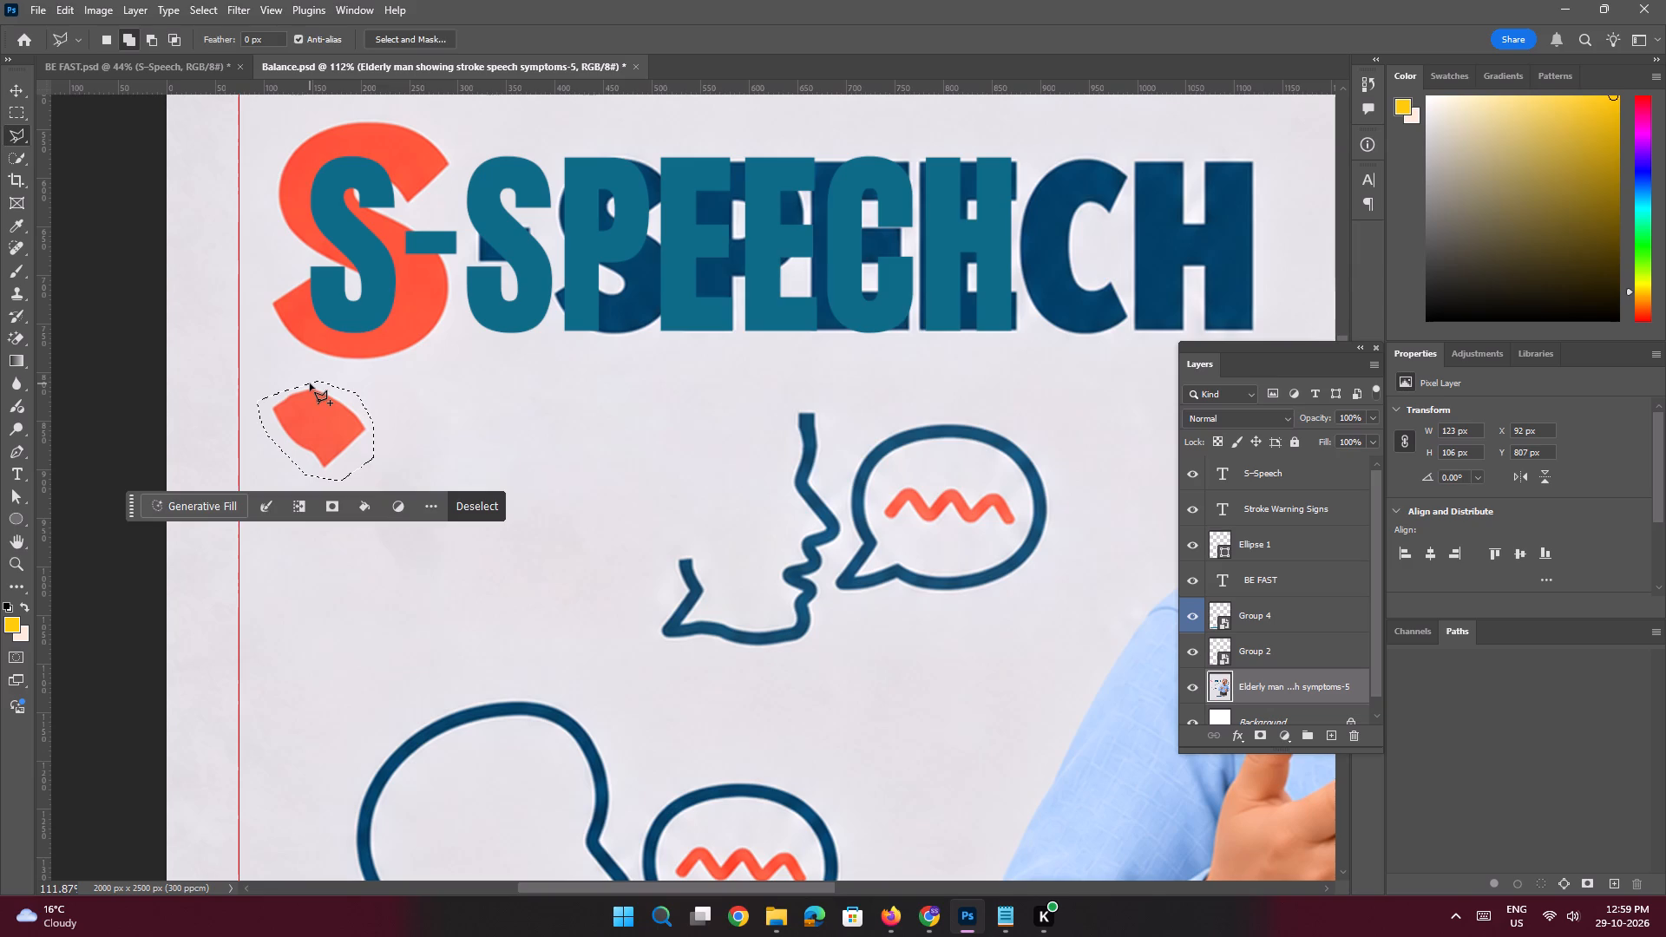
pyautogui.hotkey('shift', 'BackSpace')
pyautogui.press('Return')
pyautogui.hotkey('ctrl', 'd')
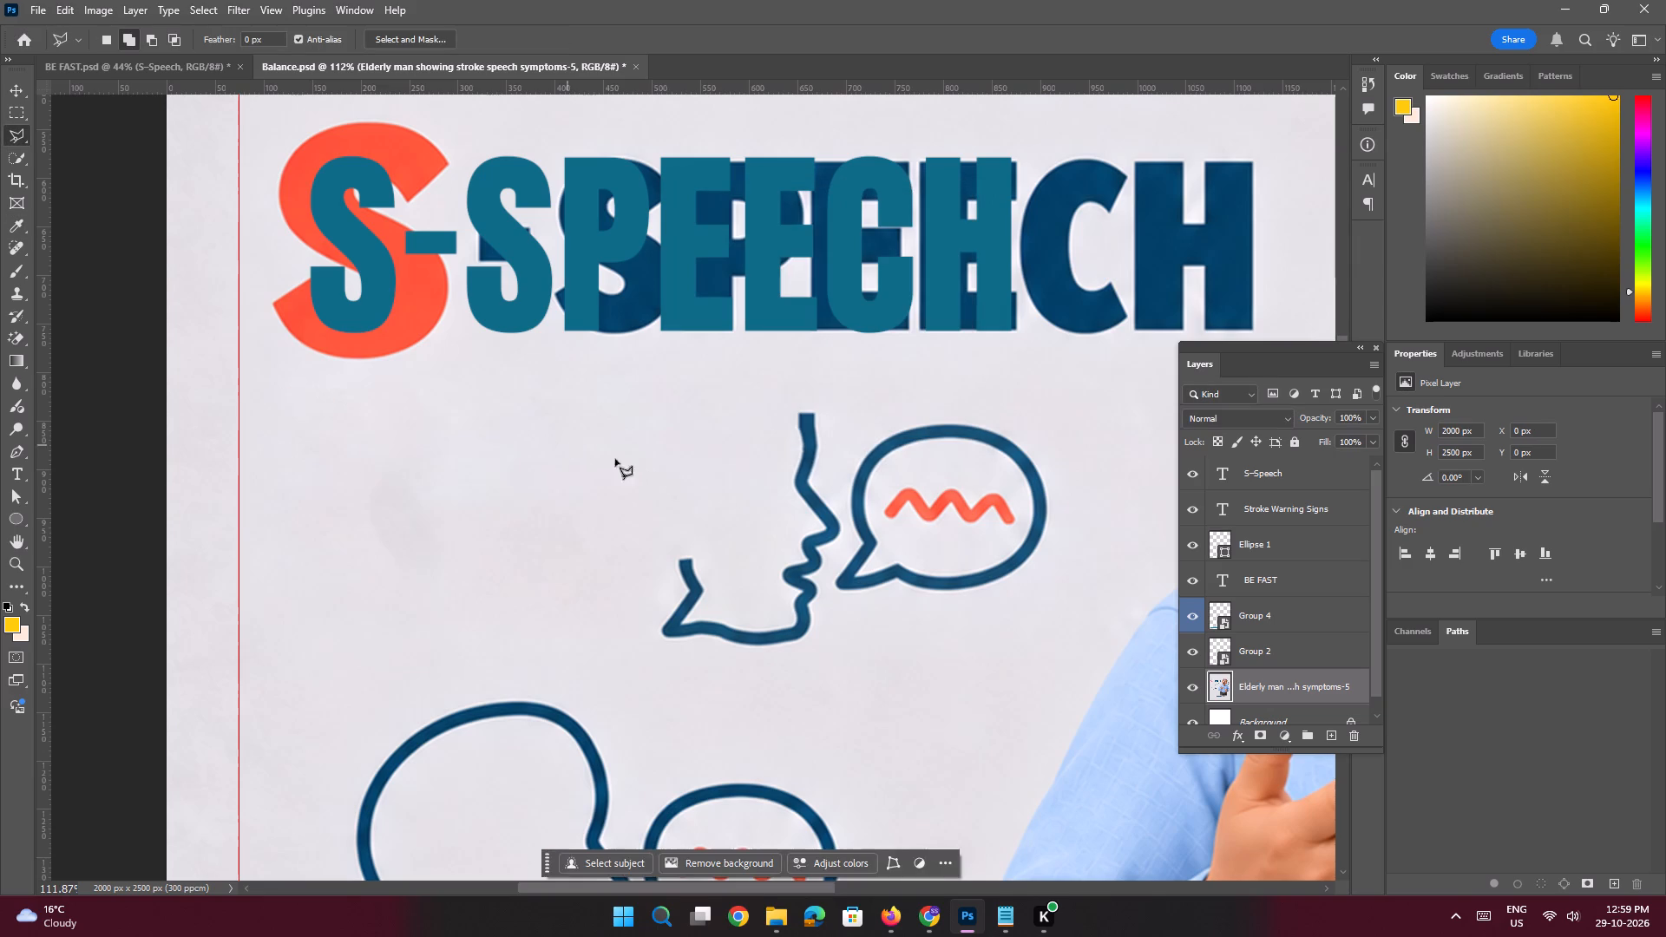
# Lasso the duplicated partial face profile and speech bubble above the head icon, fill the area from its surroundings, and deselect.
pyautogui.click(786, 462)
pyautogui.click(787, 400)
pyautogui.click(896, 398)
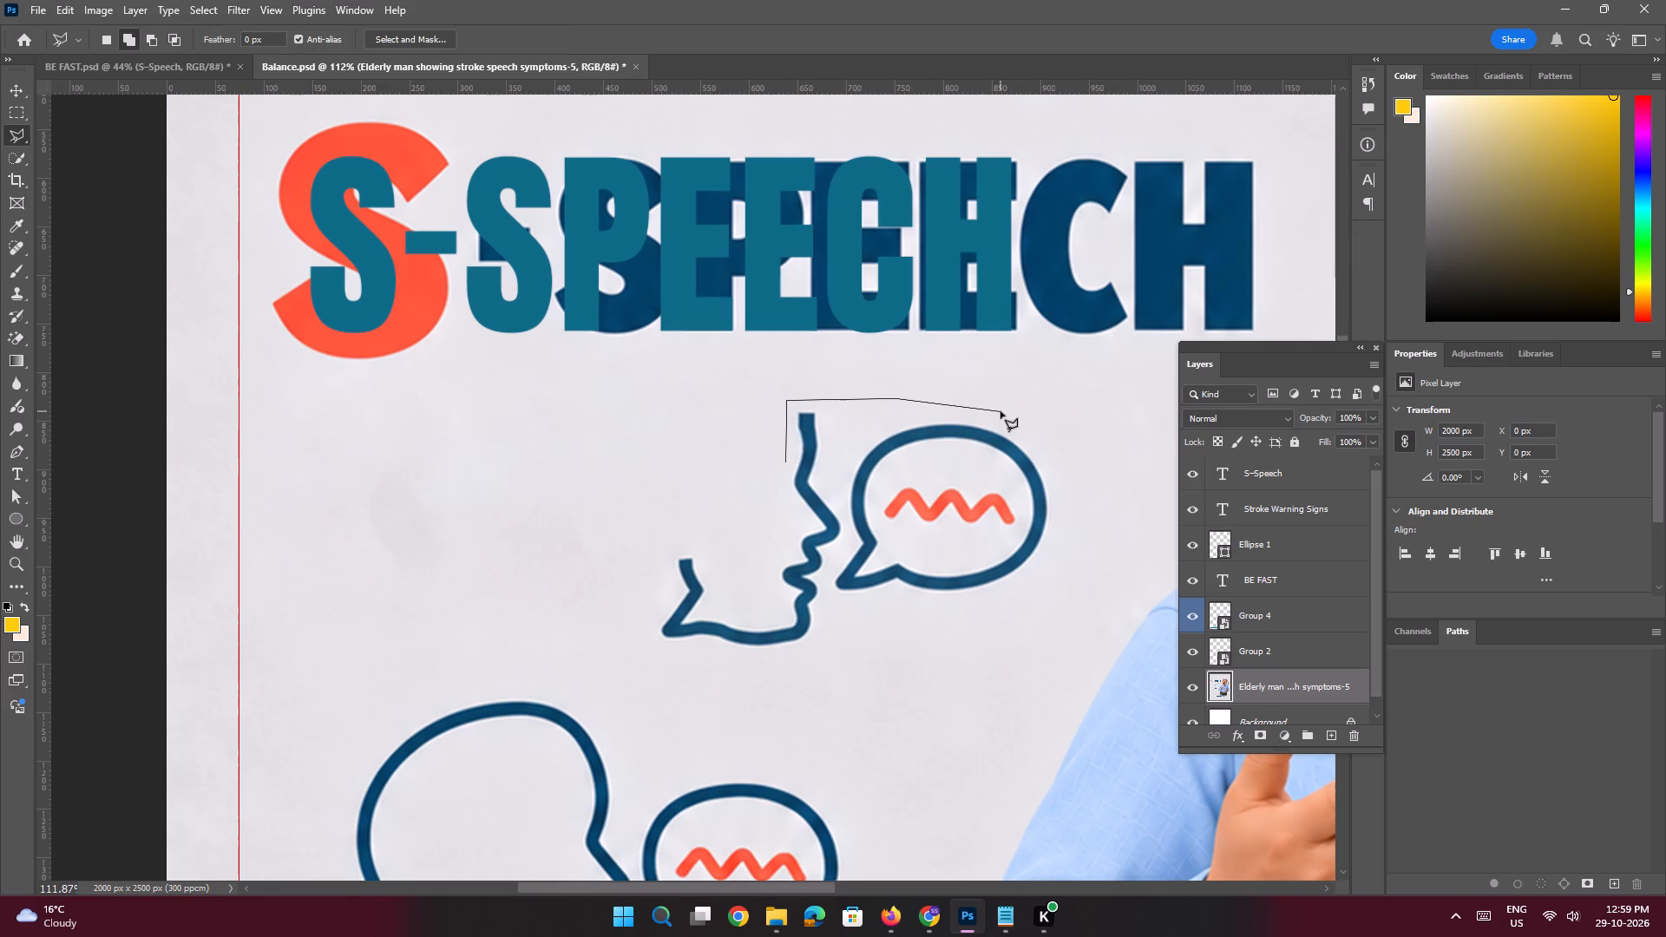
pyautogui.click(1000, 411)
pyautogui.click(1046, 455)
pyautogui.moveTo(1067, 510); pyautogui.dragTo(1067, 526)
pyautogui.click(1065, 578)
pyautogui.click(1007, 602)
pyautogui.click(840, 642)
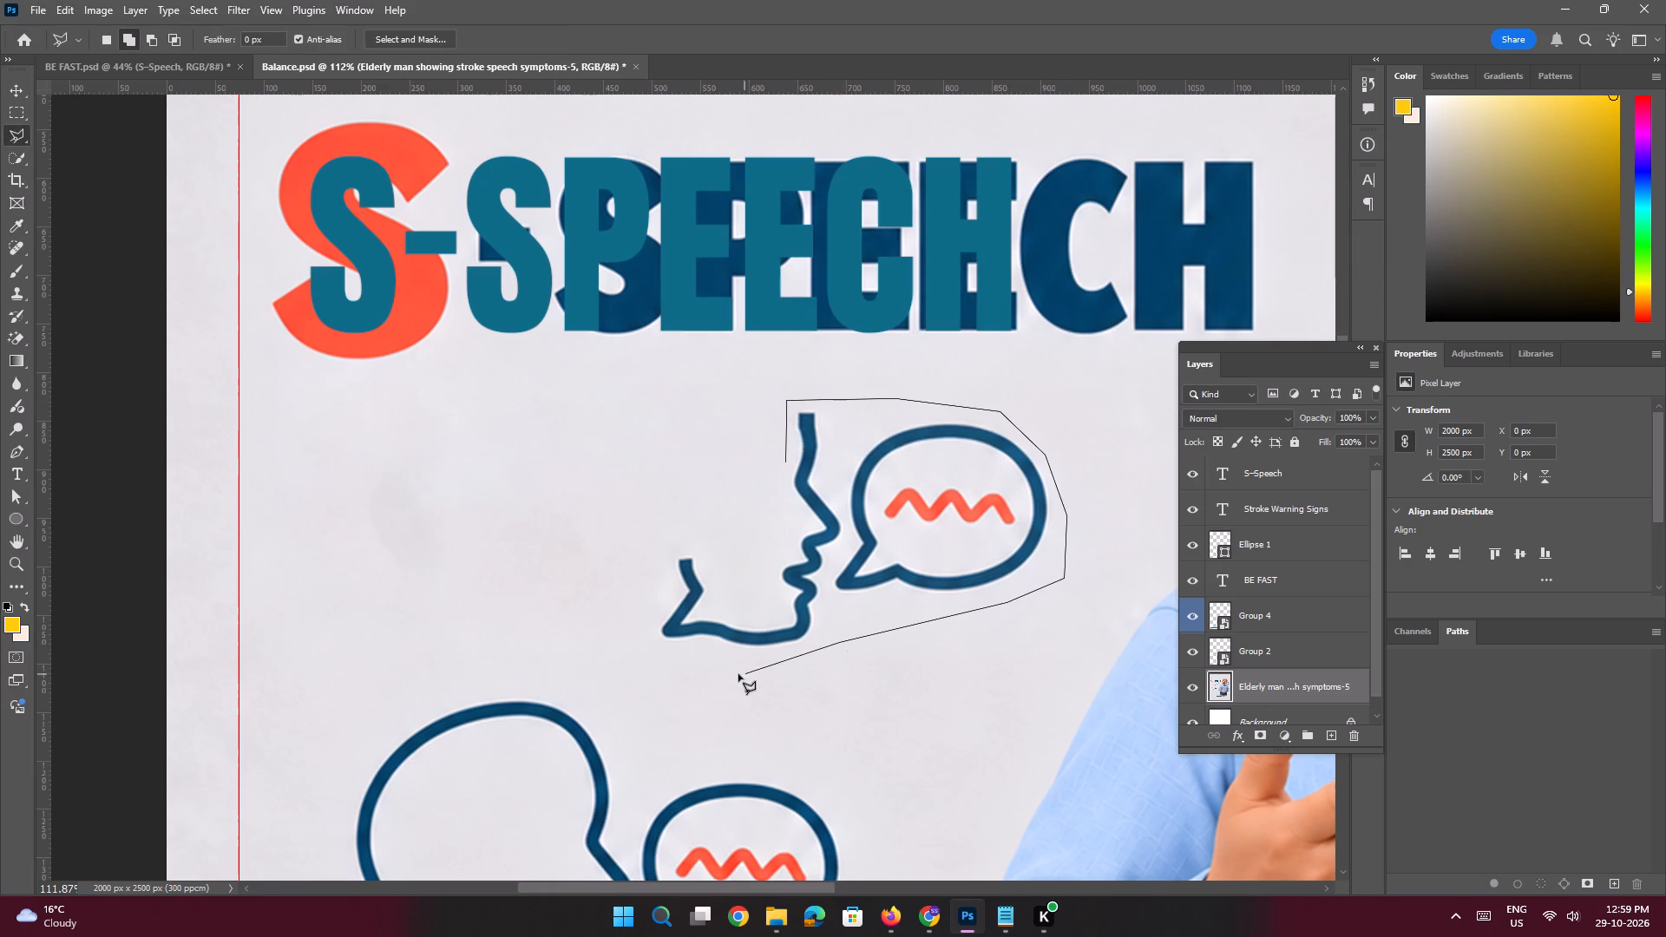
pyautogui.click(731, 674)
pyautogui.click(634, 658)
pyautogui.click(644, 569)
pyautogui.click(699, 481)
pyautogui.click(751, 469)
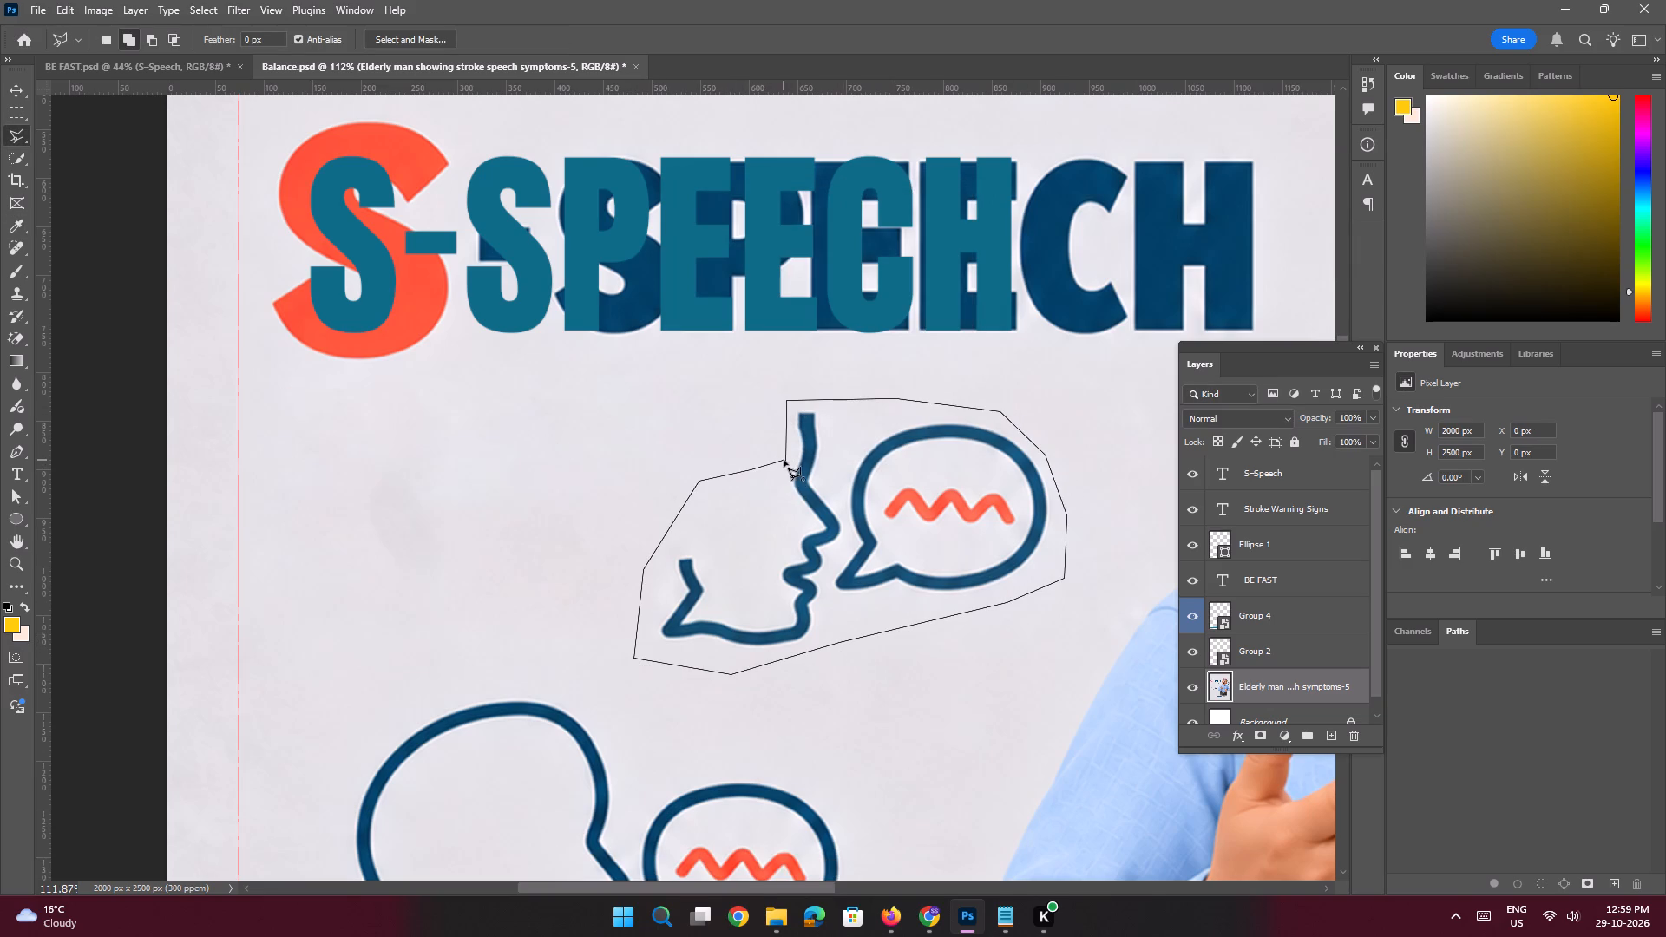
pyautogui.click(785, 460)
pyautogui.hotkey('shift', 'BackSpace')
pyautogui.press('Return')
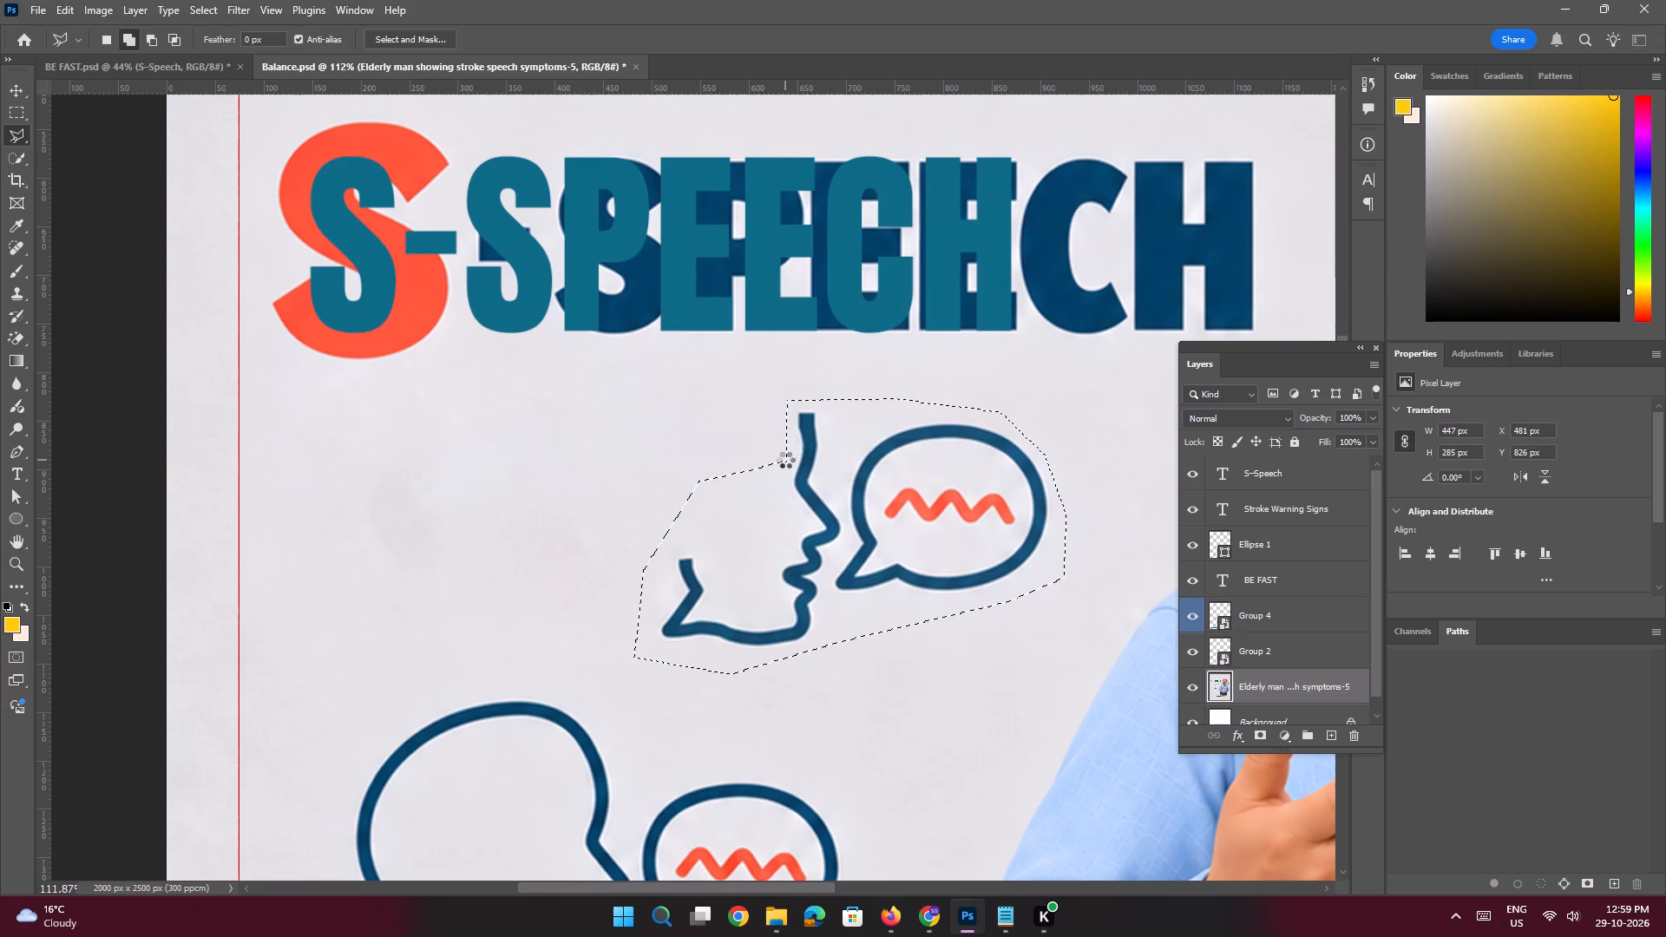
pyautogui.hotkey('ctrl', 'd')
# Lasso the baked-in red and navy "S-SPEECH" heading on the elderly man image layer, fill it from its surroundings, and deselect.
pyautogui.hotkey('ctrl', 'space')
pyautogui.hotkey('ctrl', 'space')
pyautogui.hotkey('ctrl', 'space')
pyautogui.hotkey('ctrl', 'space')
pyautogui.hotkey('ctrl', 'space')
pyautogui.hotkey('ctrl', 'space')
pyautogui.hotkey('ctrl', 'space')
pyautogui.hotkey('ctrl', 'space')
pyautogui.keyDown('ctrl'); pyautogui.moveTo(771, 478); pyautogui.dragTo(726, 465); pyautogui.keyUp('ctrl')
pyautogui.moveTo(837, 341); pyautogui.dragTo(784, 382)
pyautogui.click(524, 305)
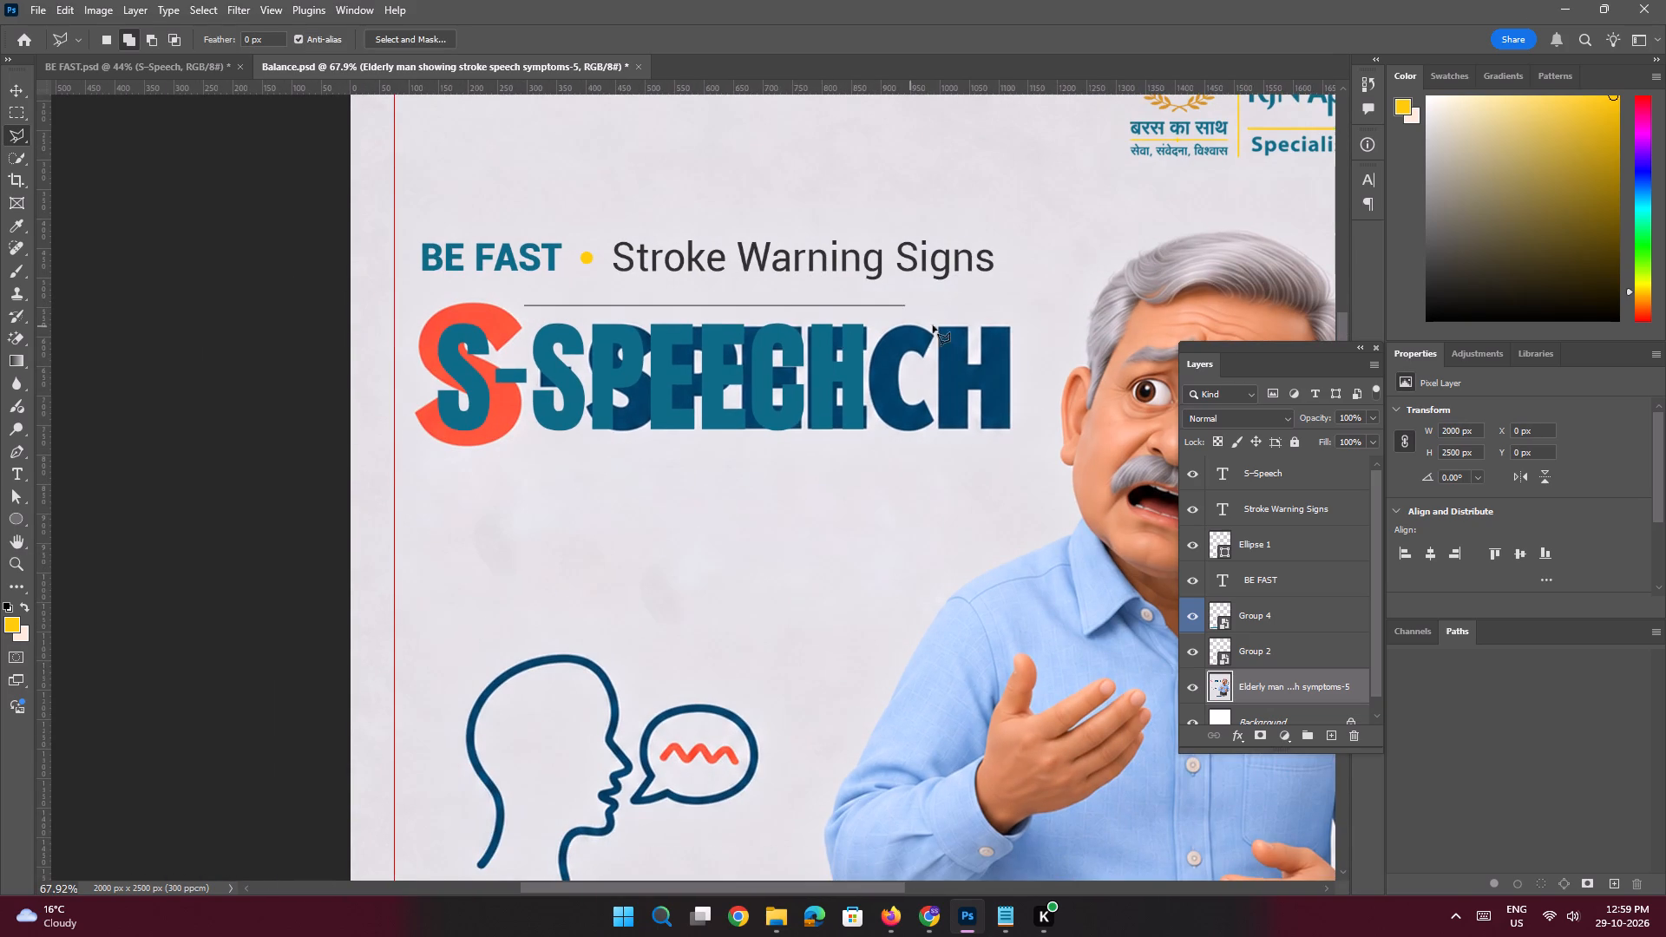
pyautogui.keyDown('shift'); pyautogui.click(1018, 320); pyautogui.keyUp('shift')
pyautogui.keyDown('shift'); pyautogui.click(1015, 439); pyautogui.keyUp('shift')
pyautogui.keyDown('shift'); pyautogui.click(566, 446); pyautogui.keyUp('shift')
pyautogui.click(507, 463)
pyautogui.click(420, 465)
pyautogui.click(404, 403)
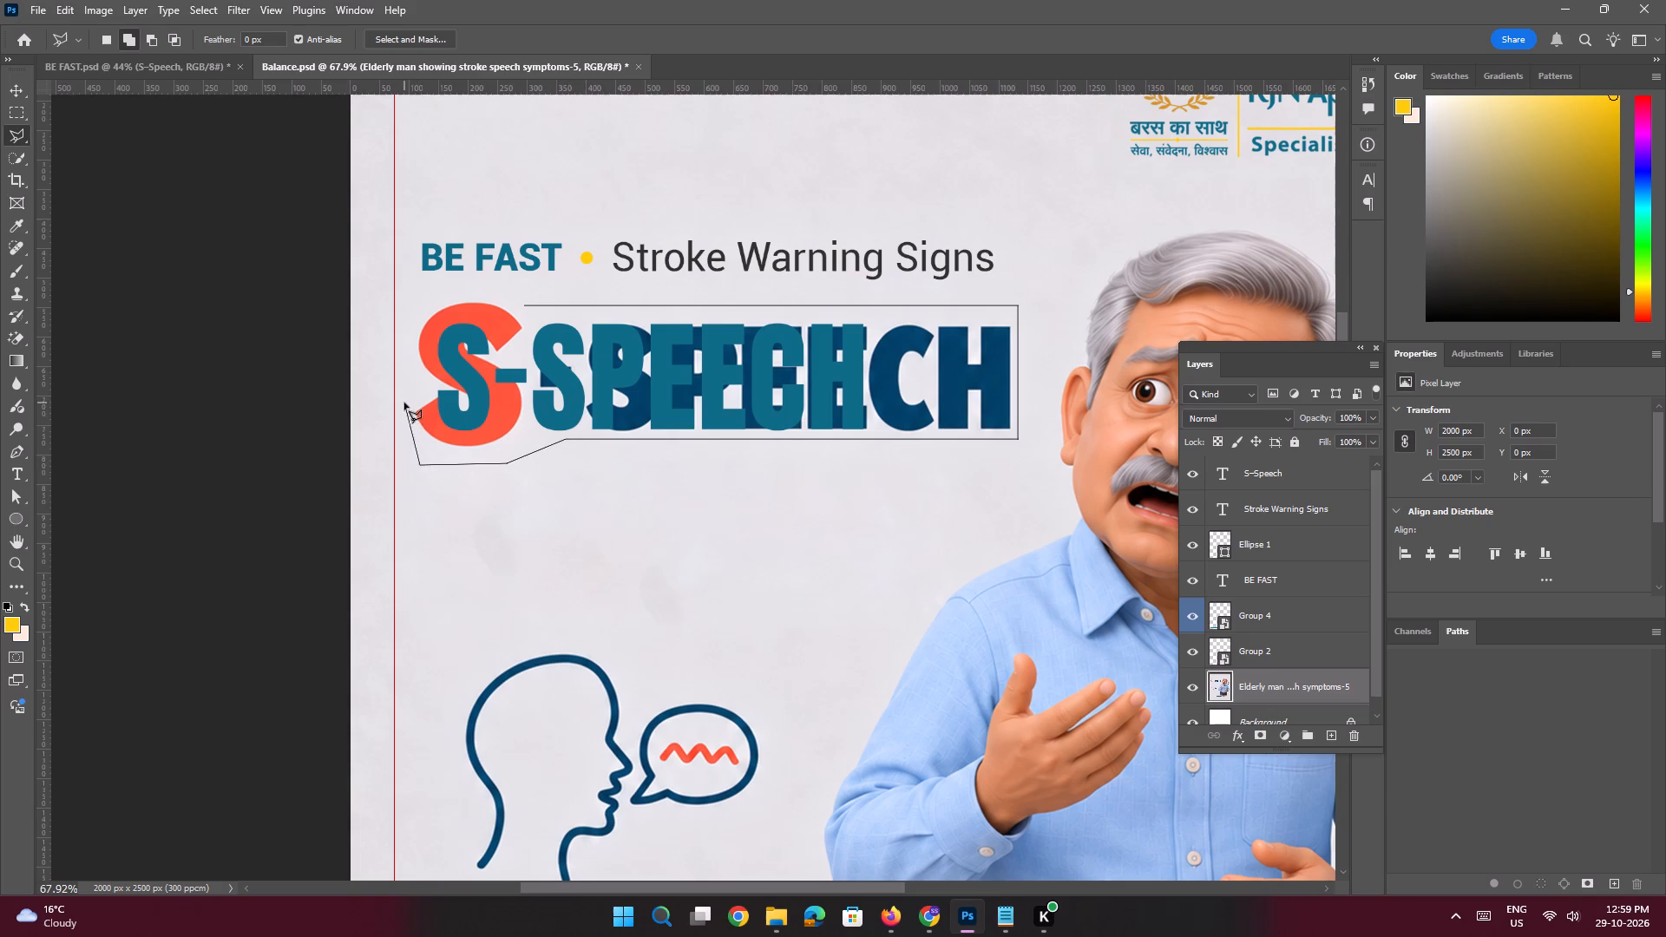
pyautogui.click(411, 332)
pyautogui.click(441, 302)
pyautogui.click(469, 291)
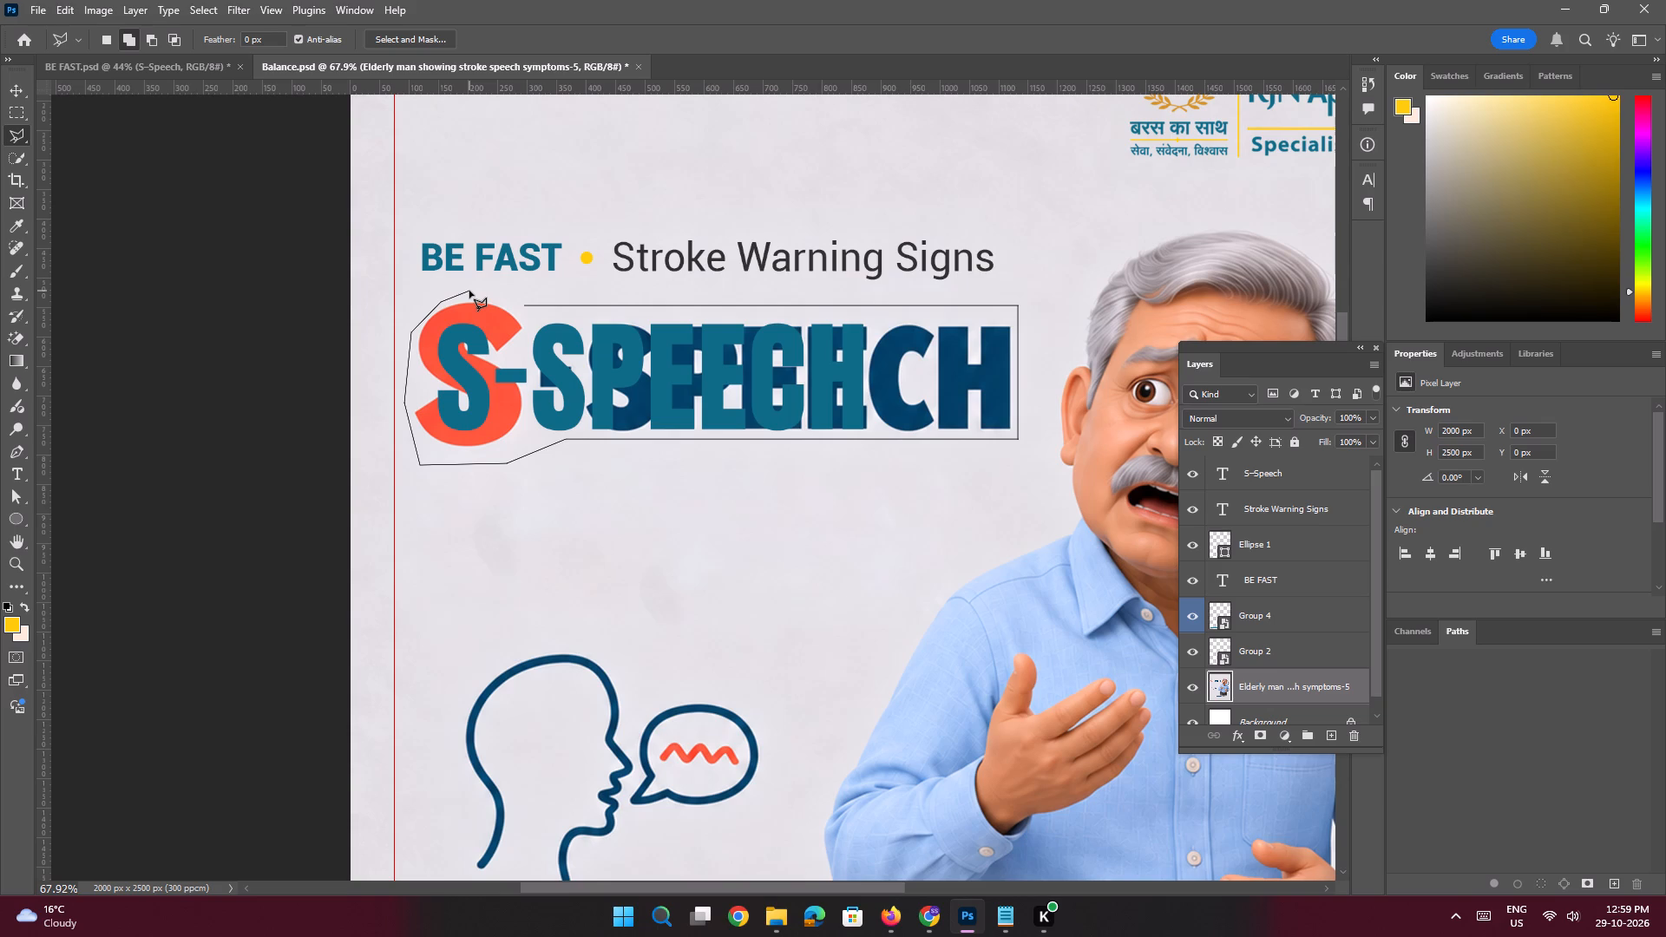
pyautogui.click(469, 291)
pyautogui.doubleClick(527, 302)
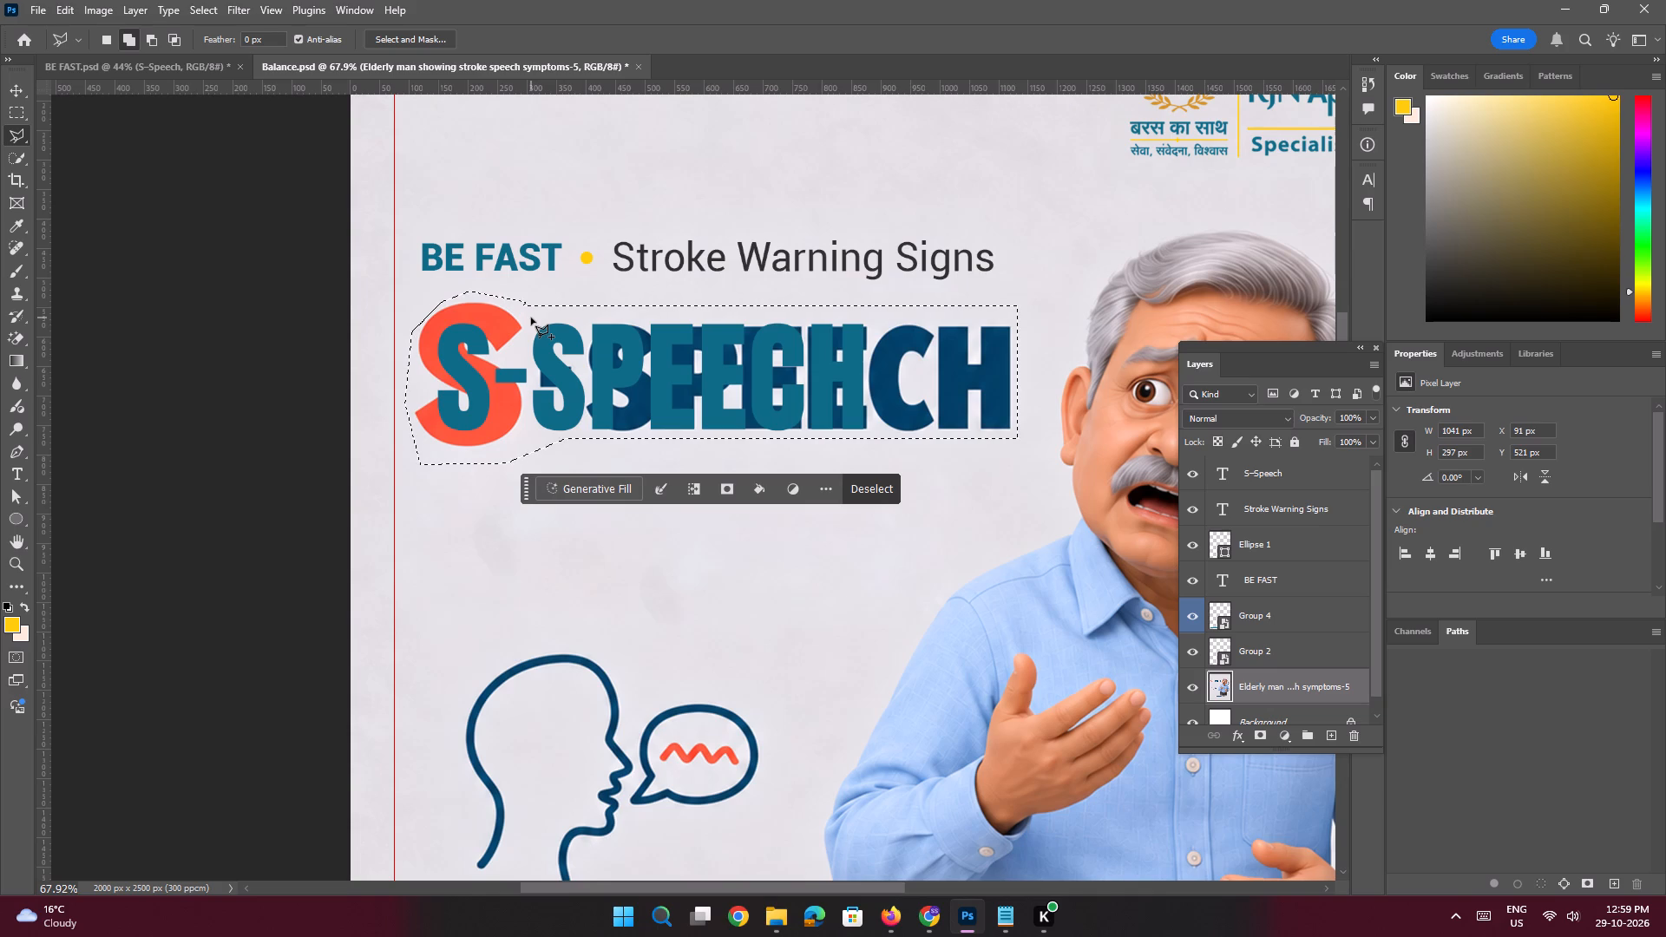
pyautogui.hotkey('shift', 'BackSpace')
pyautogui.press('Return')
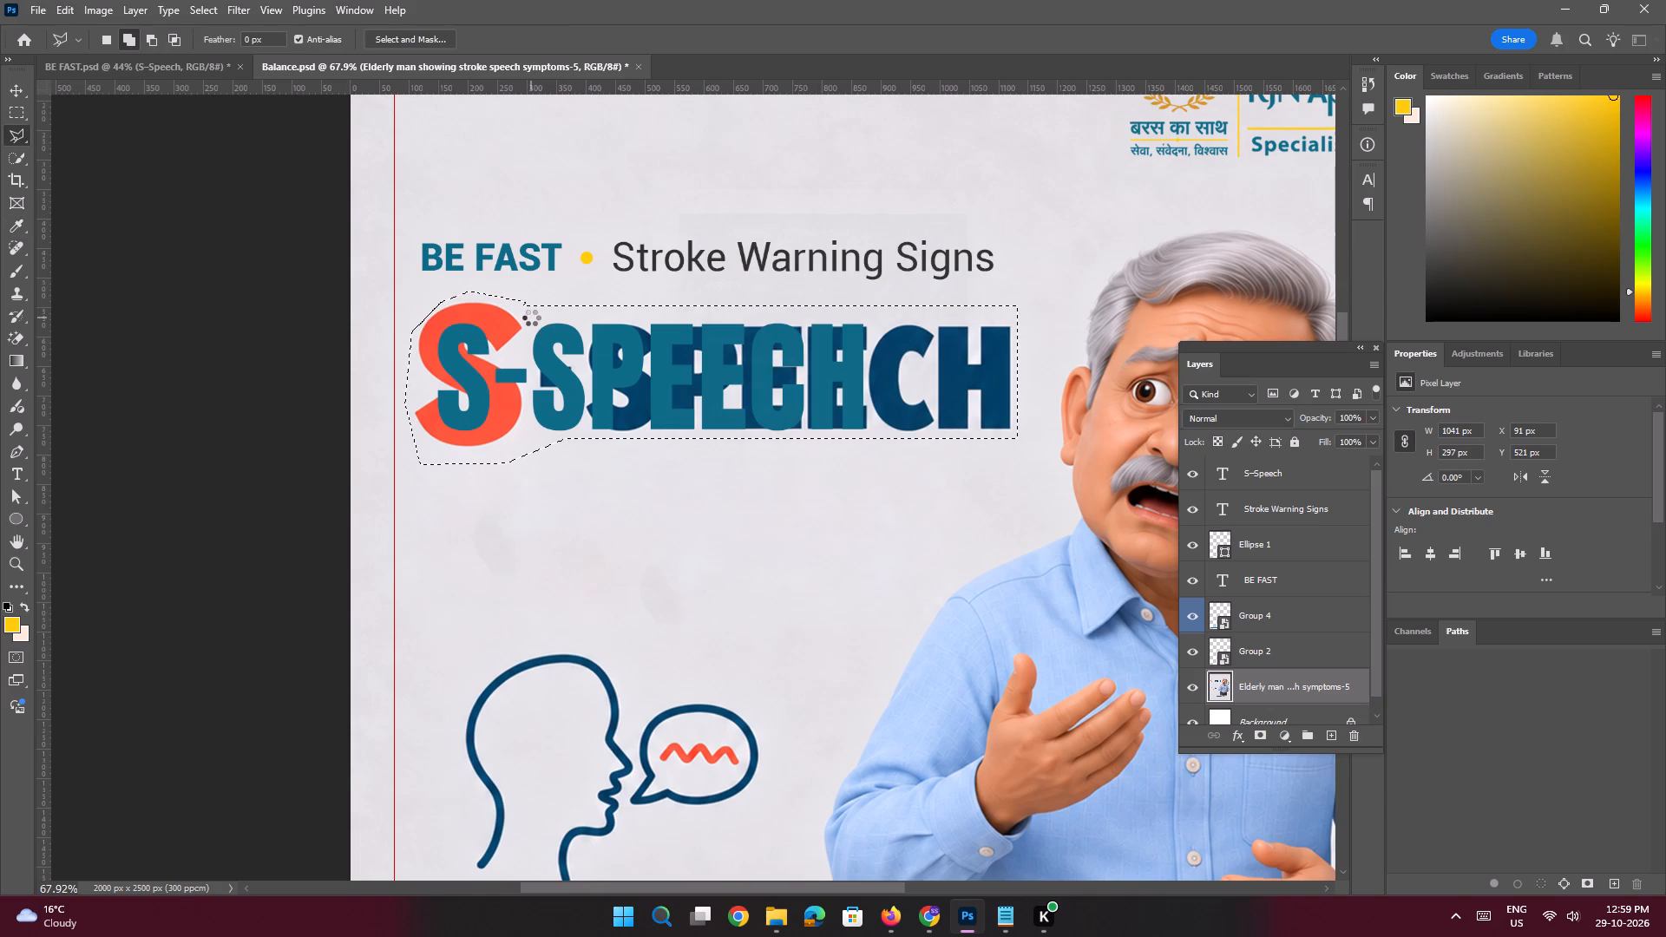
pyautogui.hotkey('ctrl', 'd')
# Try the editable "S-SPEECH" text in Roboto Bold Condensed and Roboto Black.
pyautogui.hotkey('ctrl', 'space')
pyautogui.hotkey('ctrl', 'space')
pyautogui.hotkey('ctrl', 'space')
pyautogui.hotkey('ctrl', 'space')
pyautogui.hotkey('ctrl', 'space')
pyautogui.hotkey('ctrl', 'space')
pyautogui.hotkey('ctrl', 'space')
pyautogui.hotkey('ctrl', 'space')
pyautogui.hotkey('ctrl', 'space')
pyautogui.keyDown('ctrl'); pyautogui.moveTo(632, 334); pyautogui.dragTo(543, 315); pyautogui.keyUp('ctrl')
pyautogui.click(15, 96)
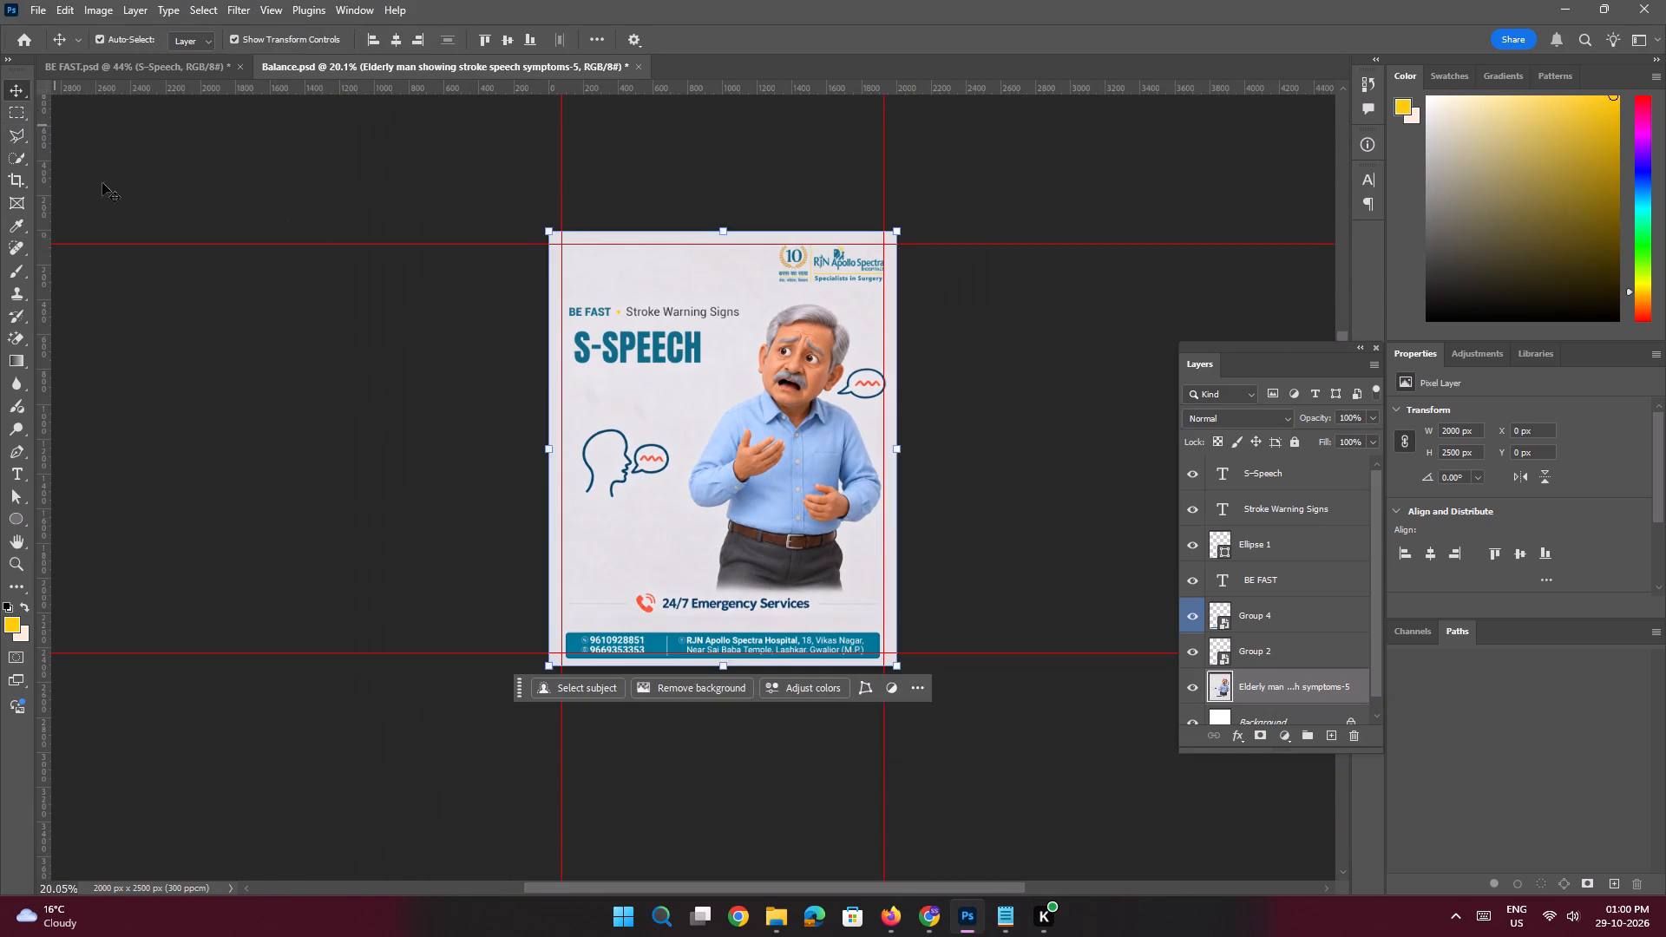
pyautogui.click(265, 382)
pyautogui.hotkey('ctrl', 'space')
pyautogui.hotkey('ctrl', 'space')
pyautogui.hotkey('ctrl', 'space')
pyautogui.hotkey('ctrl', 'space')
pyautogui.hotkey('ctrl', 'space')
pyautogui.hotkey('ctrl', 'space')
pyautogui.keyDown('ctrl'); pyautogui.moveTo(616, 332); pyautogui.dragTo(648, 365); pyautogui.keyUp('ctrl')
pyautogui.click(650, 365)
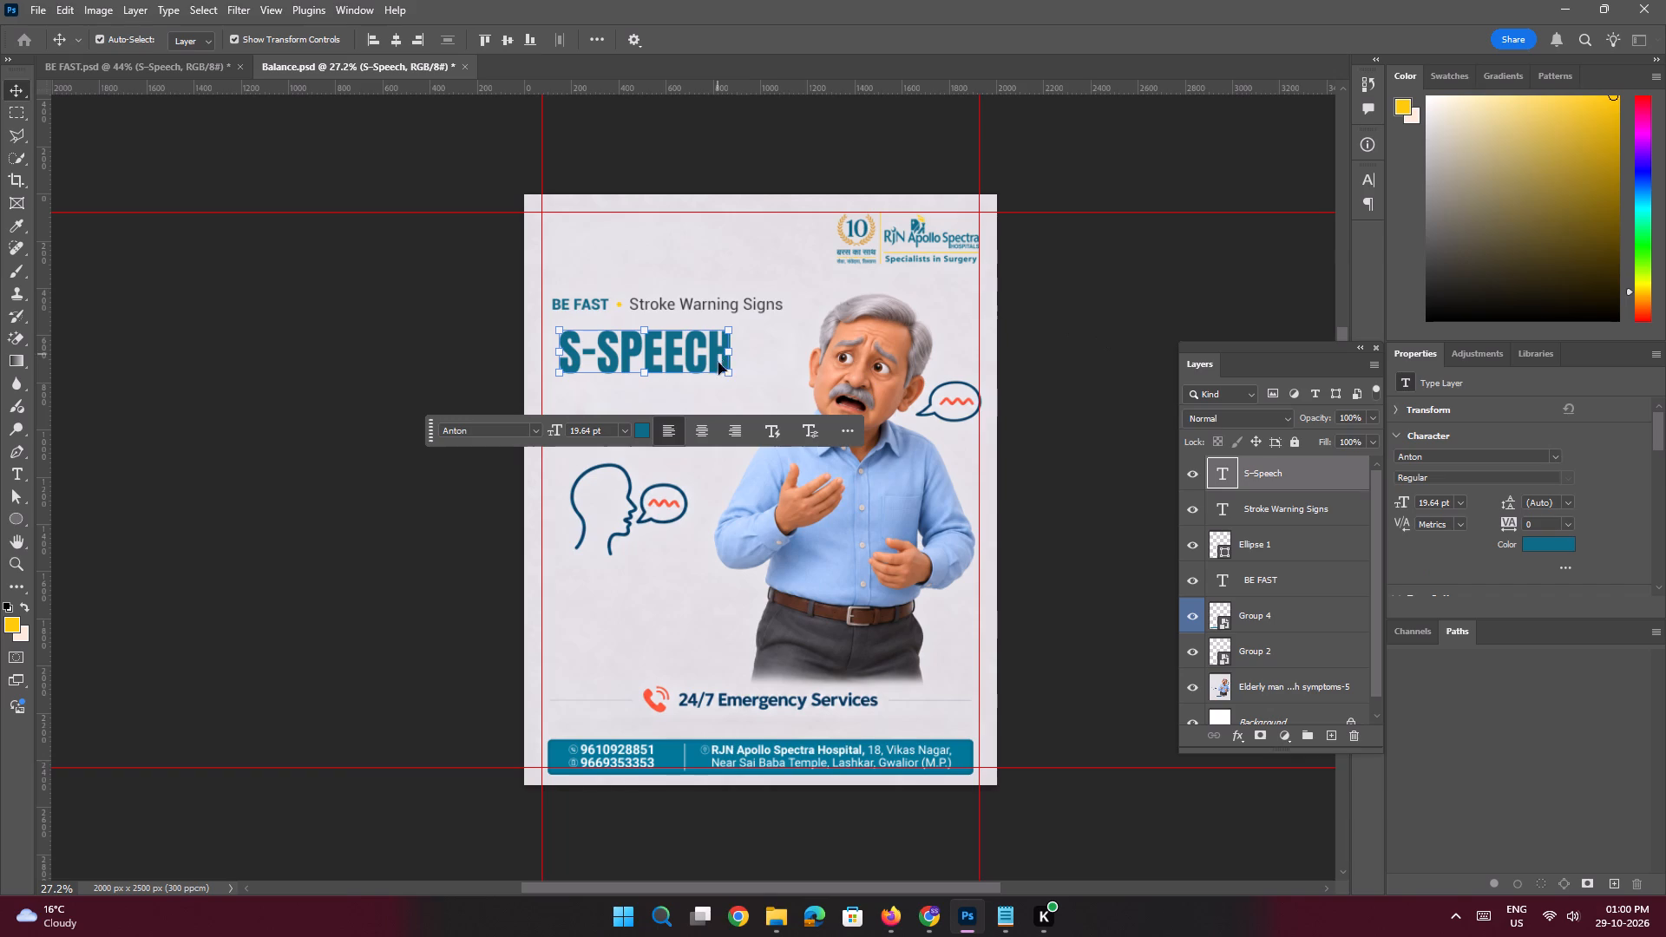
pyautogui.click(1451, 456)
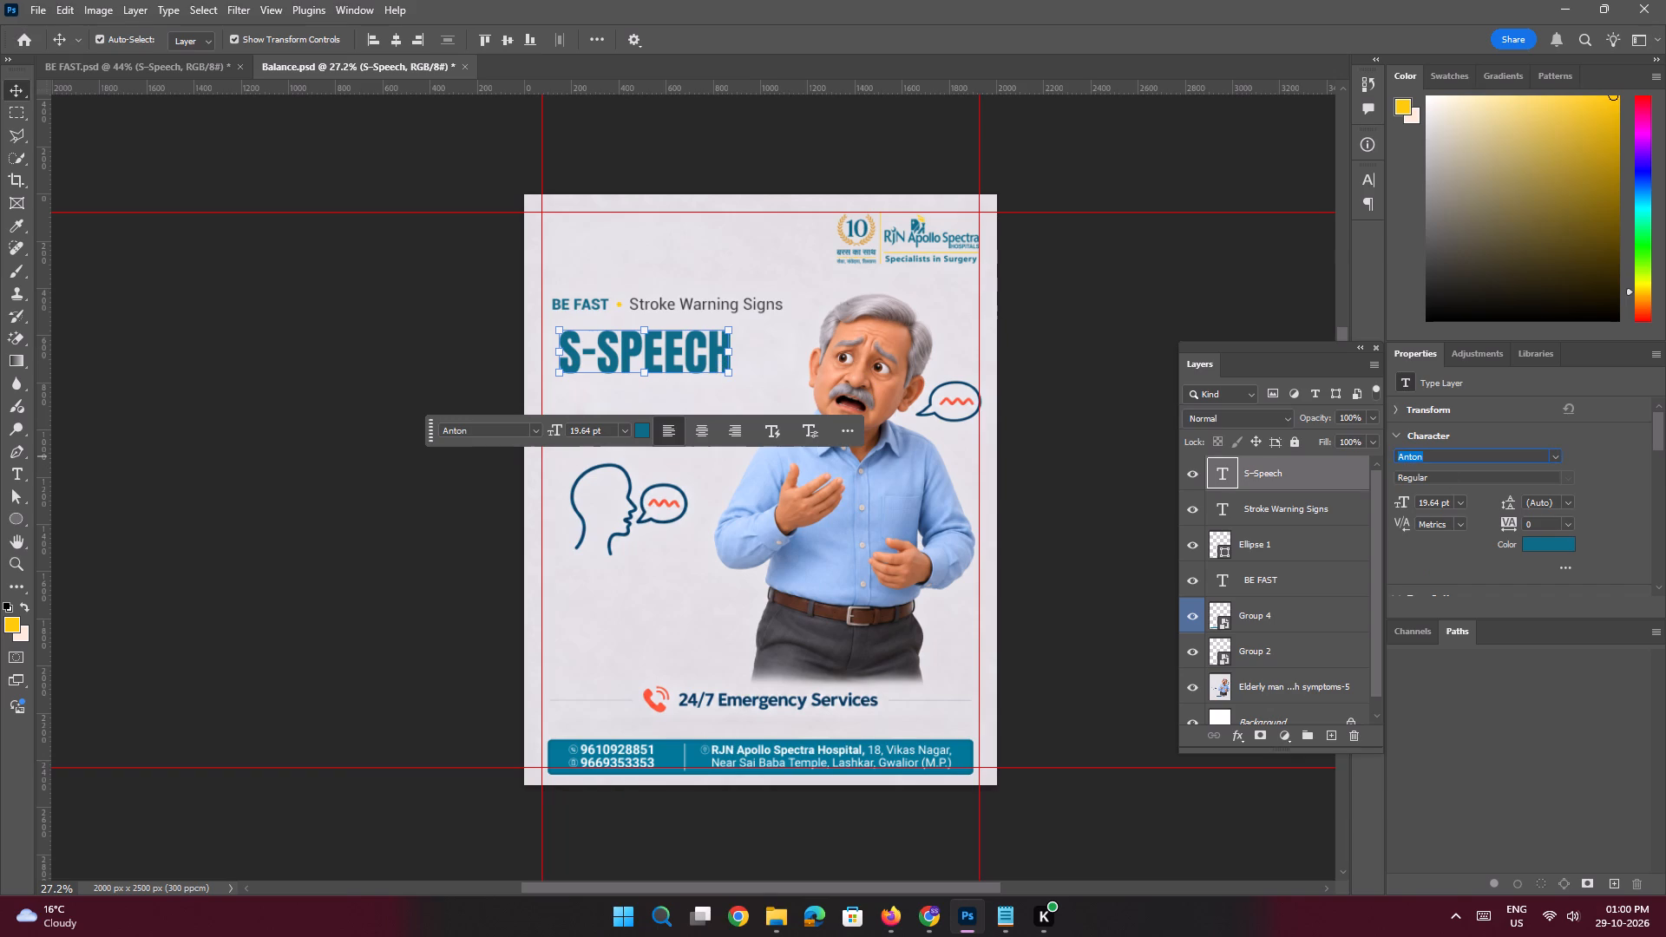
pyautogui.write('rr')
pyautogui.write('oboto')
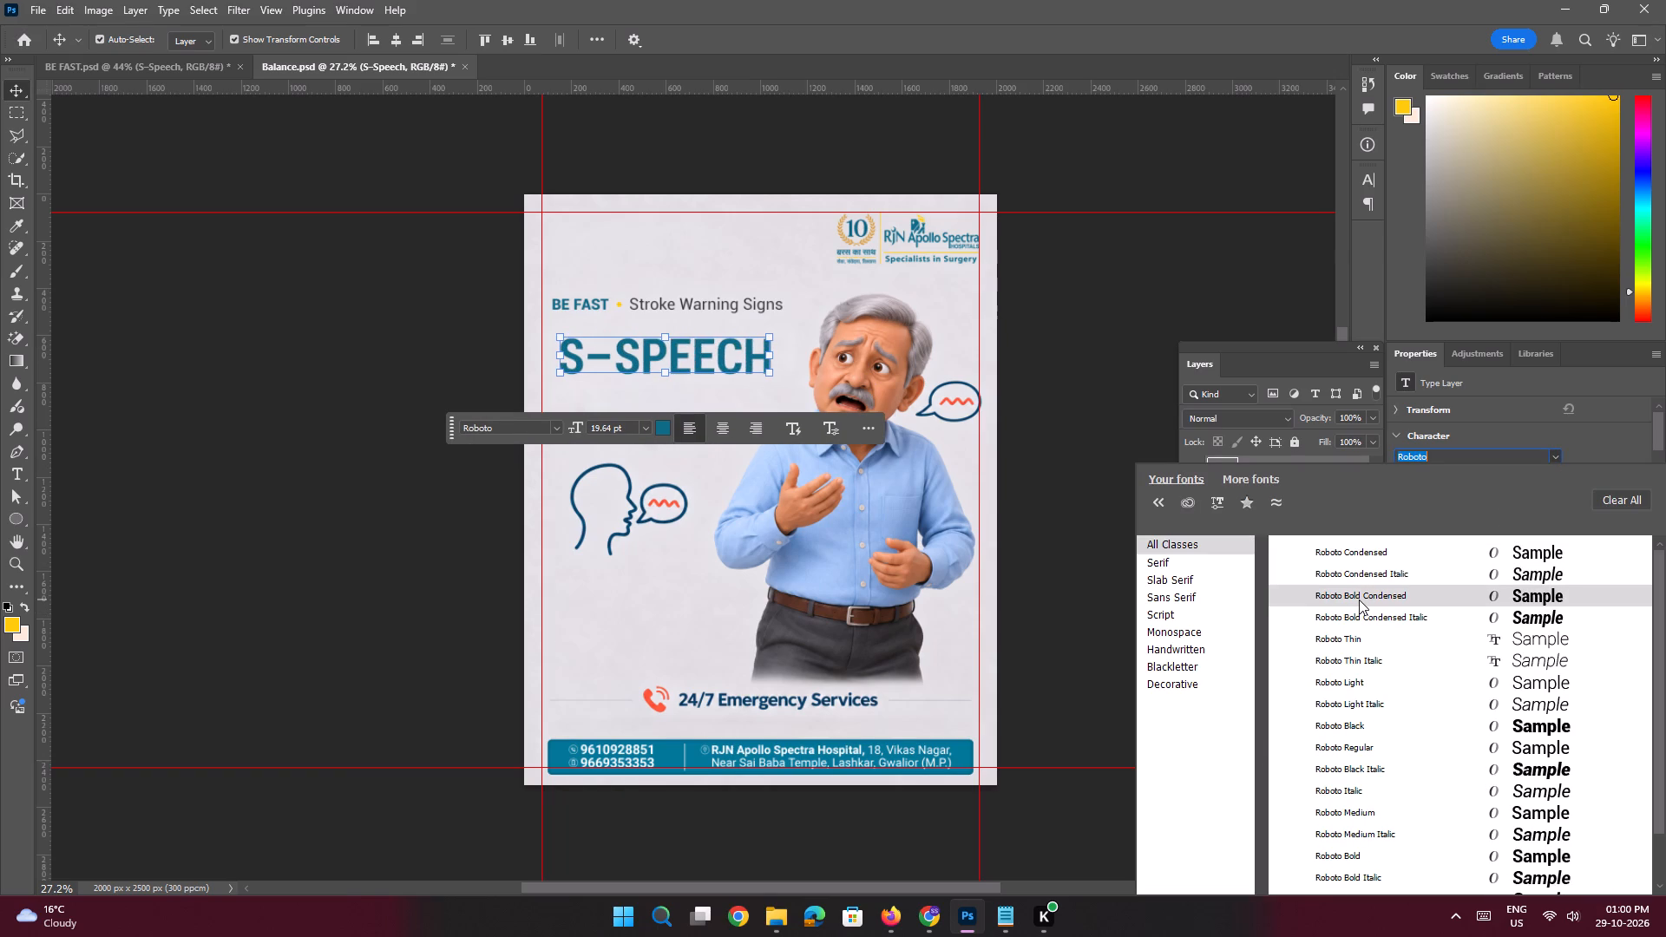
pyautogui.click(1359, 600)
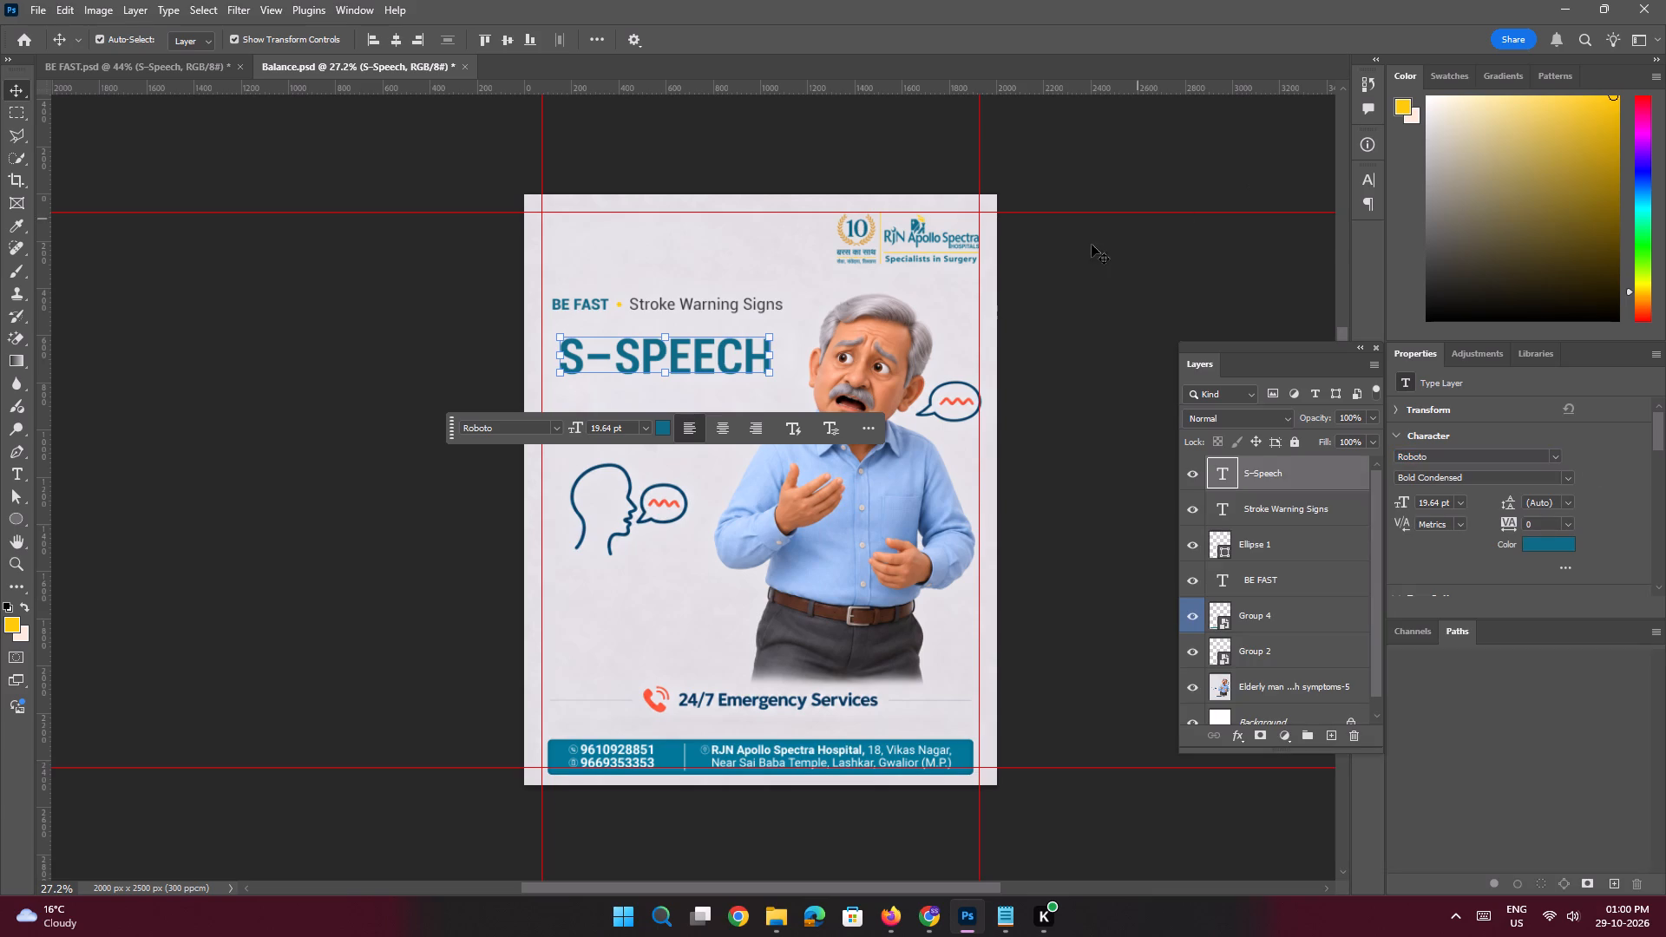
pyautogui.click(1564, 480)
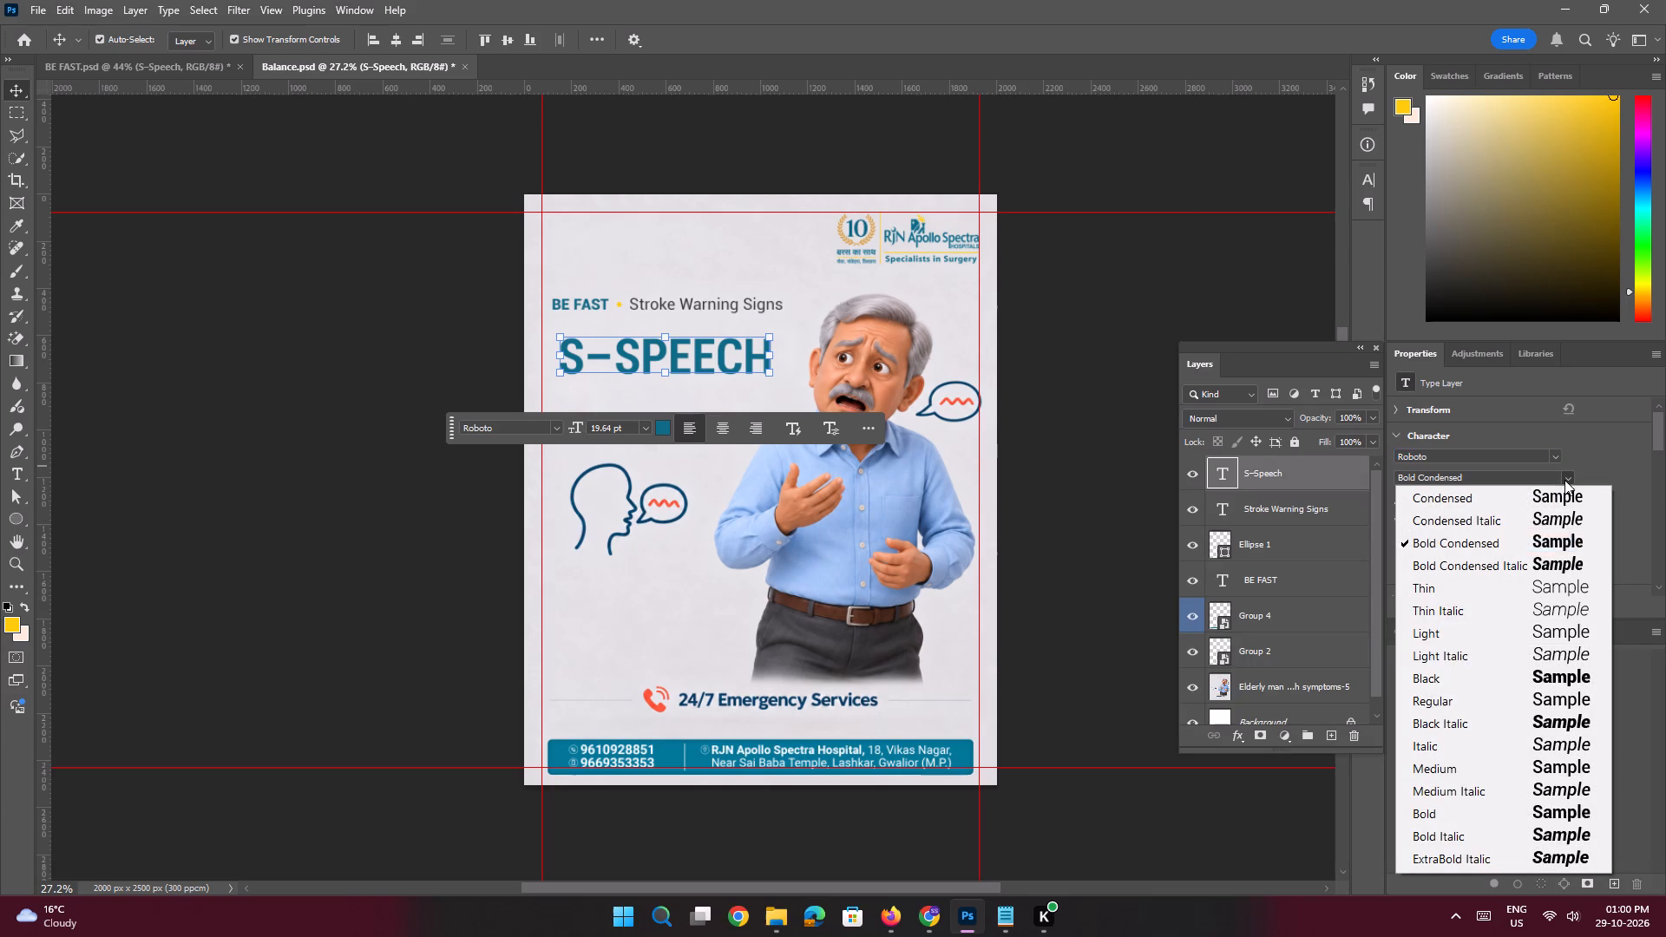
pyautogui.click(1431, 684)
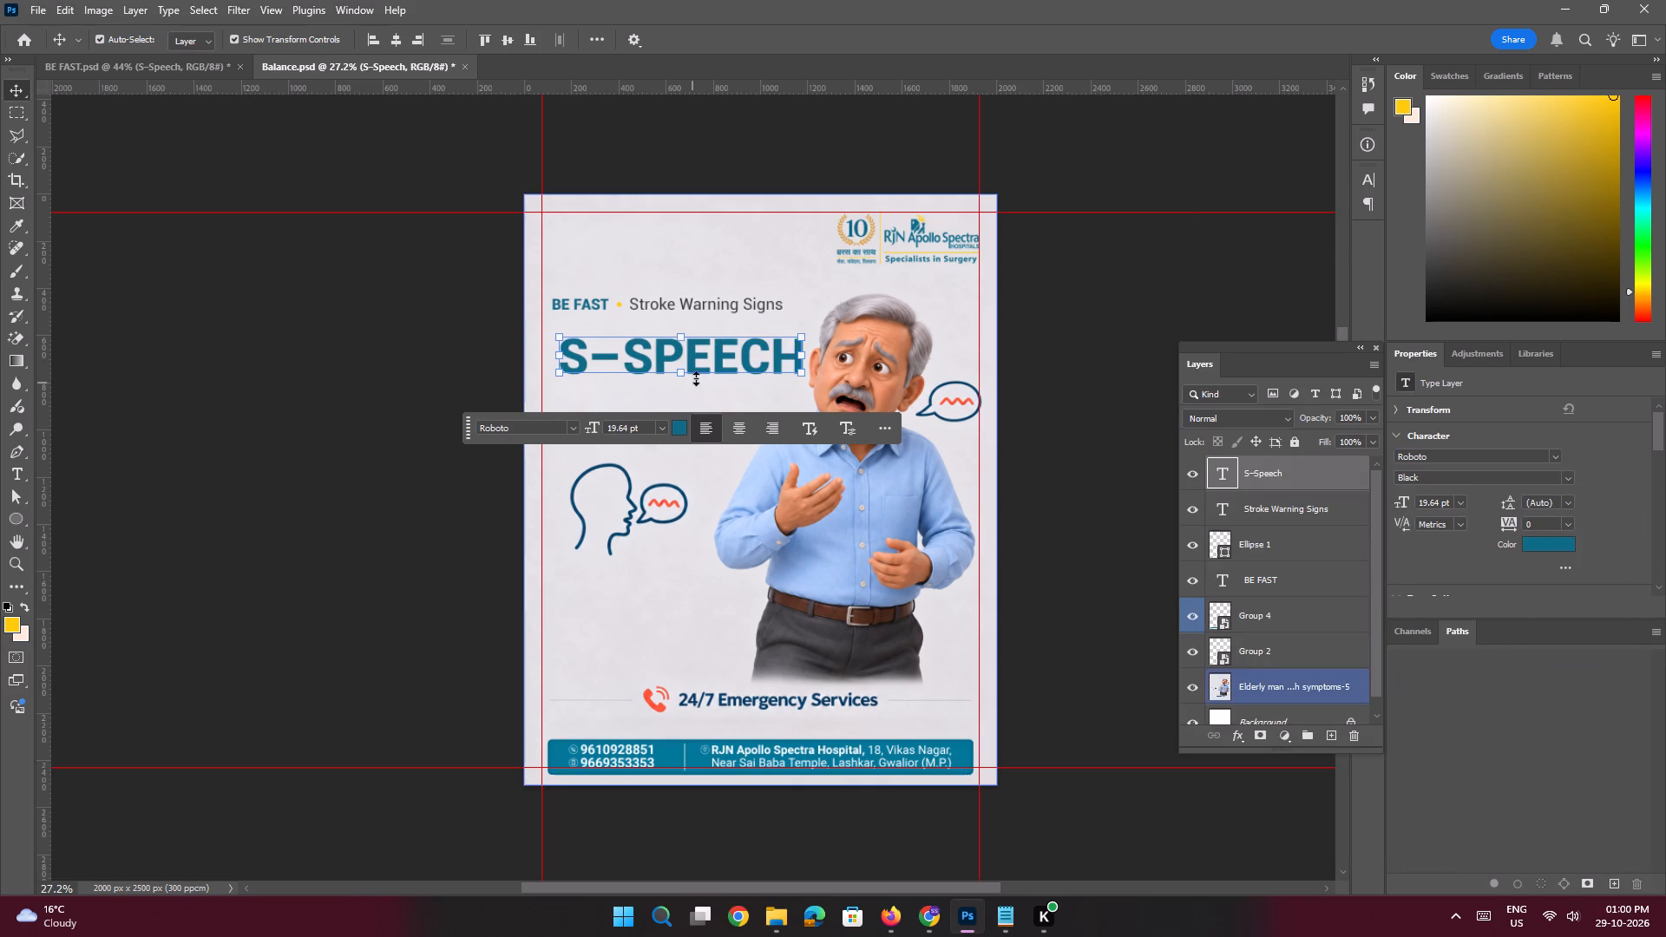
# Move the "S-SPEECH" text toward the left margin guide and set it in Anton Regular with tracking 20.
pyautogui.click(692, 366)
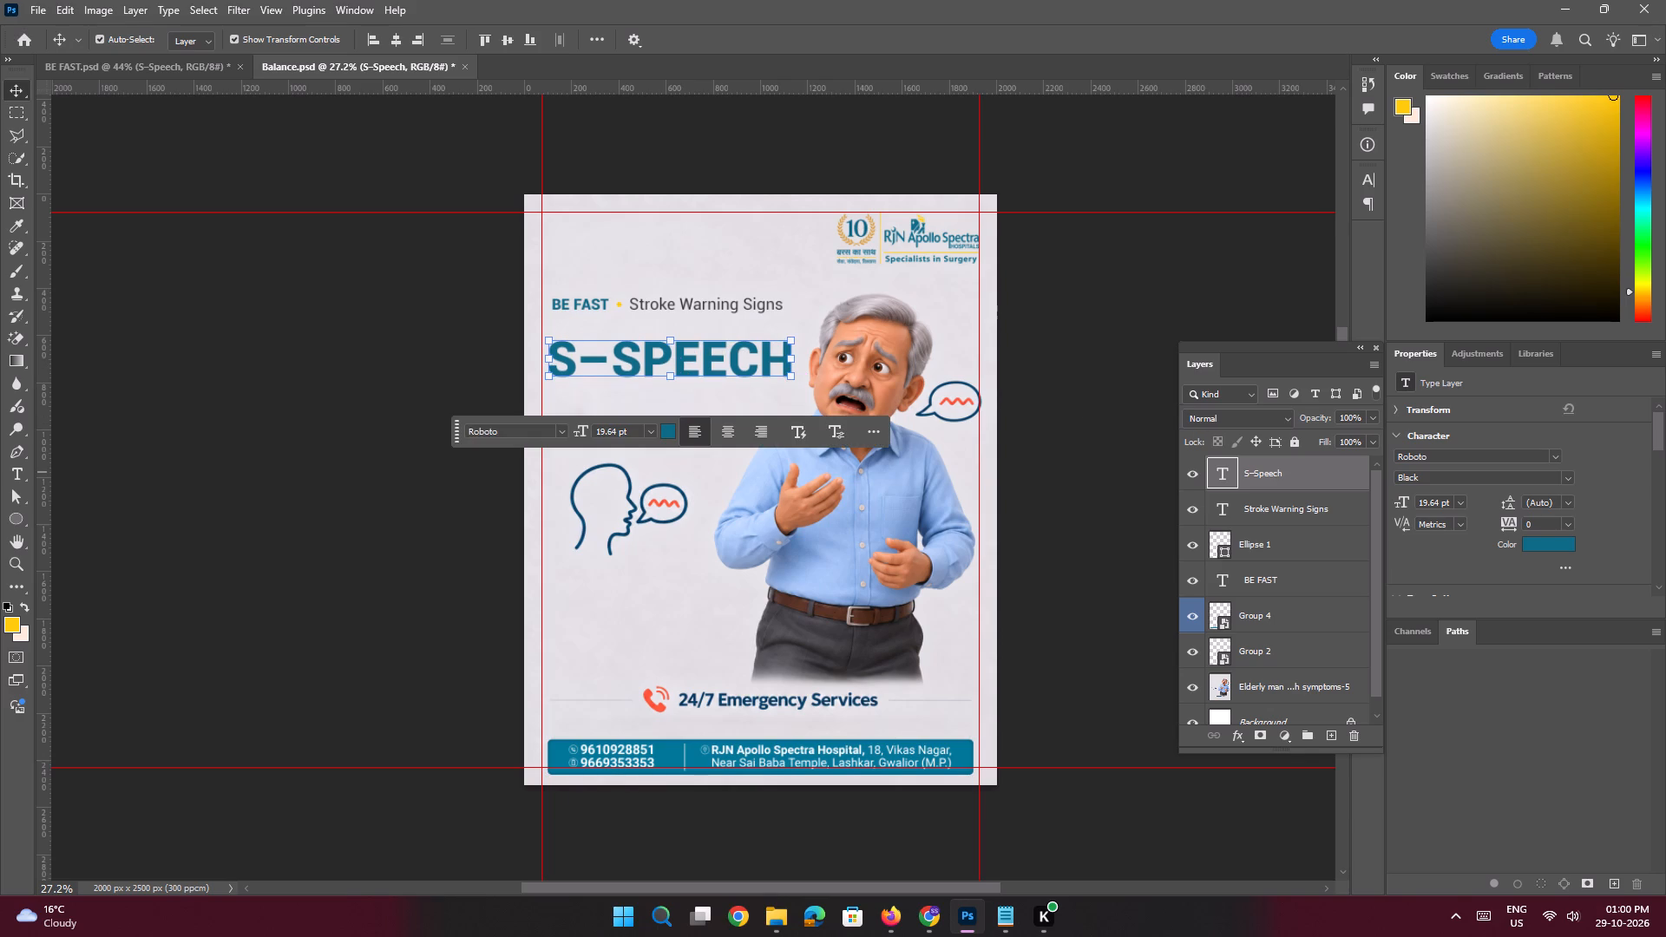
pyautogui.click(1554, 456)
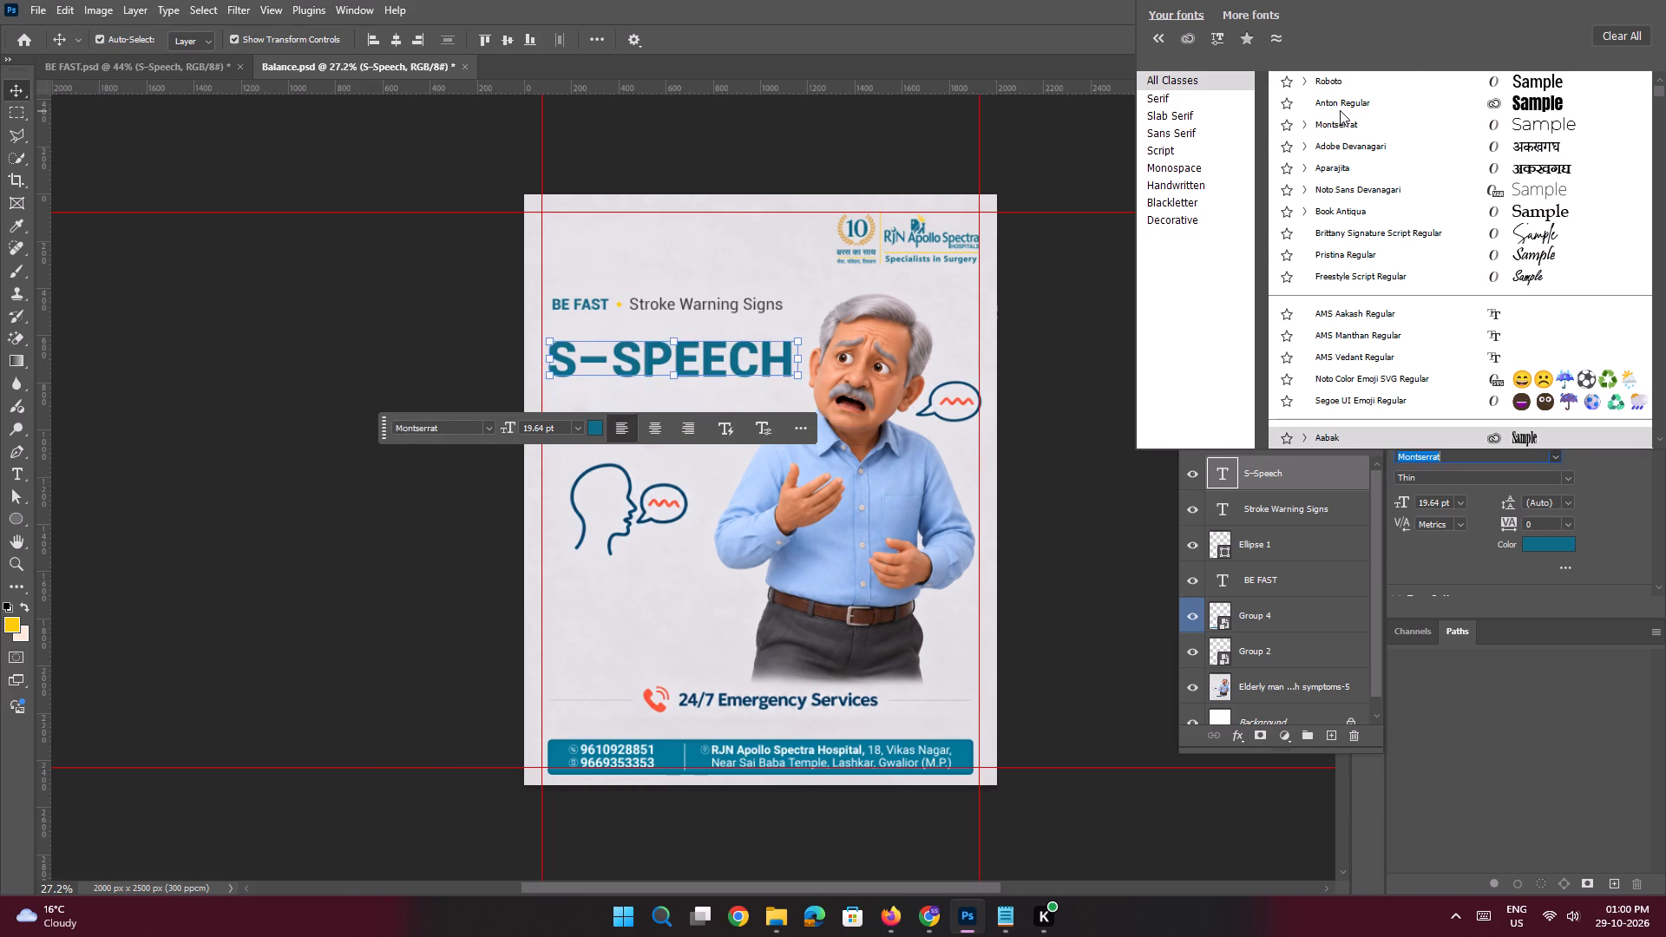
pyautogui.click(1340, 108)
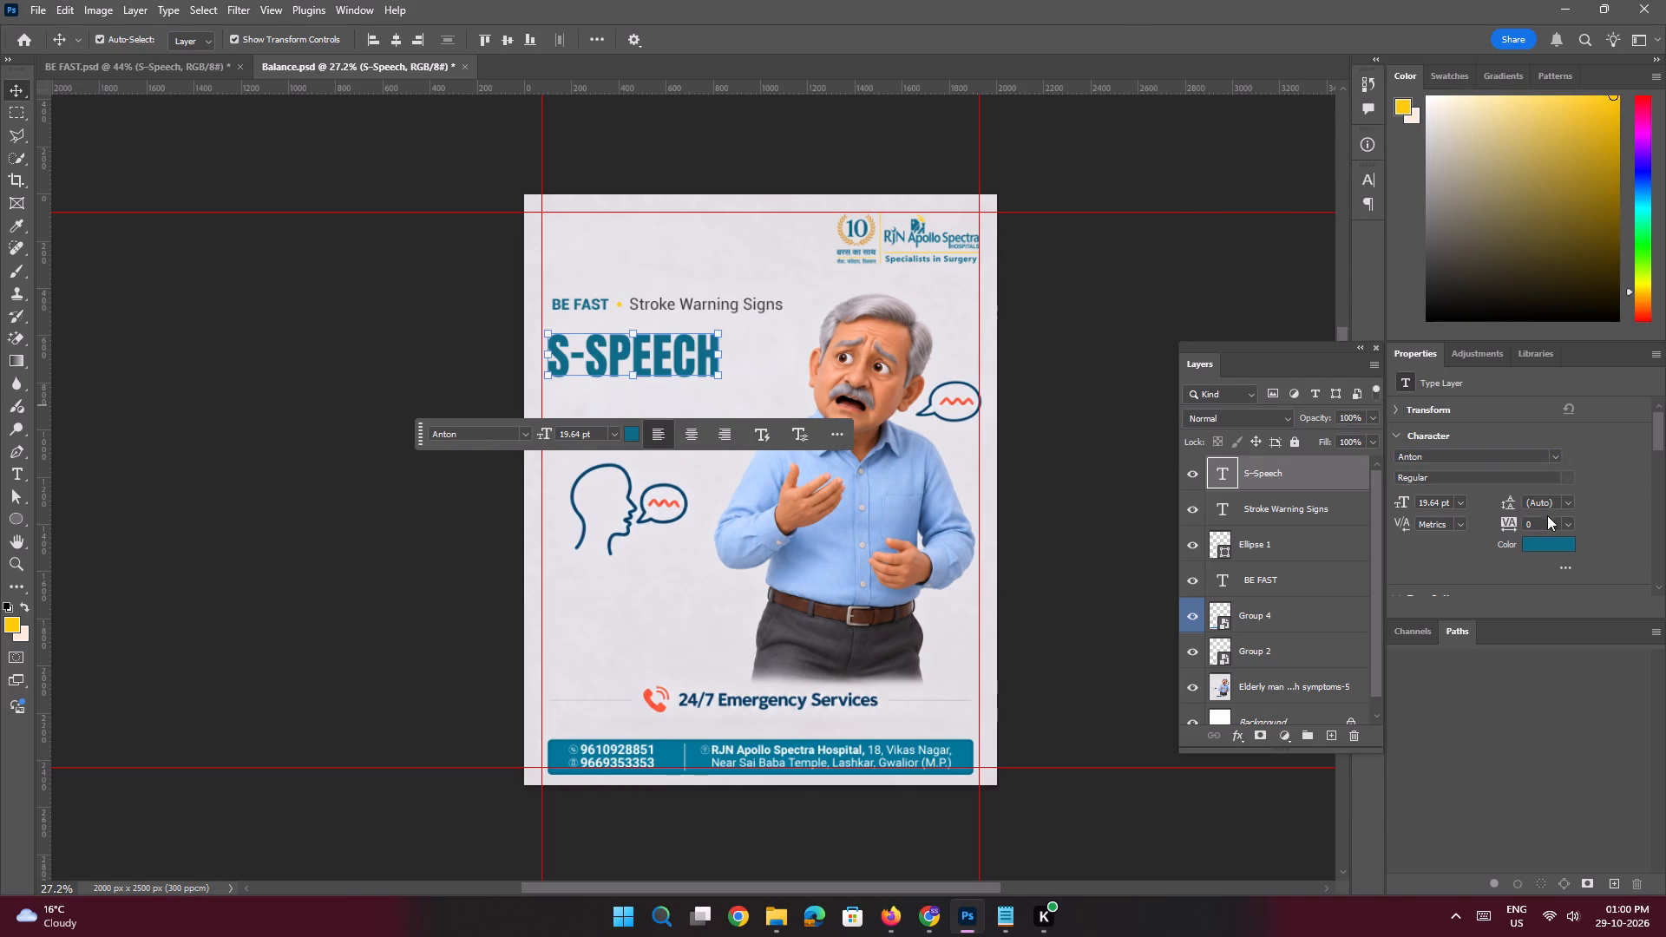
pyautogui.moveTo(1541, 522); pyautogui.dragTo(1456, 495)
pyautogui.write('20')
pyautogui.press('Return')
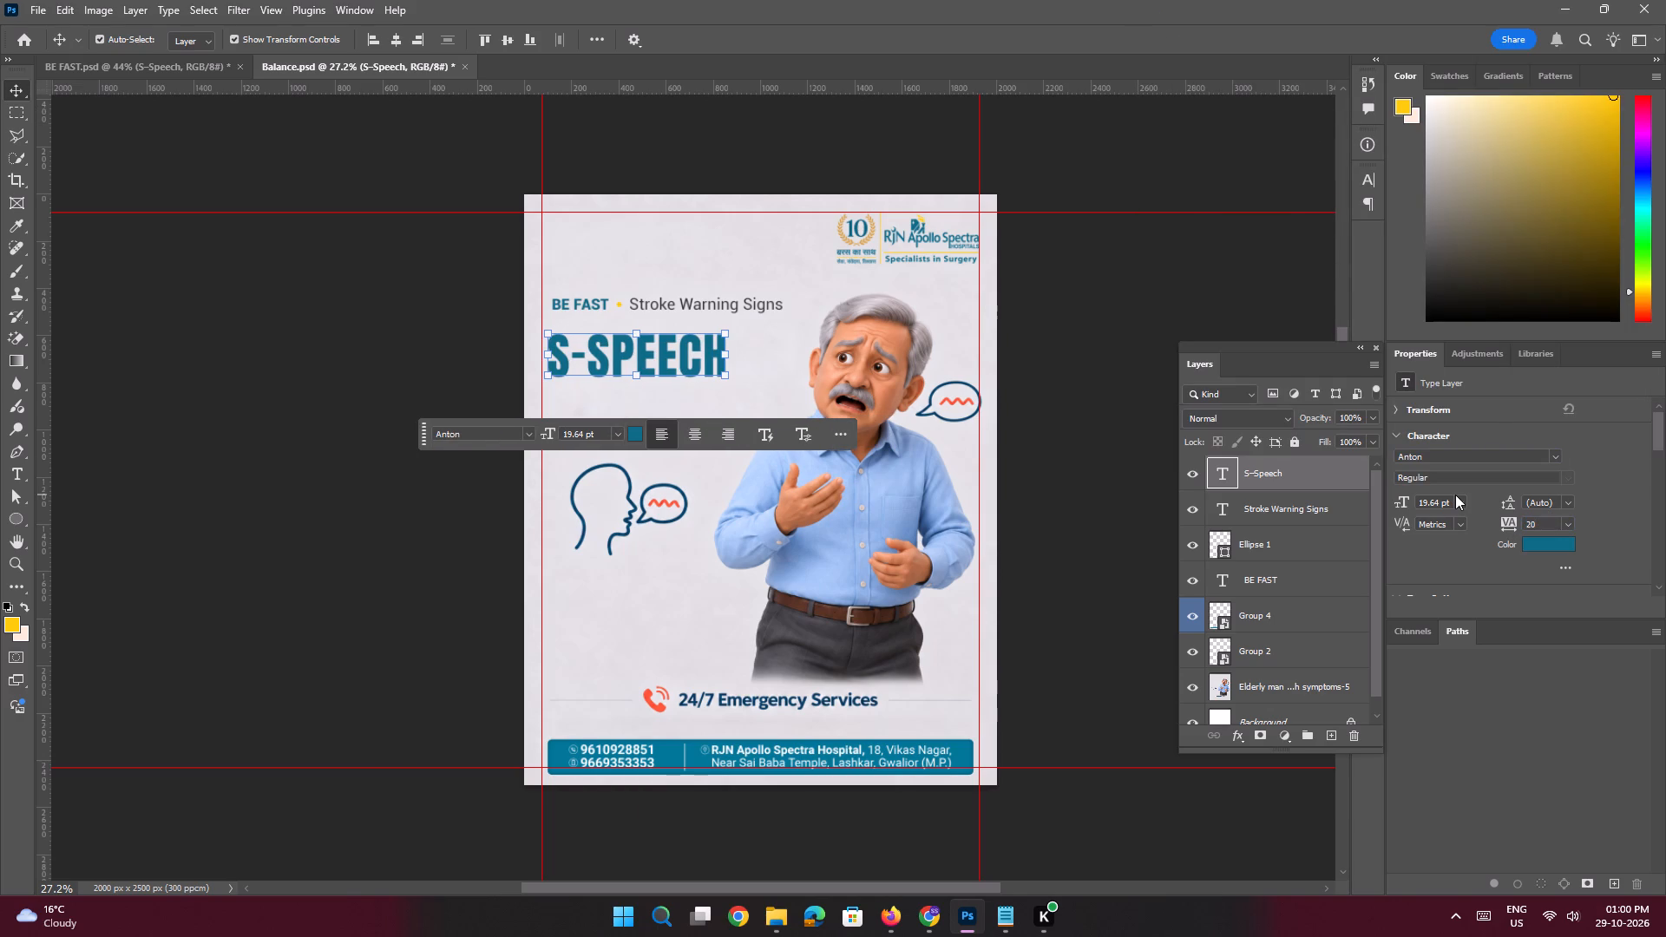
# Scale the "S-SPEECH" text up proportionally to about 129%, giving a size of about 25.3 pt.
pyautogui.hotkey('ctrl', 't')
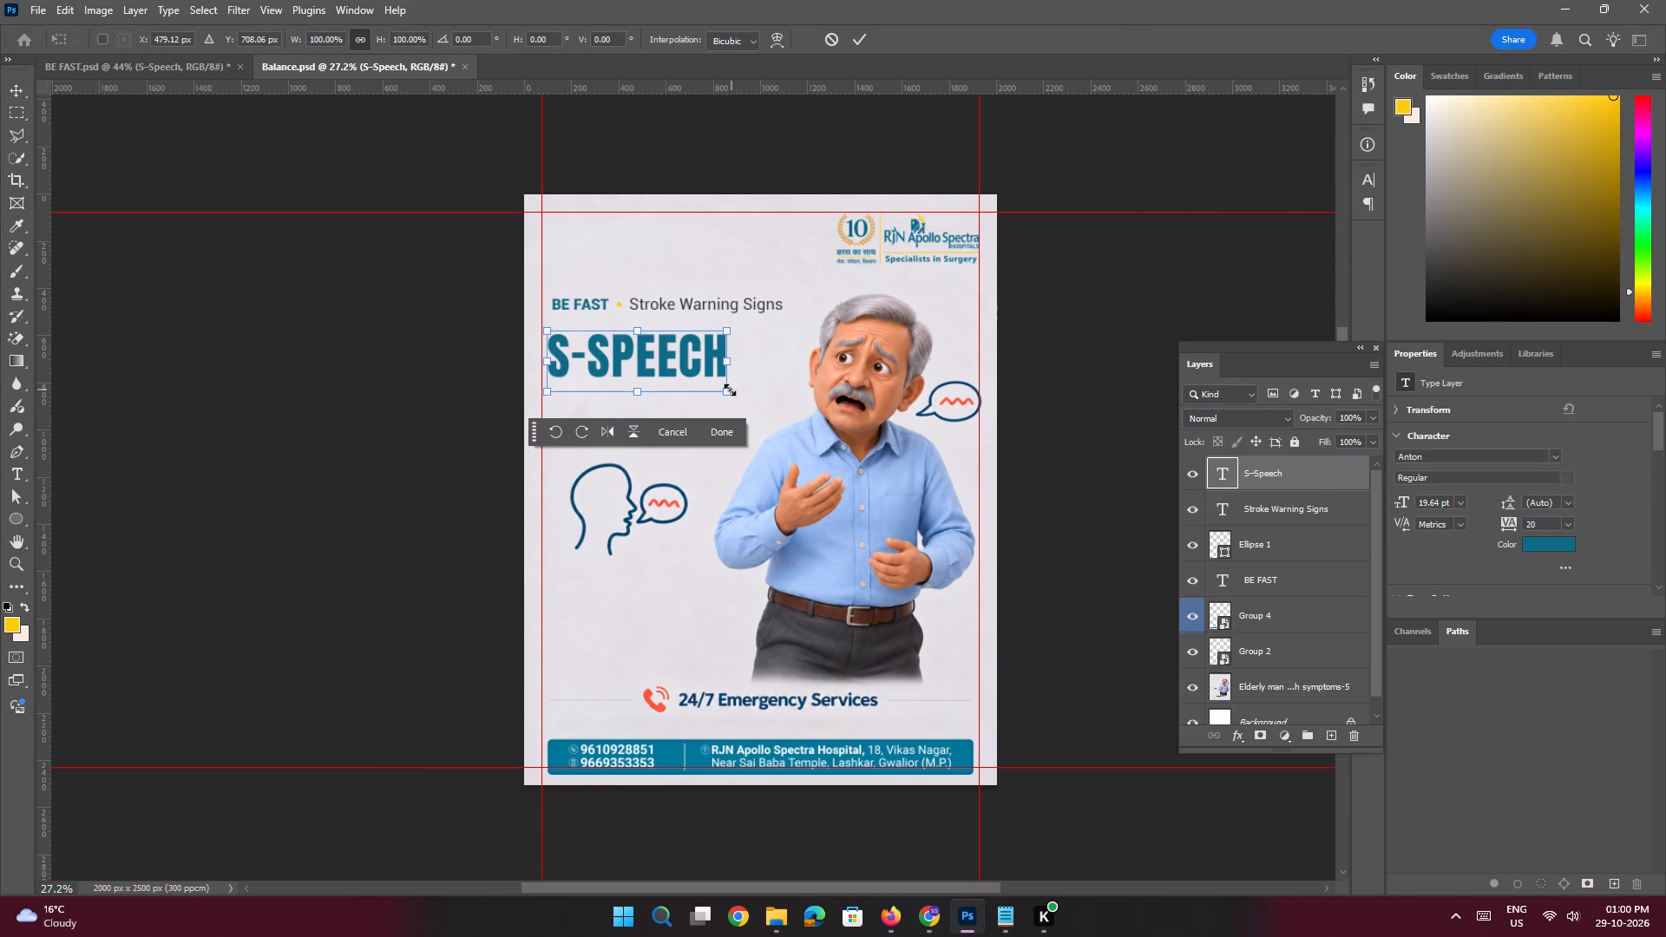
pyautogui.moveTo(730, 390); pyautogui.dragTo(784, 401)
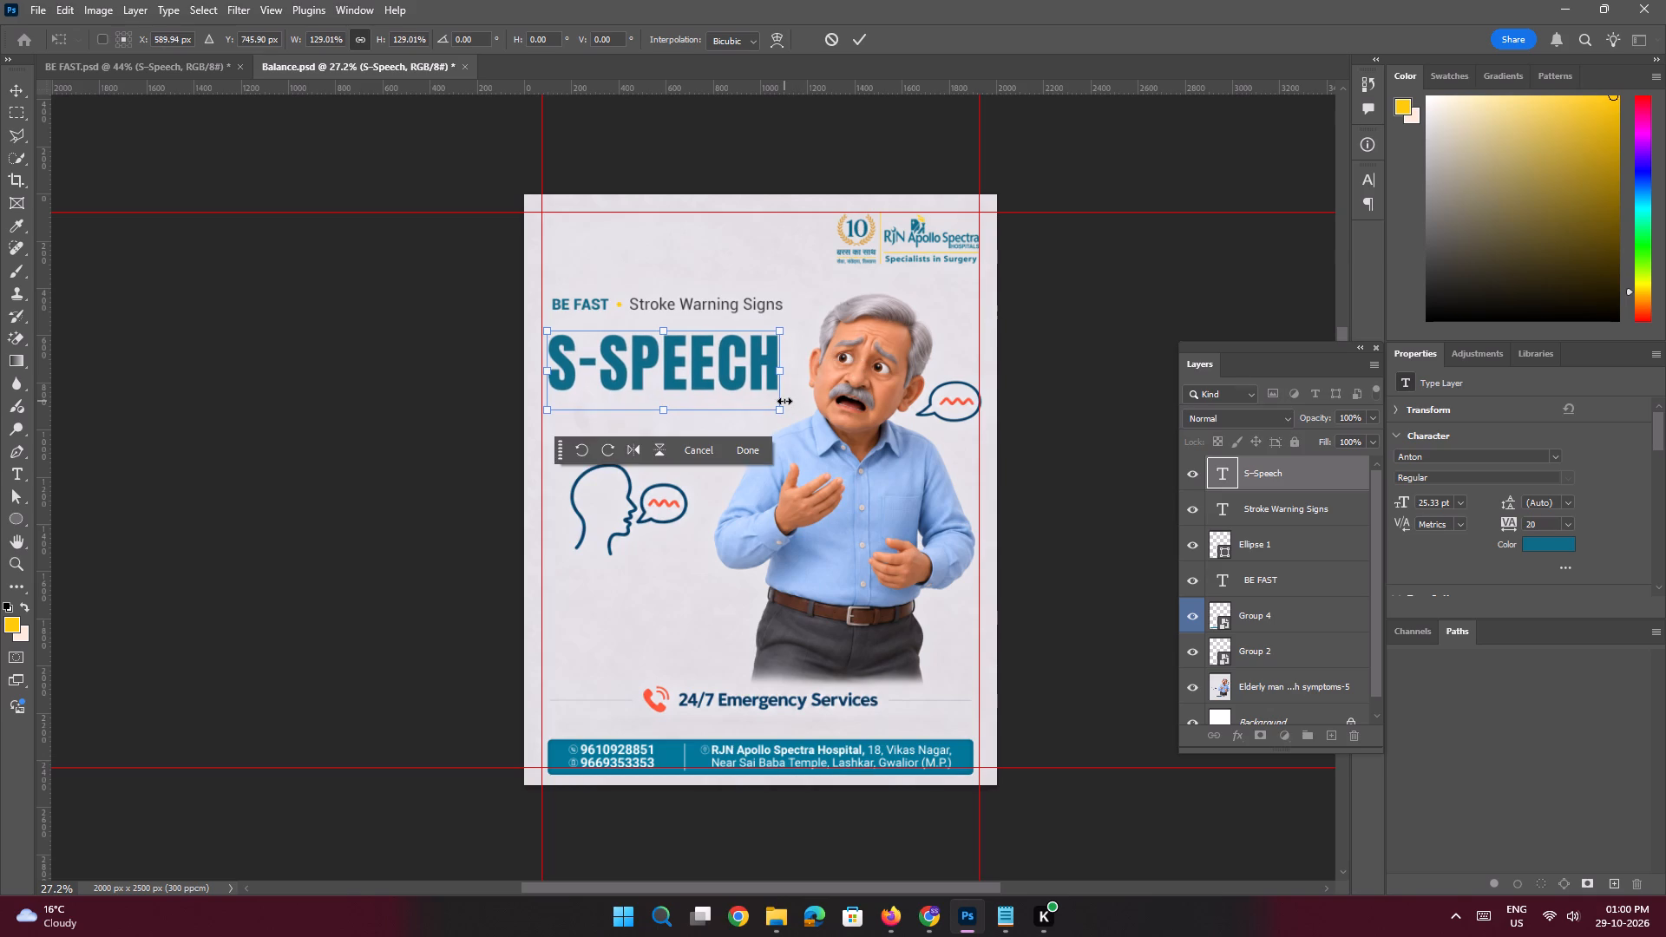
pyautogui.press('Return')
# Recolour only the first "S" of the "S-SPEECH" text to dark grey, about #2c2c2c.
pyautogui.press('space')
pyautogui.keyDown('ctrl'); pyautogui.moveTo(664, 357); pyautogui.dragTo(693, 383); pyautogui.keyUp('ctrl')
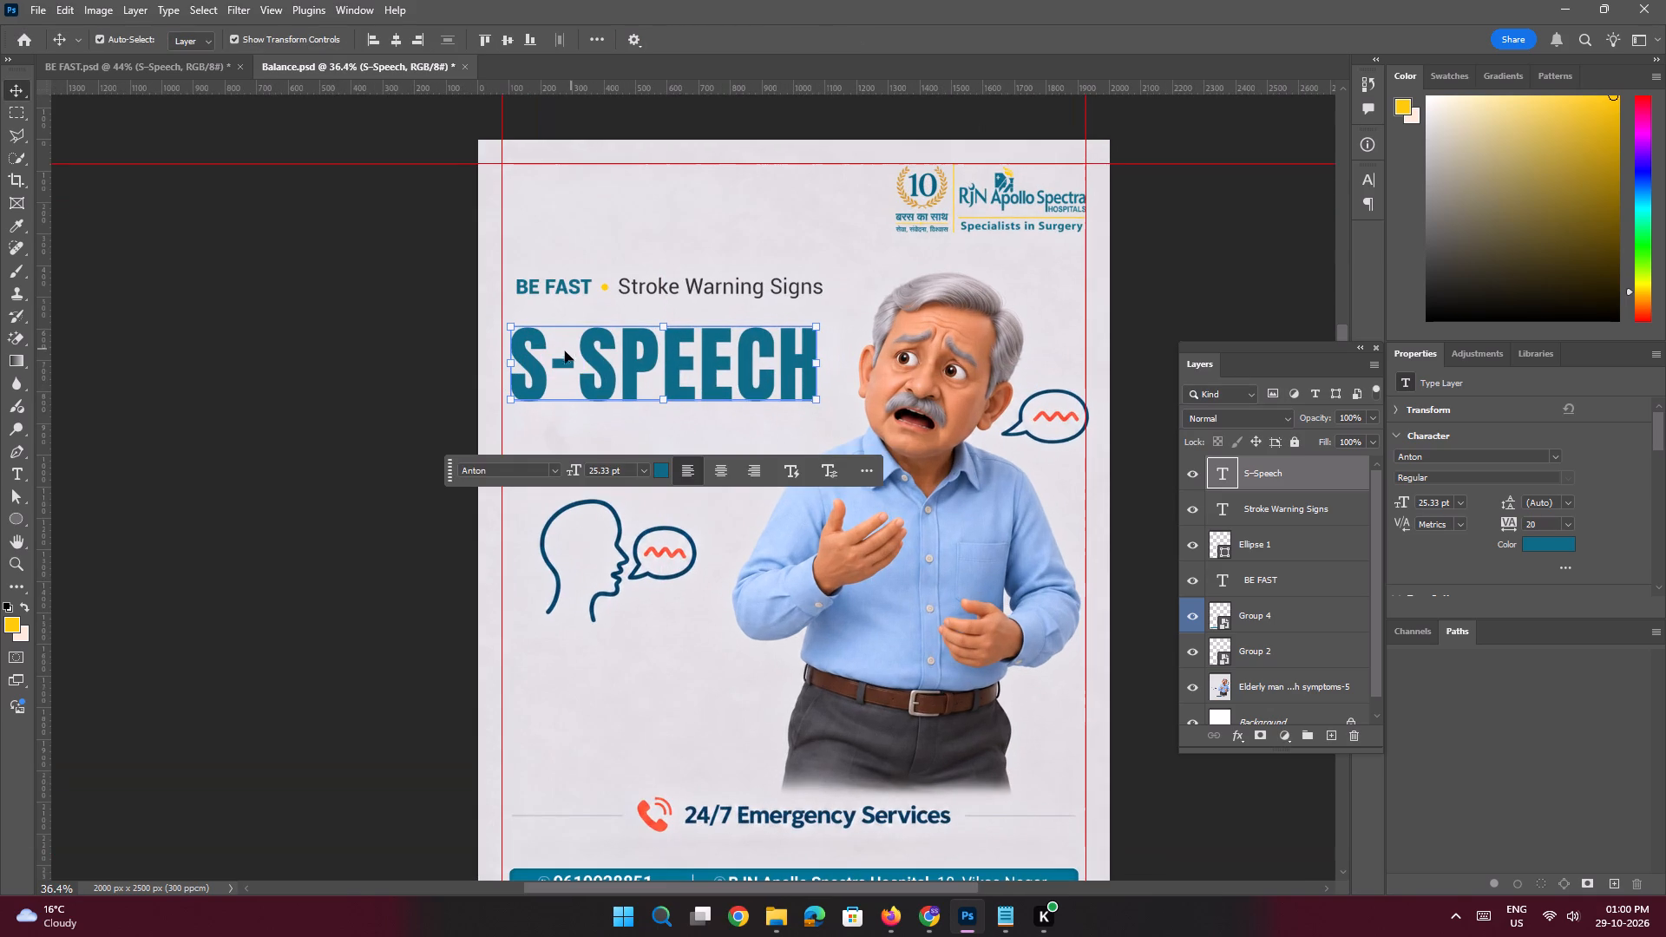
pyautogui.doubleClick(556, 360)
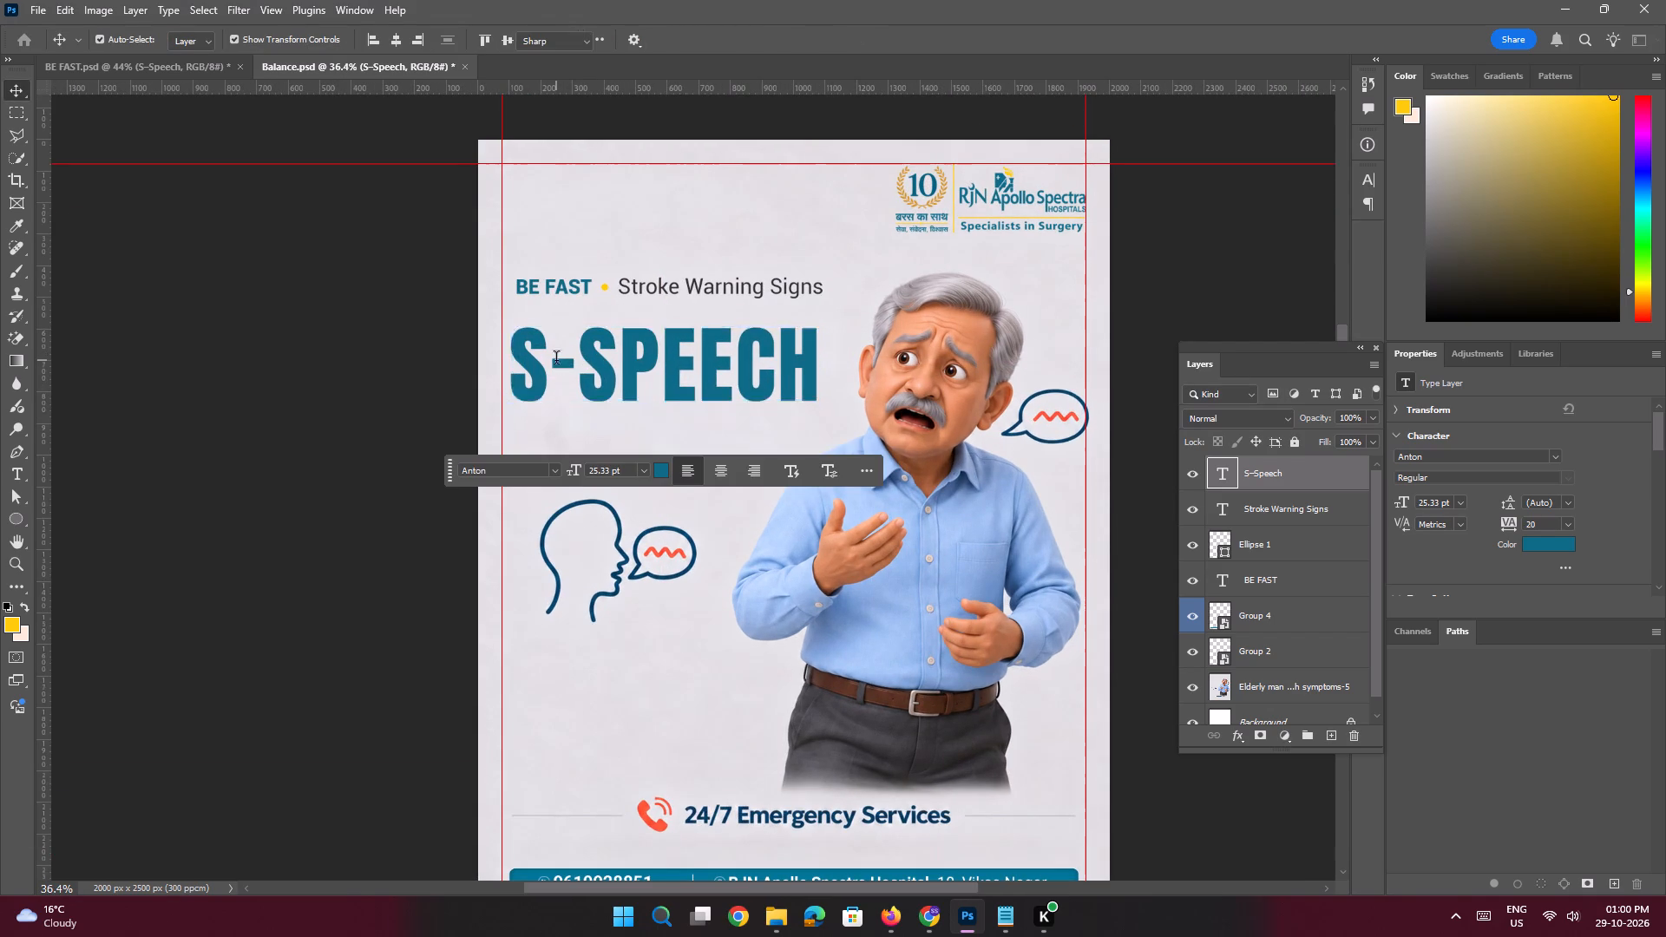
pyautogui.click(535, 346)
pyautogui.moveTo(543, 353); pyautogui.dragTo(522, 351)
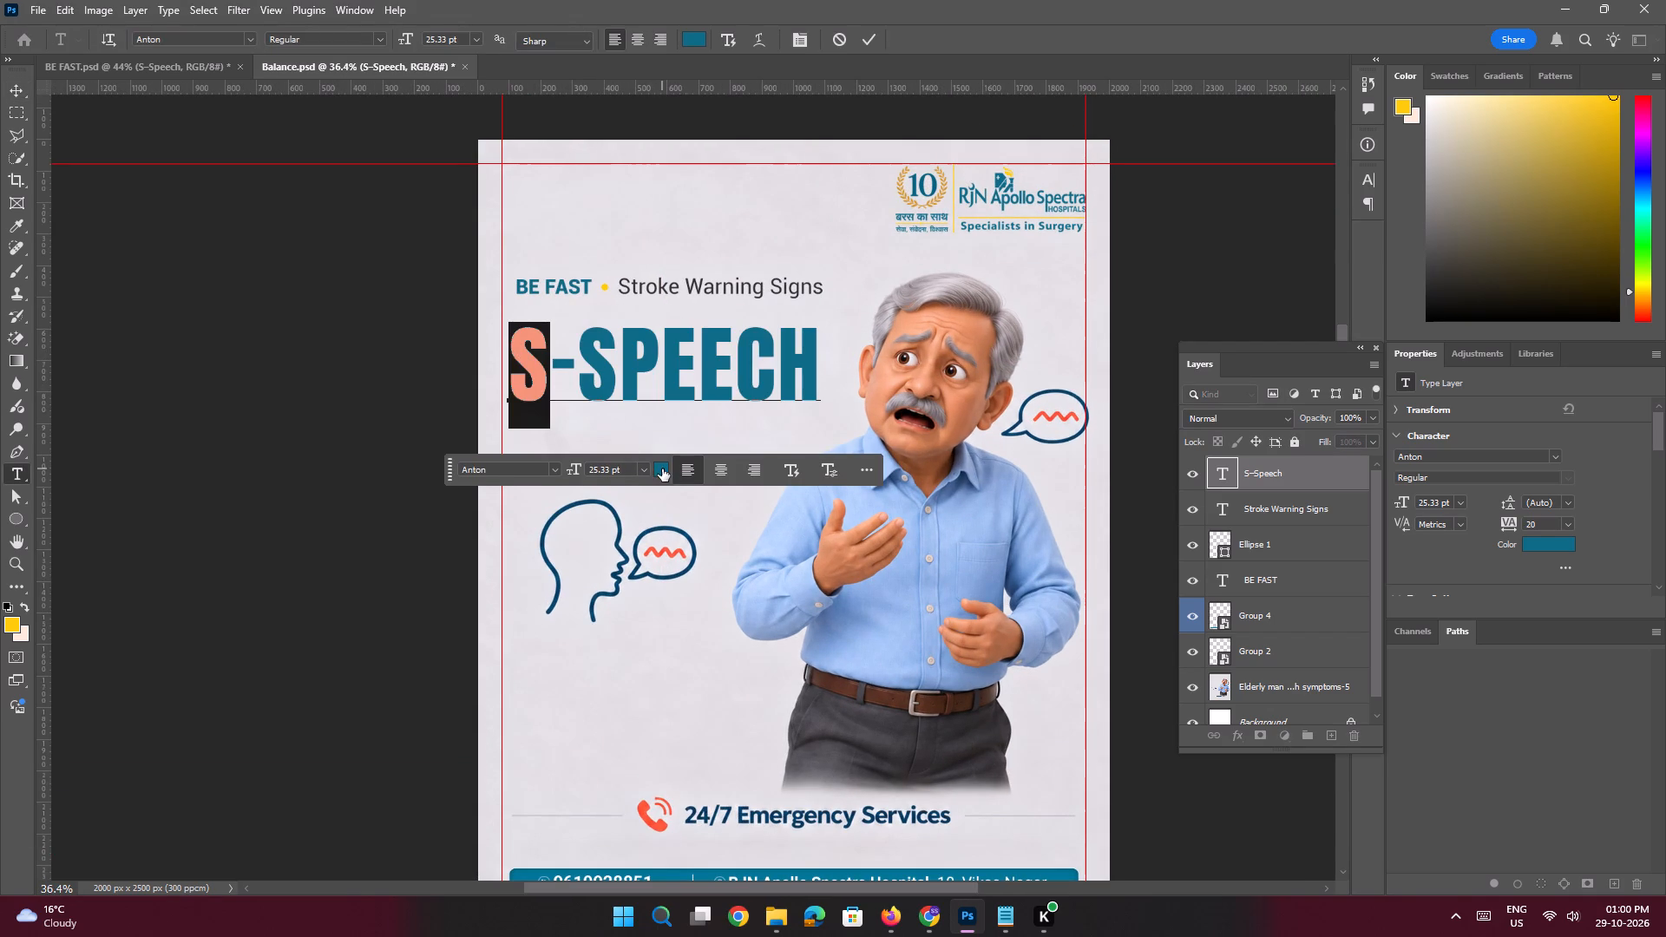
pyautogui.click(662, 468)
pyautogui.moveTo(1156, 689); pyautogui.dragTo(1072, 692)
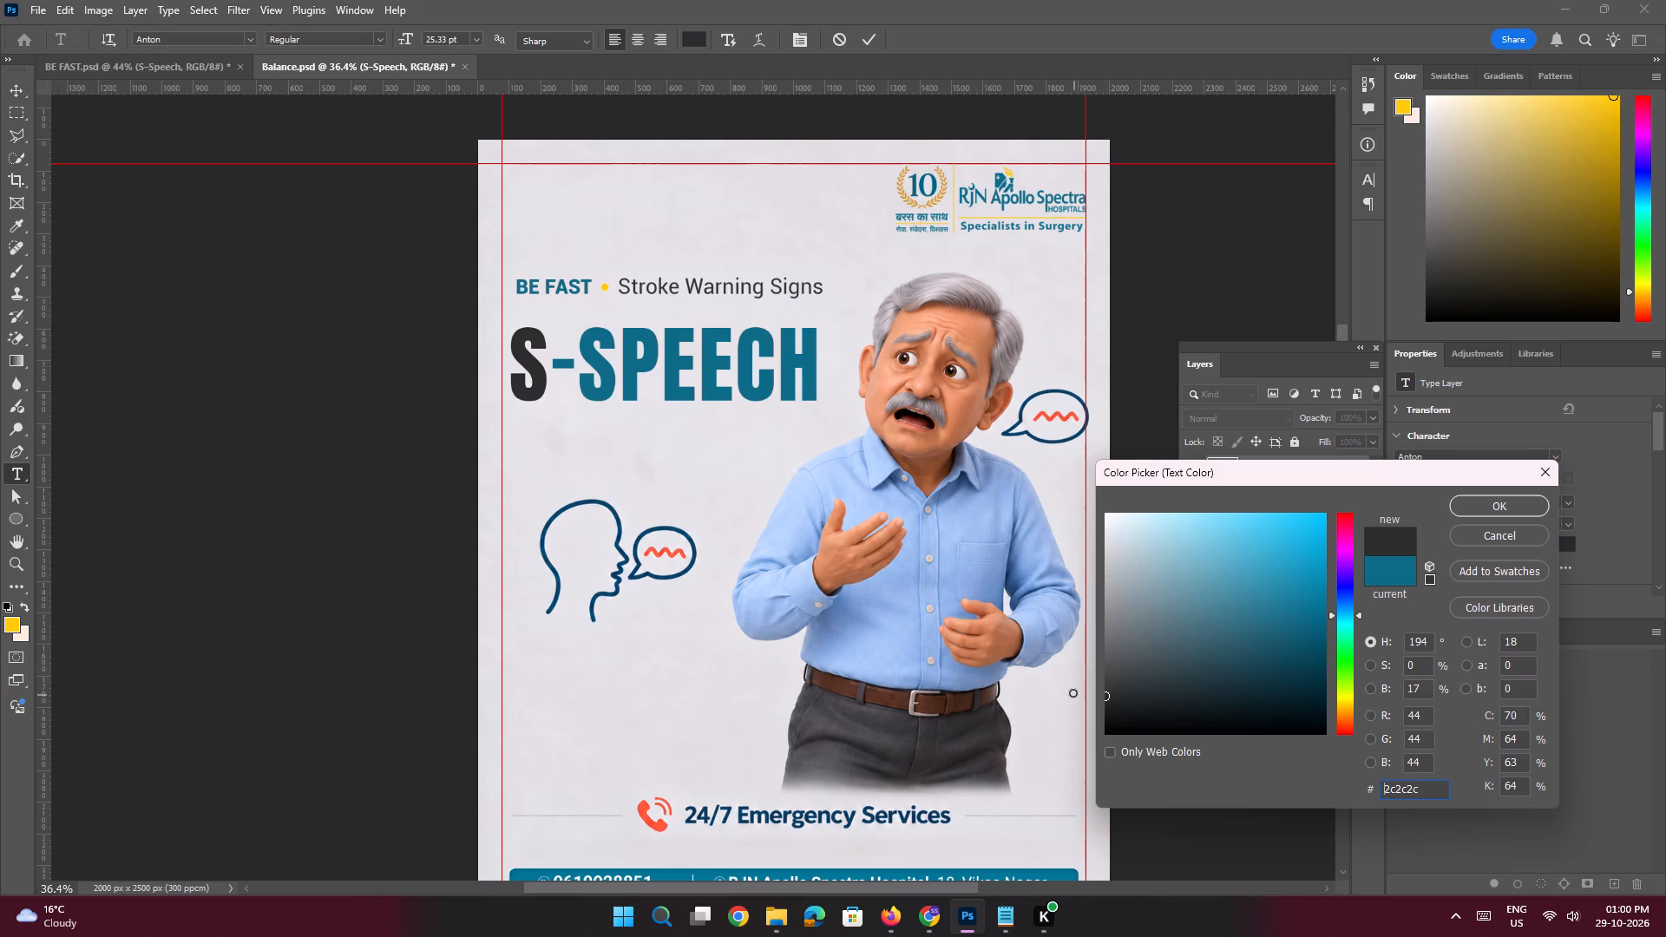
pyautogui.moveTo(1072, 692); pyautogui.dragTo(1070, 690)
pyautogui.press('Return')
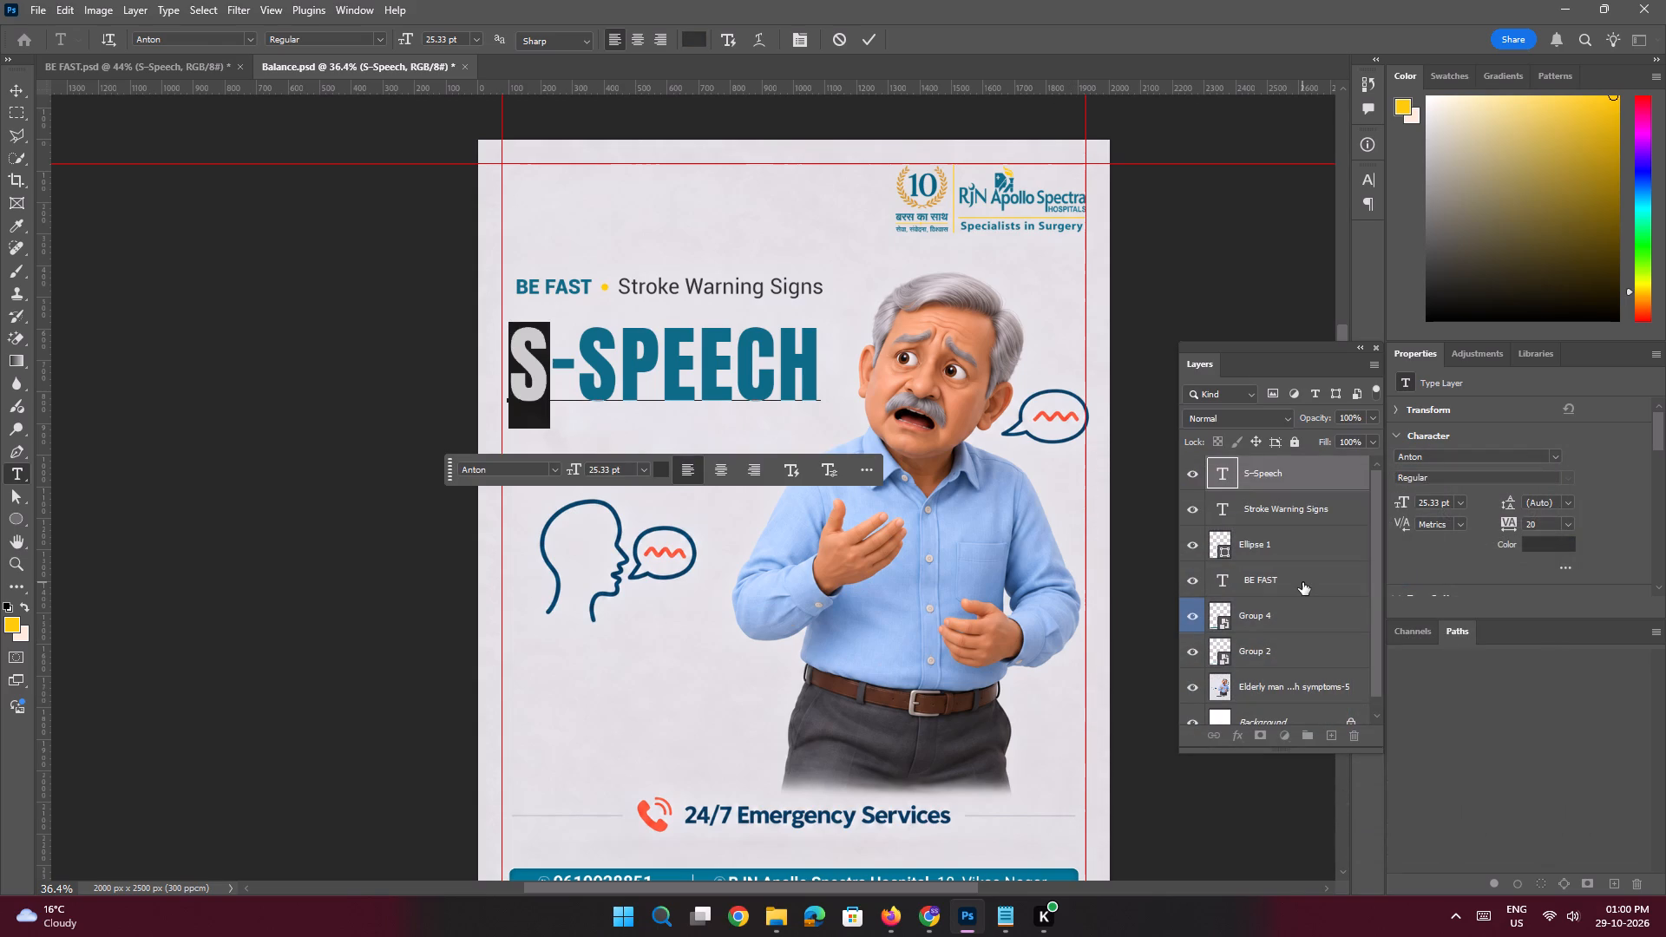
pyautogui.press('Return')
# Copy the "Slurred speech or difficulty speaking" text from BE FAST.psd into Balance.psd, placing it below the "S-SPEECH" heading.
pyautogui.click(206, 68)
pyautogui.press('space')
pyautogui.press('space')
pyautogui.press('space')
pyautogui.press('space')
pyautogui.press('space')
pyautogui.press('space')
pyautogui.press('space')
pyautogui.press('space')
pyautogui.press('space')
pyautogui.press('space')
pyautogui.press('space')
pyautogui.press('space')
pyautogui.press('space')
pyautogui.press('space')
pyautogui.press('space')
pyautogui.press('space')
pyautogui.press('space')
pyautogui.press('space')
pyautogui.press('space')
pyautogui.press('space')
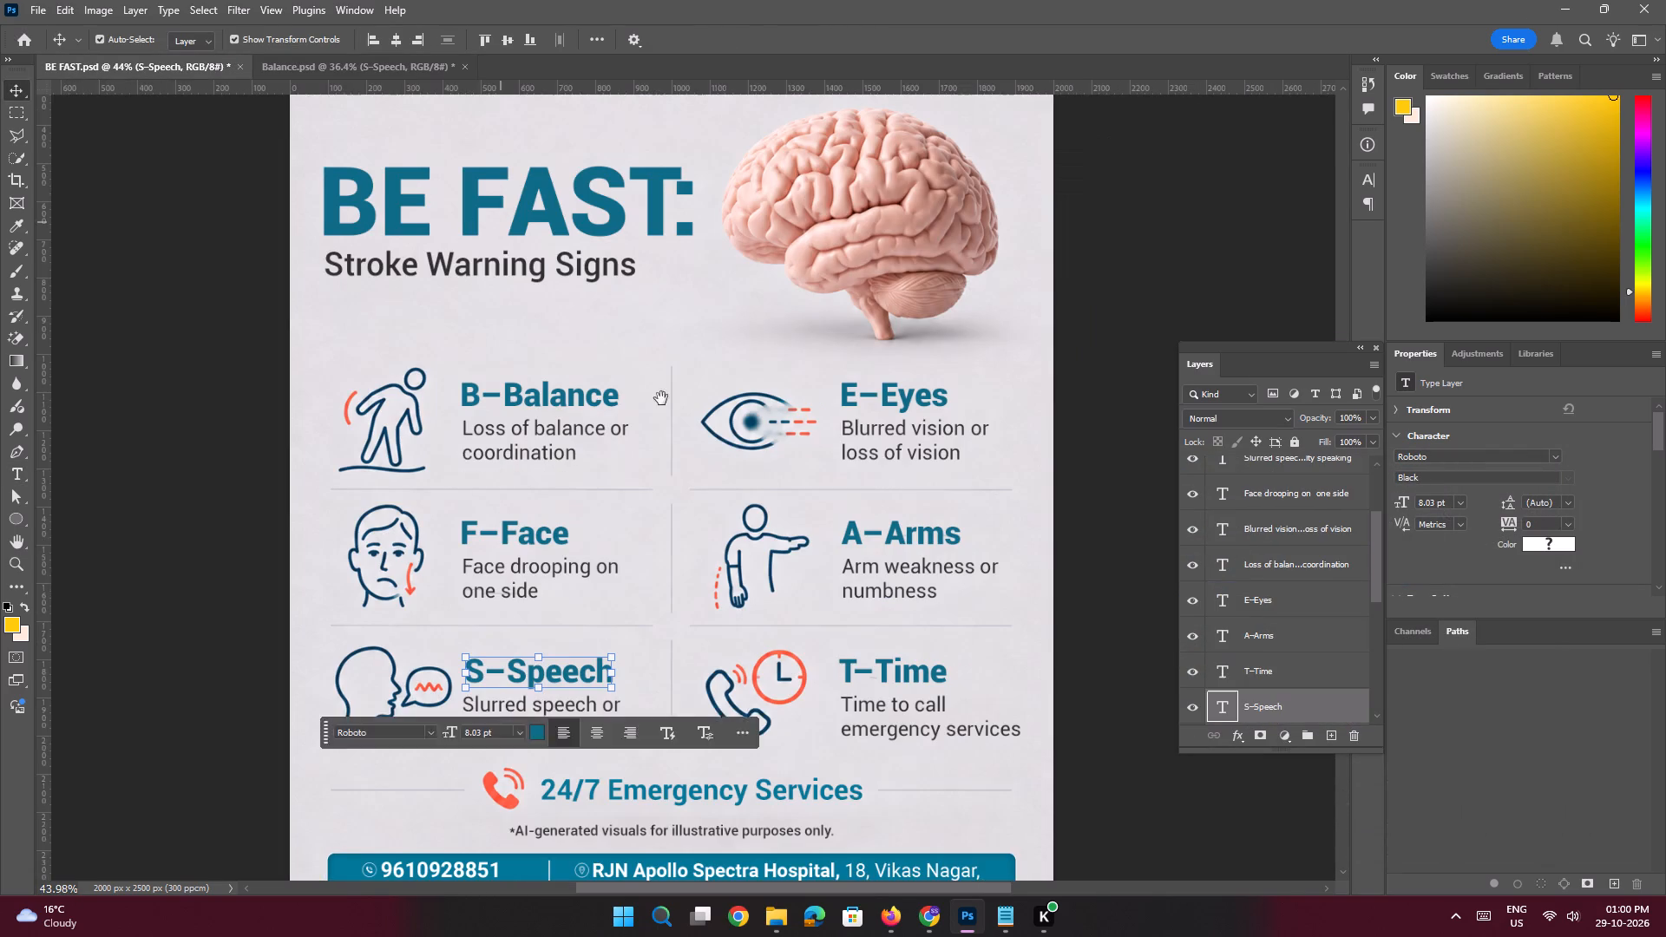
pyautogui.moveTo(646, 408); pyautogui.dragTo(676, 461)
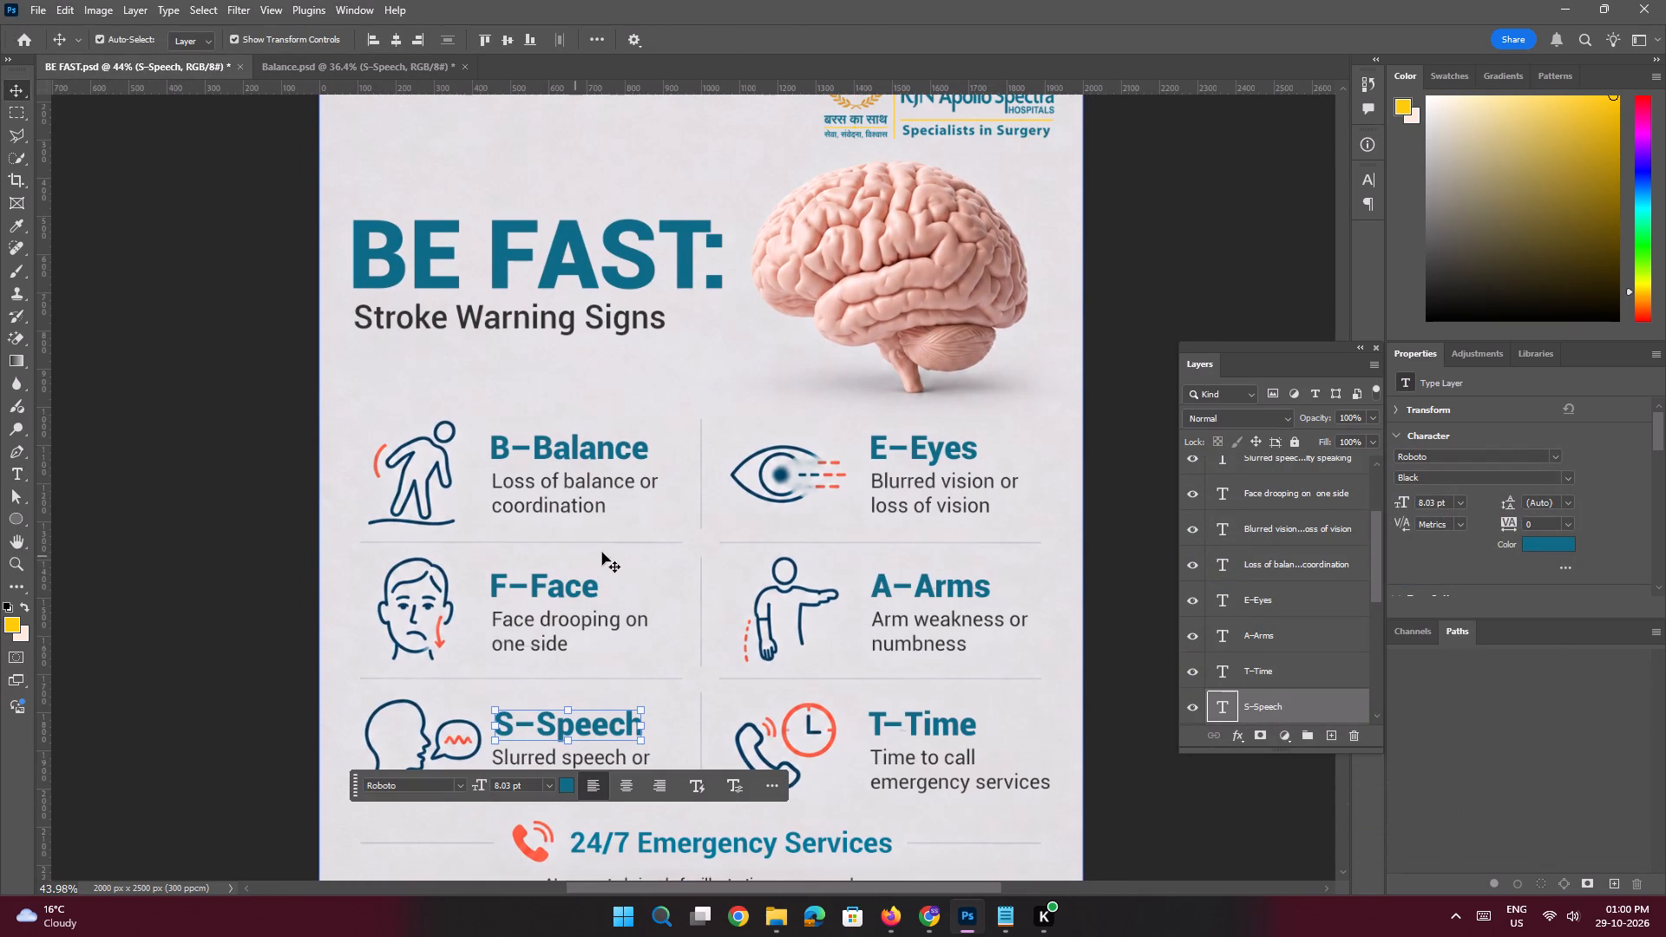
pyautogui.press('space')
pyautogui.press('space')
pyautogui.press('space')
pyautogui.press('space')
pyautogui.press('space')
pyautogui.press('space')
pyautogui.press('space')
pyautogui.moveTo(602, 549); pyautogui.dragTo(592, 475)
pyautogui.click(243, 542)
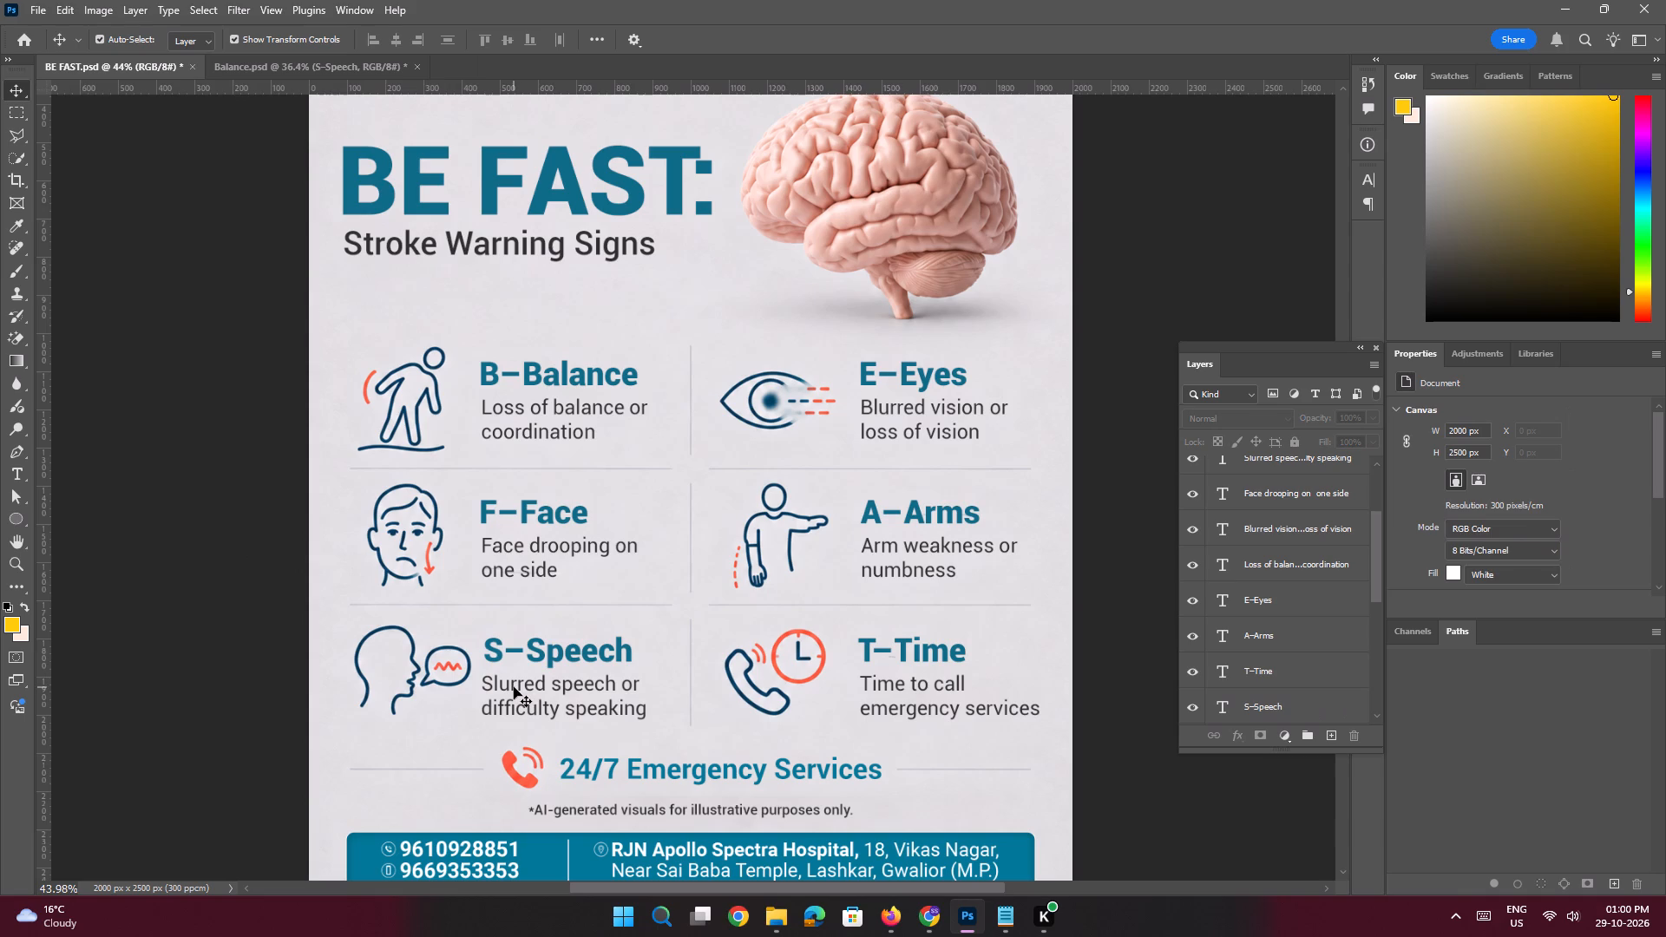
pyautogui.click(514, 687)
pyautogui.moveTo(1287, 477); pyautogui.dragTo(463, 125)
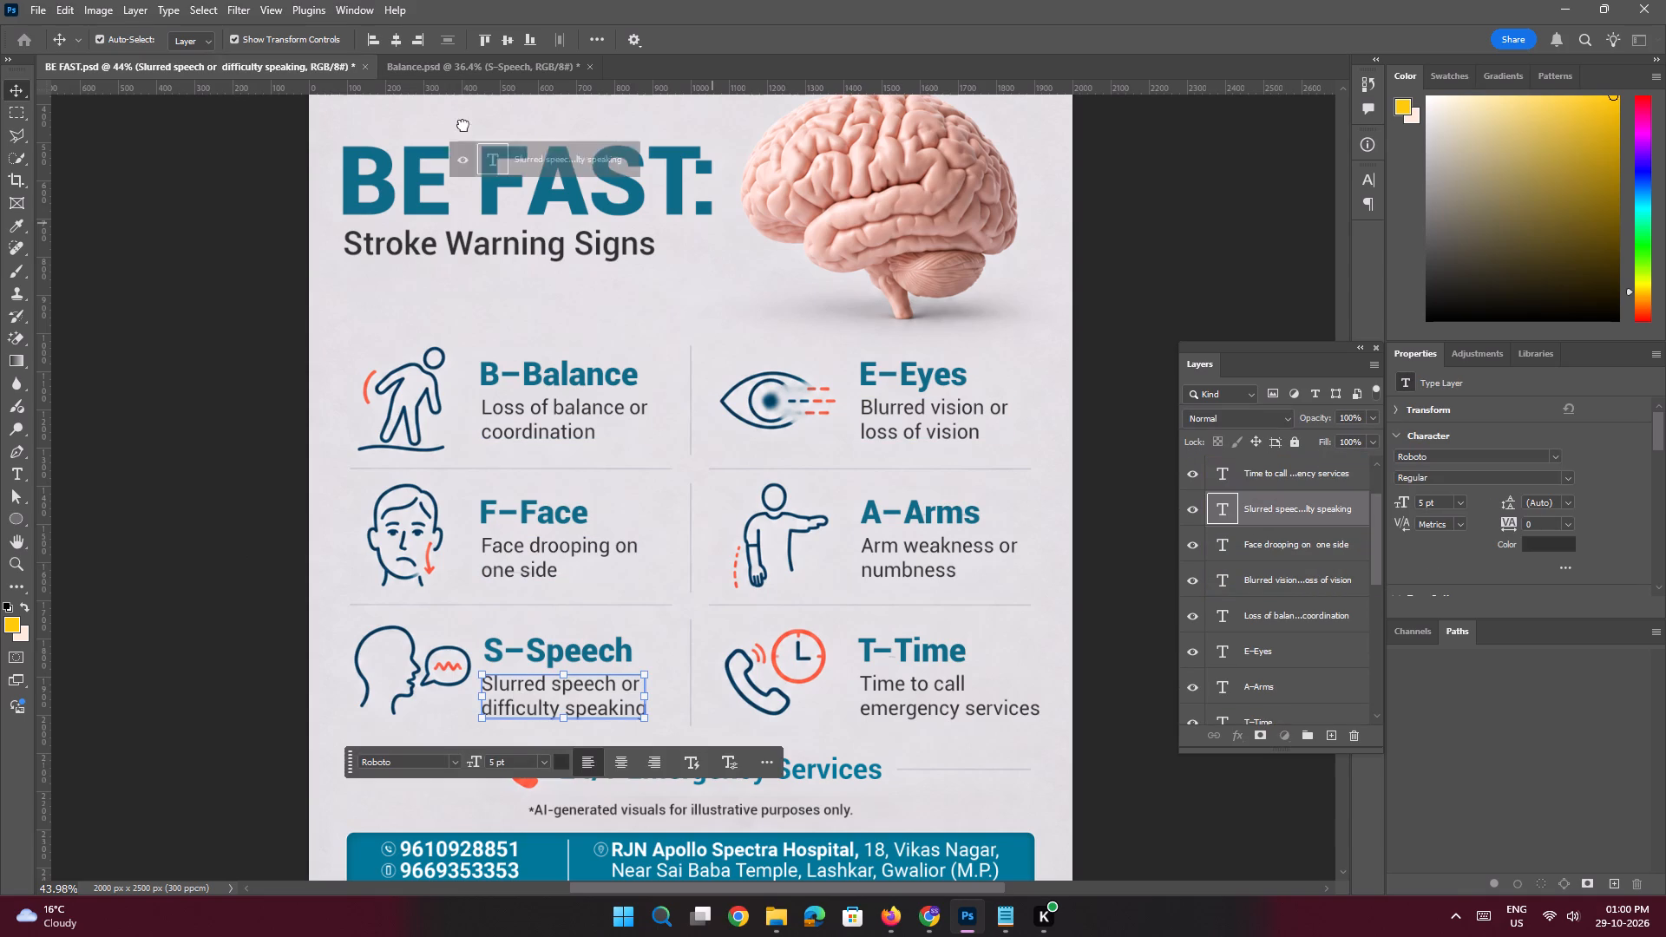
pyautogui.moveTo(463, 125); pyautogui.dragTo(649, 411)
pyautogui.moveTo(633, 414); pyautogui.dragTo(611, 414)
# Join the two lines of the copied "Slurred speech or difficulty speaking" text into a single line.
pyautogui.doubleClick(611, 414)
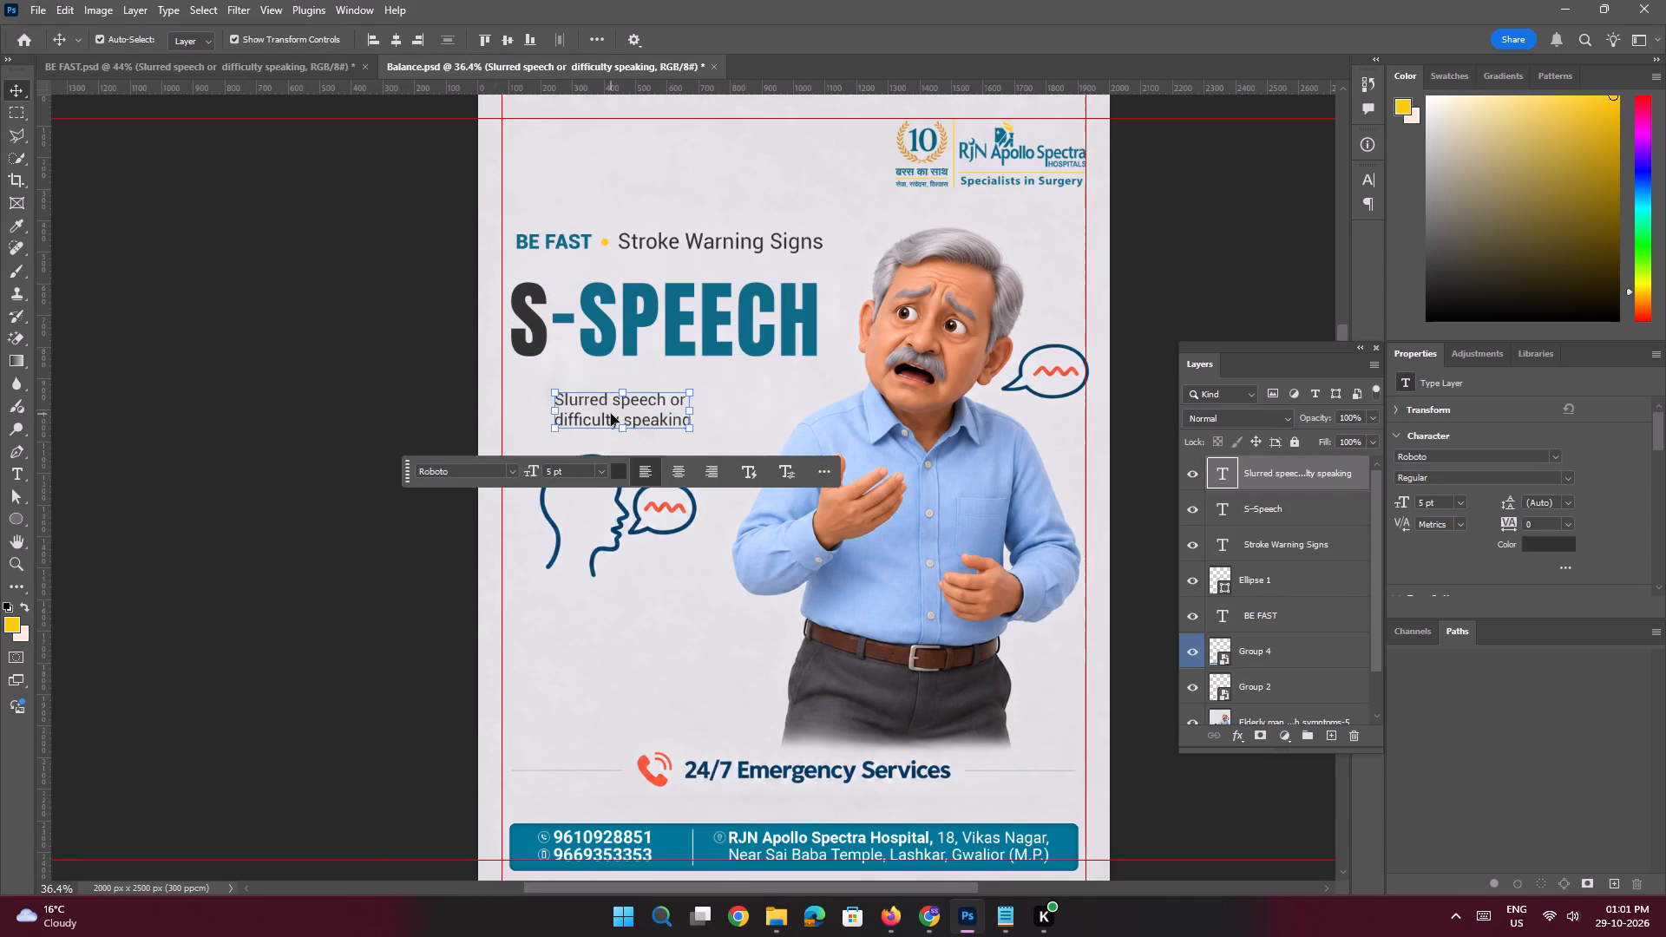
pyautogui.click(554, 426)
pyautogui.press('BackSpace')
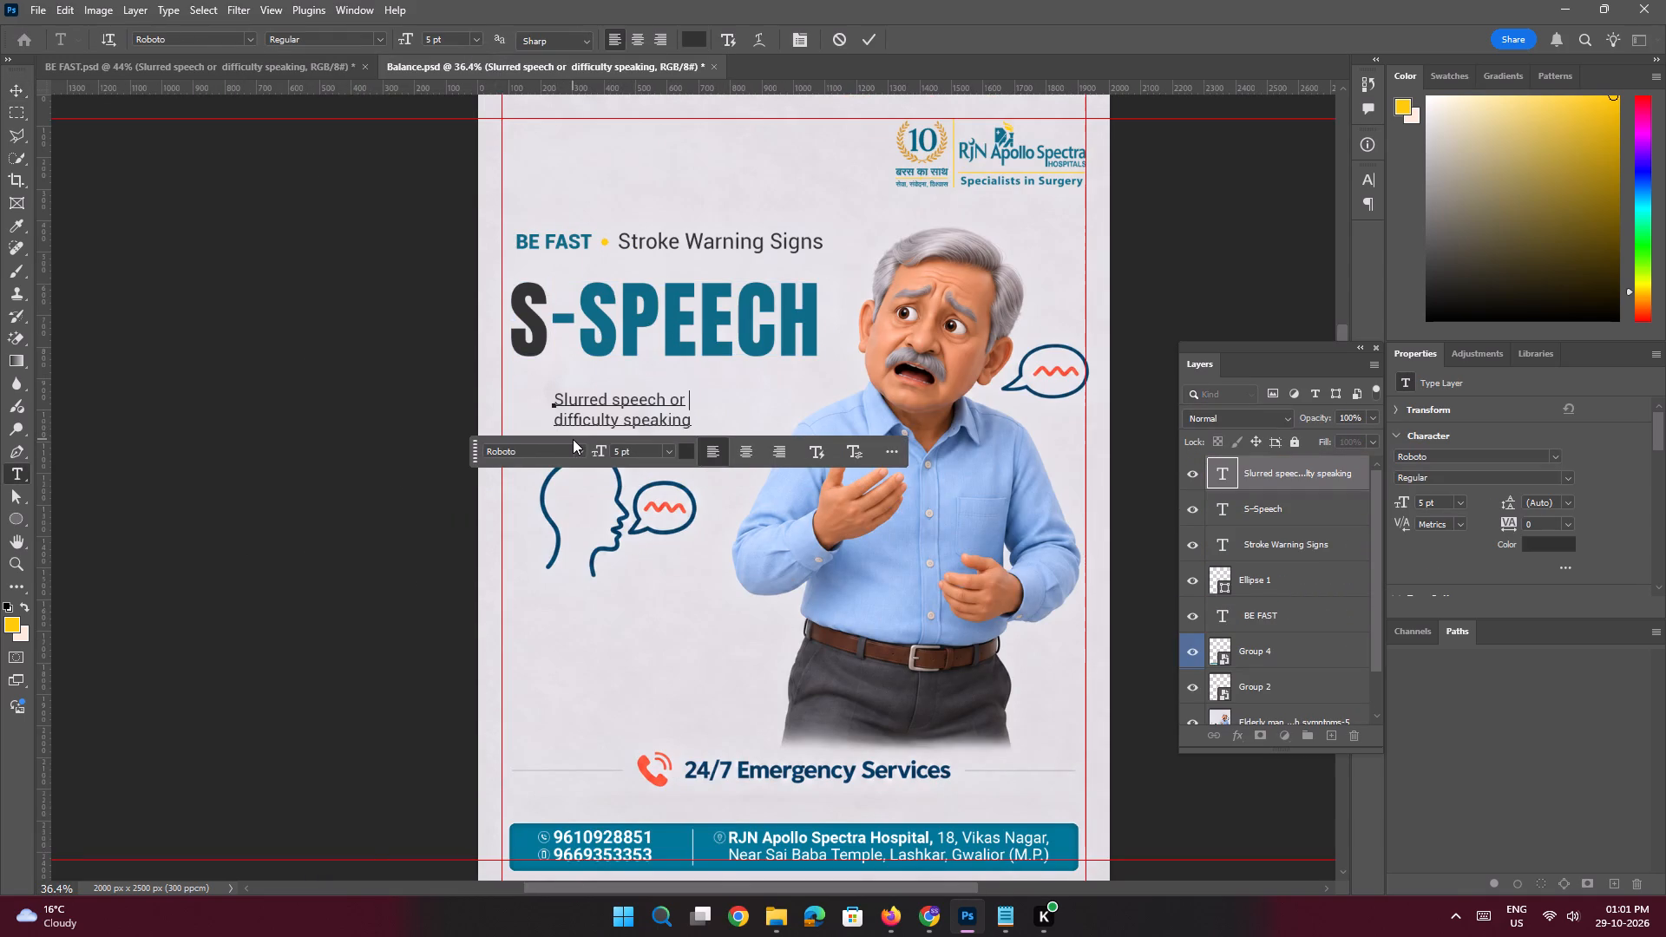
pyautogui.press('Return')
# Set the "Slurred speech or difficulty speaking" text to 6 pt and place it close under "S-SPEECH", aligned to the heading's left edge.
pyautogui.moveTo(662, 403); pyautogui.dragTo(629, 395)
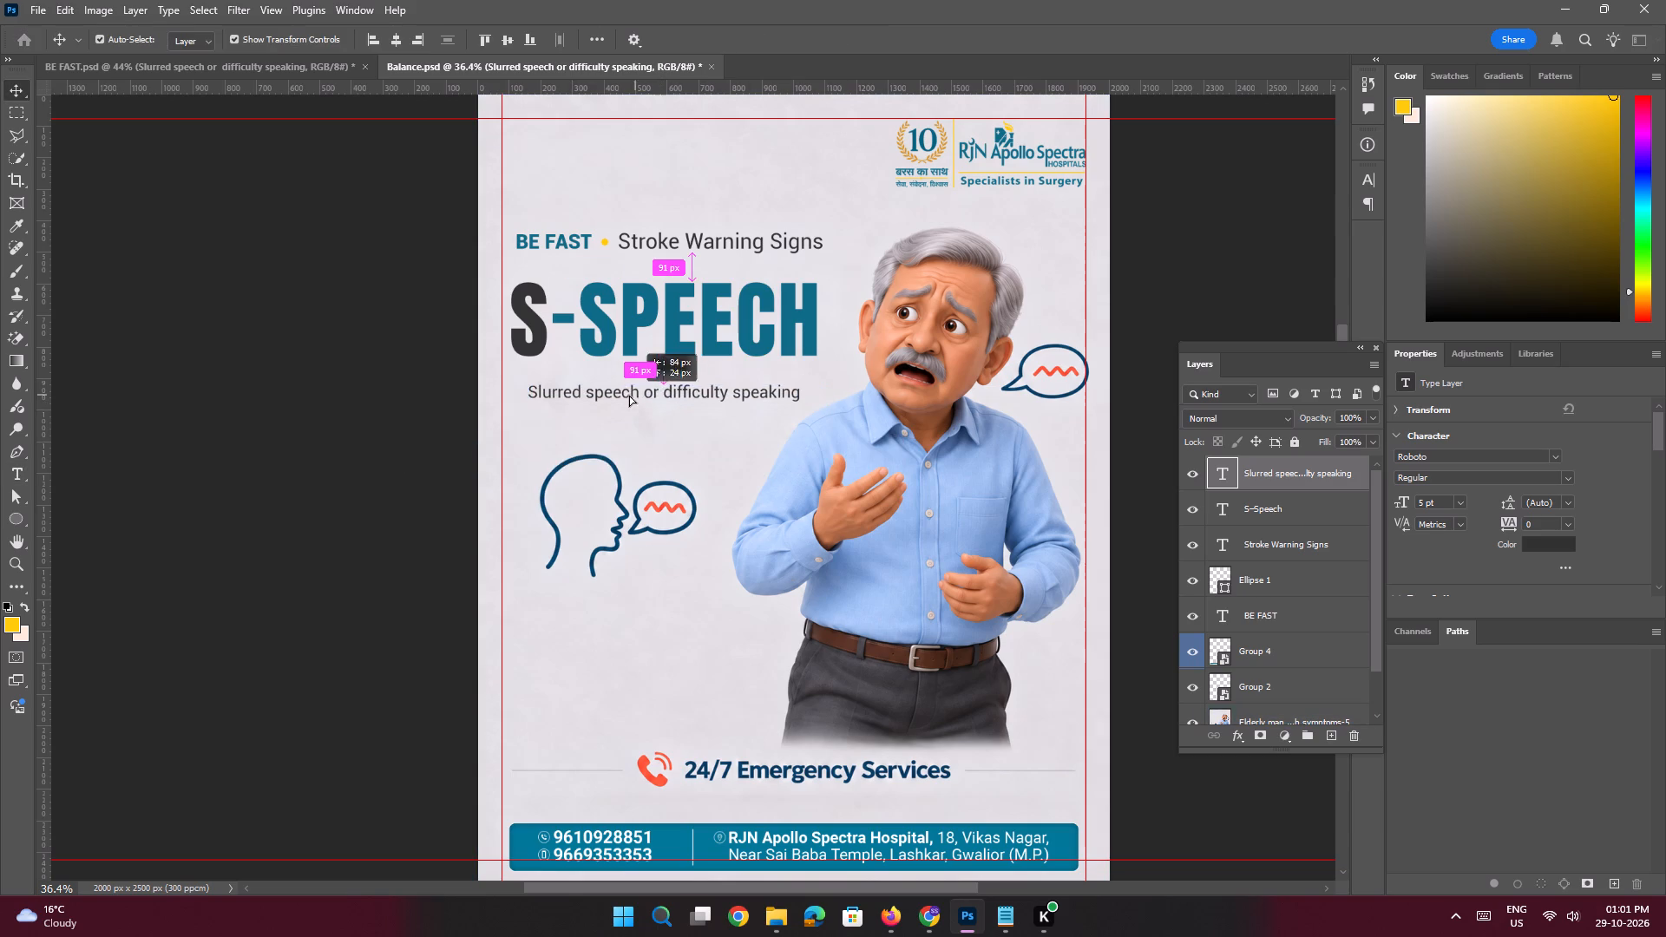
pyautogui.moveTo(629, 395); pyautogui.dragTo(616, 389)
pyautogui.moveTo(1425, 501); pyautogui.dragTo(1372, 460)
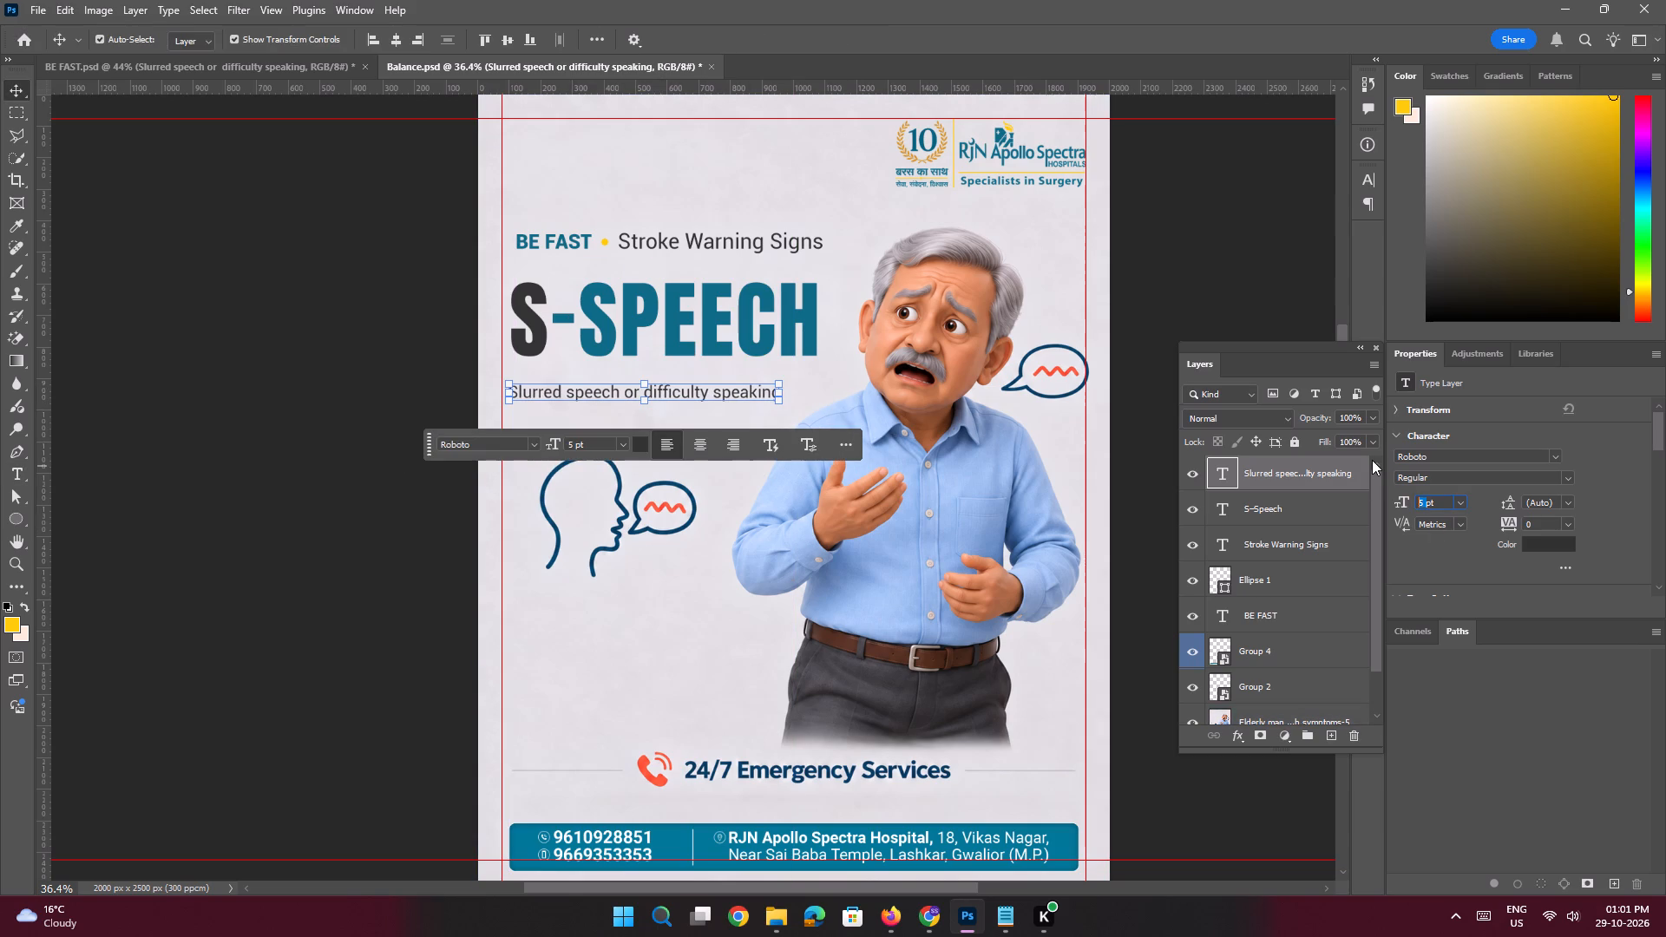
pyautogui.press('6')
pyautogui.press('Return')
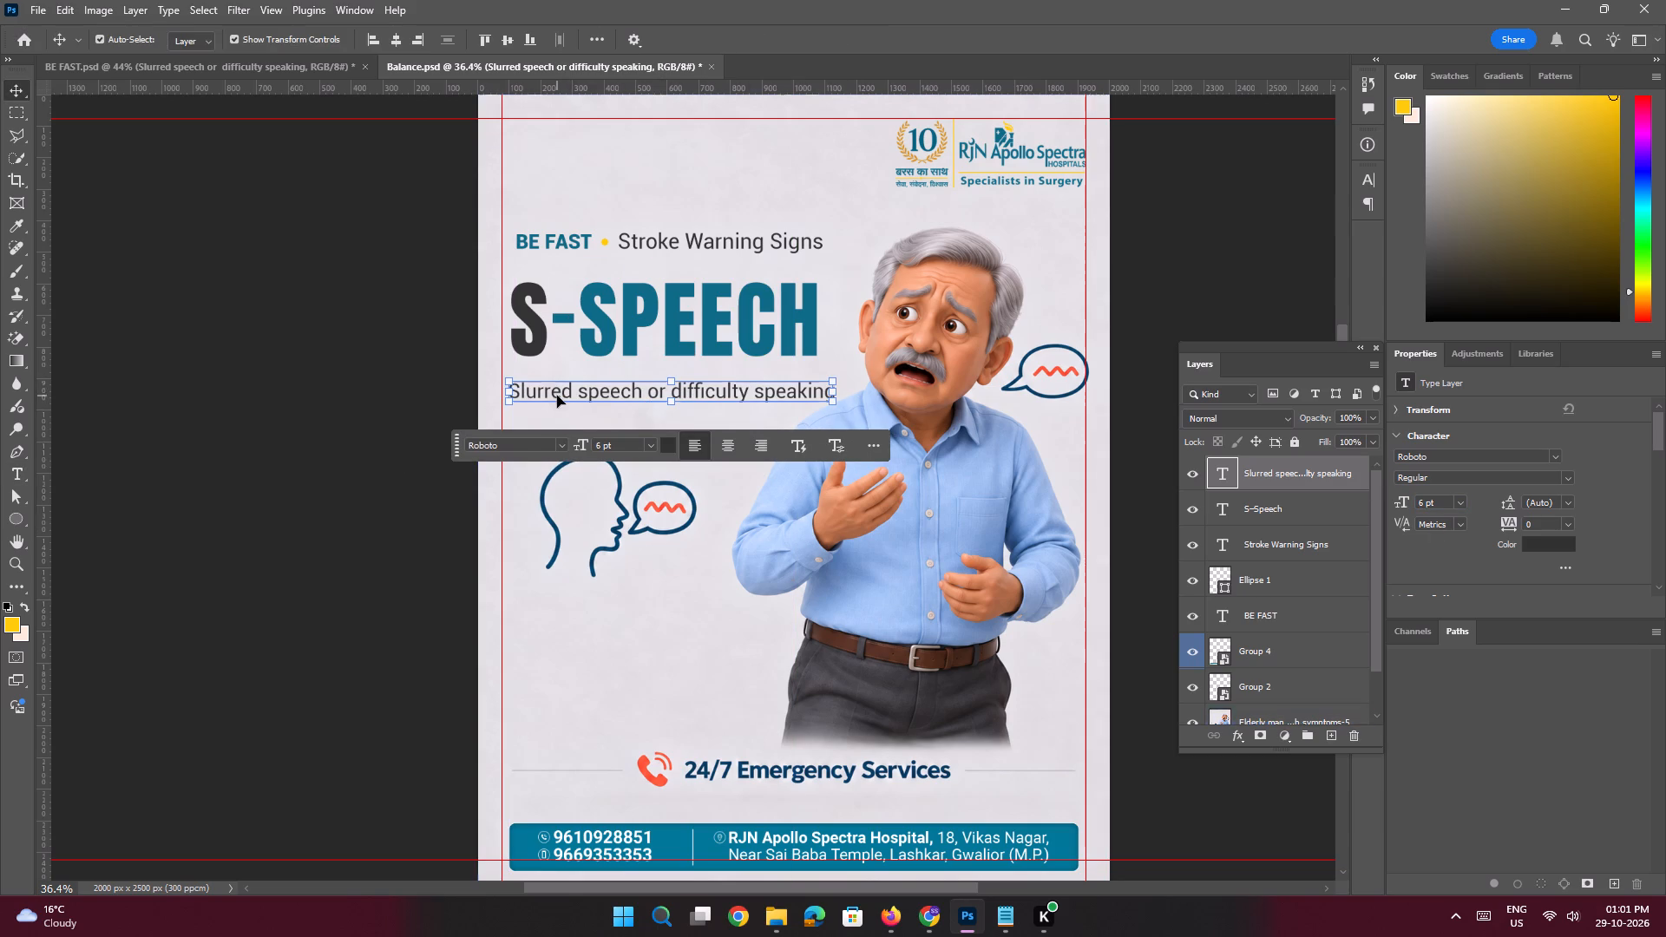
pyautogui.moveTo(557, 396); pyautogui.dragTo(557, 388)
pyautogui.click(325, 320)
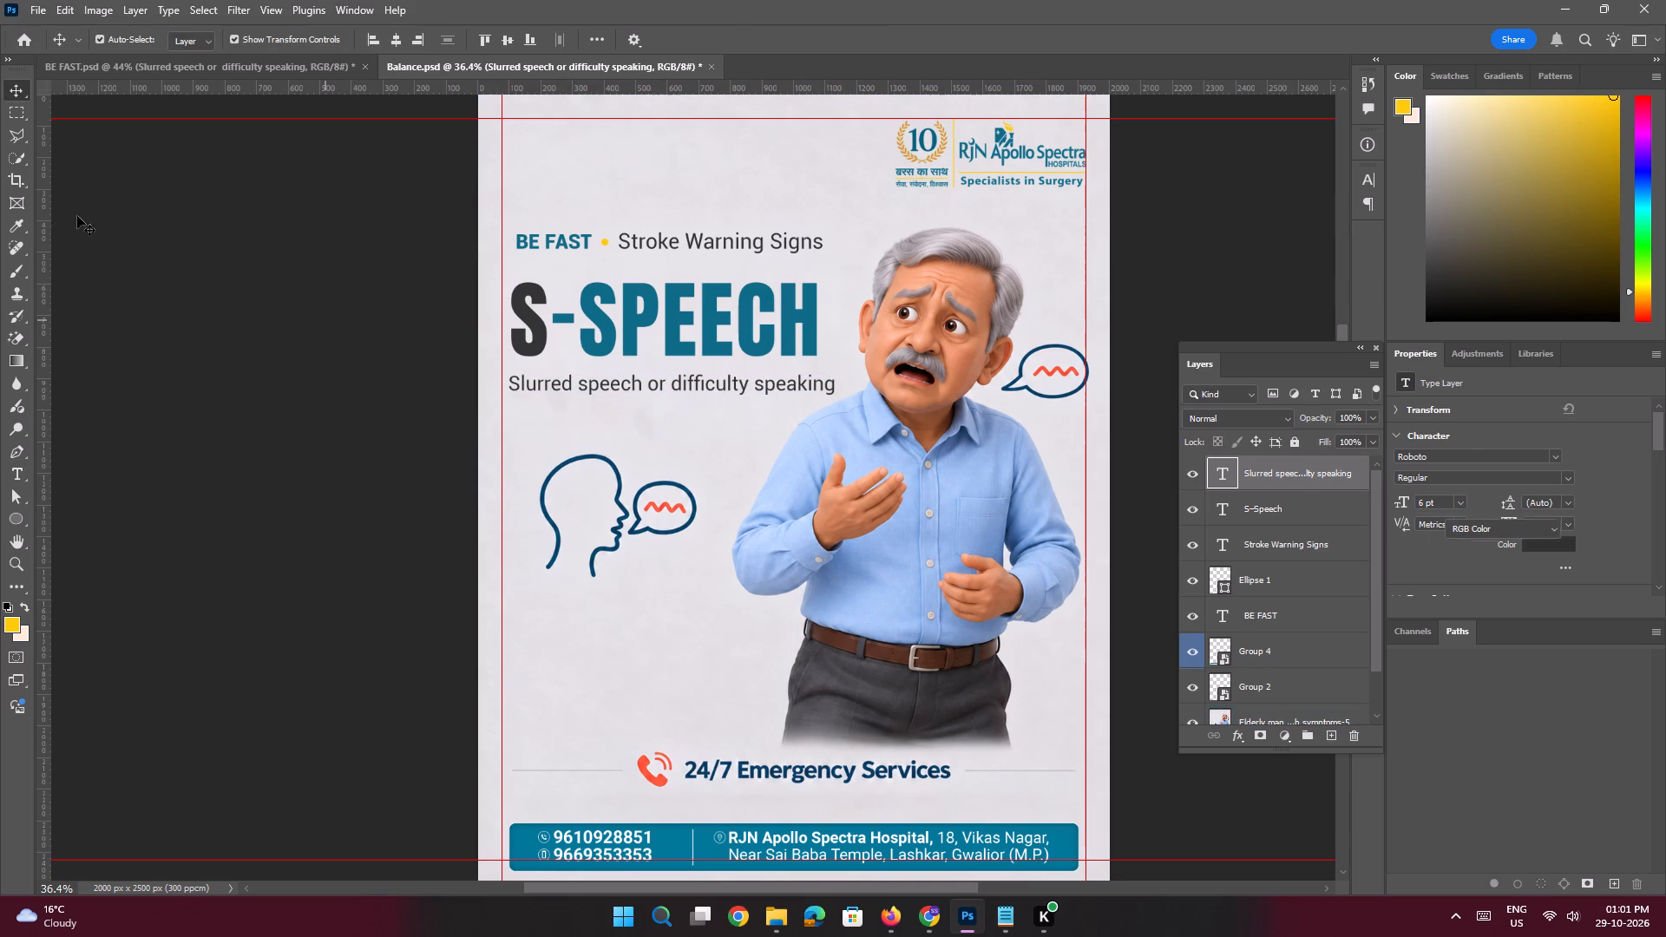
# Add a vertical guide along the left edge of the "S-SPEECH" heading.
pyautogui.moveTo(45, 219); pyautogui.dragTo(424, 232)
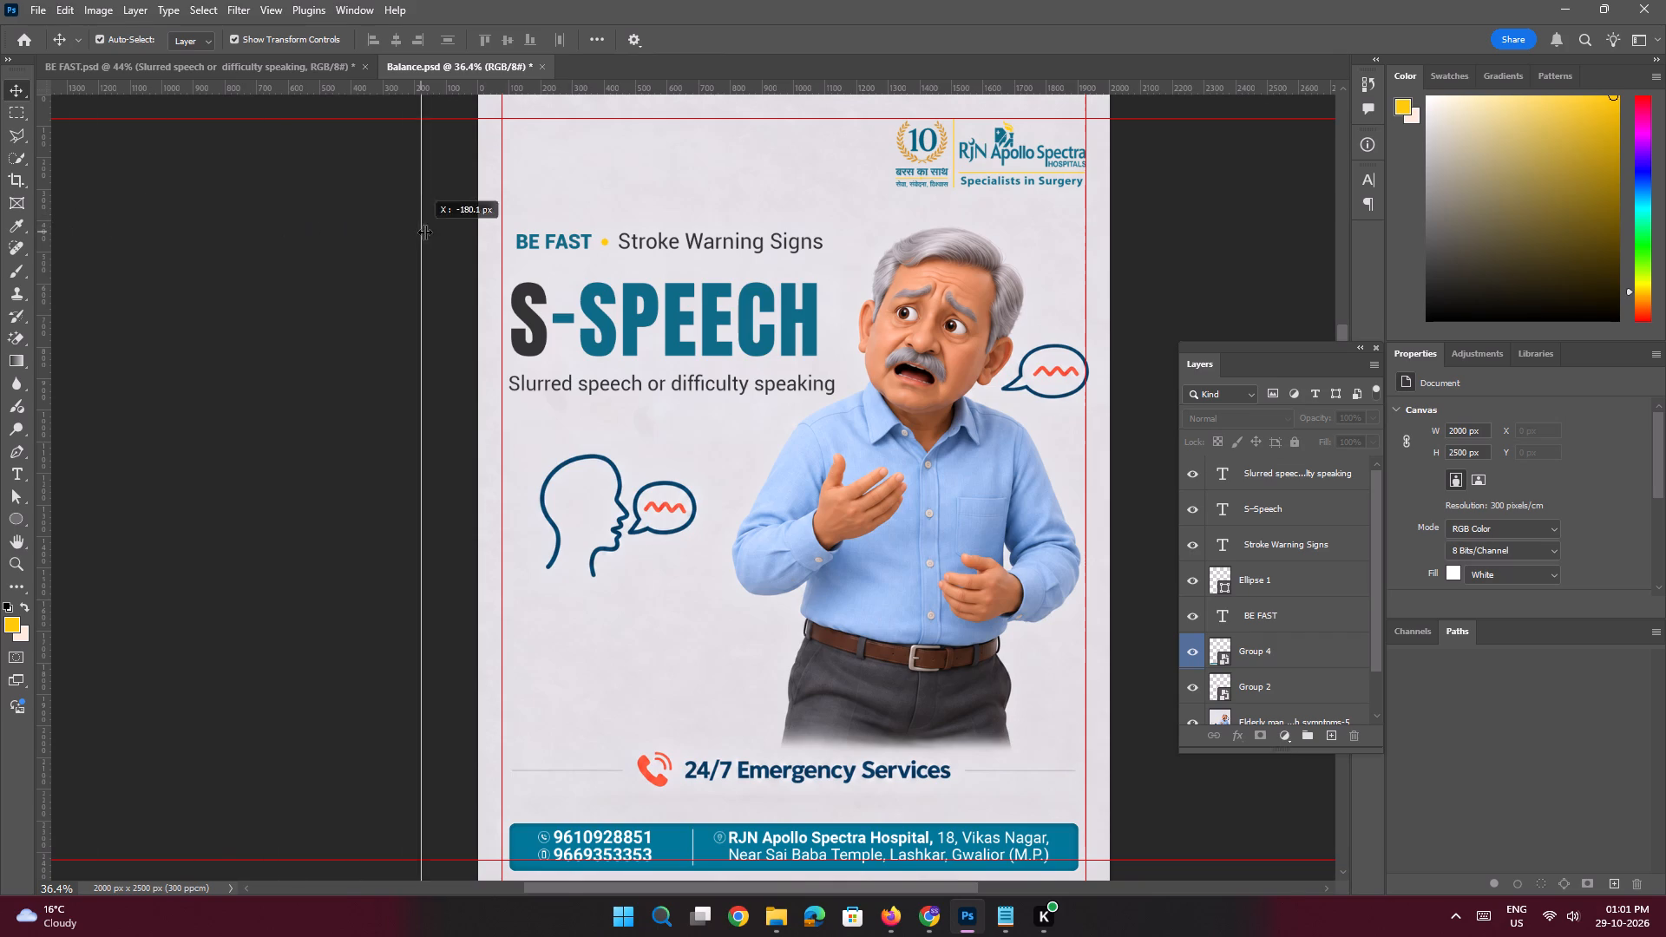
pyautogui.moveTo(424, 232); pyautogui.dragTo(510, 232)
# Shift "BE FAST", the yellow dot and "Stroke Warning Signs" together 20 px left to align with the guide at the heading's edge.
pyautogui.press('space')
pyautogui.keyDown('ctrl'); pyautogui.moveTo(526, 240); pyautogui.dragTo(574, 332); pyautogui.keyUp('ctrl')
pyautogui.click(557, 246)
pyautogui.press('space')
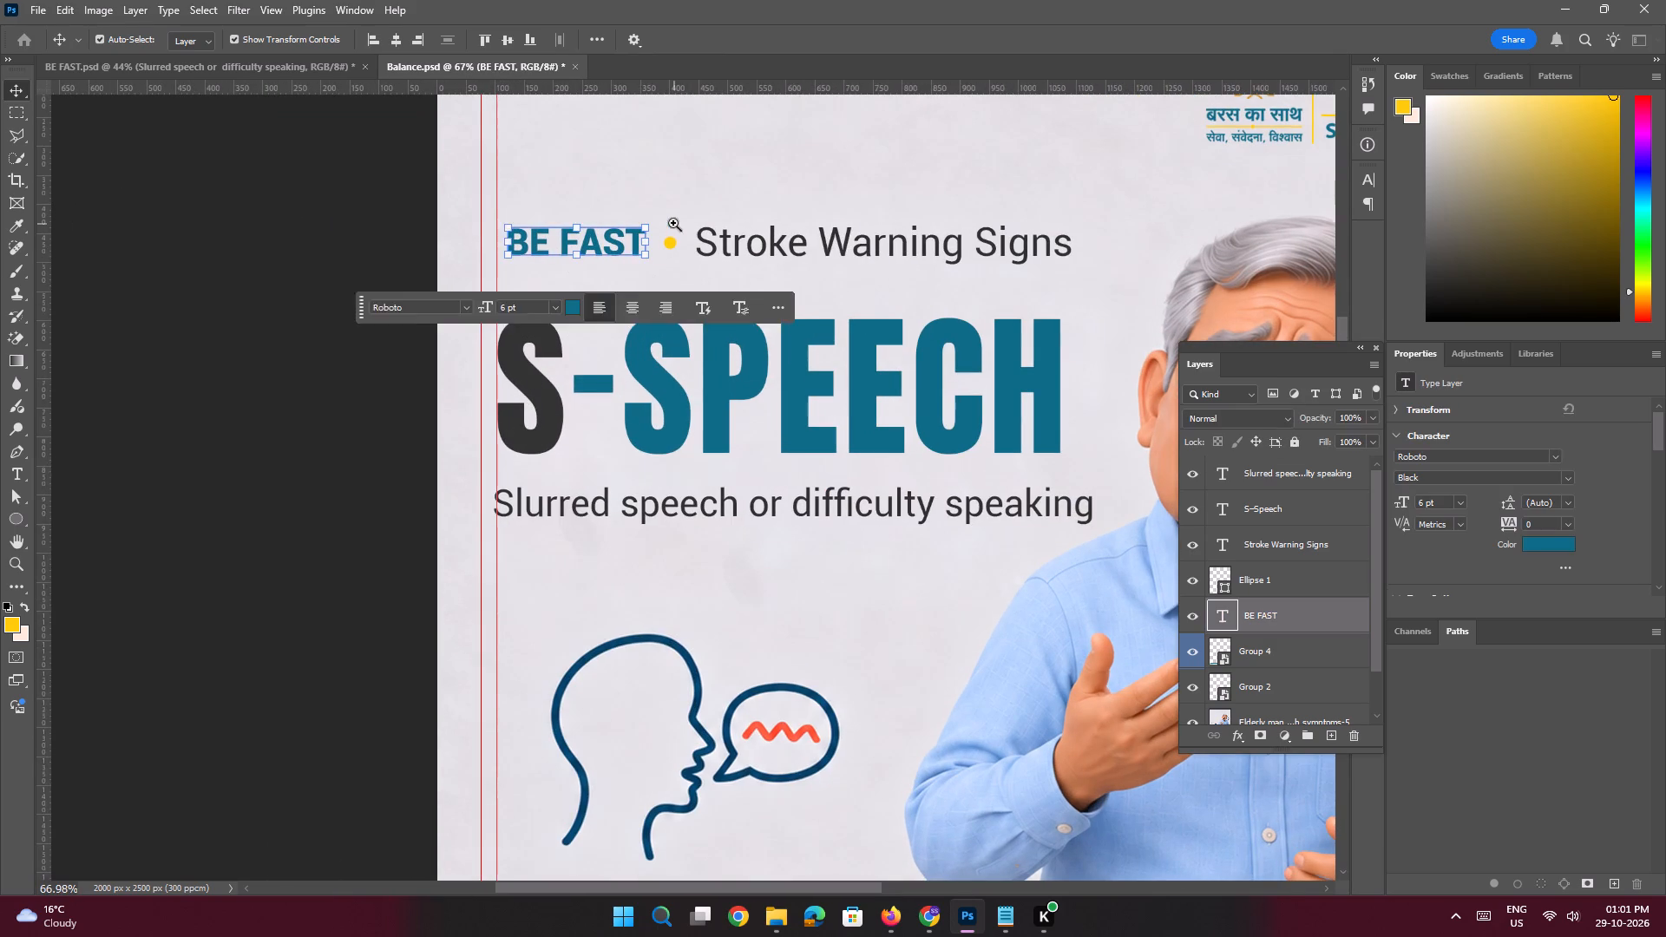
pyautogui.keyDown('ctrl'); pyautogui.moveTo(673, 223); pyautogui.dragTo(739, 327); pyautogui.keyUp('ctrl')
pyautogui.keyDown('shift'); pyautogui.click(671, 273); pyautogui.keyUp('shift')
pyautogui.keyDown('shift'); pyautogui.click(785, 282); pyautogui.keyUp('shift')
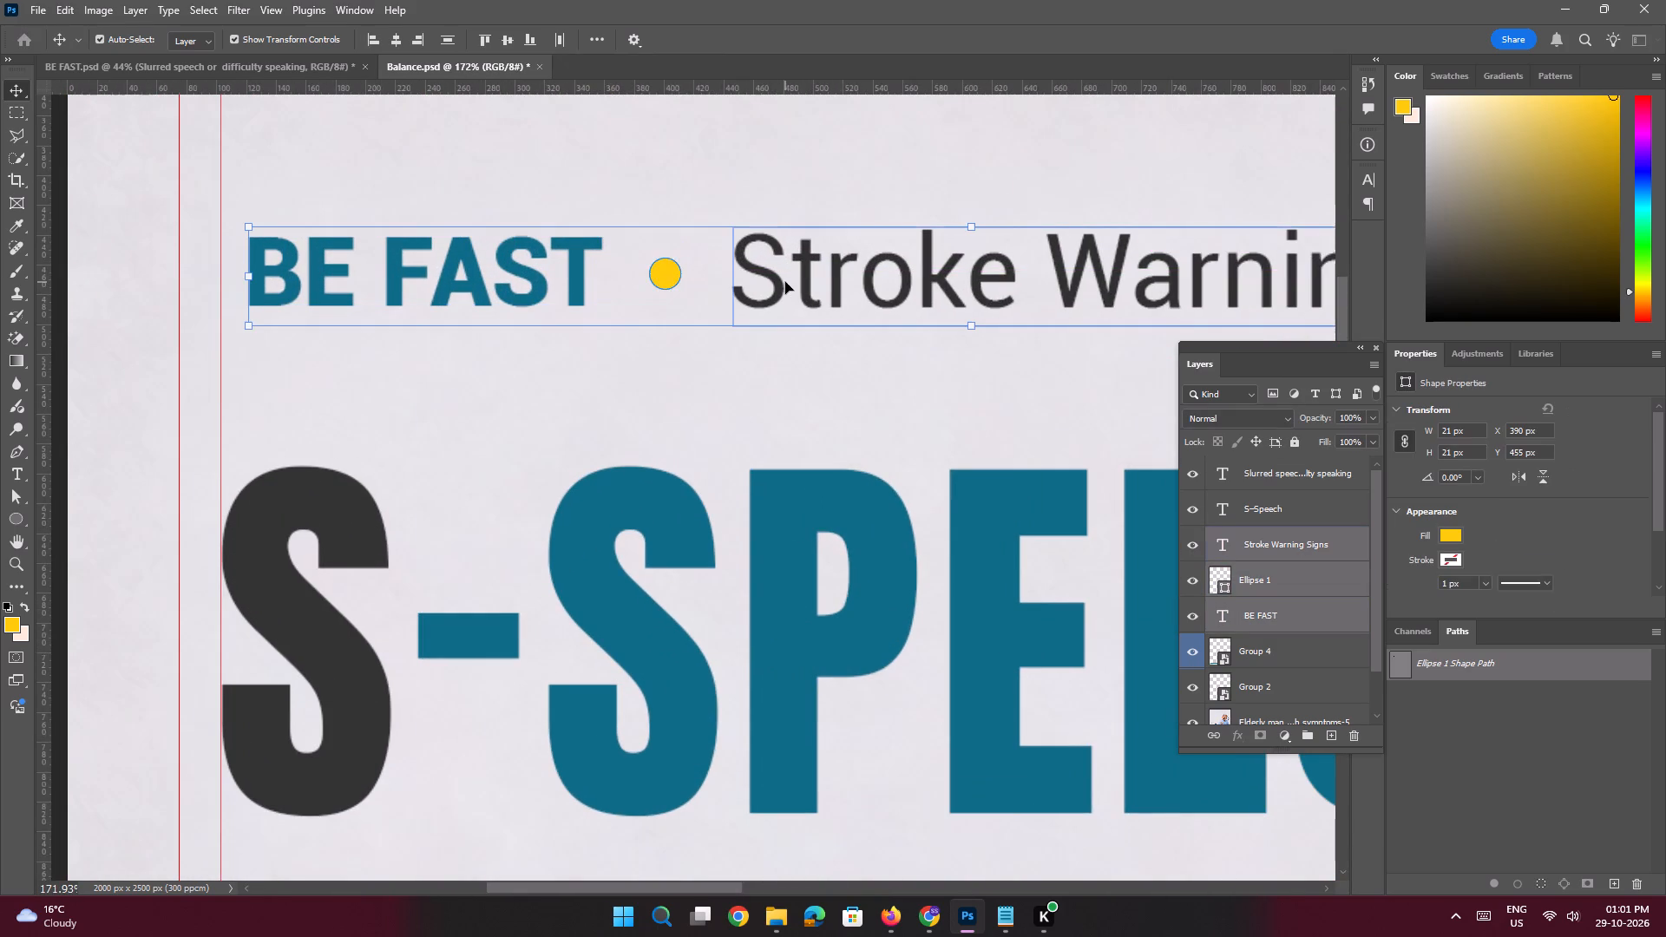
pyautogui.hotkey('shift', 'Left')
pyautogui.hotkey('shift', 'Left')
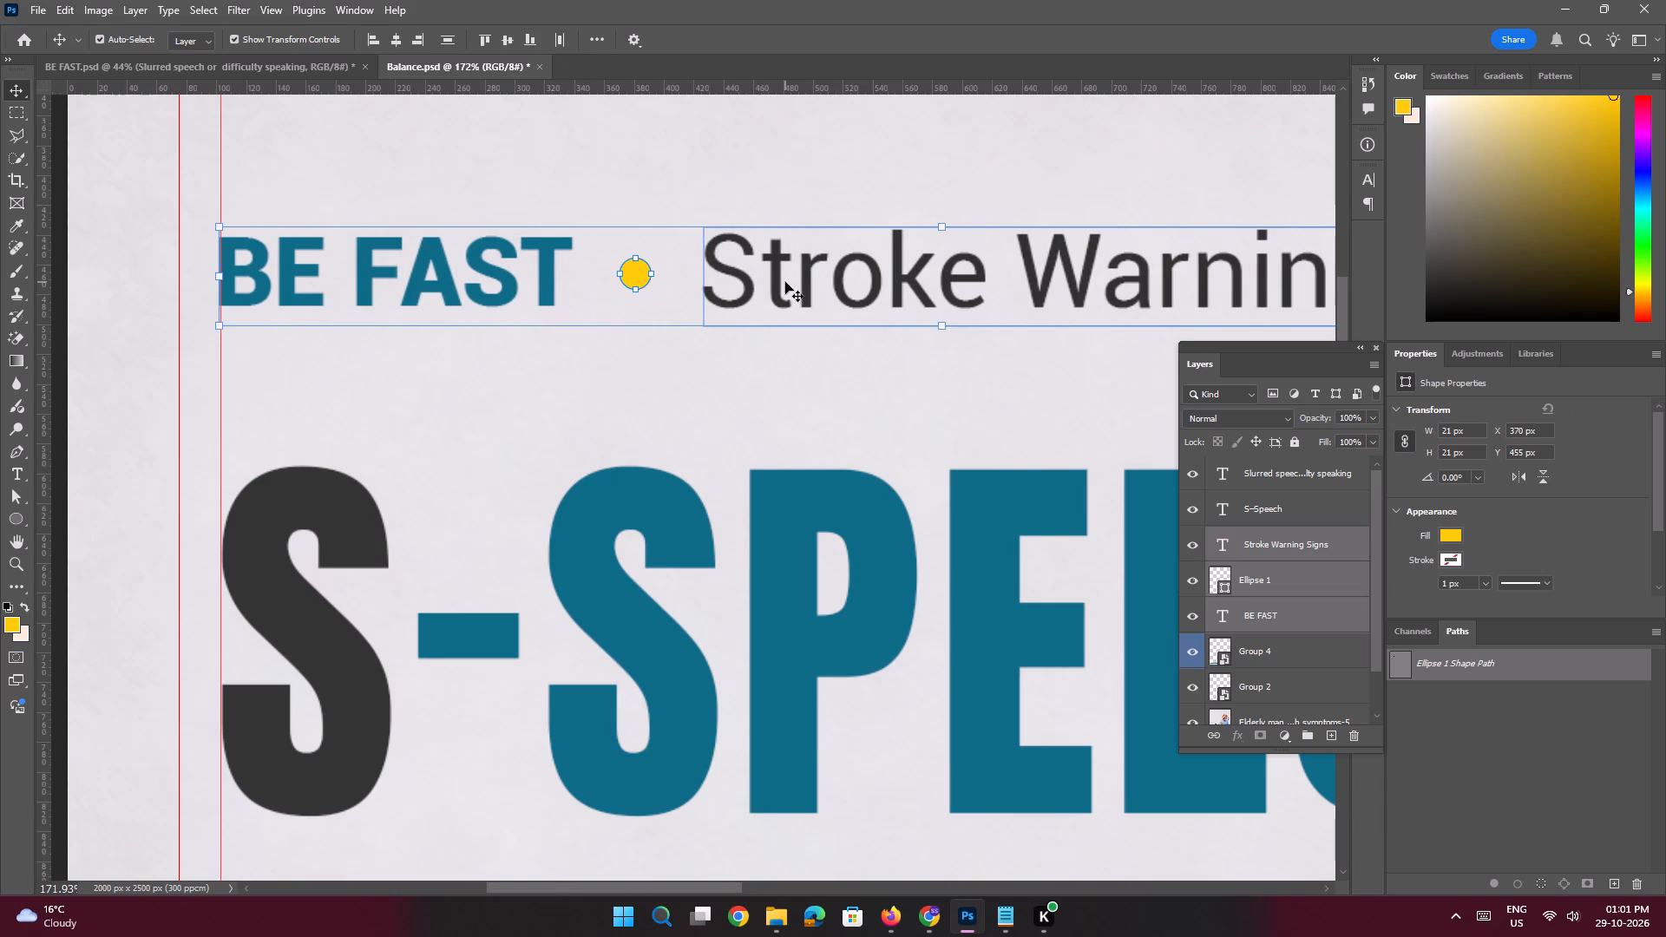
pyautogui.hotkey('ctrl', '0')
pyautogui.click(299, 387)
# Nudge the "Slurred speech or difficulty speaking" text slightly right so it starts on the heading's guide.
pyautogui.press('space')
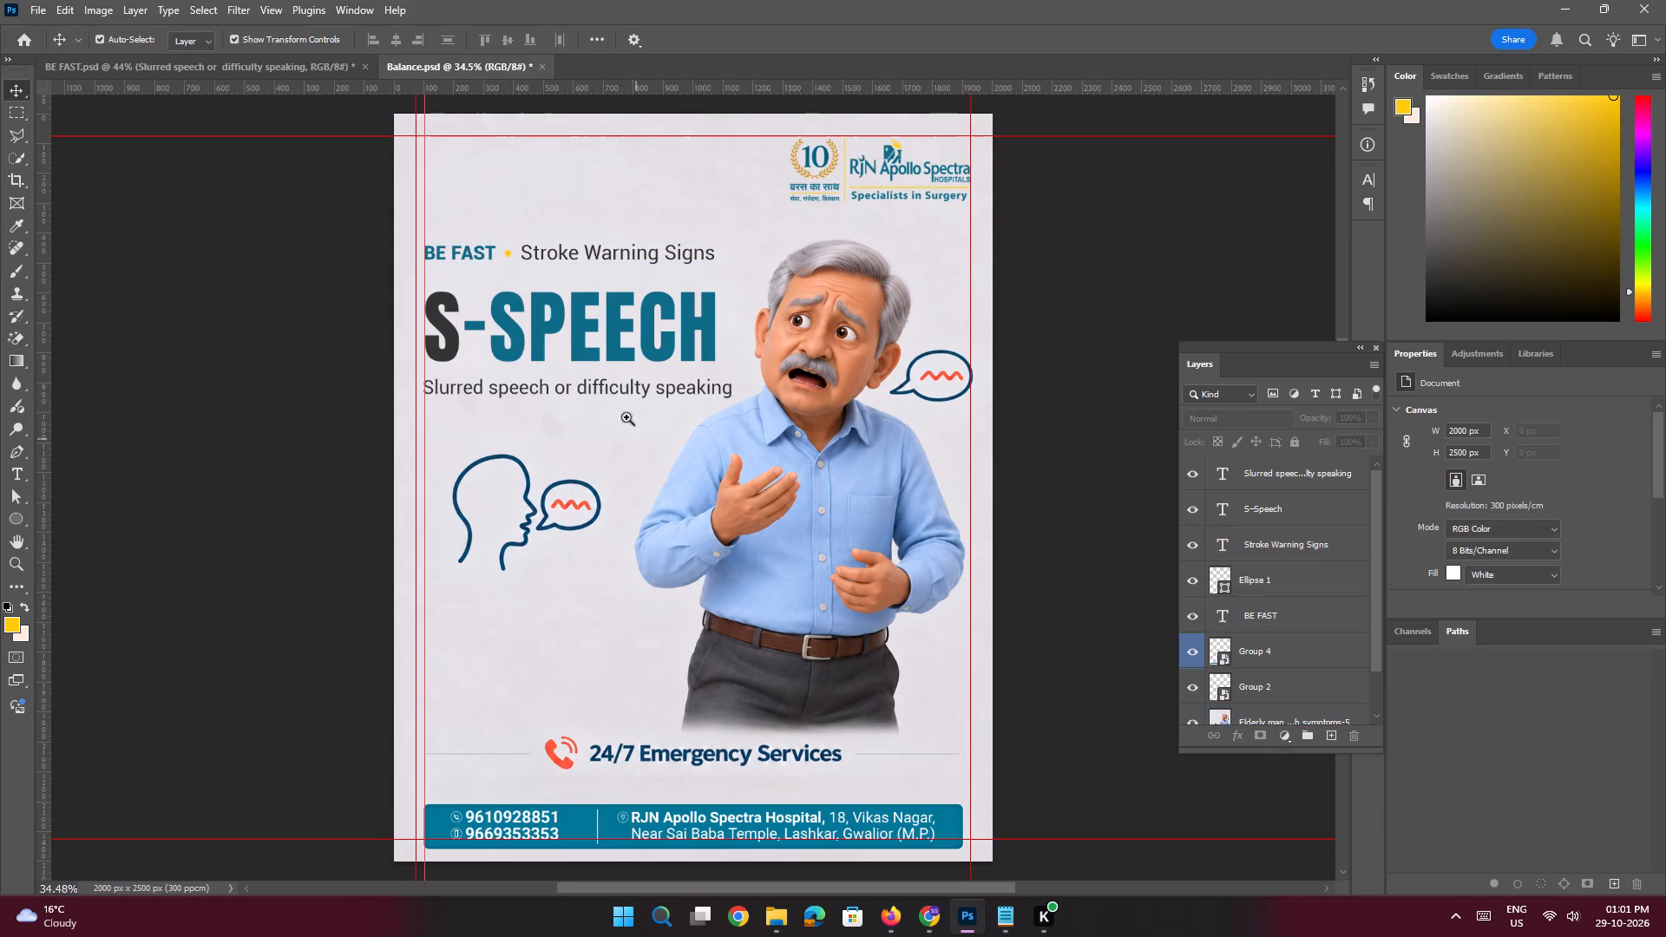
pyautogui.keyDown('ctrl'); pyautogui.moveTo(534, 353); pyautogui.dragTo(570, 413); pyautogui.keyUp('ctrl')
pyautogui.click(494, 407)
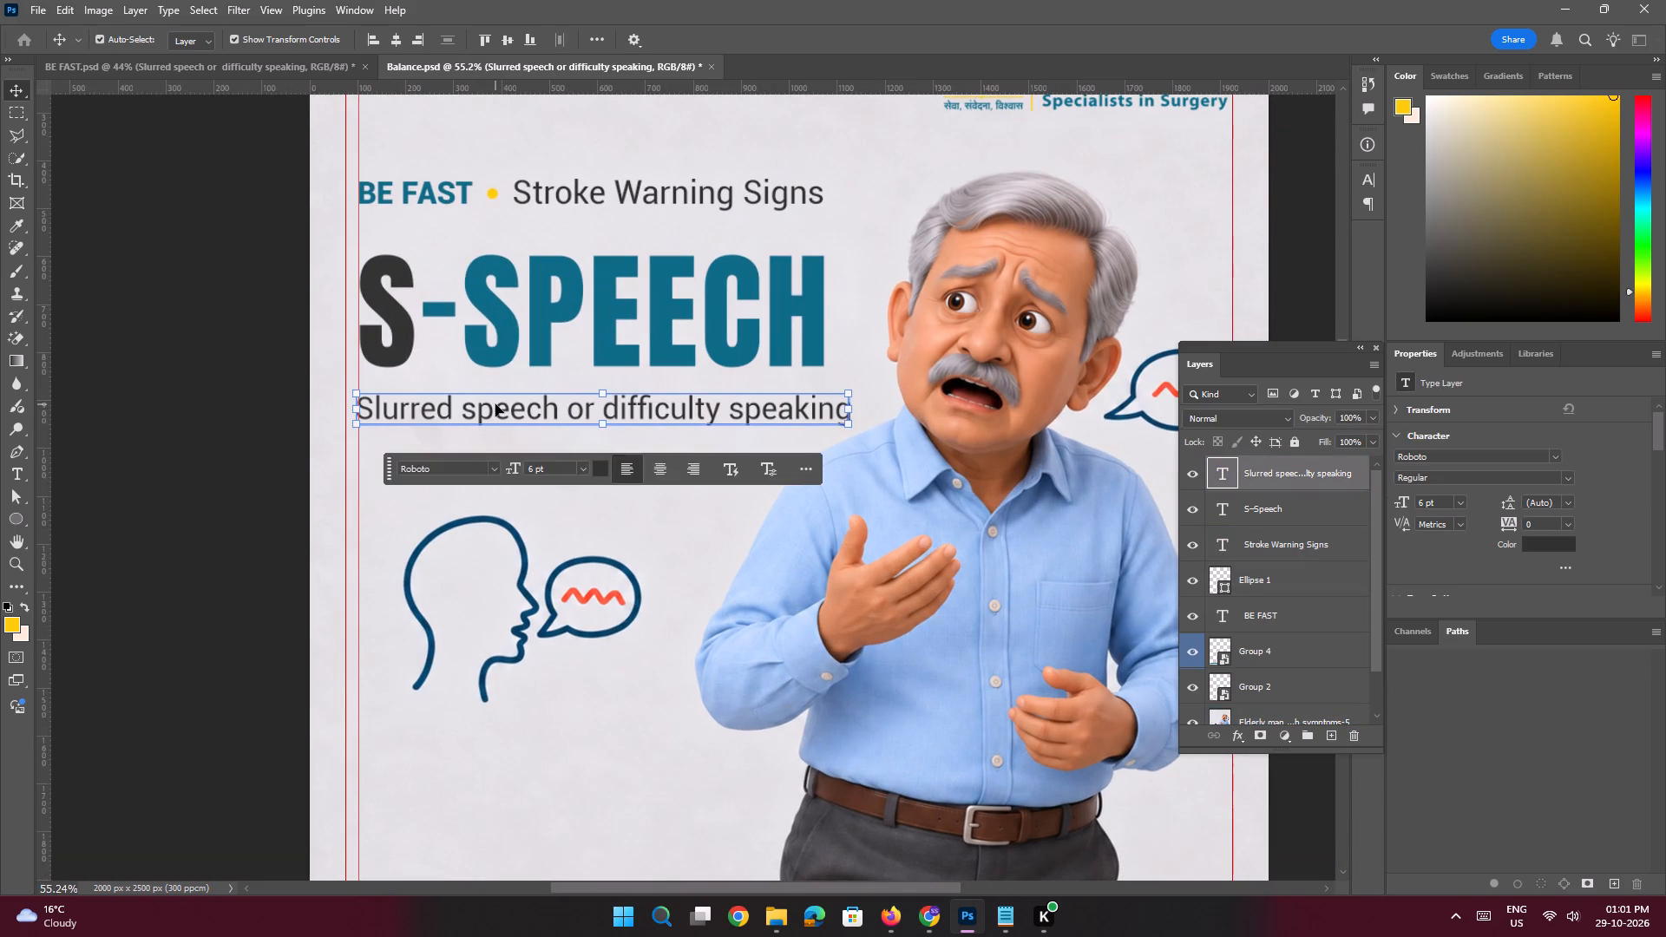
pyautogui.keyDown('shift'); pyautogui.click(495, 404); pyautogui.keyUp('shift')
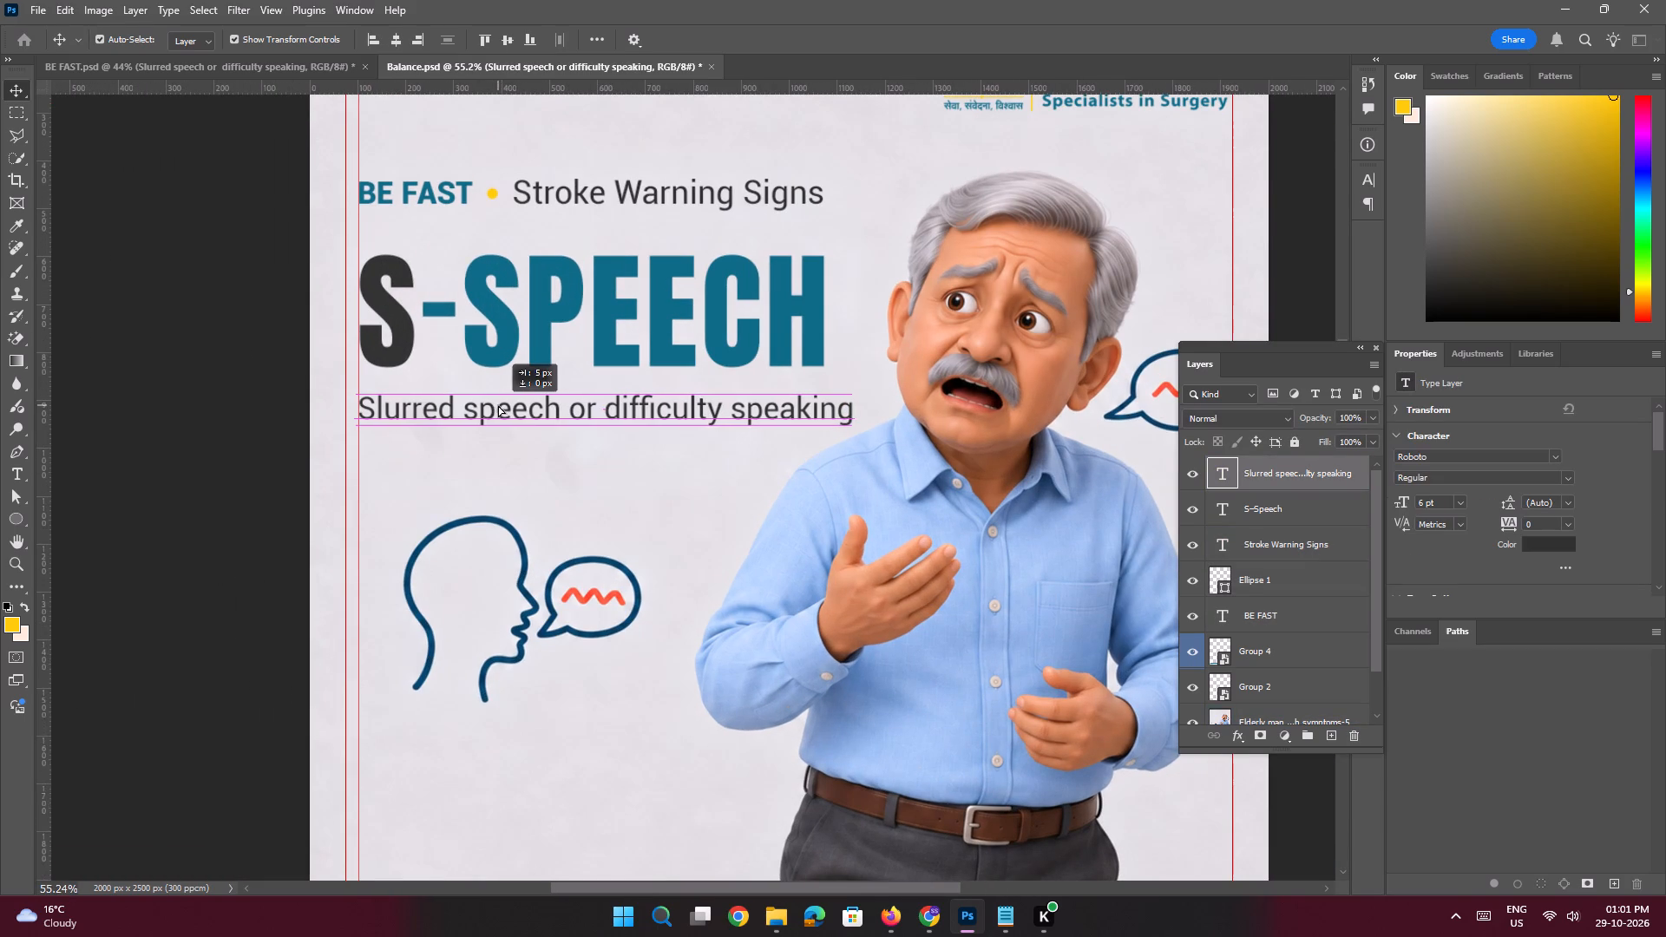
# Break the subtitle into two lines so that "speaking" starts the second line.
pyautogui.doubleClick(714, 414)
pyautogui.click(736, 406)
pyautogui.press('Return')
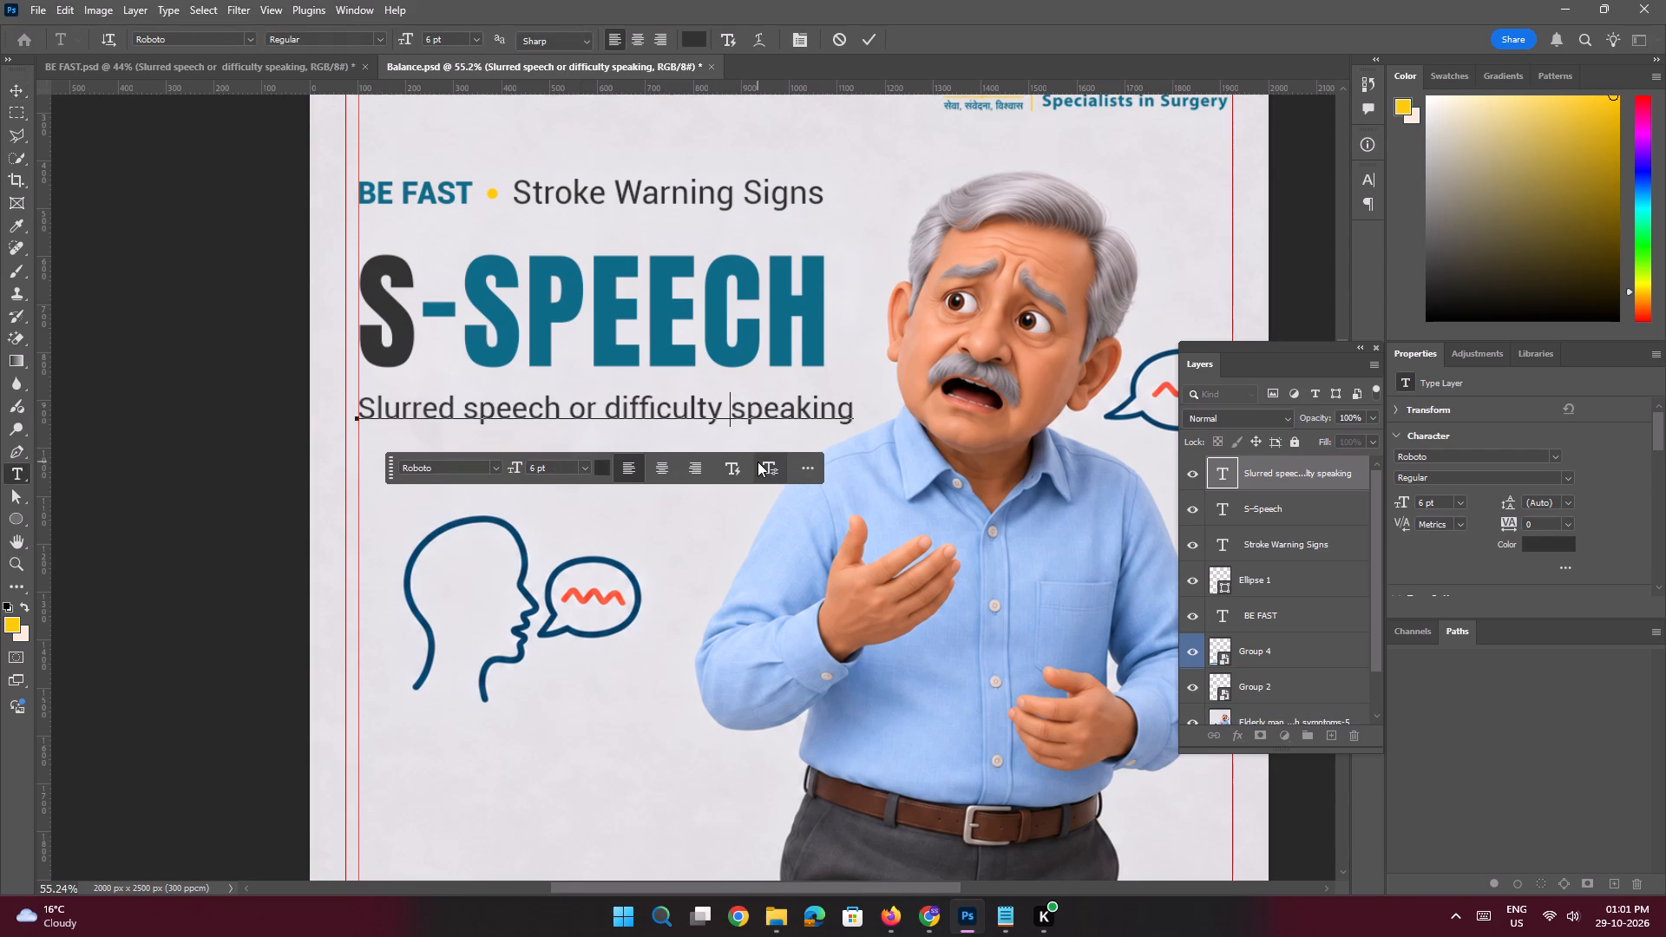
pyautogui.press('Return')
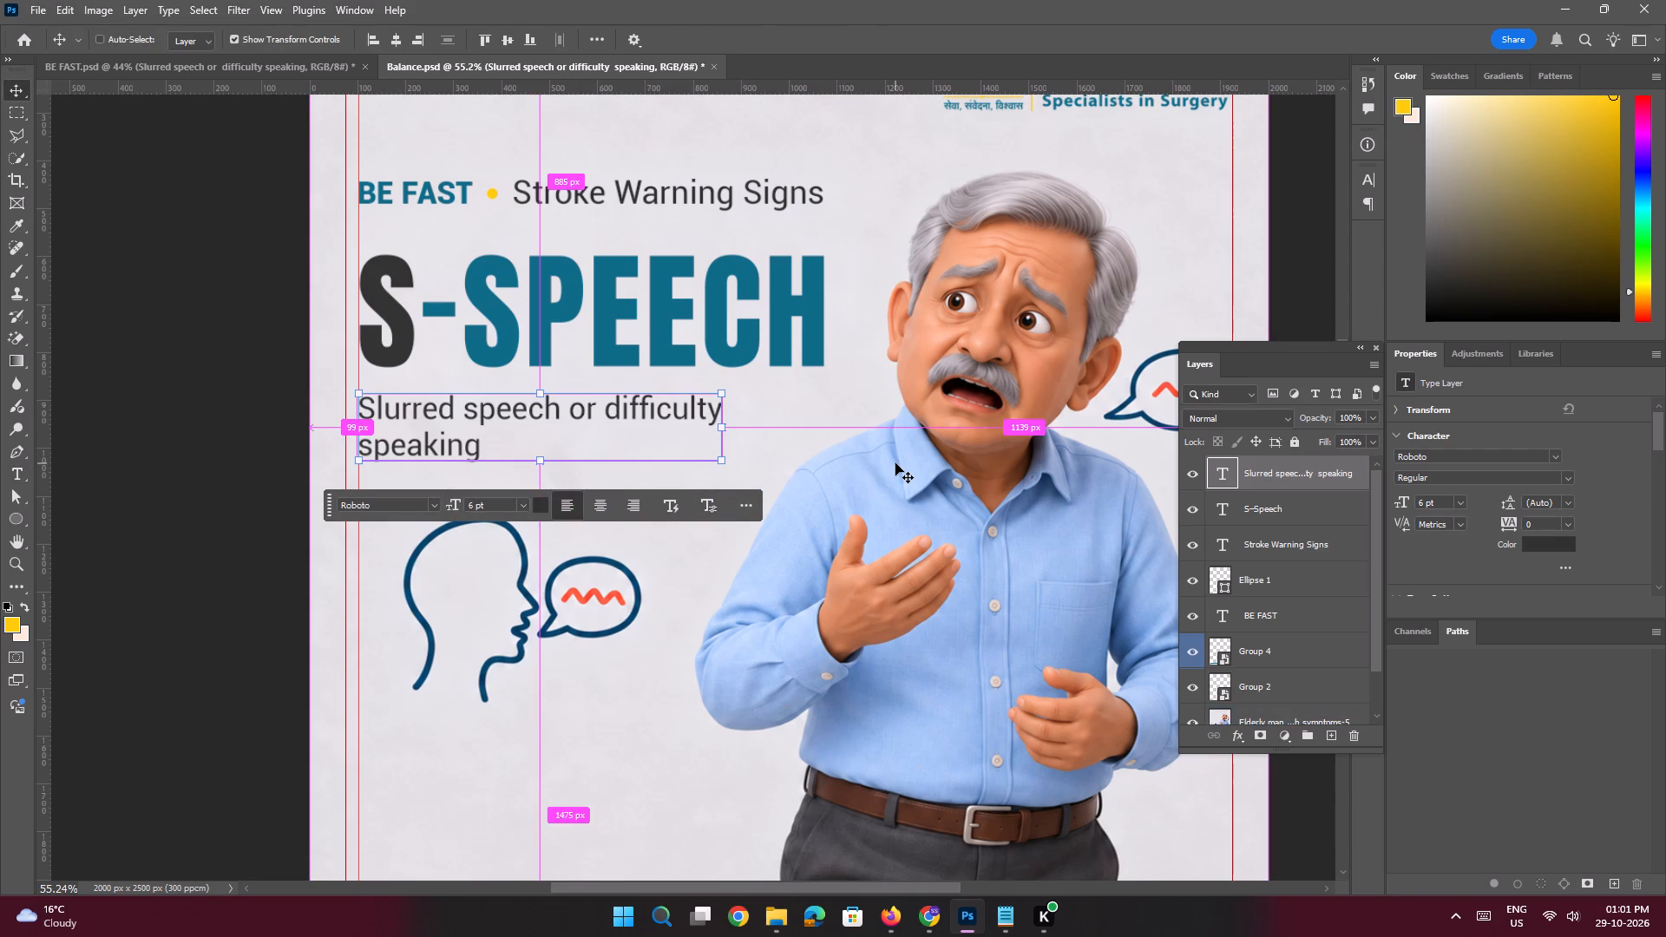
# Scale the two-line subtitle up proportionally to about 7.75 pt, matching the width of the "S-SPEECH" heading.
pyautogui.hotkey('ctrl', 't')
pyautogui.moveTo(731, 465); pyautogui.dragTo(820, 473)
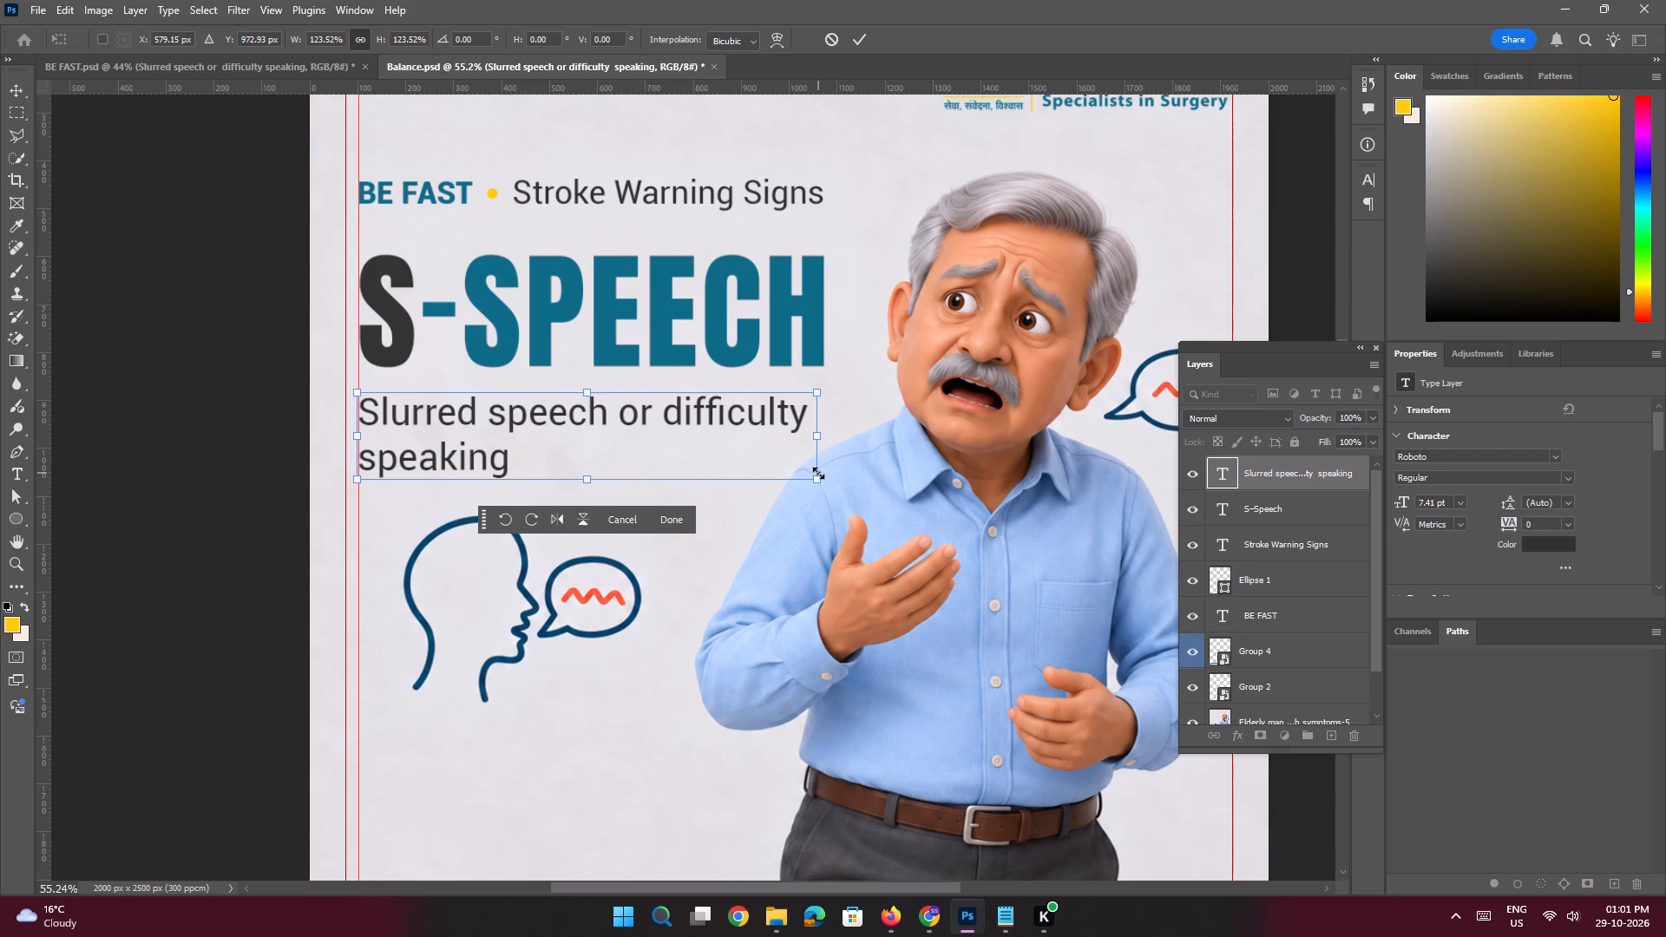
pyautogui.press('Return')
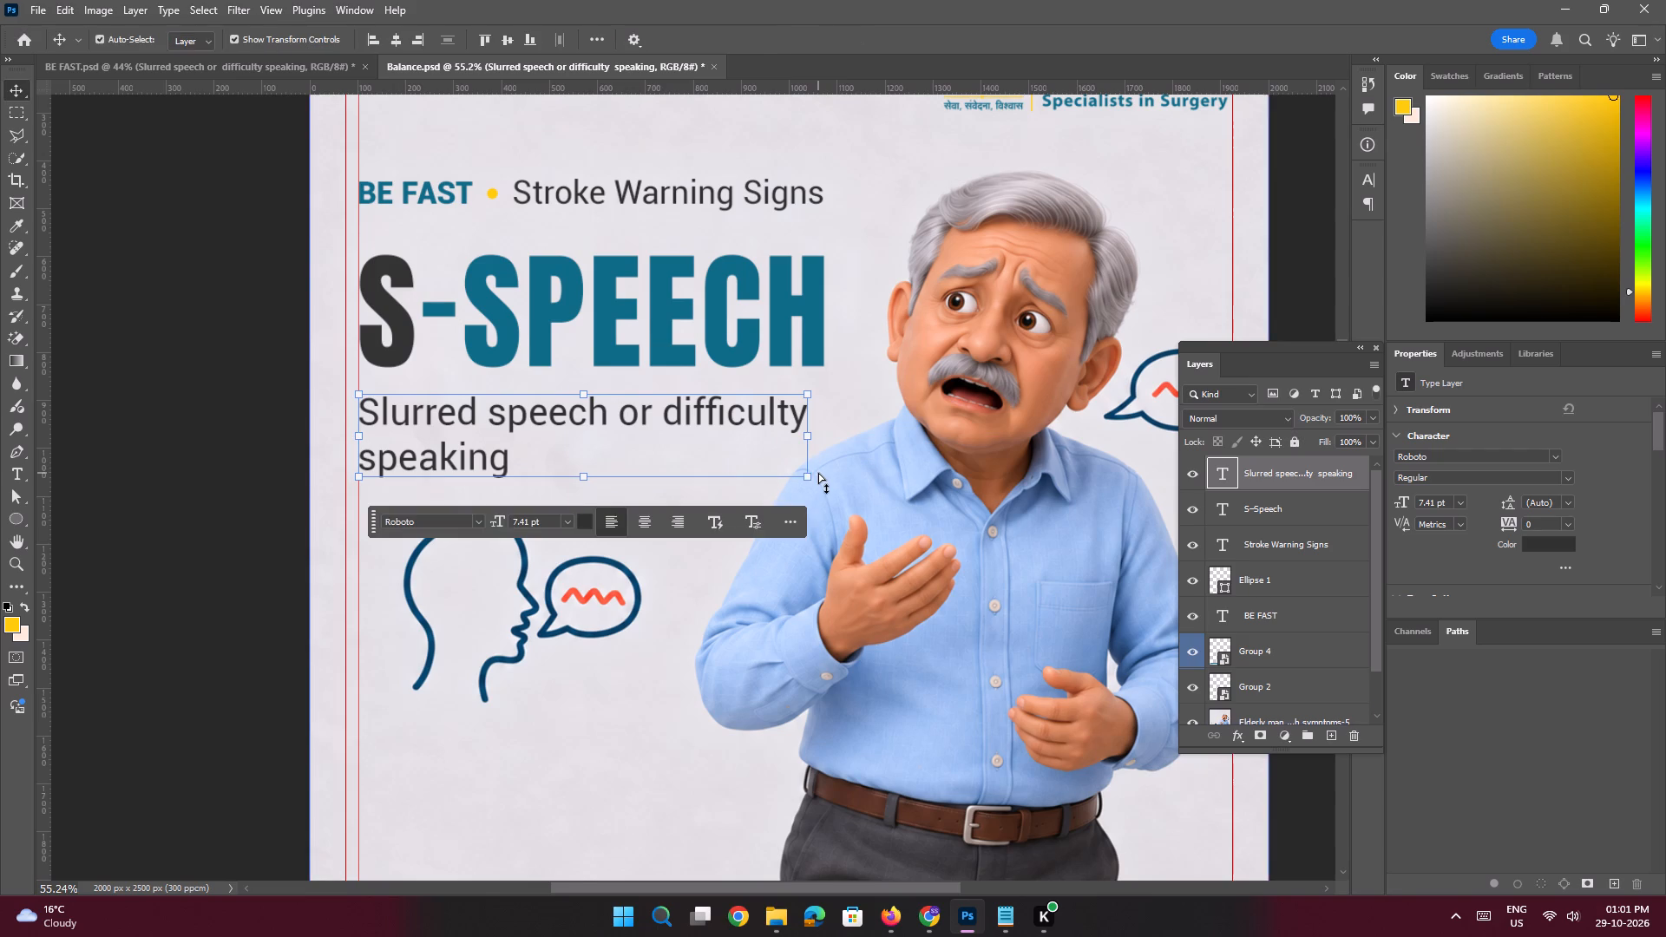
pyautogui.hotkey('ctrl', 't')
pyautogui.moveTo(820, 482); pyautogui.dragTo(841, 486)
pyautogui.press('Return')
# Save the finished S-Speech poster in Balance.psd.
pyautogui.press('space')
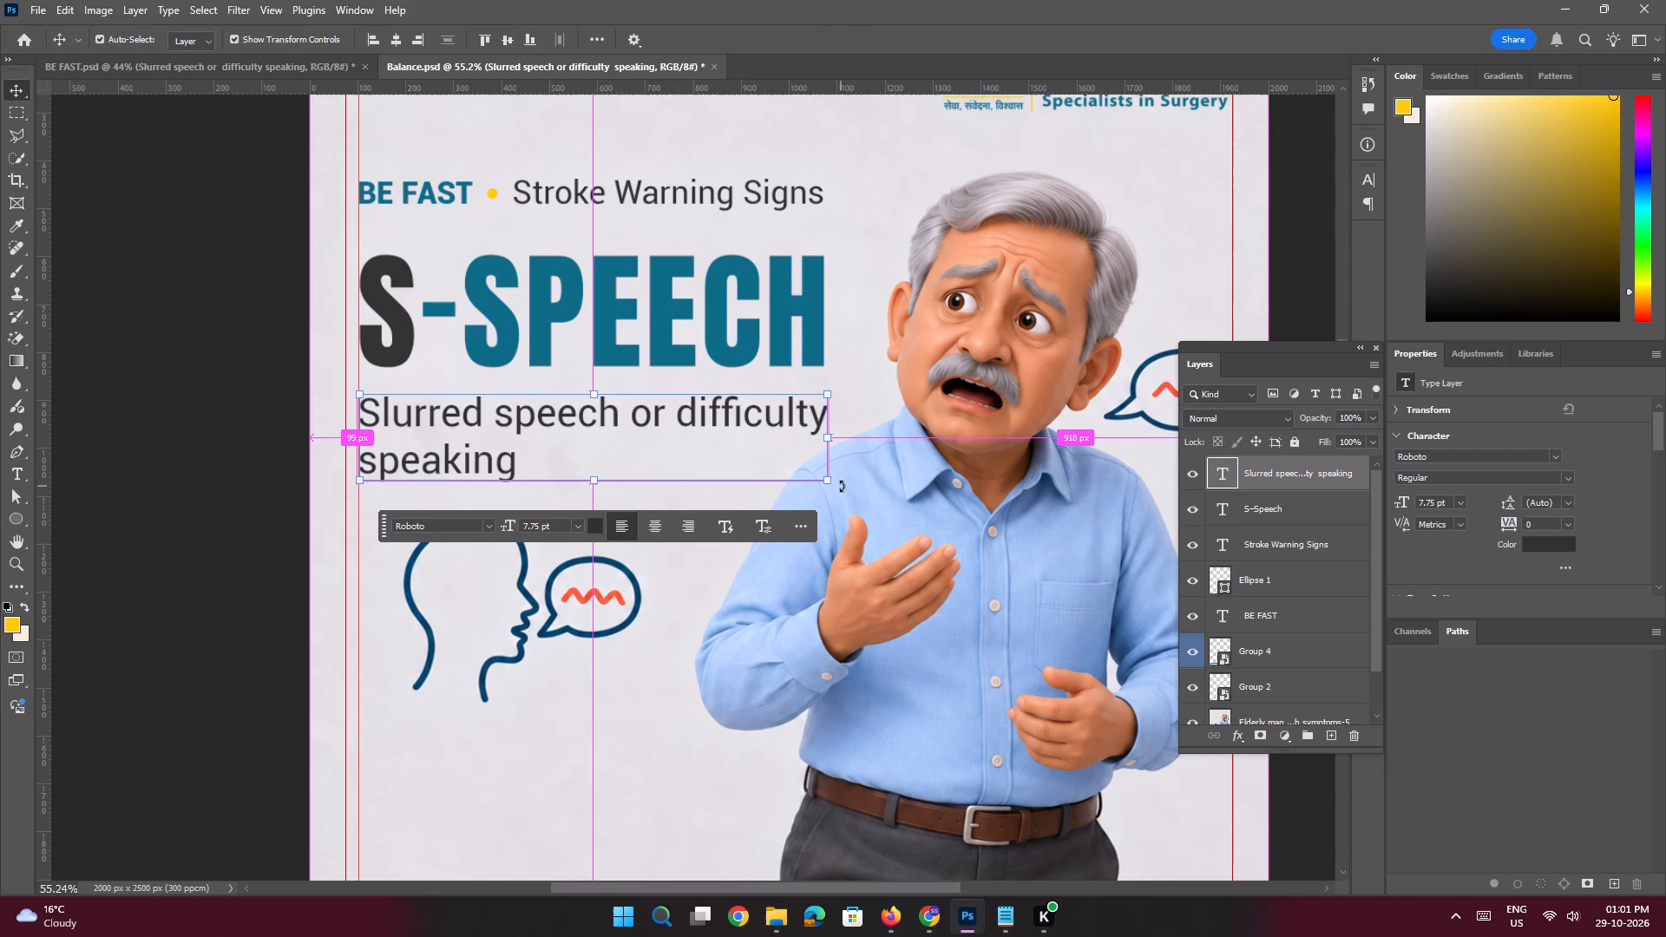
pyautogui.hotkey('ctrl', 'space')
pyautogui.hotkey('ctrl', 'space')
pyautogui.hotkey('ctrl', 'space')
pyautogui.hotkey('ctrl', 'space')
pyautogui.hotkey('ctrl', 'space')
pyautogui.hotkey('ctrl', 'space')
pyautogui.keyDown('ctrl'); pyautogui.moveTo(813, 354); pyautogui.dragTo(718, 335); pyautogui.keyUp('ctrl')
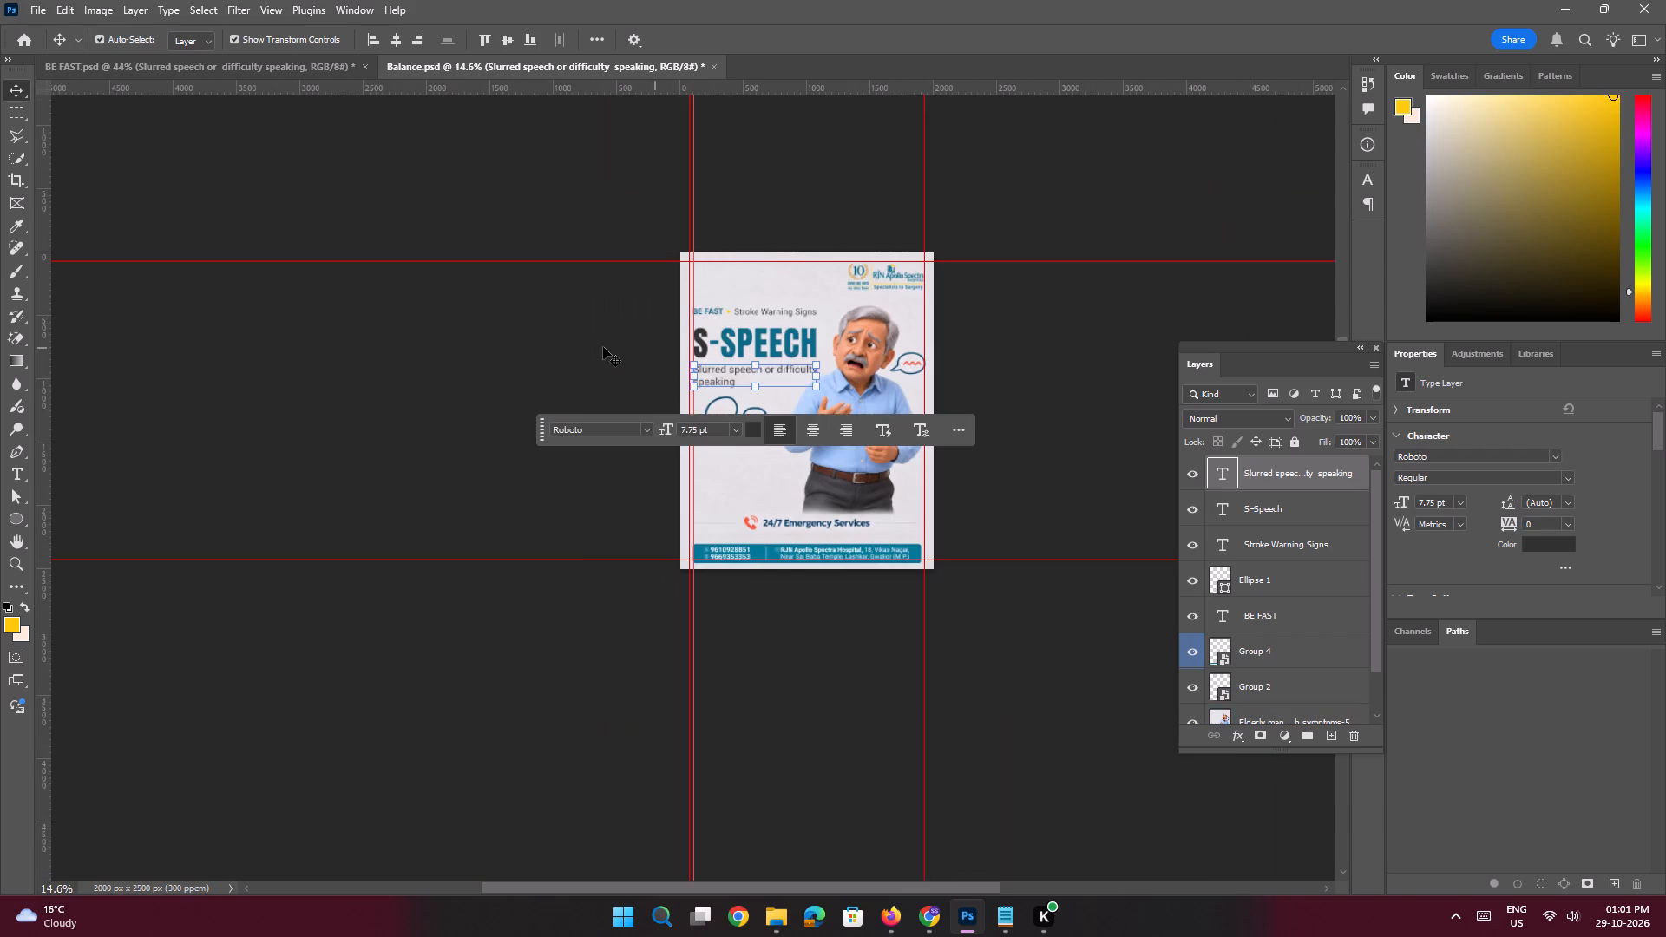
pyautogui.click(602, 345)
pyautogui.press('space')
pyautogui.keyDown('ctrl'); pyautogui.moveTo(818, 325); pyautogui.dragTo(853, 392); pyautogui.keyUp('ctrl')
pyautogui.moveTo(892, 390); pyautogui.dragTo(846, 389)
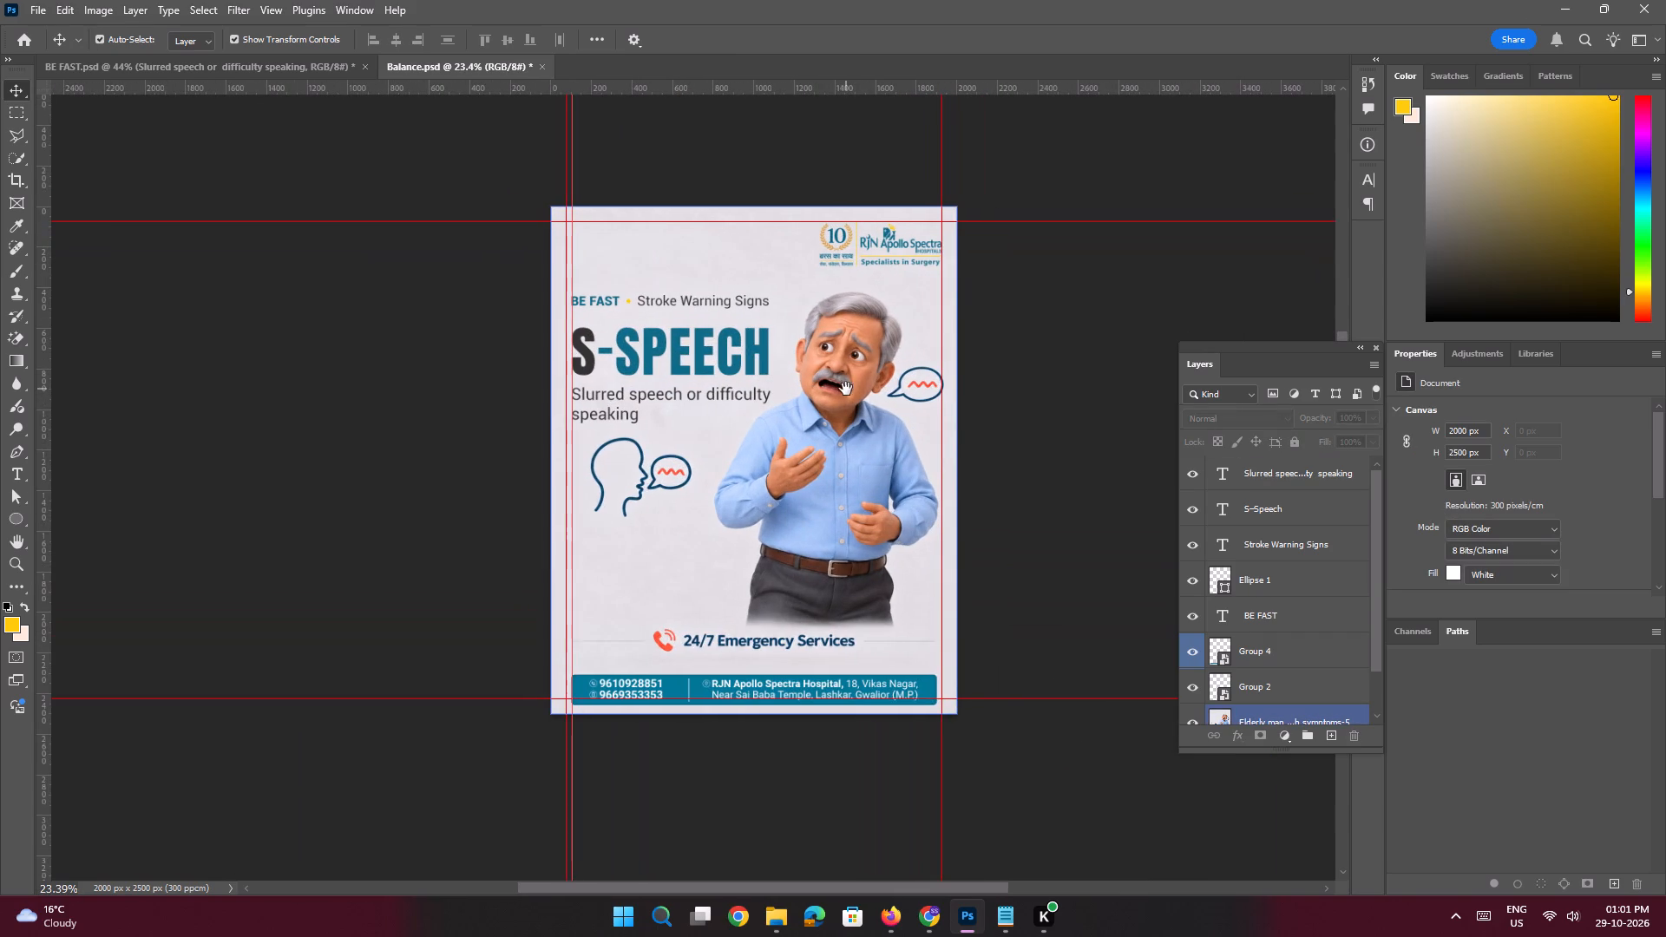
pyautogui.hotkey('ctrl', 's')
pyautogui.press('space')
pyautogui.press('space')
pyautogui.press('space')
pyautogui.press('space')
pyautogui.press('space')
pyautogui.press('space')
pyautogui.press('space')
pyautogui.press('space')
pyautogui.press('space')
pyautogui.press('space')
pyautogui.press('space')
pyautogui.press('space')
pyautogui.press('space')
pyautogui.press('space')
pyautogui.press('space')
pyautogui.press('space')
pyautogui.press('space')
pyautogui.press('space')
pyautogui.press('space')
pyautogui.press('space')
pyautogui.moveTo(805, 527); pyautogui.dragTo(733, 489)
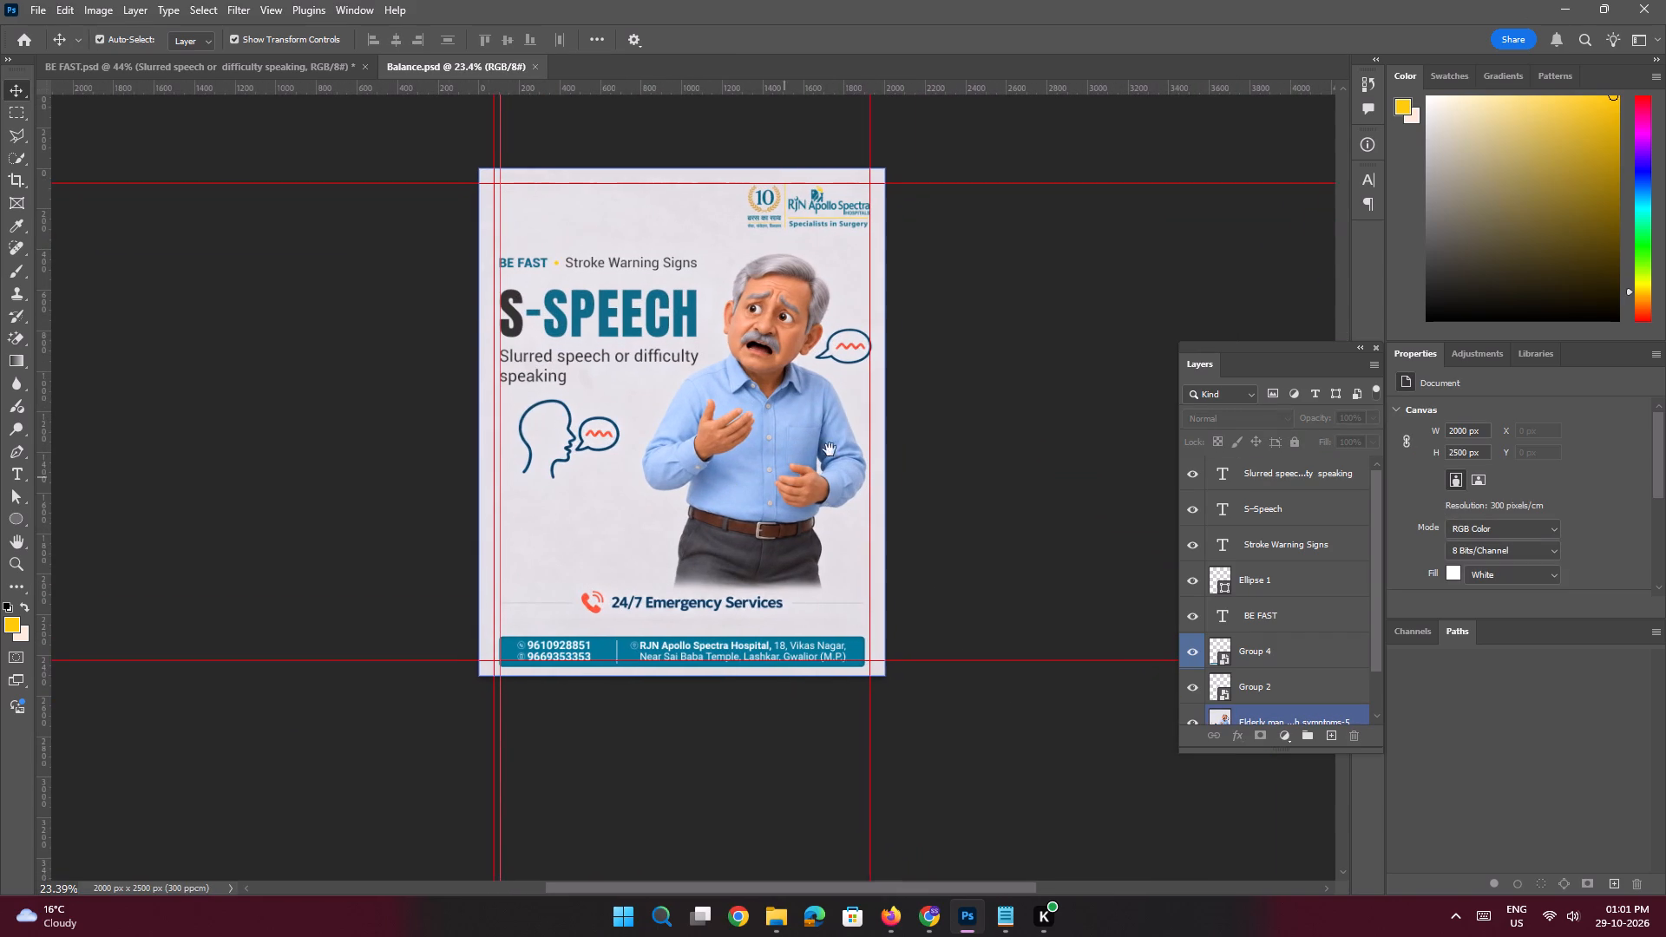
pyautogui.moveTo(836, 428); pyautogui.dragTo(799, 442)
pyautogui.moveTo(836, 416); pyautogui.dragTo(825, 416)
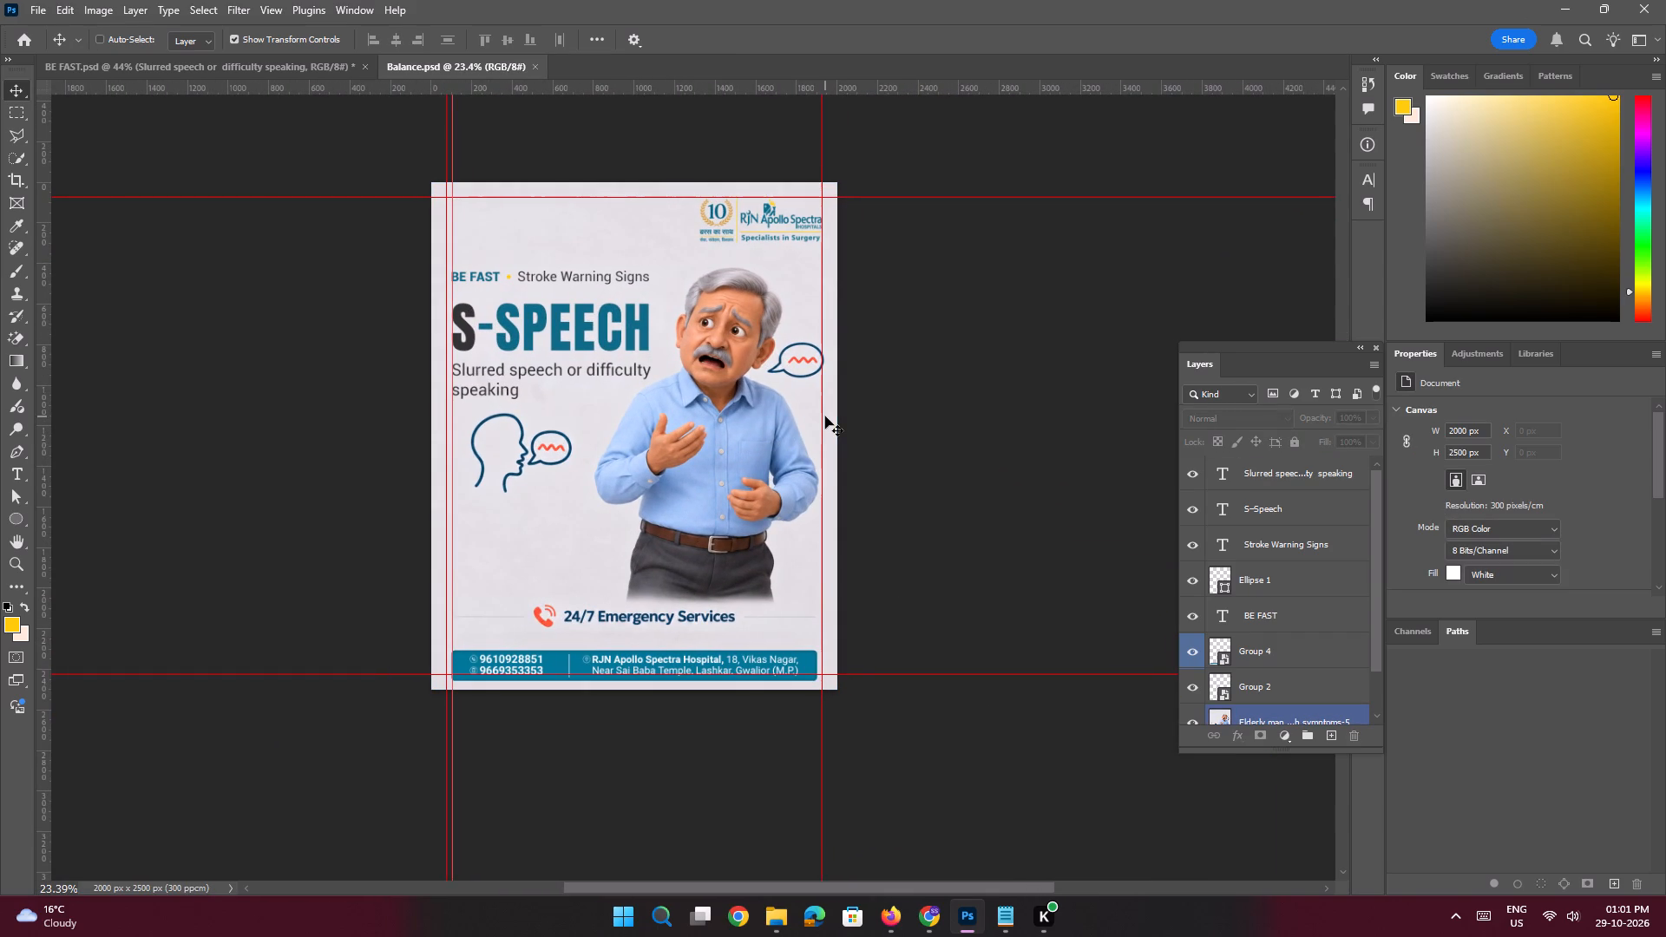
# Create a new 2000 x 2500 px RGB document at 300 pixels per centimetre with a white background.
pyautogui.hotkey('ctrl', 'n')
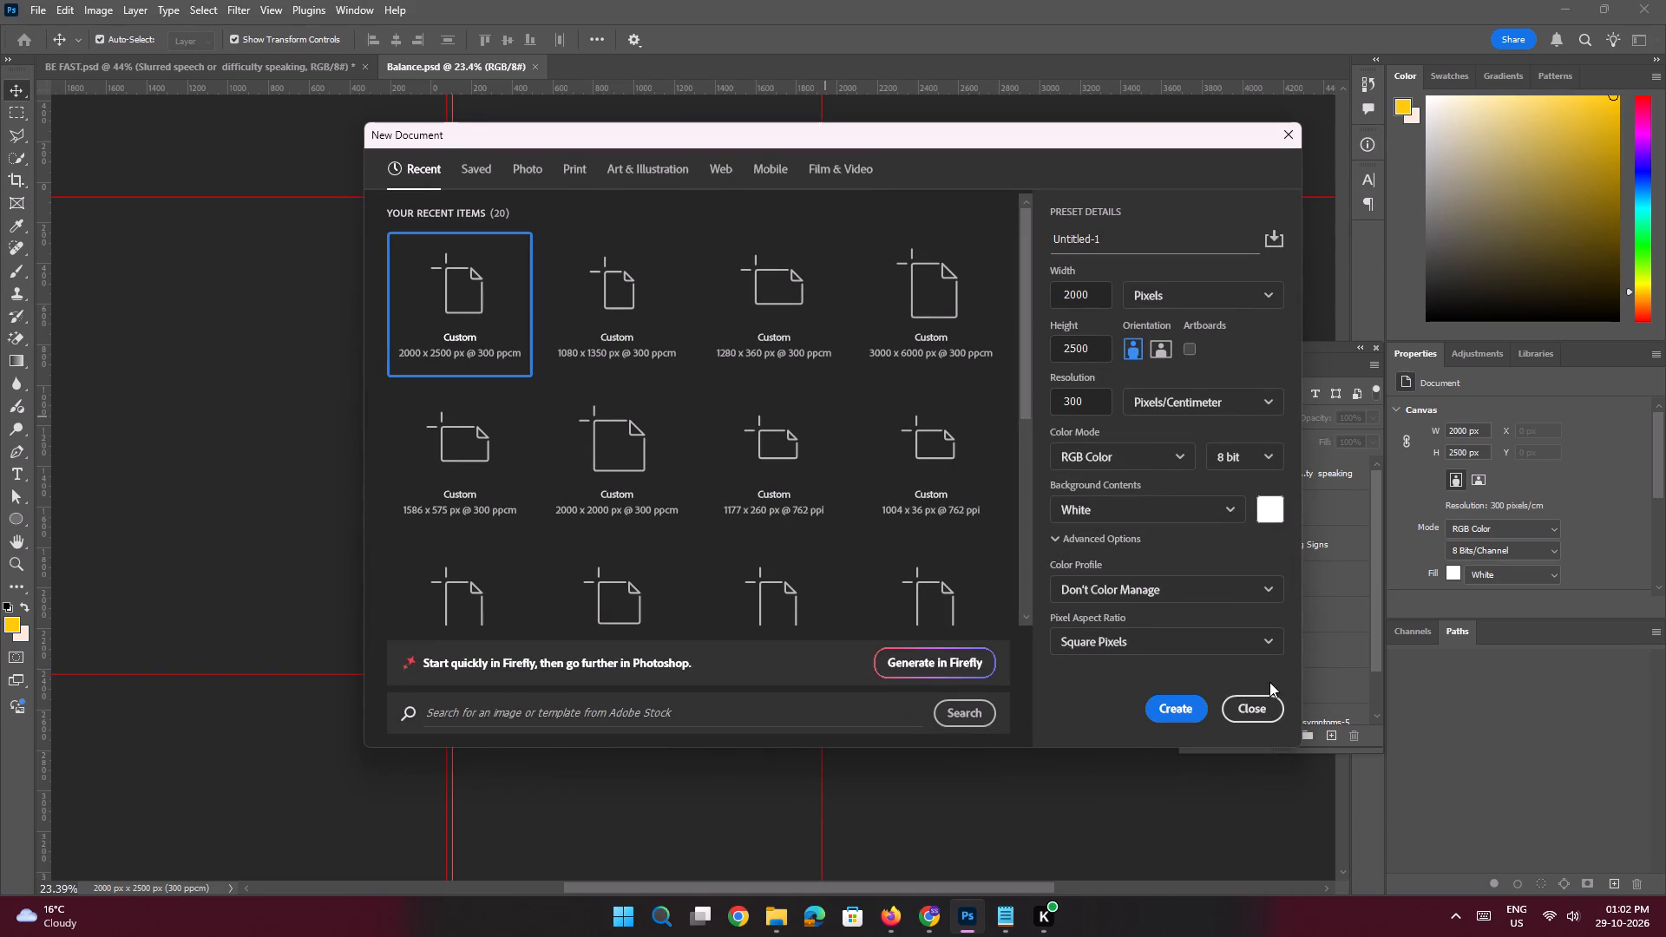
pyautogui.doubleClick(457, 311)
# Add a guide layout to the new document with 75 px margins on all four sides.
pyautogui.press('space')
pyautogui.keyDown('ctrl'); pyautogui.moveTo(724, 401); pyautogui.dragTo(705, 398); pyautogui.keyUp('ctrl')
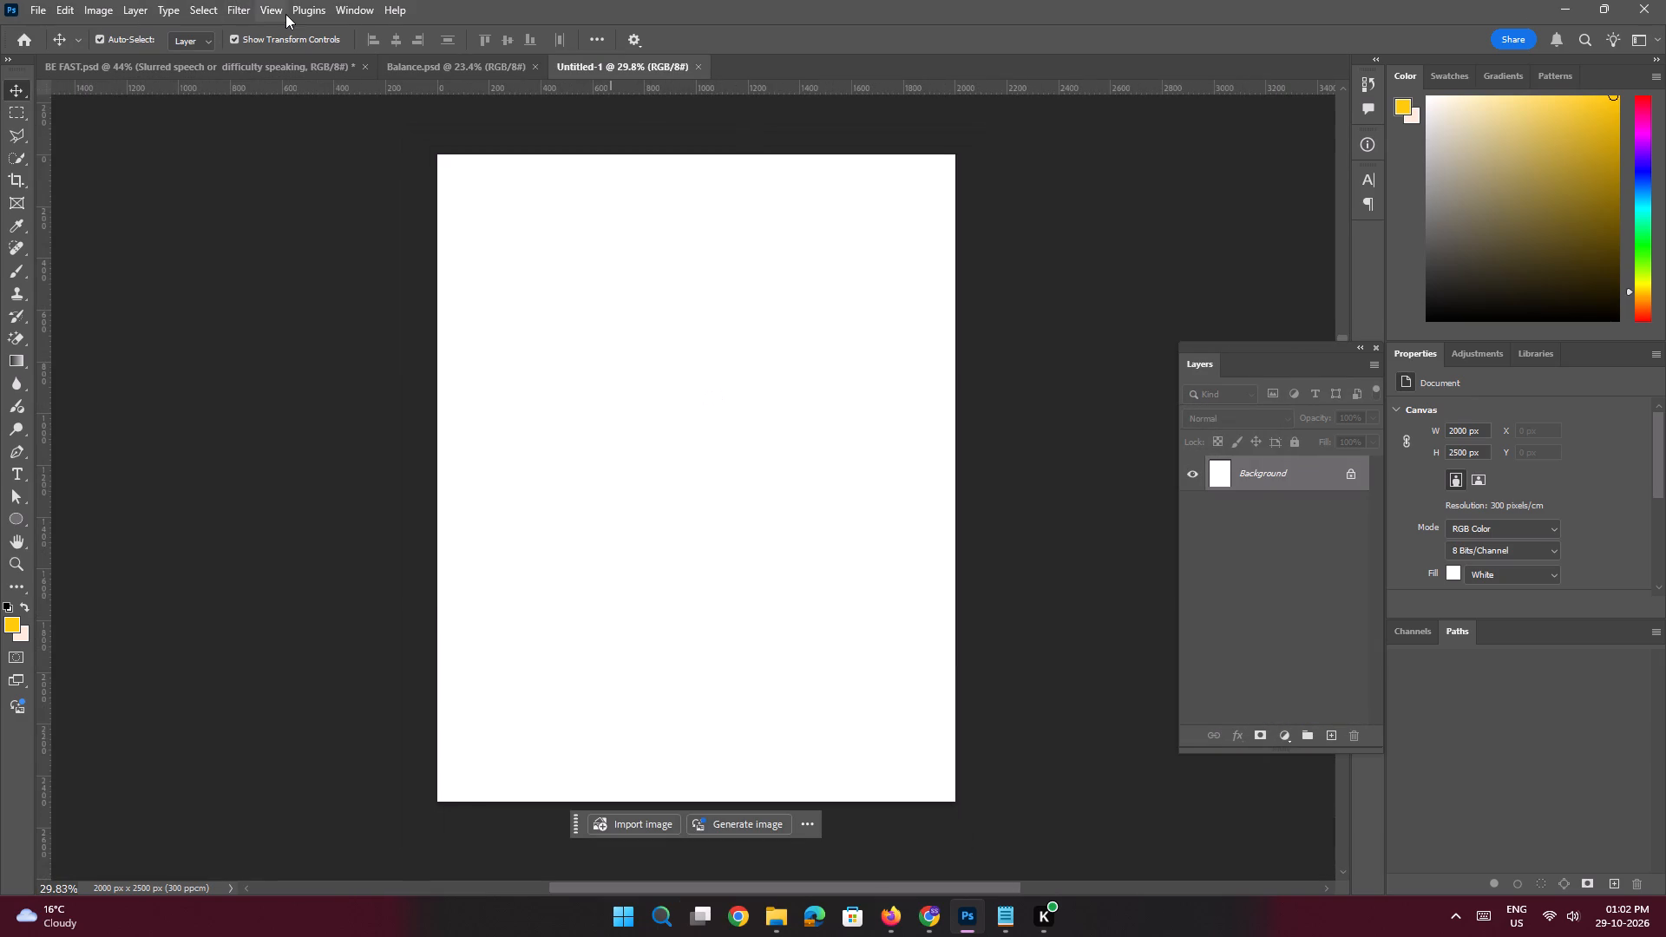
pyautogui.click(278, 10)
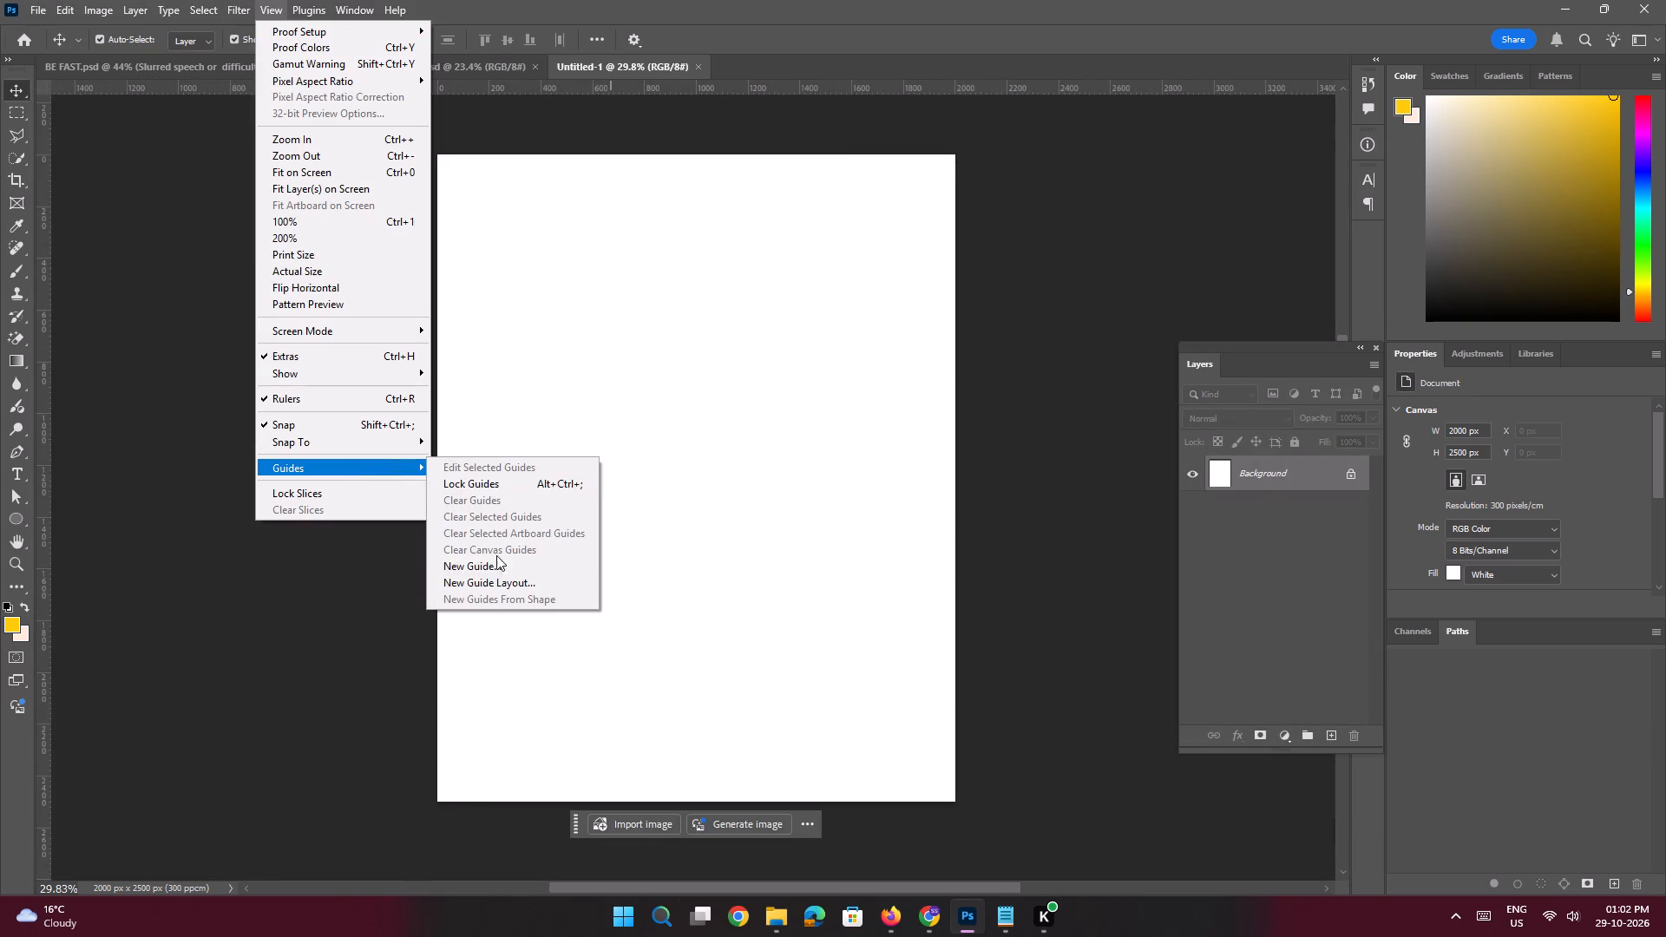
pyautogui.click(487, 581)
pyautogui.click(942, 192)
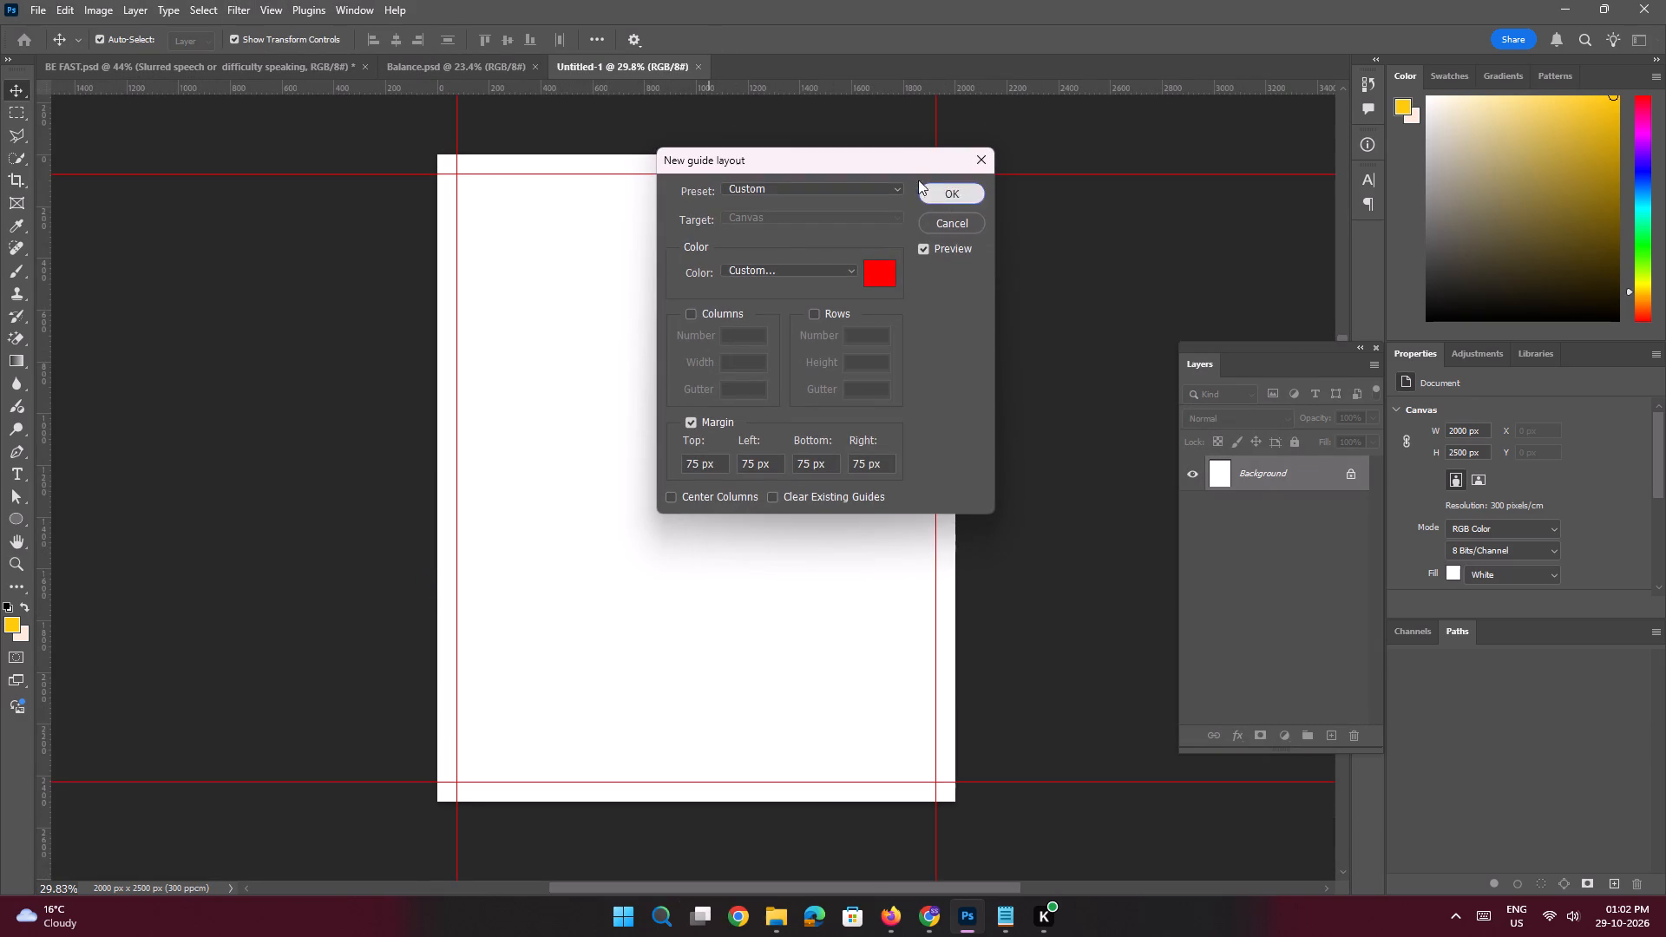
# Copy the RJN Apollo Spectra Hospitals logo from Balance.psd into the new Untitled-1 document.
pyautogui.click(516, 72)
pyautogui.press('space')
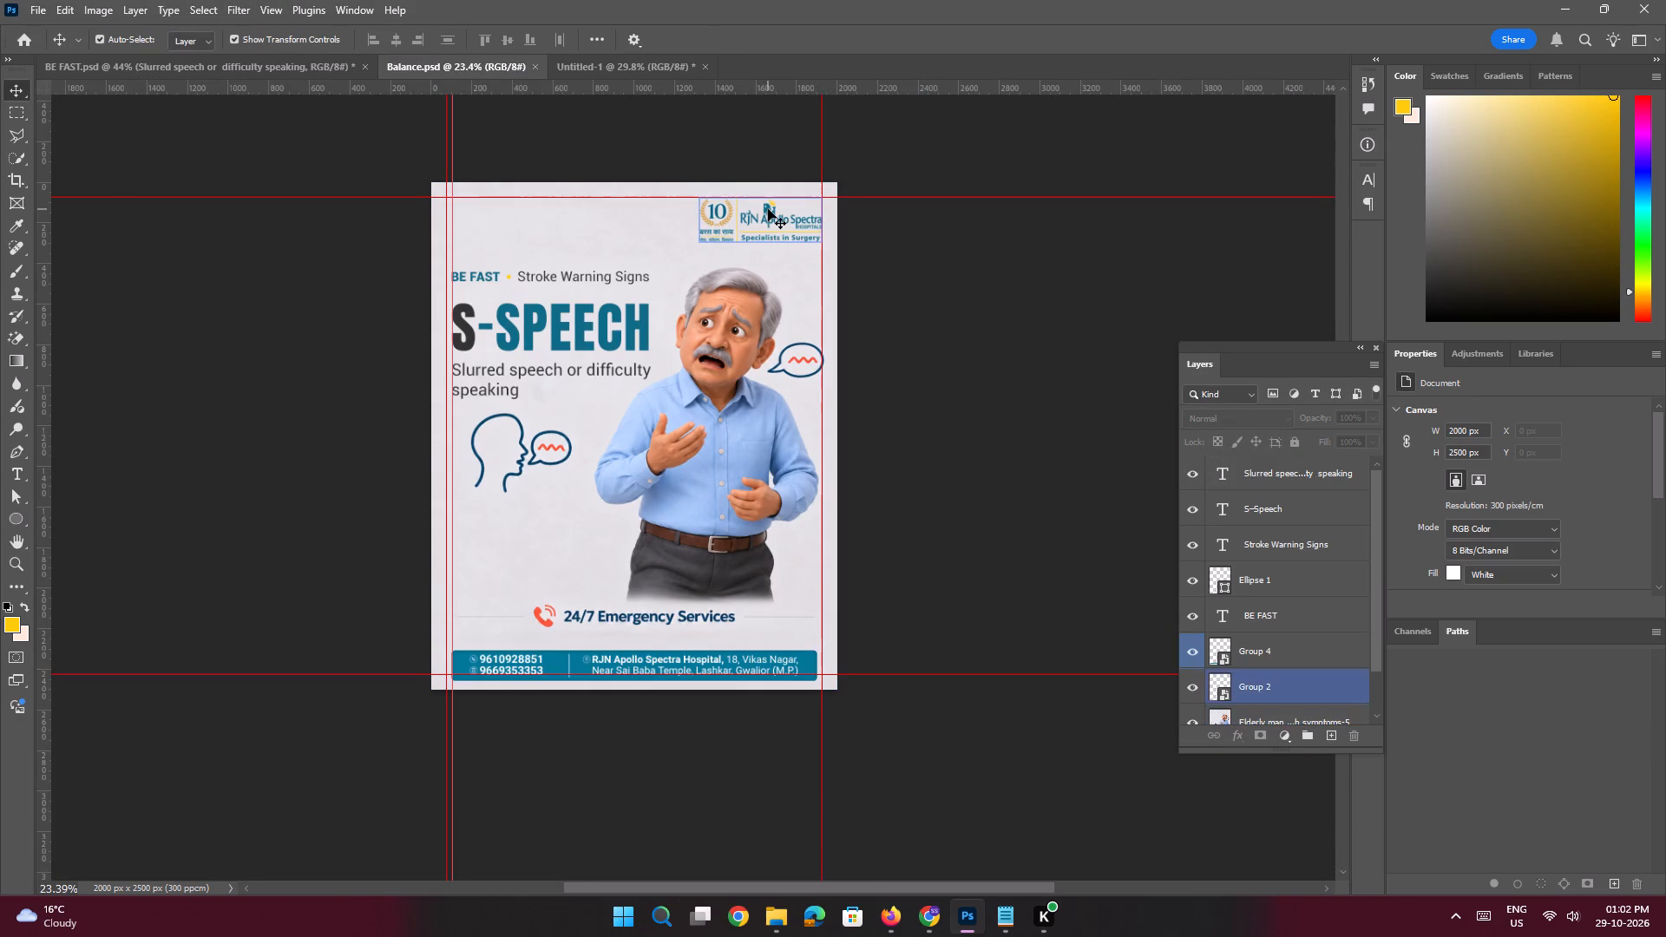
pyautogui.click(768, 209)
pyautogui.moveTo(1282, 681); pyautogui.dragTo(669, 84)
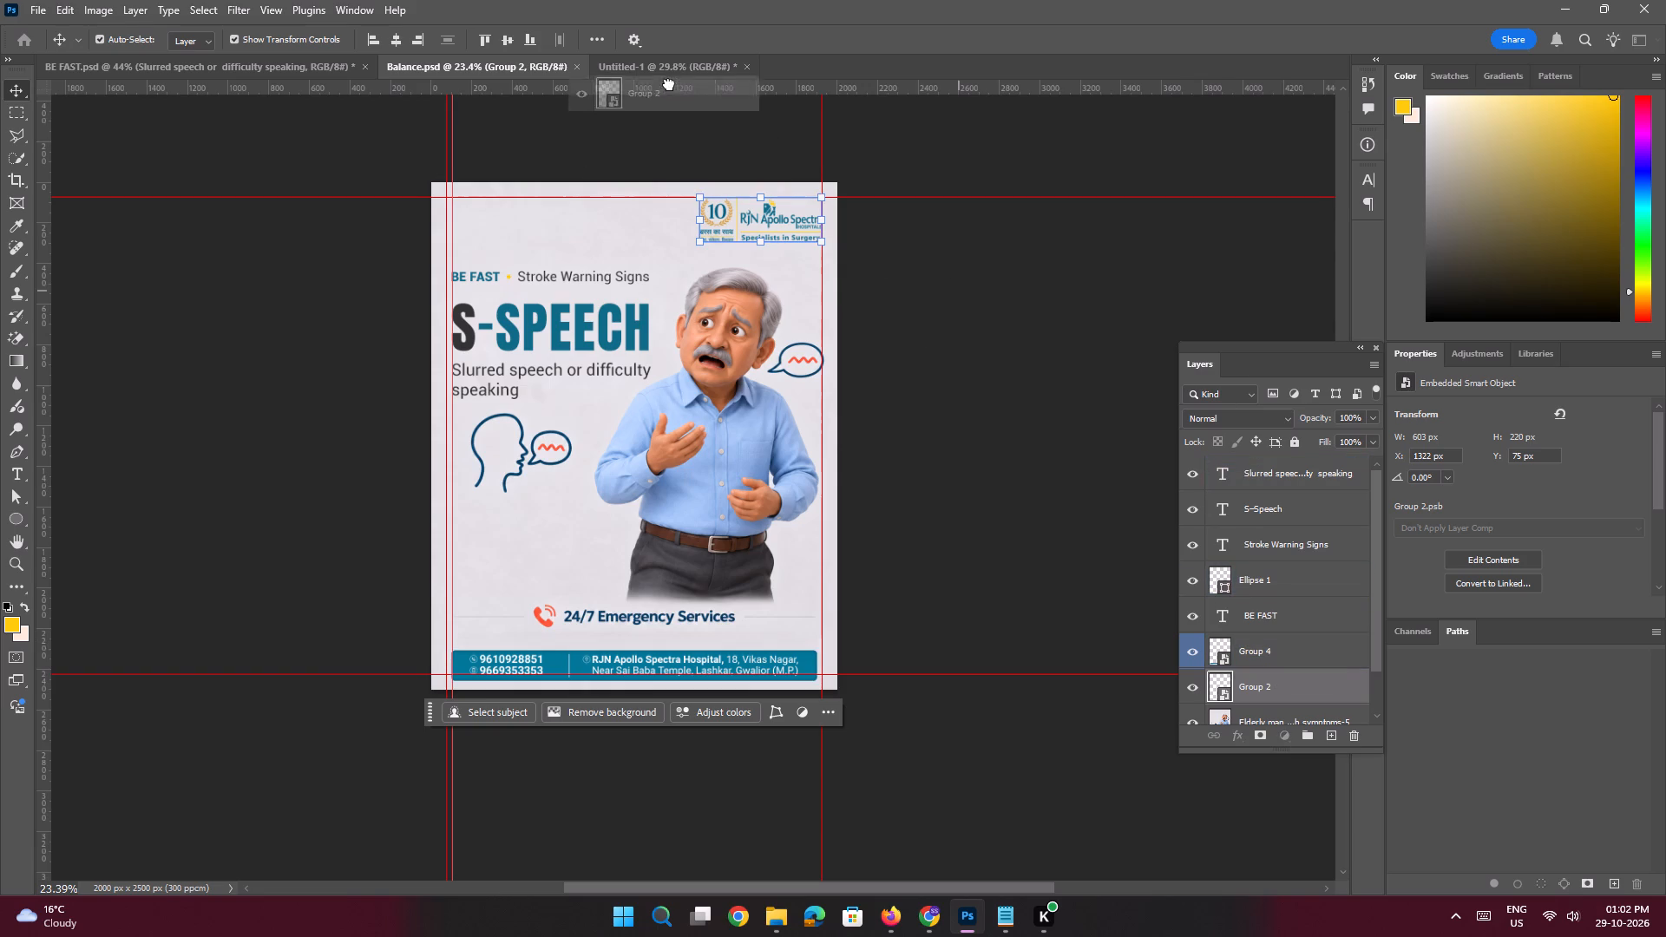
pyautogui.moveTo(669, 84); pyautogui.dragTo(812, 219)
# Align the RJN Apollo Spectra logo to the page's upper-right margin guides, at X 1322 px and Y 75 px.
pyautogui.hotkey('ctrl', 'space')
pyautogui.hotkey('ctrl', 'space')
pyautogui.hotkey('ctrl', 'space')
pyautogui.hotkey('ctrl', 'space')
pyautogui.hotkey('ctrl', 'space')
pyautogui.hotkey('ctrl', 'space')
pyautogui.hotkey('ctrl', 'space')
pyautogui.hotkey('ctrl', 'space')
pyautogui.hotkey('ctrl', 'space')
pyautogui.hotkey('ctrl', 'space')
pyautogui.hotkey('ctrl', 'space')
pyautogui.keyDown('ctrl'); pyautogui.moveTo(826, 212); pyautogui.dragTo(915, 282); pyautogui.keyUp('ctrl')
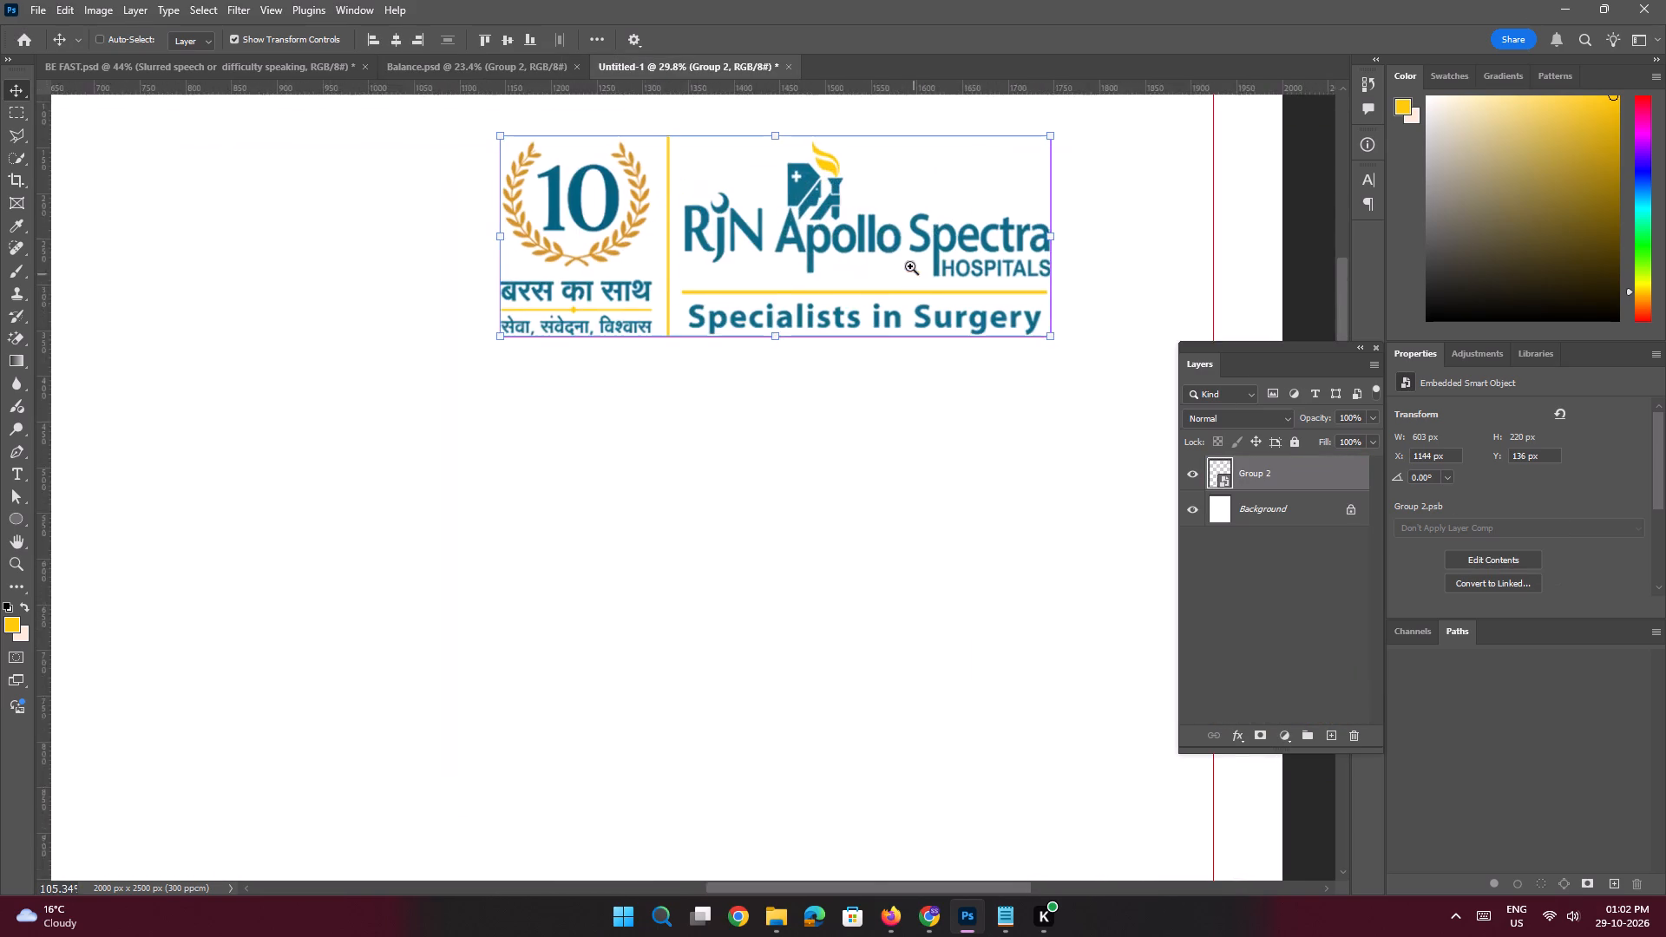
pyautogui.moveTo(893, 233); pyautogui.dragTo(581, 361)
pyautogui.moveTo(496, 314); pyautogui.dragTo(636, 277)
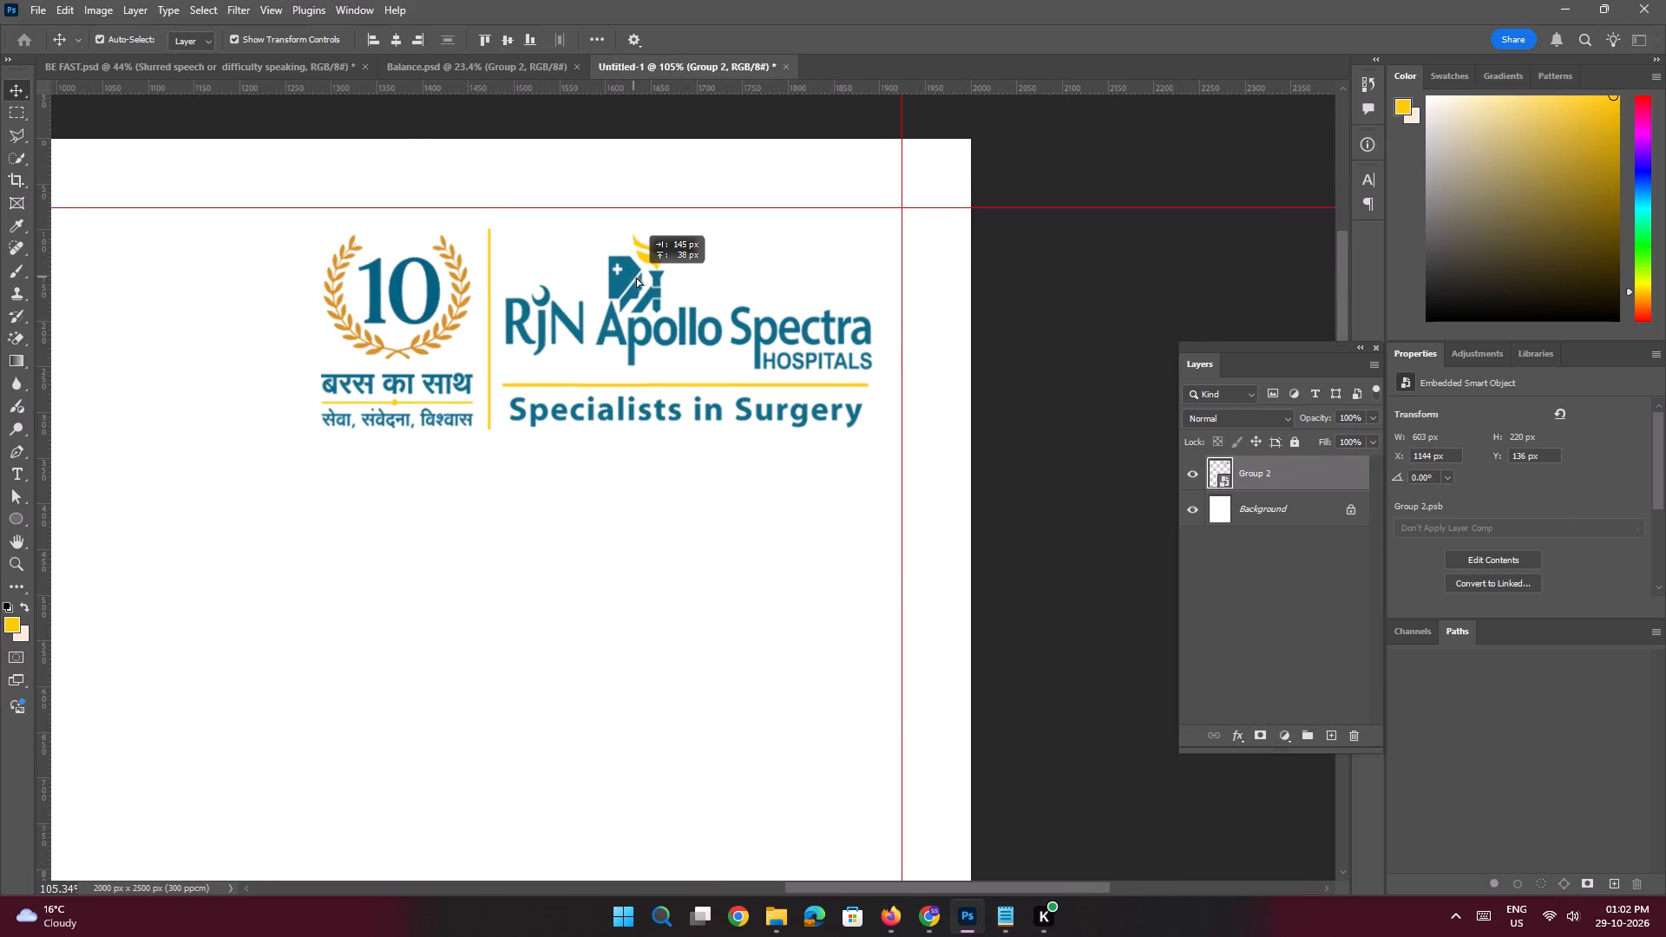
pyautogui.moveTo(636, 277); pyautogui.dragTo(655, 259)
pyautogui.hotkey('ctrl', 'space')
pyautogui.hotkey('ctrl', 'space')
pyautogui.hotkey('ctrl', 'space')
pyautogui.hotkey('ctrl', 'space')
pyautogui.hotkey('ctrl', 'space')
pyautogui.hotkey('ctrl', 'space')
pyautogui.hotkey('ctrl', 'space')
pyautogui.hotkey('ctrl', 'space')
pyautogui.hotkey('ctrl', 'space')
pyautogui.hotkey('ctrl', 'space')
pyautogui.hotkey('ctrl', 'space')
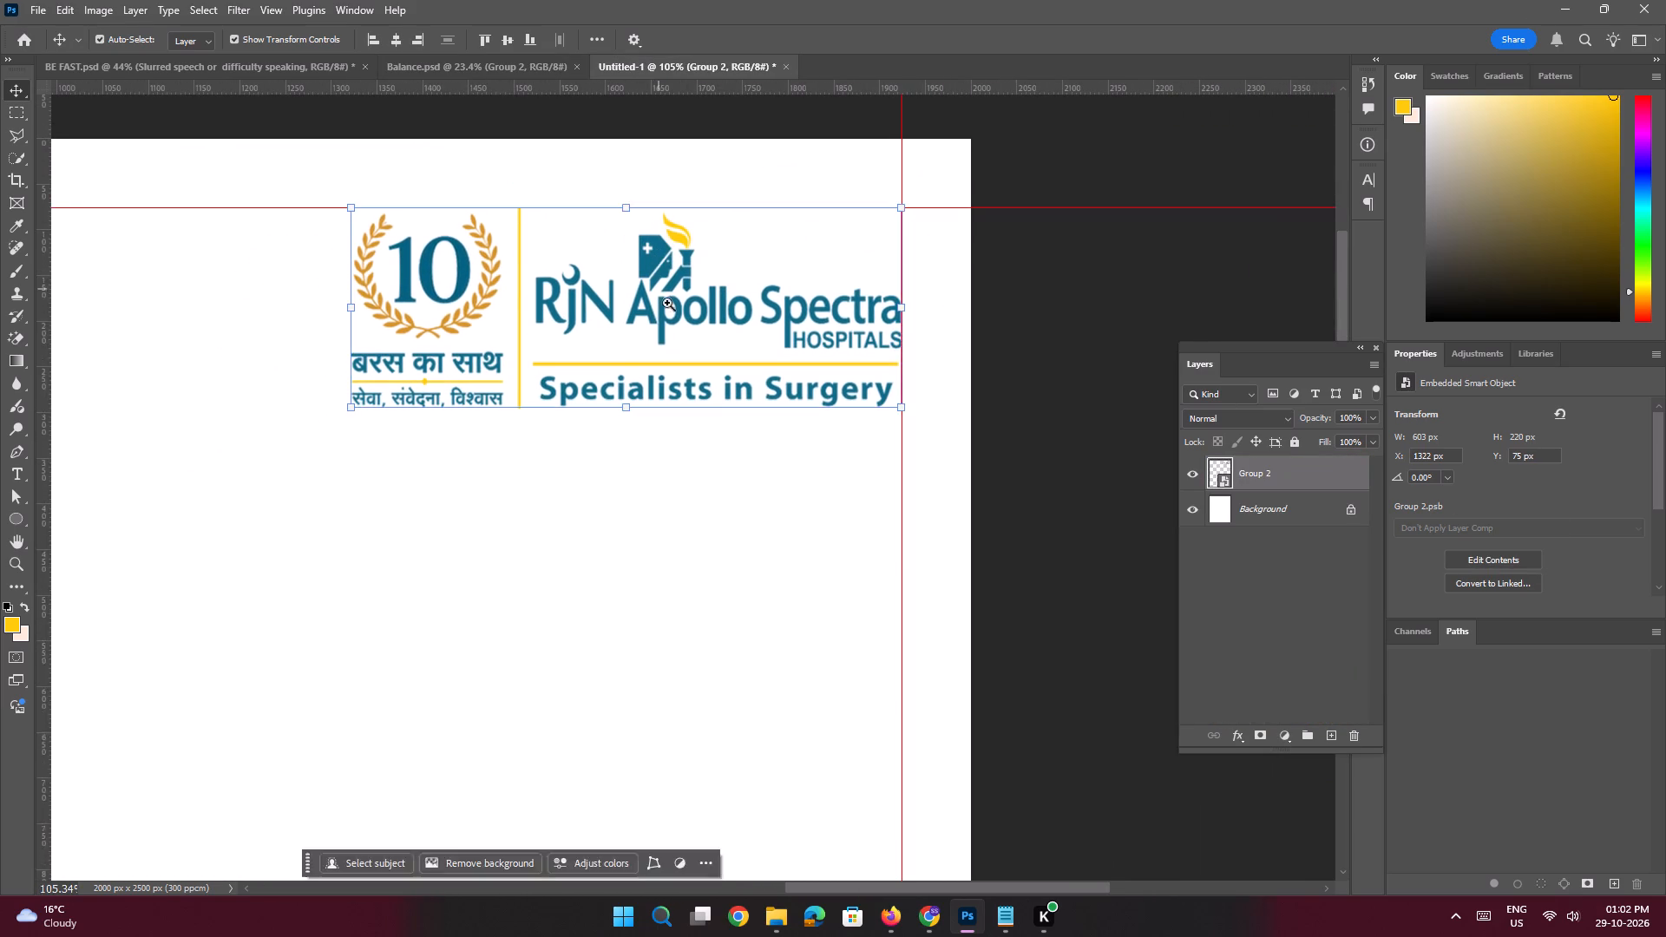
# Copy the blue contact and address bar, layer Group 4, from Balance.psd into the Untitled-1 document.
pyautogui.keyDown('ctrl'); pyautogui.moveTo(670, 307); pyautogui.dragTo(559, 274); pyautogui.keyUp('ctrl')
pyautogui.moveTo(572, 343); pyautogui.dragTo(574, 324)
pyautogui.click(476, 67)
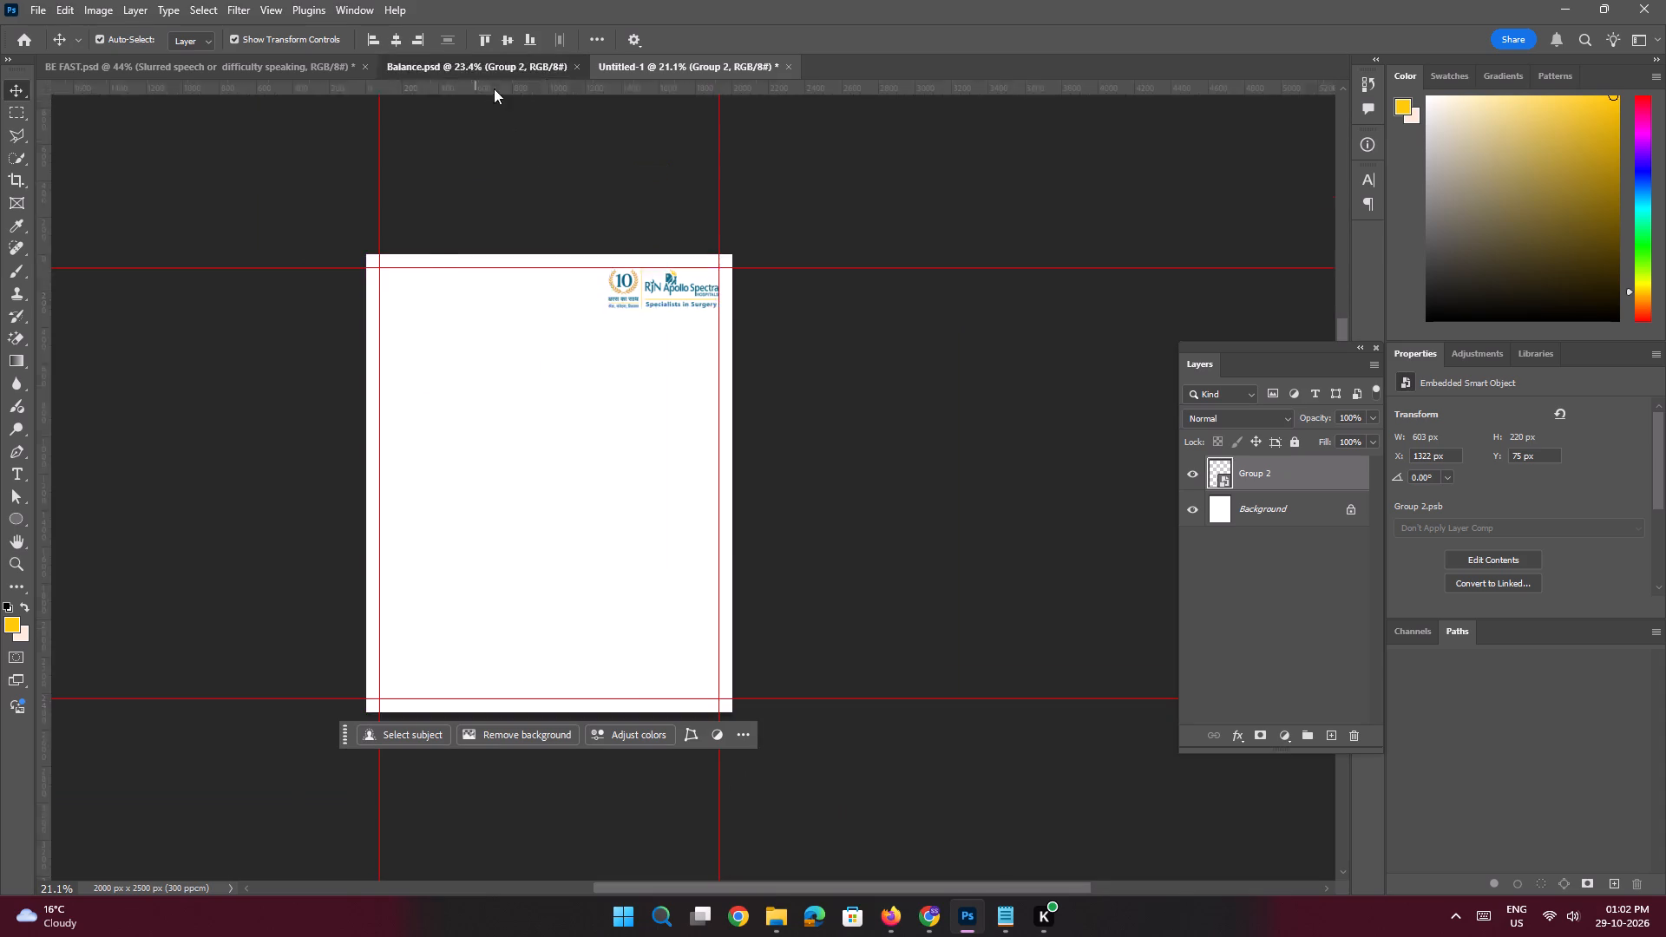
pyautogui.press('space')
pyautogui.press('space')
pyautogui.press('space')
pyautogui.press('space')
pyautogui.press('space')
pyautogui.press('space')
pyautogui.moveTo(605, 439); pyautogui.dragTo(600, 403)
pyautogui.click(652, 623)
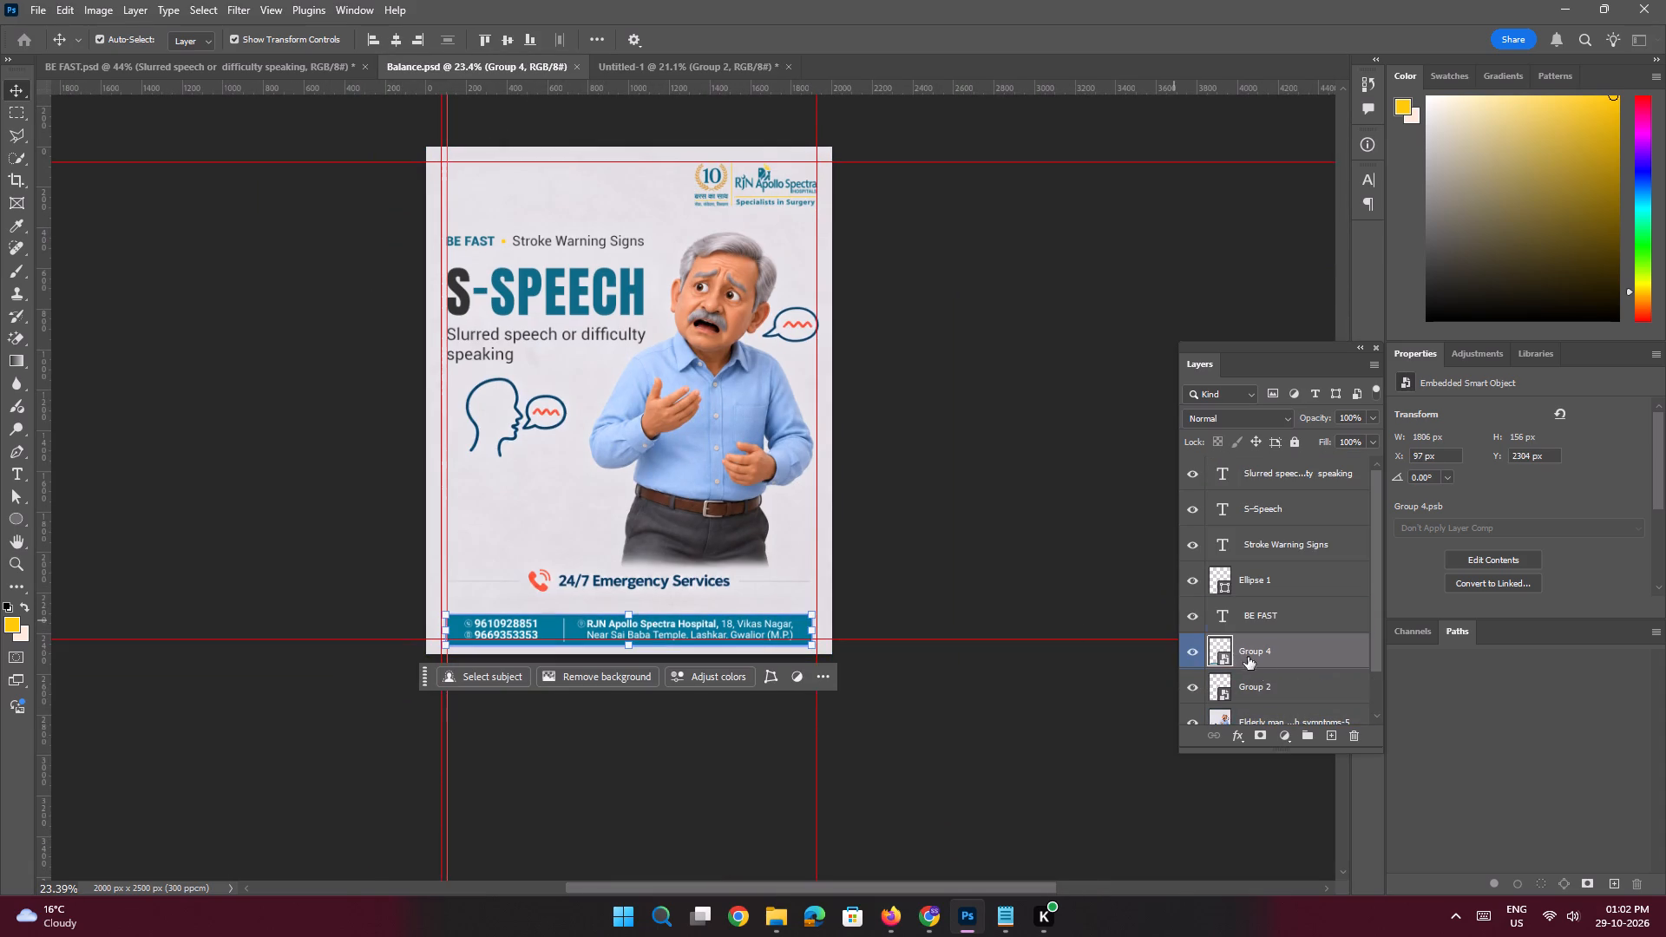
pyautogui.moveTo(1265, 658); pyautogui.dragTo(633, 163)
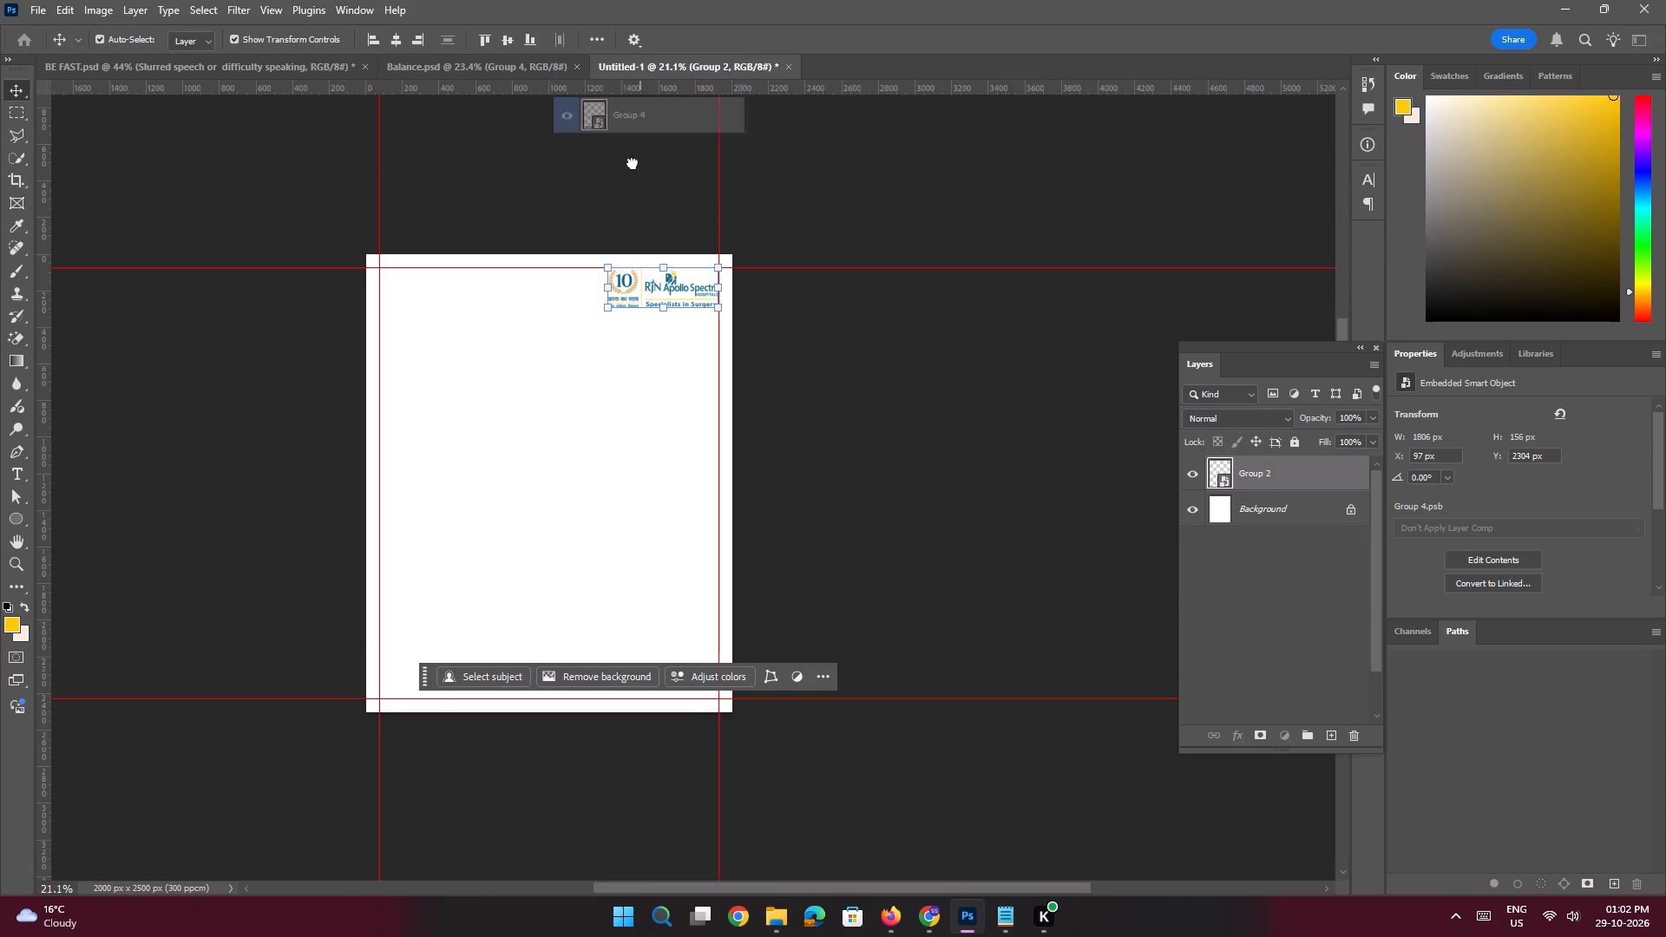
pyautogui.moveTo(633, 163); pyautogui.dragTo(585, 446)
# Centre the contact and address bar horizontally and place it just above the page's bottom edge, then deselect it.
pyautogui.click(400, 45)
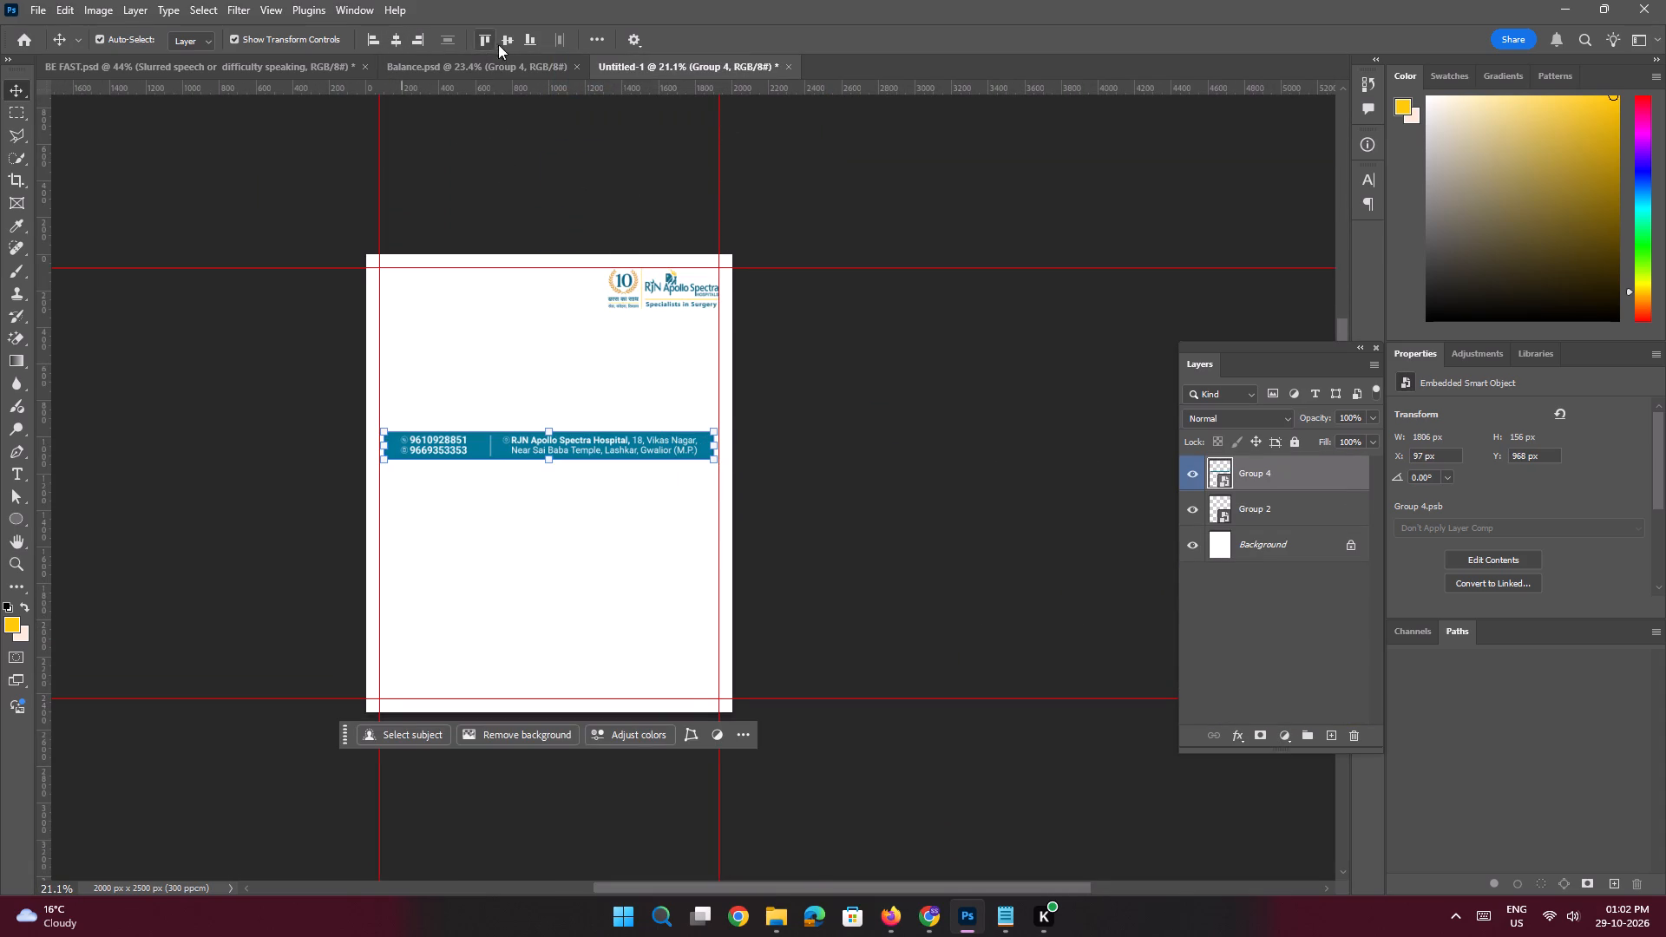
pyautogui.click(525, 44)
pyautogui.press('space')
pyautogui.press('space')
pyautogui.press('space')
pyautogui.press('space')
pyautogui.press('space')
pyautogui.press('space')
pyautogui.press('space')
pyautogui.press('space')
pyautogui.moveTo(529, 443); pyautogui.dragTo(536, 314)
pyautogui.keyDown('ctrl'); pyautogui.moveTo(474, 568); pyautogui.dragTo(513, 586); pyautogui.keyUp('ctrl')
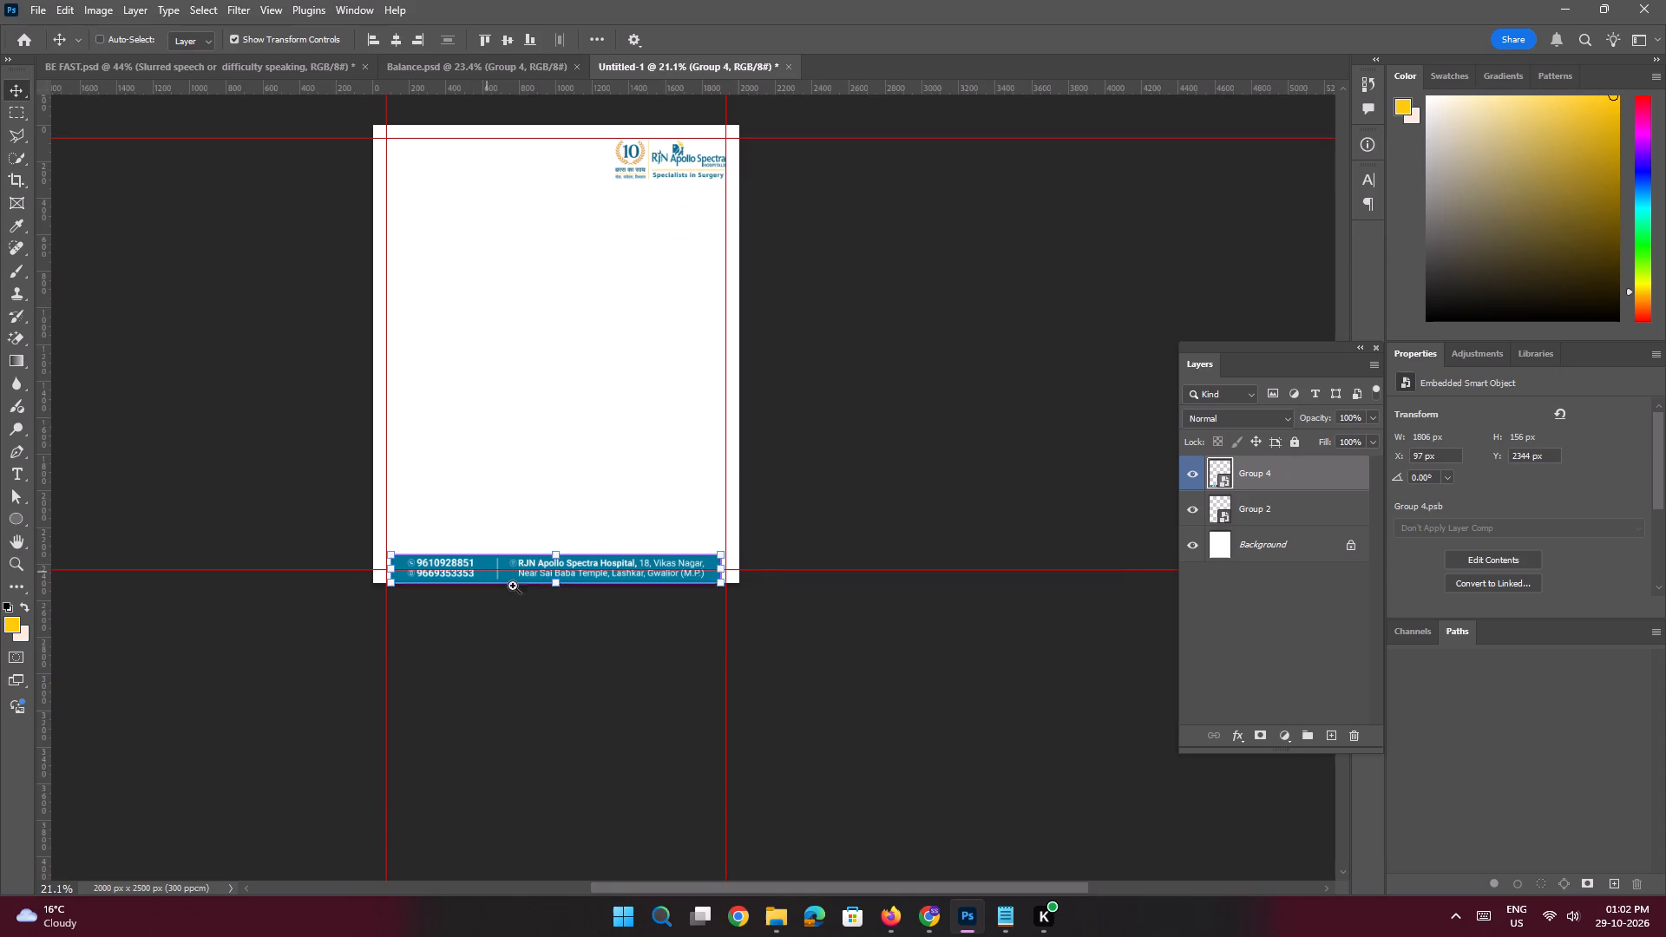
pyautogui.keyDown('ctrl'); pyautogui.moveTo(513, 586); pyautogui.dragTo(533, 604); pyautogui.keyUp('ctrl')
pyautogui.keyDown('shift'); pyautogui.moveTo(501, 552); pyautogui.dragTo(500, 535); pyautogui.keyUp('shift')
pyautogui.hotkey('ctrl', 'space')
pyautogui.hotkey('ctrl', 'space')
pyautogui.hotkey('ctrl', 'space')
pyautogui.hotkey('ctrl', 'space')
pyautogui.keyDown('ctrl'); pyautogui.moveTo(534, 466); pyautogui.dragTo(458, 439); pyautogui.keyUp('ctrl')
pyautogui.click(349, 355)
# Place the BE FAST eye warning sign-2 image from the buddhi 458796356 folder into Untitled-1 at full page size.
pyautogui.press('space')
pyautogui.press('space')
pyautogui.press('space')
pyautogui.press('space')
pyautogui.press('space')
pyautogui.press('space')
pyautogui.press('space')
pyautogui.press('space')
pyautogui.moveTo(626, 351); pyautogui.dragTo(664, 384)
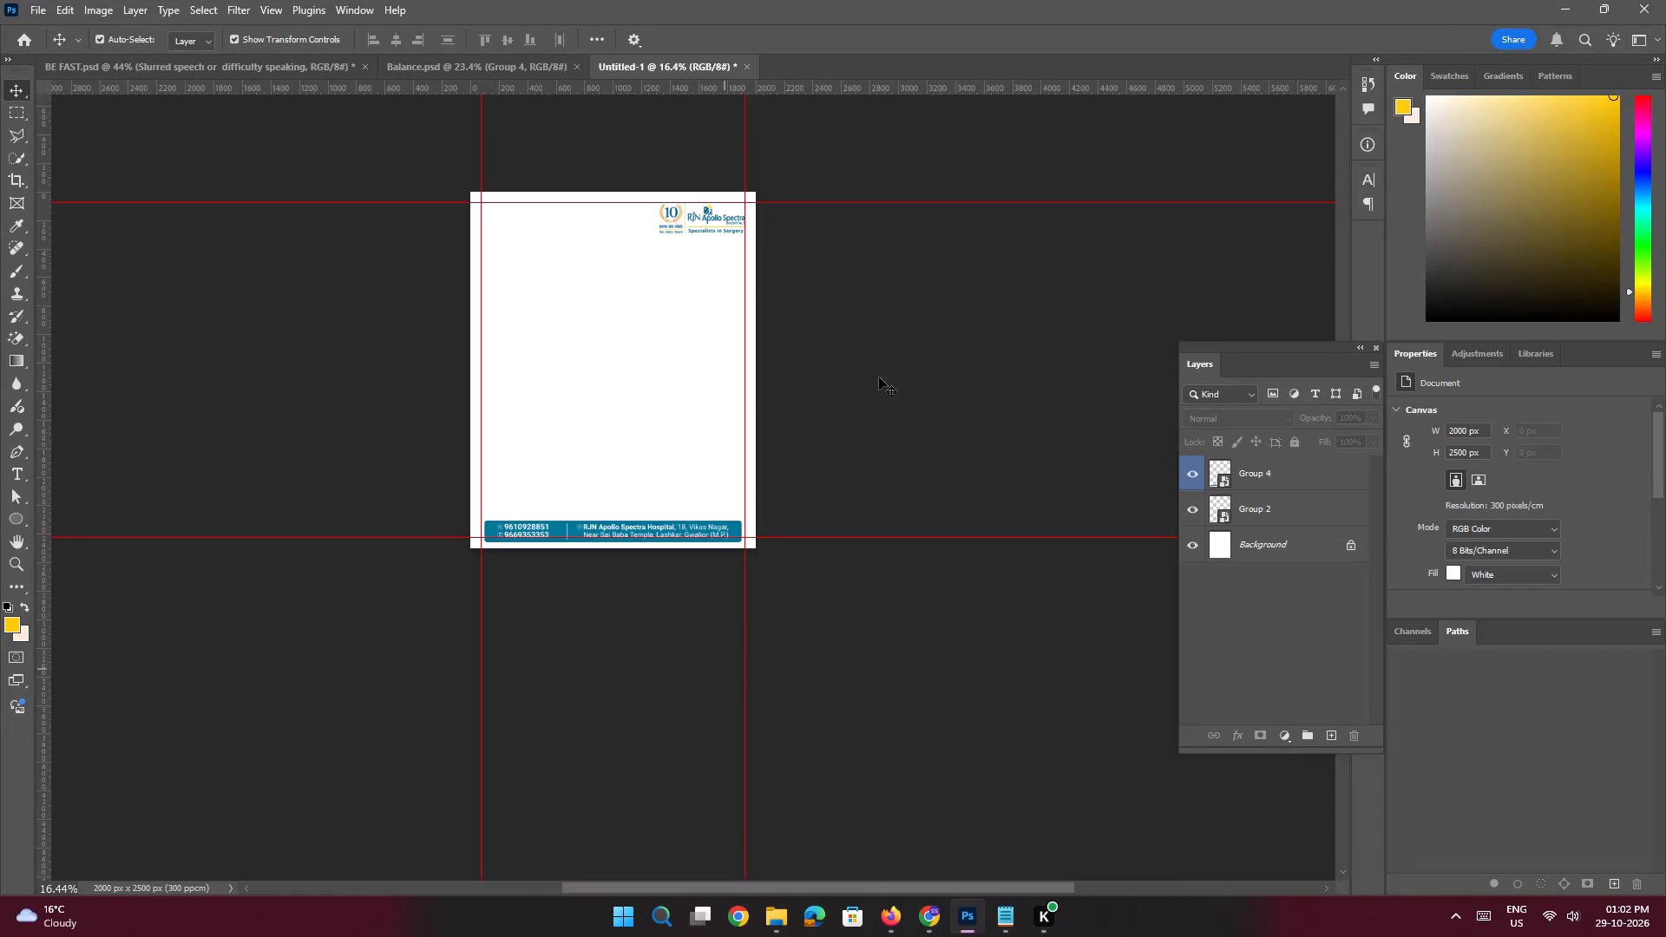
pyautogui.click(780, 916)
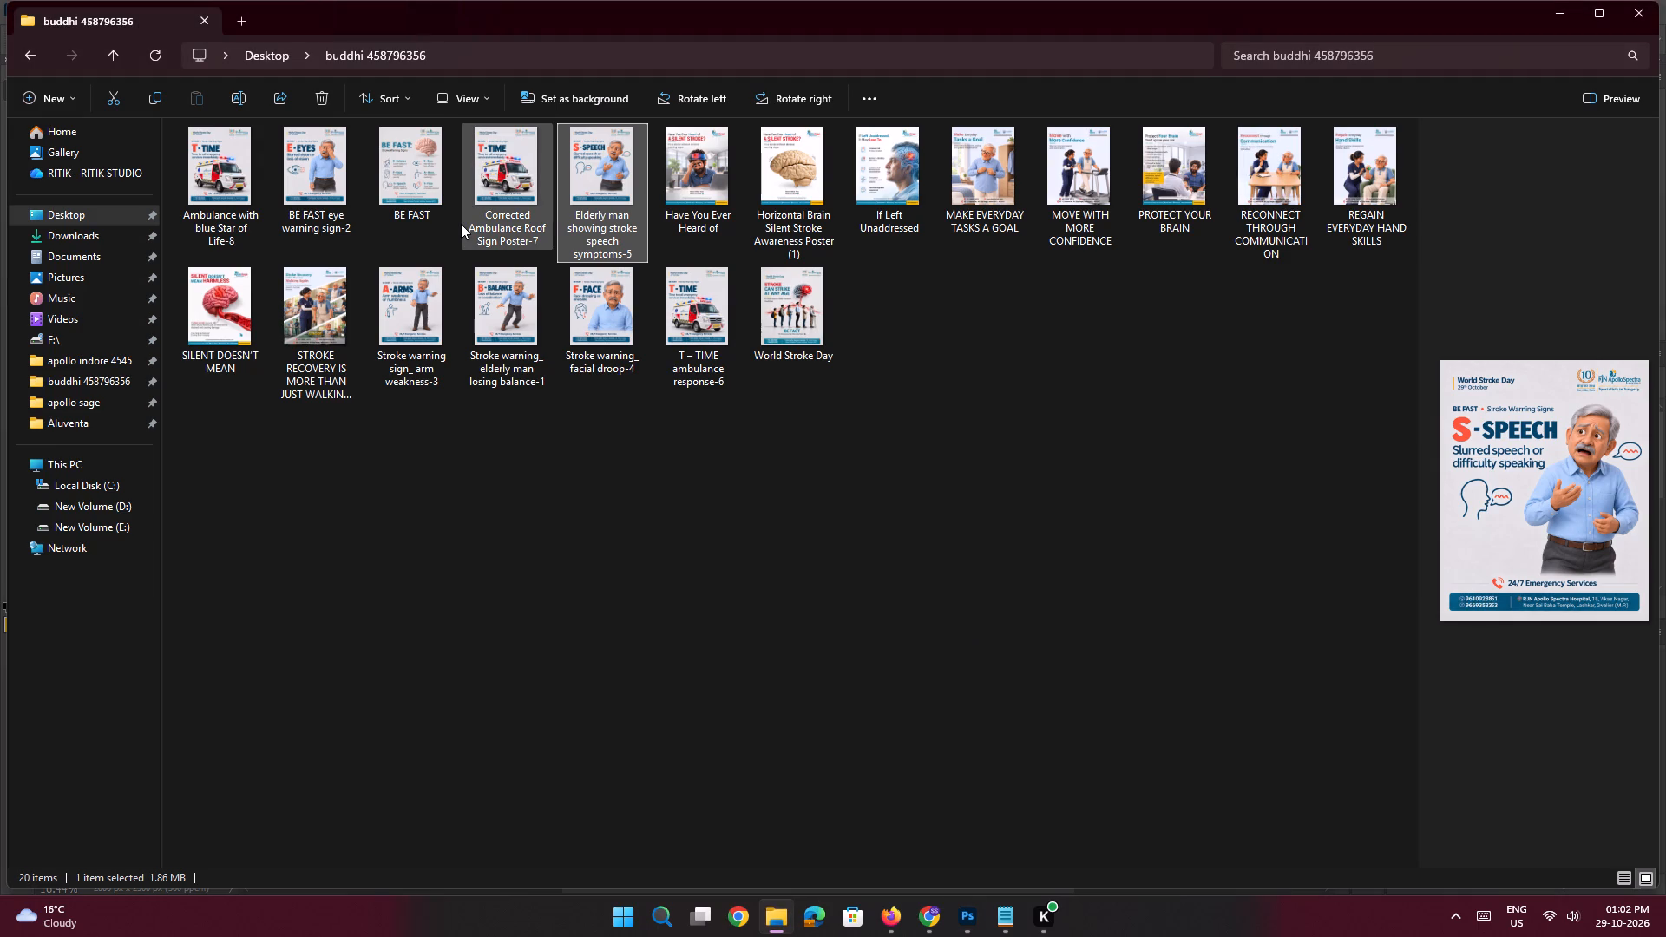
pyautogui.click(321, 183)
pyautogui.moveTo(313, 181); pyautogui.dragTo(377, 273)
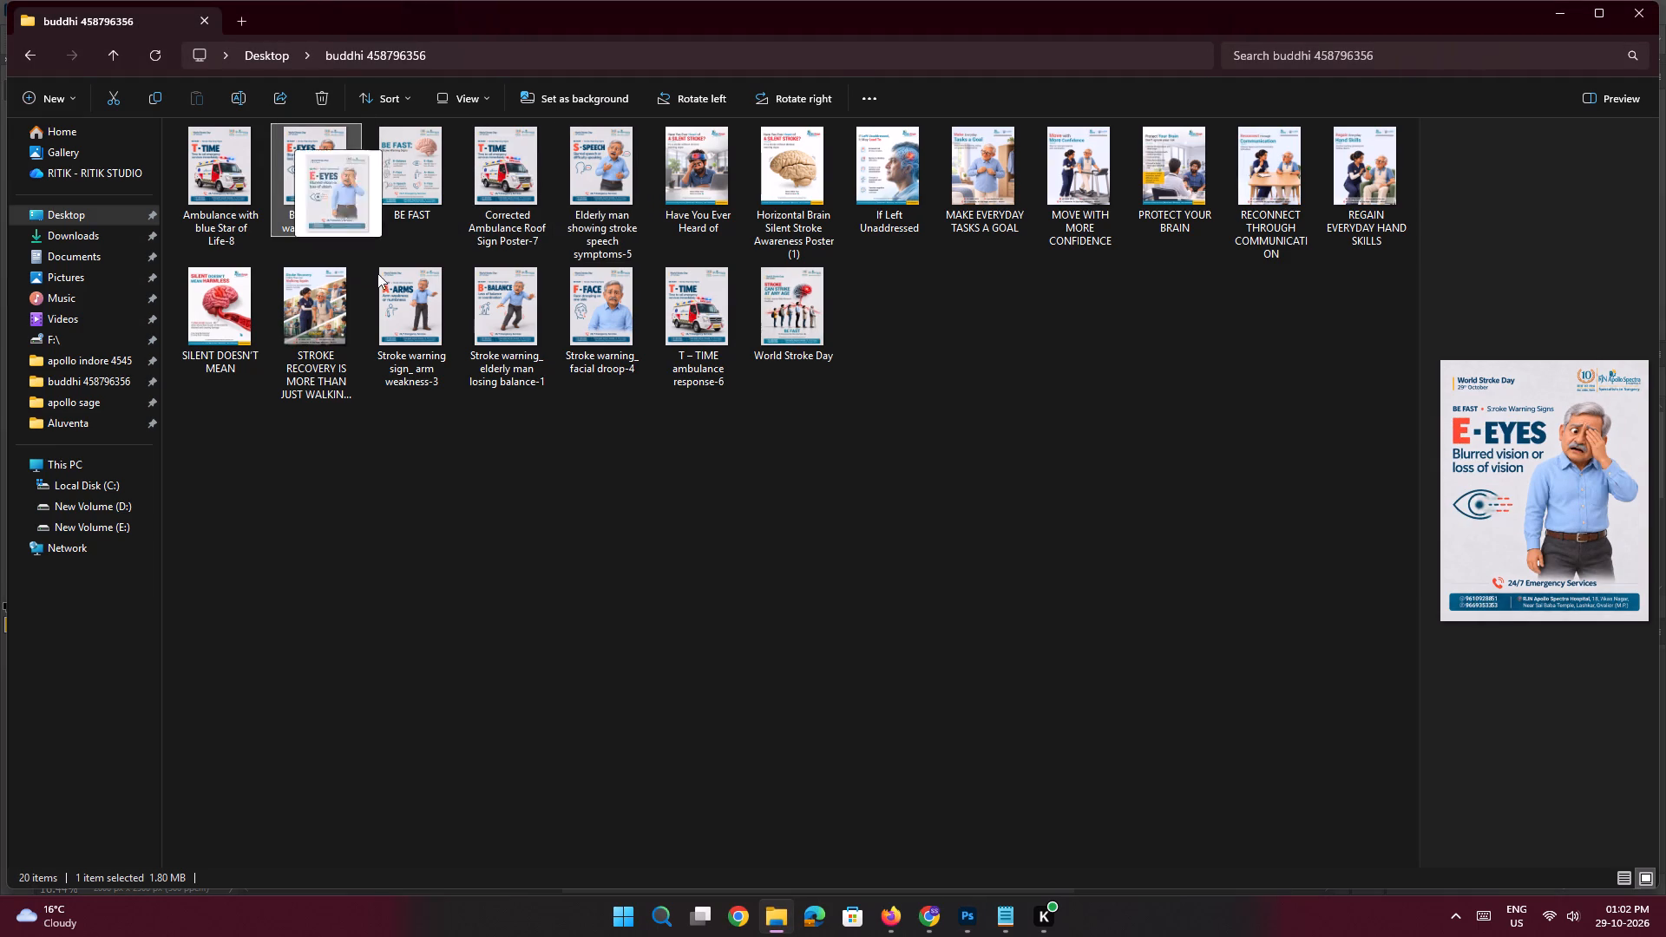
pyautogui.moveTo(377, 273); pyautogui.dragTo(728, 548)
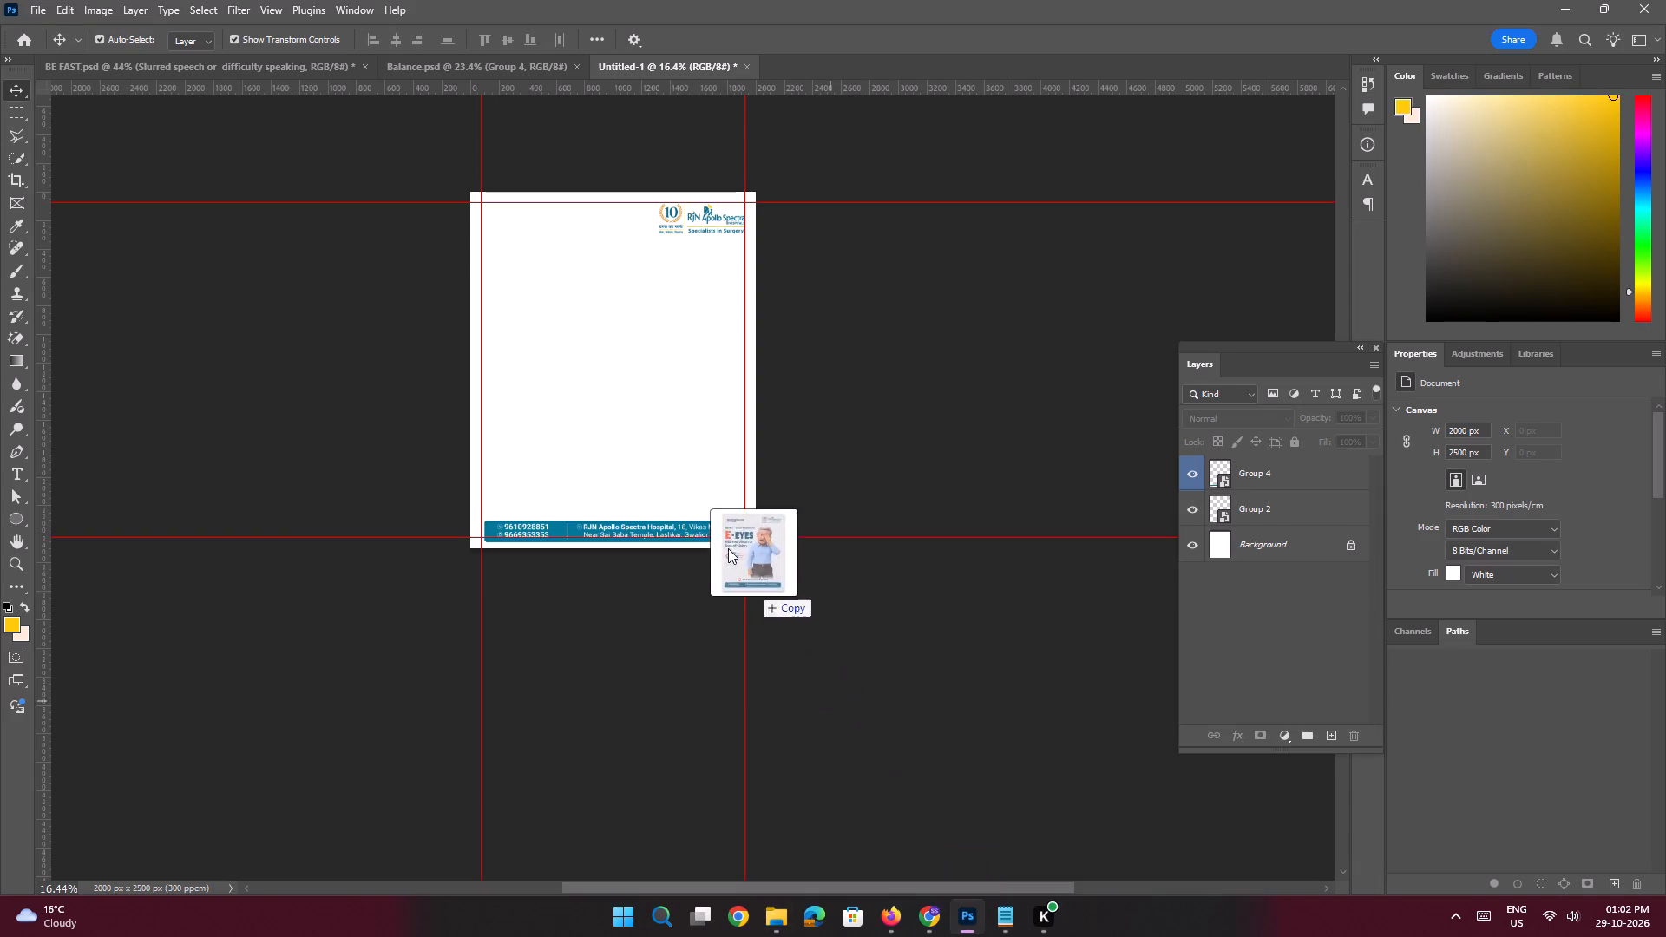
pyautogui.moveTo(728, 548); pyautogui.dragTo(649, 394)
pyautogui.press('Return')
pyautogui.press('Return')
# Rasterize the BE FAST eye warning sign-2 smart object into an editable pixel layer.
pyautogui.press('space')
pyautogui.keyDown('ctrl'); pyautogui.moveTo(681, 251); pyautogui.dragTo(681, 253); pyautogui.keyUp('ctrl')
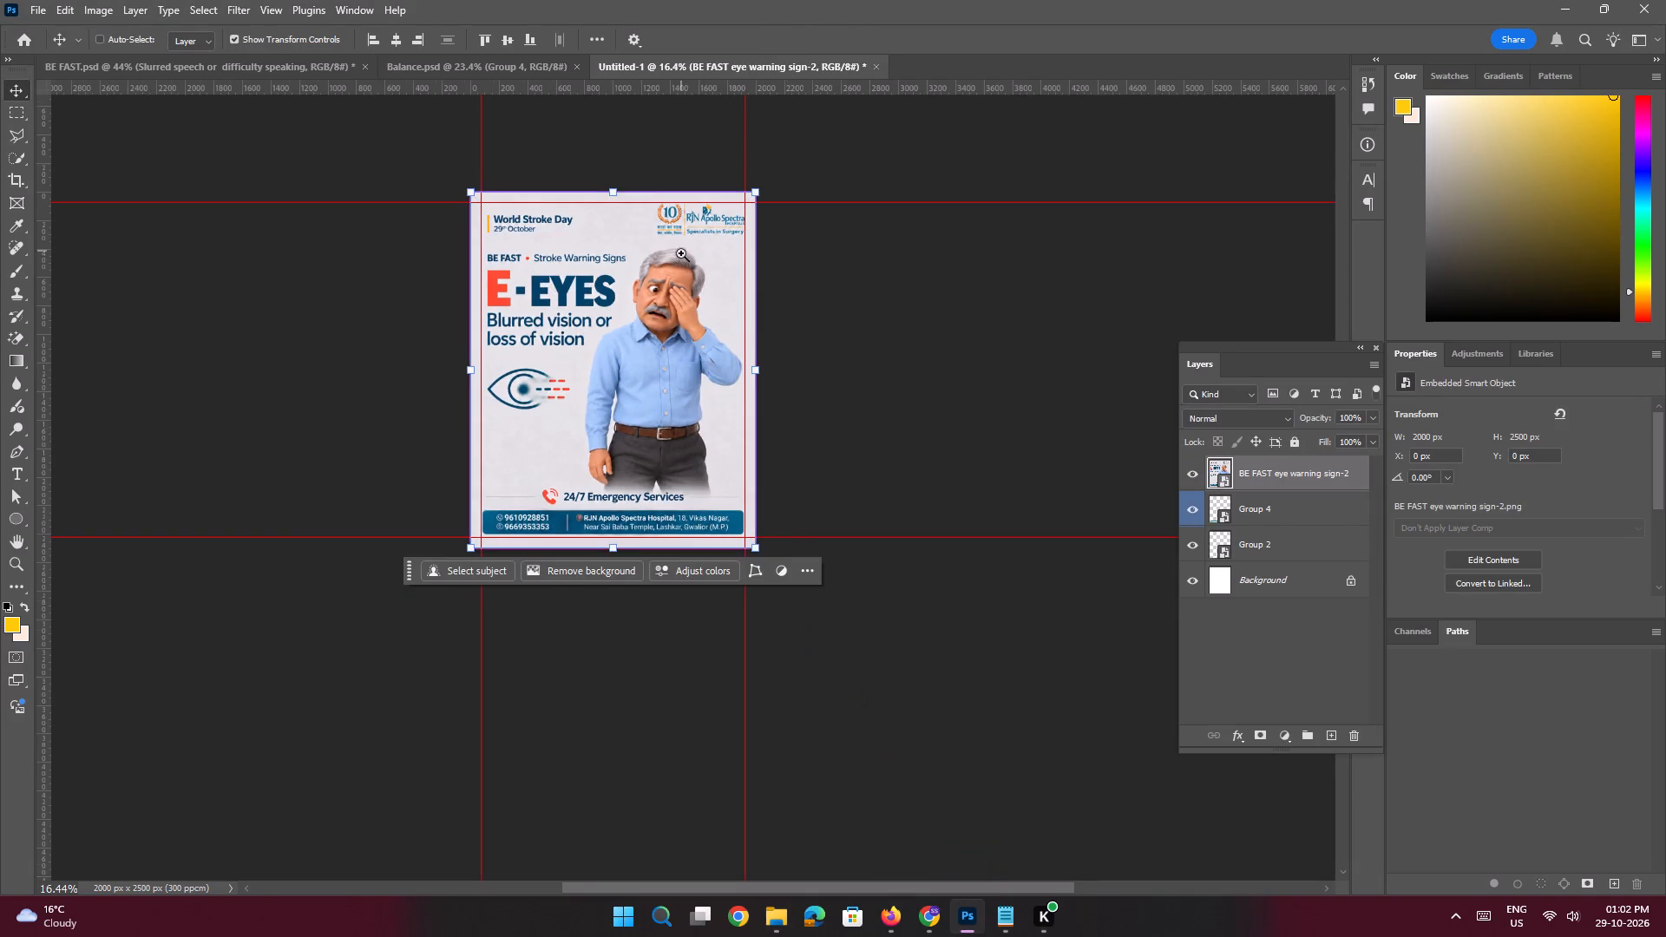
pyautogui.keyDown('ctrl'); pyautogui.moveTo(681, 253); pyautogui.dragTo(742, 390); pyautogui.keyUp('ctrl')
pyautogui.moveTo(753, 191); pyautogui.dragTo(726, 316)
pyautogui.keyDown('ctrl'); pyautogui.moveTo(705, 290); pyautogui.dragTo(792, 464); pyautogui.keyUp('ctrl')
pyautogui.moveTo(875, 330); pyautogui.dragTo(838, 402)
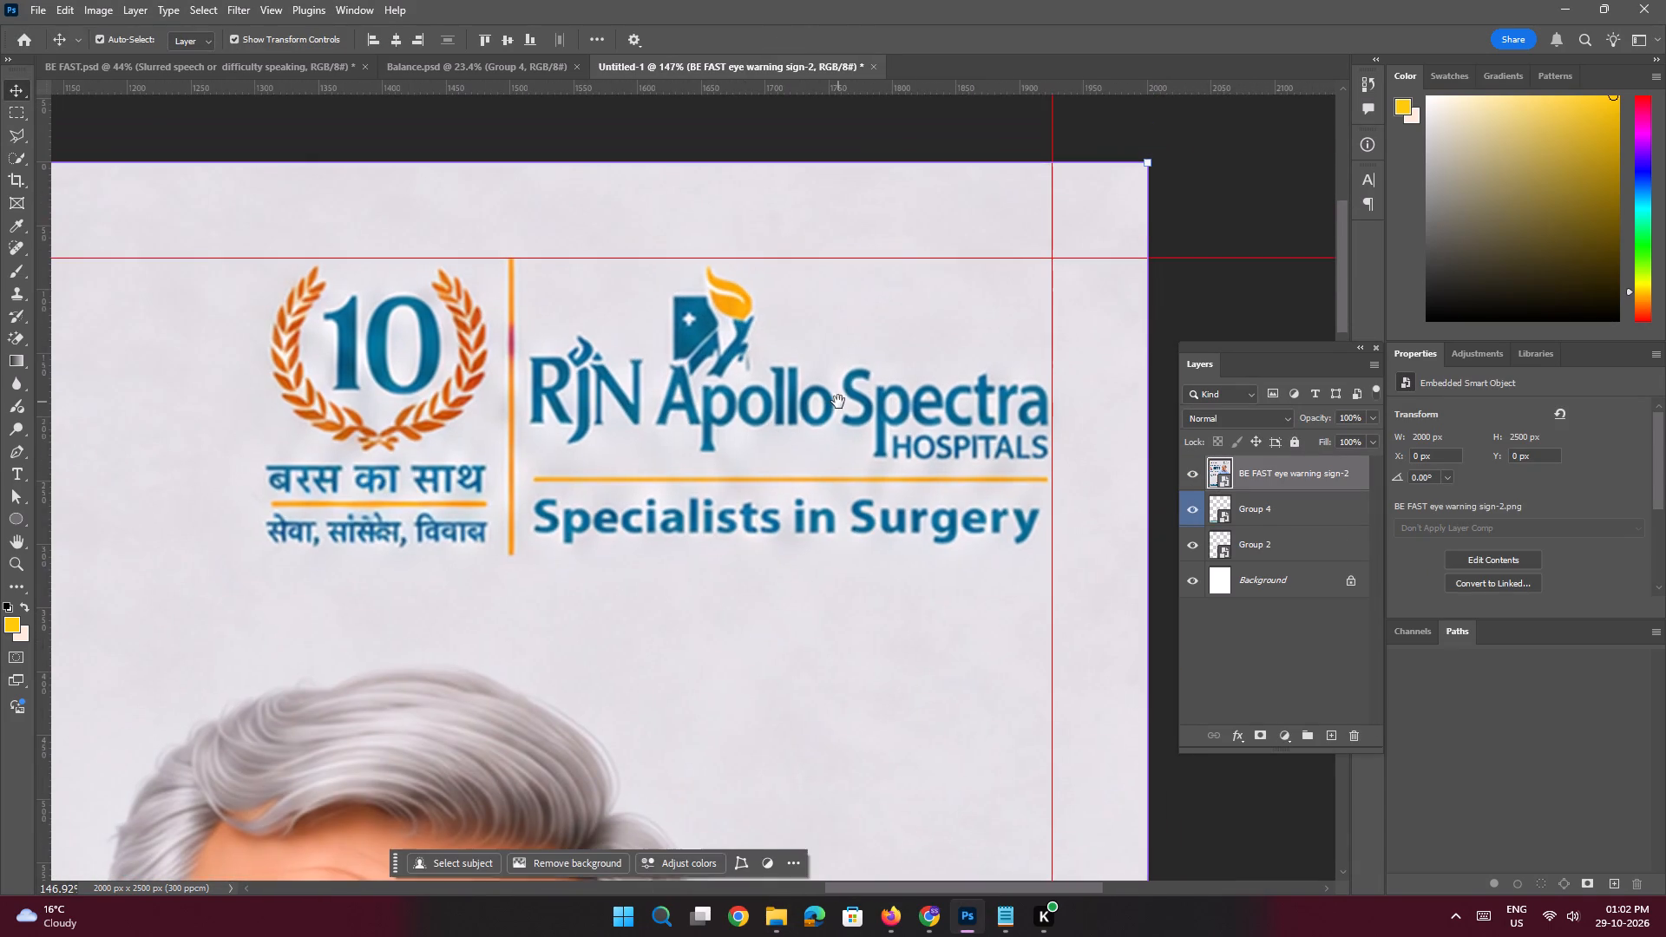
pyautogui.press('e')
pyautogui.click(646, 311)
pyautogui.click(757, 333)
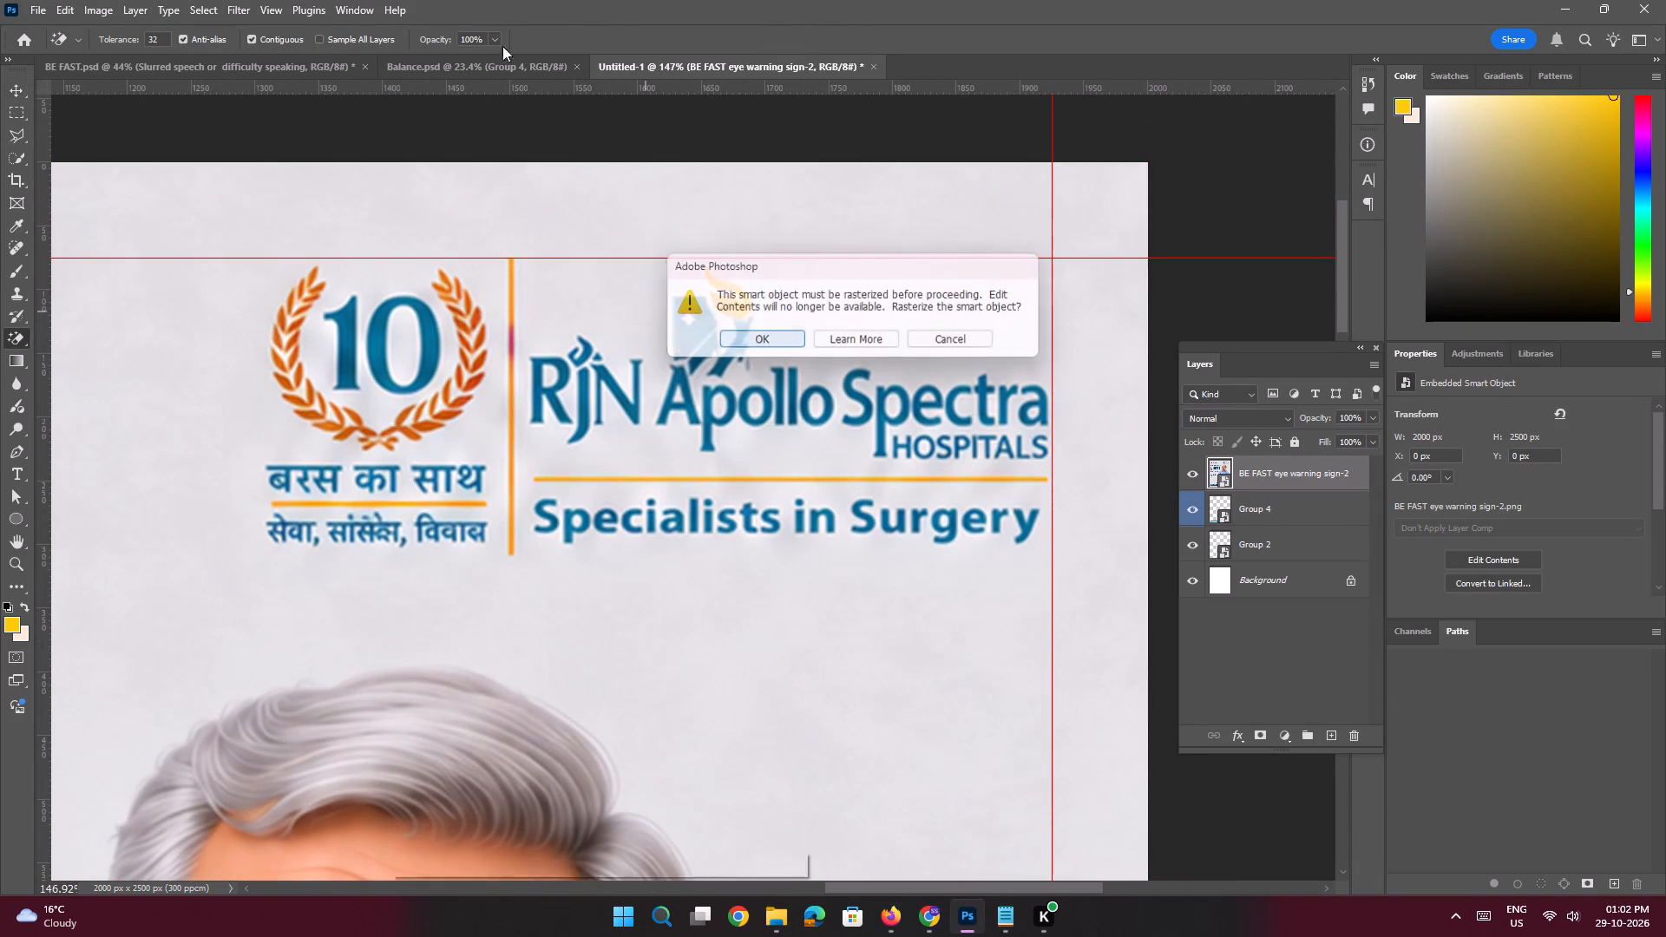
# Outline the RJN Apollo Spectra logo in the placed image with the Polygonal Lasso, remove it with Content-Aware Fill, and deselect.
pyautogui.click(25, 121)
pyautogui.click(23, 134)
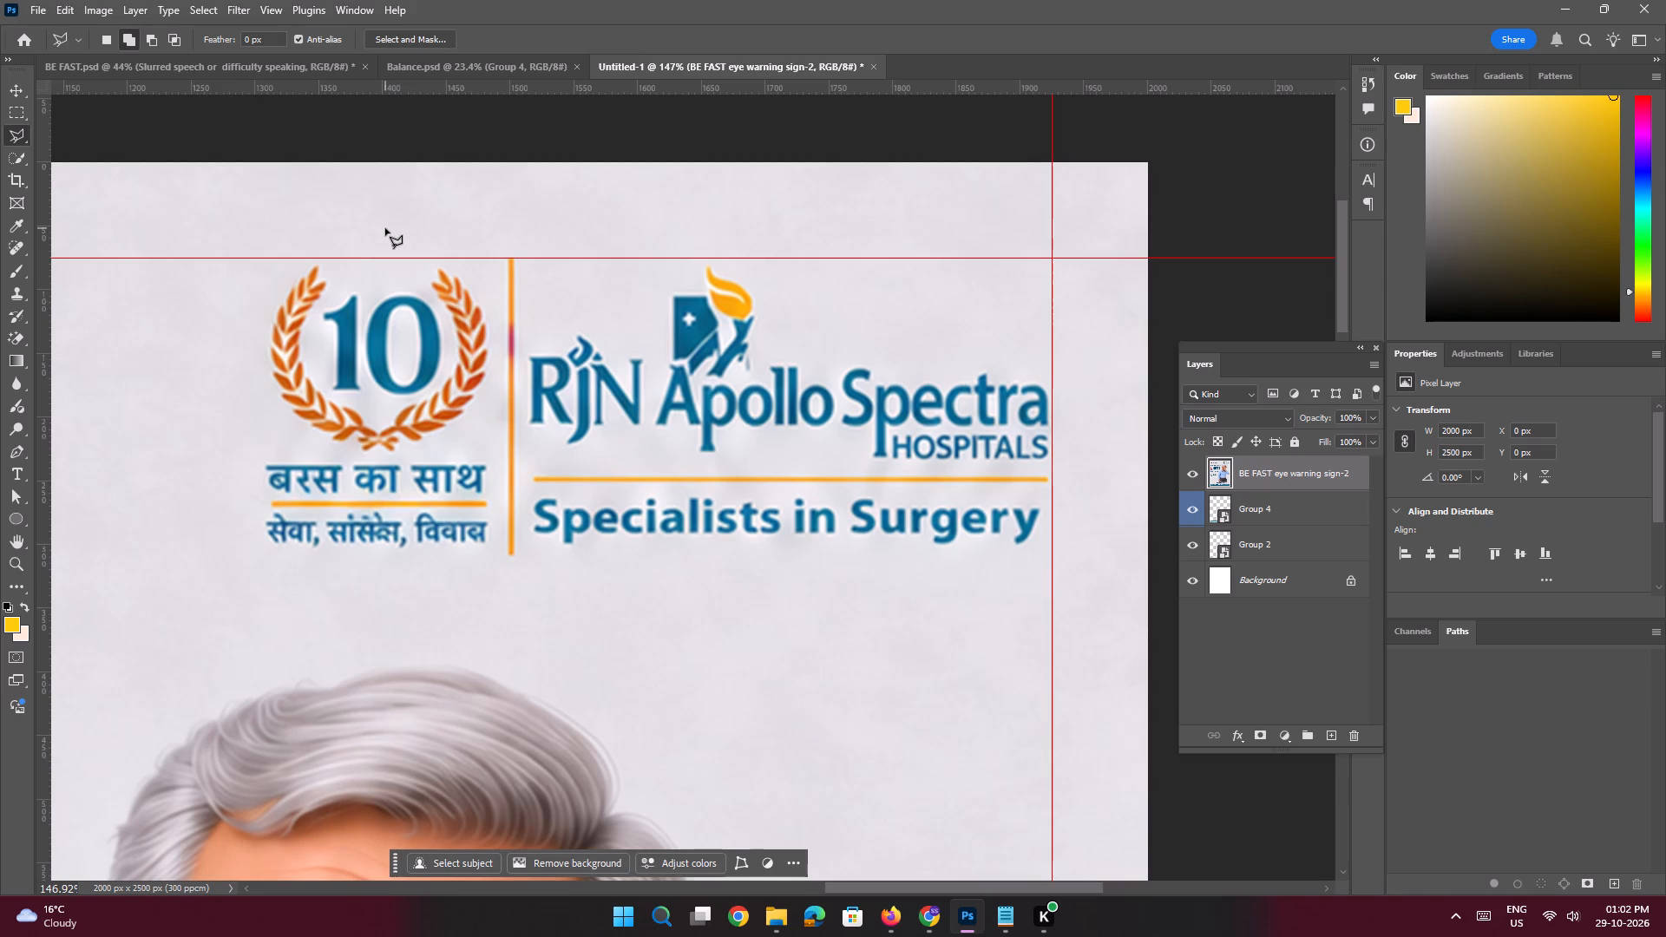
pyautogui.click(385, 237)
pyautogui.keyDown('shift'); pyautogui.click(769, 250); pyautogui.keyUp('shift')
pyautogui.click(788, 339)
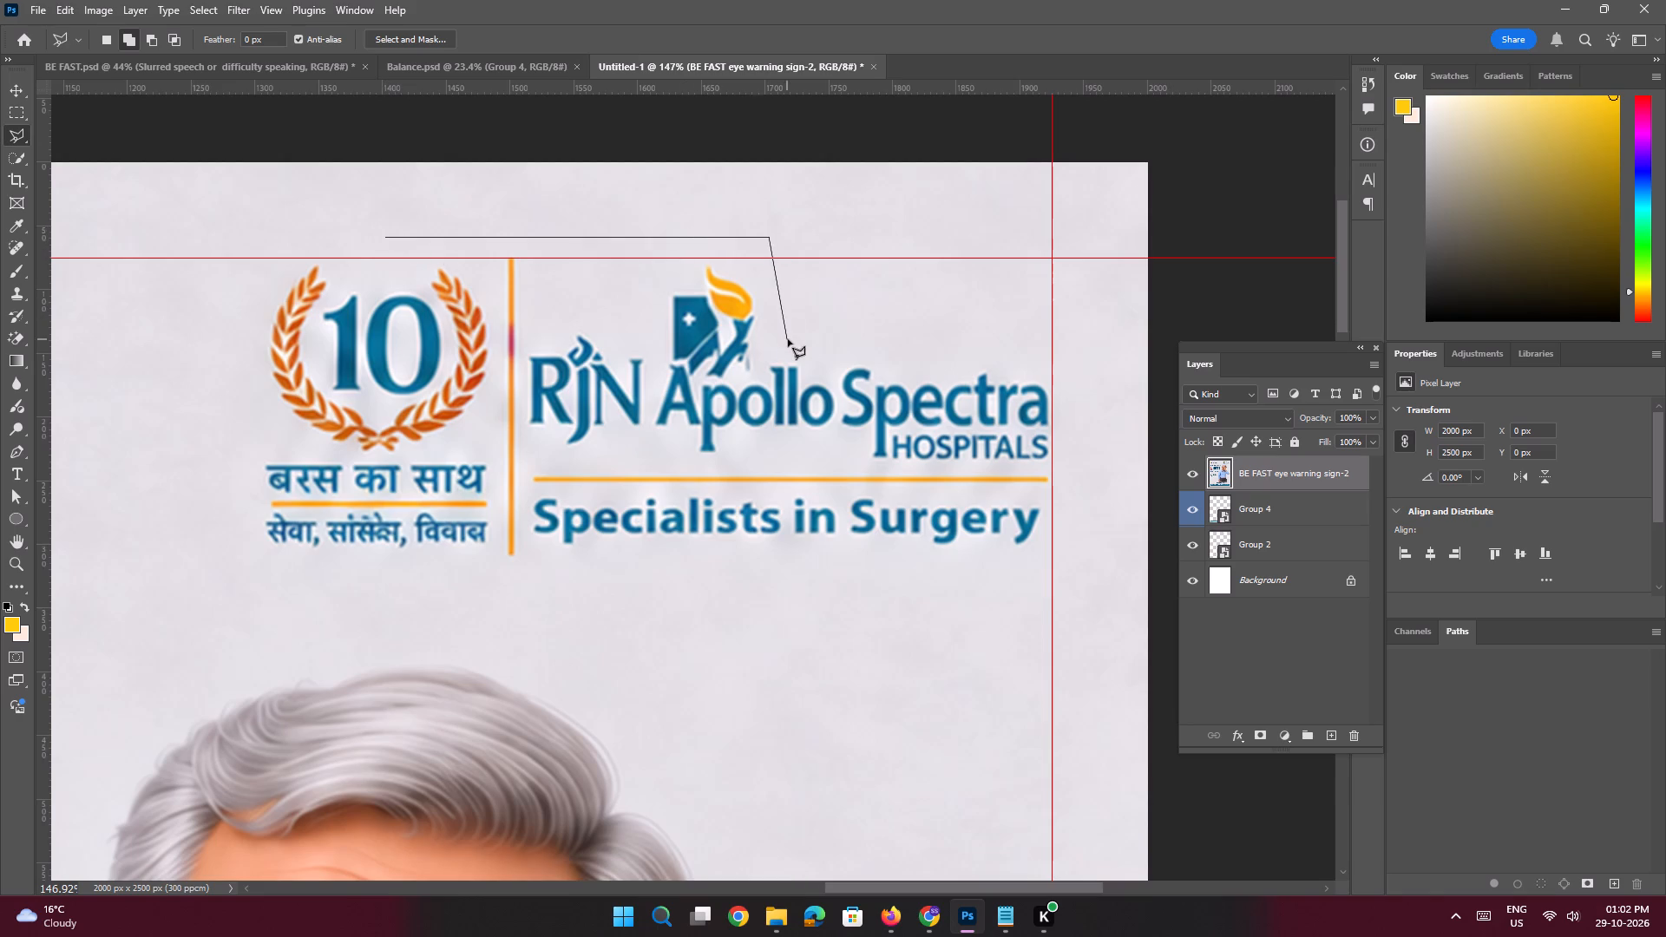
pyautogui.keyDown('shift'); pyautogui.click(1064, 350); pyautogui.keyUp('shift')
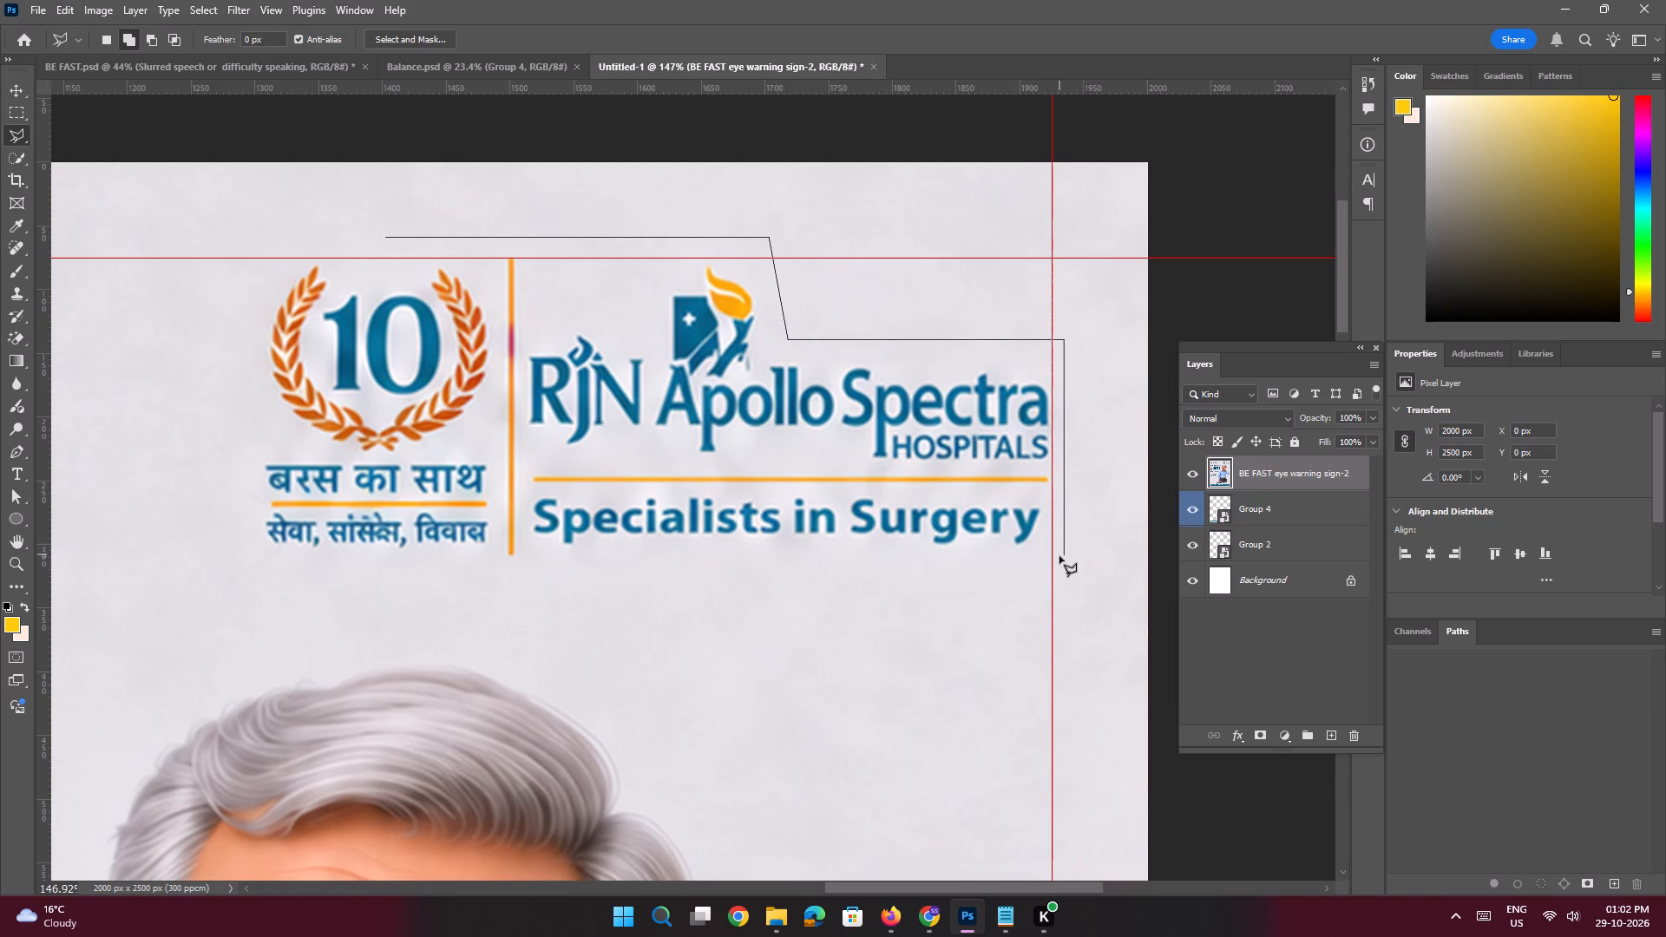
pyautogui.keyDown('shift'); pyautogui.click(1059, 559); pyautogui.keyUp('shift')
pyautogui.keyDown('shift'); pyautogui.click(227, 559); pyautogui.keyUp('shift')
pyautogui.keyDown('shift'); pyautogui.click(245, 233); pyautogui.keyUp('shift')
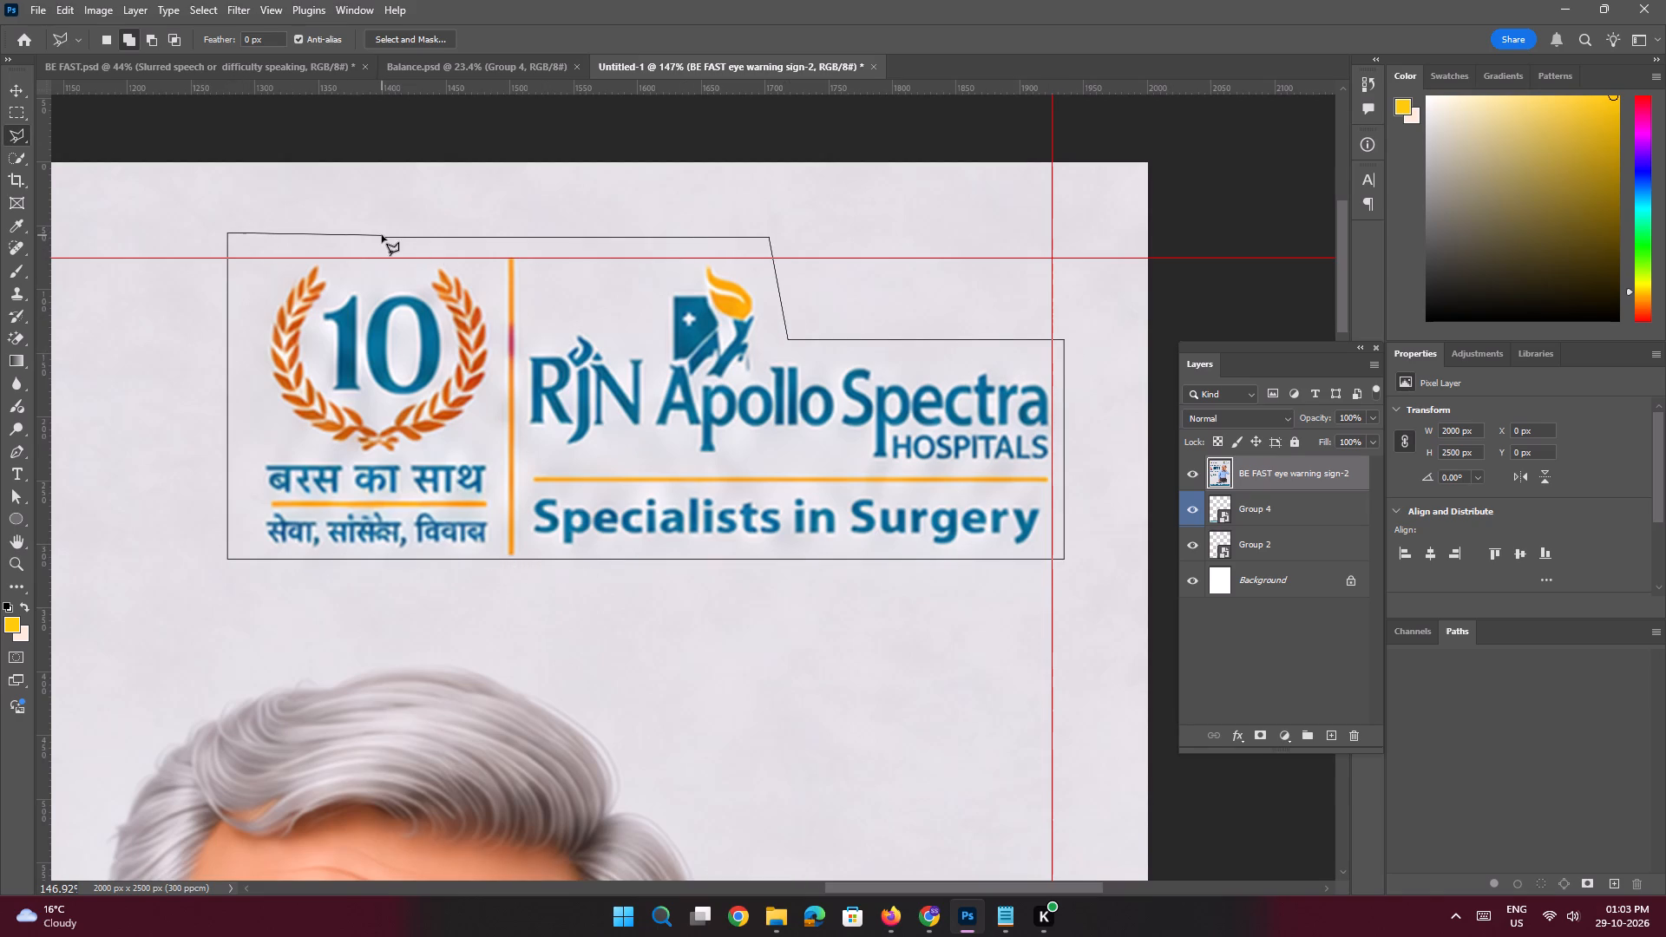
pyautogui.click(385, 237)
pyautogui.hotkey('shift', 'BackSpace')
pyautogui.press('Return')
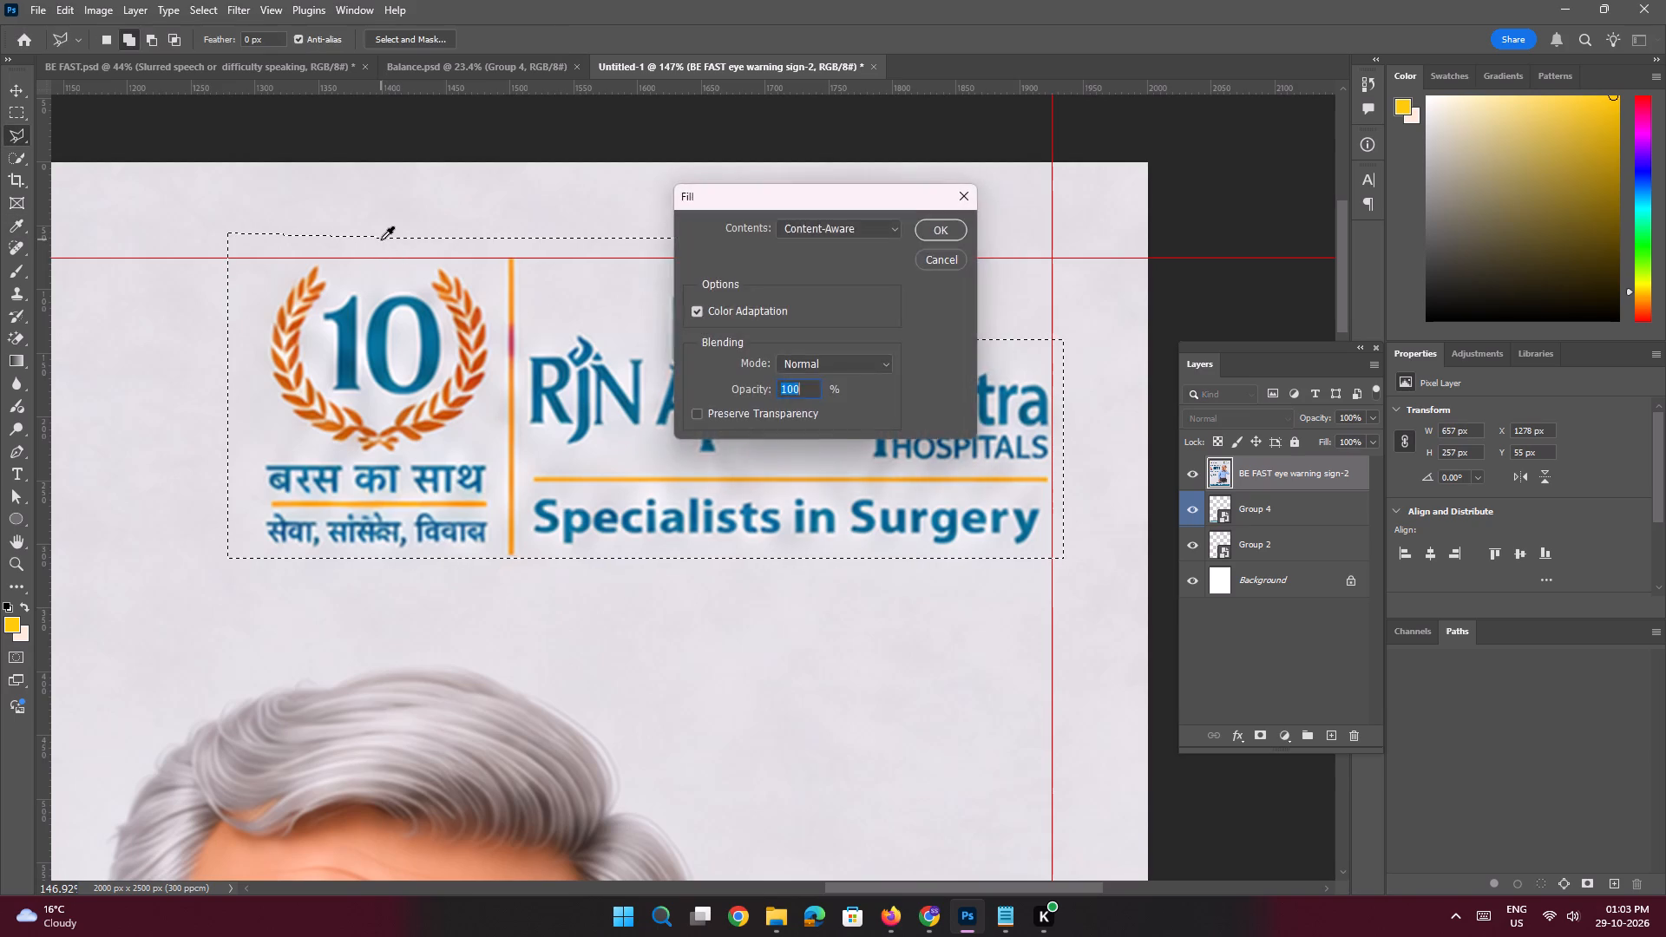
pyautogui.hotkey('ctrl', 'd')
# Outline the World Stroke Day 29th October text and its yellow bar, apply Content-Aware Fill at 100% opacity, and deselect.
pyautogui.hotkey('ctrl', '0')
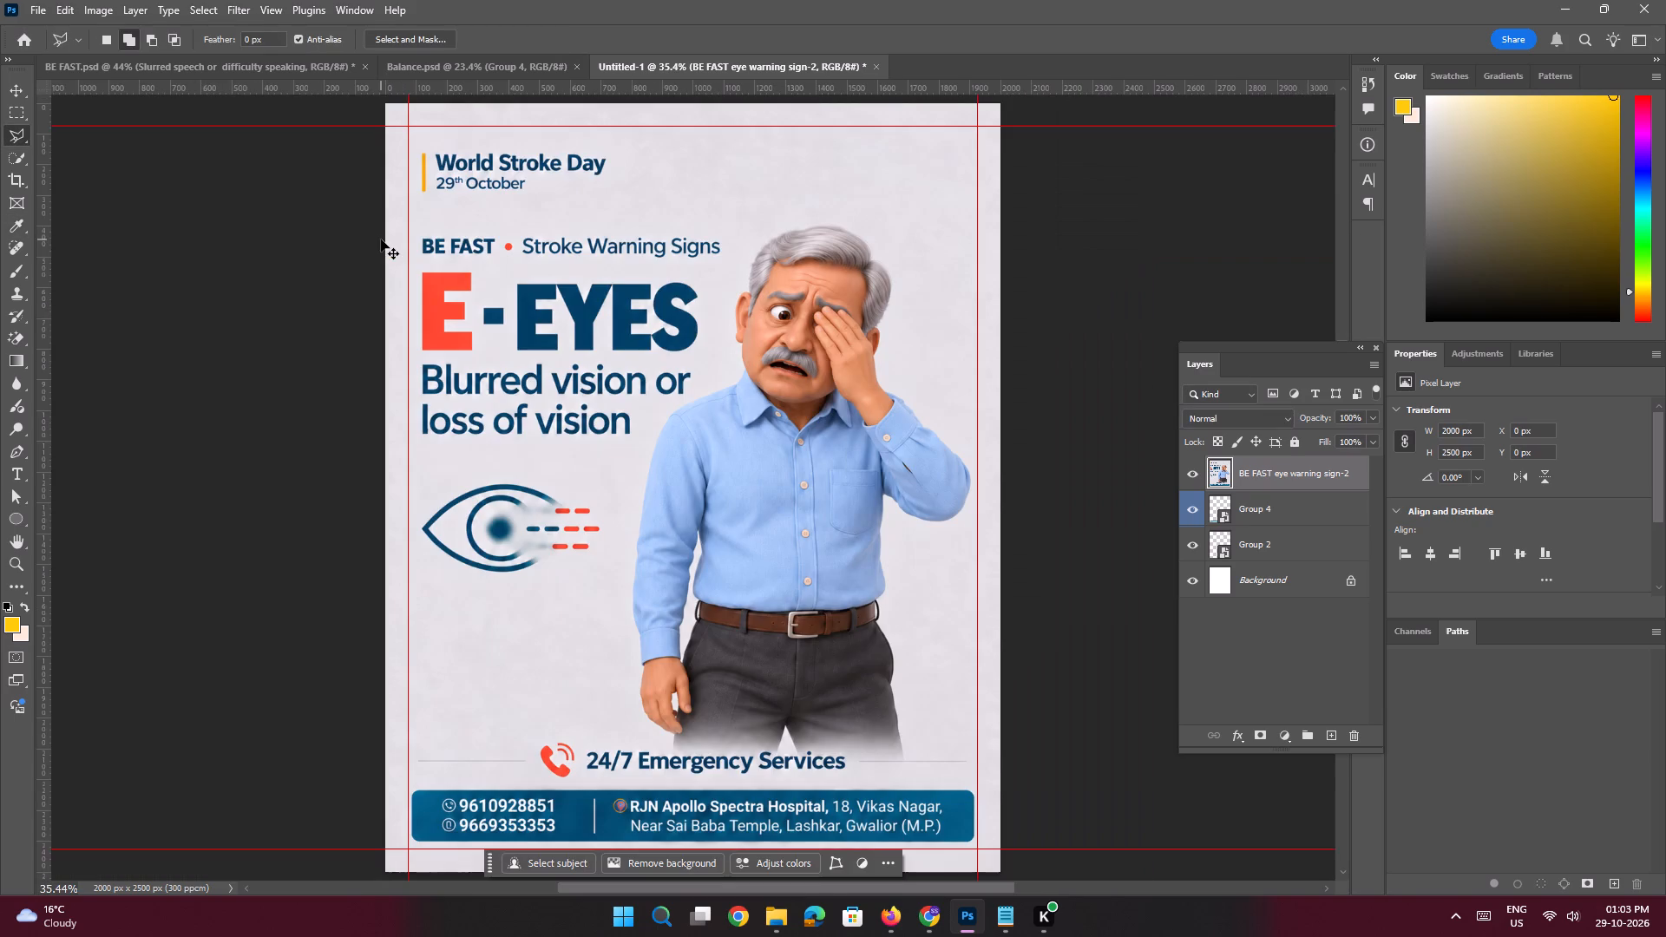
pyautogui.press('space')
pyautogui.press('space')
pyautogui.press('space')
pyautogui.press('space')
pyautogui.press('space')
pyautogui.moveTo(467, 236); pyautogui.dragTo(449, 298)
pyautogui.keyDown('ctrl'); pyautogui.moveTo(445, 231); pyautogui.dragTo(485, 301); pyautogui.keyUp('ctrl')
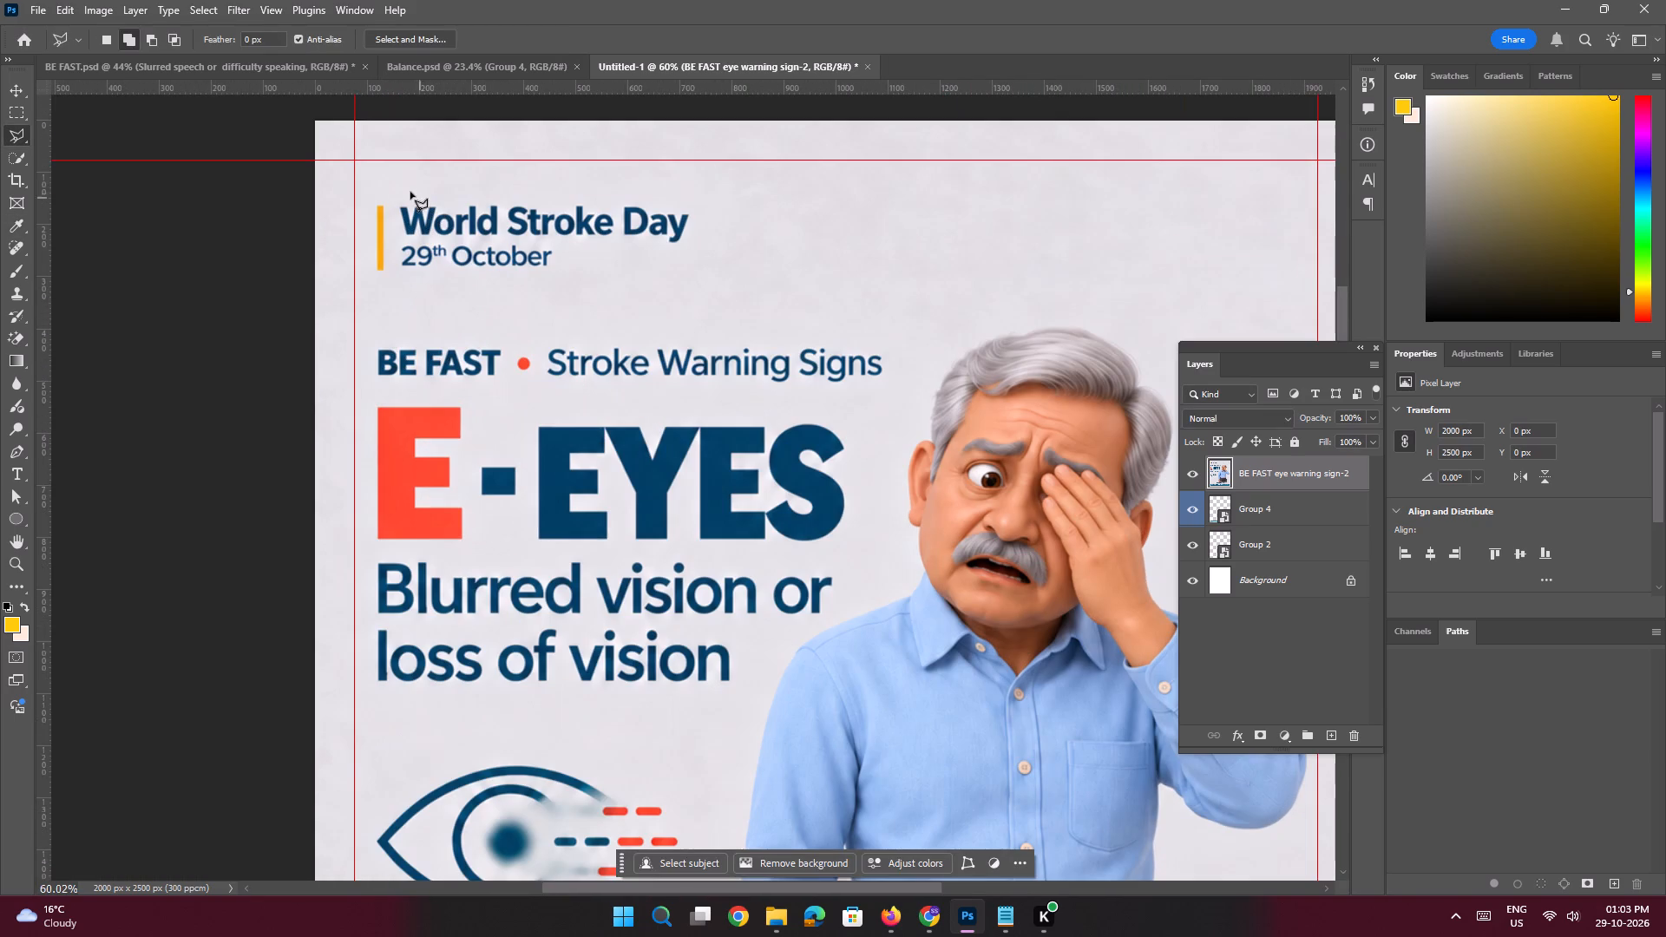
pyautogui.click(404, 187)
pyautogui.keyDown('shift'); pyautogui.click(705, 203); pyautogui.keyUp('shift')
pyautogui.click(705, 269)
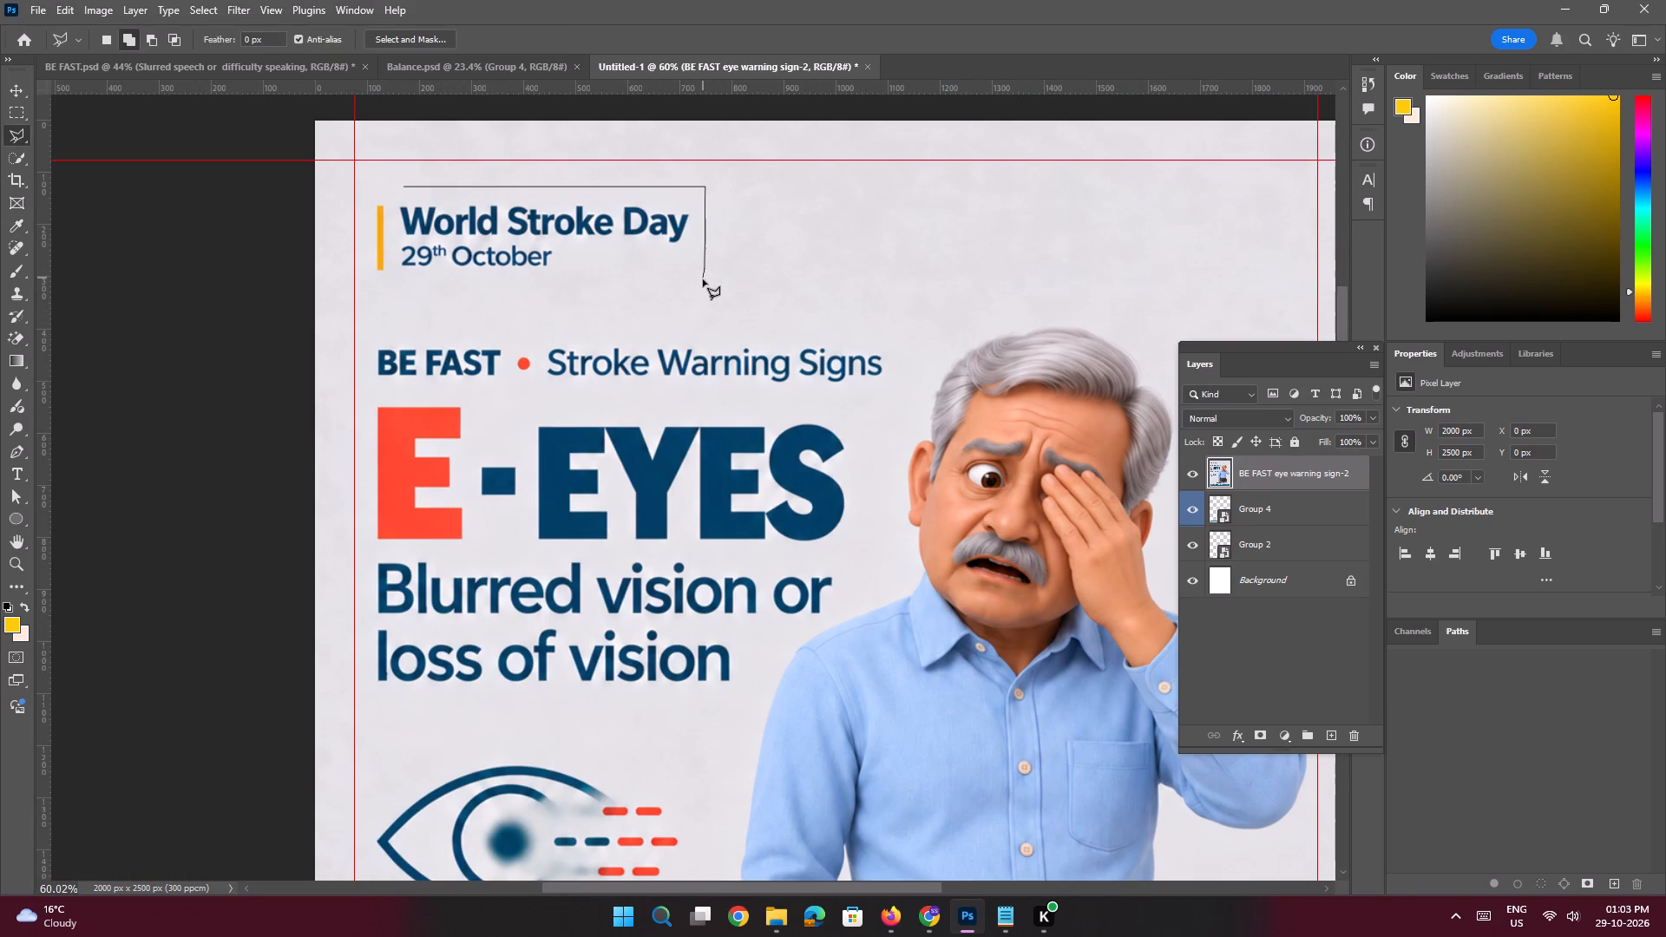
pyautogui.click(703, 279)
pyautogui.keyDown('shift'); pyautogui.click(349, 280); pyautogui.keyUp('shift')
pyautogui.click(371, 182)
pyautogui.doubleClick(397, 184)
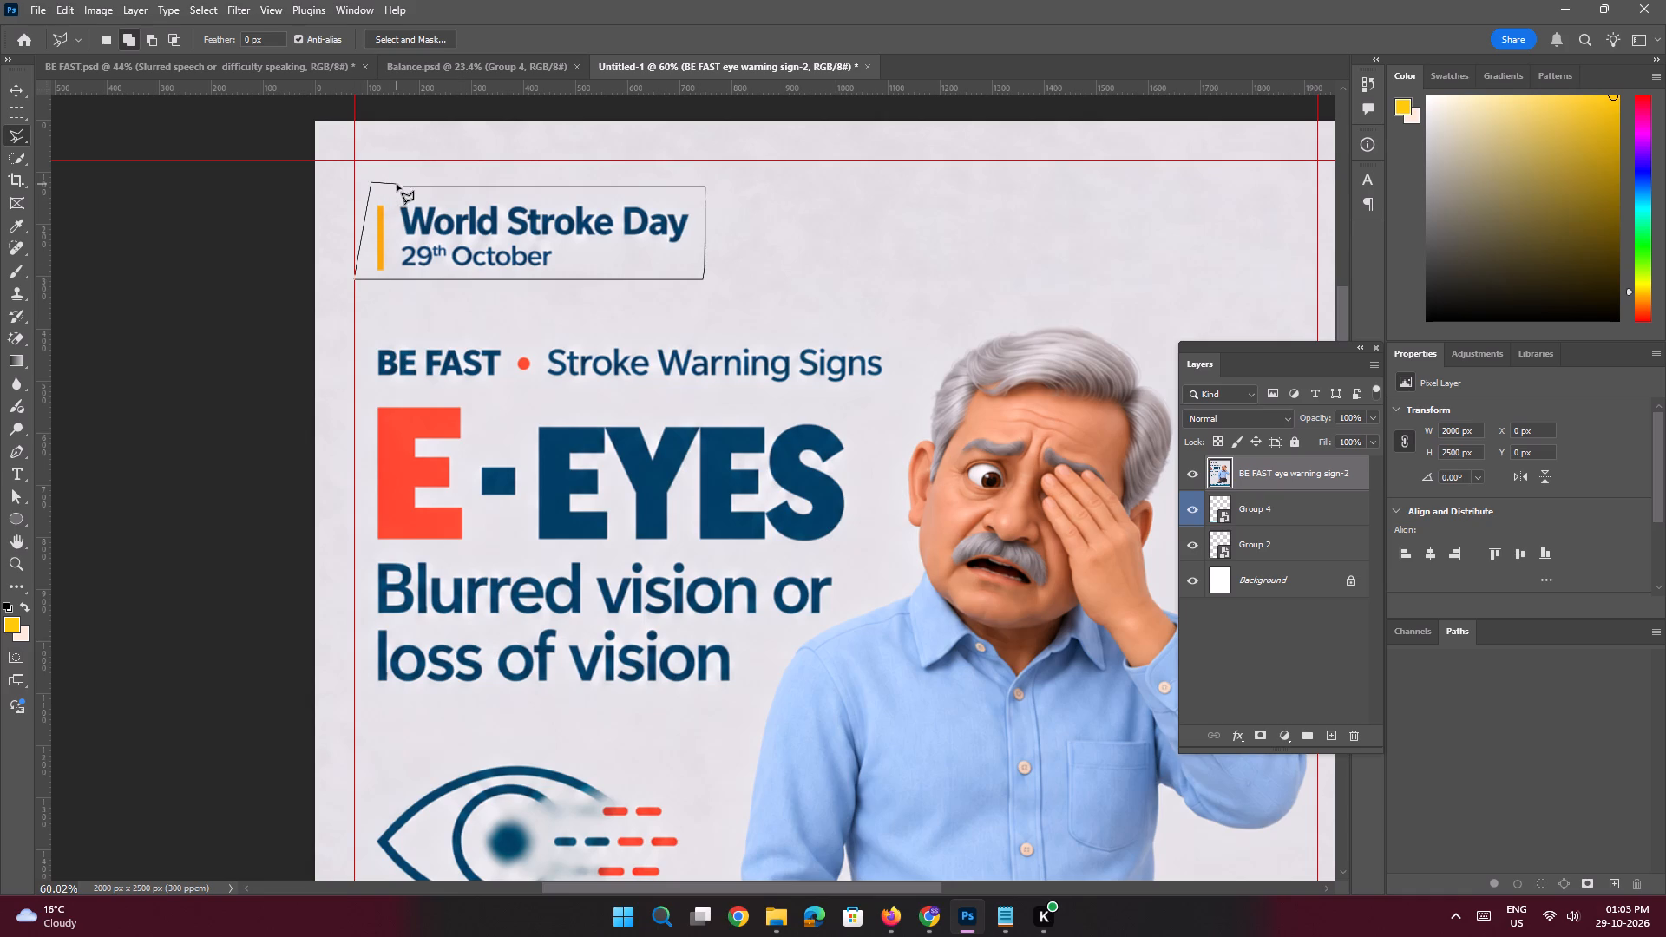
pyautogui.hotkey('shift', 'BackSpace')
pyautogui.press('Return')
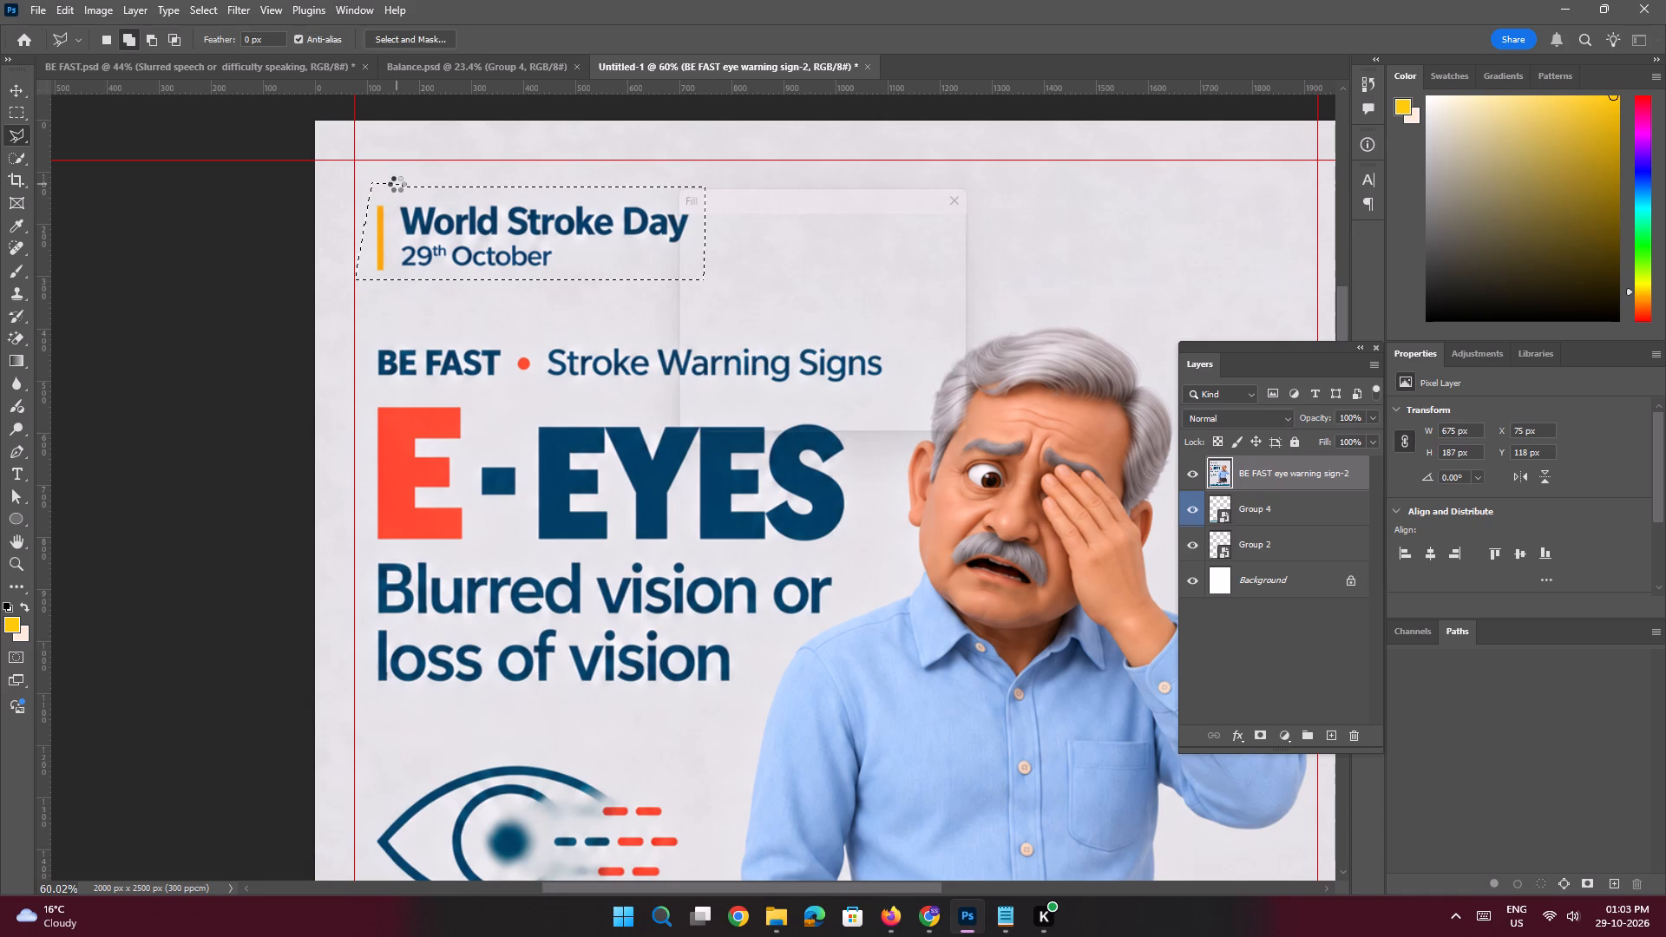
pyautogui.hotkey('ctrl', 'd')
# Select the stray "EE • Stroke" text fragment above the BE FAST line, remove it with Content-Aware Fill, and deselect.
pyautogui.hotkey('ctrl', 'space')
pyautogui.hotkey('ctrl', 'space')
pyautogui.hotkey('ctrl', 'space')
pyautogui.hotkey('ctrl', 'space')
pyautogui.hotkey('ctrl', 'space')
pyautogui.hotkey('ctrl', 'space')
pyautogui.hotkey('ctrl', 'space')
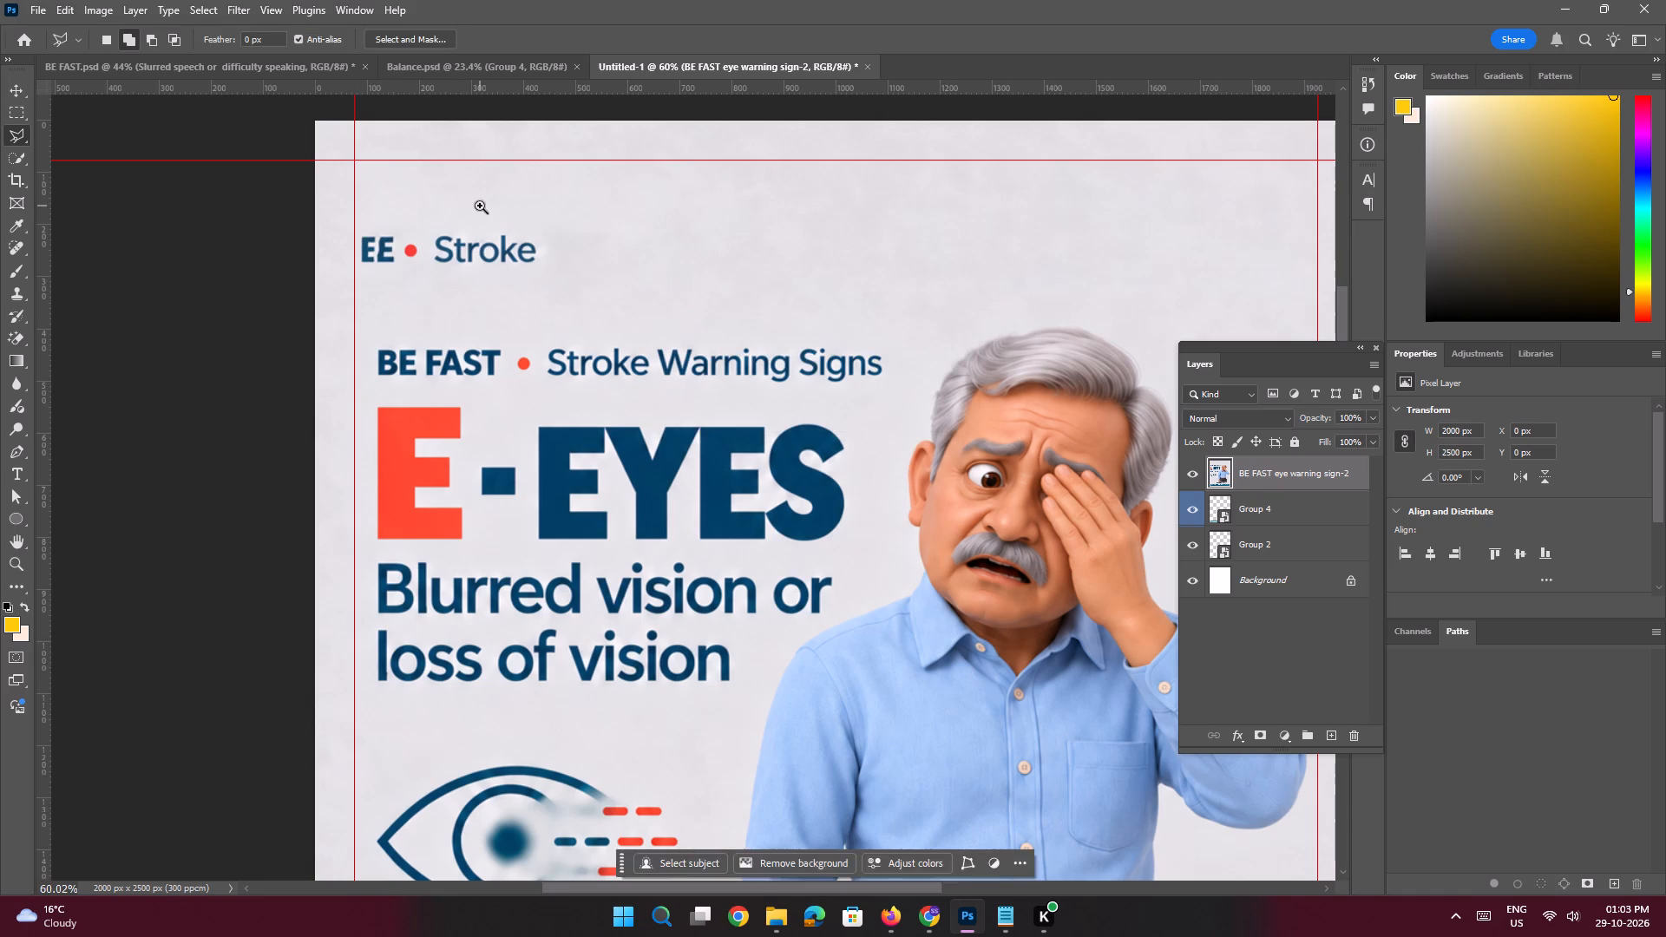
pyautogui.keyDown('ctrl'); pyautogui.moveTo(477, 206); pyautogui.dragTo(506, 278); pyautogui.keyUp('ctrl')
pyautogui.click(315, 239)
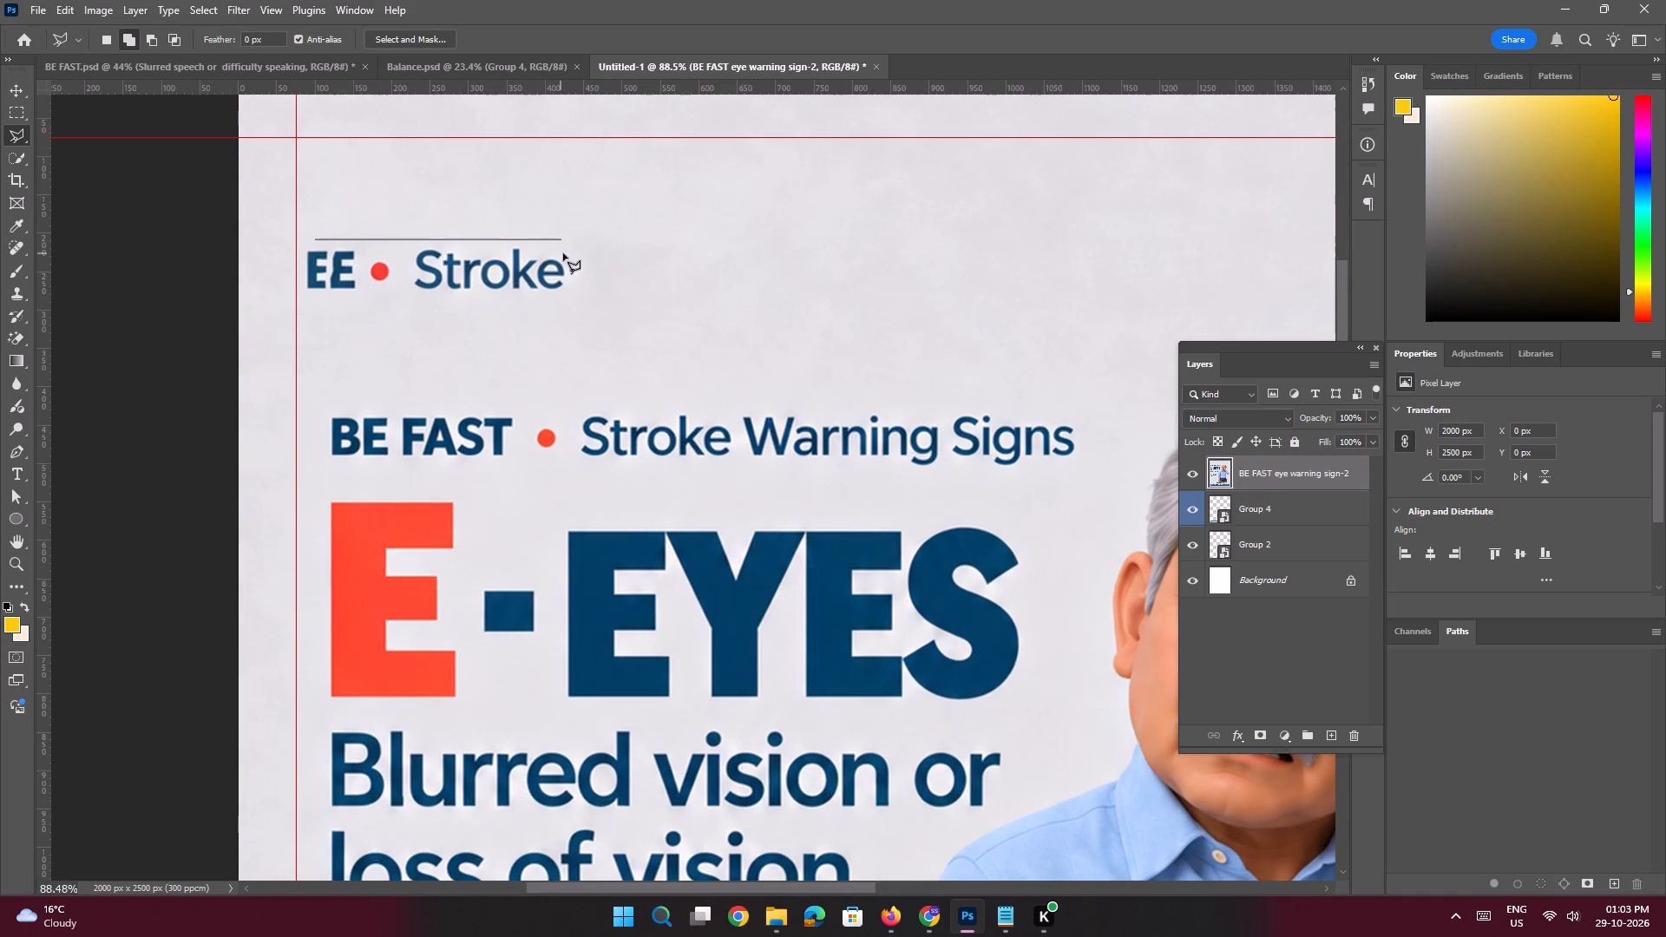
pyautogui.keyDown('shift'); pyautogui.click(568, 253); pyautogui.keyUp('shift')
pyautogui.click(573, 308)
pyautogui.click(295, 293)
pyautogui.click(305, 236)
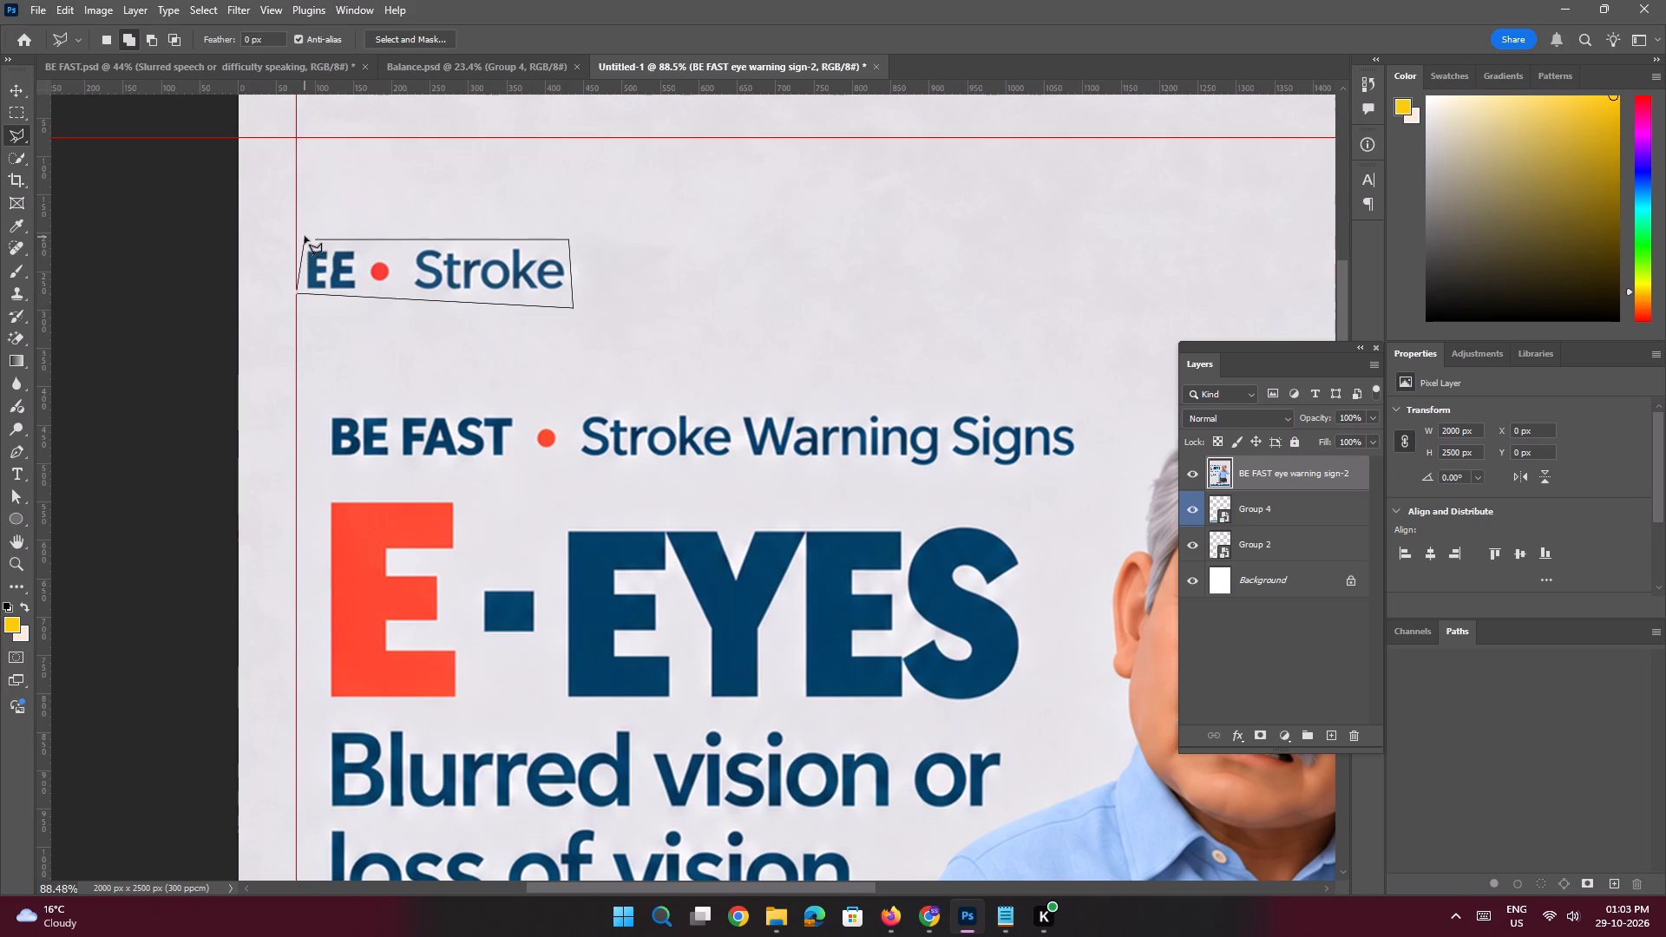
pyautogui.doubleClick(312, 236)
pyautogui.hotkey('shift', 'BackSpace')
pyautogui.press('Return')
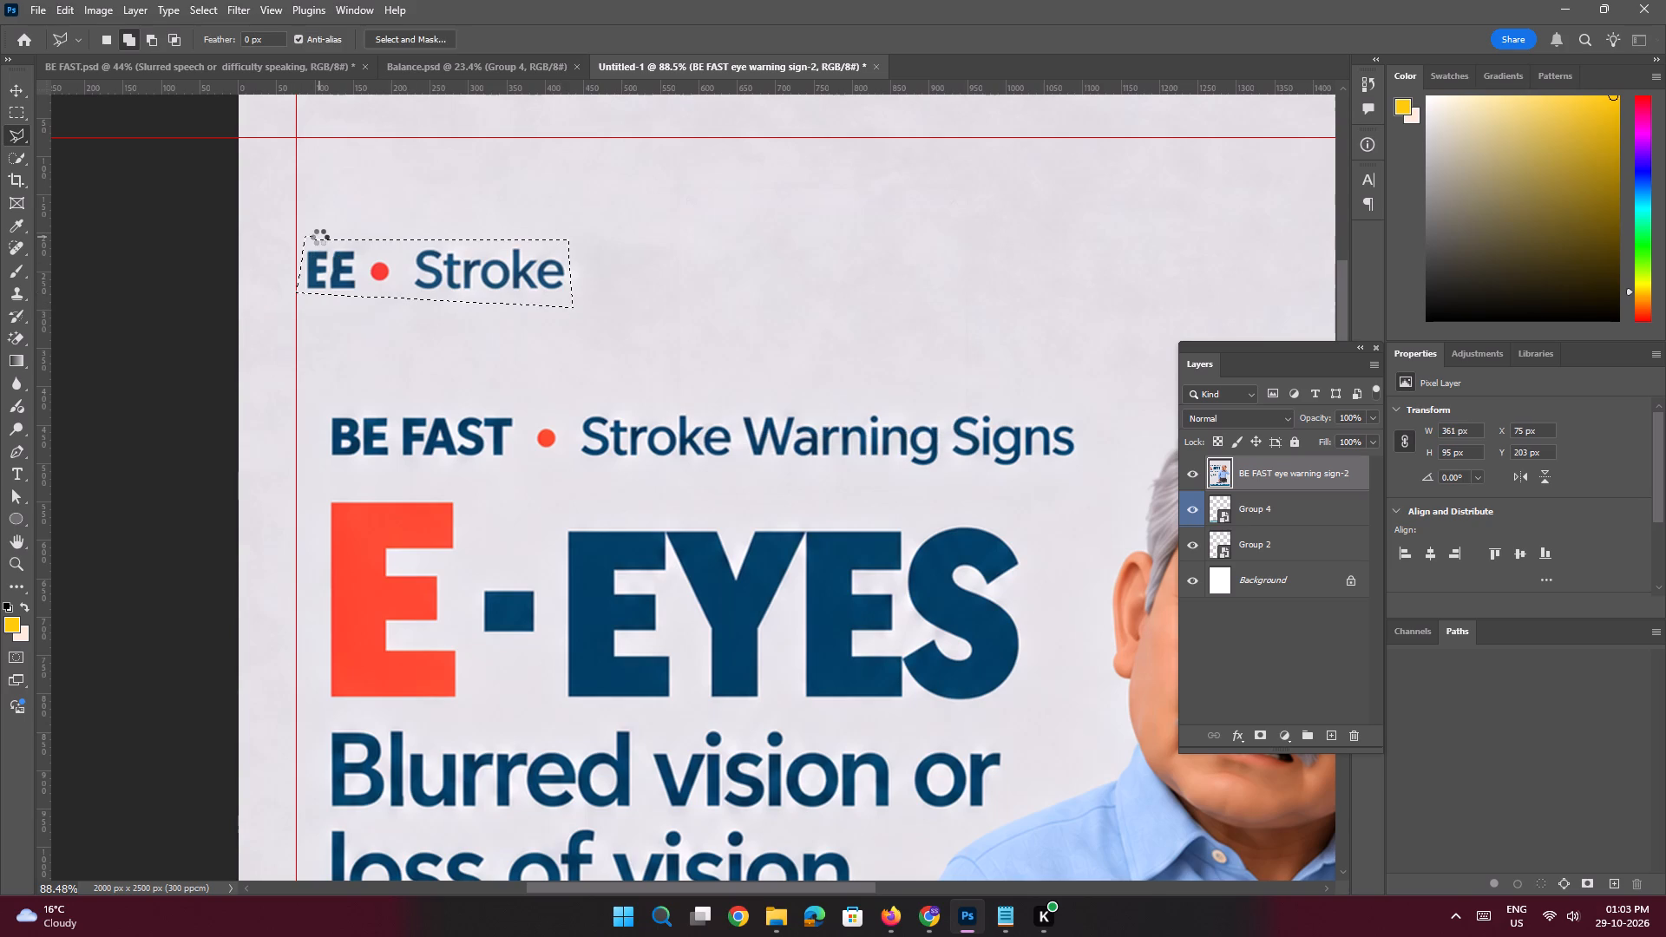
pyautogui.hotkey('ctrl', 'd')
# Outline the BE FAST line, E-EYES heading and "Blurred vision or loss of vision" text, remove them with Content-Aware Fill, and deselect.
pyautogui.hotkey('ctrl', 'space')
pyautogui.hotkey('ctrl', 'space')
pyautogui.hotkey('ctrl', 'space')
pyautogui.hotkey('ctrl', 'space')
pyautogui.hotkey('ctrl', 'space')
pyautogui.hotkey('ctrl', 'space')
pyautogui.hotkey('ctrl', 'space')
pyautogui.hotkey('ctrl', 'space')
pyautogui.hotkey('ctrl', 'space')
pyautogui.hotkey('ctrl', 'space')
pyautogui.hotkey('ctrl', 'space')
pyautogui.hotkey('ctrl', 'space')
pyautogui.hotkey('ctrl', 'space')
pyautogui.hotkey('ctrl', 'space')
pyautogui.hotkey('ctrl', 'space')
pyautogui.hotkey('ctrl', 'space')
pyautogui.keyDown('ctrl'); pyautogui.moveTo(477, 340); pyautogui.dragTo(426, 328); pyautogui.keyUp('ctrl')
pyautogui.moveTo(506, 421); pyautogui.dragTo(490, 403)
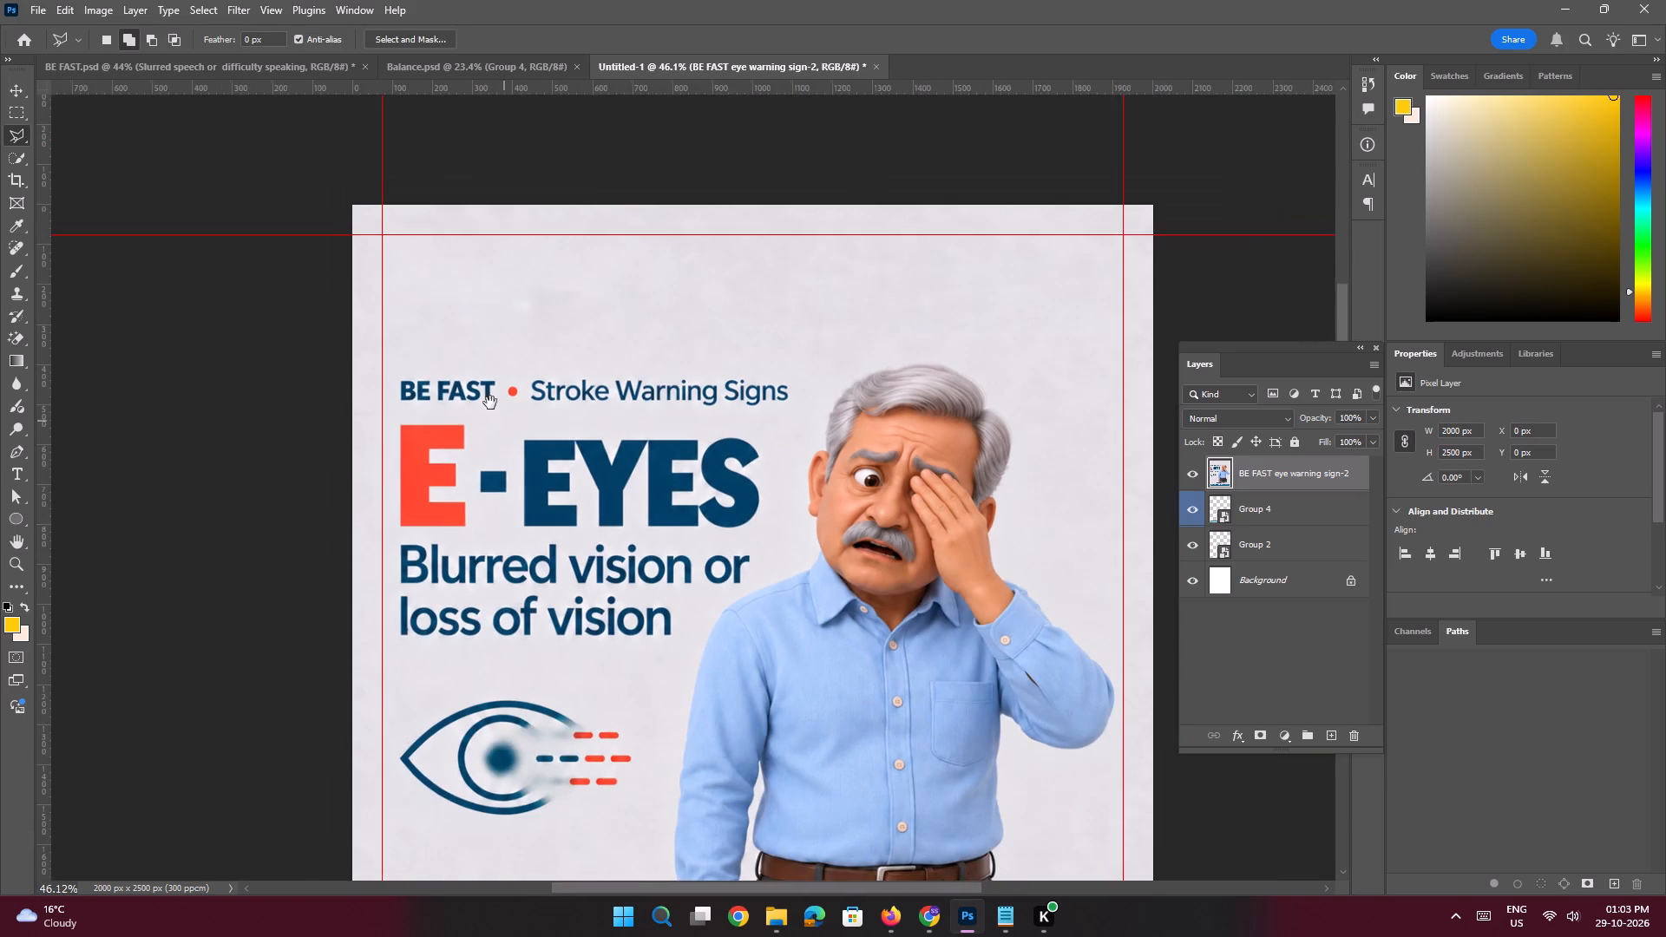
pyautogui.moveTo(490, 403); pyautogui.dragTo(472, 383)
pyautogui.click(361, 332)
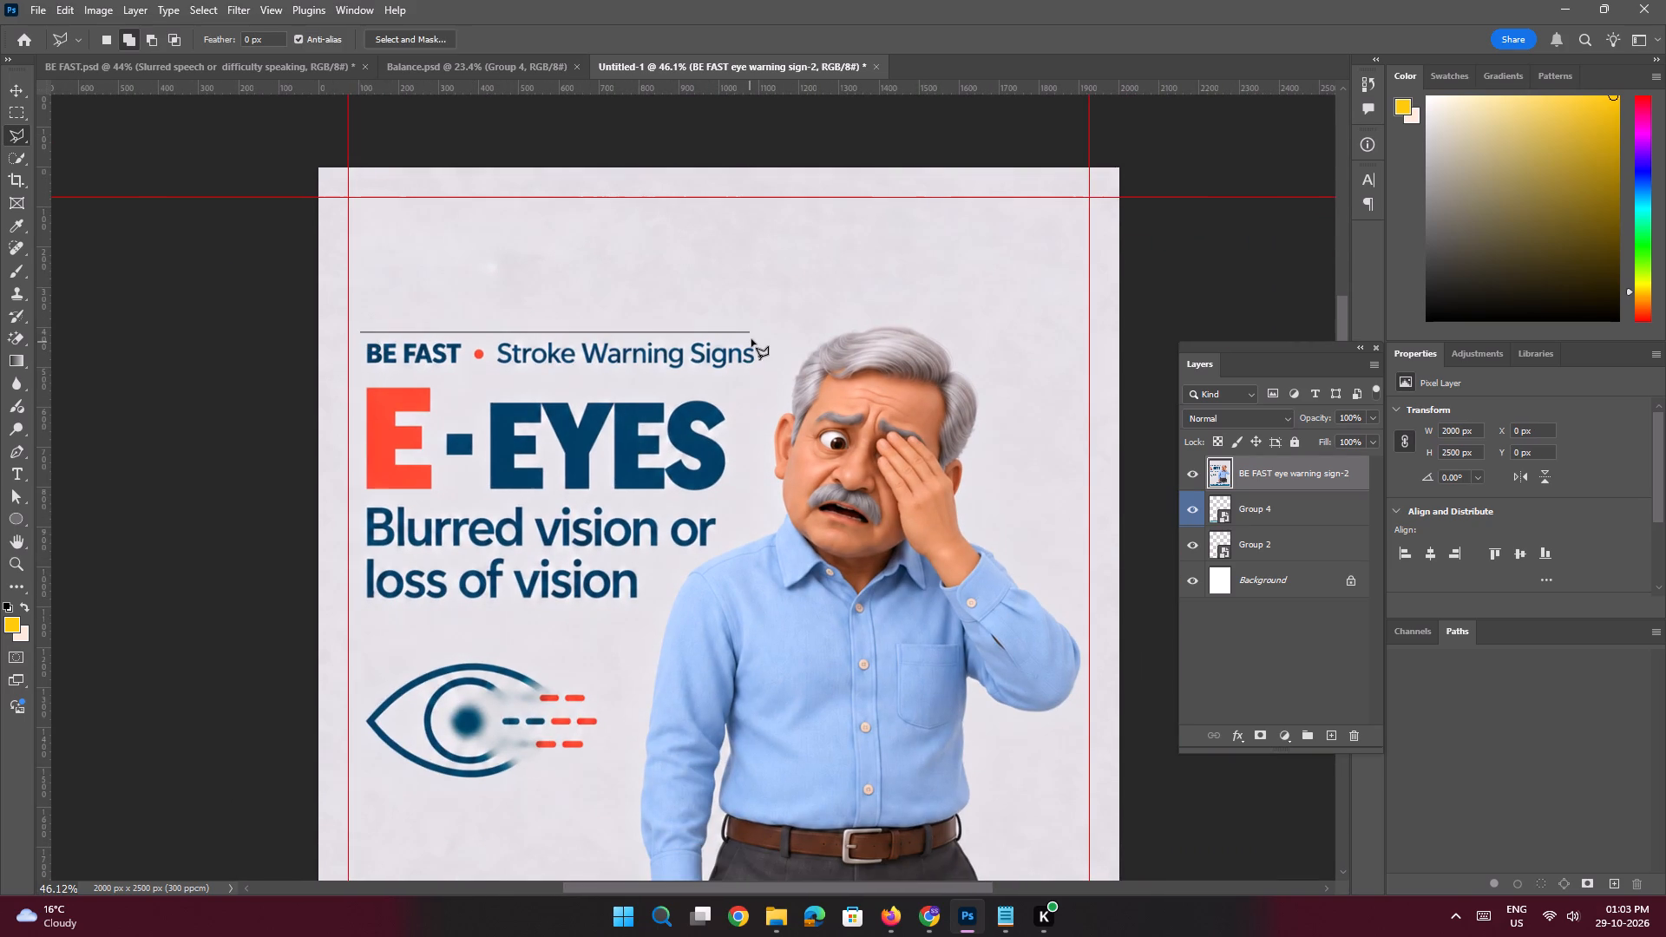
pyautogui.keyDown('shift'); pyautogui.click(758, 335); pyautogui.keyUp('shift')
pyautogui.click(765, 364)
pyautogui.click(739, 435)
pyautogui.click(731, 503)
pyautogui.click(718, 541)
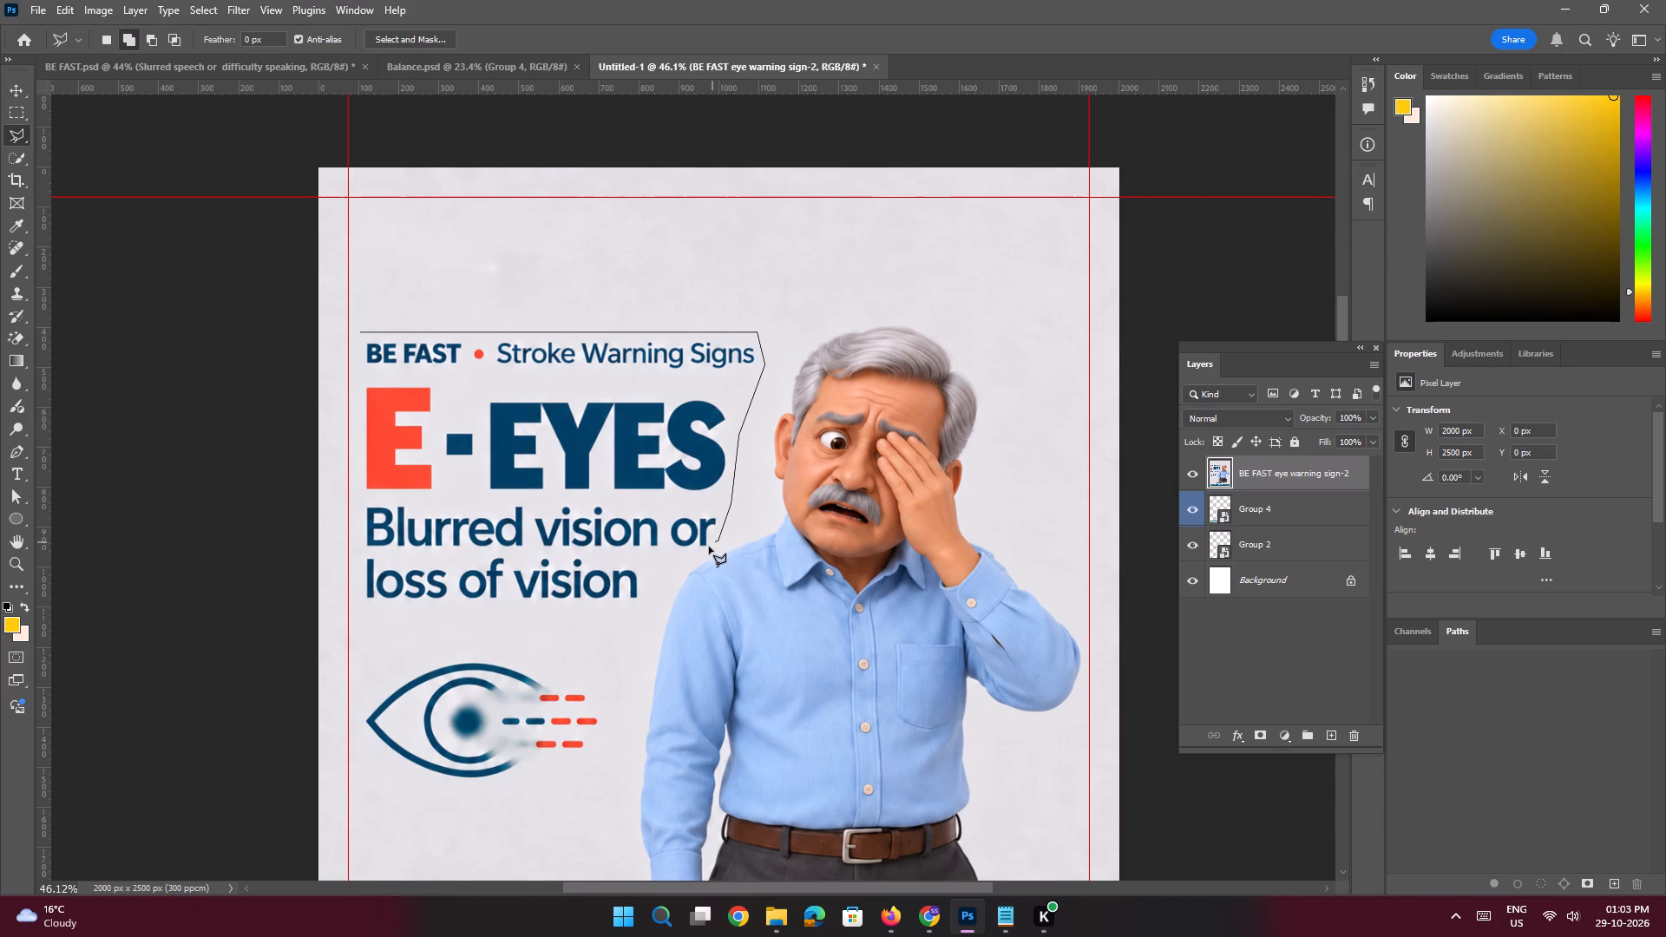
pyautogui.click(705, 553)
pyautogui.click(643, 567)
pyautogui.click(642, 606)
pyautogui.click(631, 608)
pyautogui.keyDown('shift'); pyautogui.click(348, 608); pyautogui.keyUp('shift')
pyautogui.keyDown('shift'); pyautogui.click(347, 343); pyautogui.keyUp('shift')
pyautogui.click(360, 333)
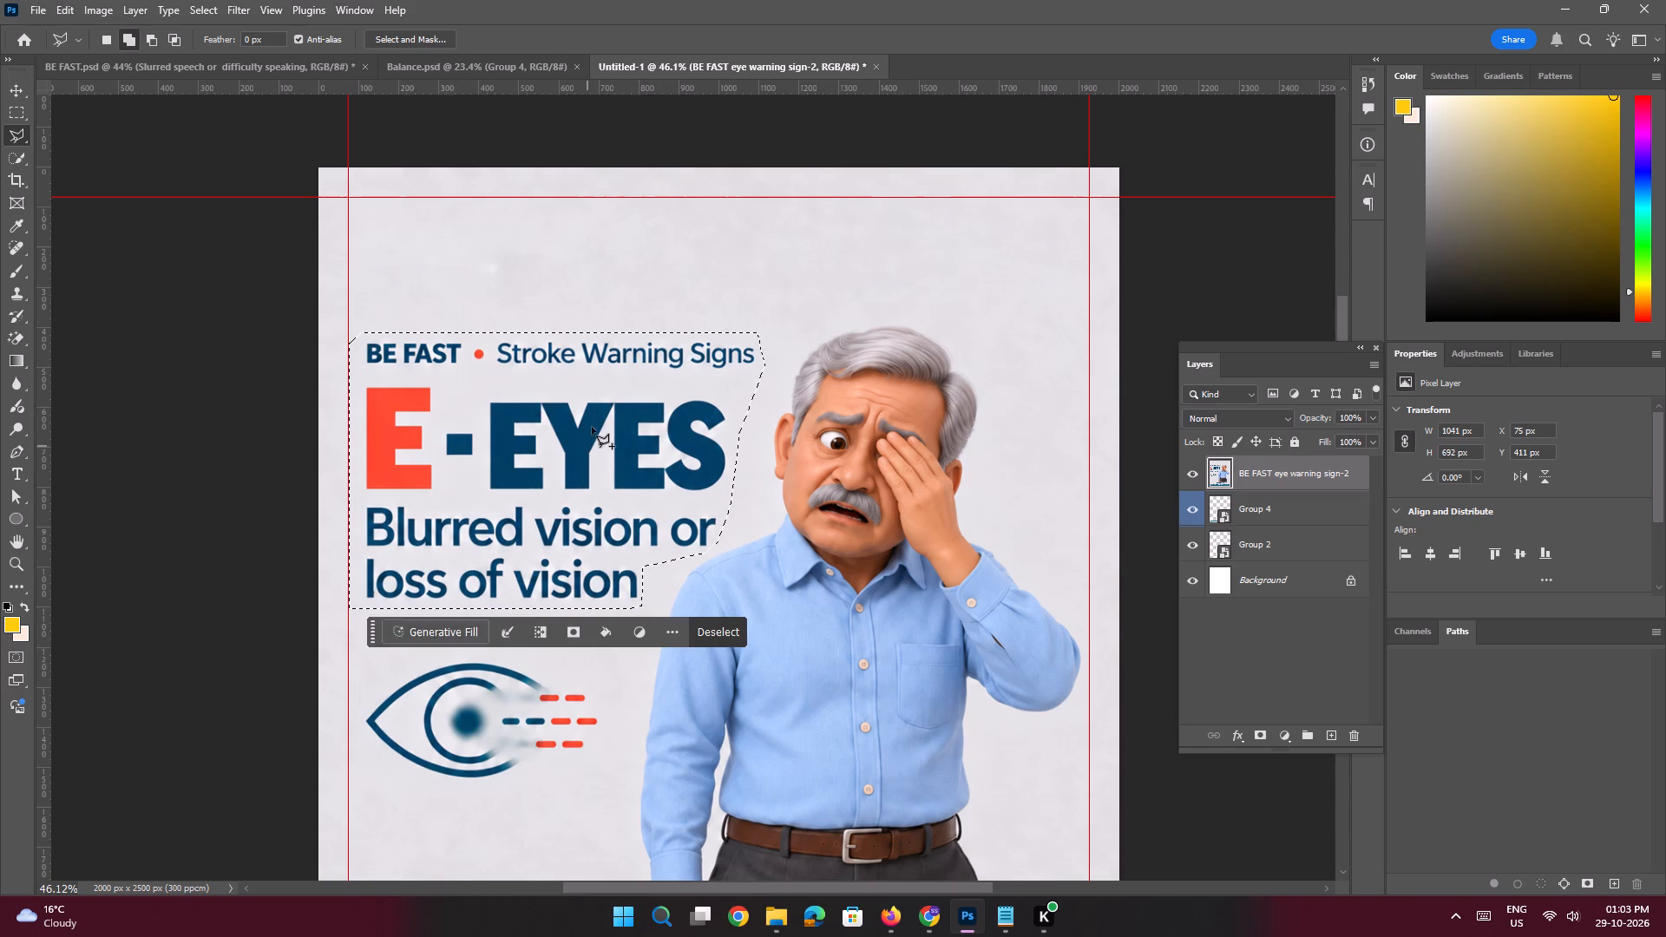
pyautogui.hotkey('shift', 'BackSpace')
pyautogui.press('Return')
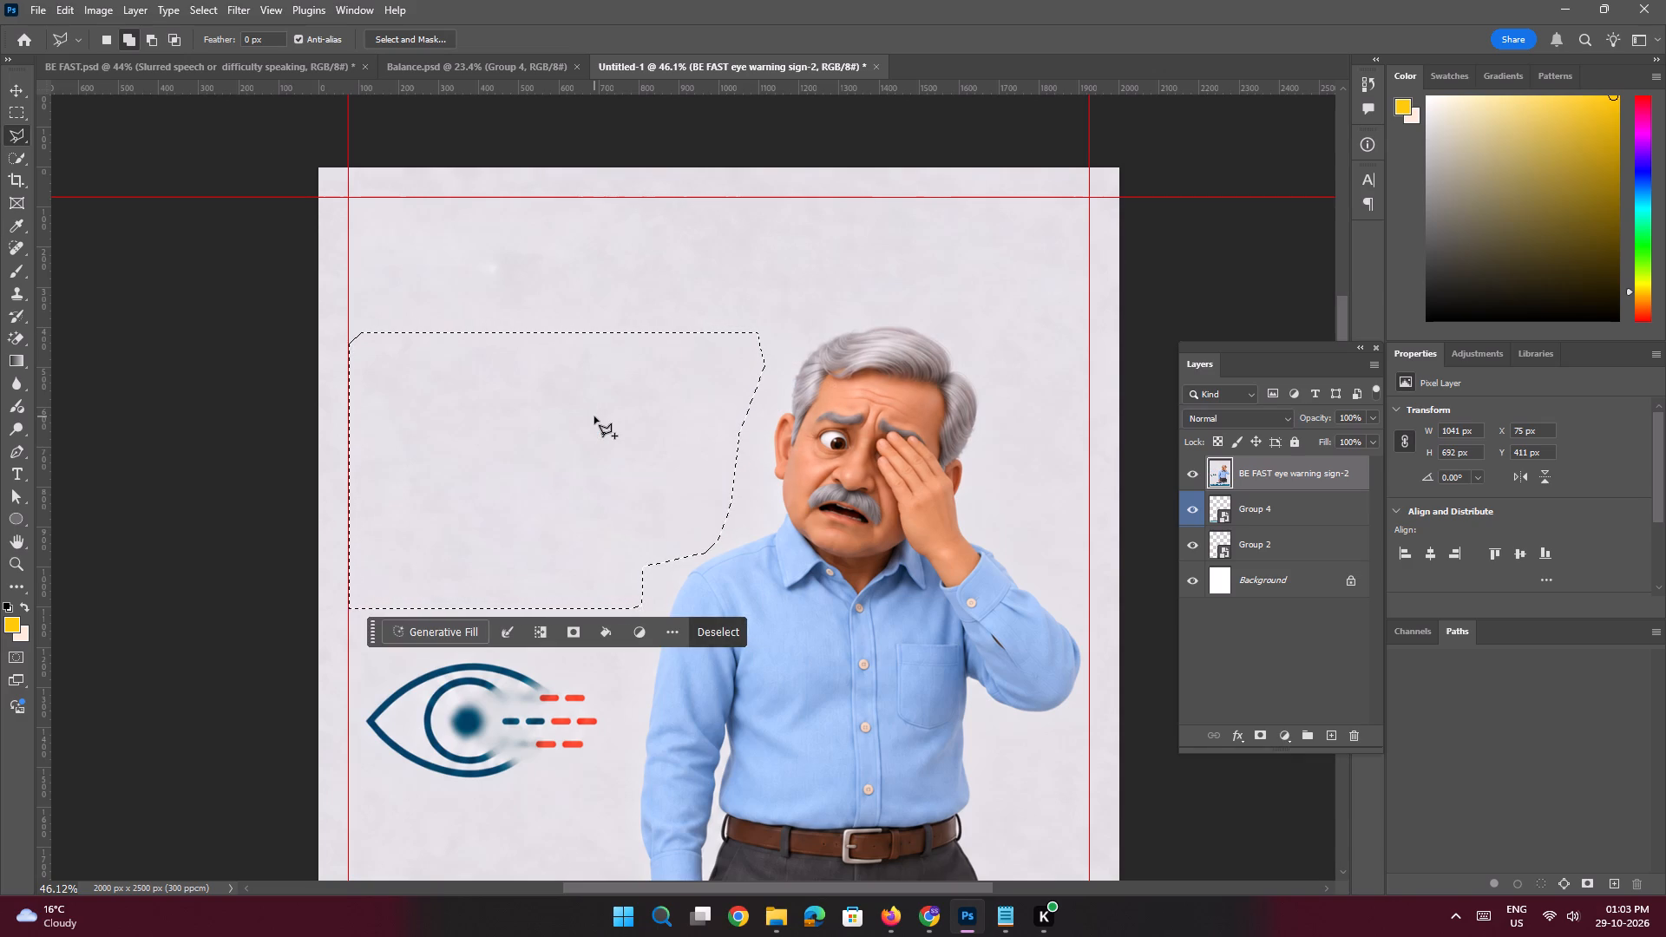
pyautogui.hotkey('ctrl', 'd')
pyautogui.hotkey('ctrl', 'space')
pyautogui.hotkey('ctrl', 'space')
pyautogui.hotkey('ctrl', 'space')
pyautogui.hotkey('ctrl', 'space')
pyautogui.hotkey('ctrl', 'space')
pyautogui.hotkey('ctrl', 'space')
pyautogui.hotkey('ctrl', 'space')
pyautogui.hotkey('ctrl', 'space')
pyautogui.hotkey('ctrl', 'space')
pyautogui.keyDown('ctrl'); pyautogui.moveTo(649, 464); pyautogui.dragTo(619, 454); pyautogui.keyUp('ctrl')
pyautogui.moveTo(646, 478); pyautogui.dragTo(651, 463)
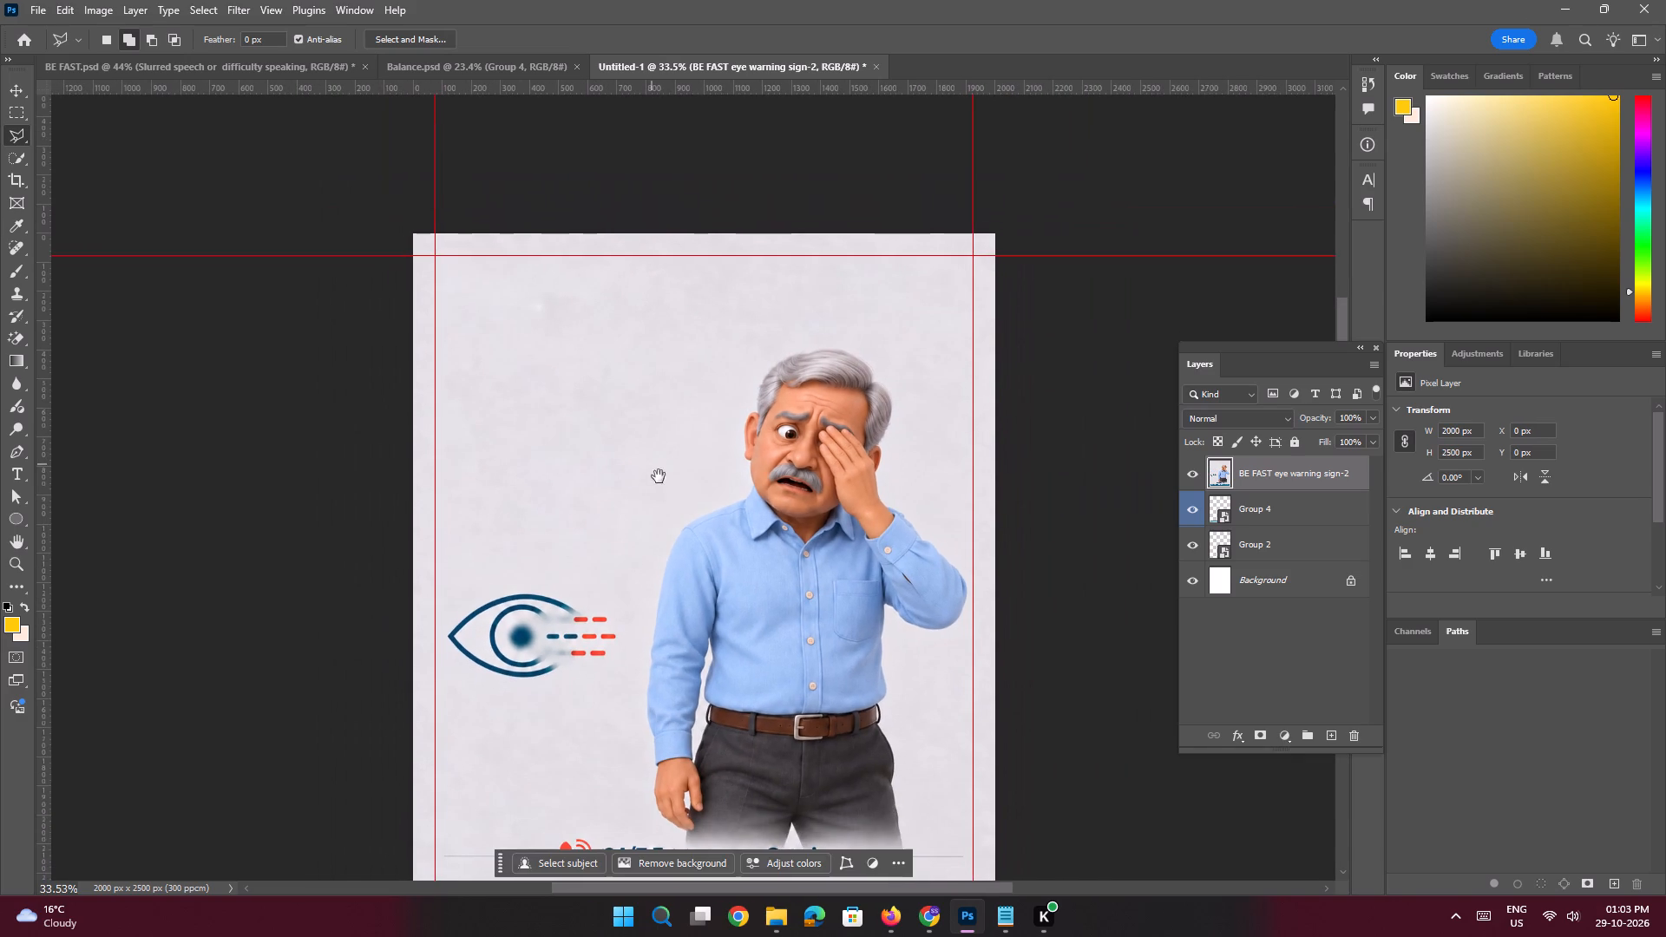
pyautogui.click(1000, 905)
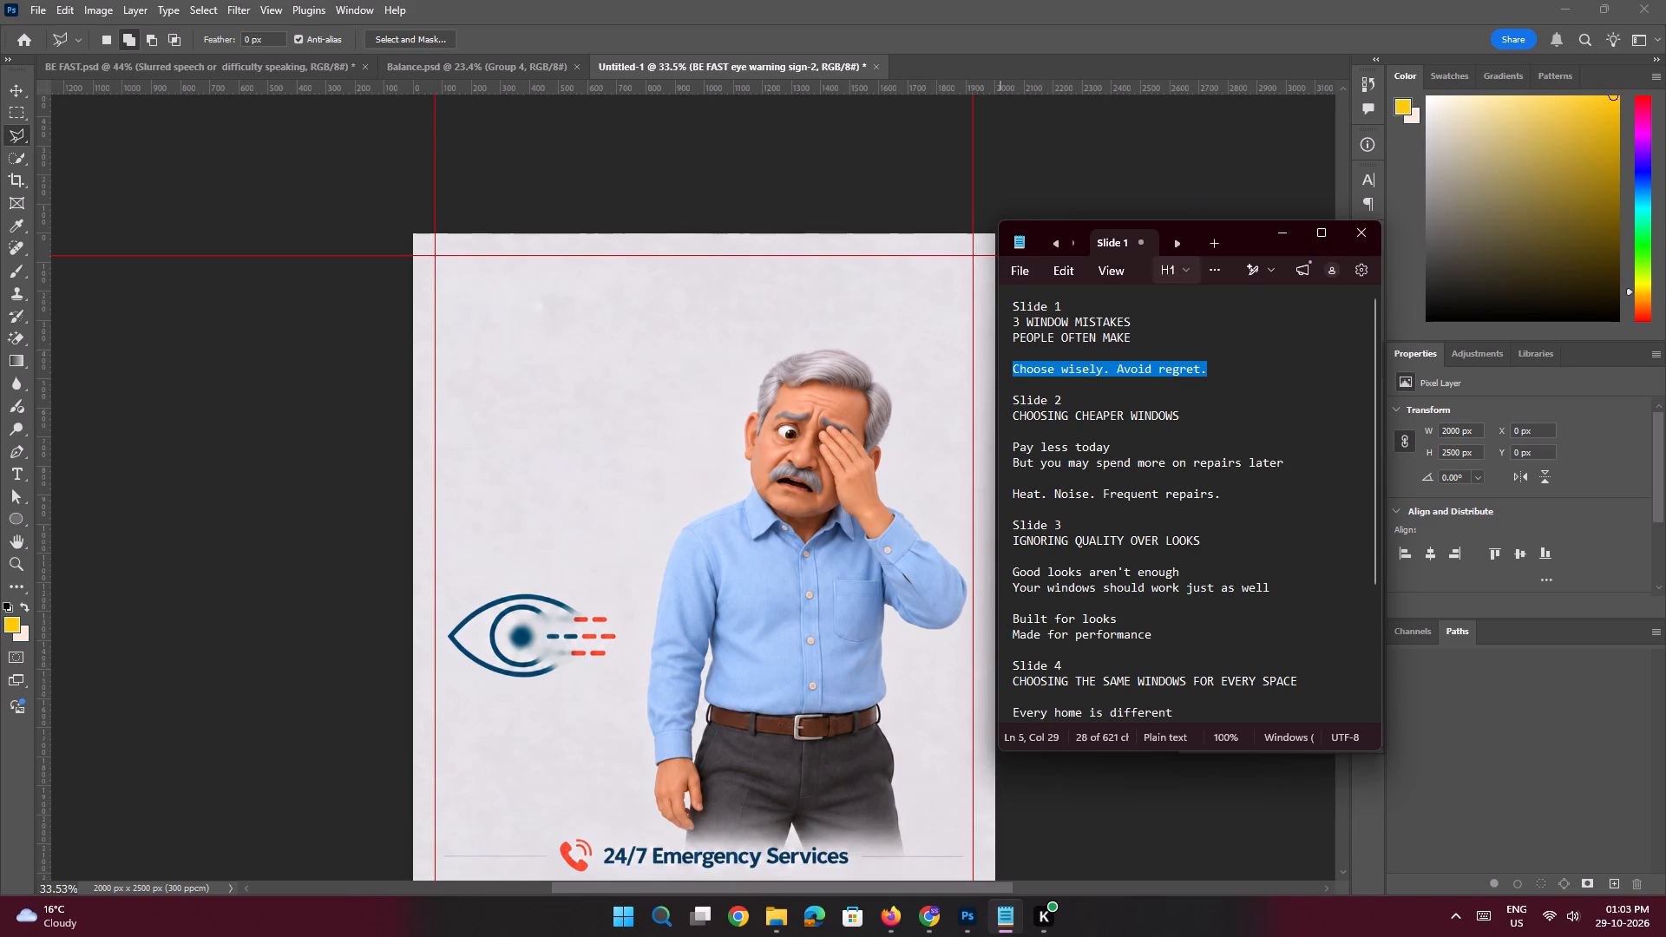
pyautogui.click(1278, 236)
# In BE FAST.psd, copy the word "Eyes" from the E–Eyes heading text.
pyautogui.click(292, 68)
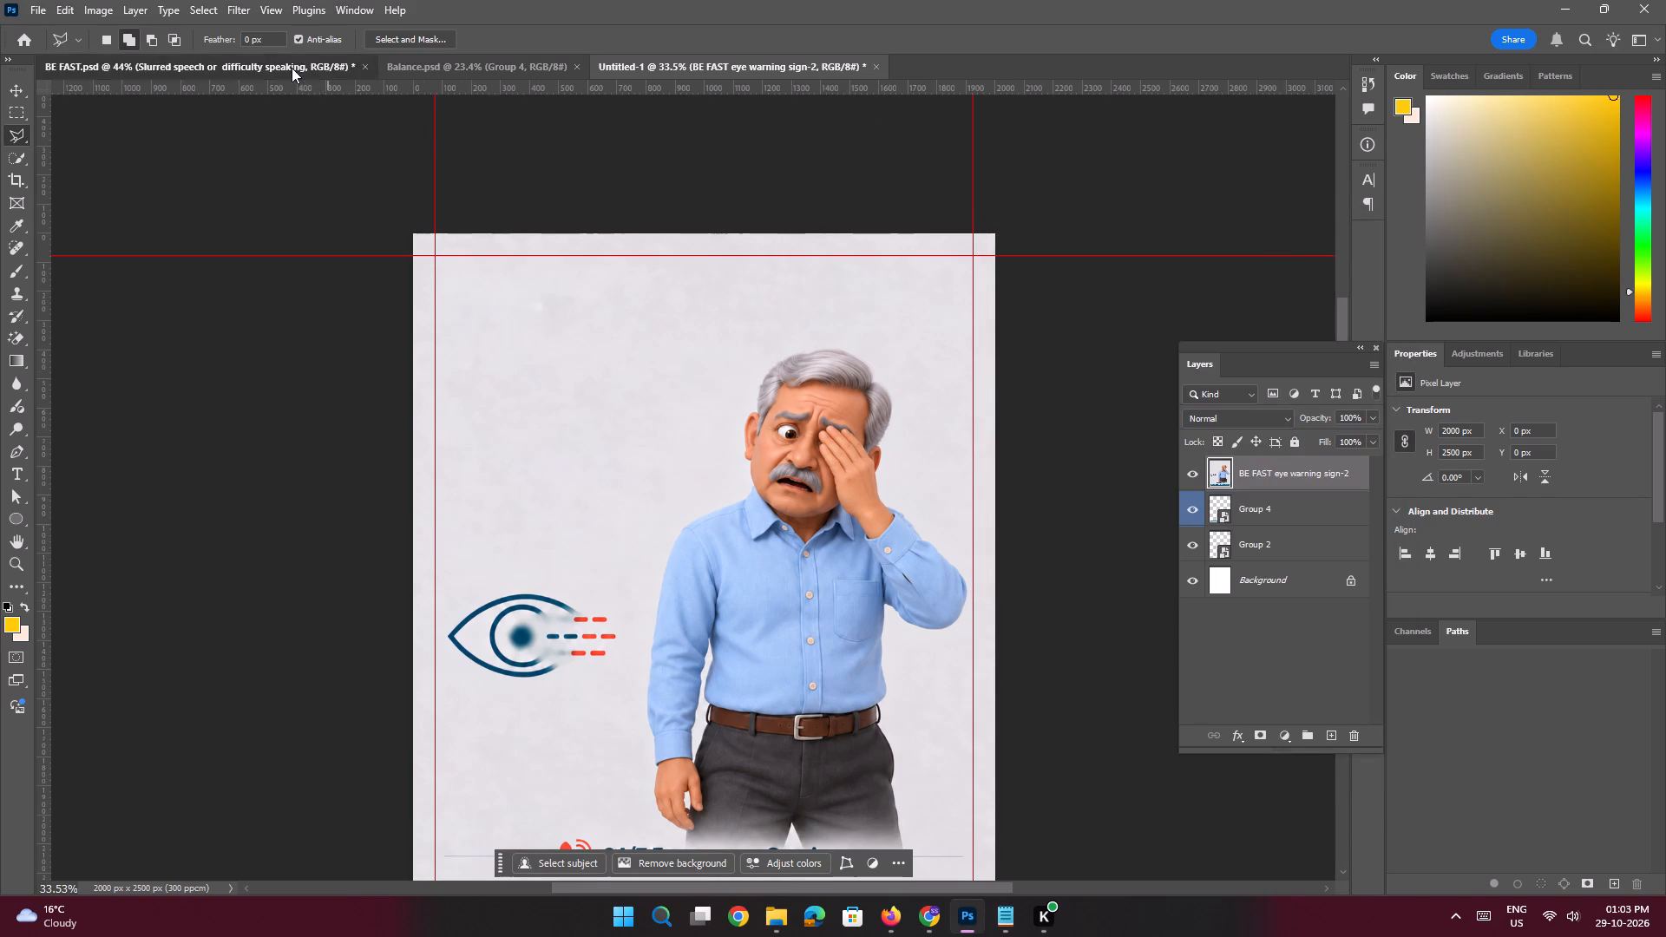
pyautogui.press('space')
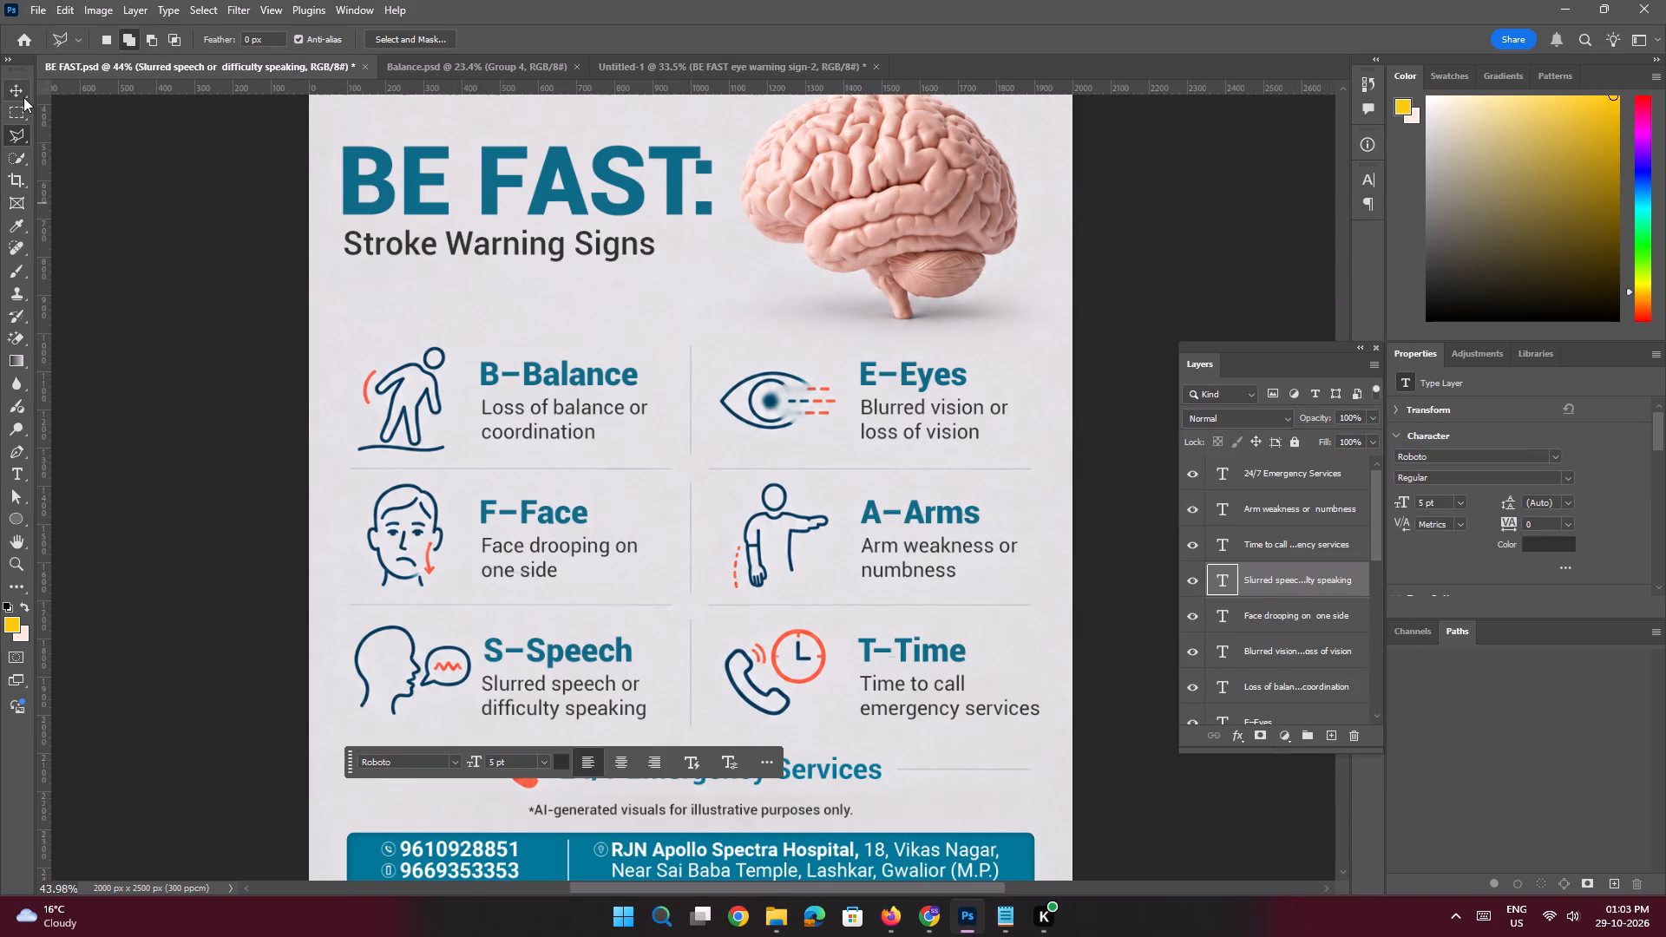
pyautogui.click(23, 97)
pyautogui.click(112, 246)
pyautogui.doubleClick(903, 376)
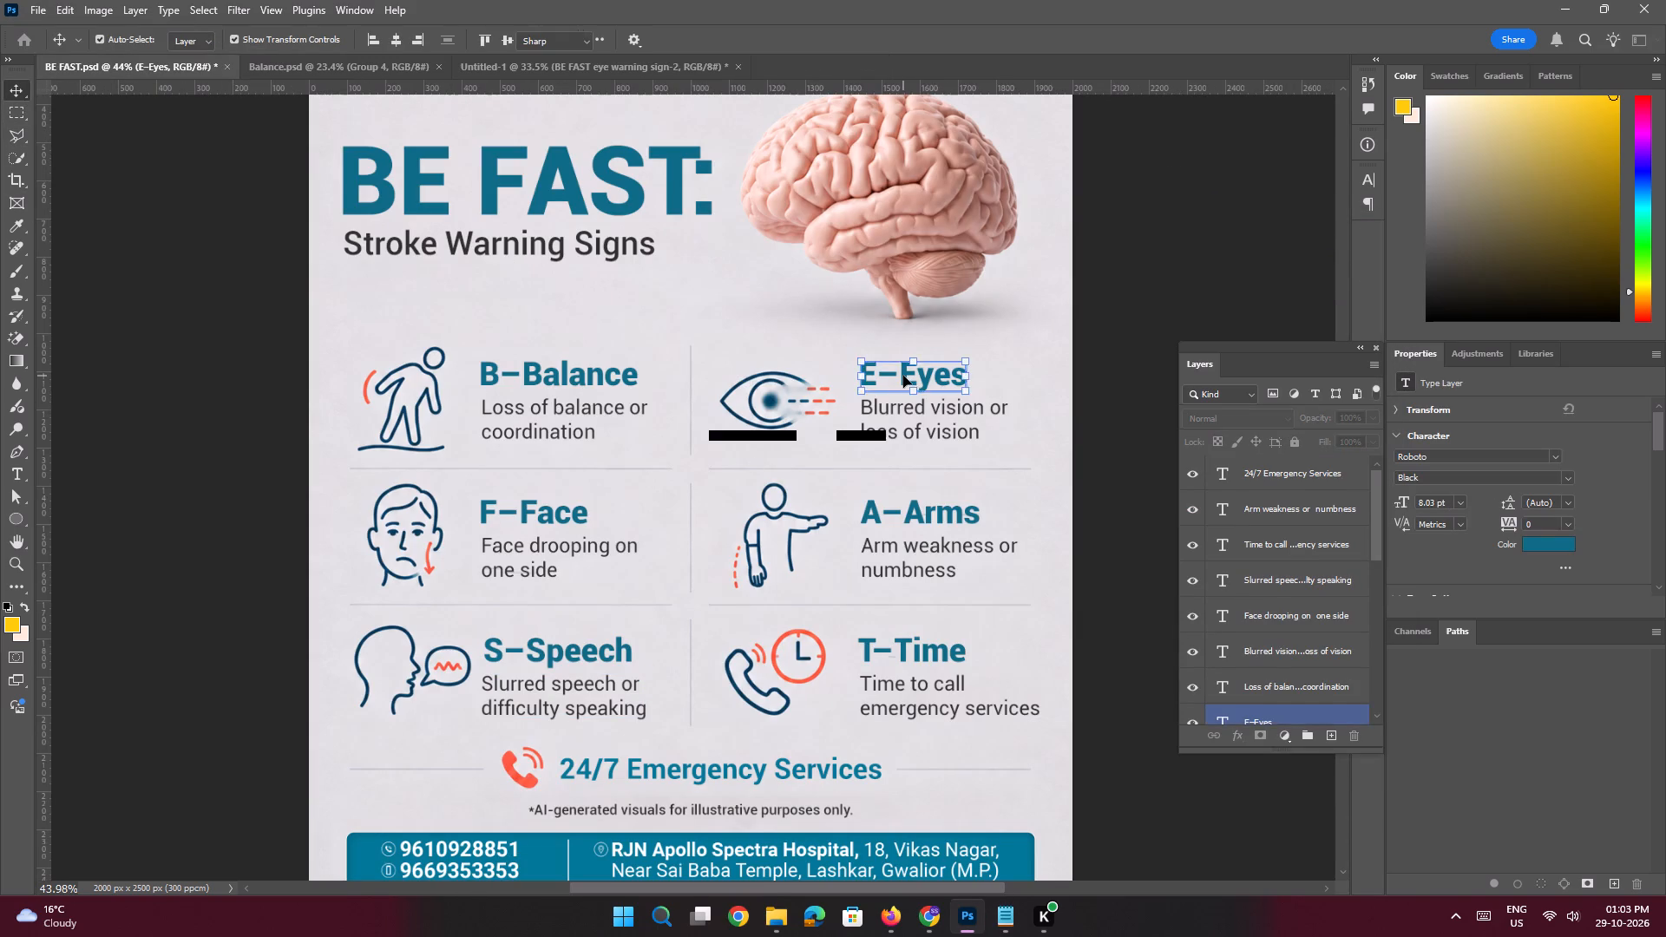
pyautogui.click(903, 376)
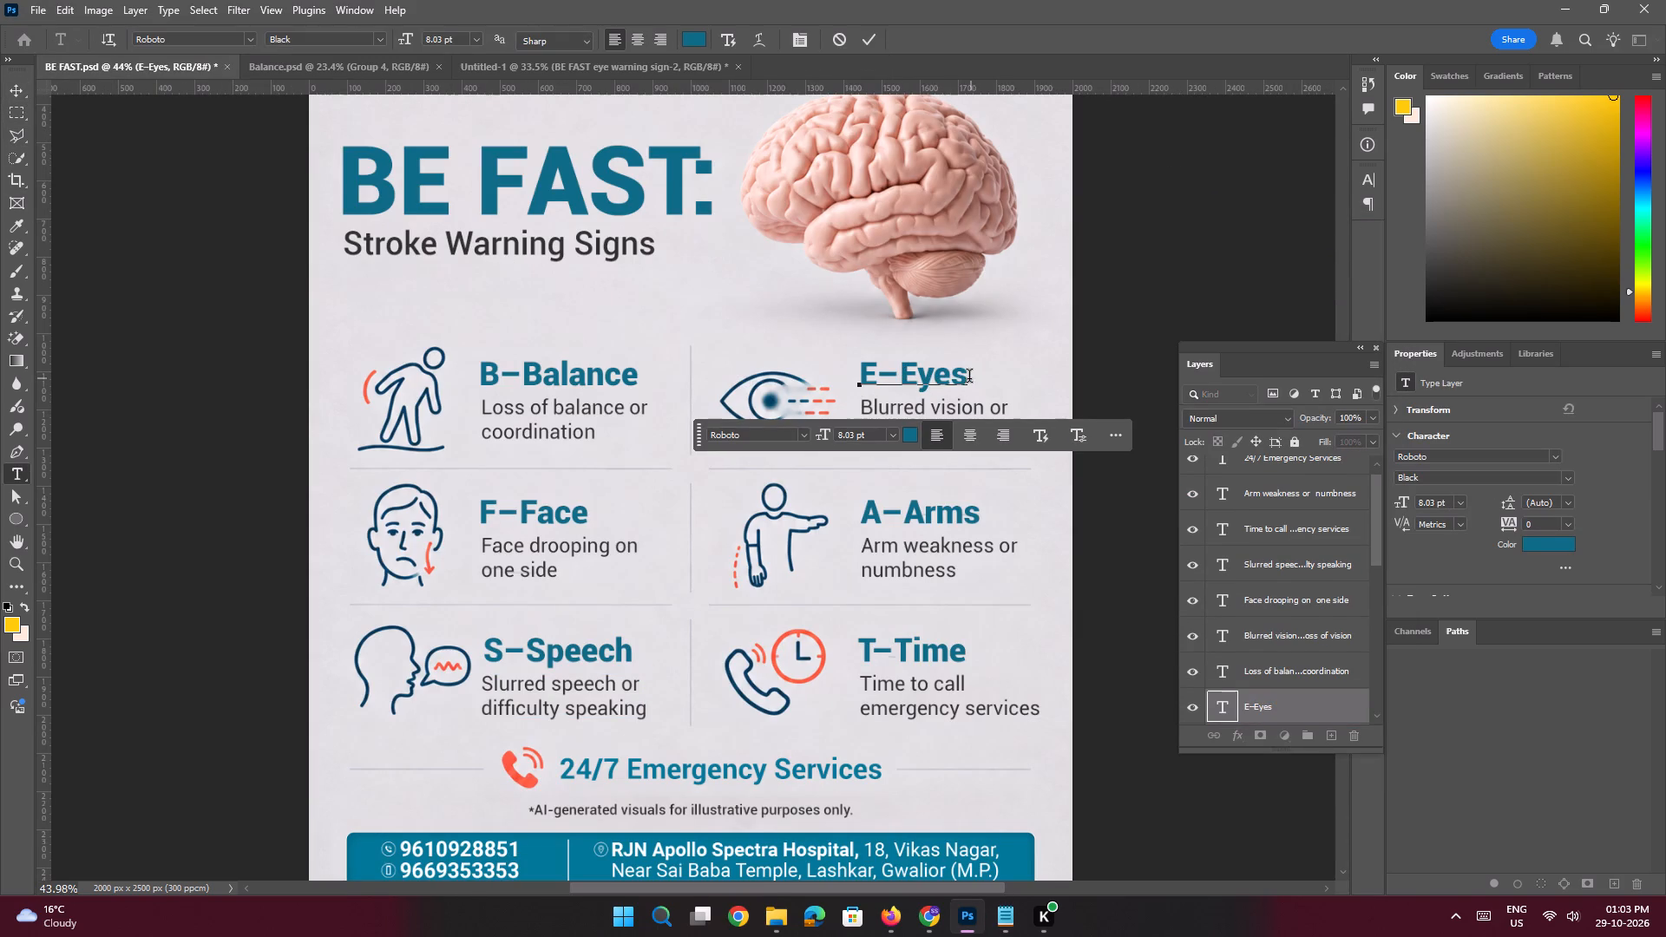
pyautogui.moveTo(969, 378); pyautogui.dragTo(908, 377)
pyautogui.hotkey('ctrl', 'c')
pyautogui.press('Return')
# Save the untitled eye poster as a Photoshop file named Eyes in the RJN banner folder, using the copied word.
pyautogui.click(579, 62)
pyautogui.hotkey('ctrl', 's')
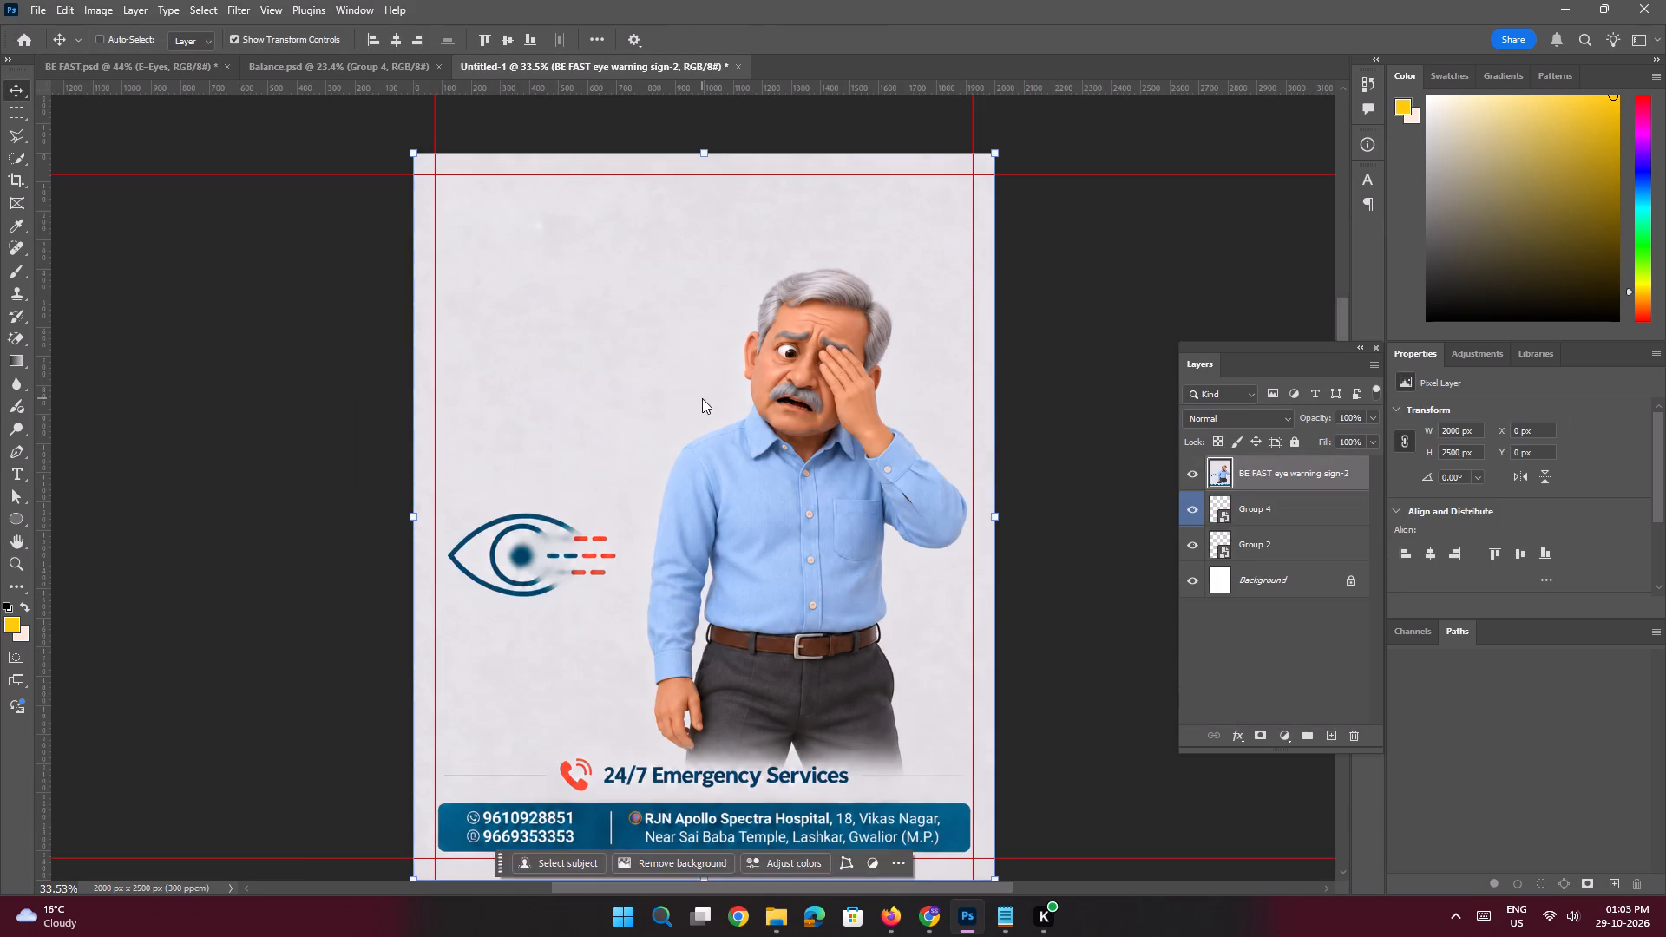
pyautogui.hotkey('ctrl', 'v')
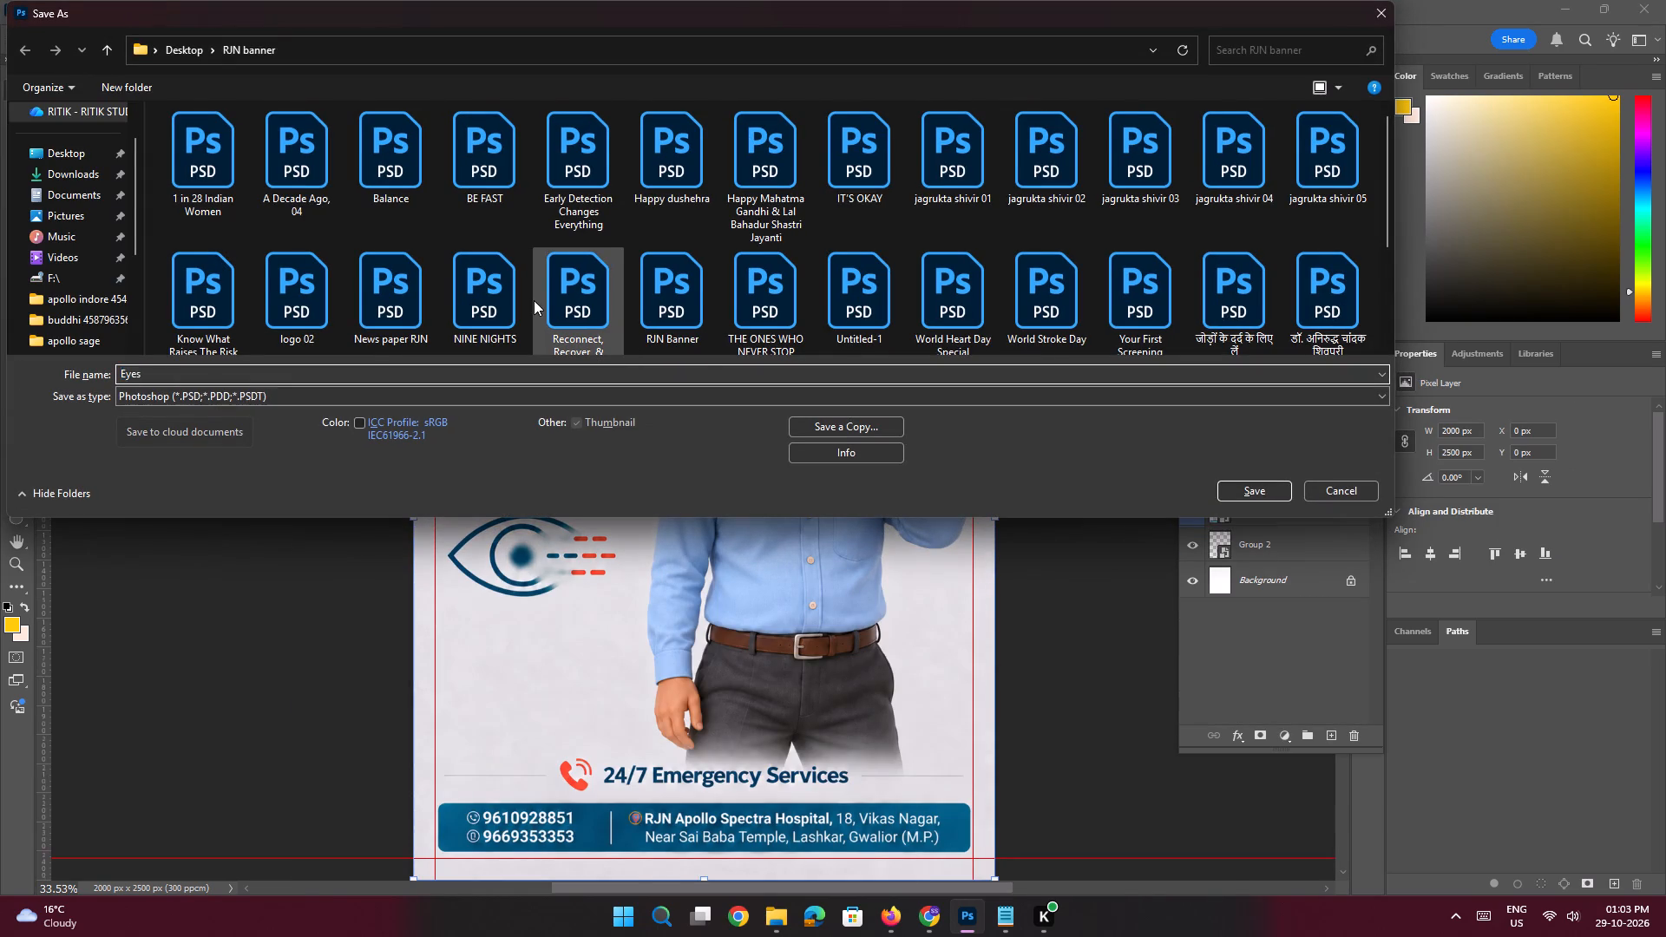
pyautogui.press('Return')
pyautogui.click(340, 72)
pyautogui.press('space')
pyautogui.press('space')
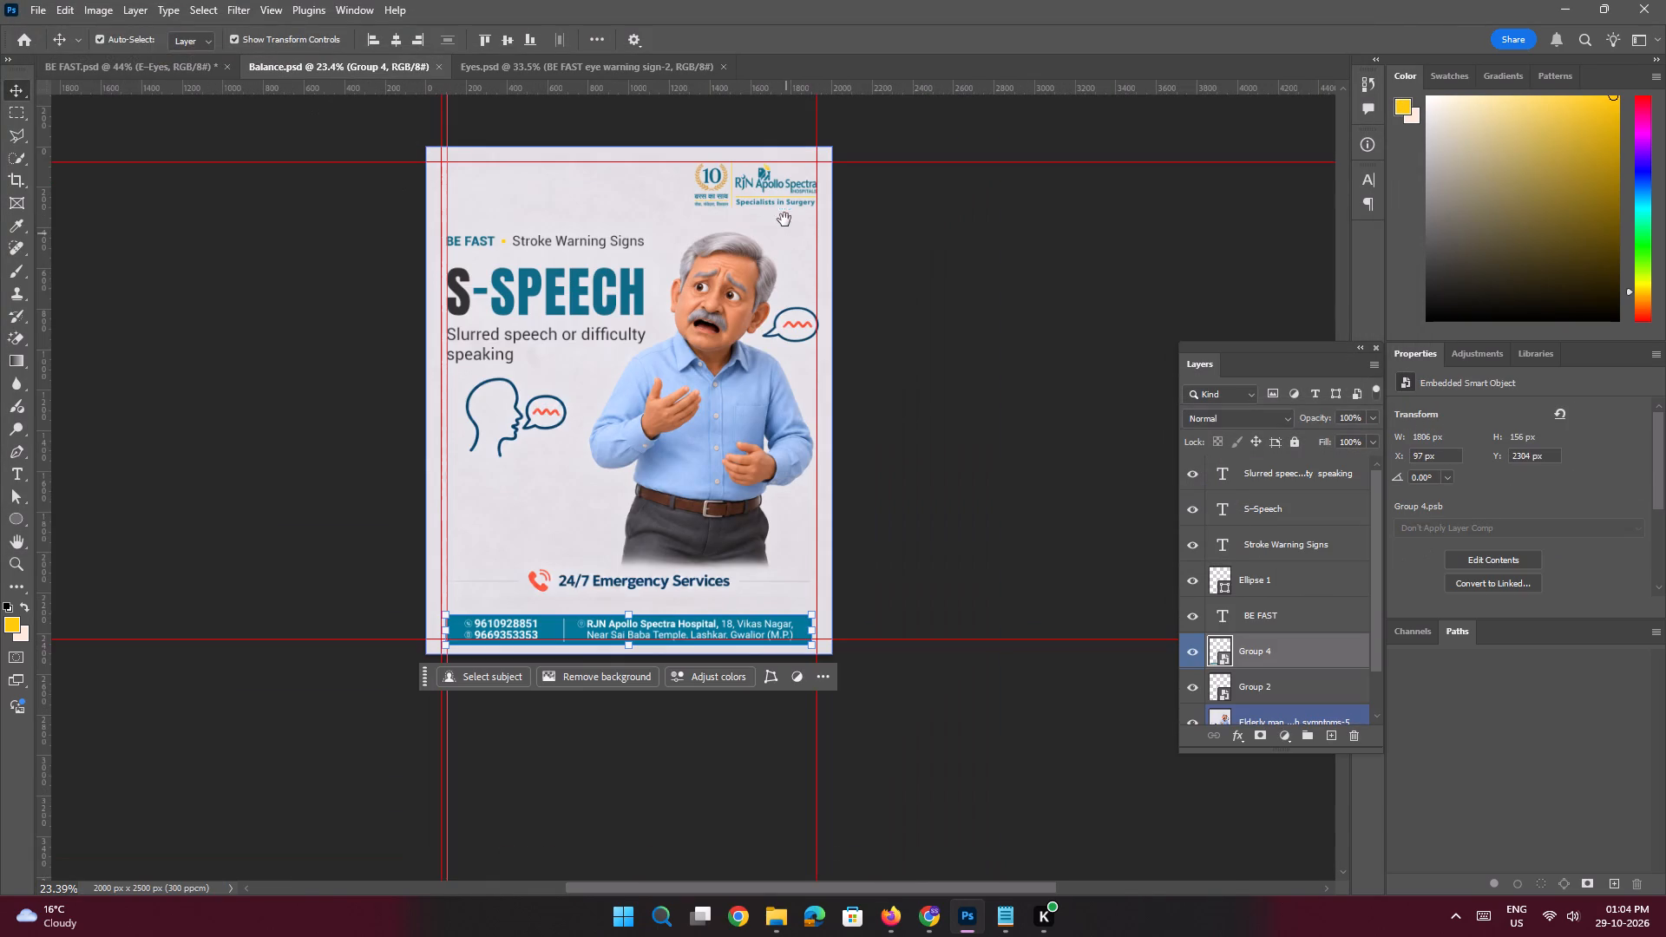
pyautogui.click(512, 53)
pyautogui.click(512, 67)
# In Eyes.psd, outline the image's built-in contact bar with the Polygonal Lasso, remove it with Content-Aware Fill, and deselect.
pyautogui.press('space')
pyautogui.press('space')
pyautogui.press('space')
pyautogui.press('space')
pyautogui.press('space')
pyautogui.press('space')
pyautogui.press('space')
pyautogui.press('space')
pyautogui.press('space')
pyautogui.press('space')
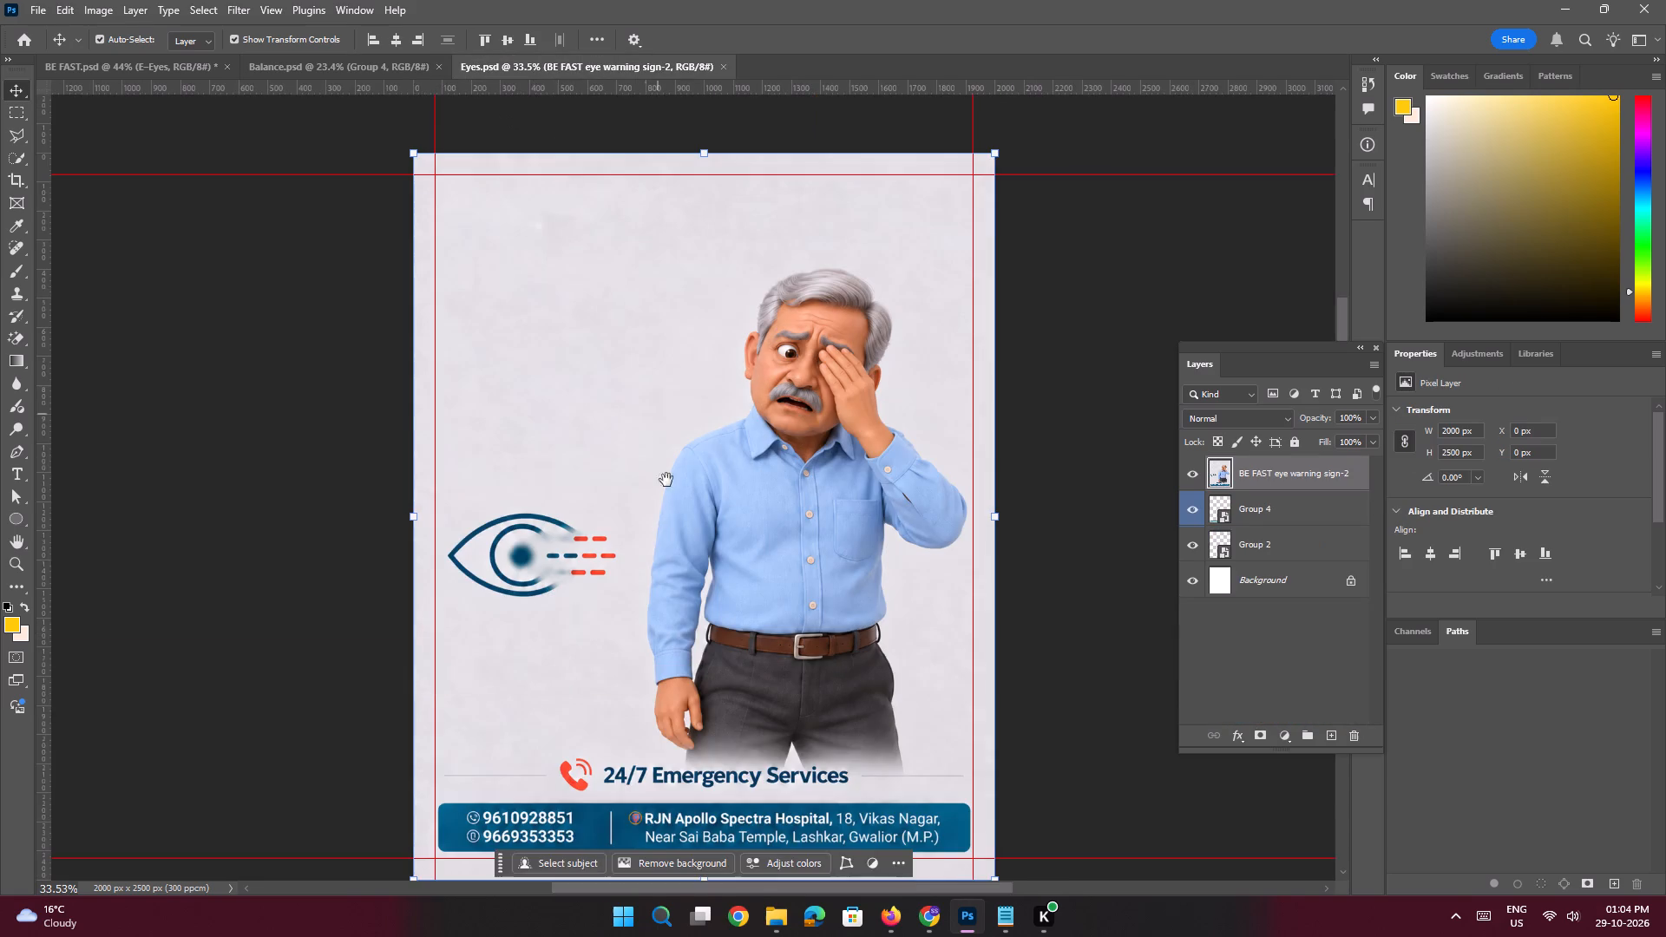
pyautogui.moveTo(668, 563); pyautogui.dragTo(656, 430)
pyautogui.keyDown('ctrl'); pyautogui.moveTo(669, 645); pyautogui.dragTo(705, 668); pyautogui.keyUp('ctrl')
pyautogui.moveTo(712, 653); pyautogui.dragTo(688, 587)
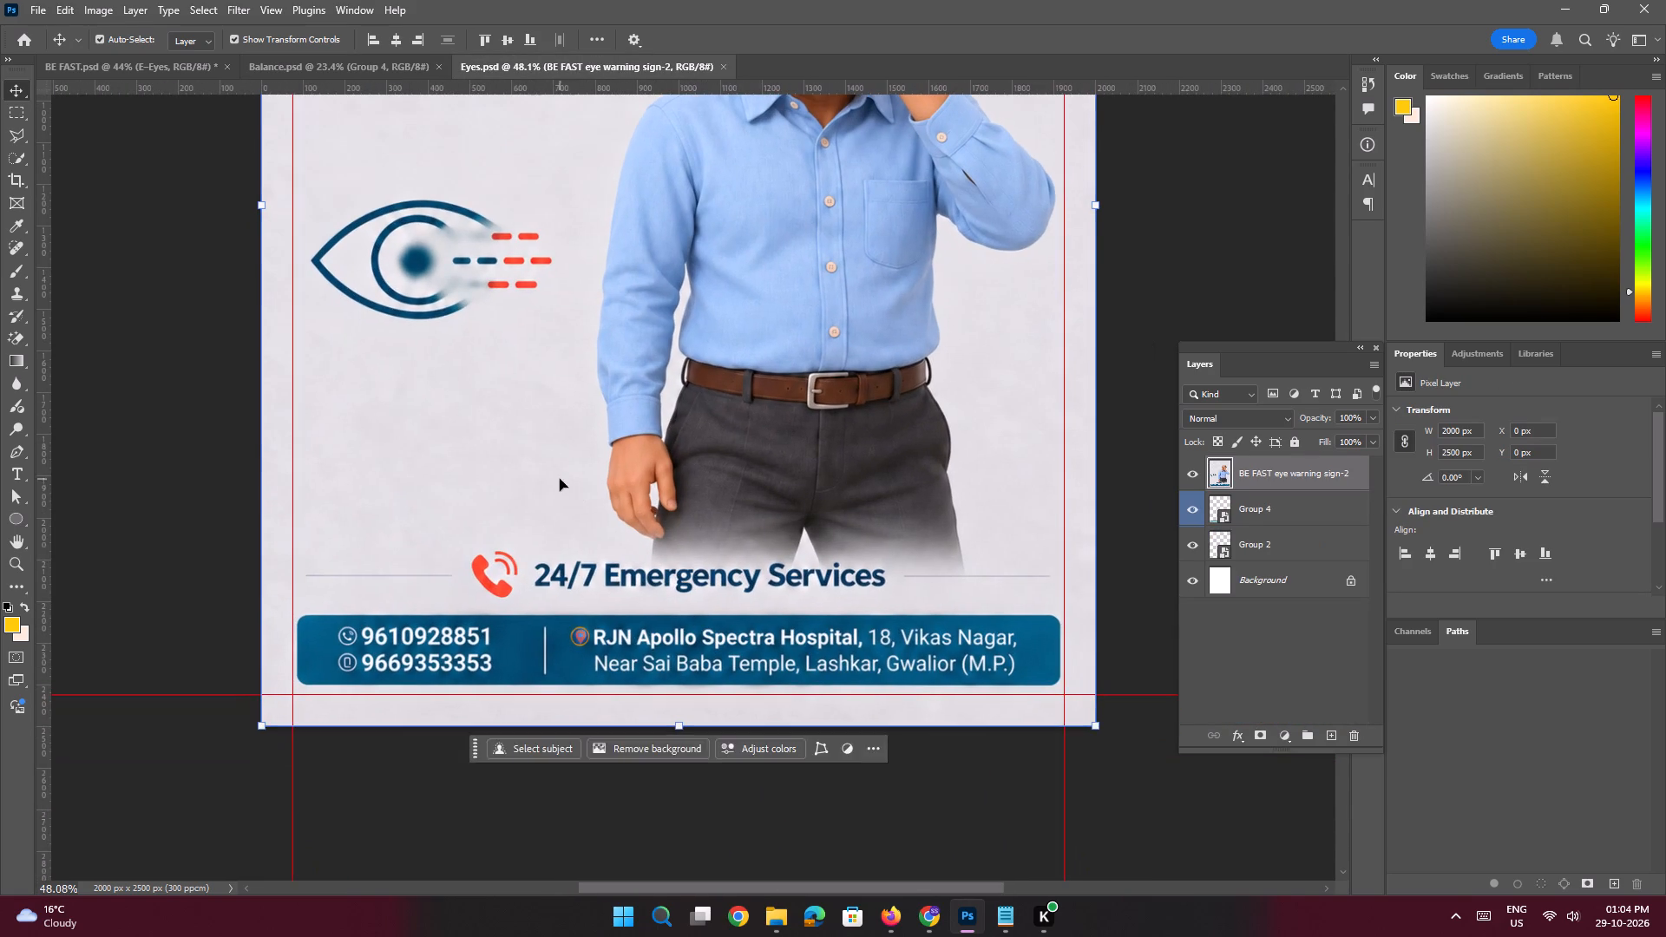
pyautogui.click(560, 479)
pyautogui.click(20, 136)
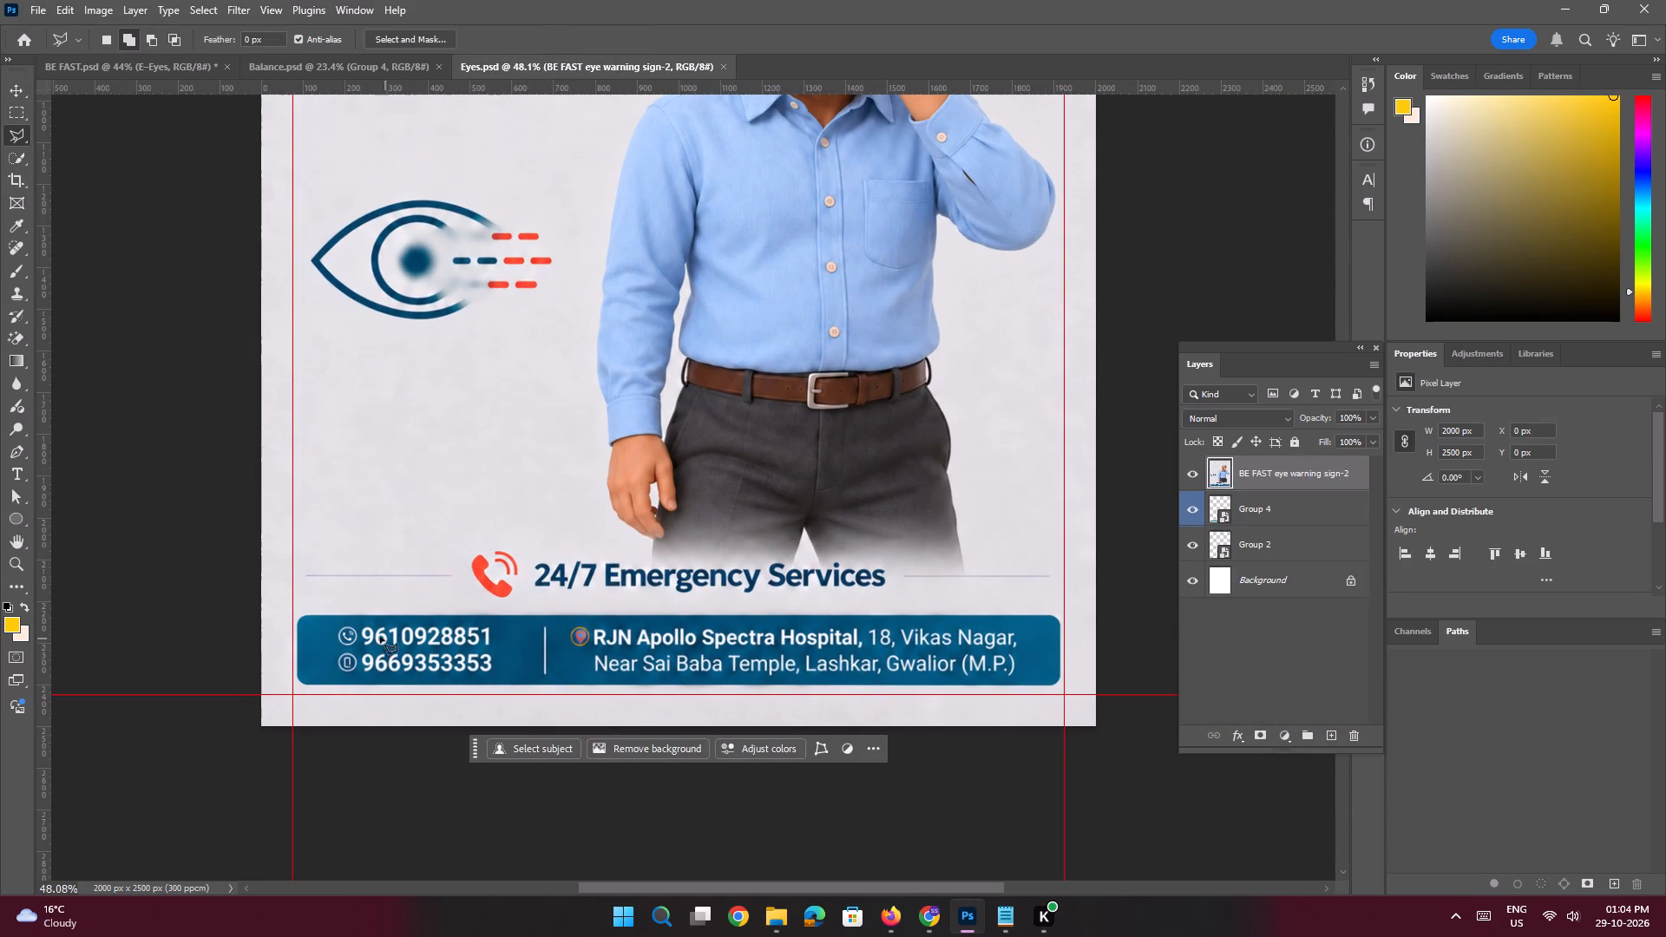
pyautogui.click(346, 609)
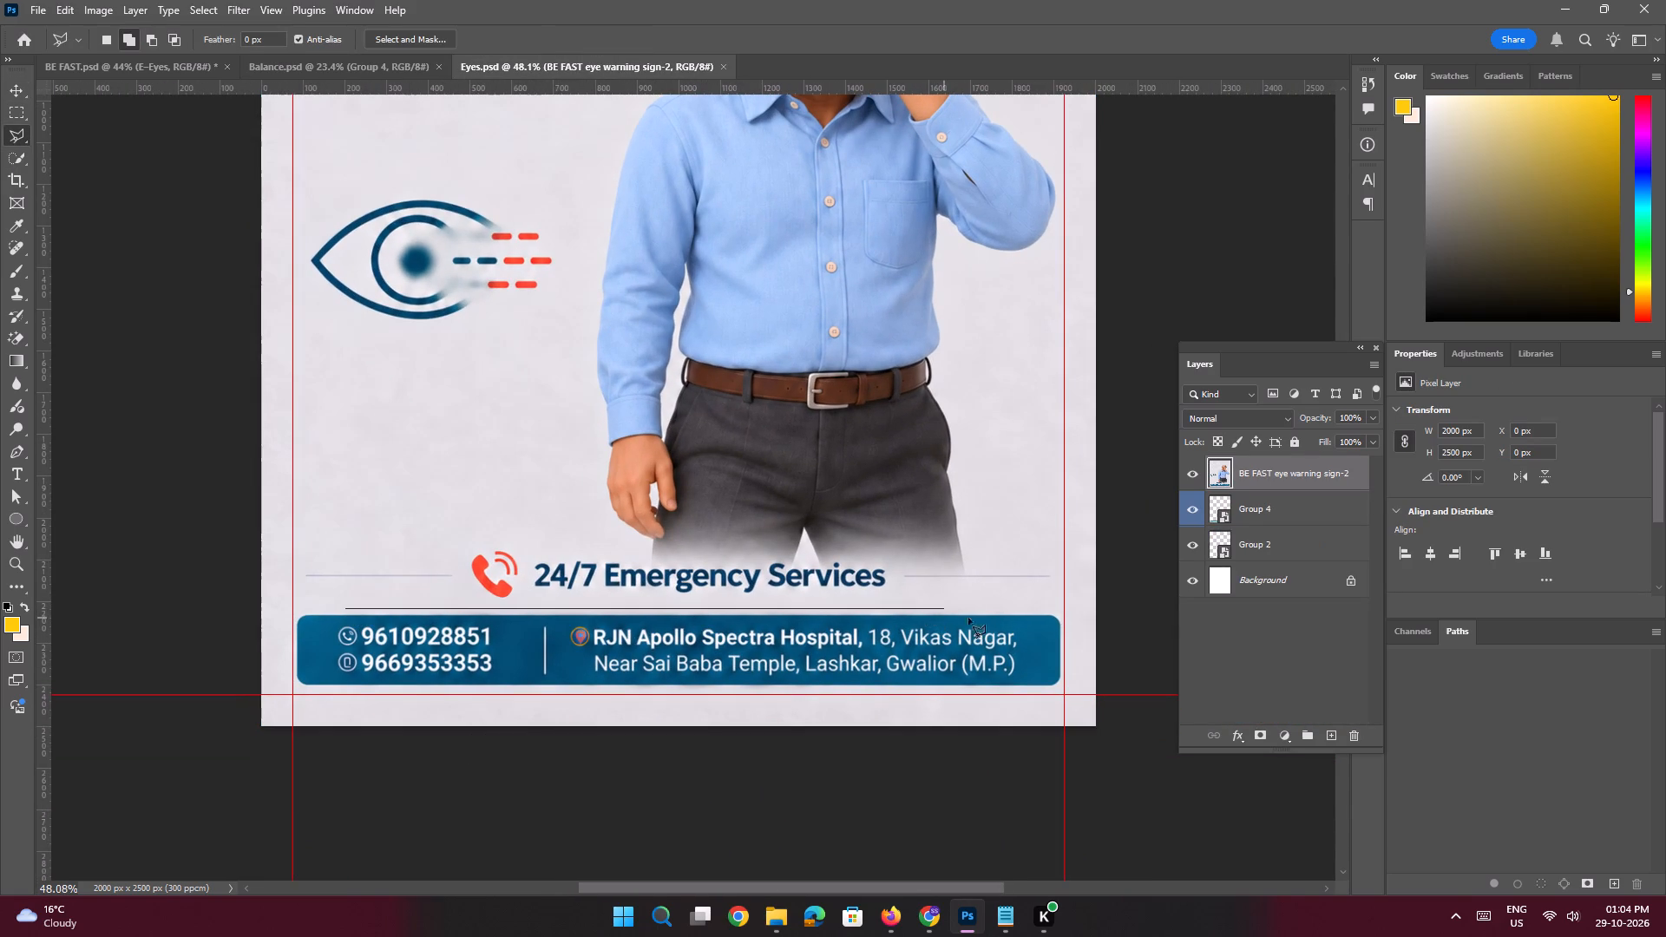
pyautogui.keyDown('shift'); pyautogui.click(1061, 613); pyautogui.keyUp('shift')
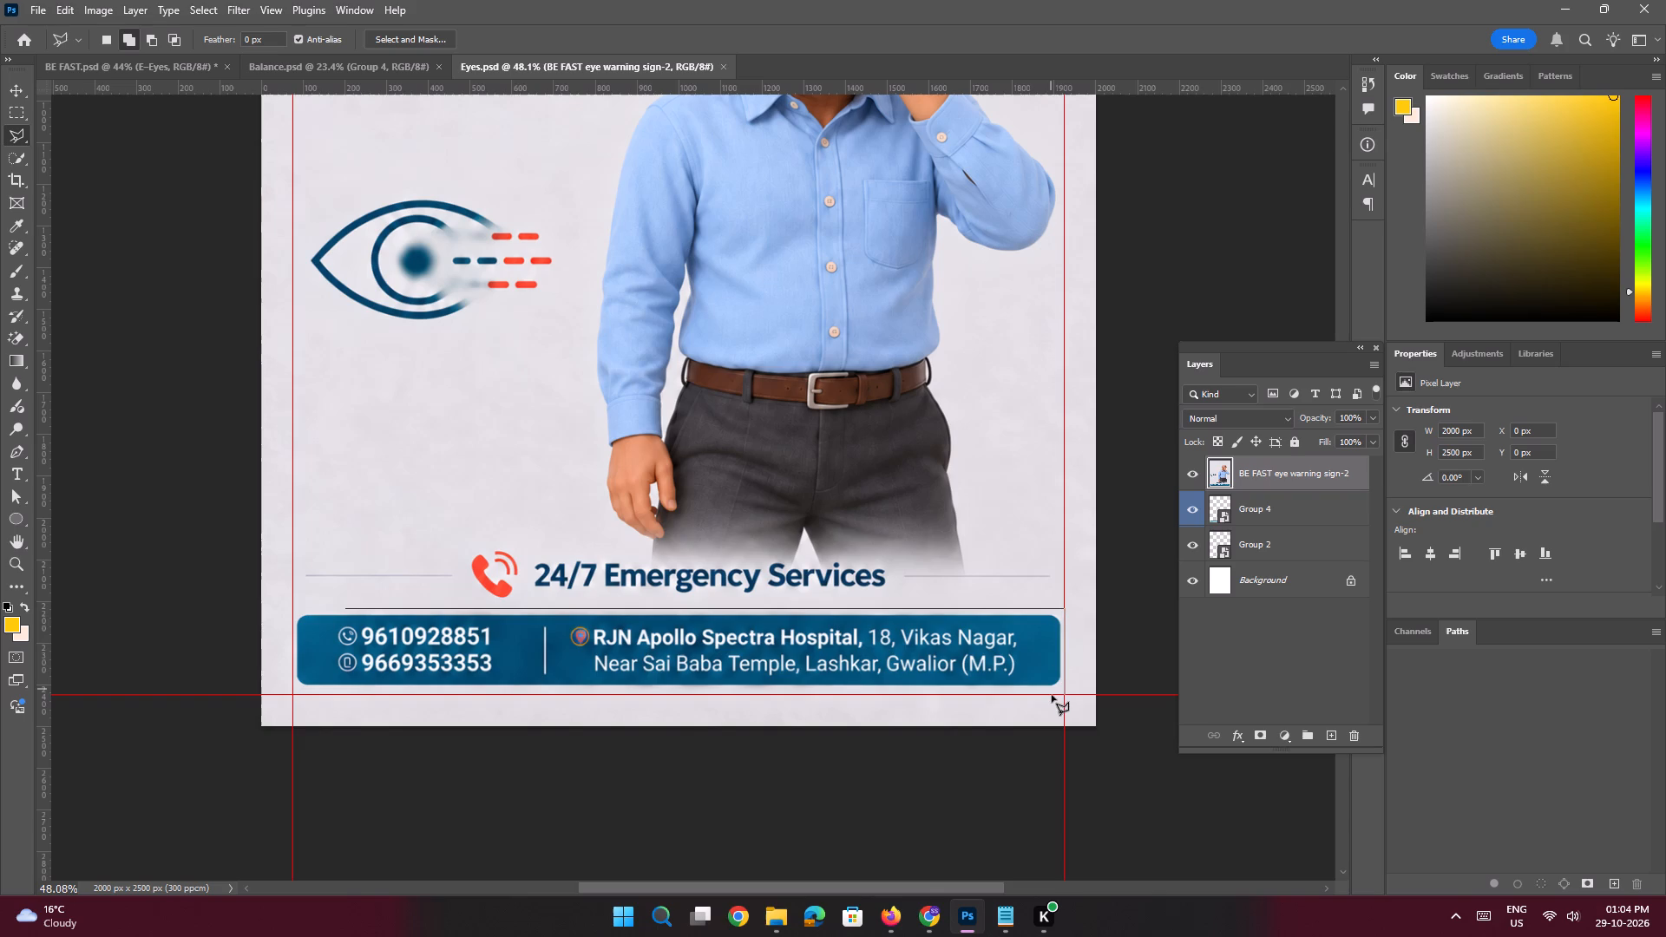
pyautogui.keyDown('shift'); pyautogui.click(1052, 695); pyautogui.keyUp('shift')
pyautogui.keyDown('shift'); pyautogui.click(289, 696); pyautogui.keyUp('shift')
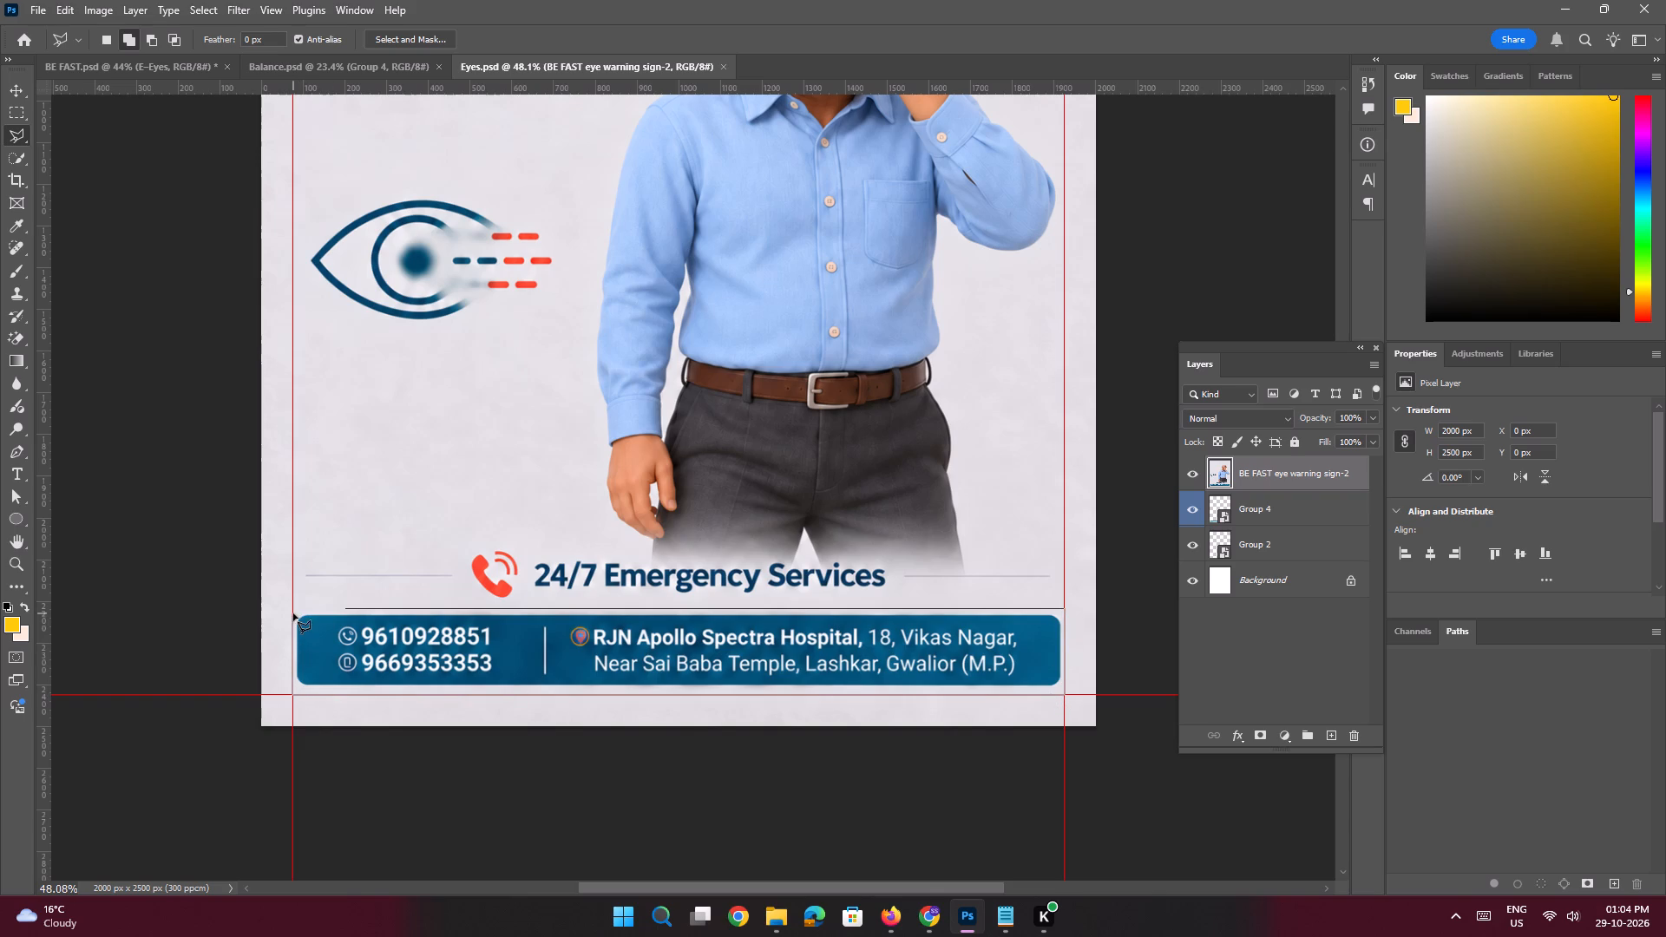
pyautogui.keyDown('shift'); pyautogui.click(293, 605); pyautogui.keyUp('shift')
pyautogui.click(343, 609)
pyautogui.click(343, 609)
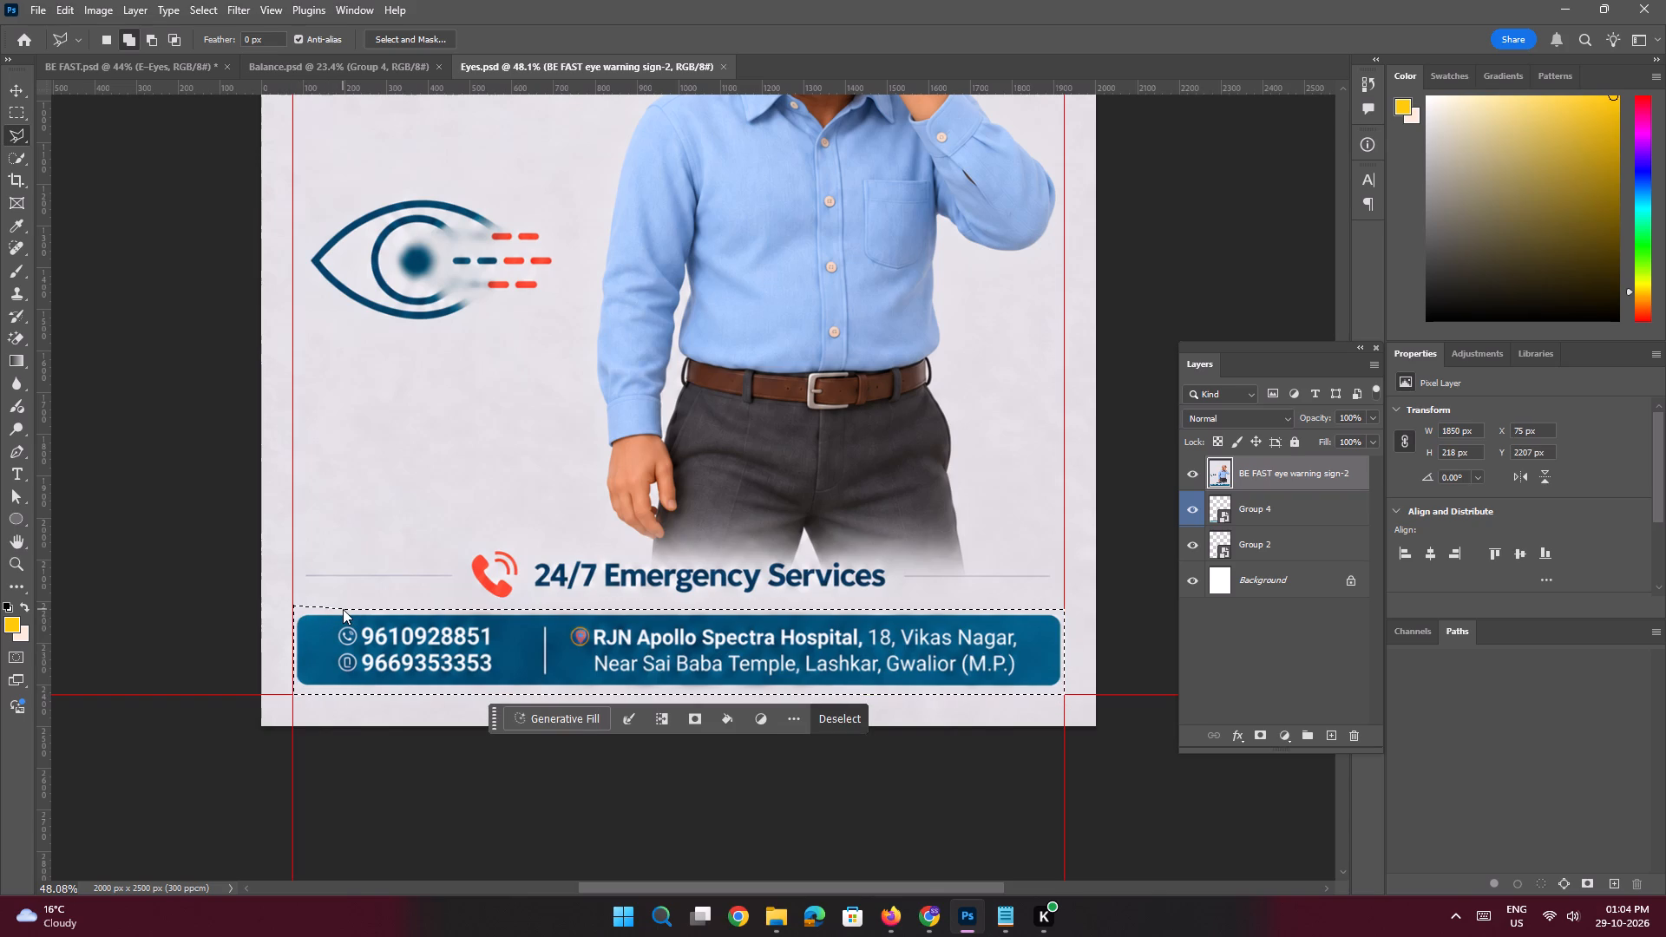
pyautogui.hotkey('shift', 'BackSpace')
pyautogui.press('Return')
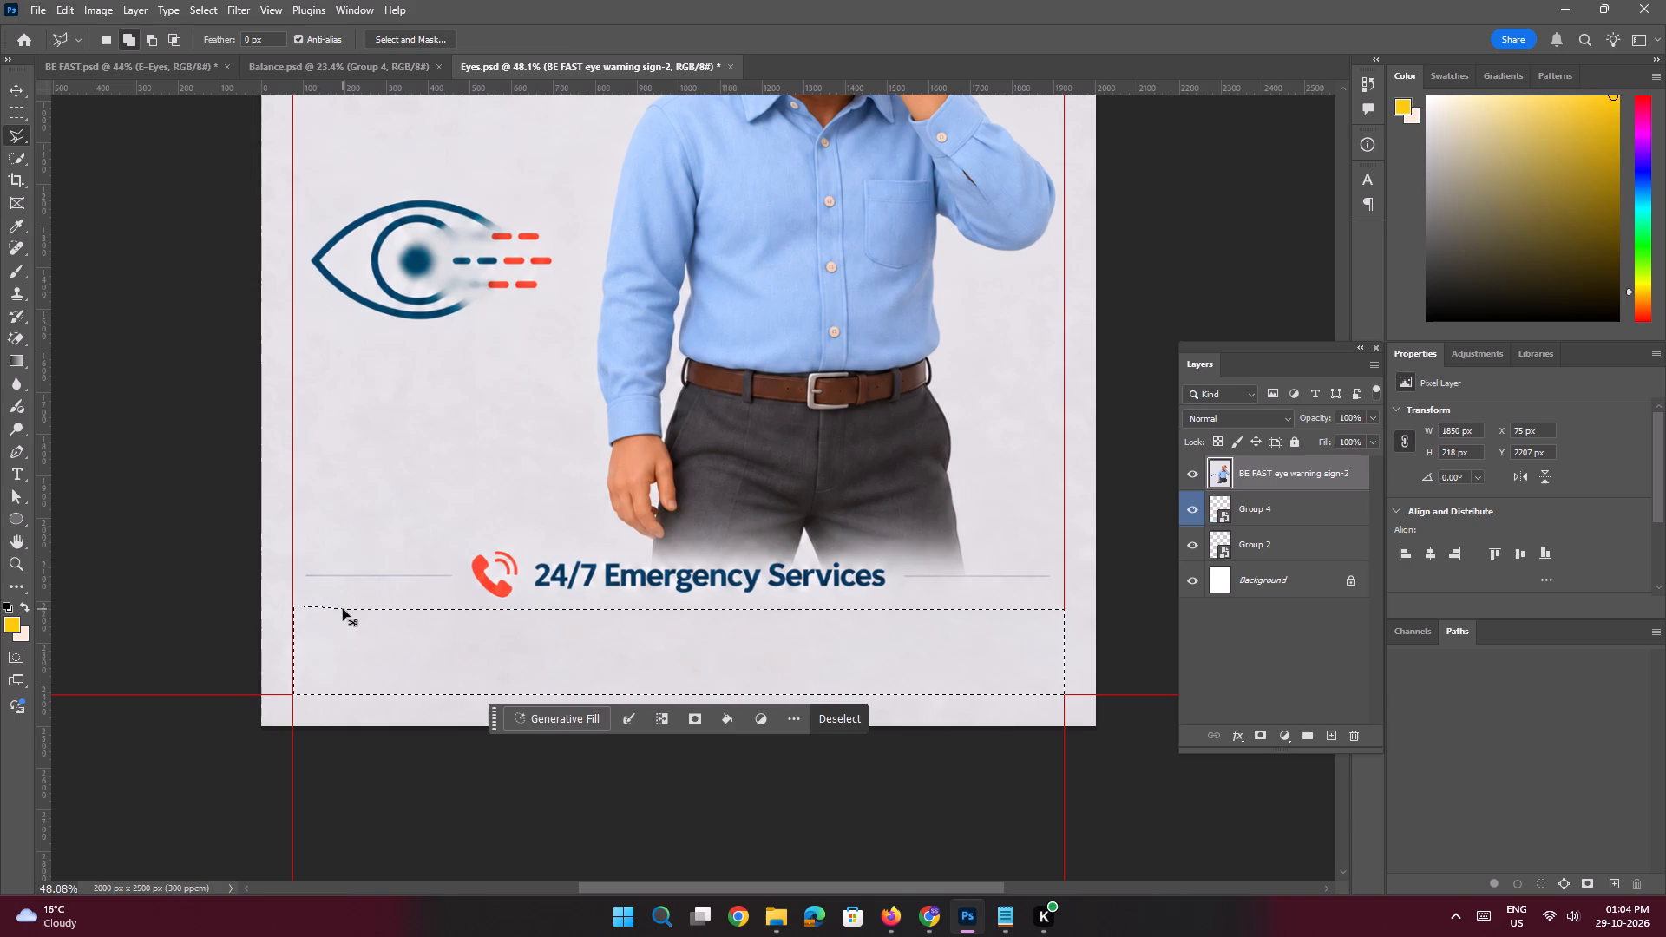
pyautogui.hotkey('ctrl', 'd')
# Move the BE FAST eye warning sign-2 layer below Group 4 and Group 2, just above the Background, and deselect it.
pyautogui.hotkey('ctrl', 'space')
pyautogui.hotkey('ctrl', 'space')
pyautogui.hotkey('ctrl', 'space')
pyautogui.hotkey('ctrl', 'space')
pyautogui.hotkey('ctrl', 'space')
pyautogui.hotkey('ctrl', 'space')
pyautogui.hotkey('ctrl', 'space')
pyautogui.hotkey('ctrl', 'space')
pyautogui.hotkey('ctrl', 'space')
pyautogui.hotkey('ctrl', 'space')
pyautogui.hotkey('ctrl', 'space')
pyautogui.hotkey('ctrl', 'space')
pyautogui.hotkey('ctrl', 'space')
pyautogui.hotkey('ctrl', 'space')
pyautogui.hotkey('ctrl', 'space')
pyautogui.hotkey('ctrl', 'space')
pyautogui.hotkey('ctrl', 'space')
pyautogui.hotkey('ctrl', 'space')
pyautogui.hotkey('ctrl', 'space')
pyautogui.keyDown('ctrl'); pyautogui.moveTo(573, 636); pyautogui.dragTo(510, 616); pyautogui.keyUp('ctrl')
pyautogui.moveTo(614, 468); pyautogui.dragTo(620, 527)
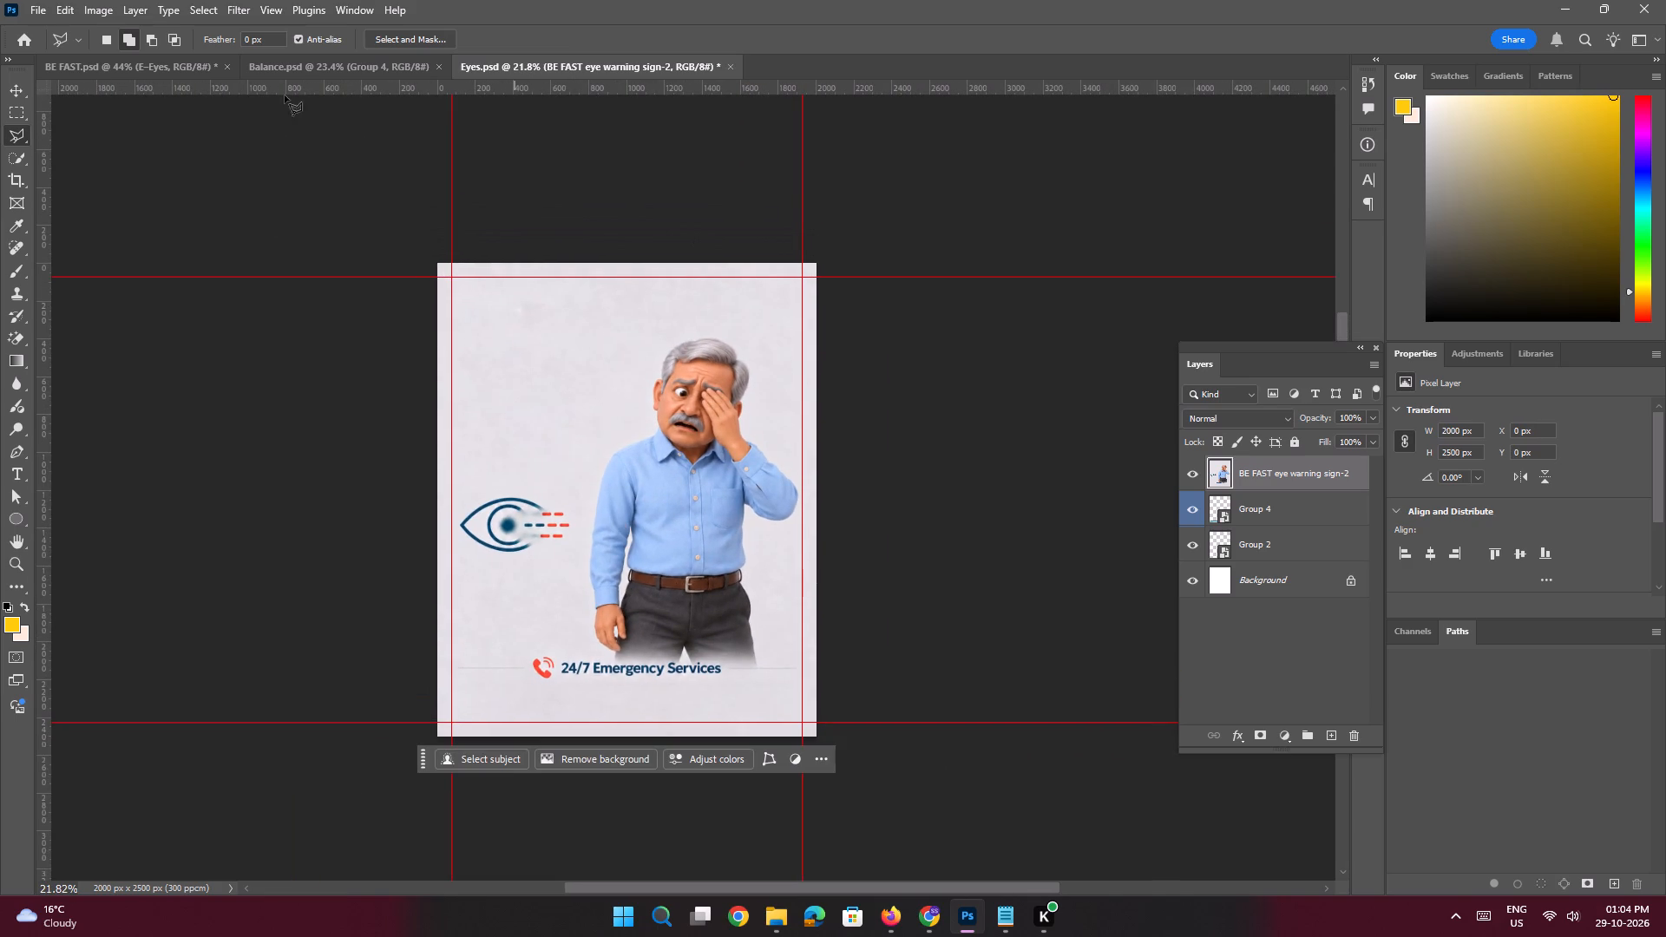
pyautogui.click(16, 90)
pyautogui.moveTo(1285, 475); pyautogui.dragTo(1287, 557)
pyautogui.click(889, 433)
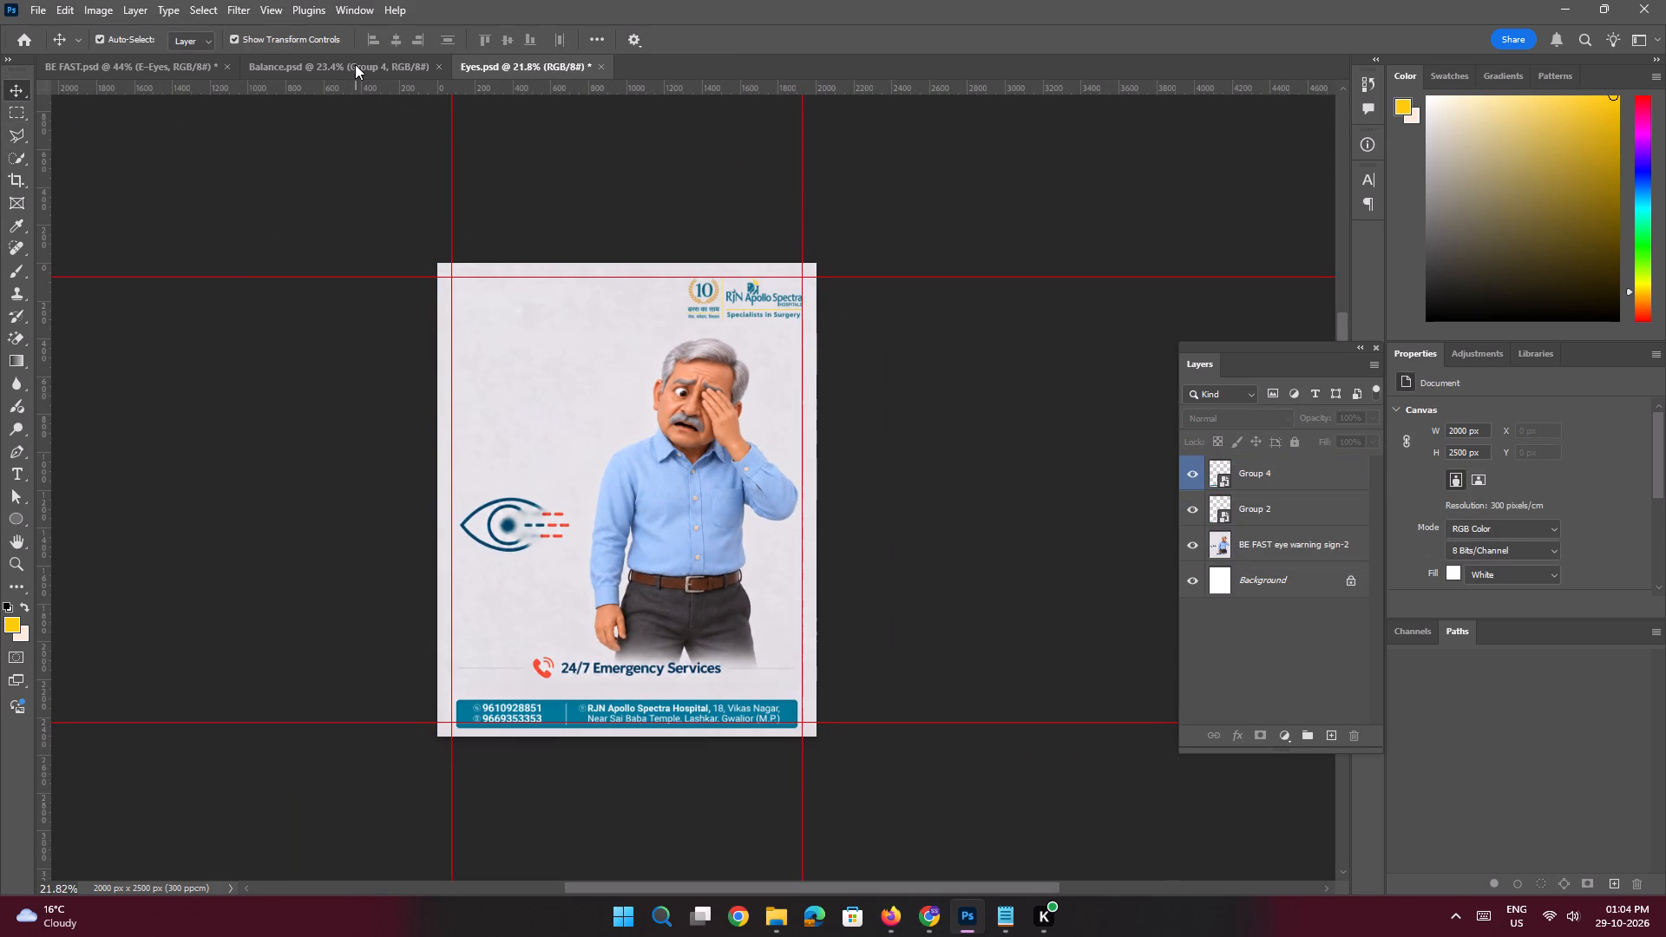
# In Balance.psd, group the BE FAST, yellow dot, Stroke Warning Signs, S-SPEECH and "Slurred speech or difficulty speaking" layers.
pyautogui.click(354, 64)
pyautogui.press('space')
pyautogui.keyDown('ctrl'); pyautogui.moveTo(524, 252); pyautogui.dragTo(556, 300); pyautogui.keyUp('ctrl')
pyautogui.click(543, 237)
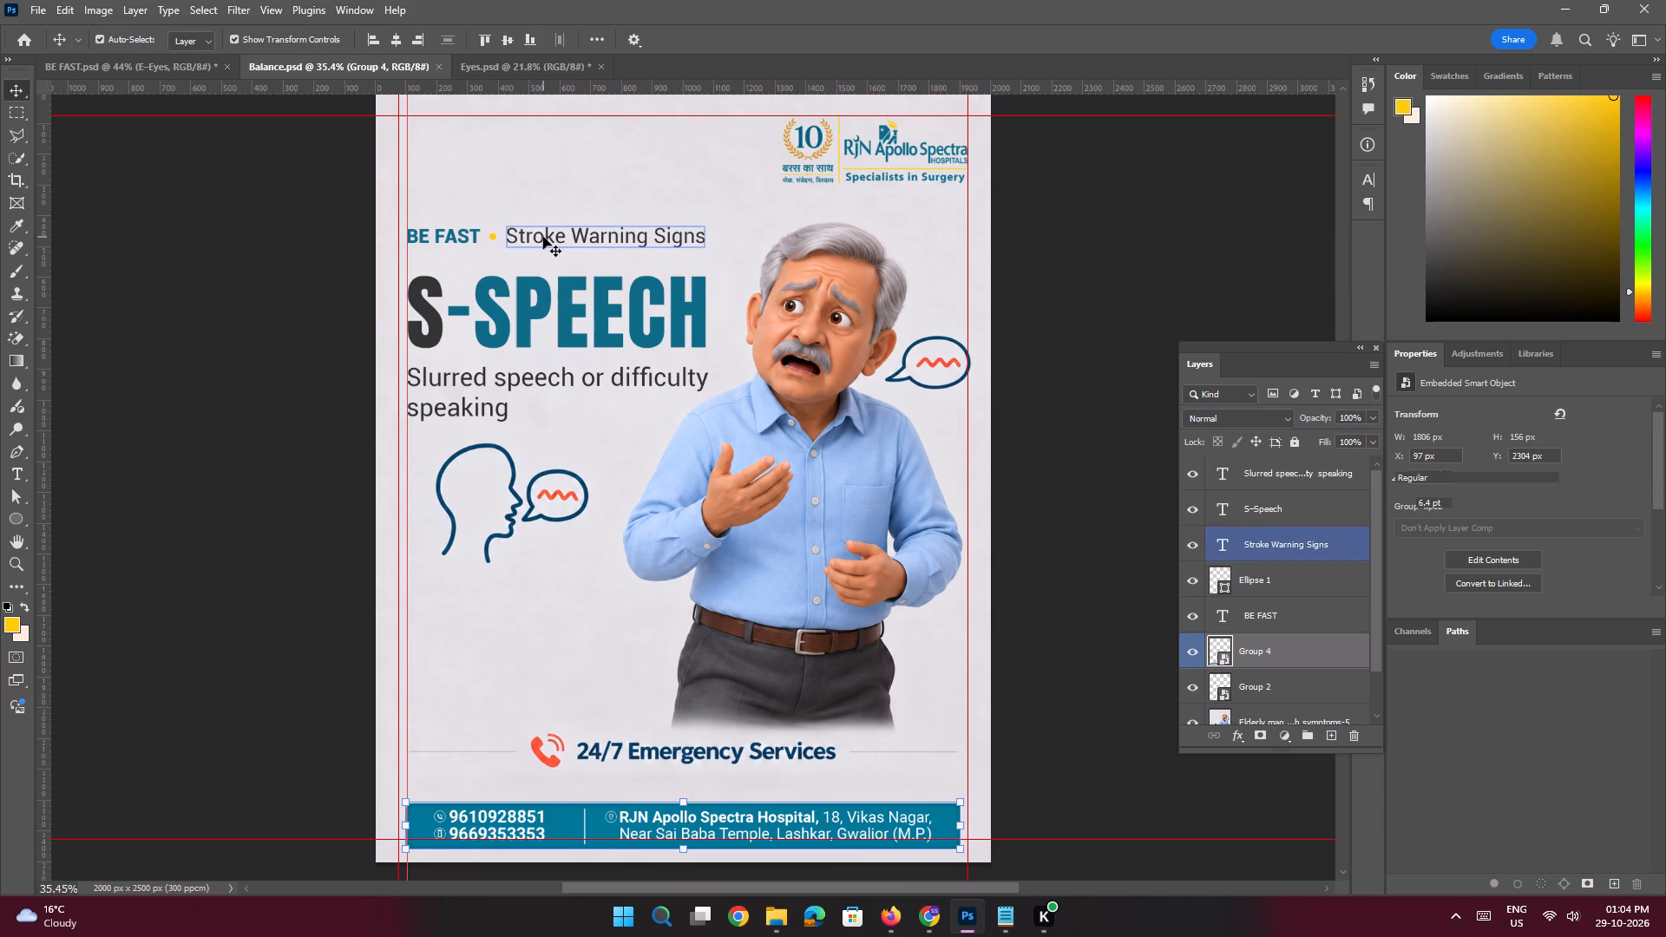
pyautogui.hotkey('ctrl', 'space')
pyautogui.hotkey('ctrl', 'space')
pyautogui.hotkey('ctrl', 'space')
pyautogui.hotkey('ctrl', 'space')
pyautogui.hotkey('ctrl', 'space')
pyautogui.hotkey('ctrl', 'space')
pyautogui.hotkey('ctrl', 'space')
pyautogui.hotkey('ctrl', 'space')
pyautogui.hotkey('ctrl', 'space')
pyautogui.hotkey('ctrl', 'space')
pyautogui.hotkey('ctrl', 'space')
pyautogui.hotkey('ctrl', 'space')
pyautogui.hotkey('ctrl', 'space')
pyautogui.keyDown('ctrl'); pyautogui.moveTo(502, 224); pyautogui.dragTo(573, 316); pyautogui.keyUp('ctrl')
pyautogui.keyDown('shift'); pyautogui.click(475, 259); pyautogui.keyUp('shift')
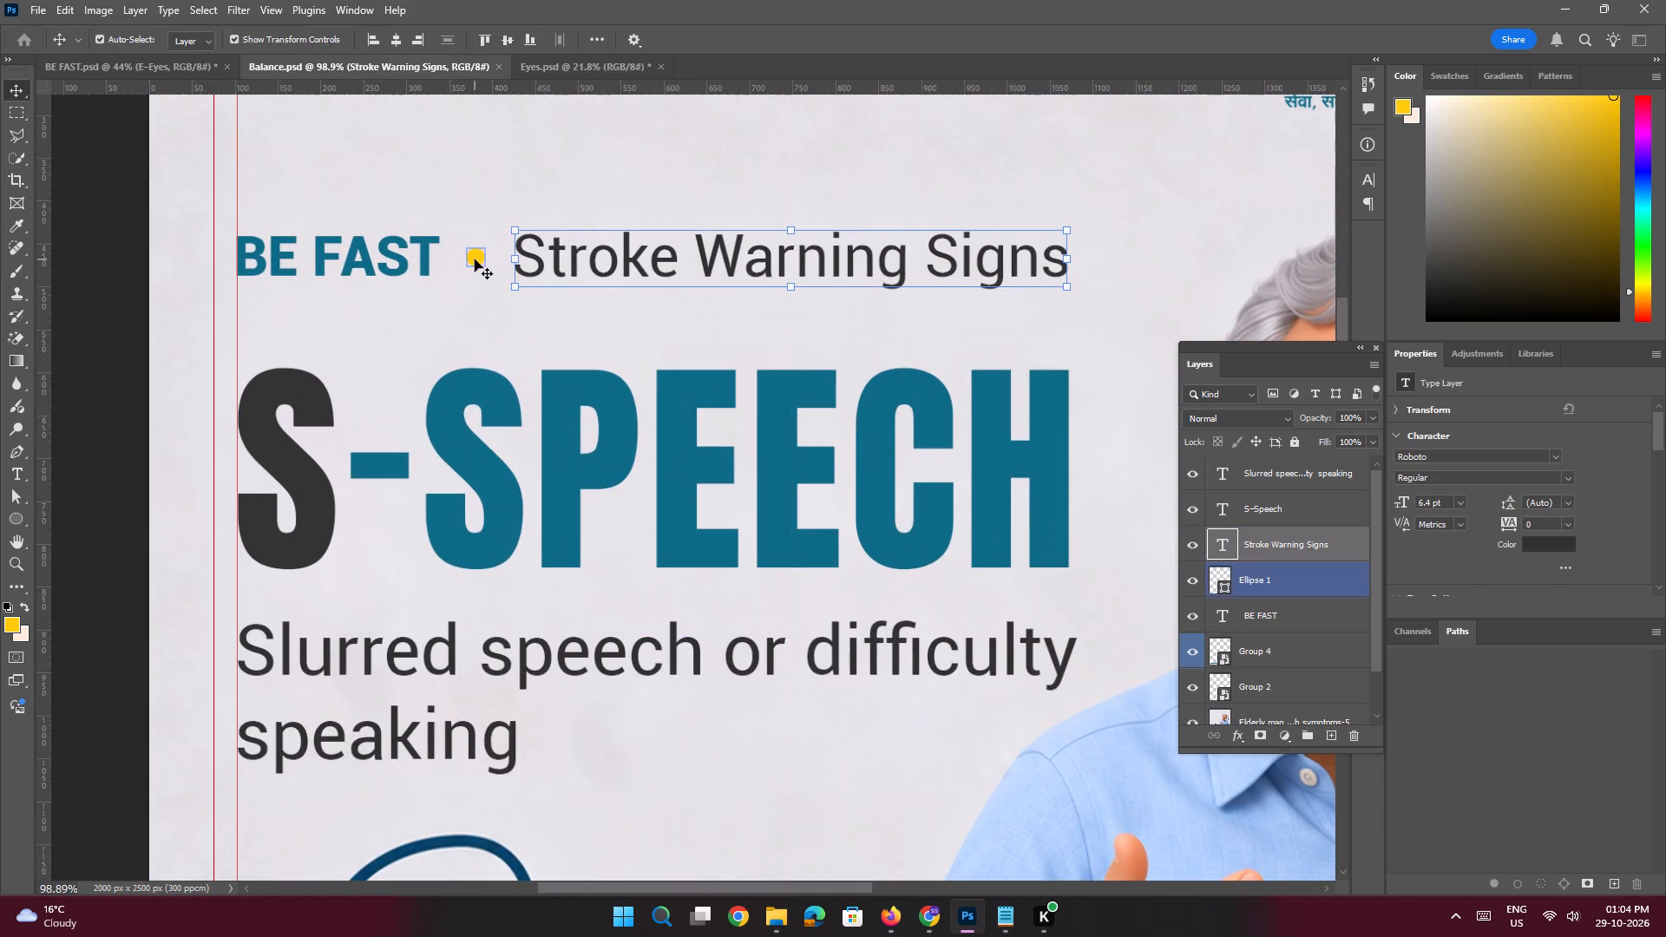
pyautogui.keyDown('shift'); pyautogui.click(416, 254); pyautogui.keyUp('shift')
pyautogui.keyDown('shift'); pyautogui.click(503, 486); pyautogui.keyUp('shift')
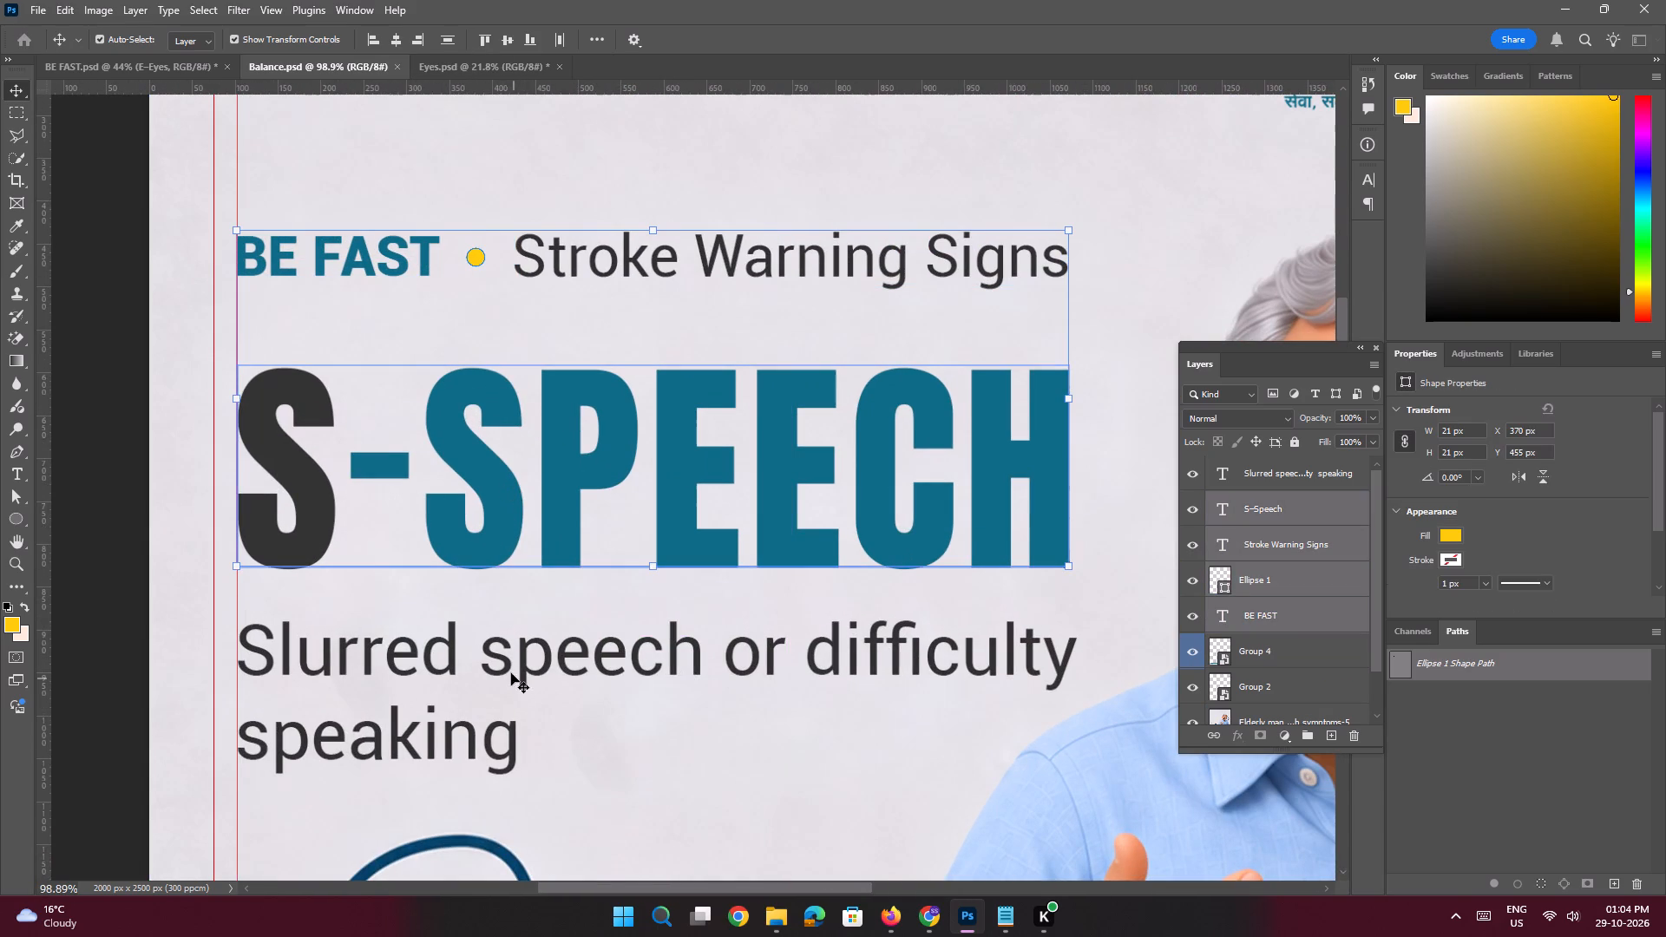
pyautogui.keyDown('shift'); pyautogui.click(509, 666); pyautogui.keyUp('shift')
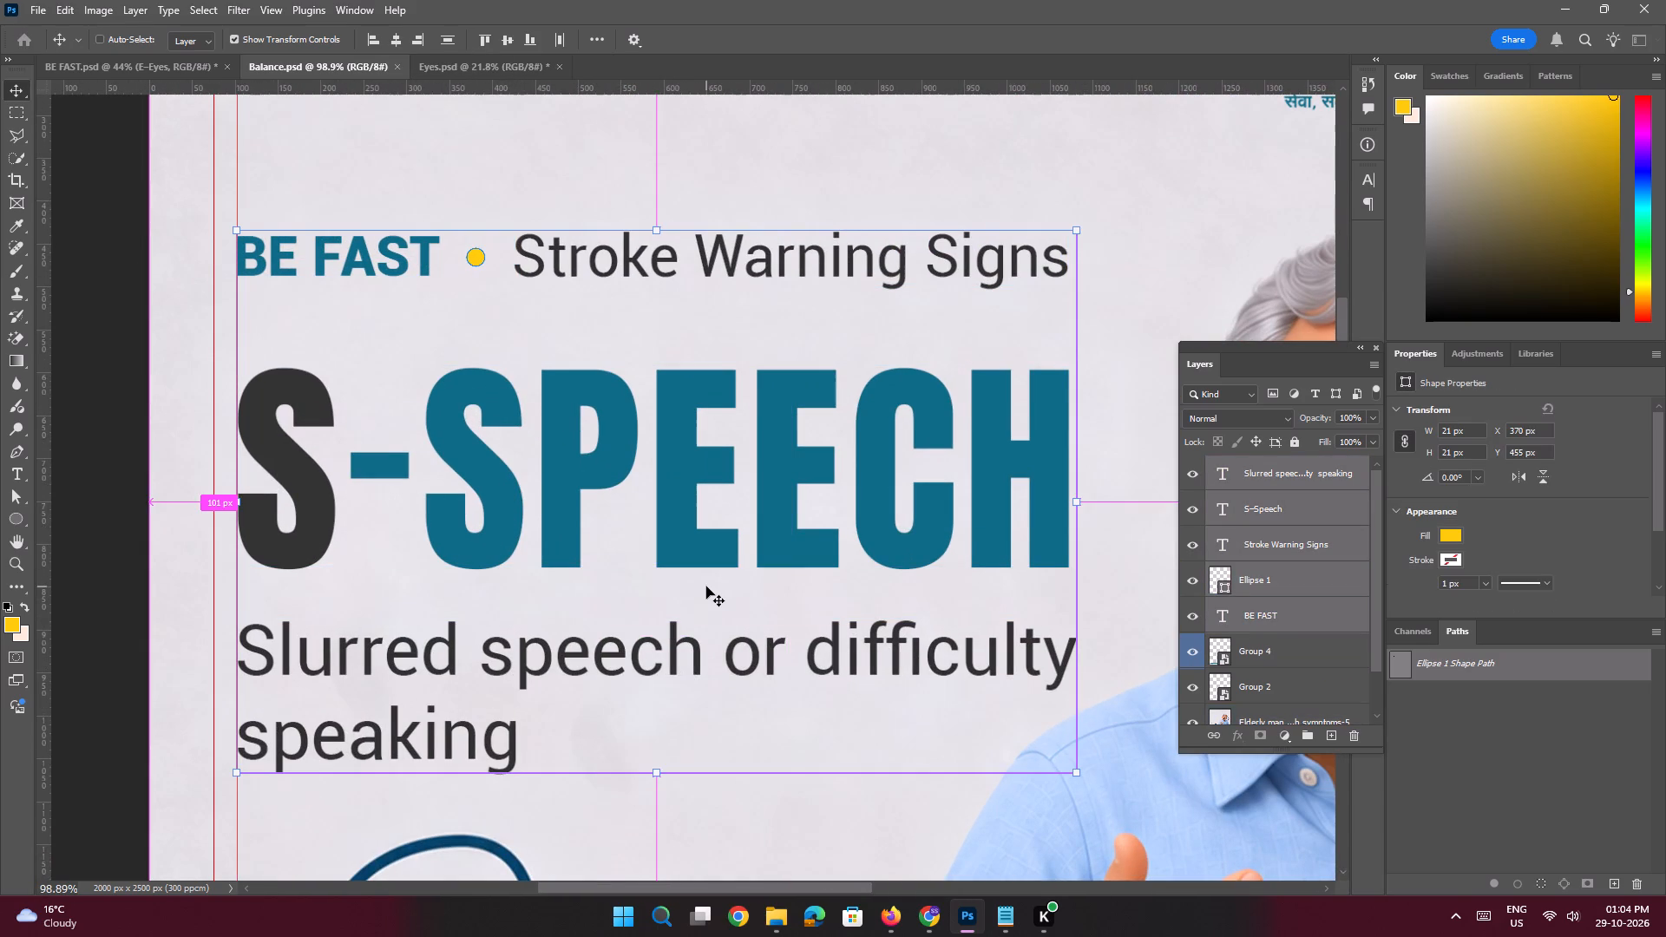
pyautogui.hotkey('ctrl', 'g')
# Copy the grouped heading text from Balance.psd into the Eyes.psd poster, beside the man's head.
pyautogui.moveTo(1250, 469); pyautogui.dragTo(555, 90)
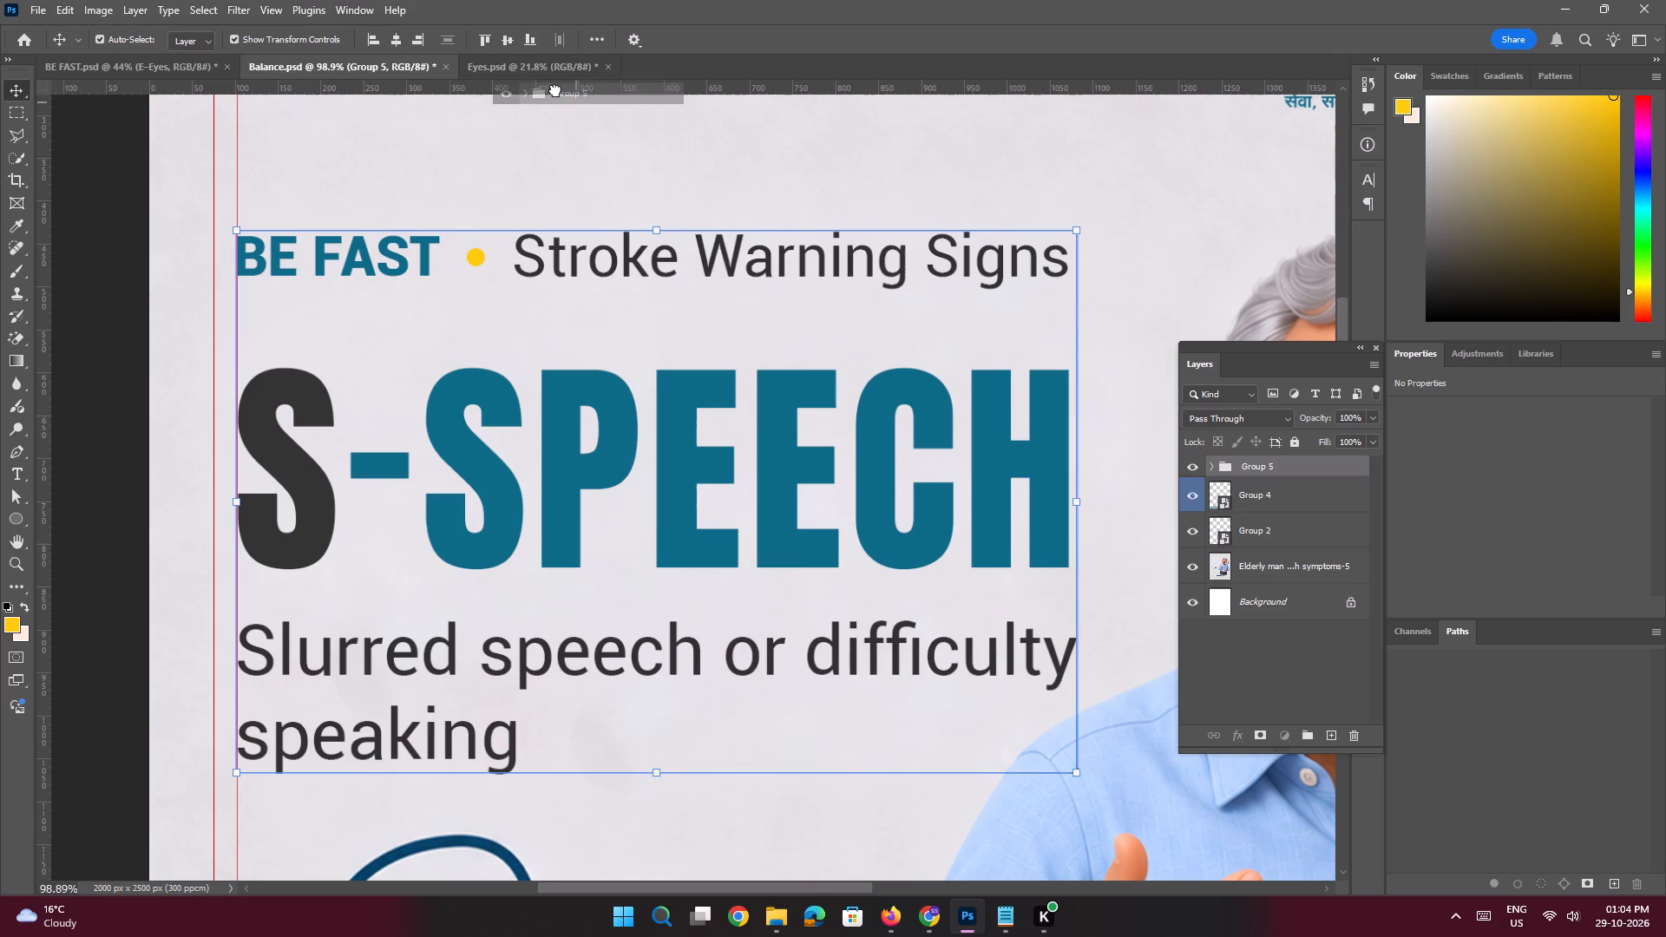
pyautogui.moveTo(555, 90); pyautogui.dragTo(545, 421)
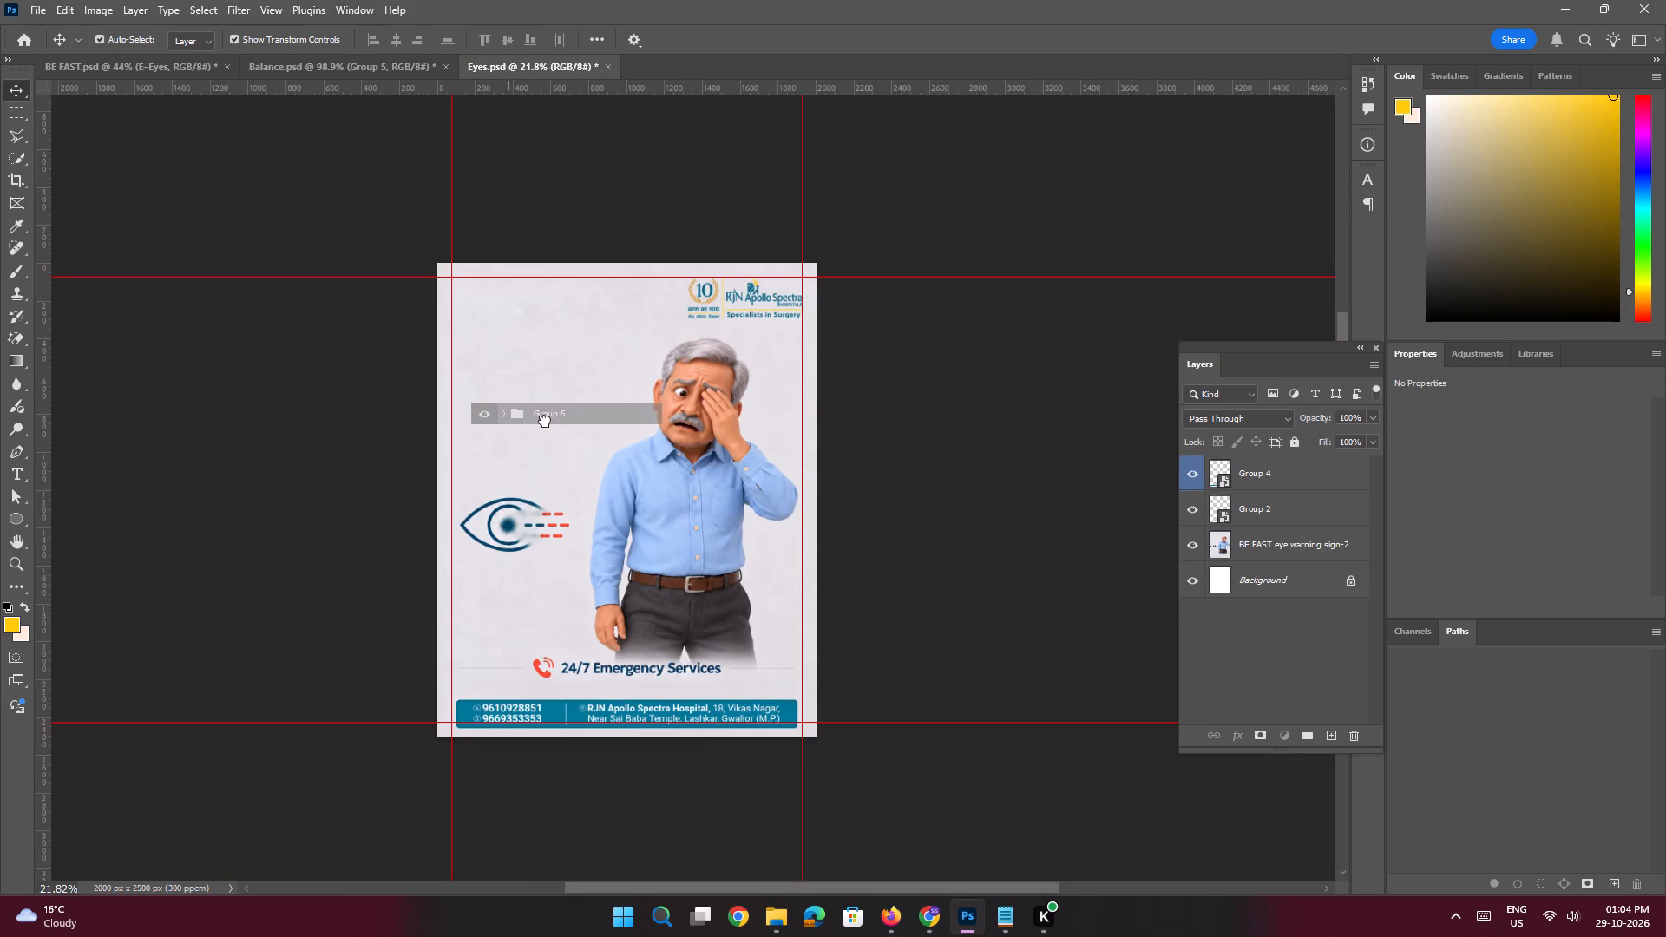
pyautogui.moveTo(545, 421); pyautogui.dragTo(534, 407)
# Set auto-select to Group, align the heading text group's left edge to the left margin guide above the eye icon, and save.
pyautogui.press('space')
pyautogui.keyDown('ctrl'); pyautogui.moveTo(546, 389); pyautogui.dragTo(577, 417); pyautogui.keyUp('ctrl')
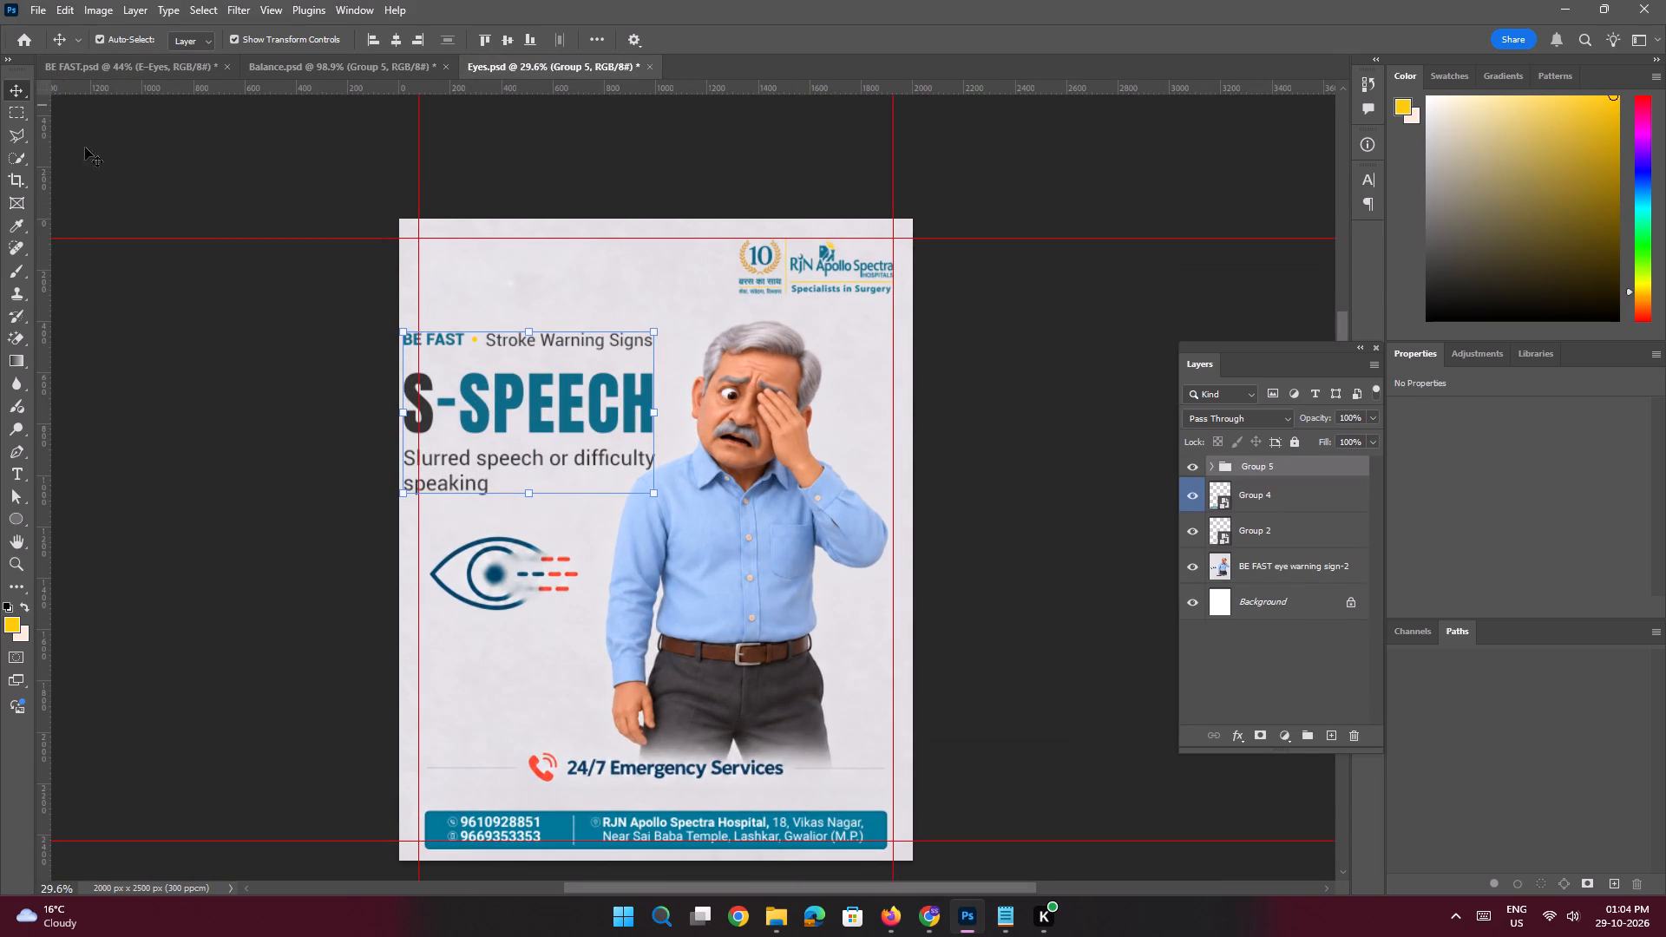
pyautogui.click(198, 36)
pyautogui.click(200, 54)
pyautogui.press('space')
pyautogui.keyDown('ctrl'); pyautogui.moveTo(505, 403); pyautogui.dragTo(523, 423); pyautogui.keyUp('ctrl')
pyautogui.click(504, 412)
pyautogui.moveTo(501, 411); pyautogui.dragTo(521, 397)
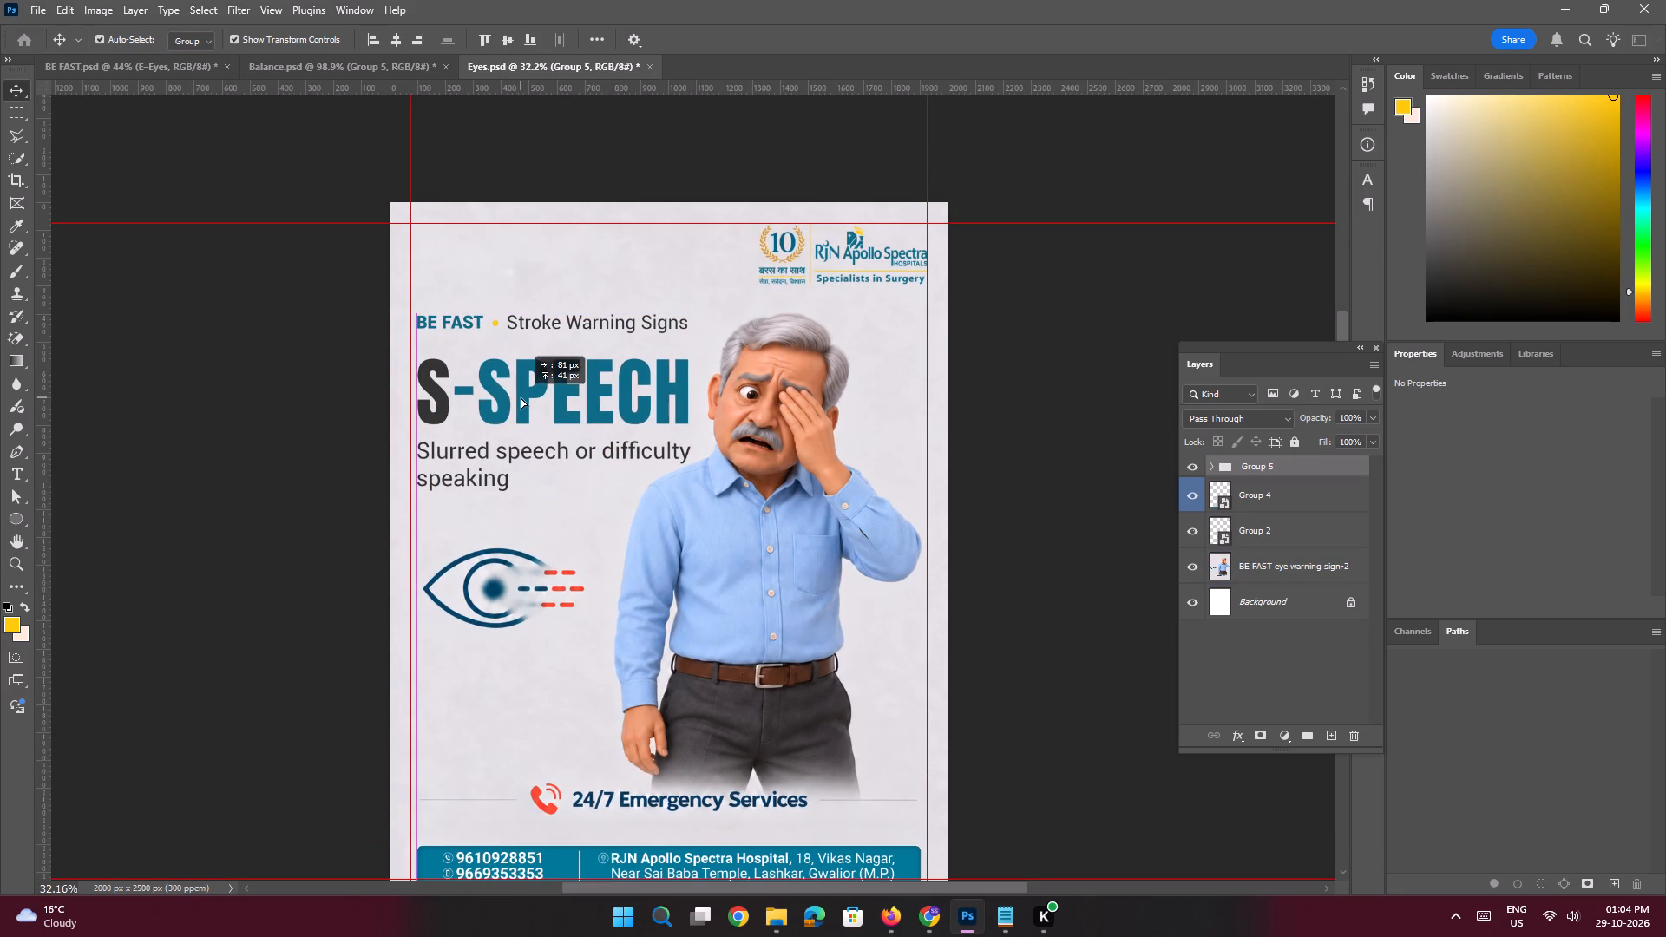
pyautogui.moveTo(521, 397); pyautogui.dragTo(515, 385)
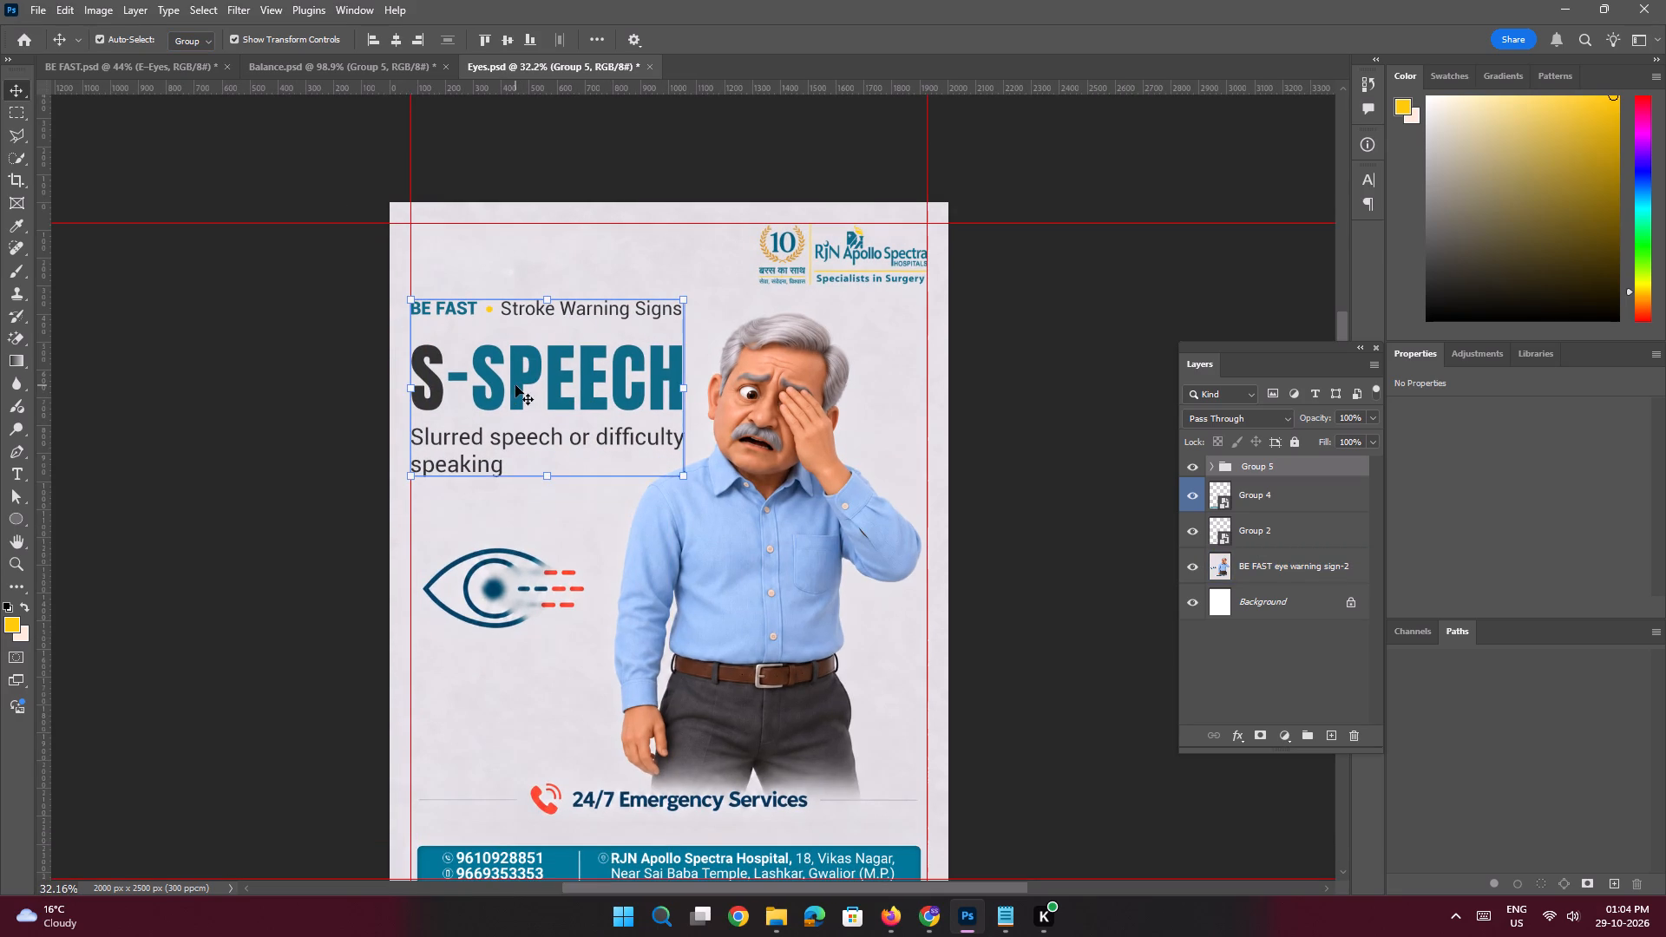
pyautogui.hotkey('ctrl', 's')
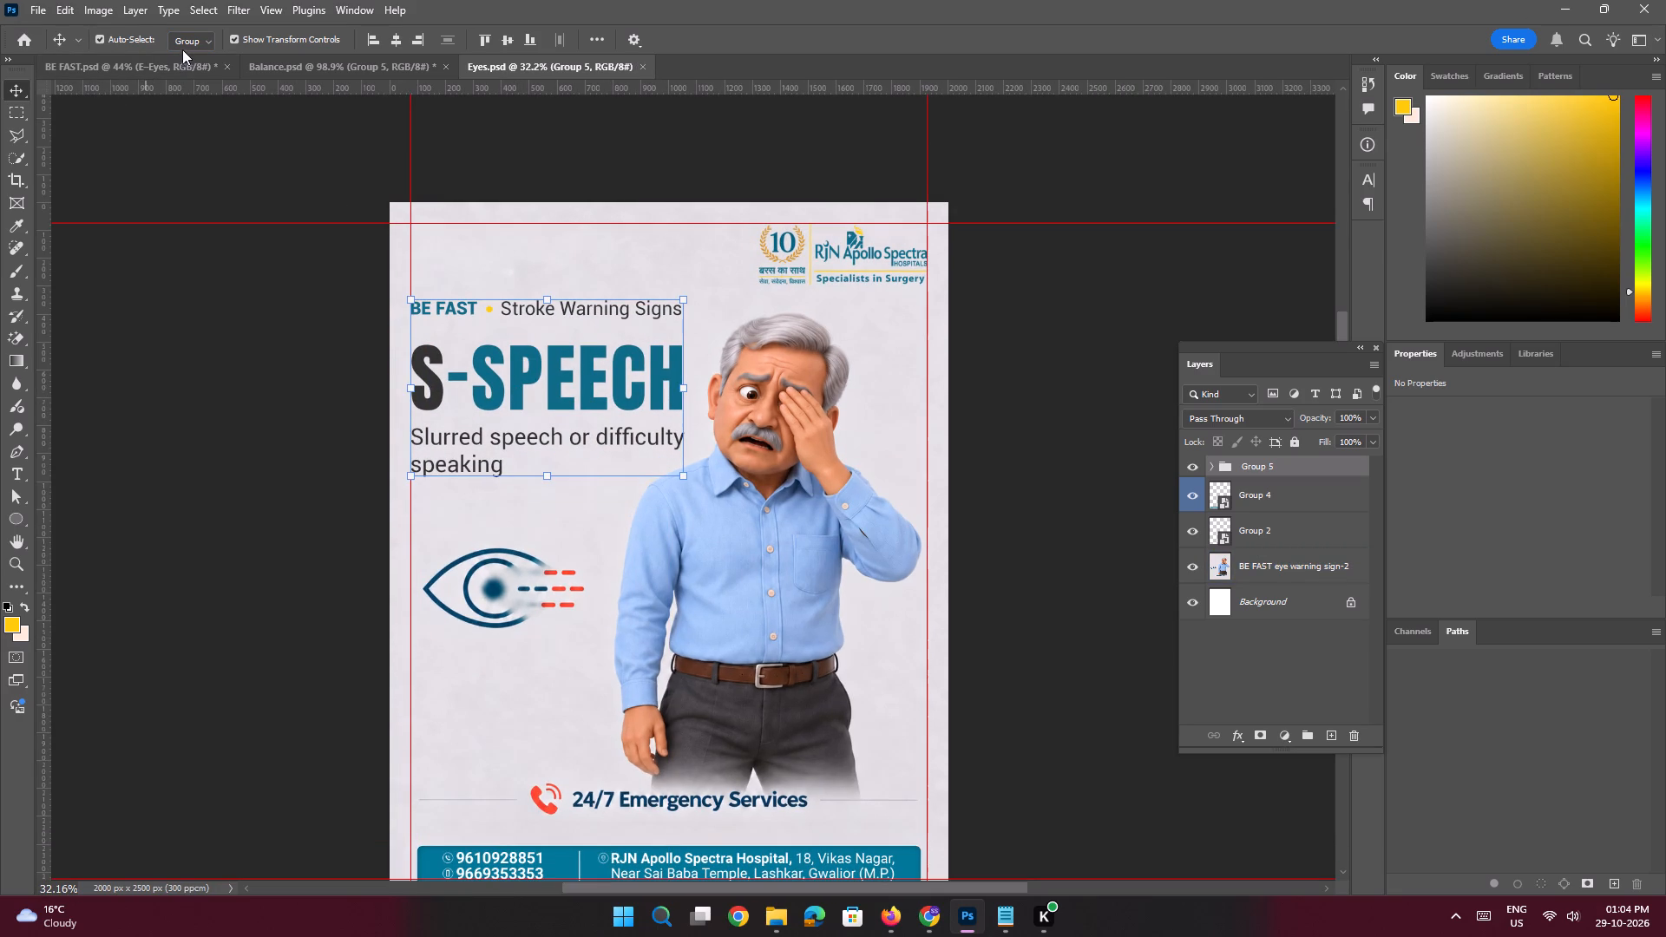
# Set auto-select to Layer and replace the leading S of the S-SPEECH heading with E.
pyautogui.click(189, 46)
pyautogui.click(191, 72)
pyautogui.click(168, 344)
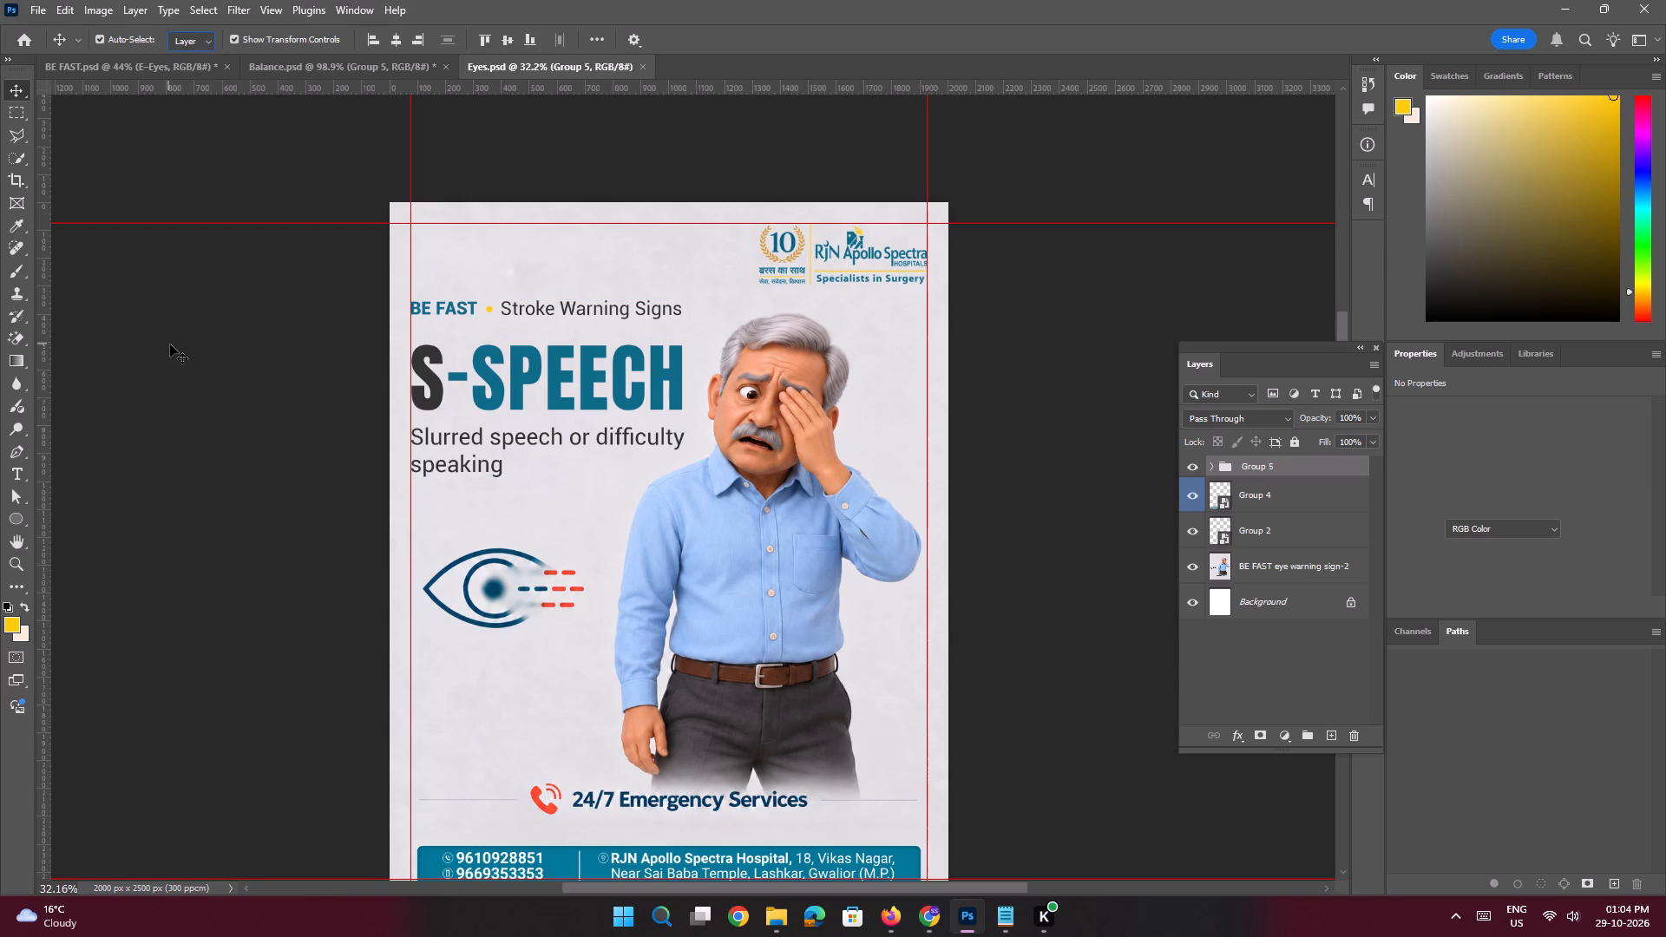
pyautogui.doubleClick(429, 391)
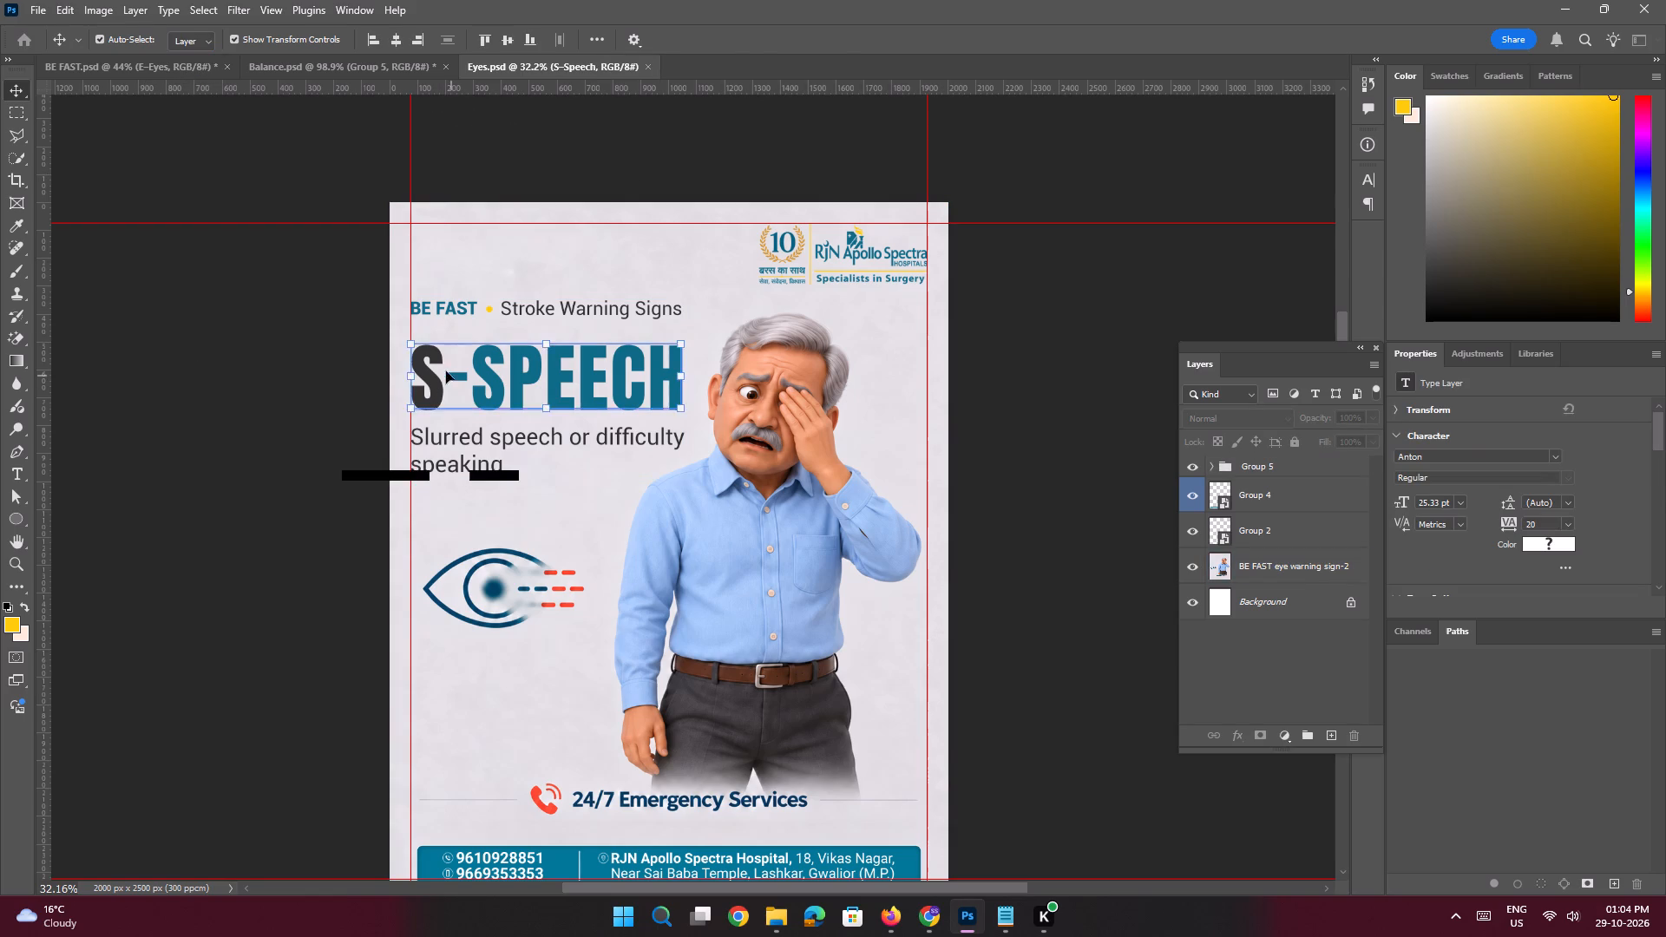
pyautogui.click(438, 363)
pyautogui.press('BackSpace')
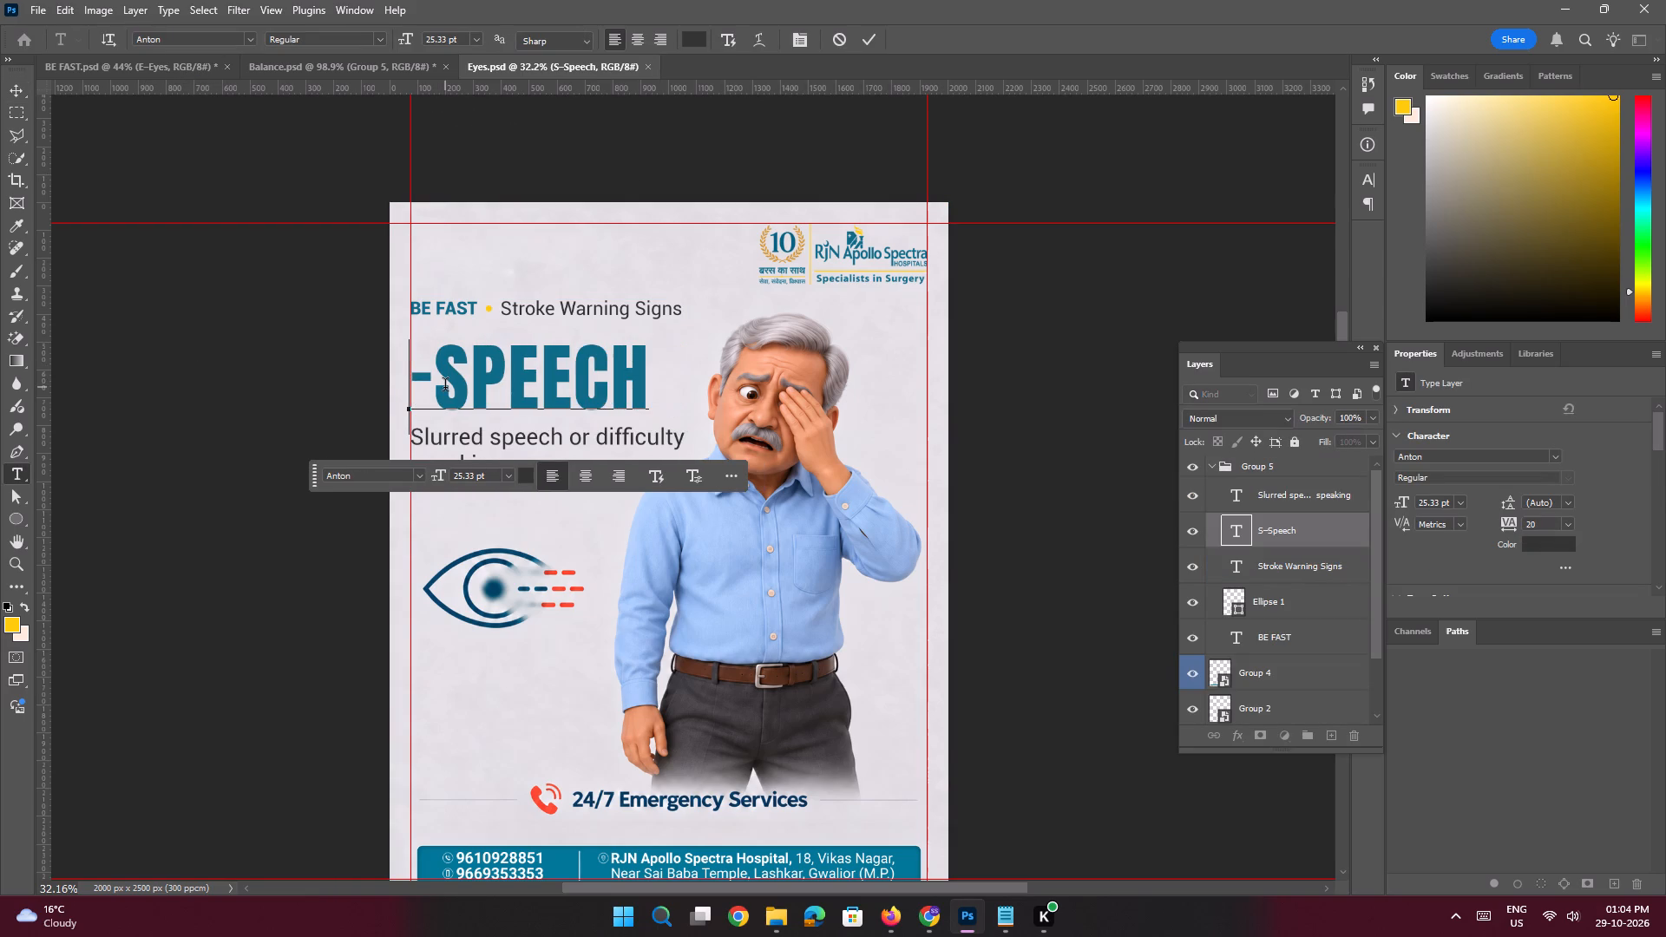
pyautogui.hotkey('shift', 'e')
pyautogui.press('Return')
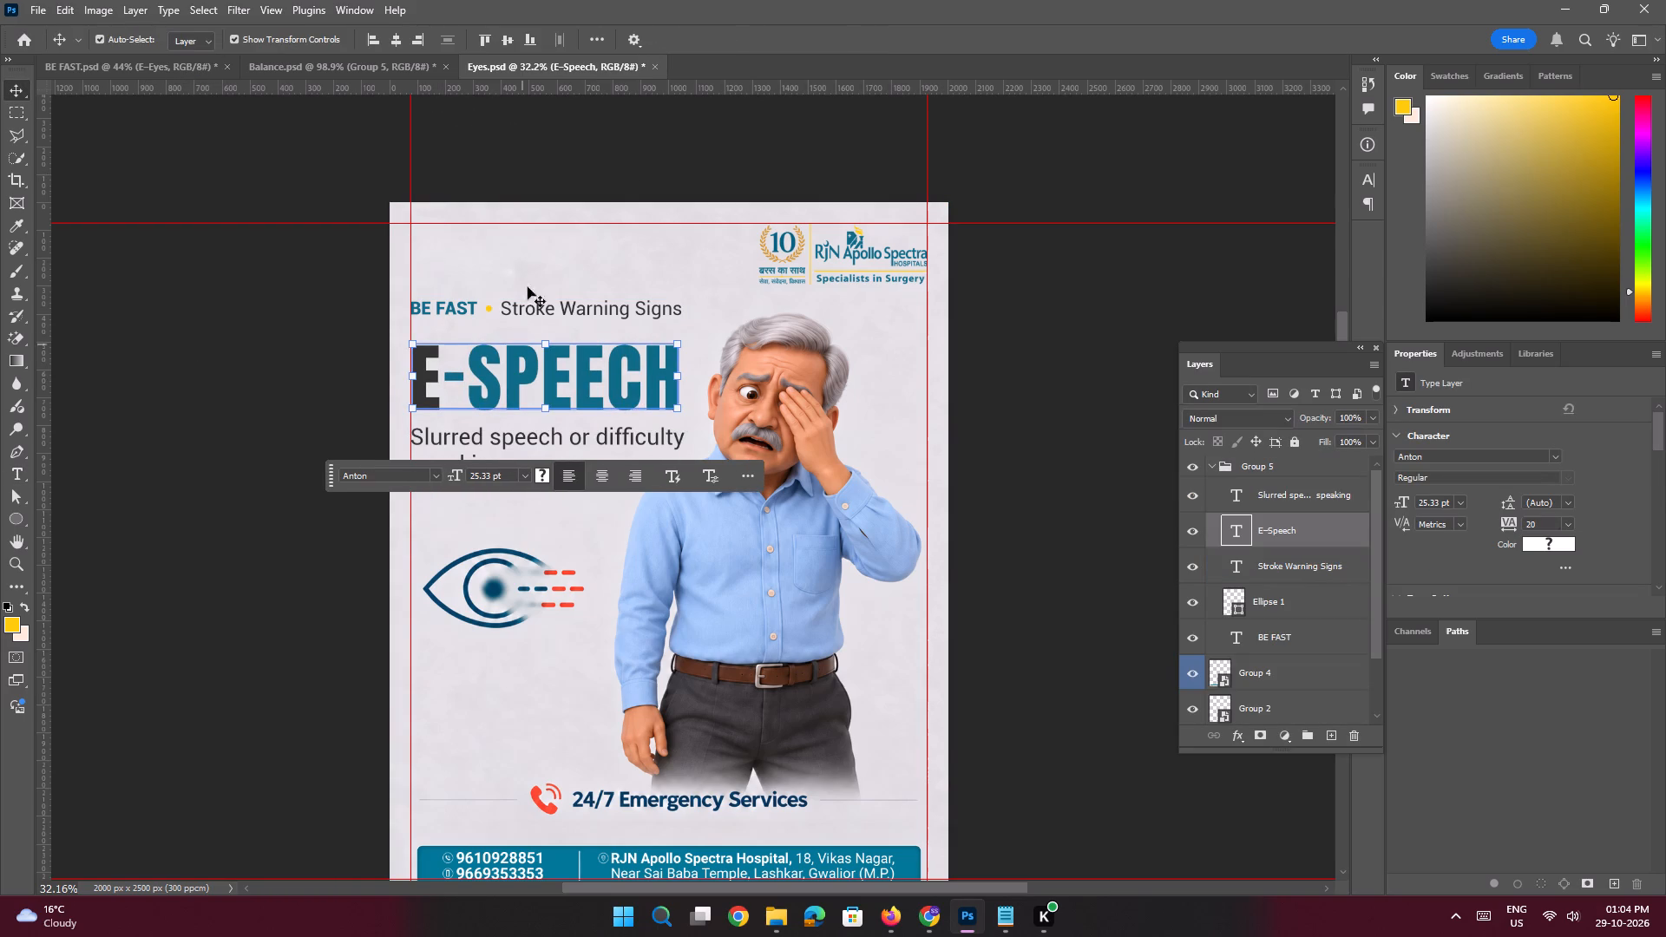
# Replace the word SPEECH in the Eyes.psd heading with "eyes", keeping the leading E and hyphen.
pyautogui.click(193, 72)
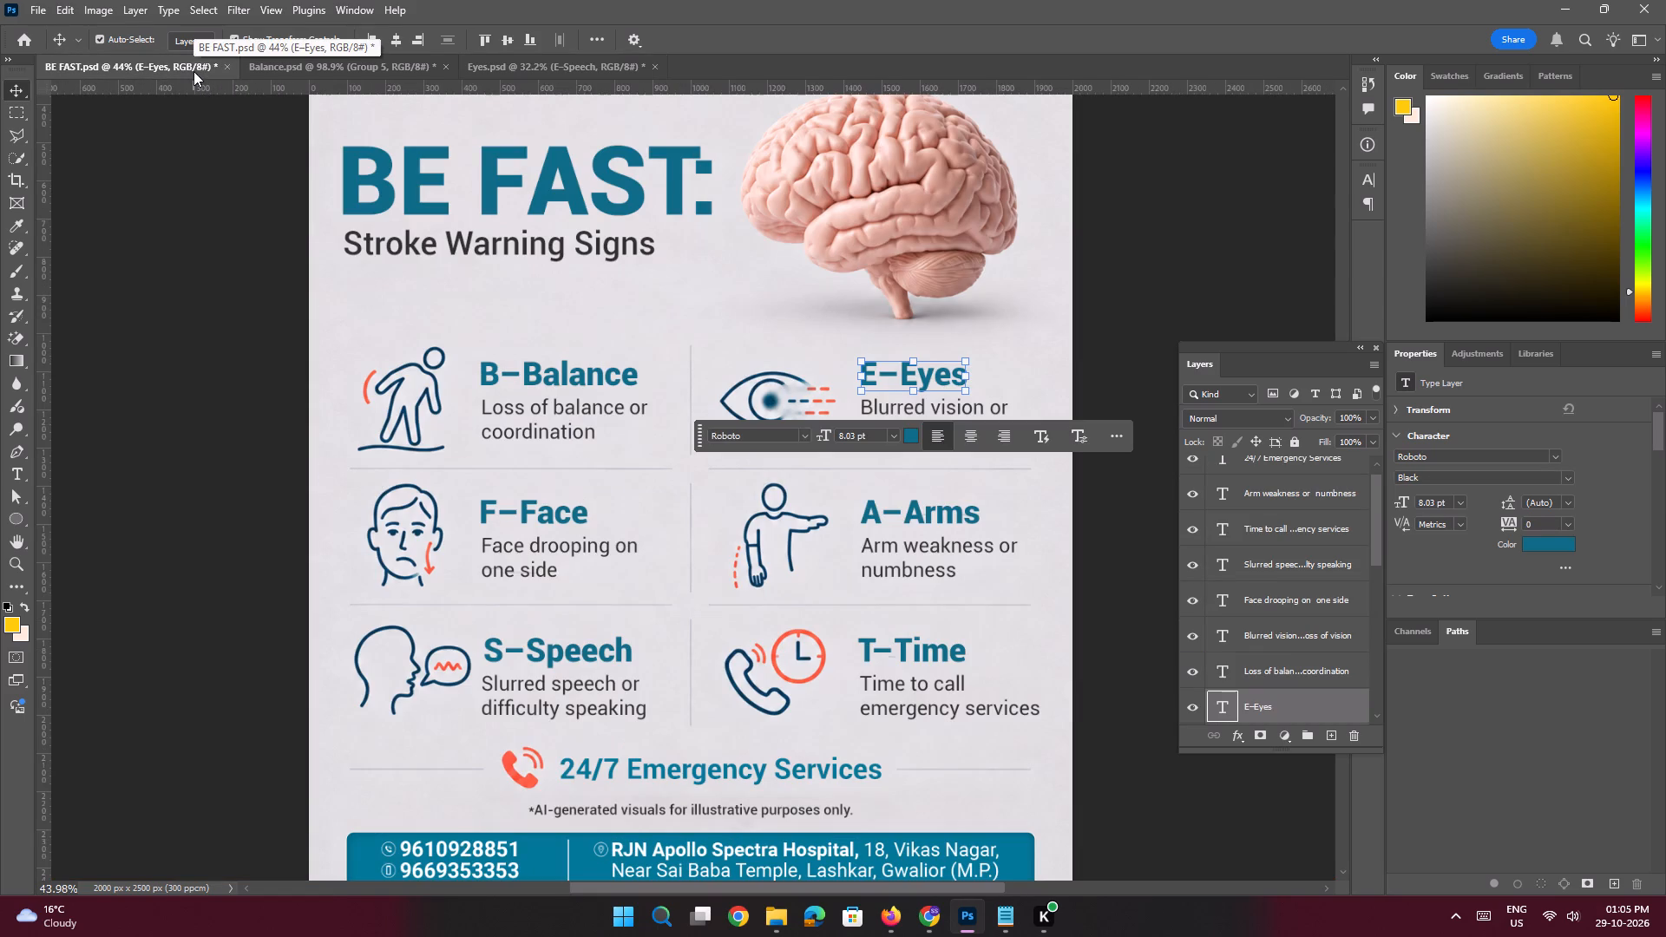
pyautogui.click(489, 60)
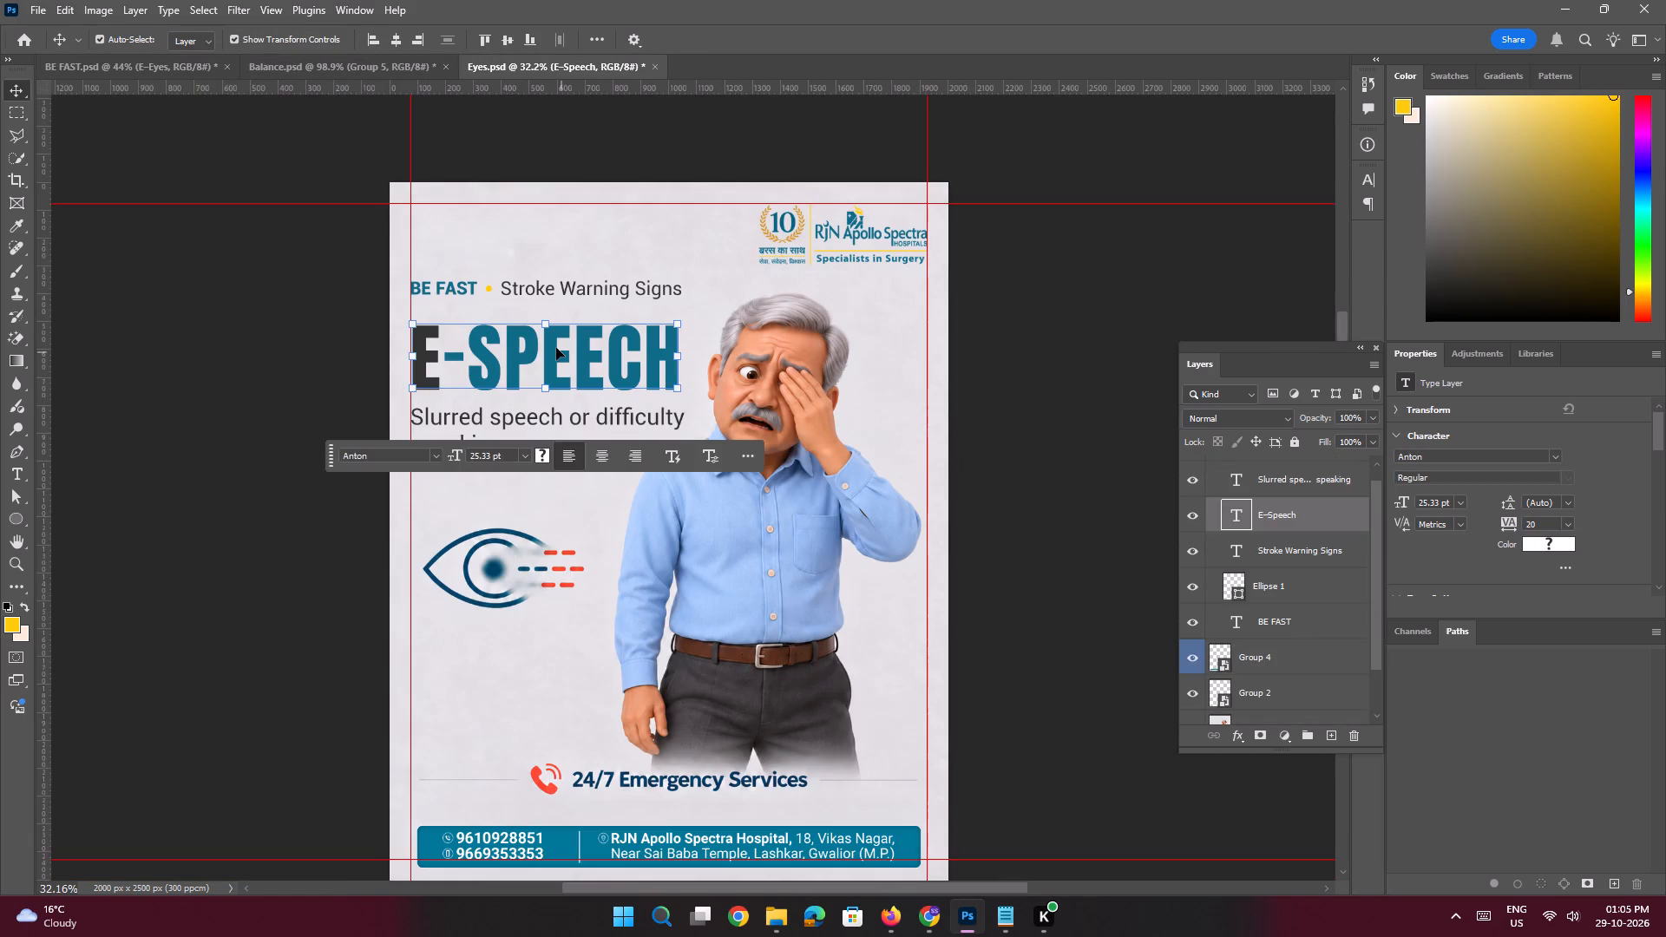
pyautogui.doubleClick(556, 348)
pyautogui.click(681, 343)
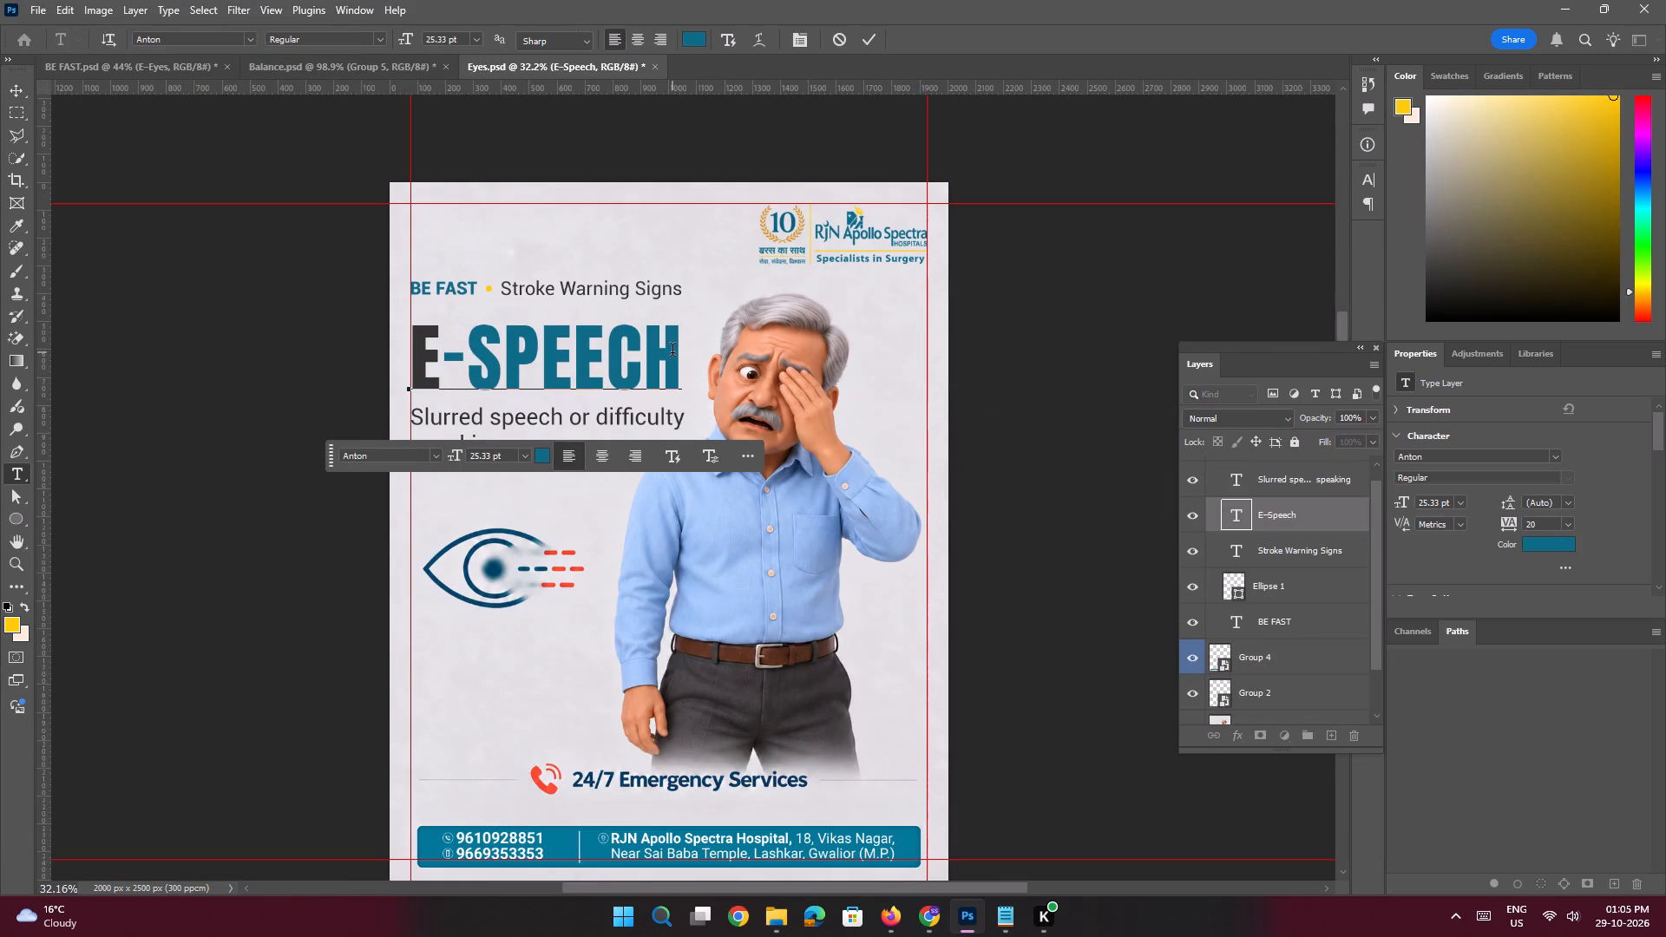
pyautogui.click(672, 352)
pyautogui.moveTo(687, 358); pyautogui.dragTo(480, 365)
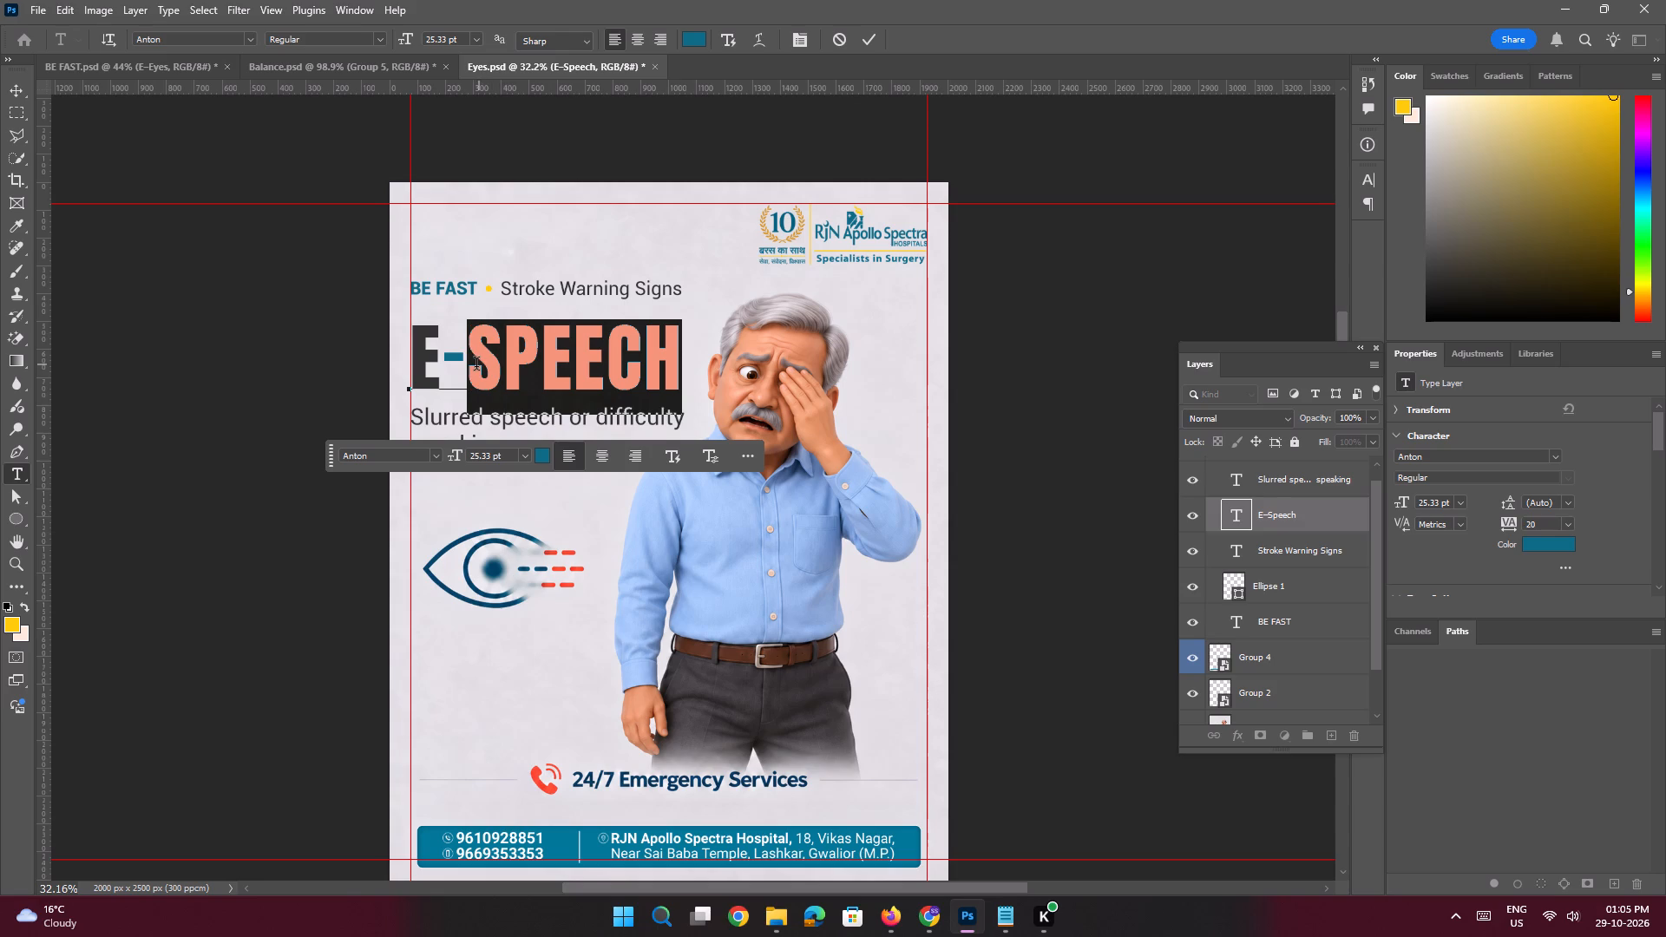
pyautogui.press('e')
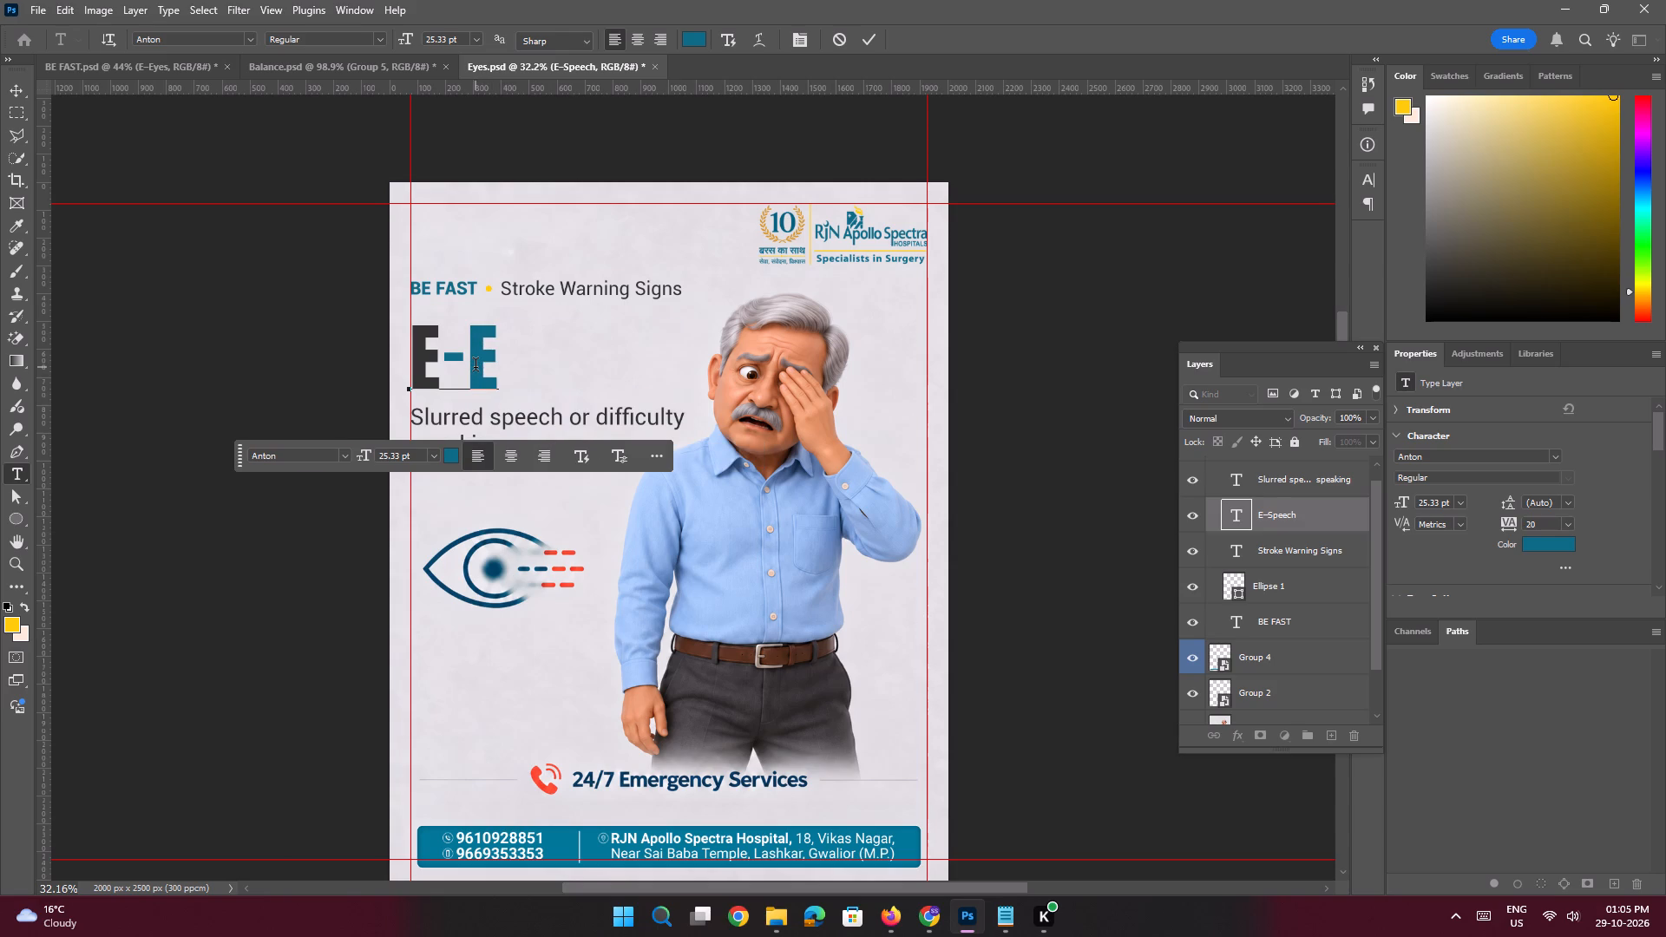
pyautogui.write('yes')
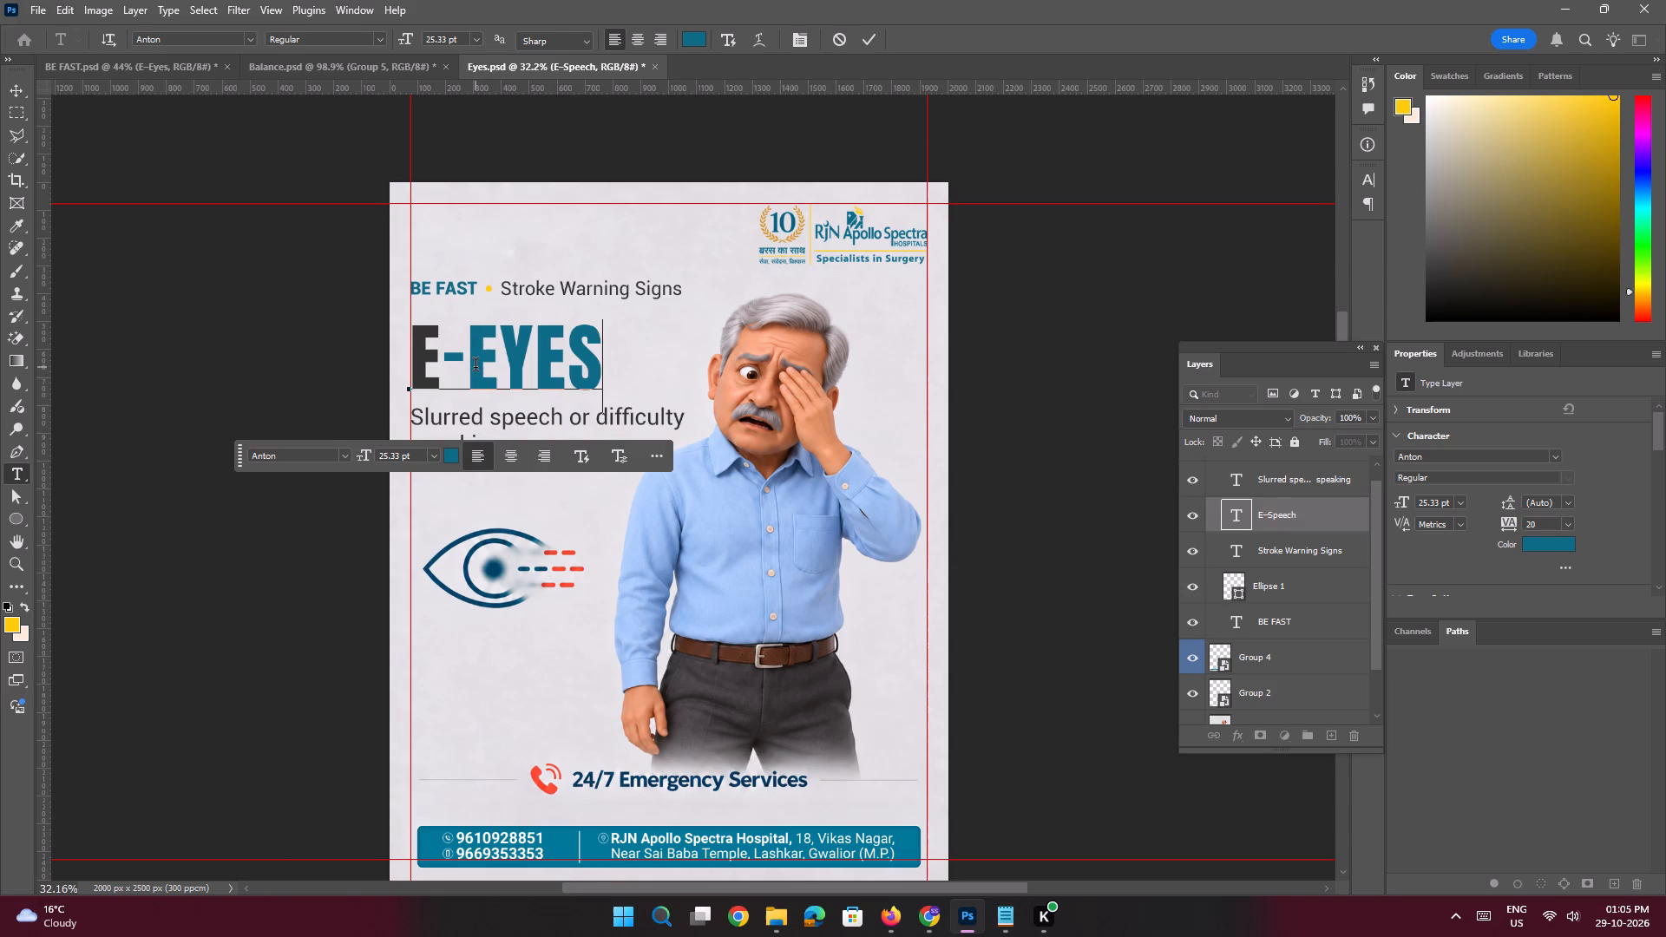
pyautogui.press('Return')
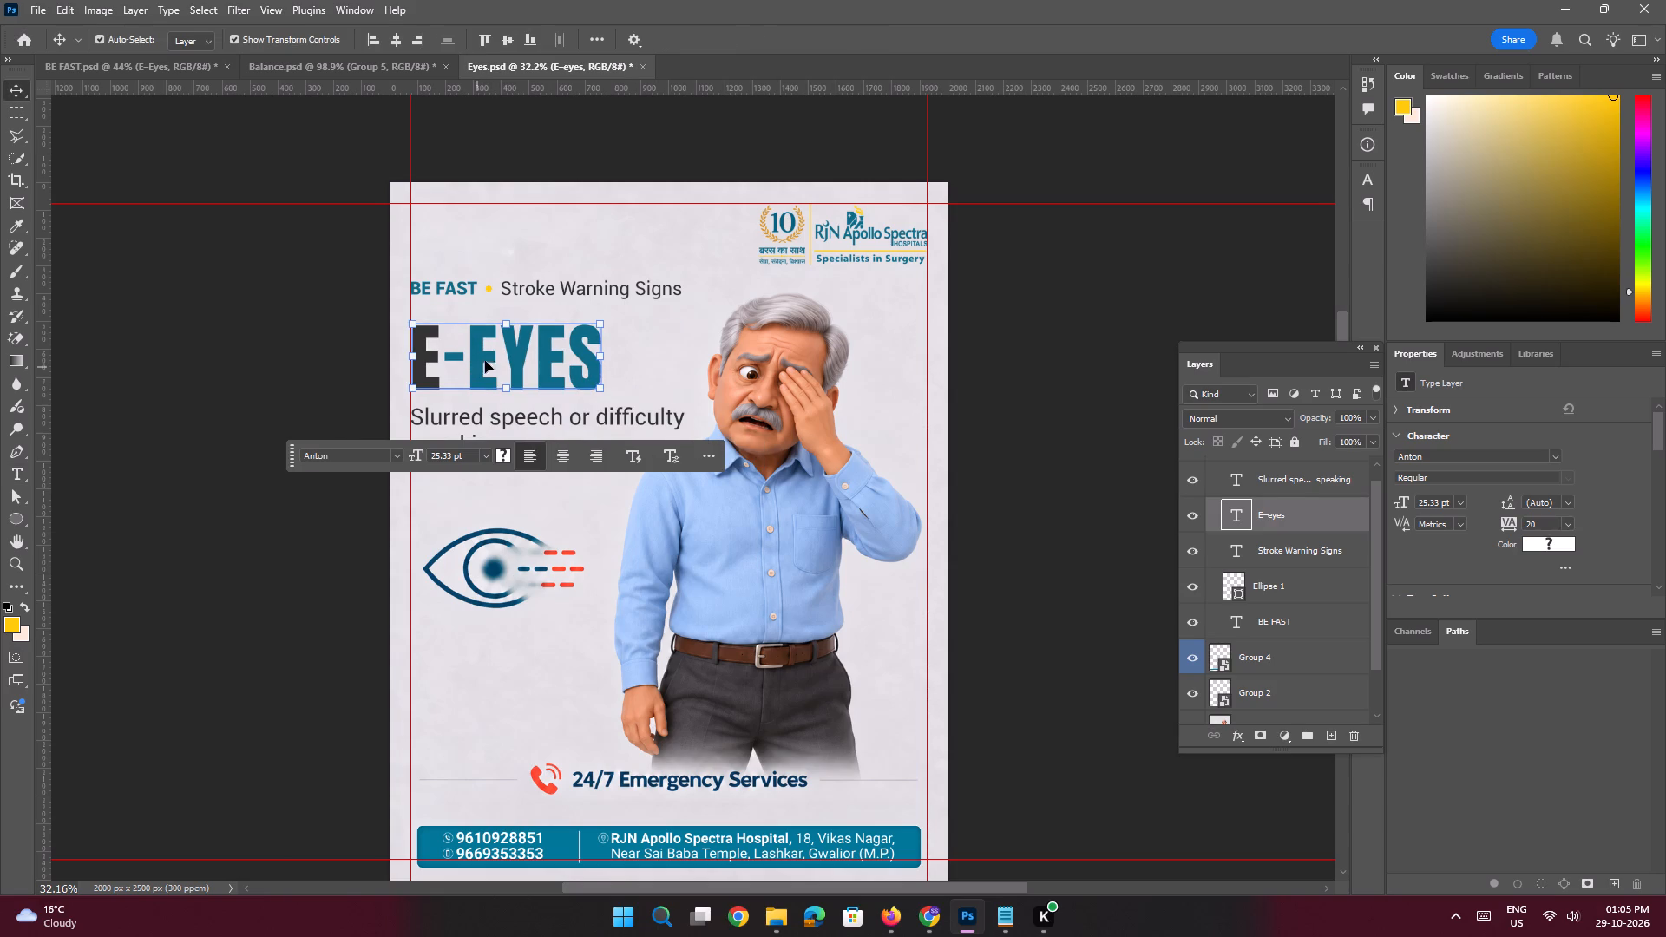
# Copy the "Blurred vision or loss of vision" text from BE FAST.psd and replace the slurred-speech line in Eyes.psd with it.
pyautogui.click(161, 61)
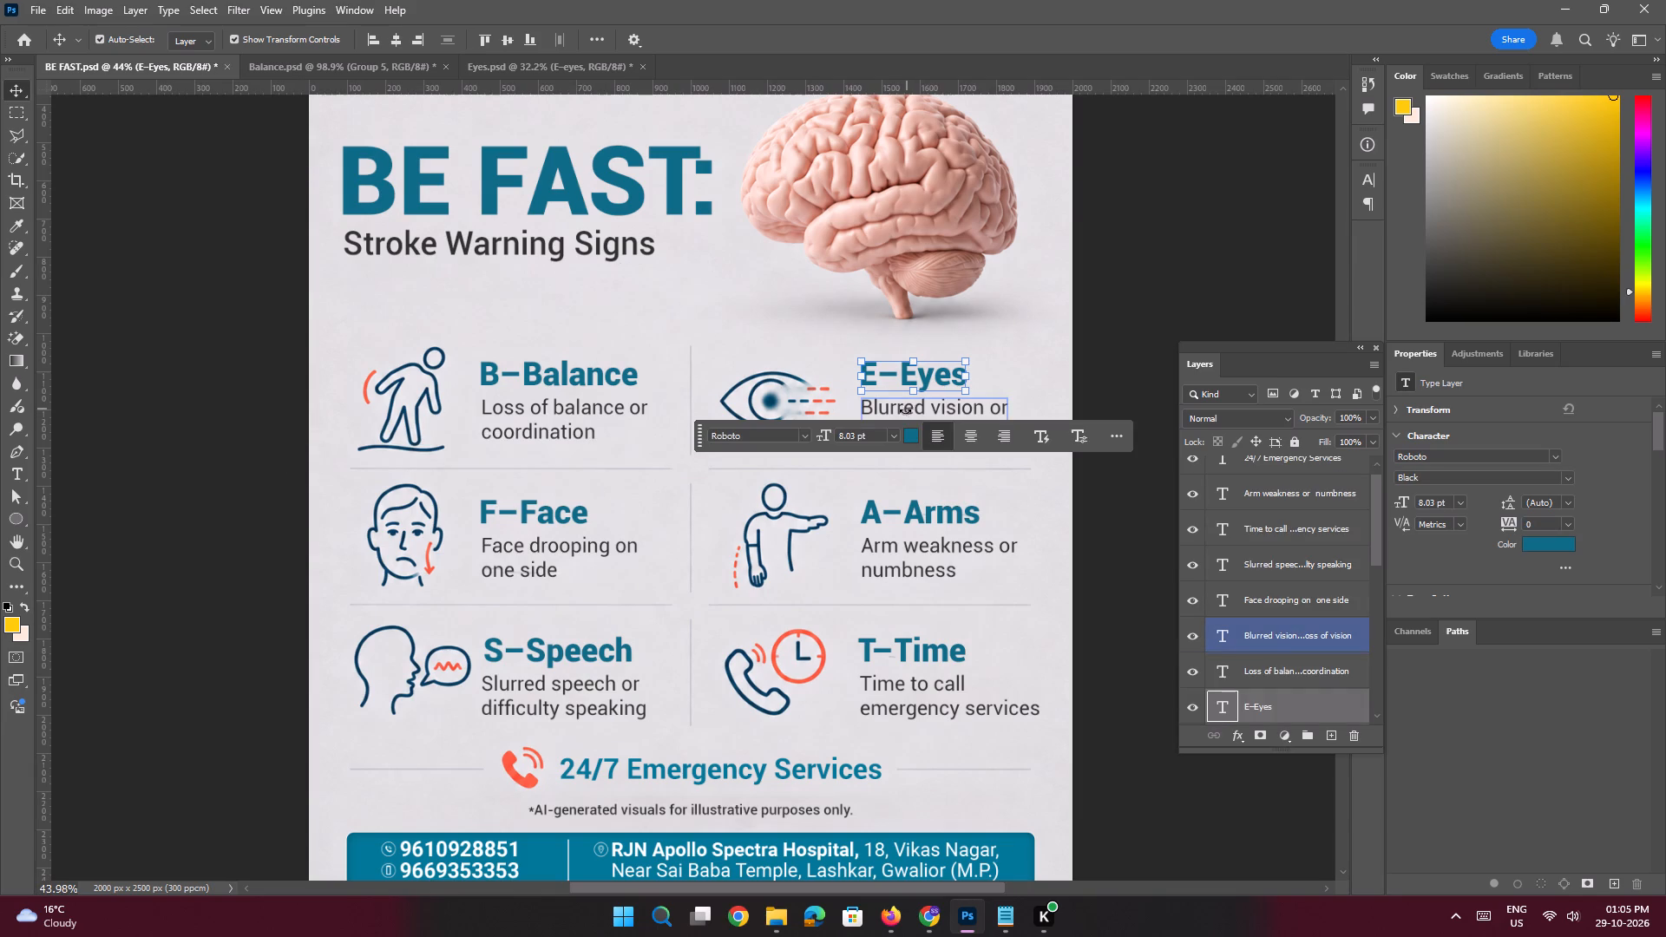
pyautogui.click(893, 414)
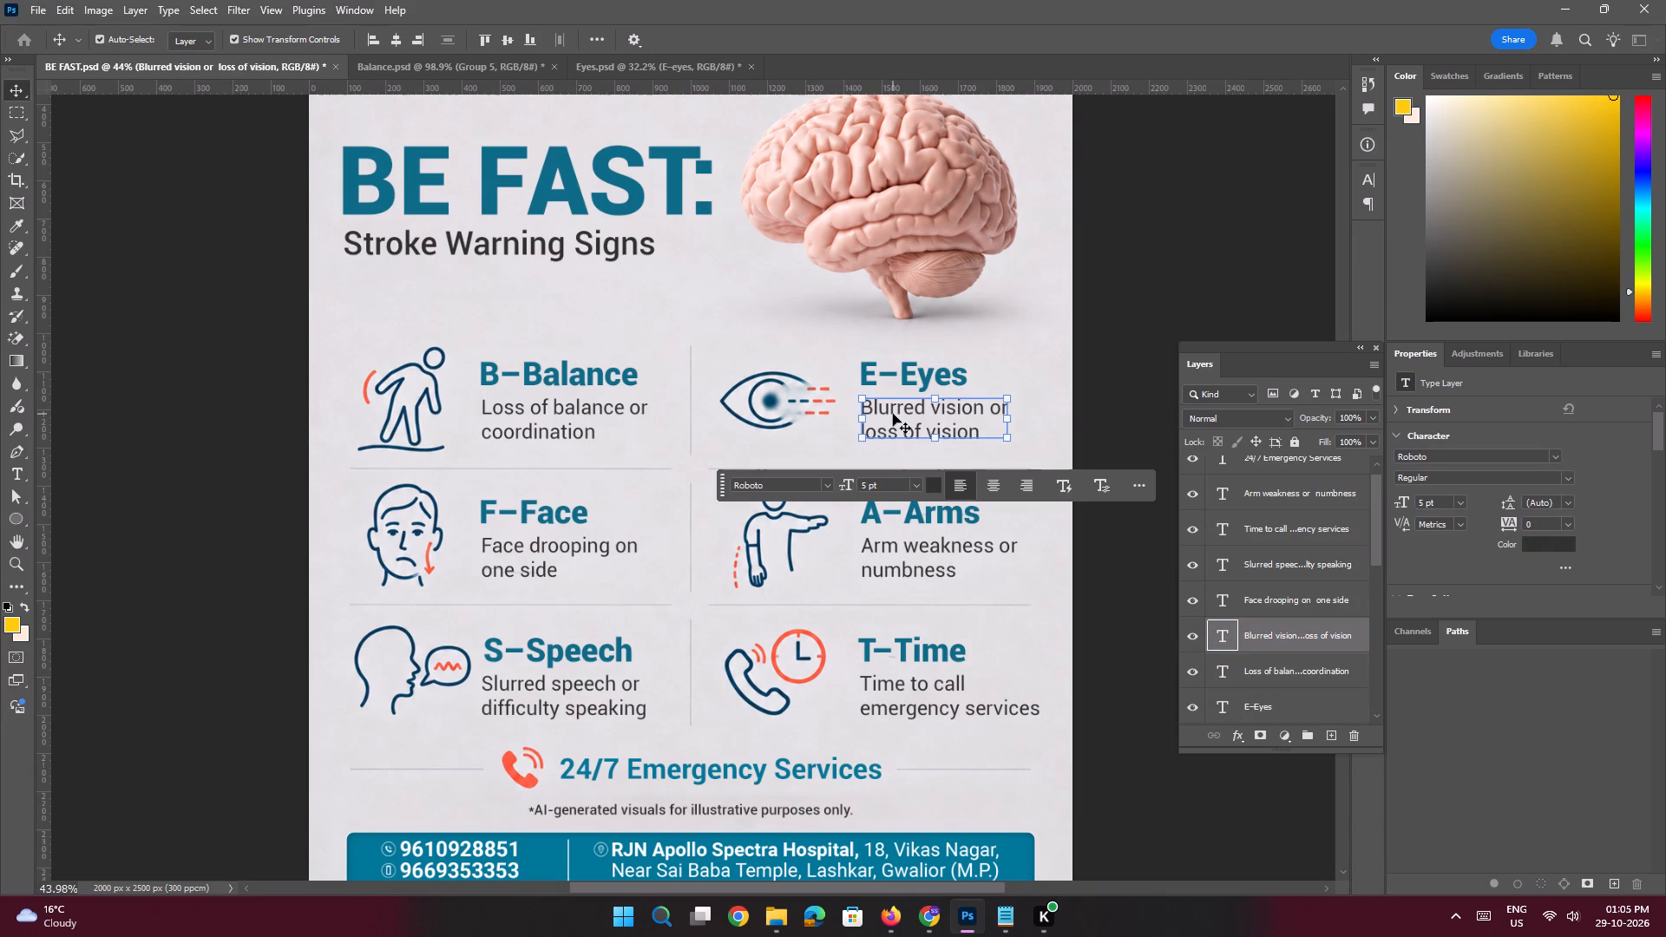
pyautogui.doubleClick(893, 414)
pyautogui.hotkey('ctrl', 'c')
pyautogui.press('Return')
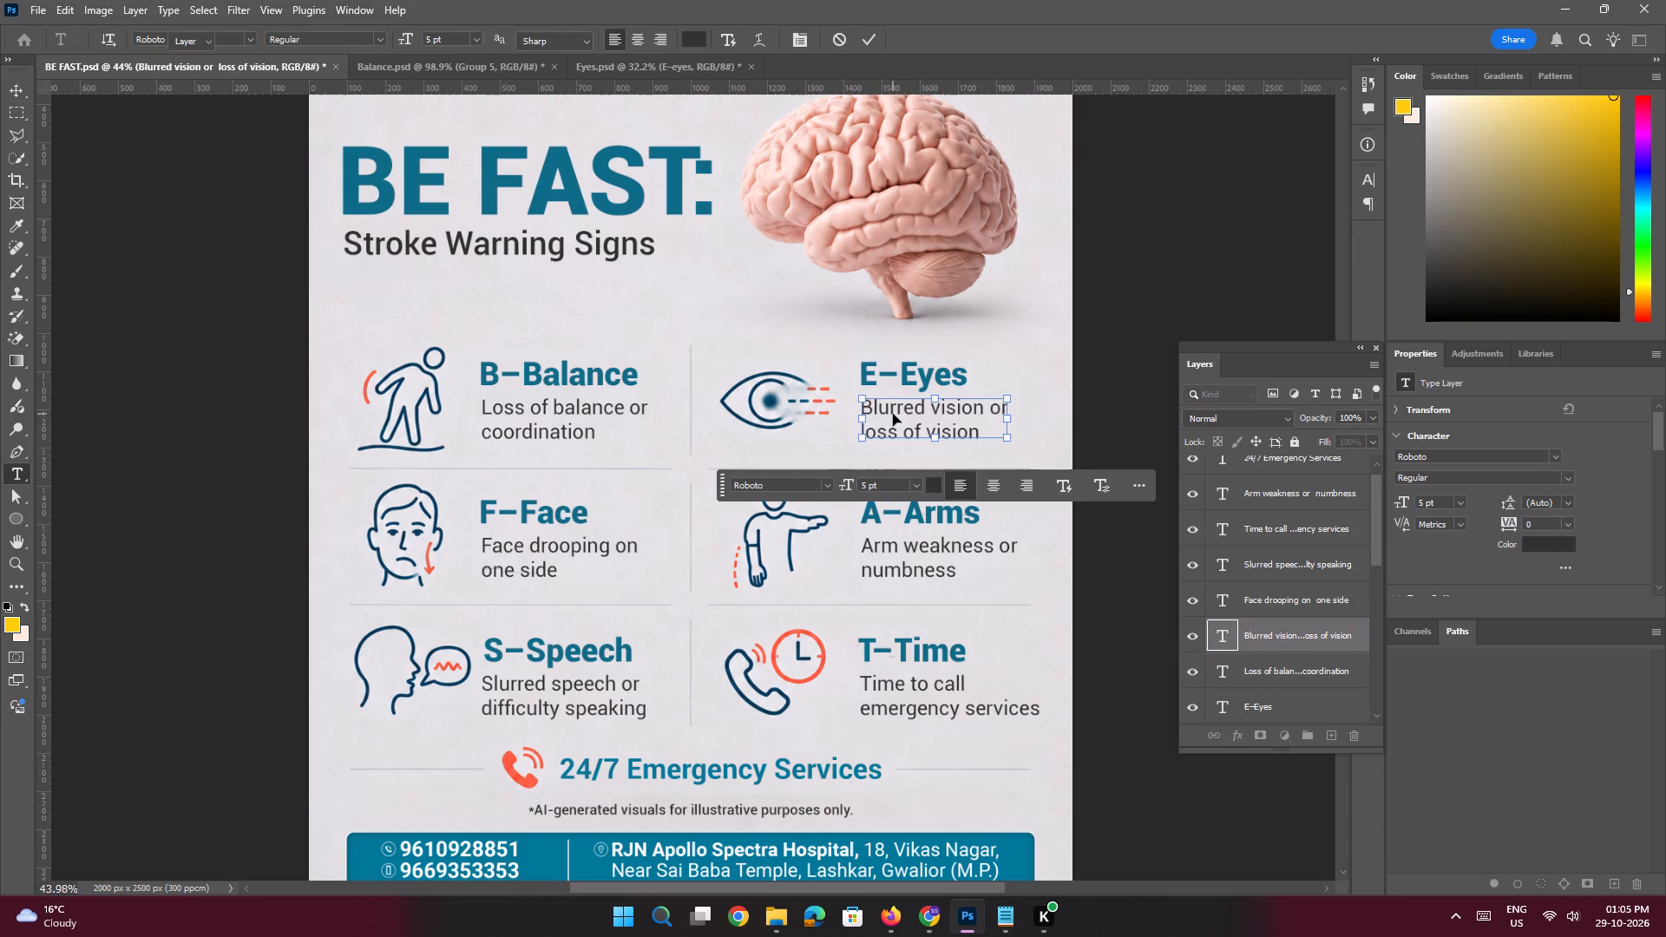
pyautogui.click(646, 71)
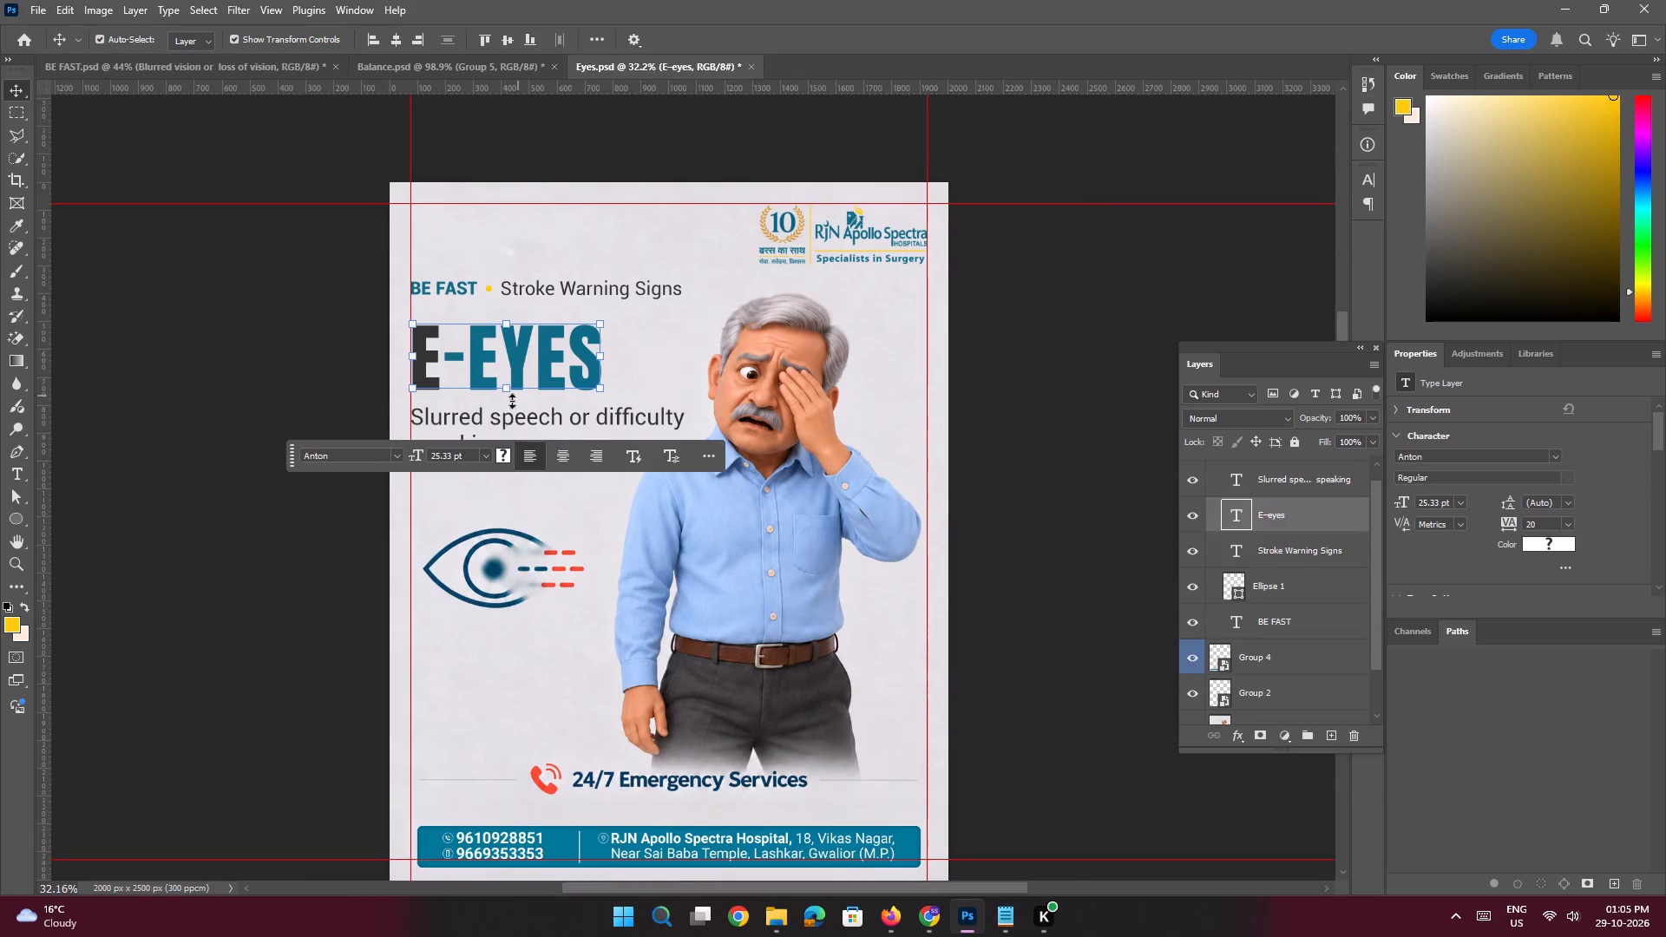
pyautogui.click(482, 428)
pyautogui.doubleClick(482, 428)
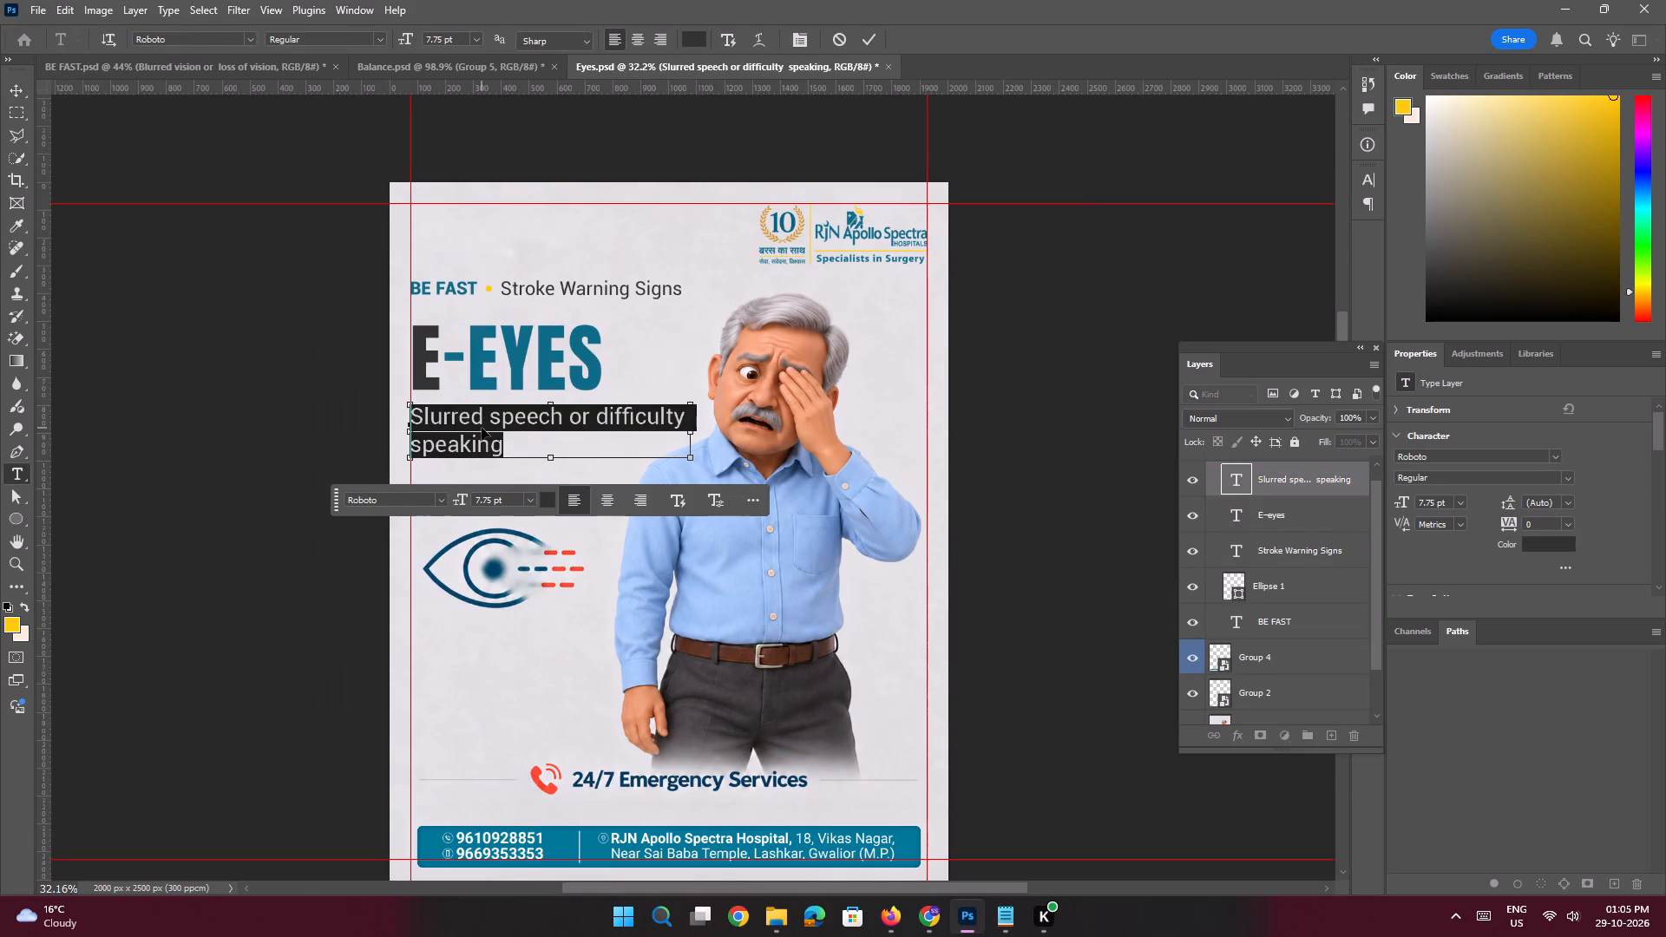
pyautogui.hotkey('ctrl', 'v')
pyautogui.press('Return')
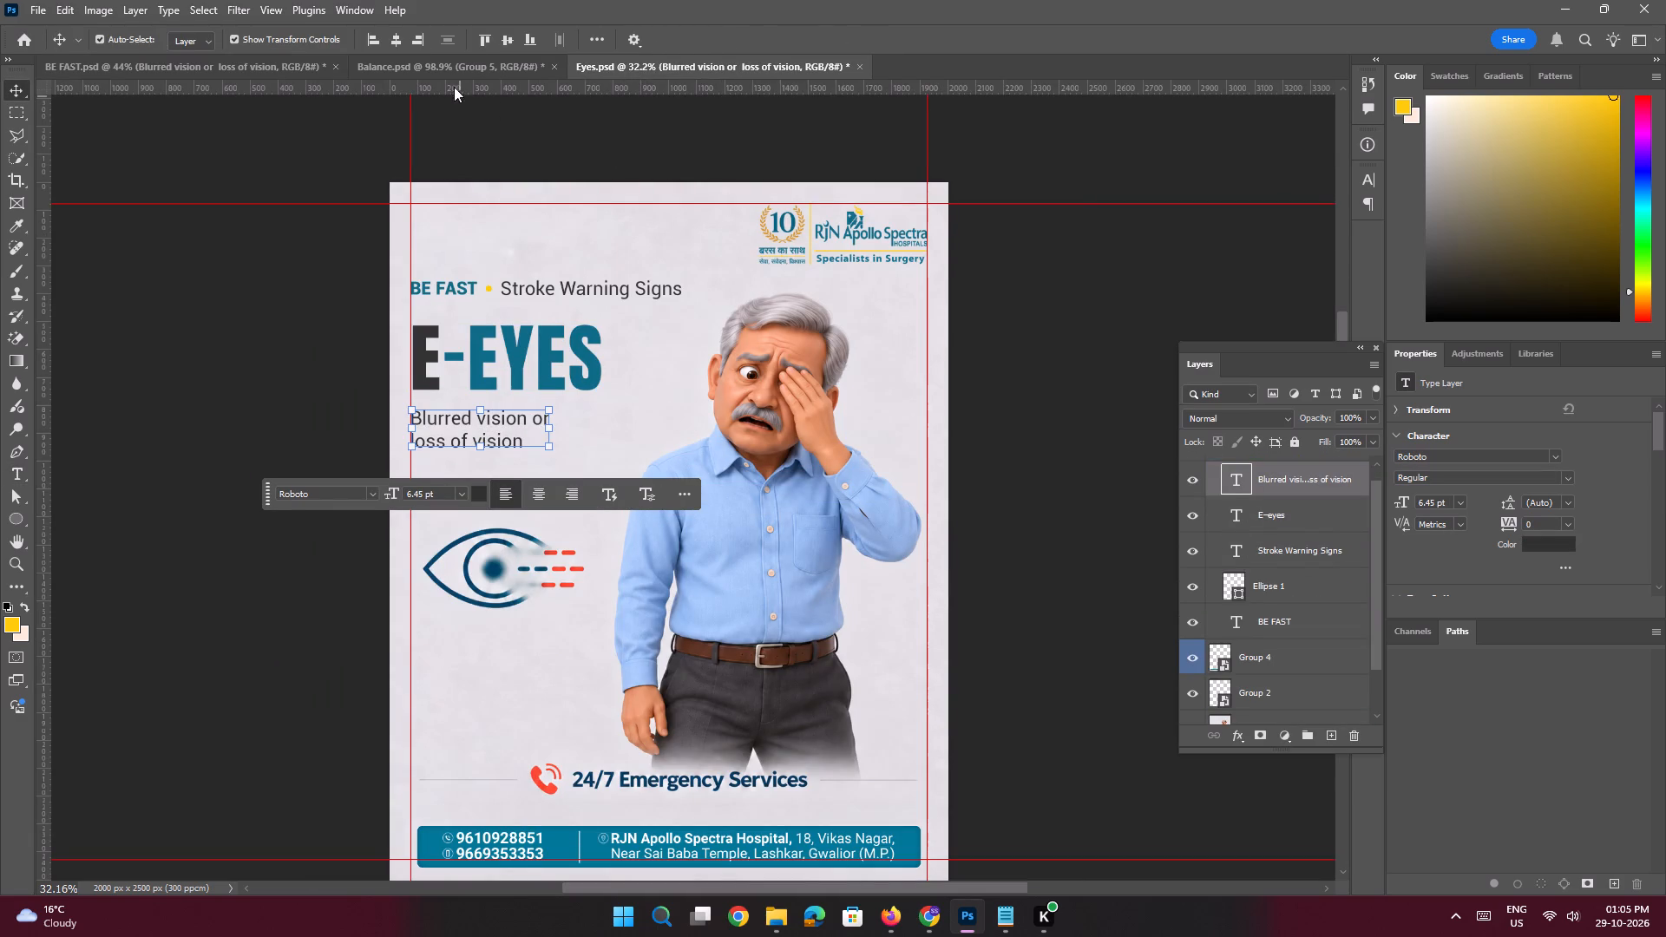
# Check the subheading's font size in Balance.psd, and set the "Blurred vision or loss of vision" text in Eyes.psd to 7.75 pt.
pyautogui.click(451, 81)
pyautogui.click(453, 65)
pyautogui.press('space')
pyautogui.press('space')
pyautogui.press('space')
pyautogui.press('space')
pyautogui.press('space')
pyautogui.press('space')
pyautogui.moveTo(336, 357); pyautogui.dragTo(472, 305)
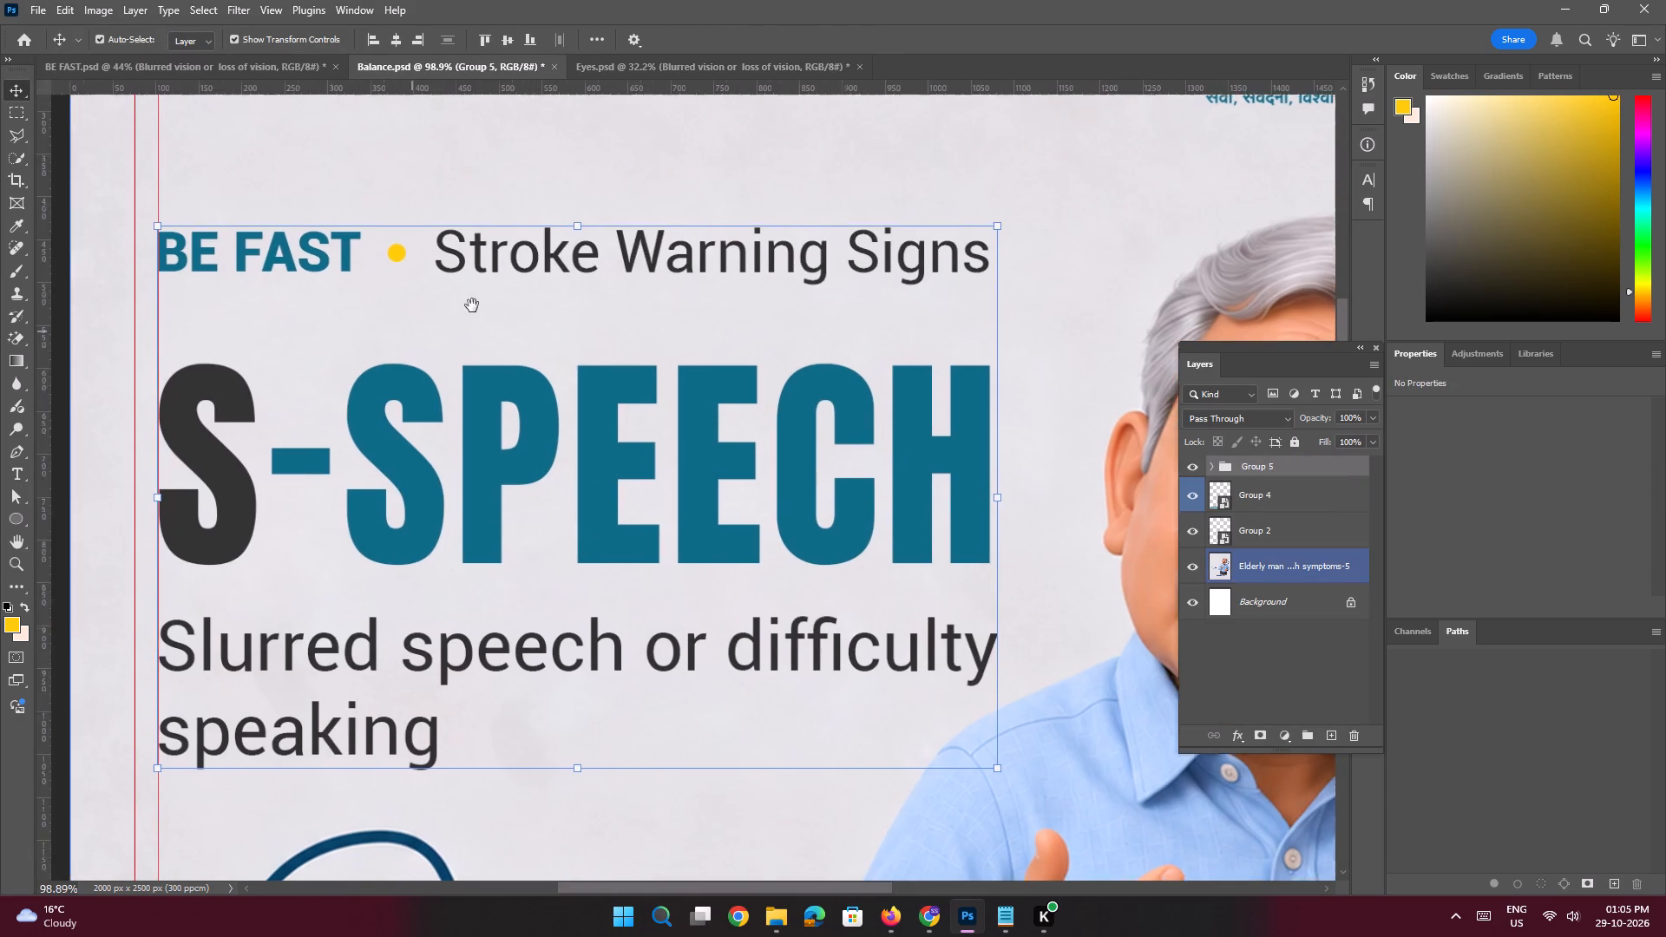
pyautogui.moveTo(472, 305); pyautogui.dragTo(473, 305)
pyautogui.click(109, 246)
pyautogui.click(382, 624)
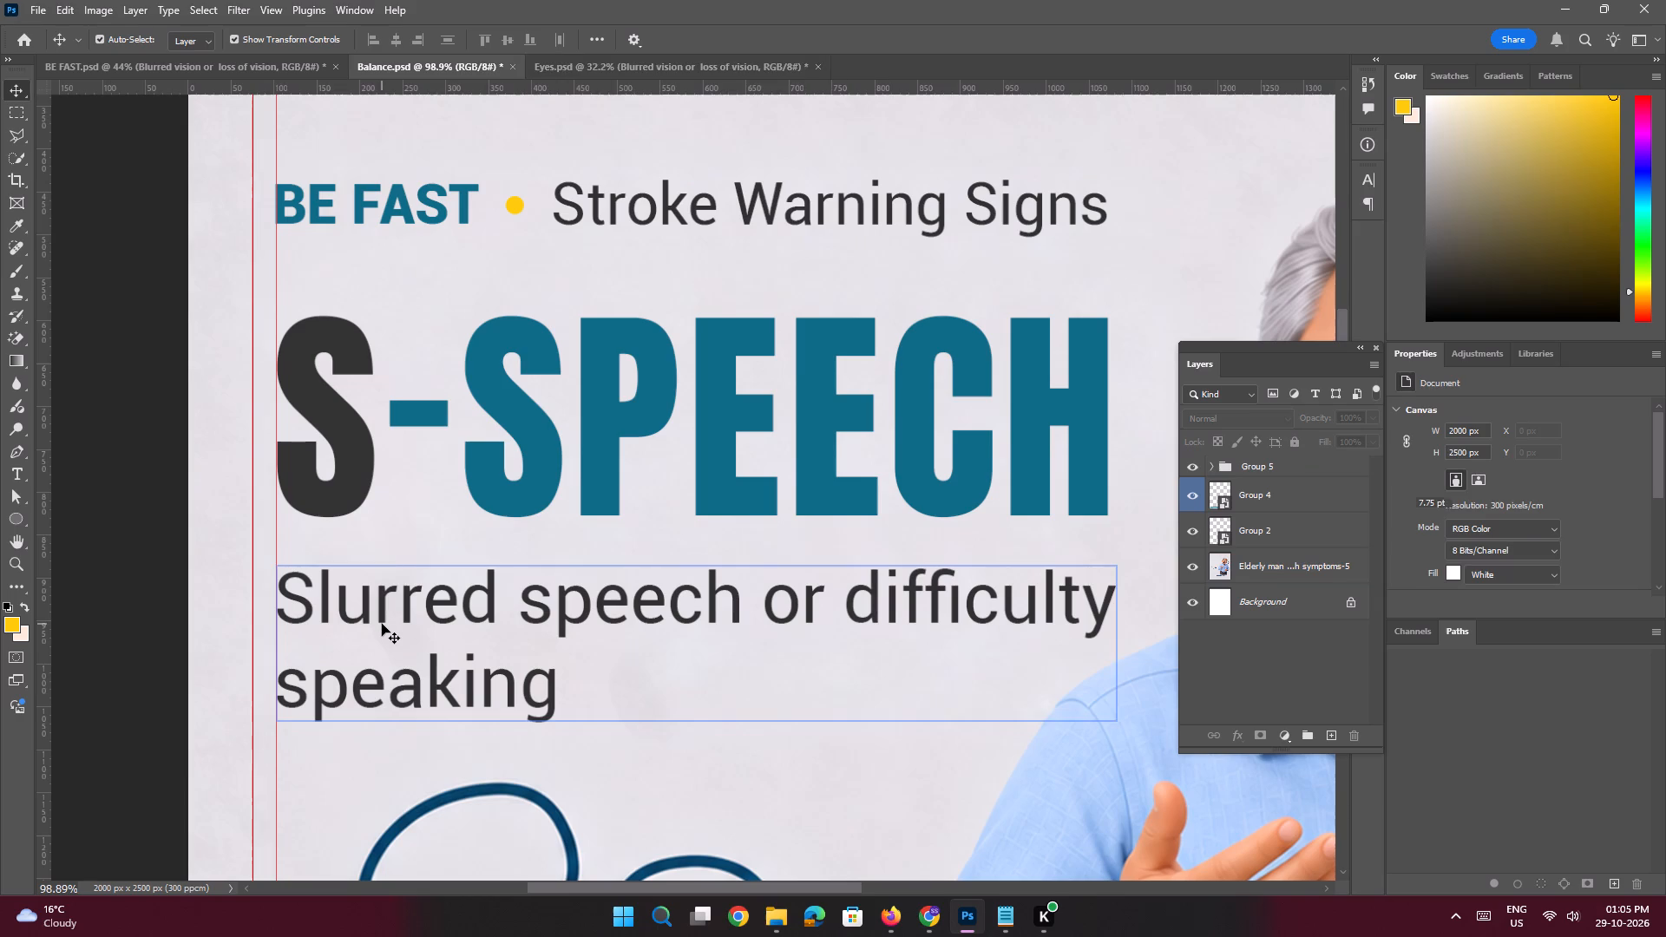
pyautogui.click(739, 67)
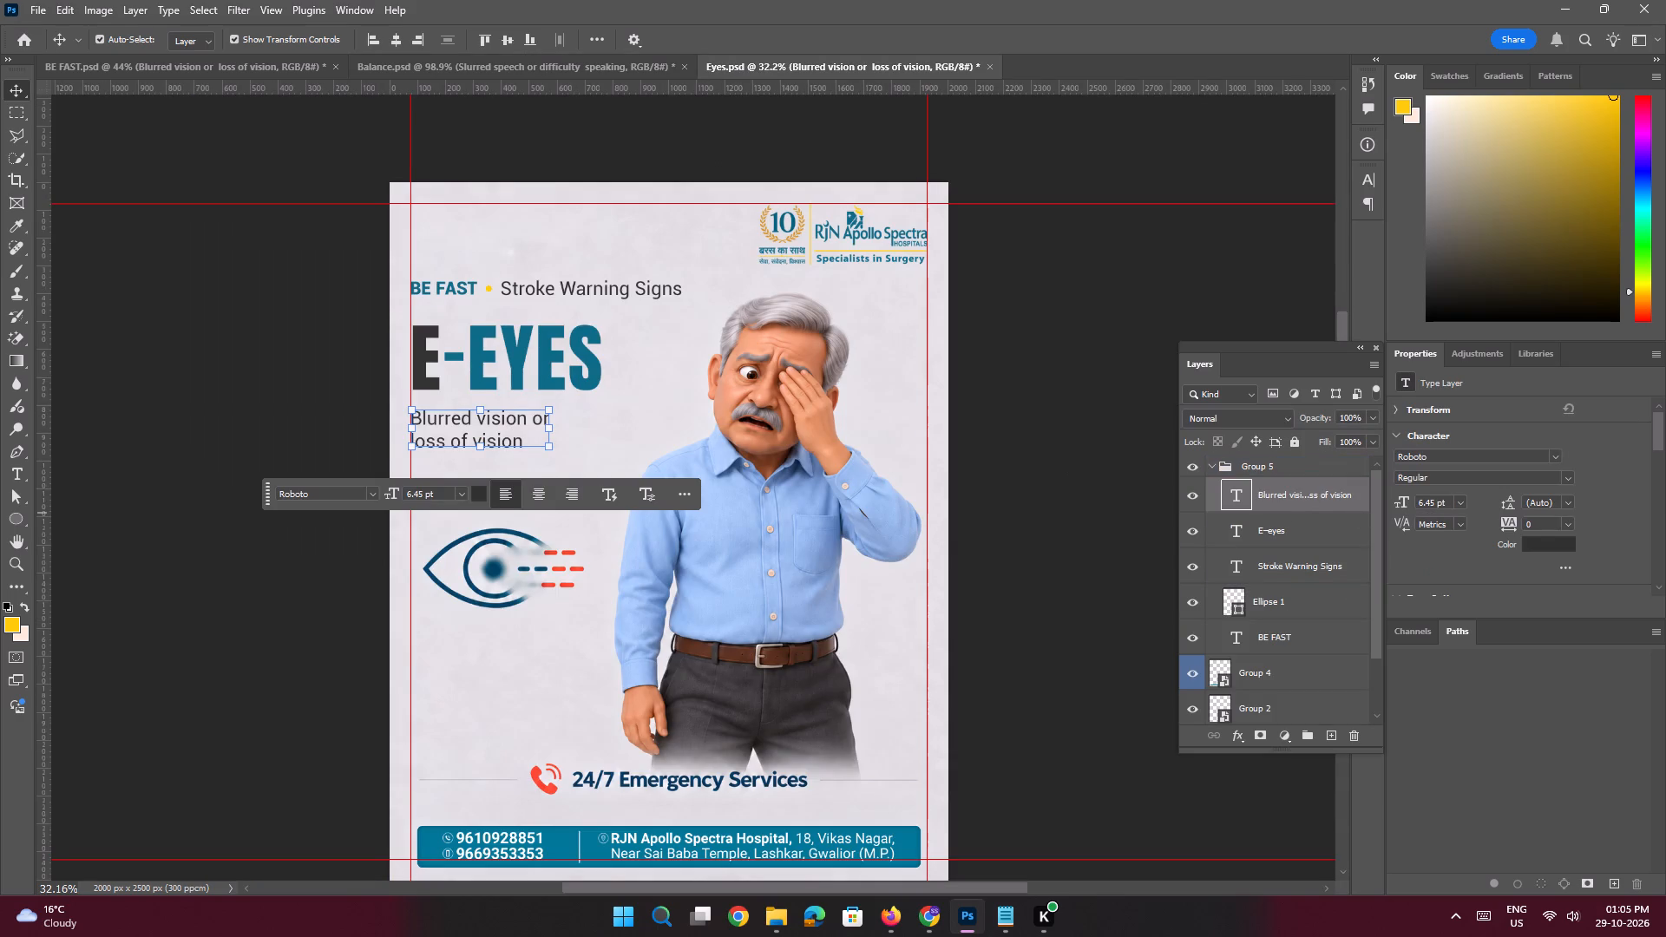
pyautogui.moveTo(1436, 504); pyautogui.dragTo(1374, 475)
pyautogui.write('7.75')
pyautogui.press('Return')
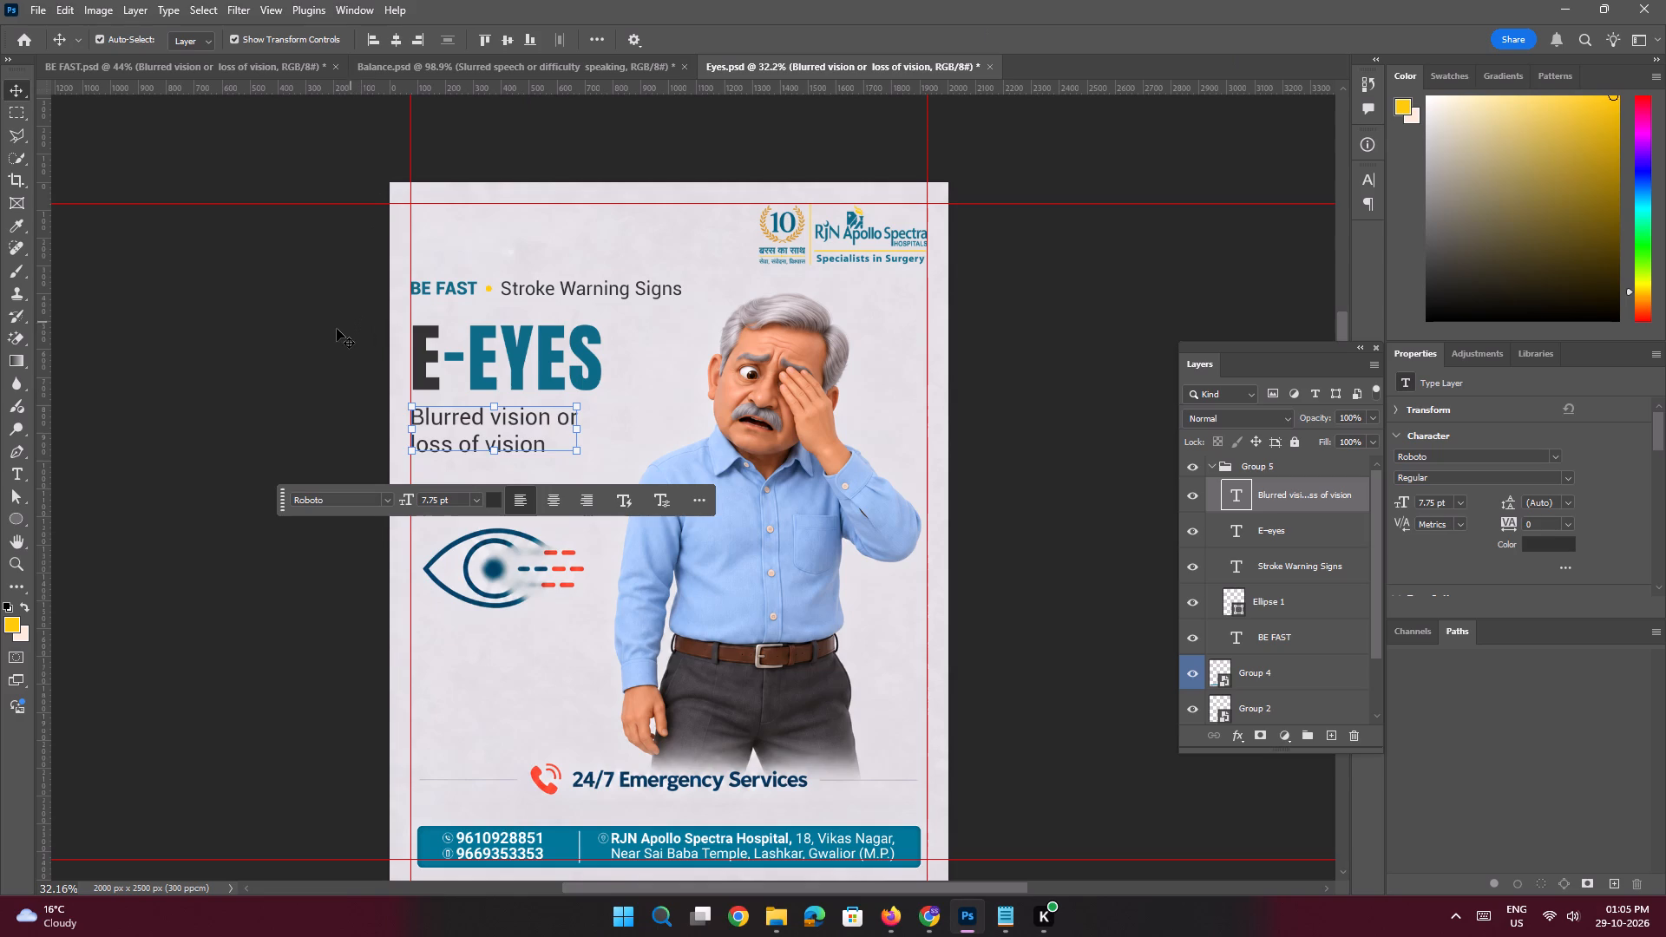
# Deselect the text layer, look over the finished E-EYES poster and save Eyes.psd.
pyautogui.click(331, 331)
pyautogui.hotkey('ctrl', 'space')
pyautogui.hotkey('ctrl', 'space')
pyautogui.hotkey('ctrl', 'space')
pyautogui.hotkey('ctrl', 'space')
pyautogui.hotkey('ctrl', 'space')
pyautogui.hotkey('ctrl', 'space')
pyautogui.hotkey('ctrl', 'space')
pyautogui.hotkey('ctrl', 'space')
pyautogui.keyDown('ctrl'); pyautogui.moveTo(624, 418); pyautogui.dragTo(588, 410); pyautogui.keyUp('ctrl')
pyautogui.moveTo(705, 370); pyautogui.dragTo(685, 370)
pyautogui.hotkey('ctrl', 's')
pyautogui.press('space')
pyautogui.press('space')
pyautogui.press('space')
pyautogui.press('space')
pyautogui.press('space')
pyautogui.press('space')
pyautogui.press('space')
pyautogui.press('space')
pyautogui.press('space')
pyautogui.press('space')
pyautogui.press('space')
pyautogui.moveTo(757, 378); pyautogui.dragTo(713, 379)
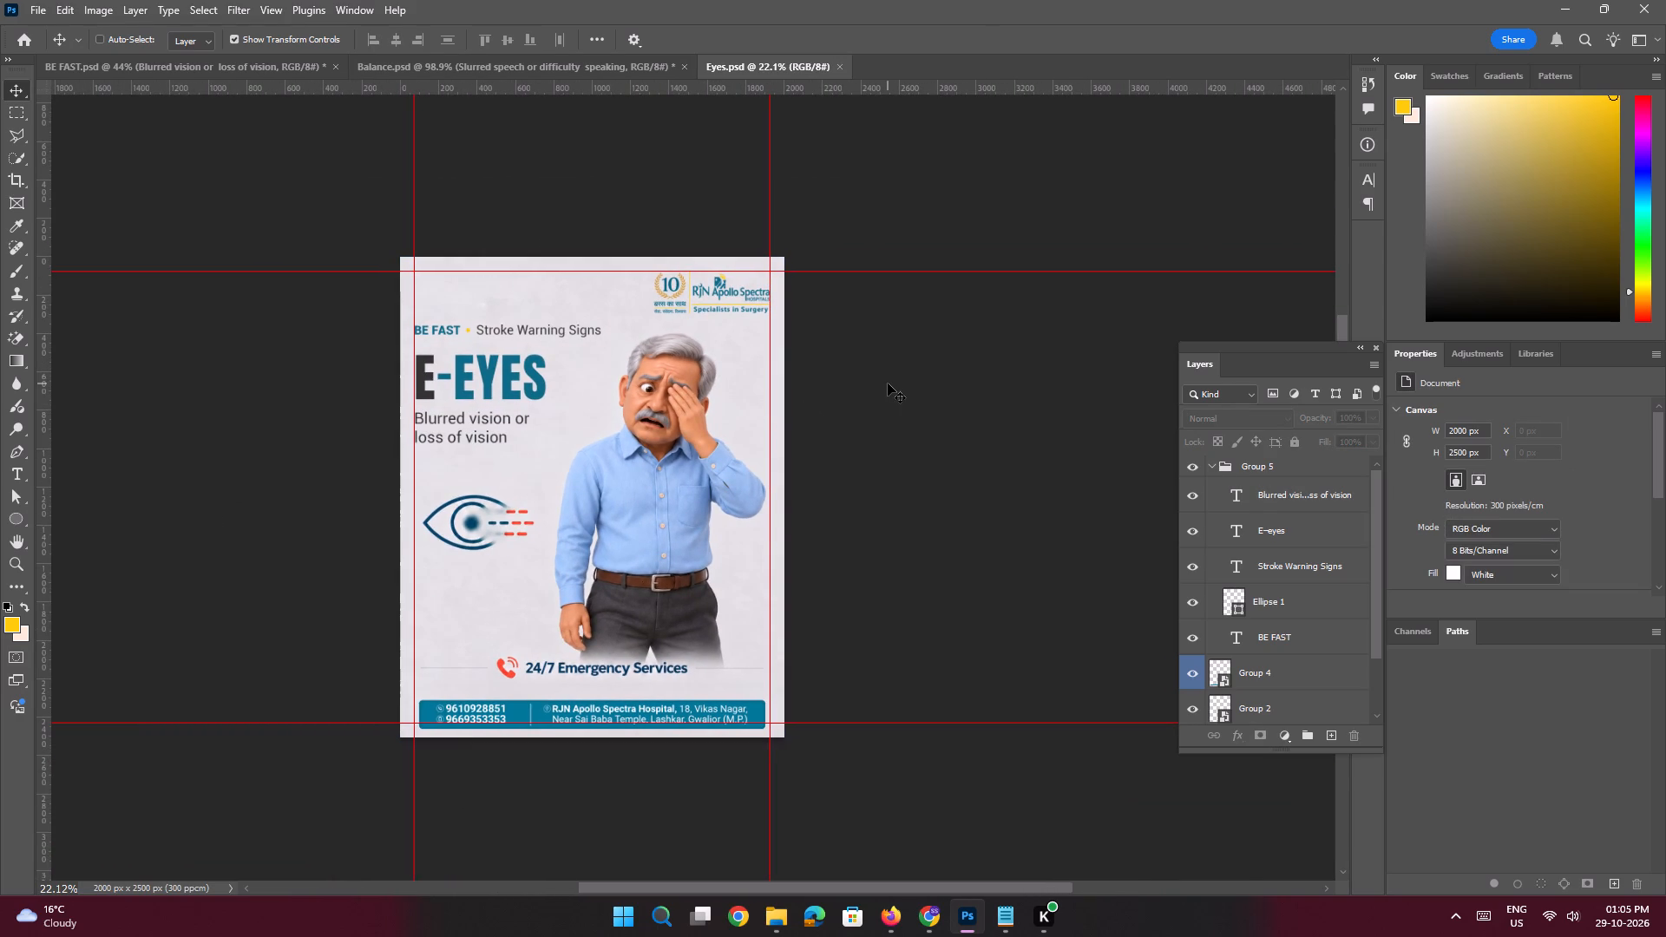
# Create a new 2000 x 2500 px RGB document at 300 pixels/centimeter with a white background.
pyautogui.hotkey('ctrl', 'n')
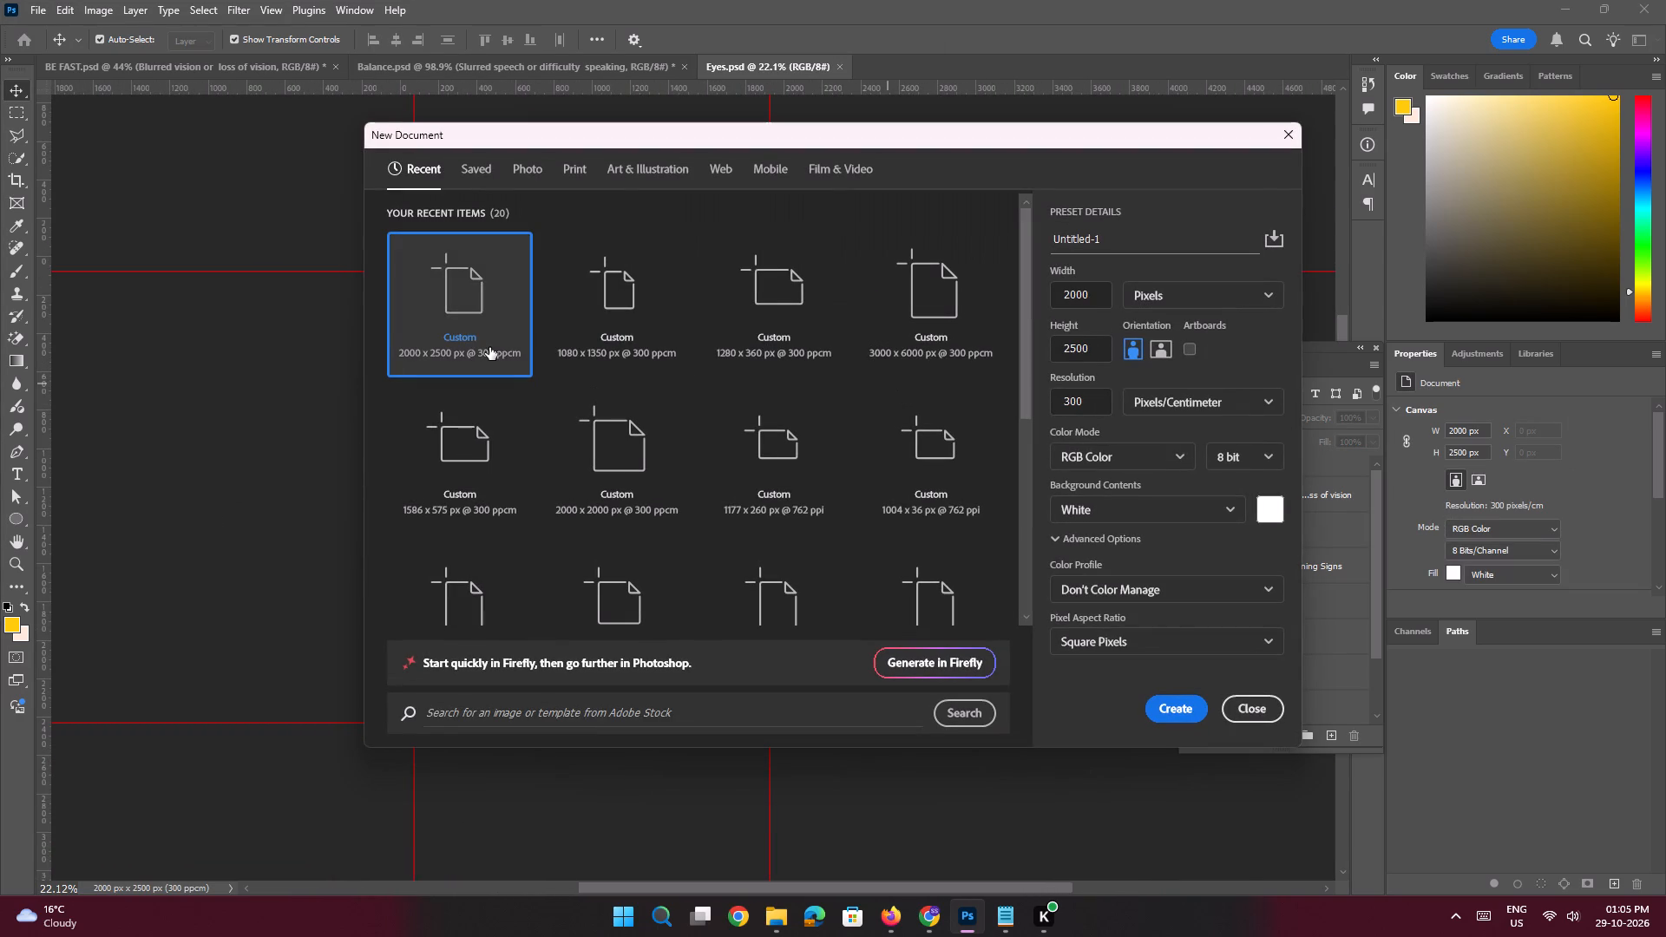
pyautogui.press('Return')
# Add a guide layout with 75 px margins on all four sides of the new document.
pyautogui.press('space')
pyautogui.keyDown('ctrl'); pyautogui.moveTo(586, 361); pyautogui.dragTo(552, 352); pyautogui.keyUp('ctrl')
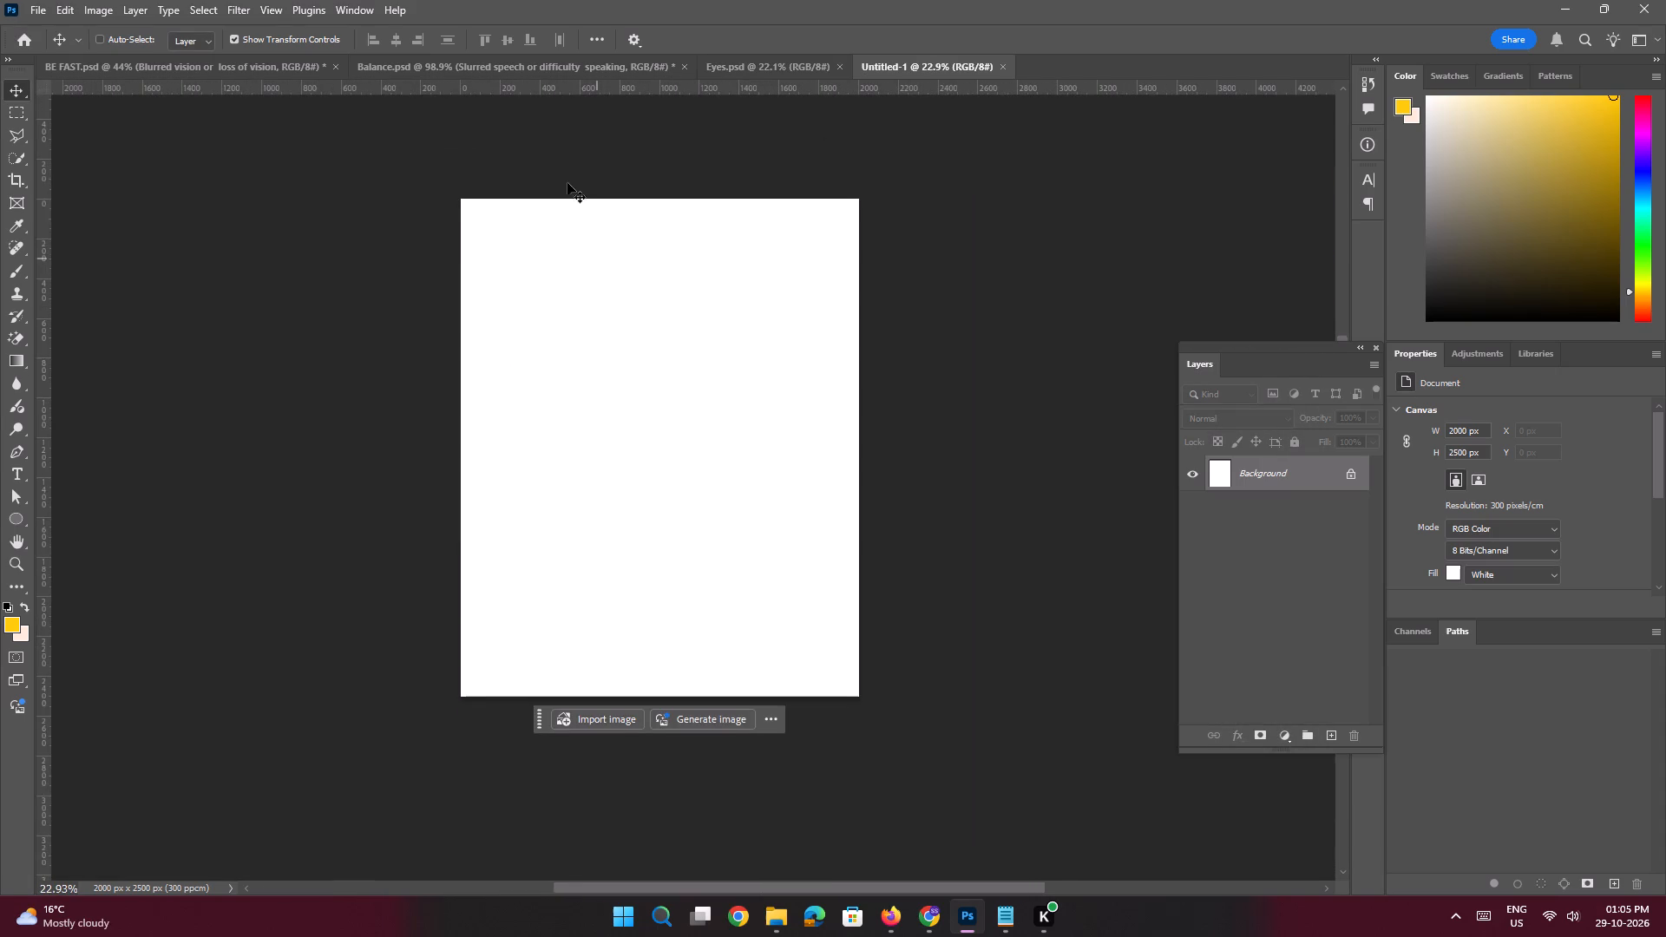
pyautogui.hotkey('ctrl', 'space')
pyautogui.hotkey('ctrl', 'space')
pyautogui.hotkey('ctrl', 'space')
pyautogui.hotkey('ctrl', 'space')
pyautogui.hotkey('ctrl', 'space')
pyautogui.hotkey('ctrl', 'space')
pyautogui.hotkey('ctrl', 'space')
pyautogui.hotkey('ctrl', 'space')
pyautogui.hotkey('ctrl', 'space')
pyautogui.hotkey('ctrl', 'space')
pyautogui.hotkey('ctrl', 'space')
pyautogui.keyDown('ctrl'); pyautogui.moveTo(666, 365); pyautogui.dragTo(690, 401); pyautogui.keyUp('ctrl')
pyautogui.click(272, 13)
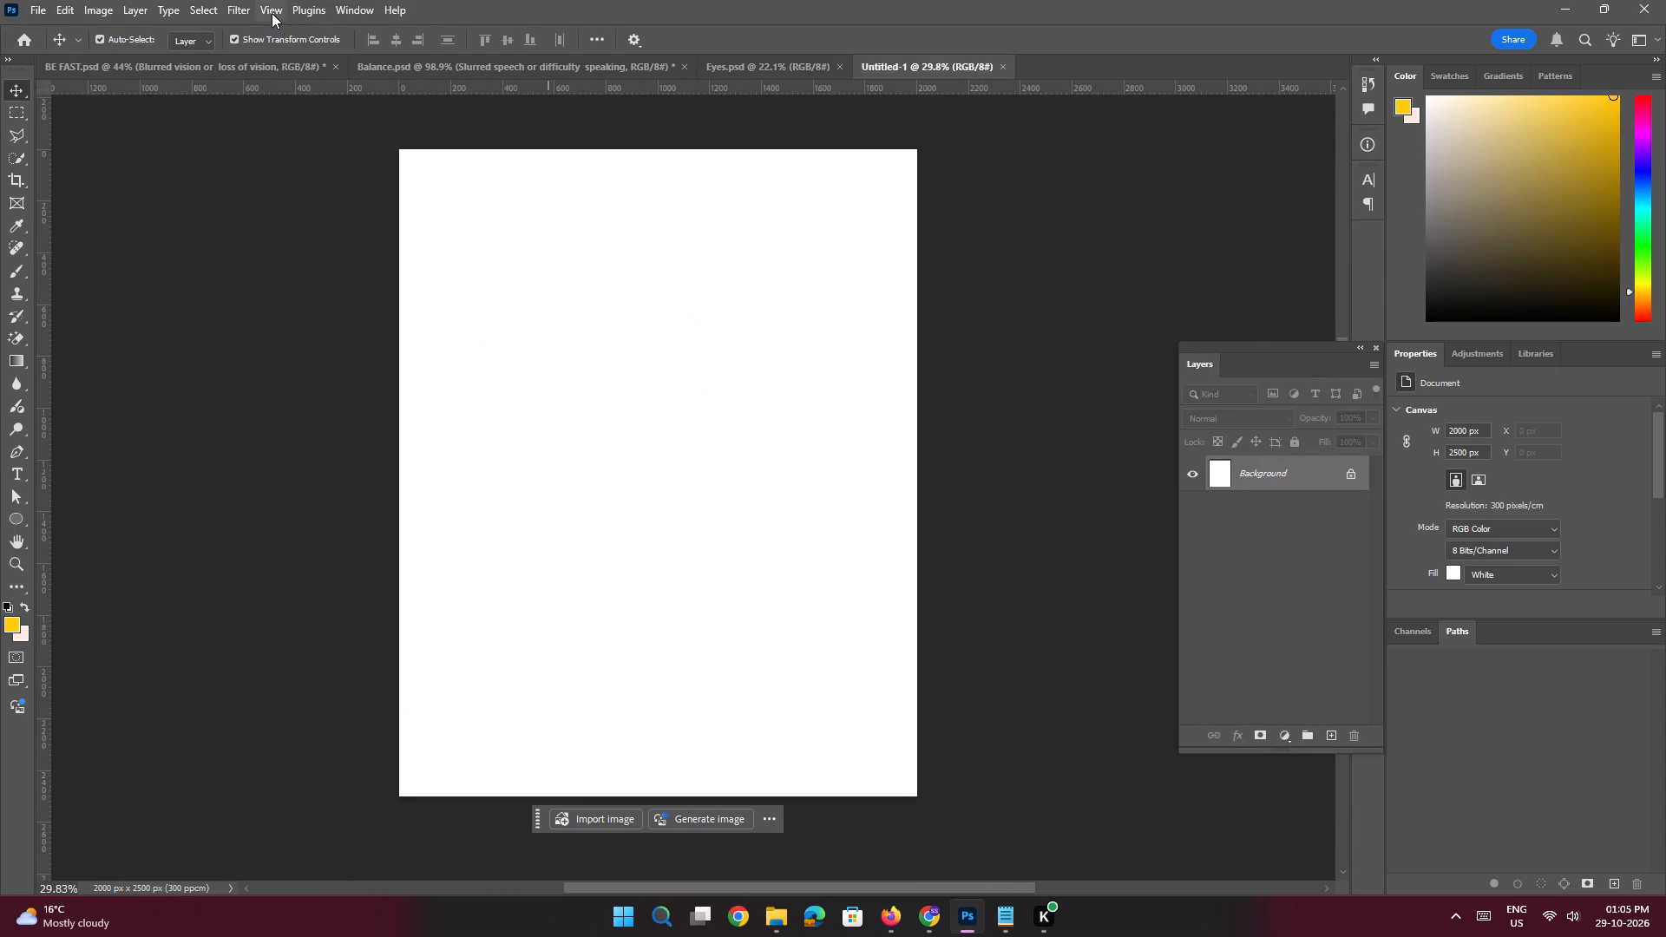
pyautogui.click(508, 586)
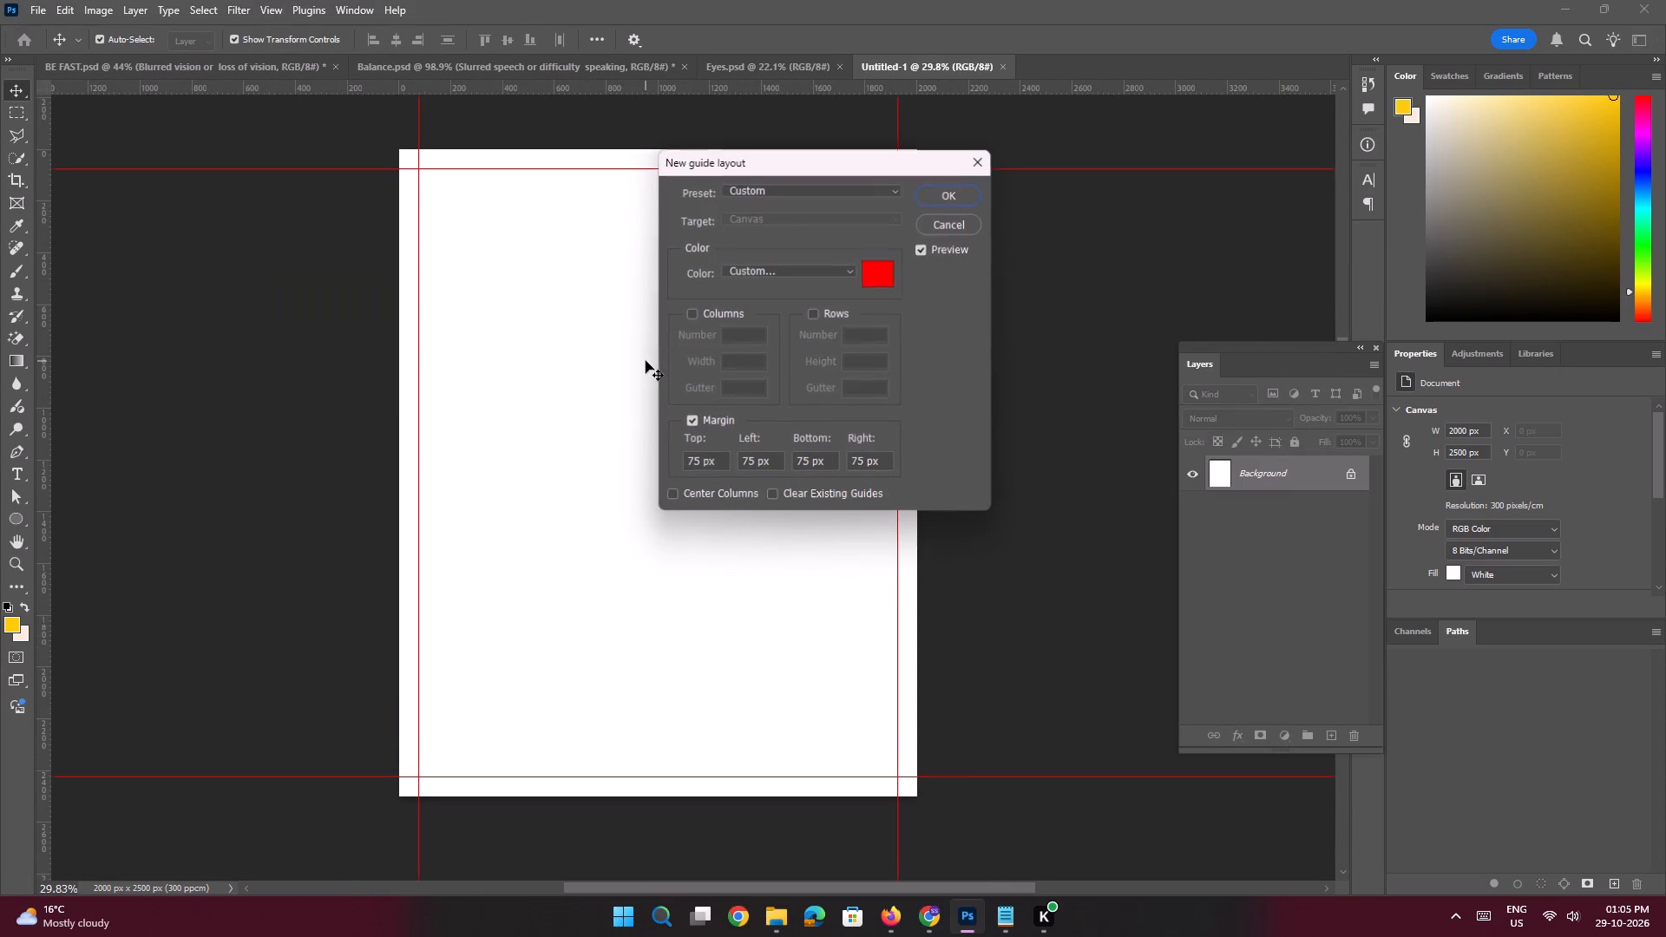
pyautogui.press('Return')
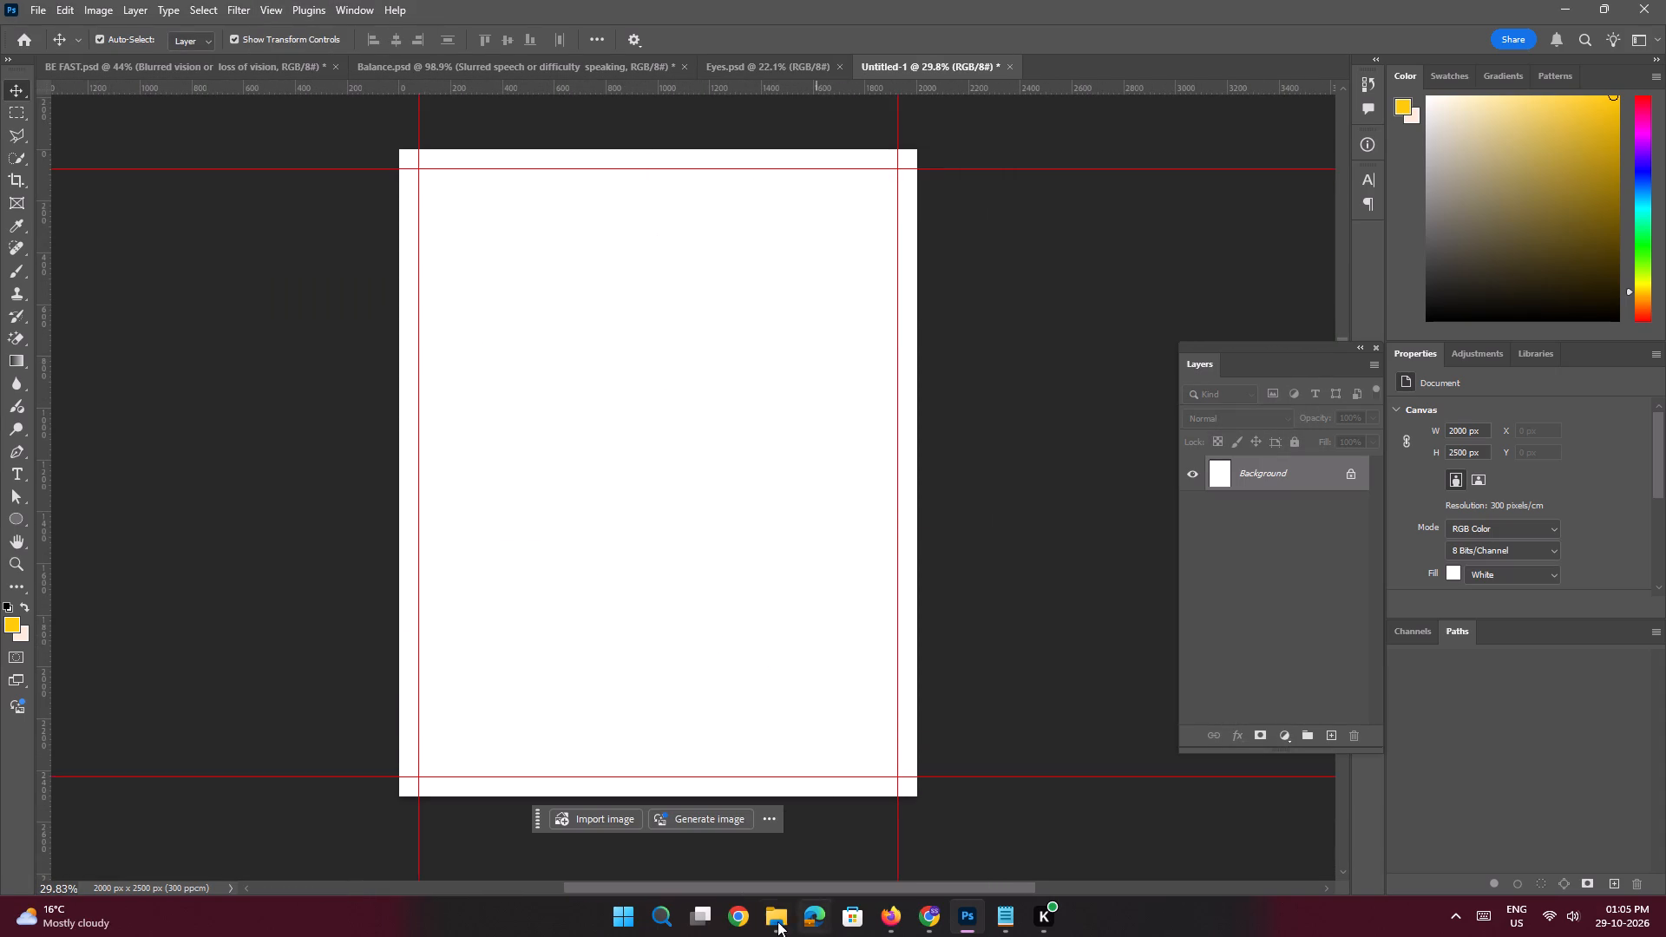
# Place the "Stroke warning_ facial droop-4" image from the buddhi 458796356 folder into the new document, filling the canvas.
pyautogui.click(772, 860)
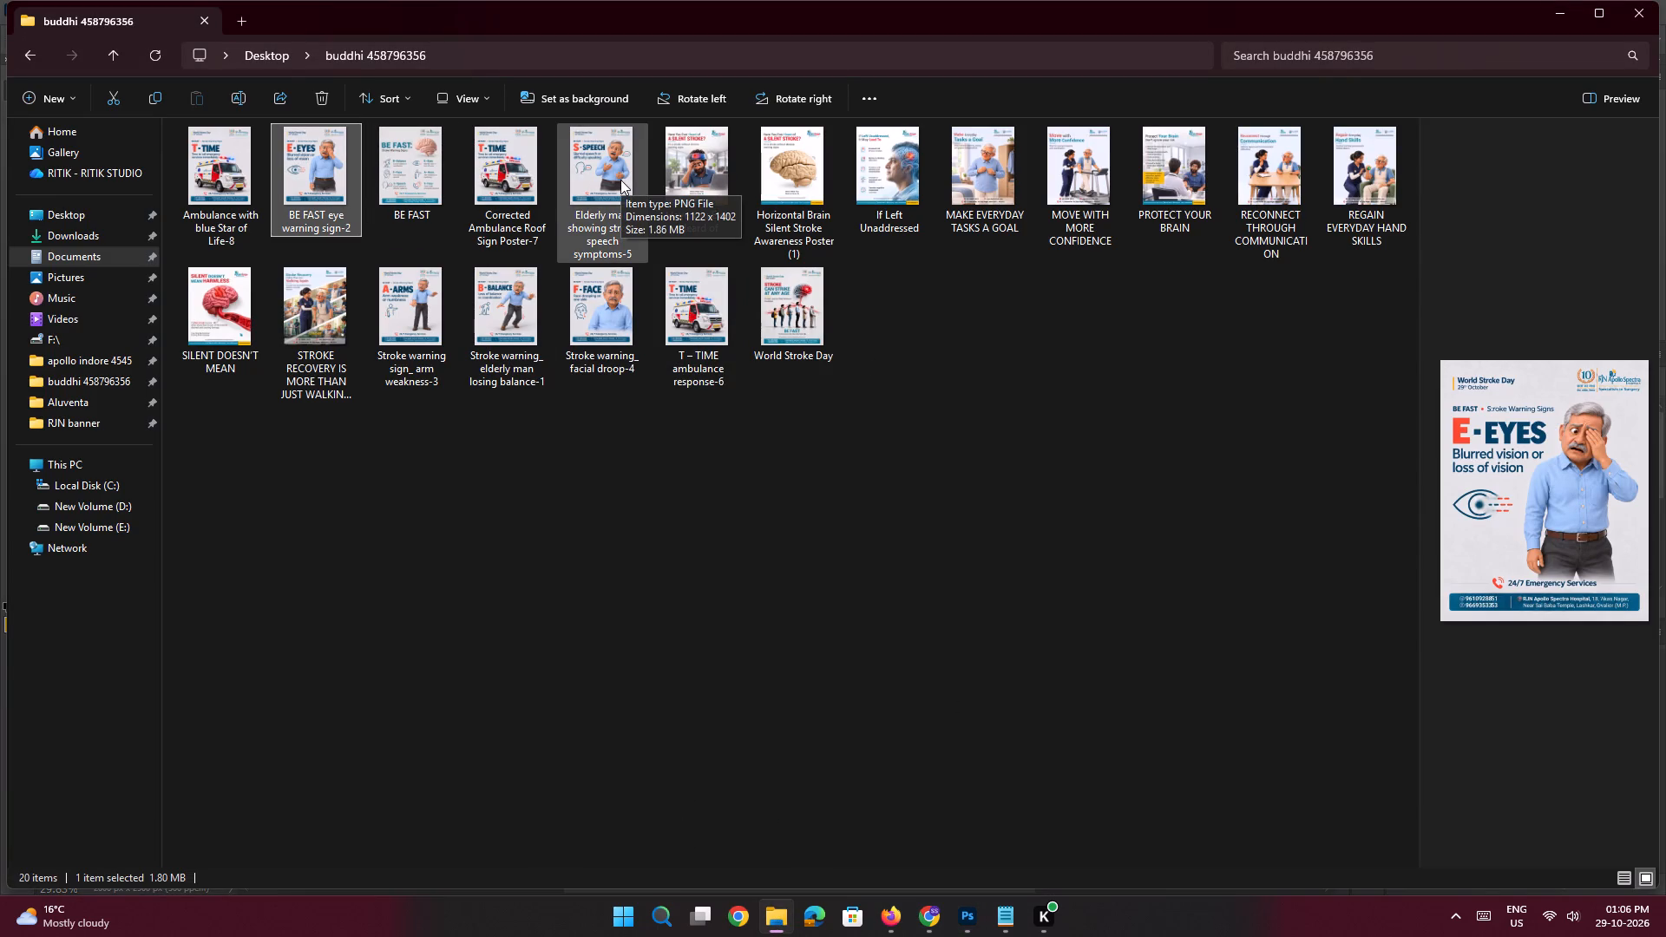
pyautogui.click(594, 312)
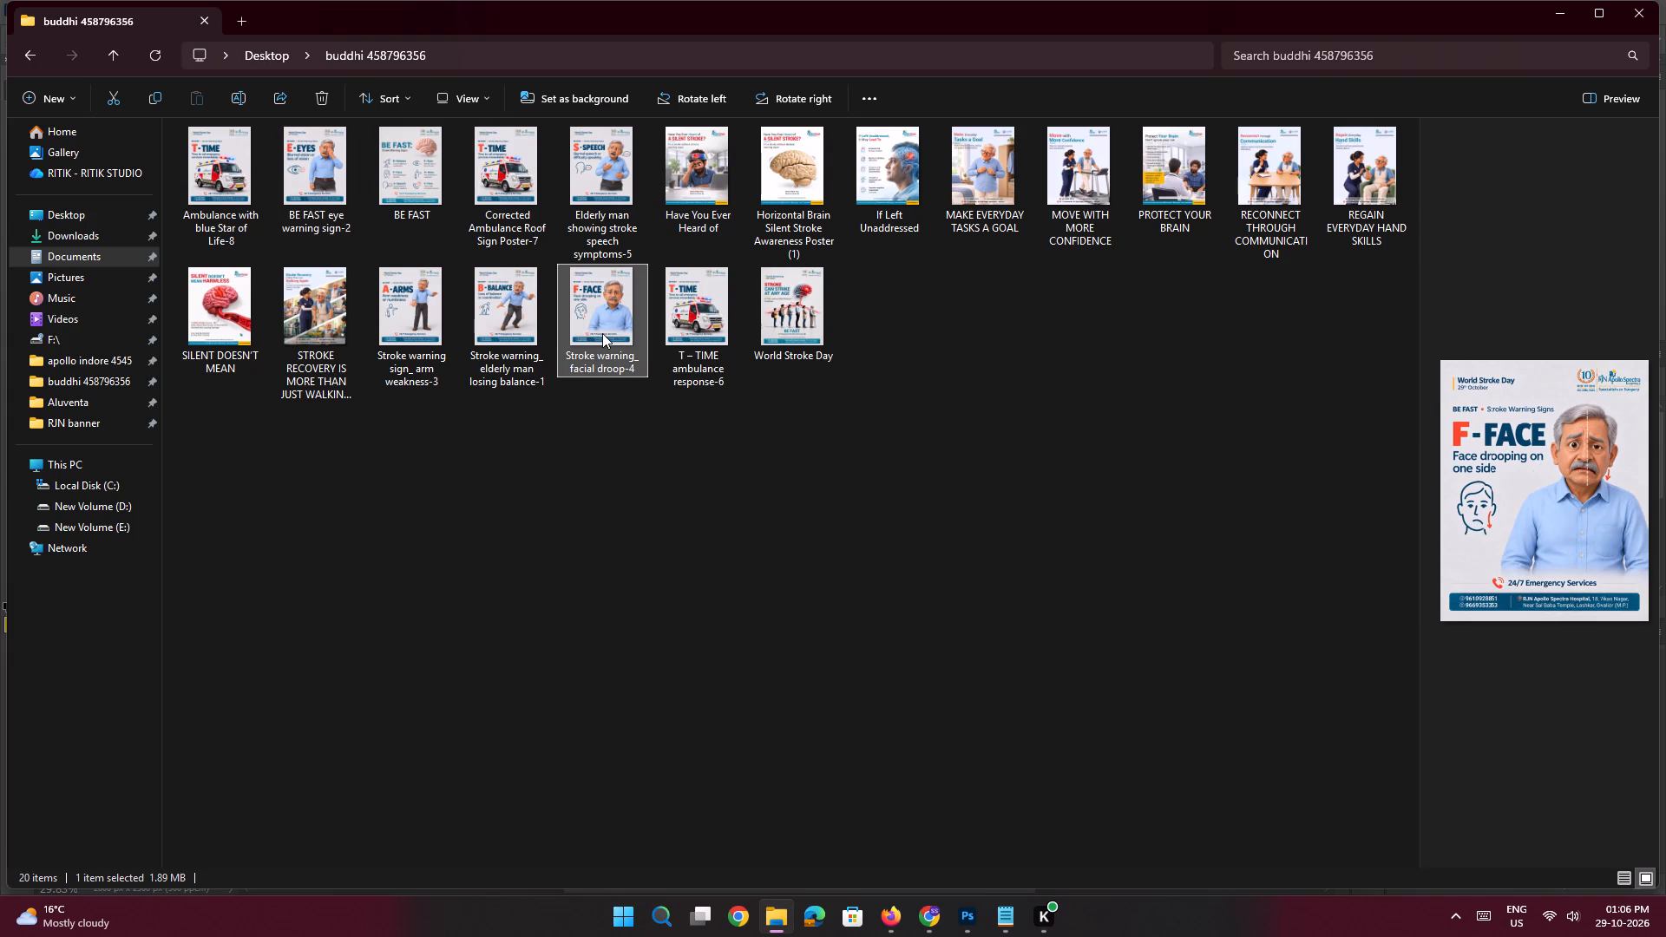
pyautogui.moveTo(602, 333); pyautogui.dragTo(957, 900)
pyautogui.moveTo(957, 900); pyautogui.dragTo(622, 488)
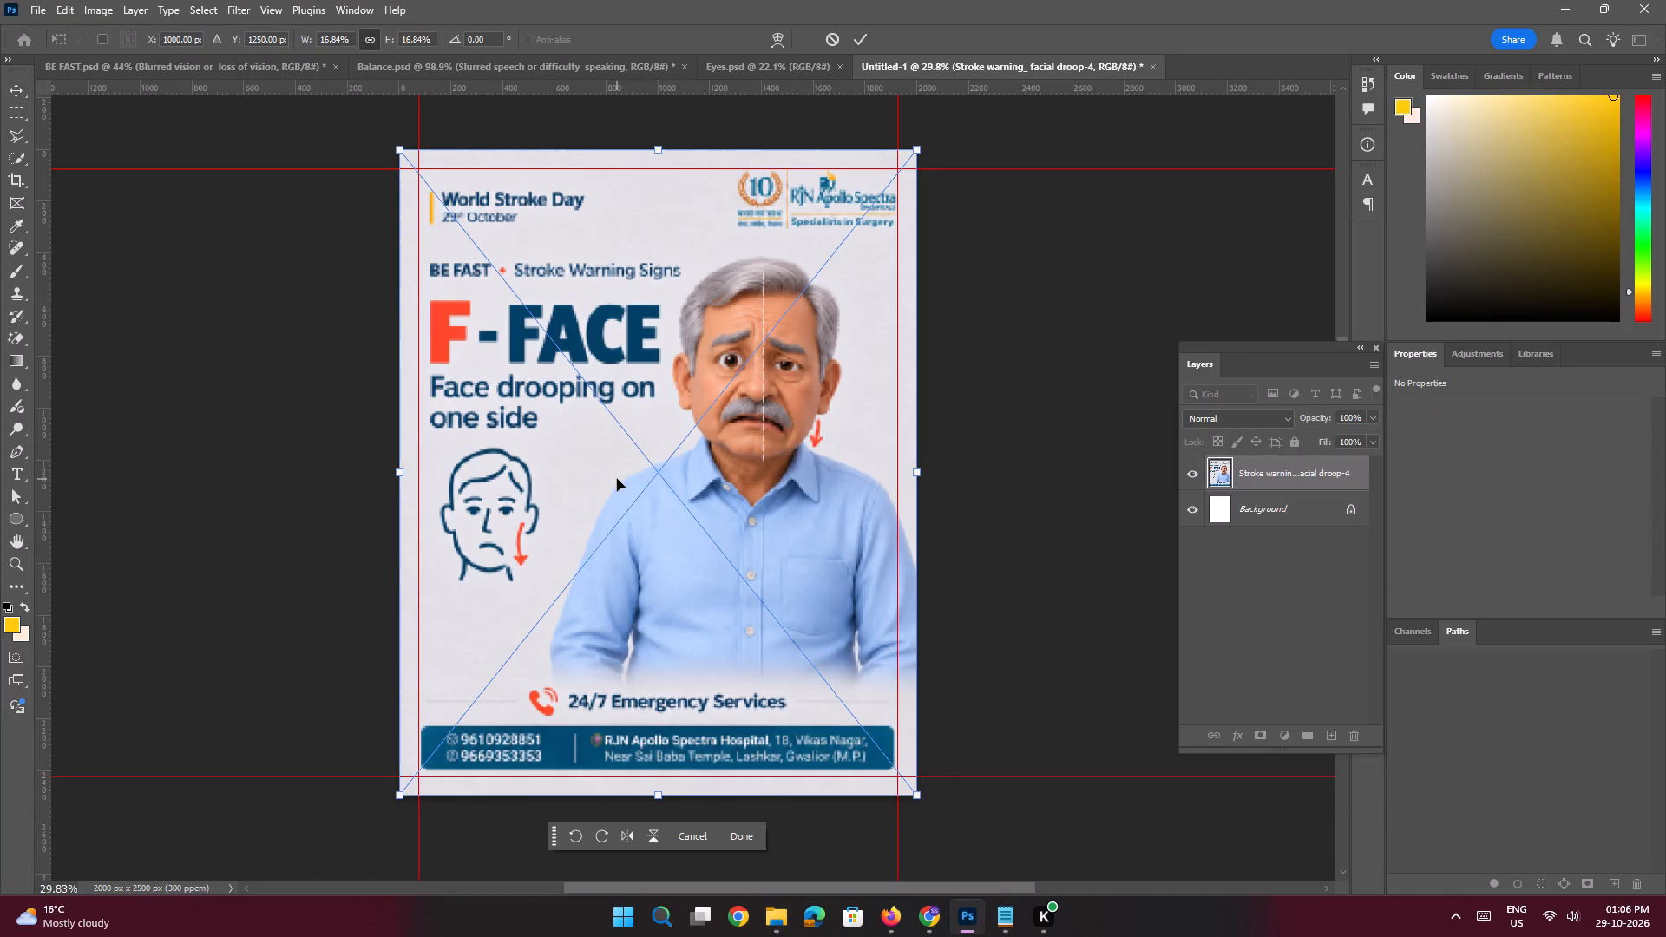
pyautogui.press('Return')
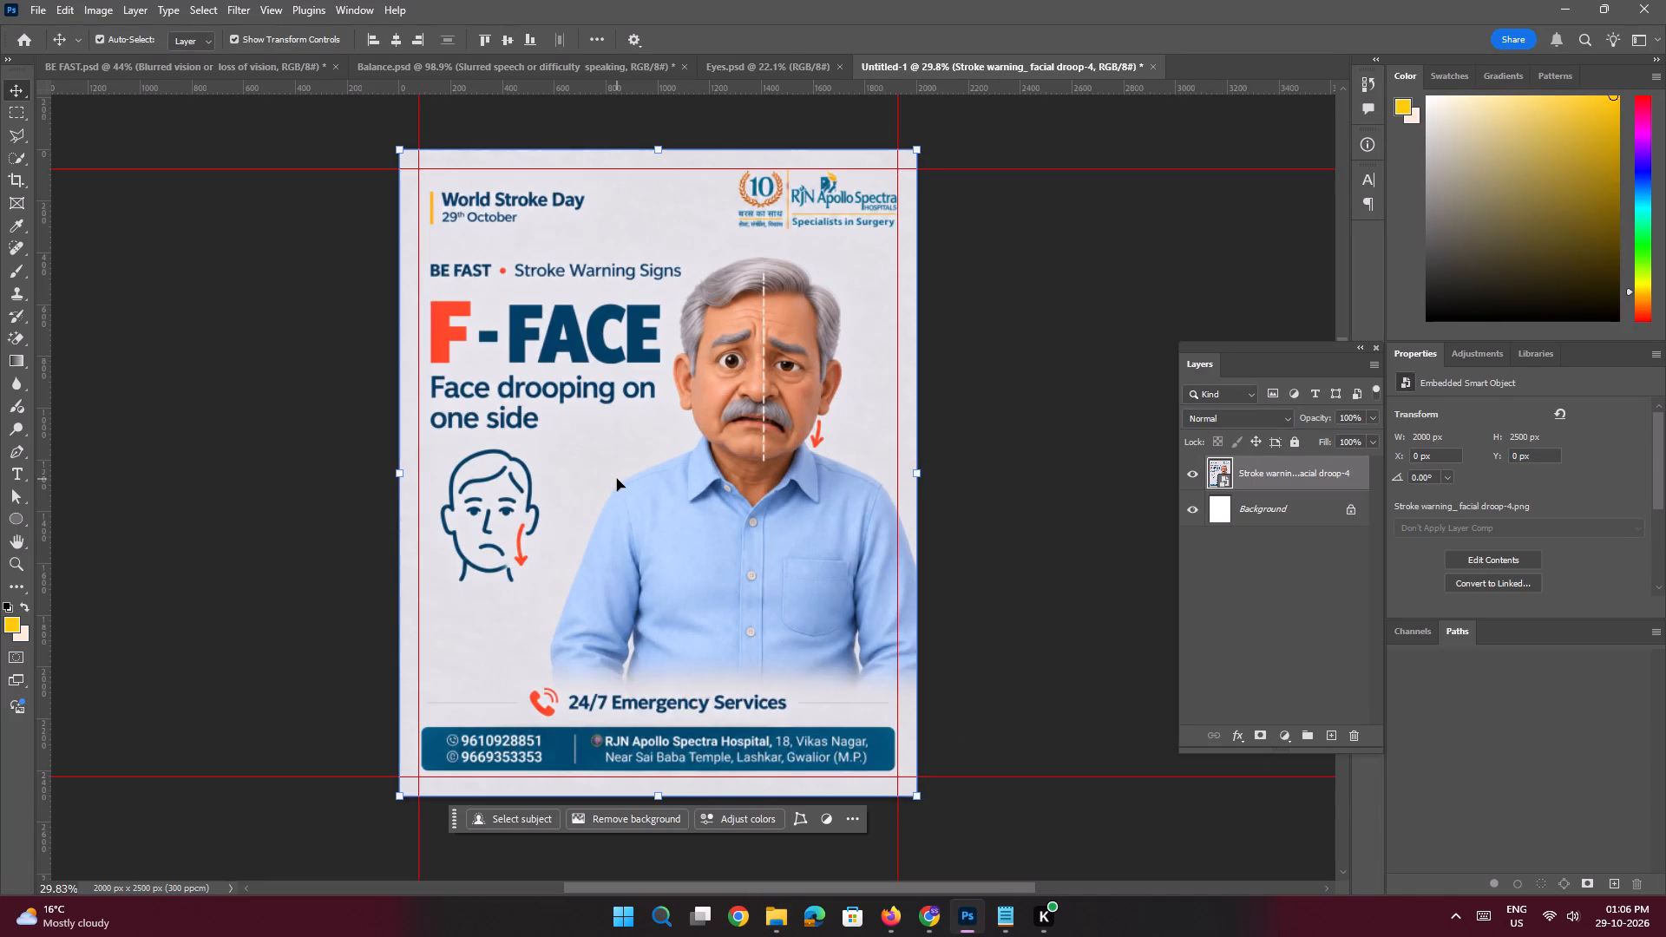
# Rasterize the placed F-FACE poster layer by using the Magic Eraser tool on it.
pyautogui.hotkey('ctrl', 'space')
pyautogui.hotkey('ctrl', 'space')
pyautogui.hotkey('ctrl', 'space')
pyautogui.hotkey('ctrl', 'space')
pyautogui.hotkey('ctrl', 'space')
pyautogui.hotkey('ctrl', 'space')
pyautogui.hotkey('ctrl', 'space')
pyautogui.hotkey('ctrl', 'space')
pyautogui.hotkey('ctrl', 'space')
pyautogui.hotkey('ctrl', 'space')
pyautogui.keyDown('ctrl'); pyautogui.moveTo(778, 193); pyautogui.dragTo(815, 306); pyautogui.keyUp('ctrl')
pyautogui.moveTo(870, 271); pyautogui.dragTo(843, 384)
pyautogui.press('e')
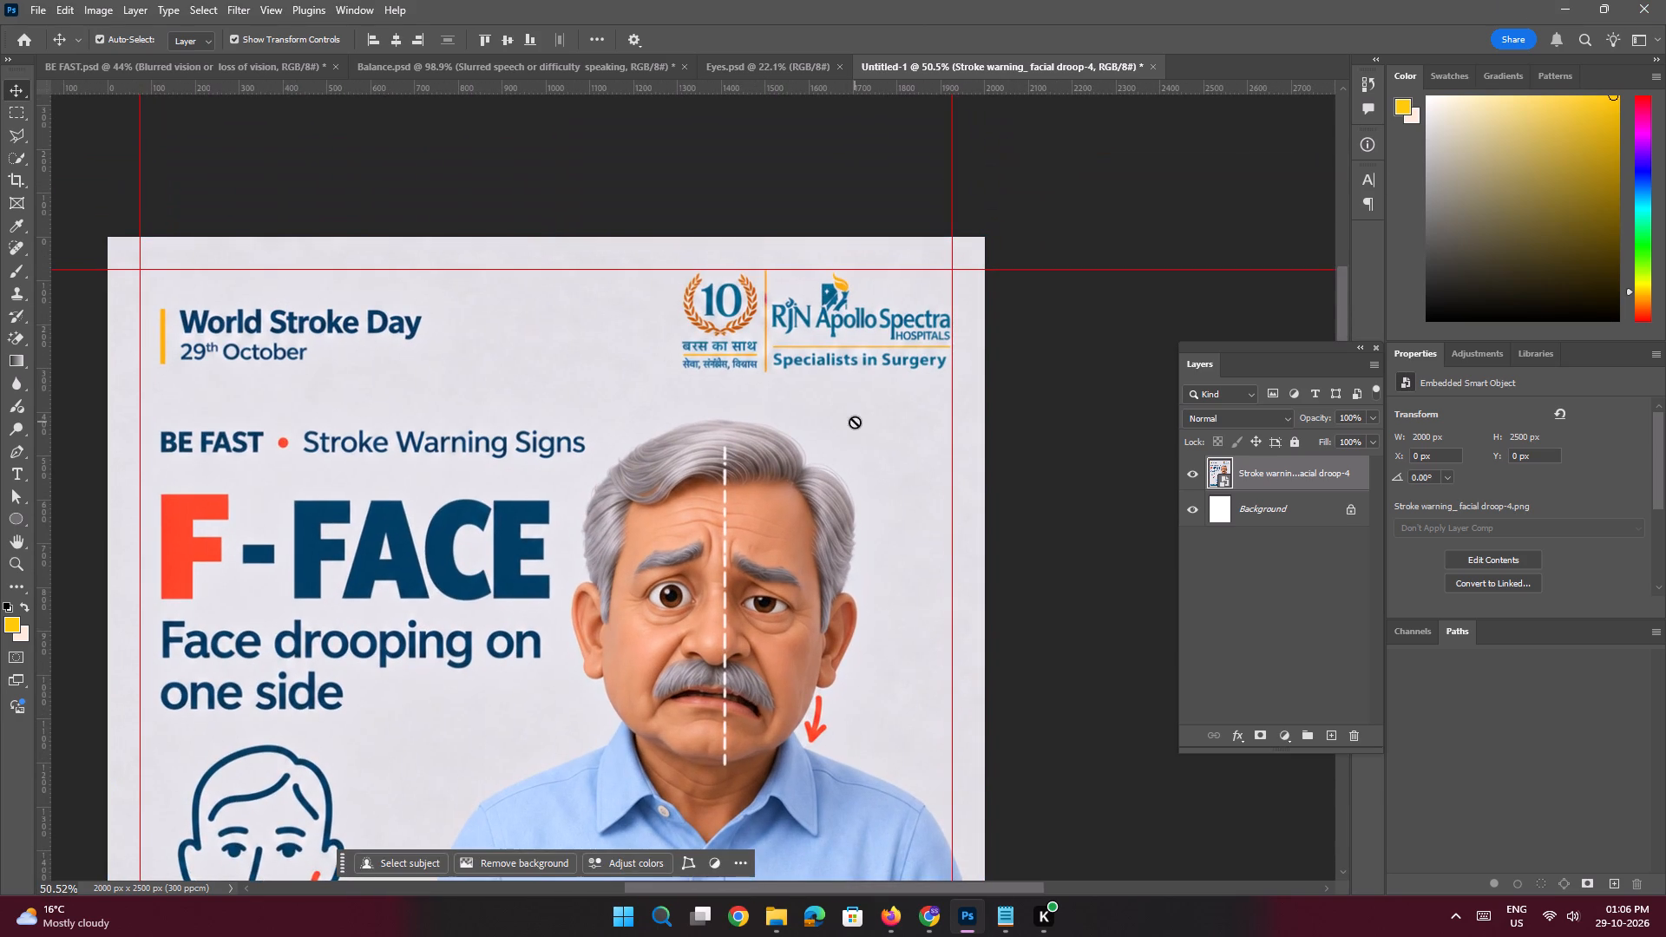
pyautogui.click(855, 422)
pyautogui.click(779, 340)
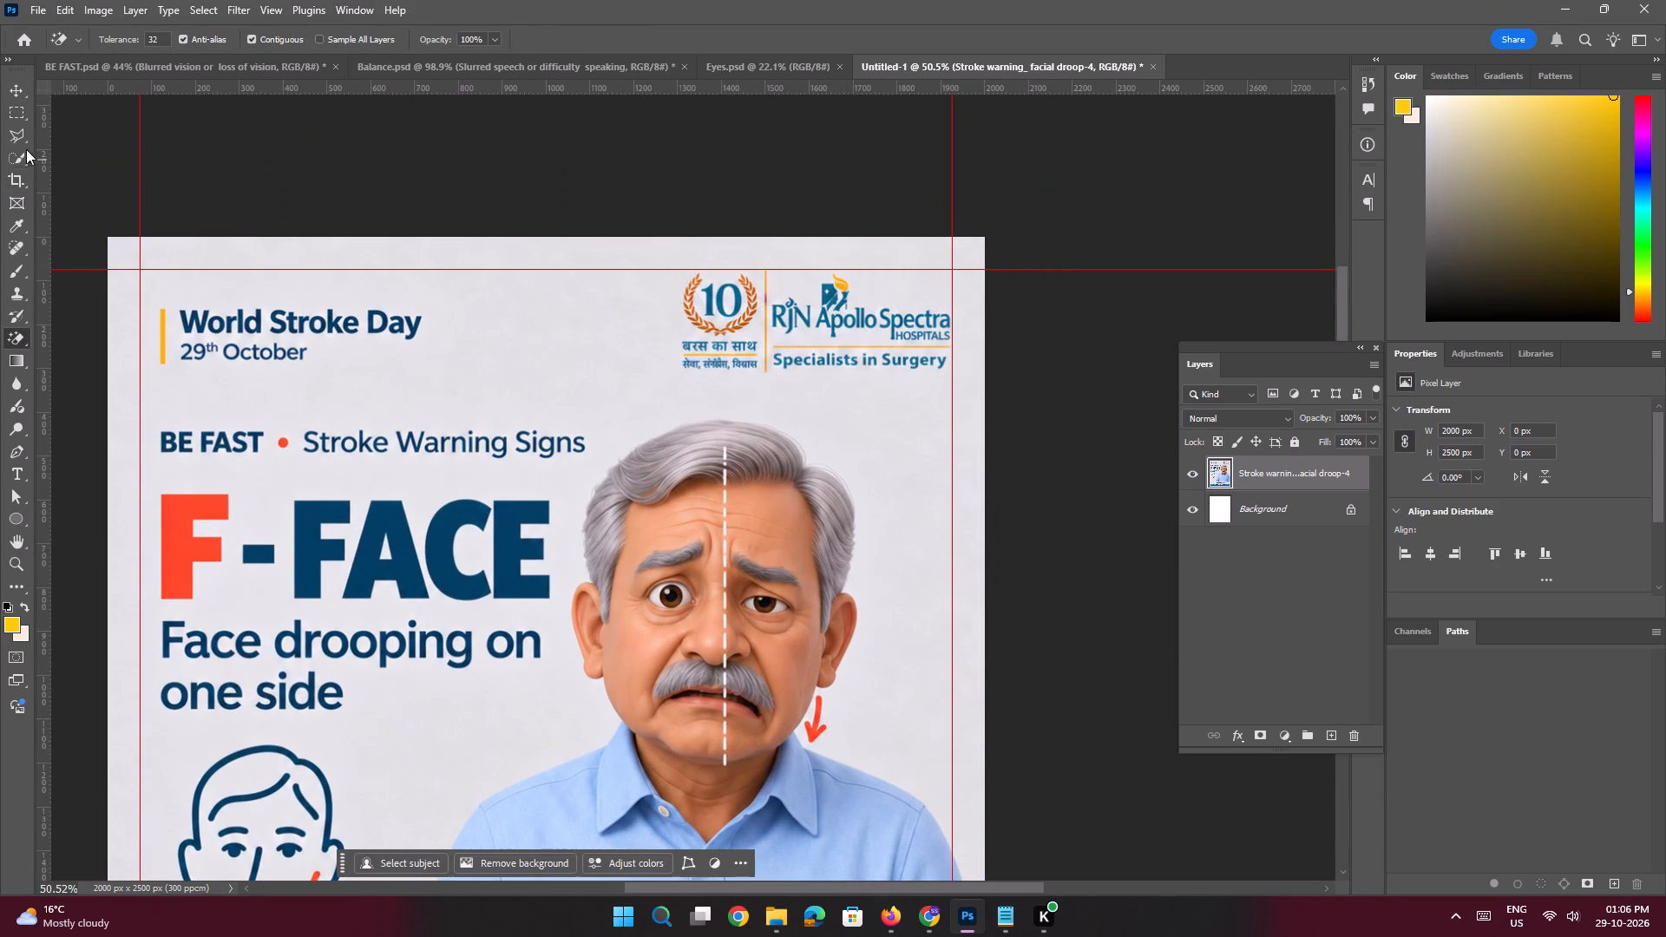
# Remove the baked-in hospital logo from the poster image's upper corner using a polygonal selection filled with matching background.
pyautogui.click(16, 138)
pyautogui.press('space')
pyautogui.keyDown('ctrl'); pyautogui.moveTo(876, 316); pyautogui.dragTo(903, 390); pyautogui.keyUp('ctrl')
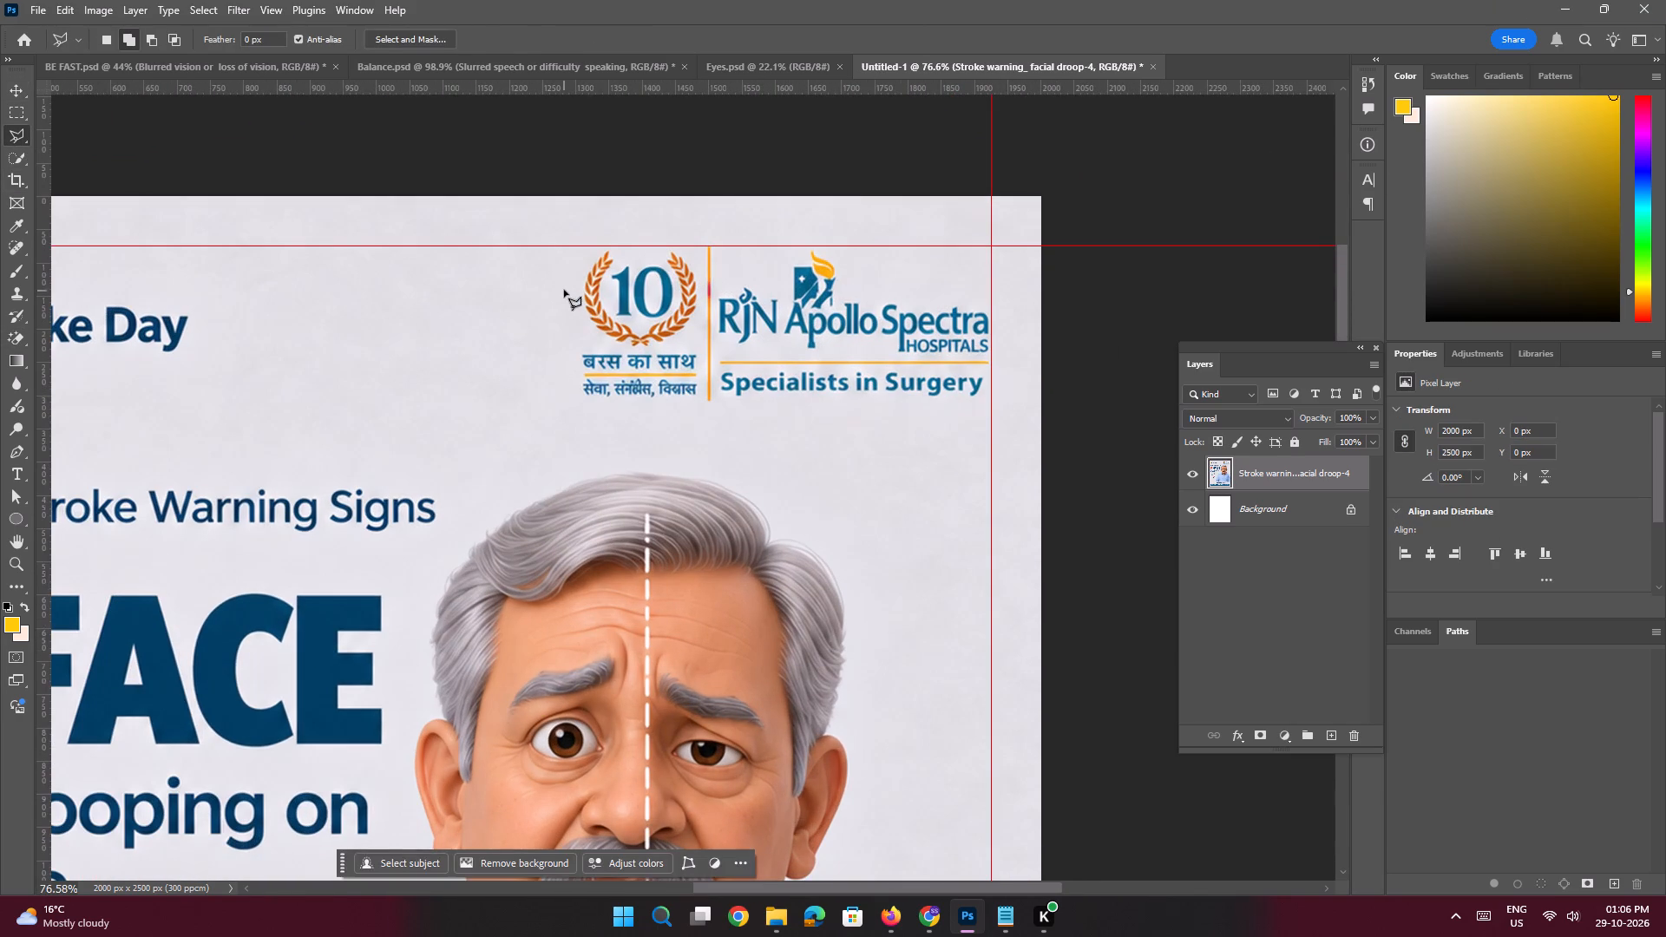
pyautogui.click(563, 285)
pyautogui.click(587, 234)
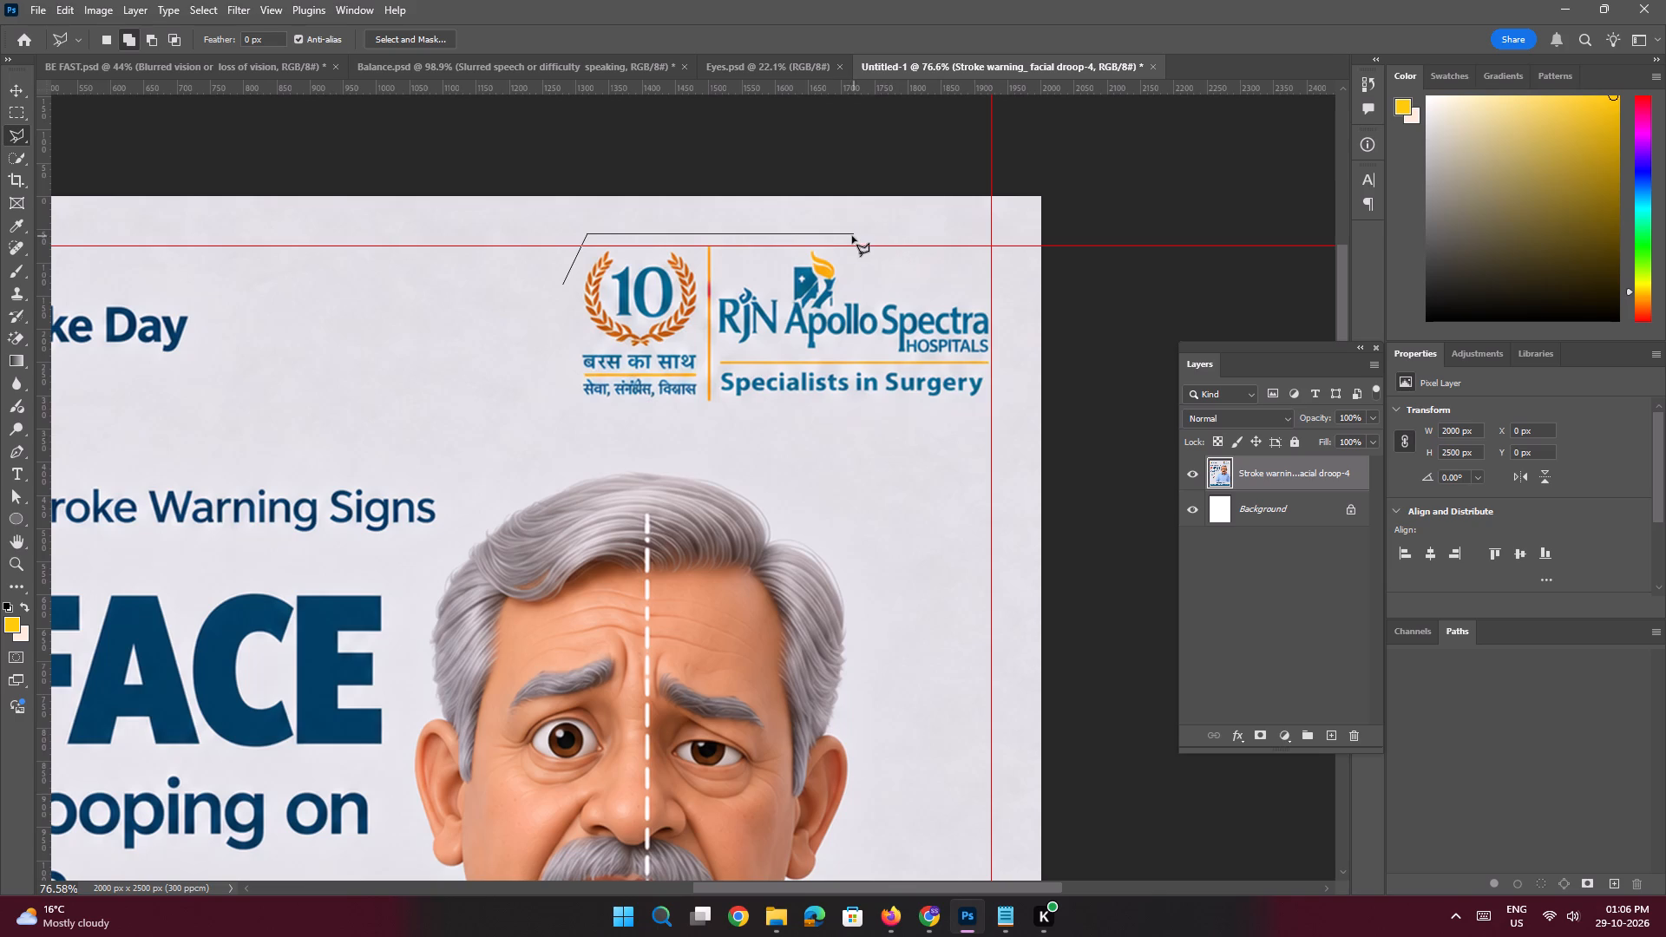
pyautogui.keyDown('shift'); pyautogui.click(852, 236); pyautogui.keyUp('shift')
pyautogui.click(856, 287)
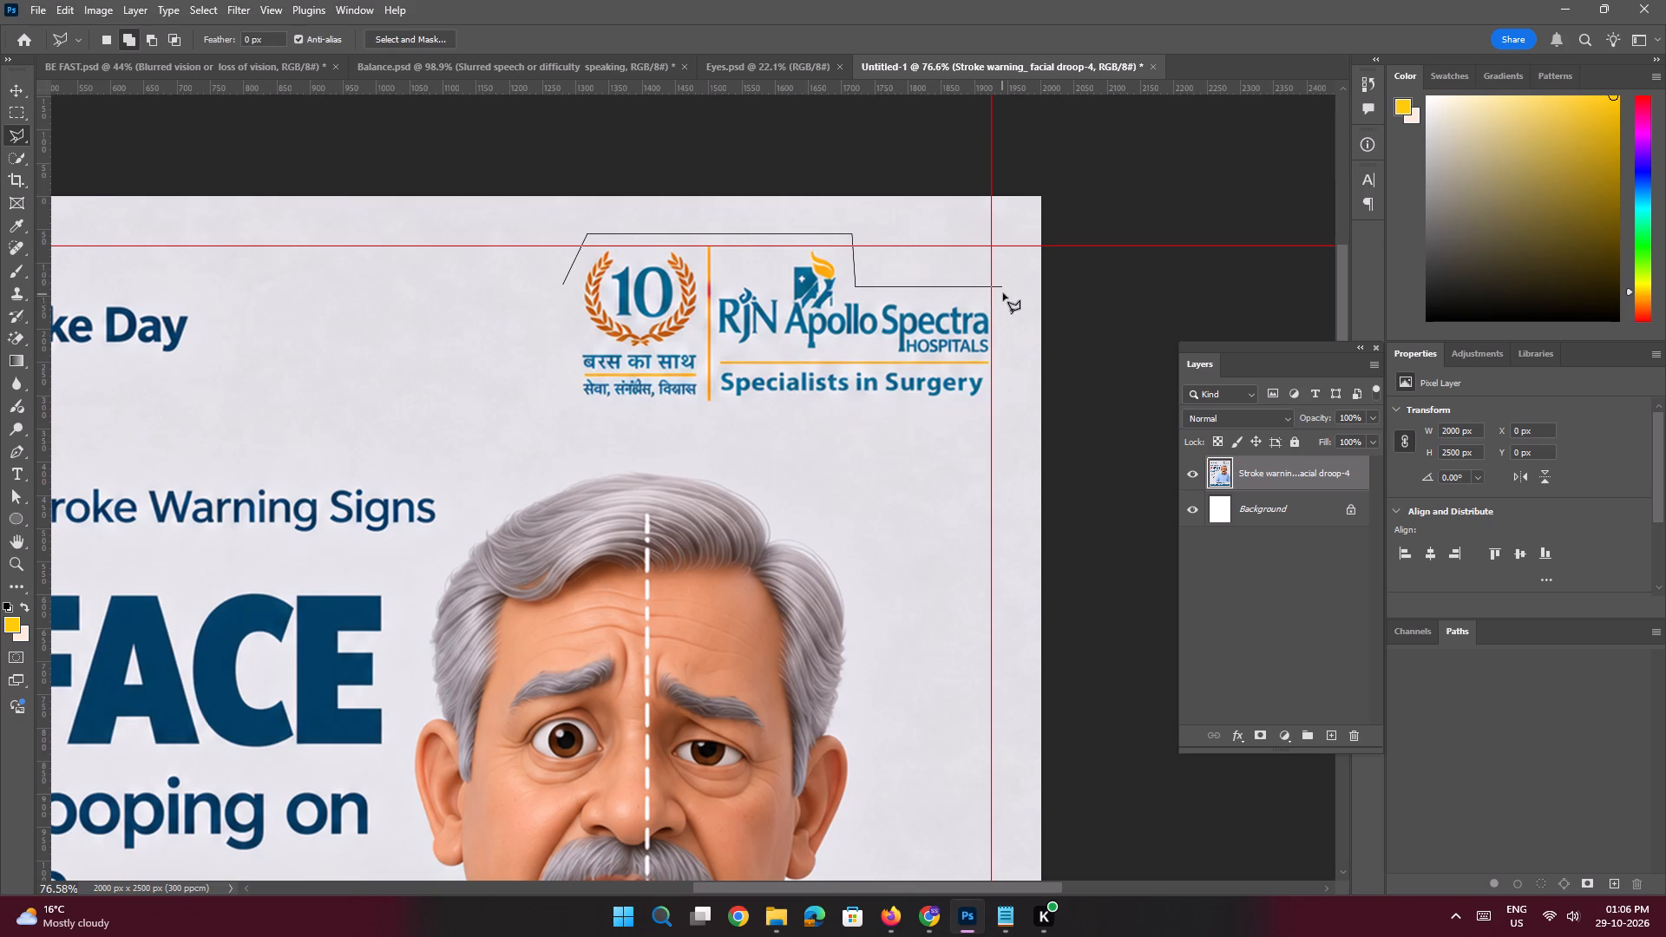
pyautogui.keyDown('shift'); pyautogui.click(1003, 293); pyautogui.keyUp('shift')
pyautogui.click(1000, 395)
pyautogui.click(987, 408)
pyautogui.keyDown('shift'); pyautogui.click(565, 399); pyautogui.keyUp('shift')
pyautogui.click(549, 292)
pyautogui.click(565, 284)
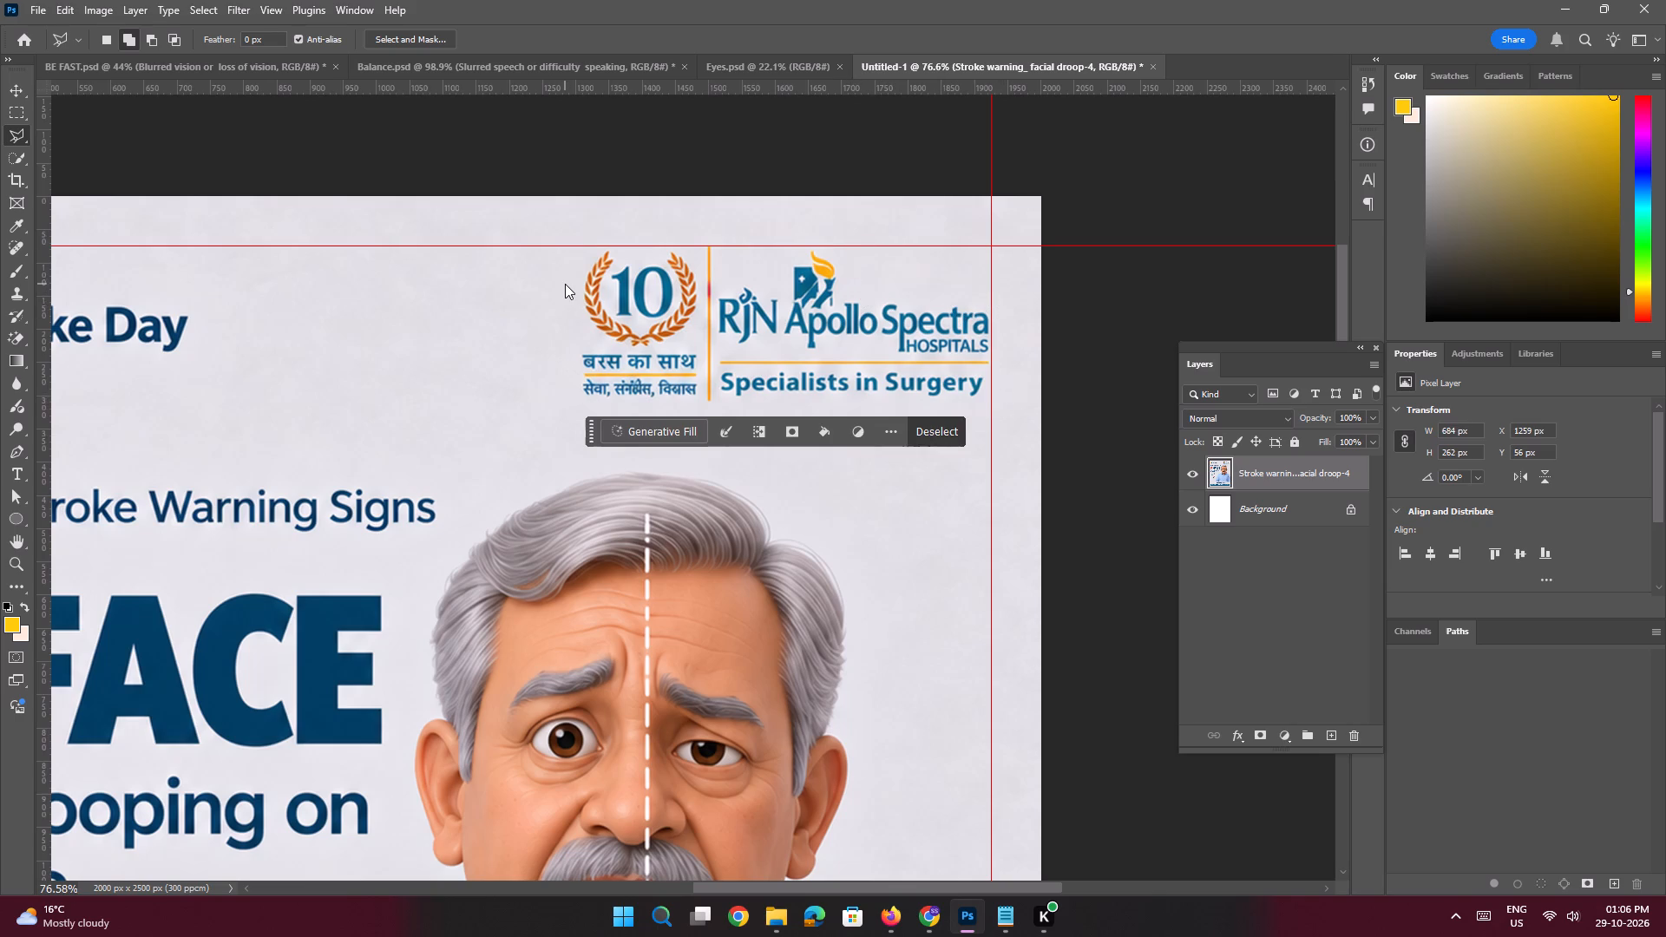
pyautogui.hotkey('shift', 'BackSpace')
pyautogui.press('Return')
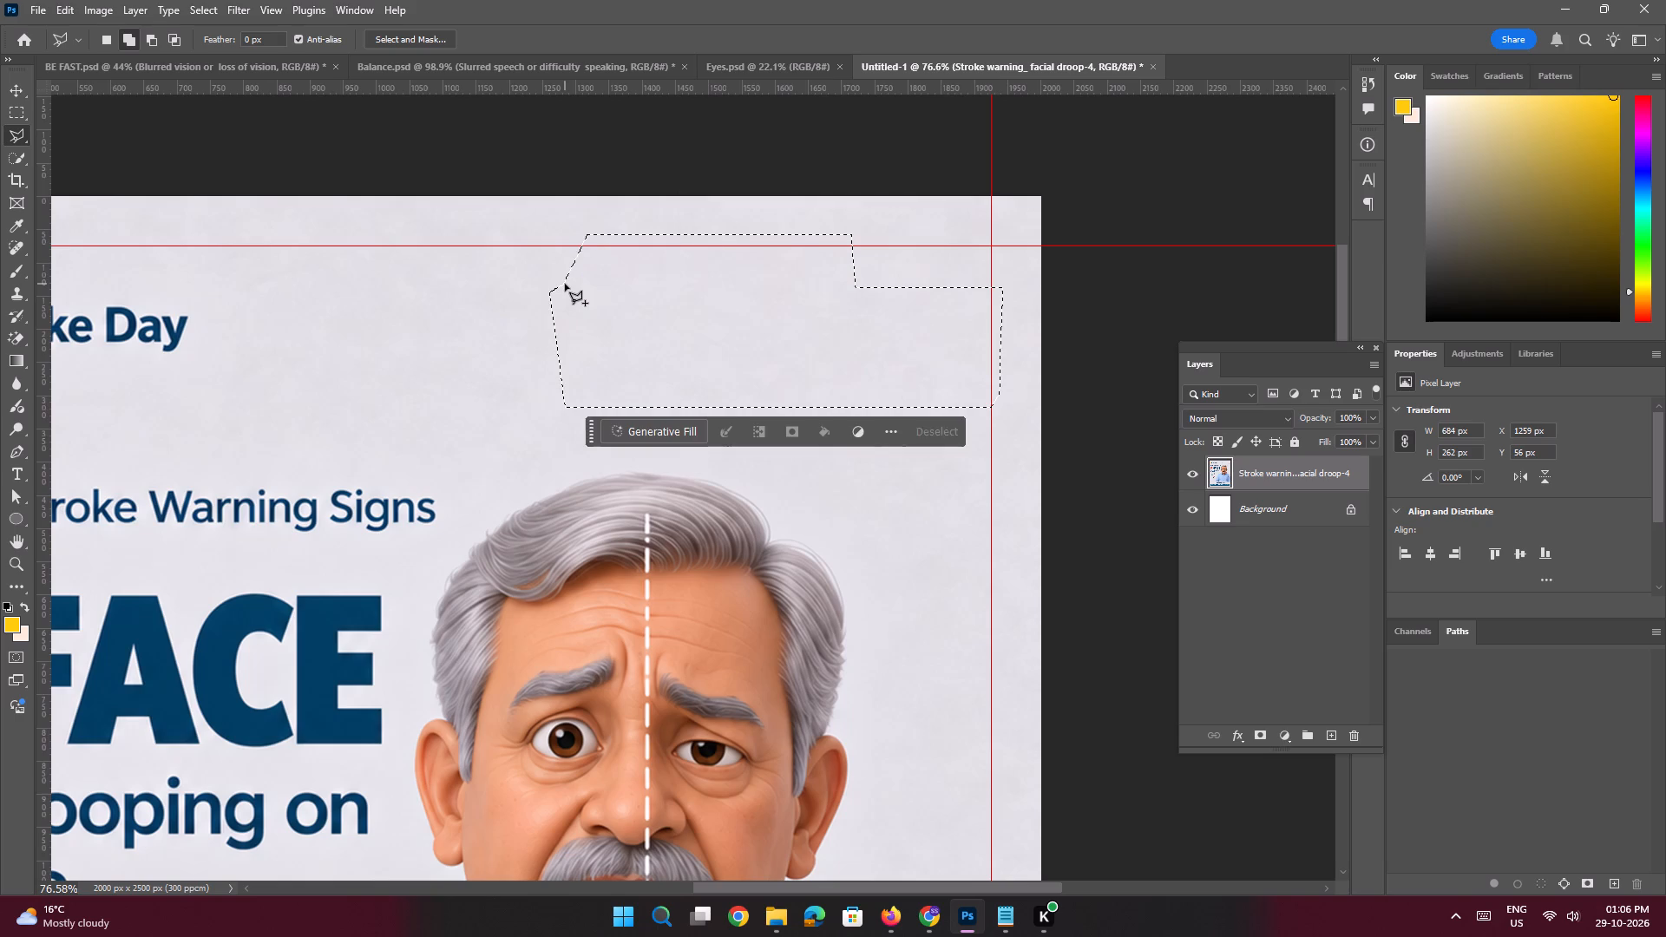
pyautogui.hotkey('ctrl', 'd')
pyautogui.hotkey('ctrl', '0')
# Remove the baked-in contact and address bar beneath 24/7 Emergency Services using a polygonal selection filled with matching background.
pyautogui.press('space')
pyautogui.press('space')
pyautogui.press('space')
pyautogui.press('space')
pyautogui.press('space')
pyautogui.press('space')
pyautogui.press('space')
pyautogui.press('space')
pyautogui.press('space')
pyautogui.press('space')
pyautogui.press('space')
pyautogui.press('space')
pyautogui.press('space')
pyautogui.press('space')
pyautogui.press('space')
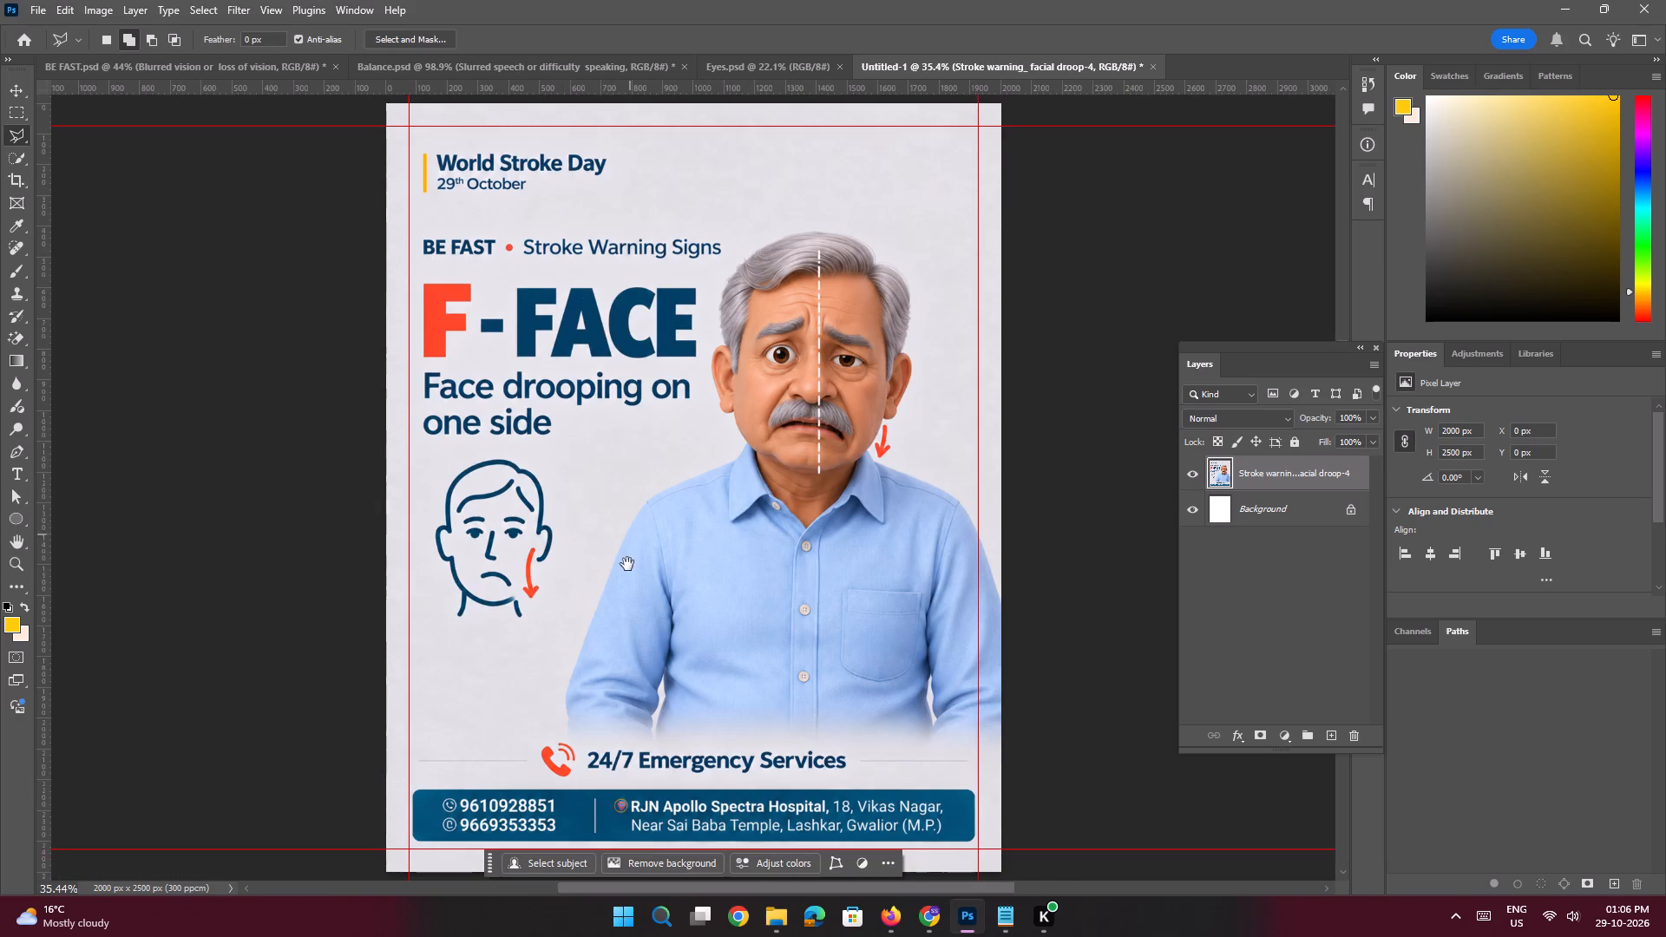
pyautogui.moveTo(626, 569); pyautogui.dragTo(592, 449)
pyautogui.click(389, 664)
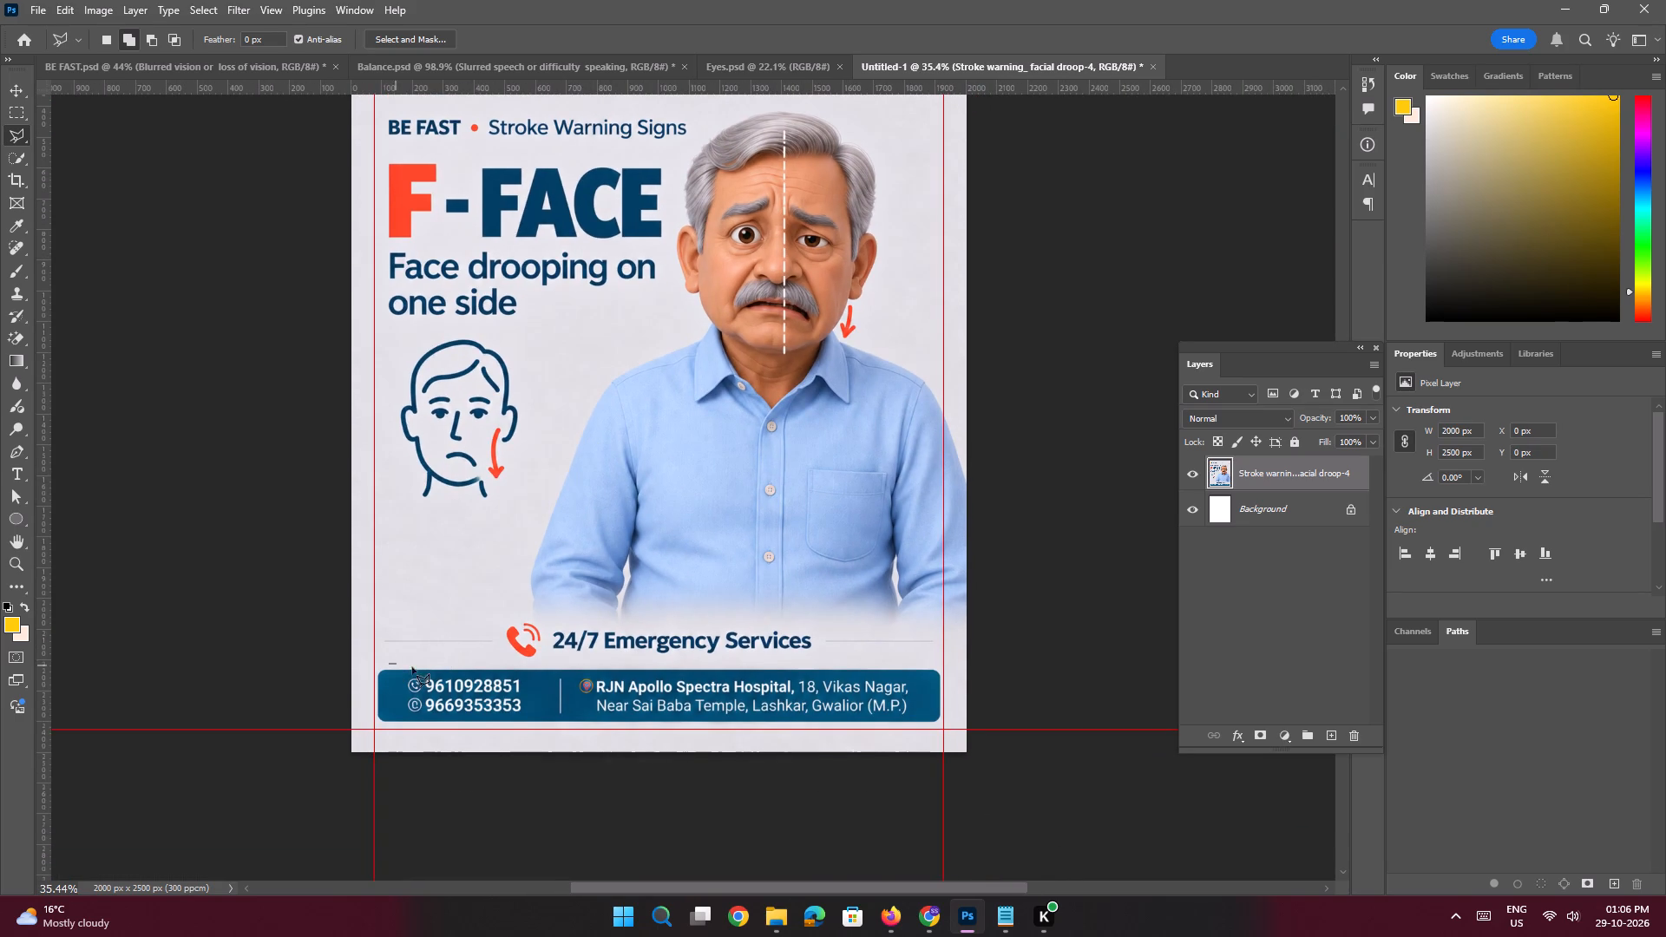
pyautogui.keyDown('shift'); pyautogui.click(941, 668); pyautogui.keyUp('shift')
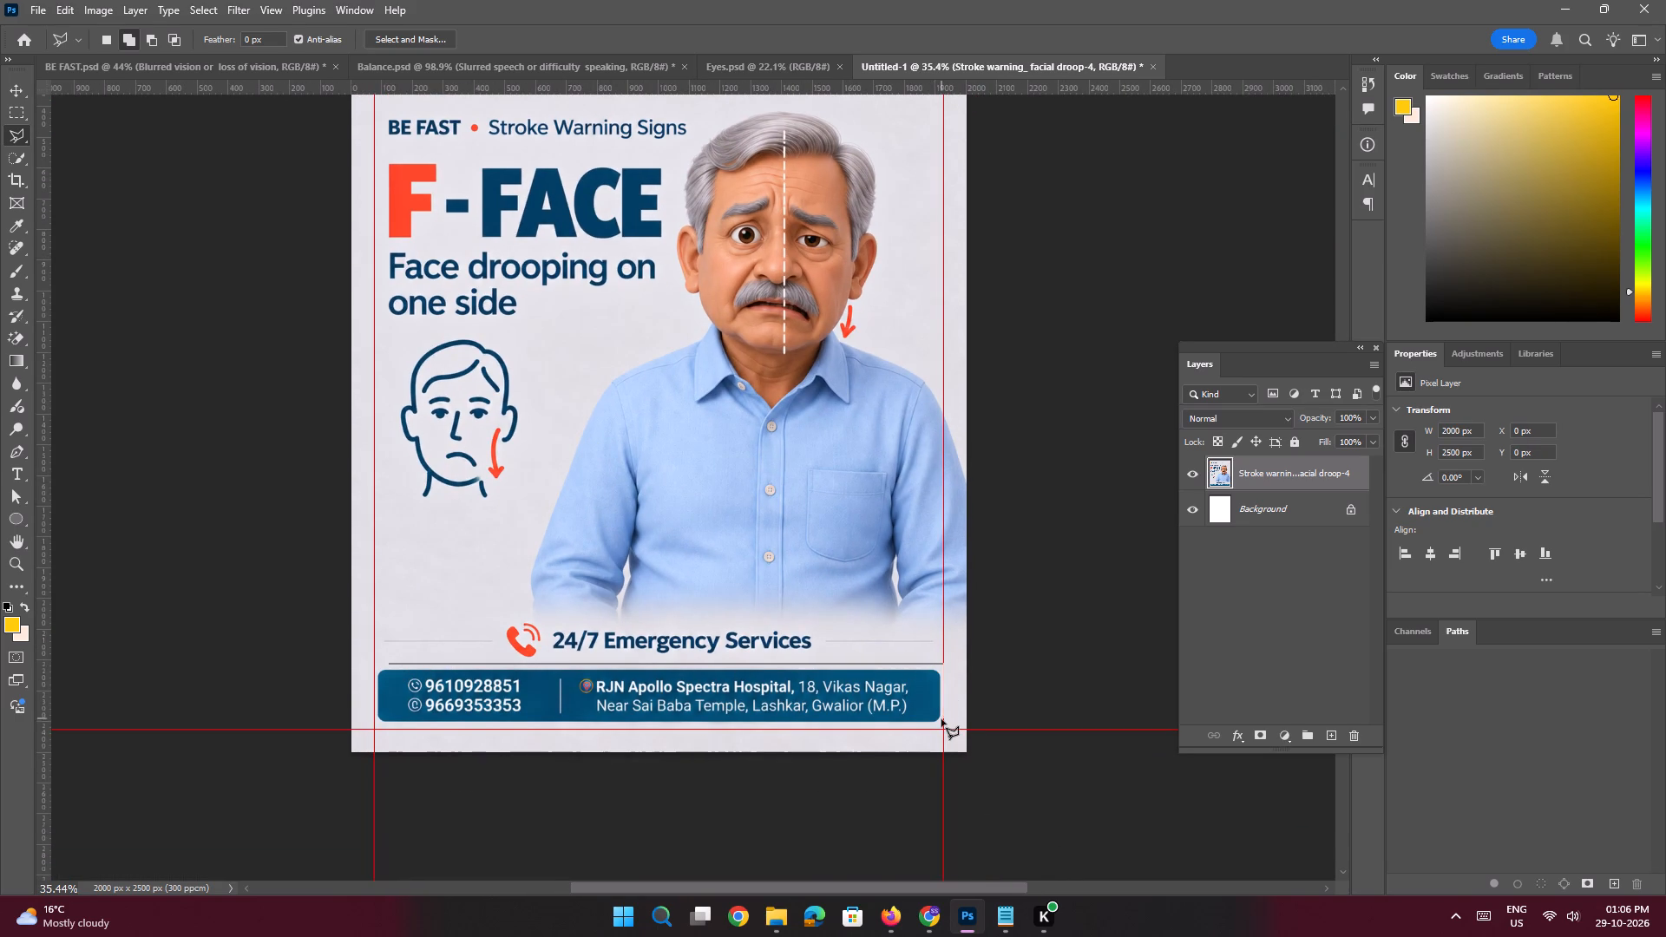
pyautogui.keyDown('shift'); pyautogui.click(942, 726); pyautogui.keyUp('shift')
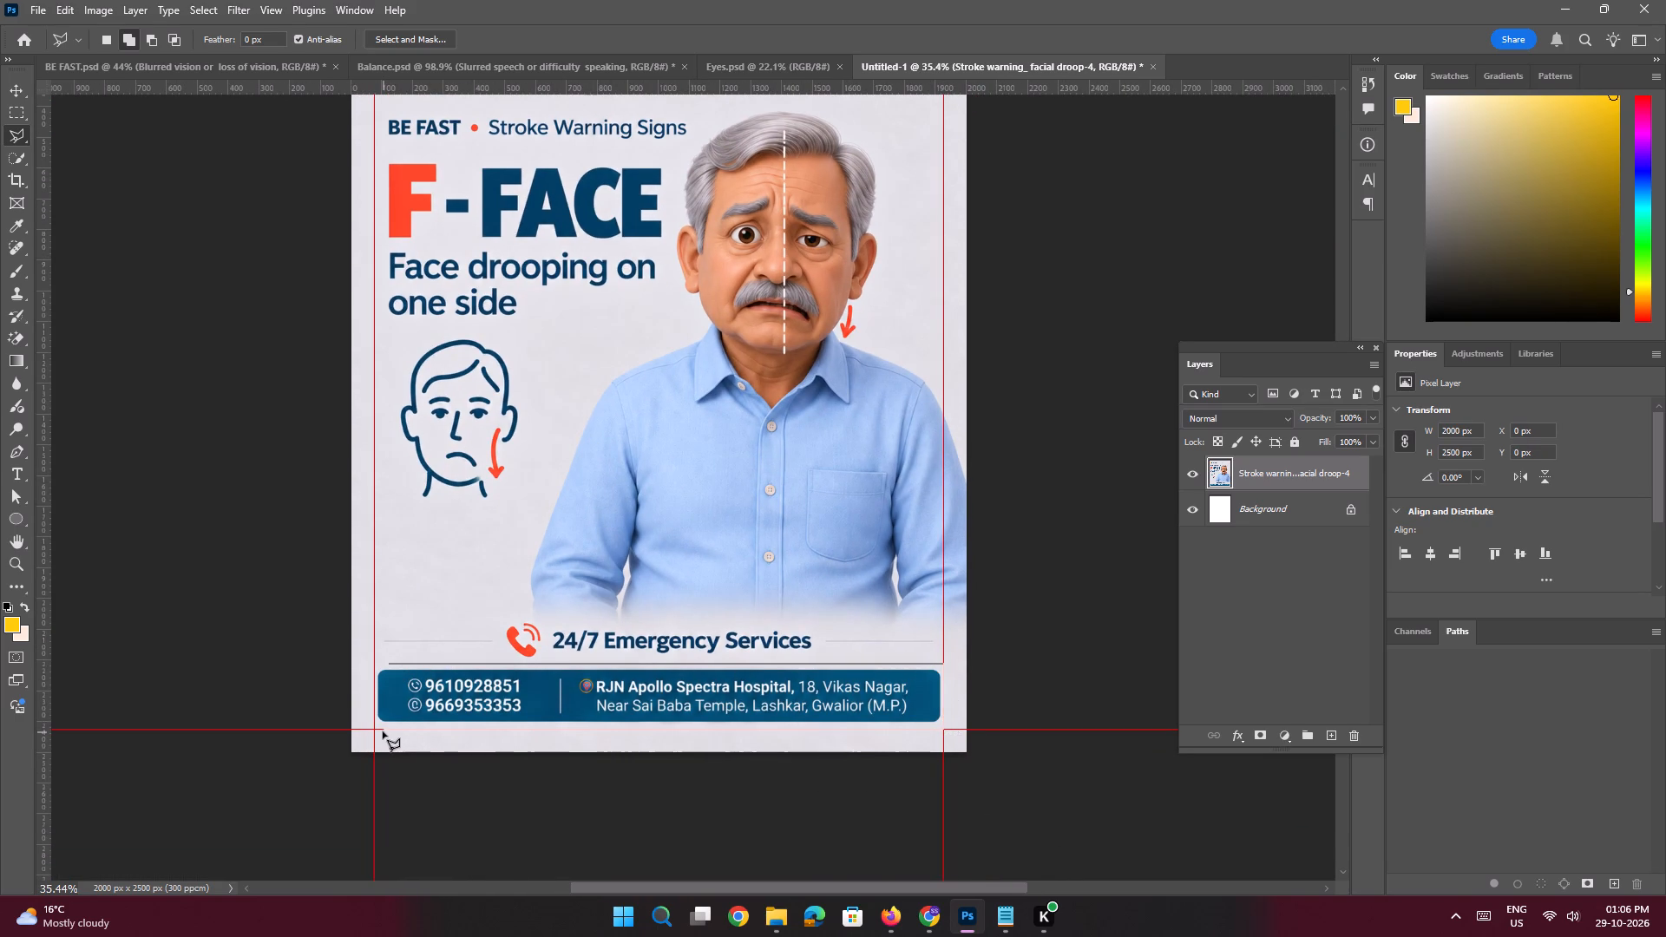
pyautogui.keyDown('shift'); pyautogui.click(377, 730); pyautogui.keyUp('shift')
pyautogui.keyDown('shift'); pyautogui.click(371, 669); pyautogui.keyUp('shift')
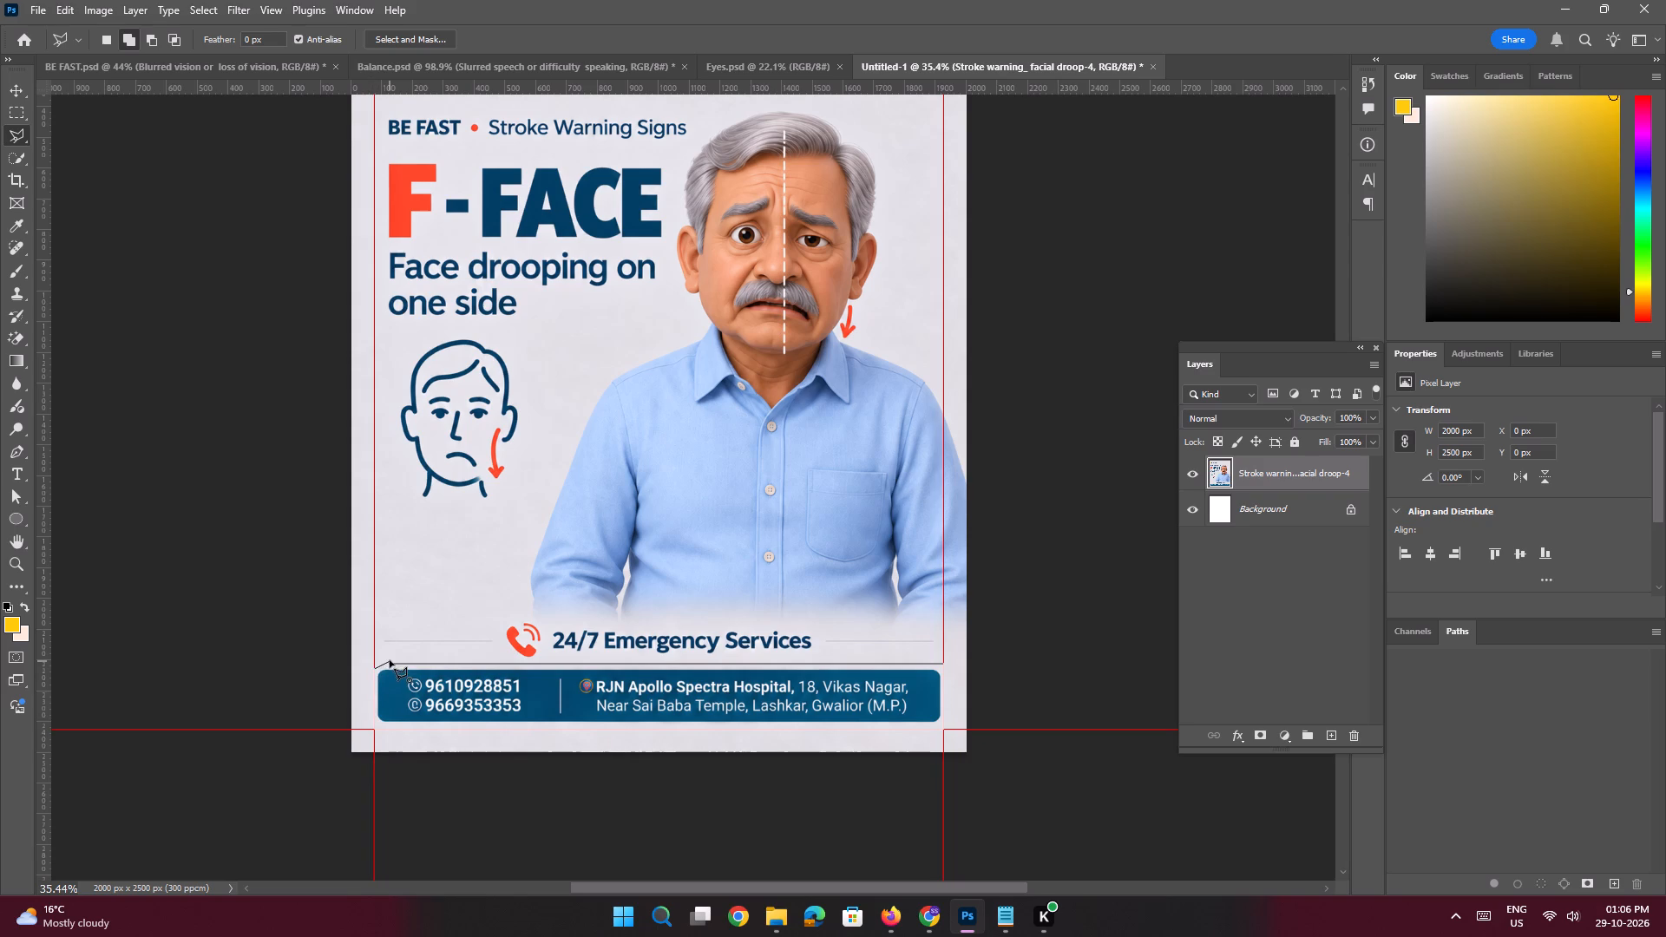
pyautogui.click(390, 660)
pyautogui.hotkey('shift', 'BackSpace')
pyautogui.press('Return')
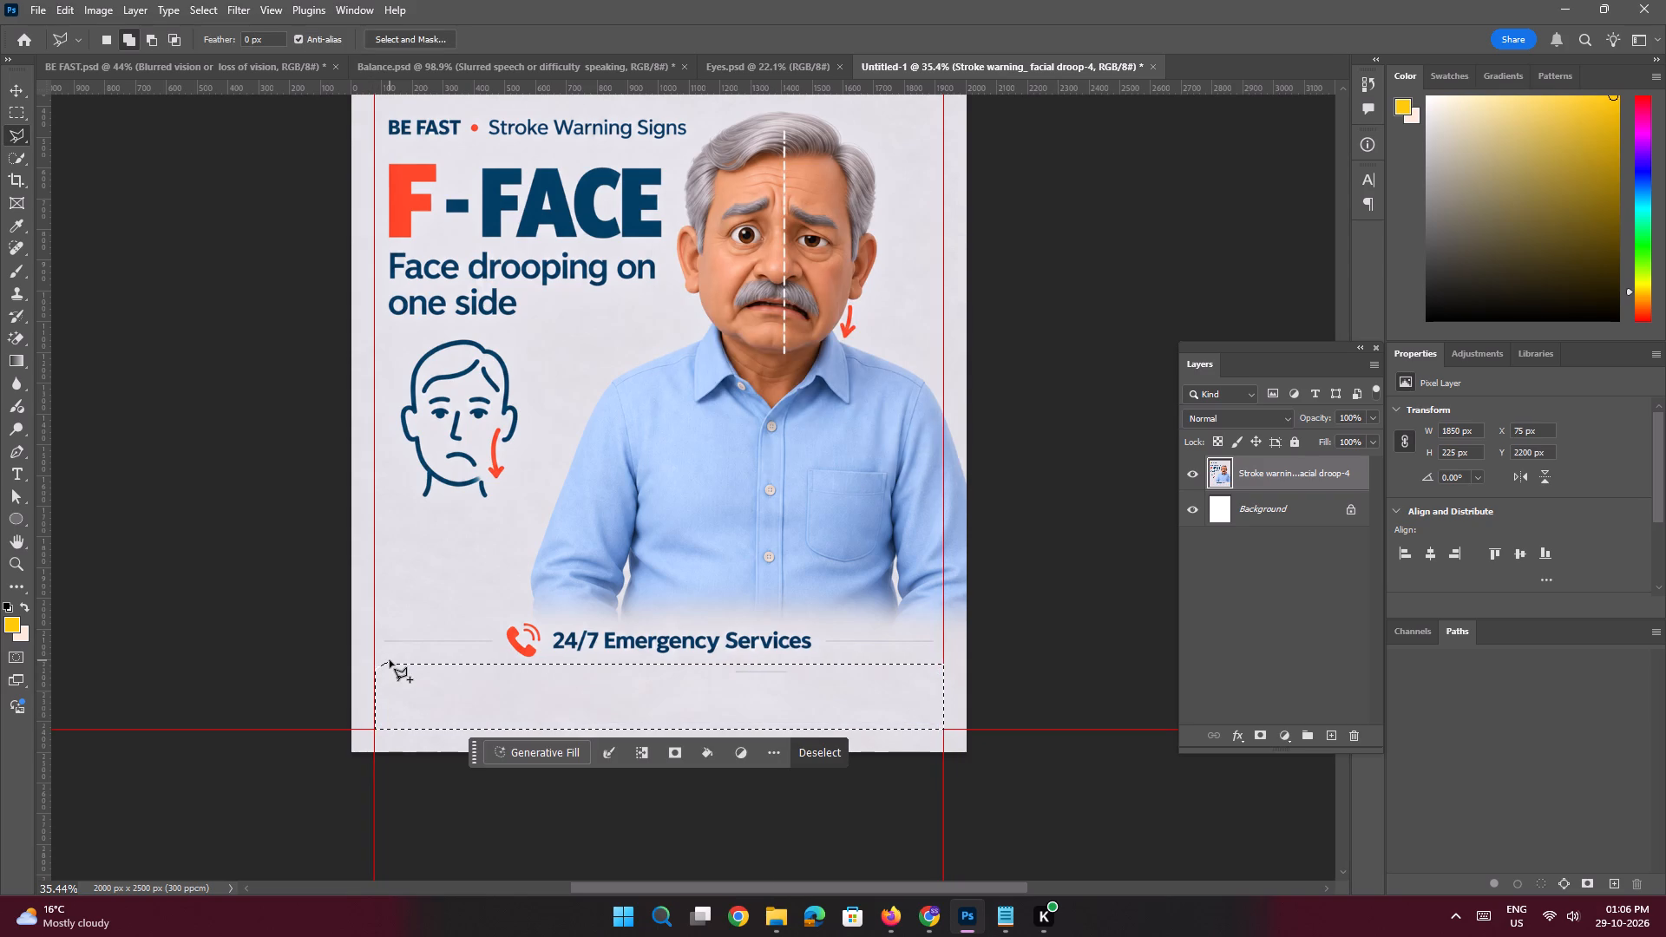
pyautogui.hotkey('ctrl', 'd')
pyautogui.hotkey('ctrl', '0')
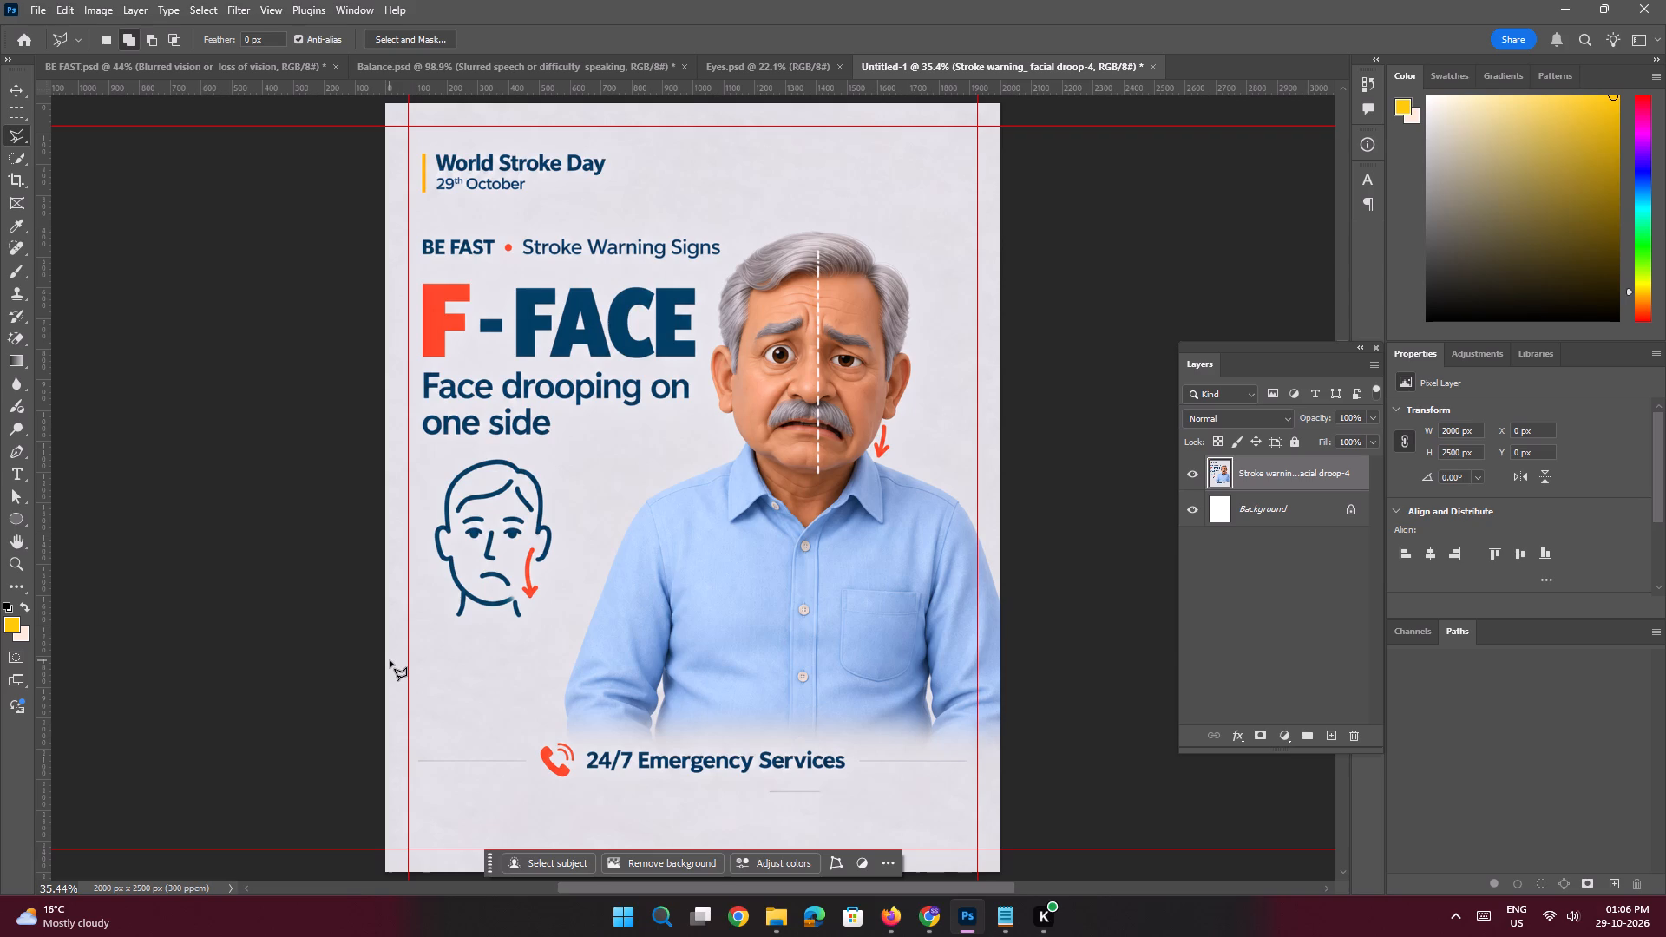
# Save the document as a Photoshop file named Face in the RJN banner folder.
pyautogui.hotkey('ctrl', 's')
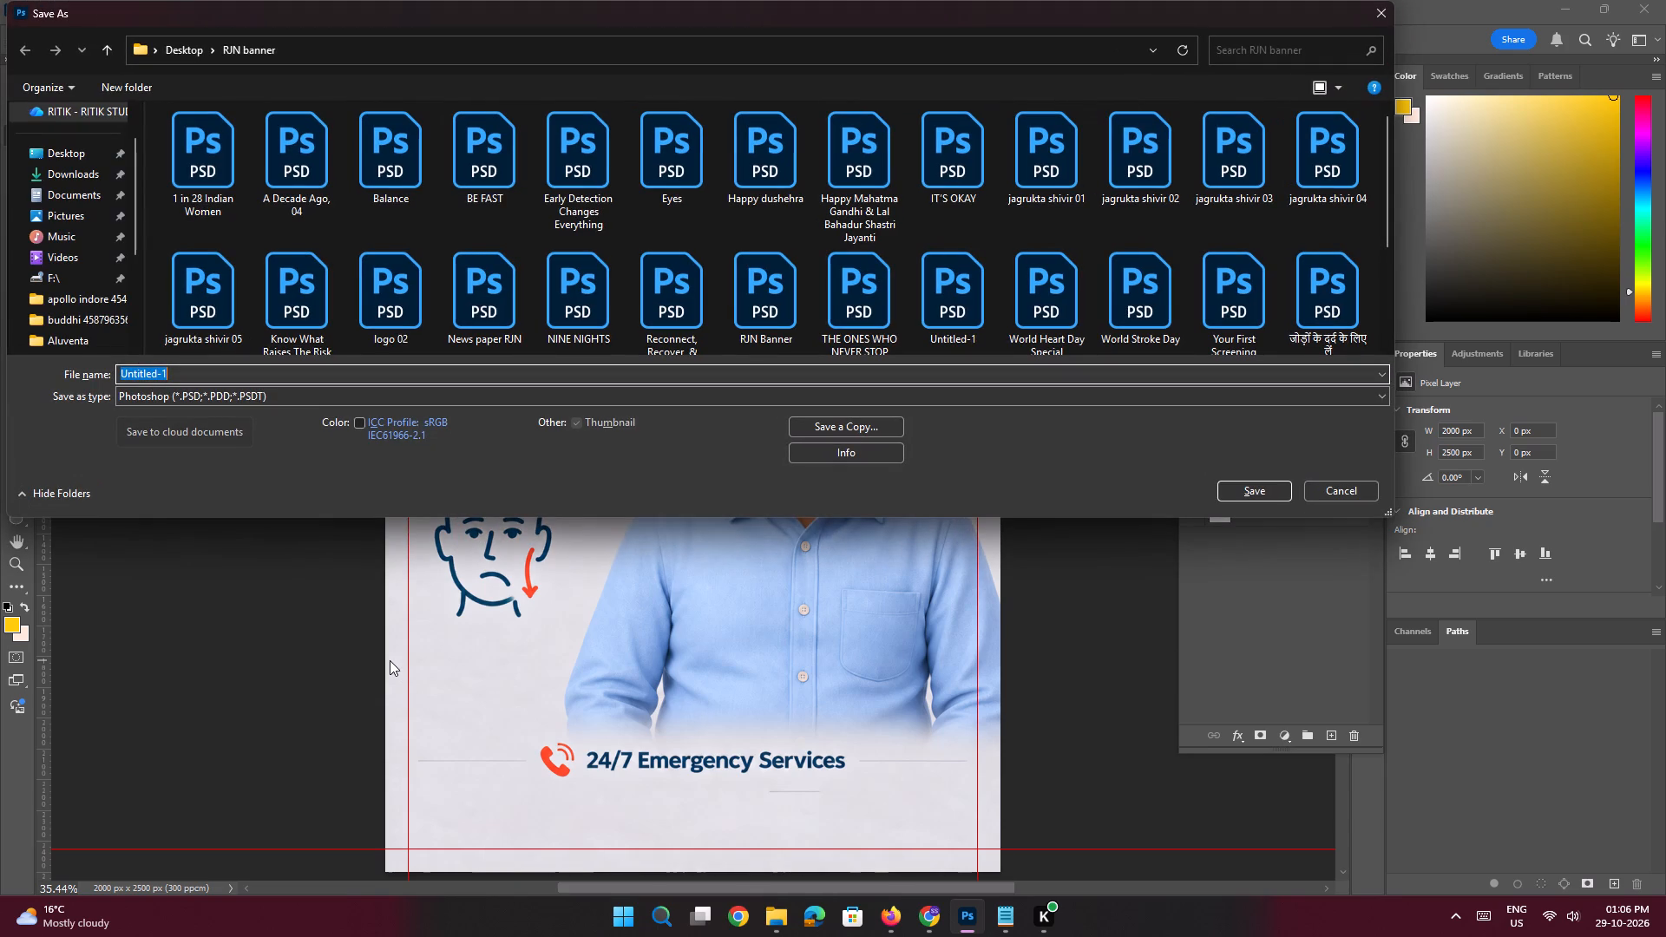
pyautogui.write('Face')
pyautogui.press('Return')
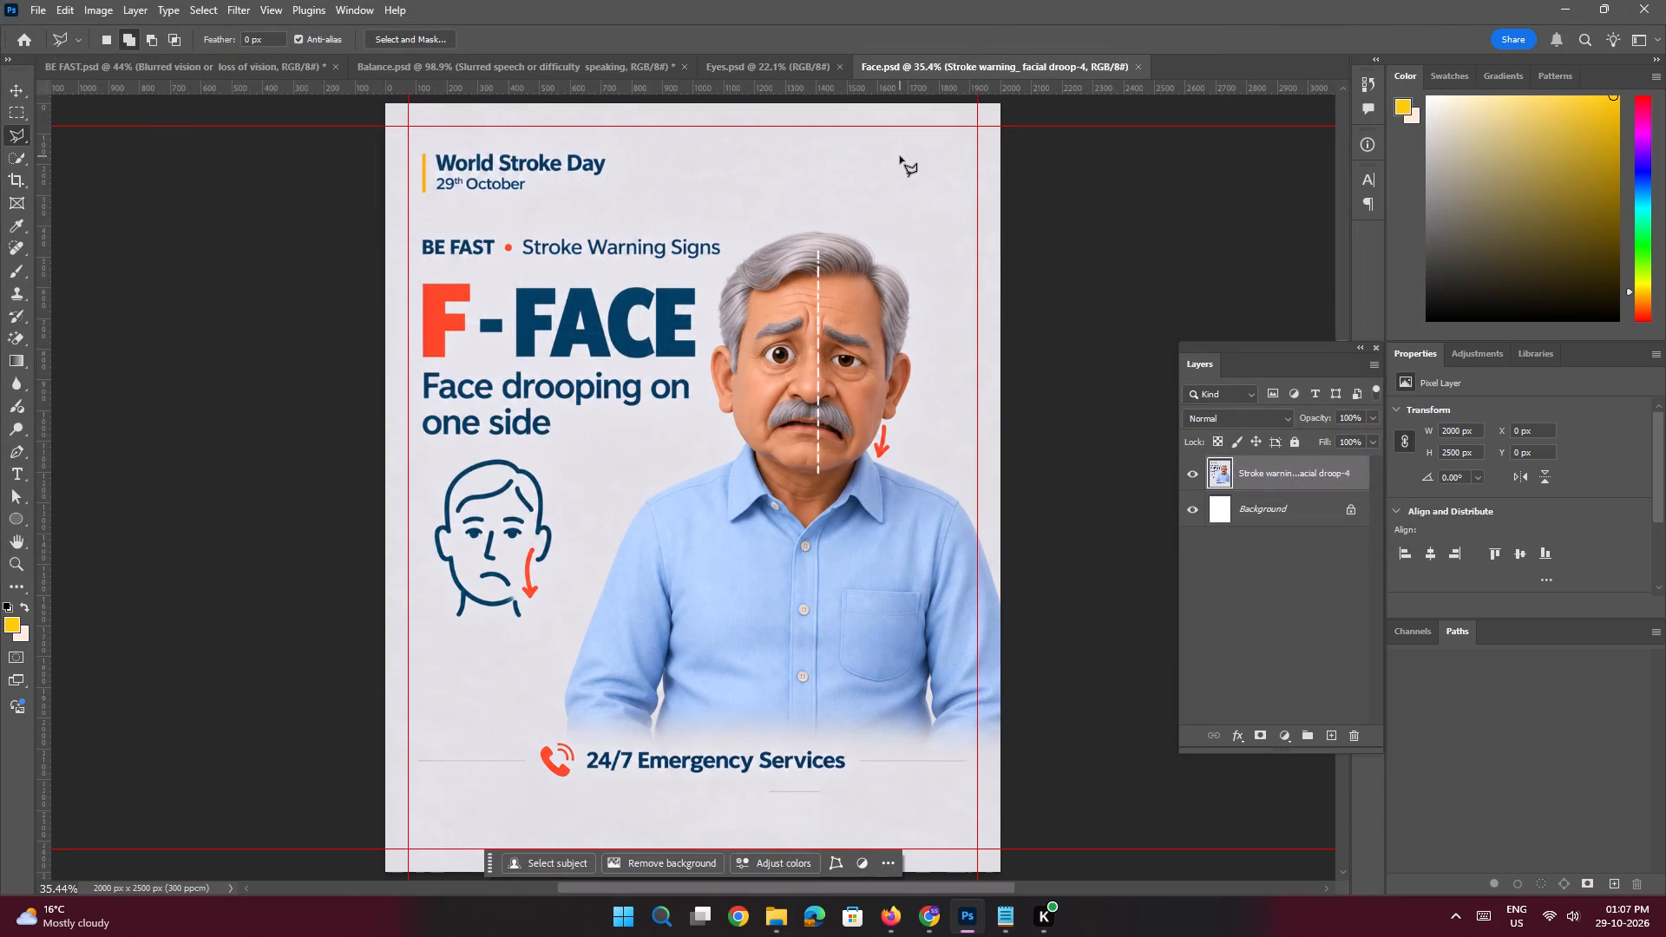
# Copy the Group 2 hospital logo layer from Eyes.psd into Face.psd.
pyautogui.click(16, 91)
pyautogui.click(130, 255)
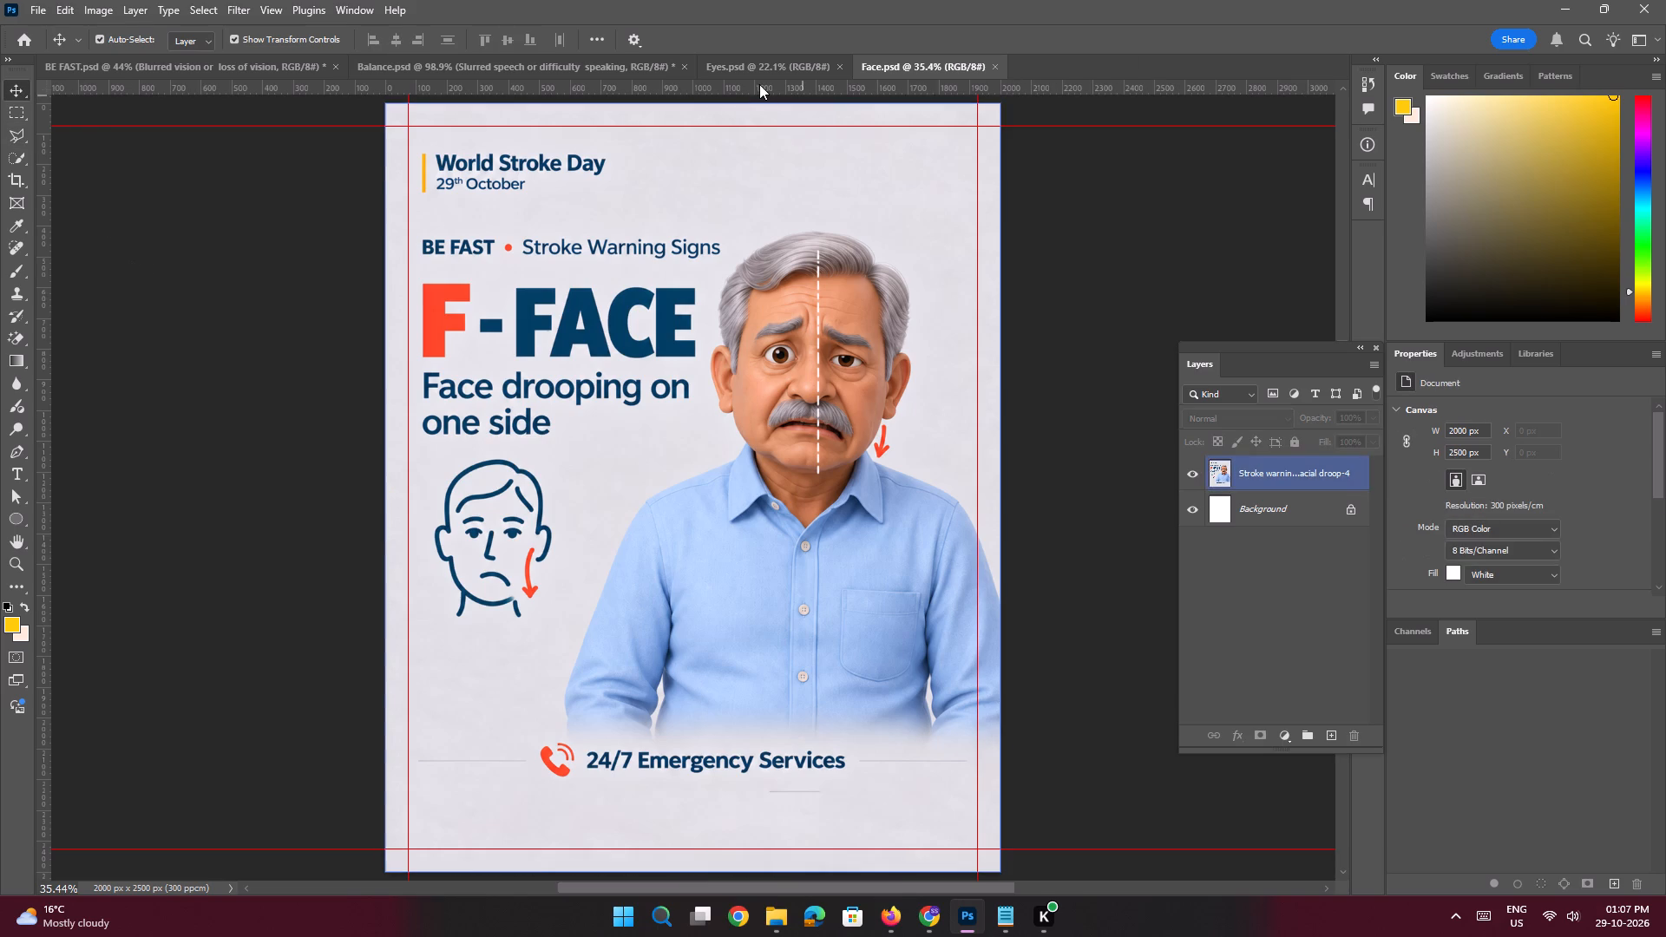
pyautogui.click(757, 80)
pyautogui.click(755, 69)
pyautogui.press('space')
pyautogui.press('space')
pyautogui.press('space')
pyautogui.press('space')
pyautogui.press('space')
pyautogui.click(823, 219)
pyautogui.keyDown('ctrl'); pyautogui.click(712, 272); pyautogui.keyUp('ctrl')
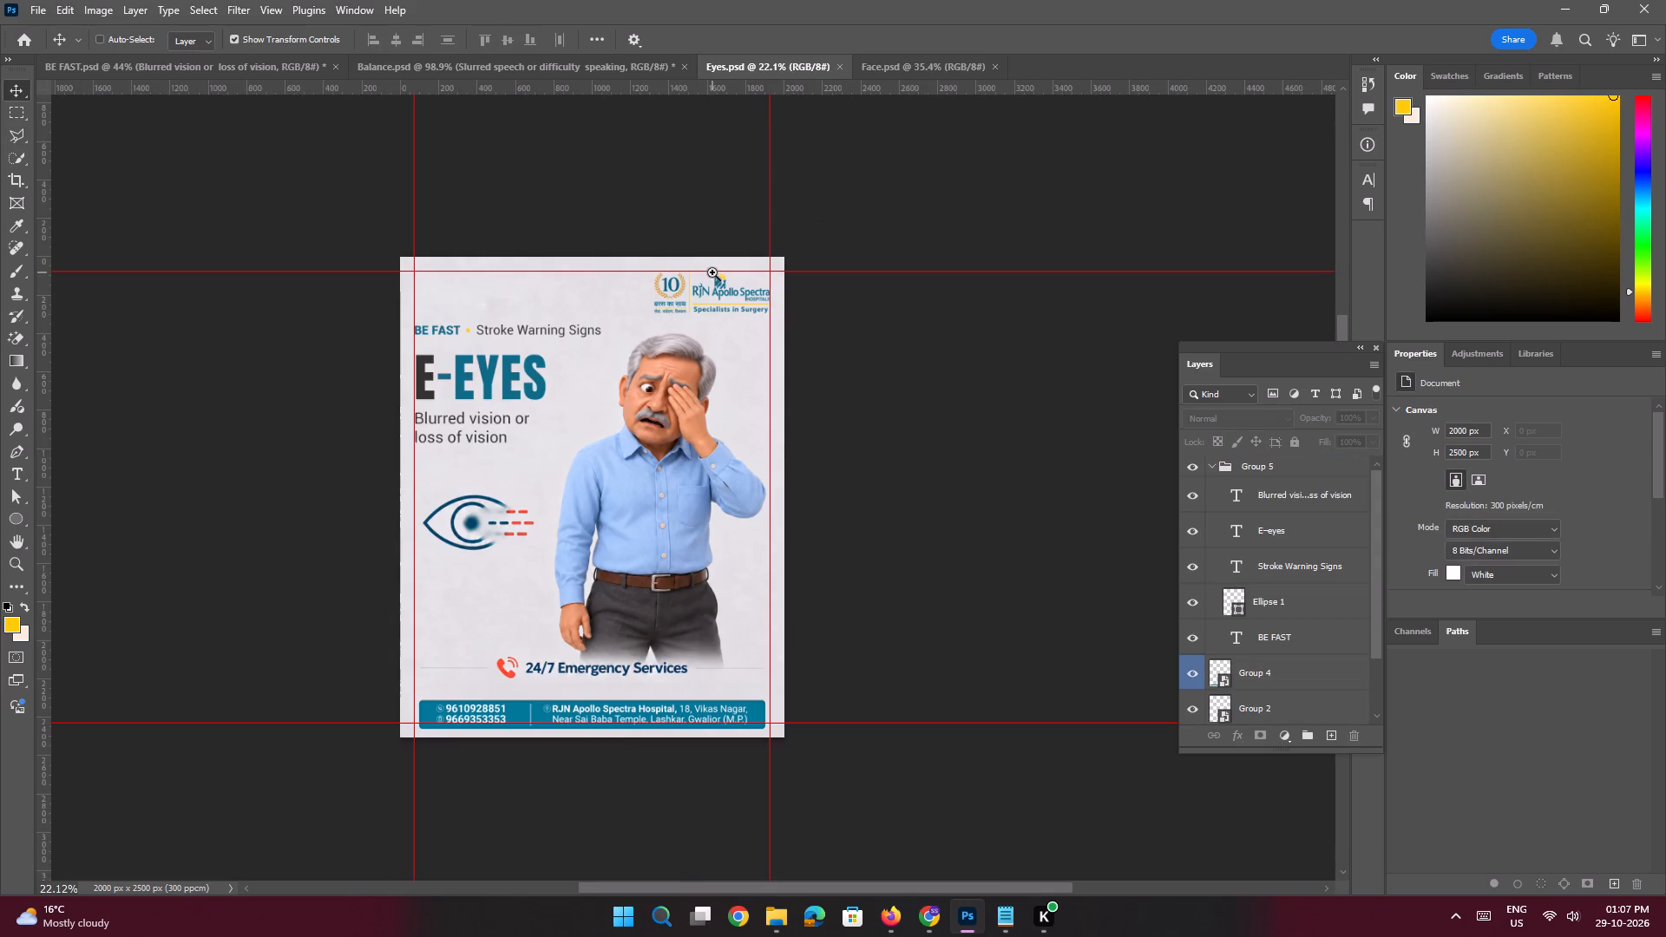
pyautogui.click(718, 284)
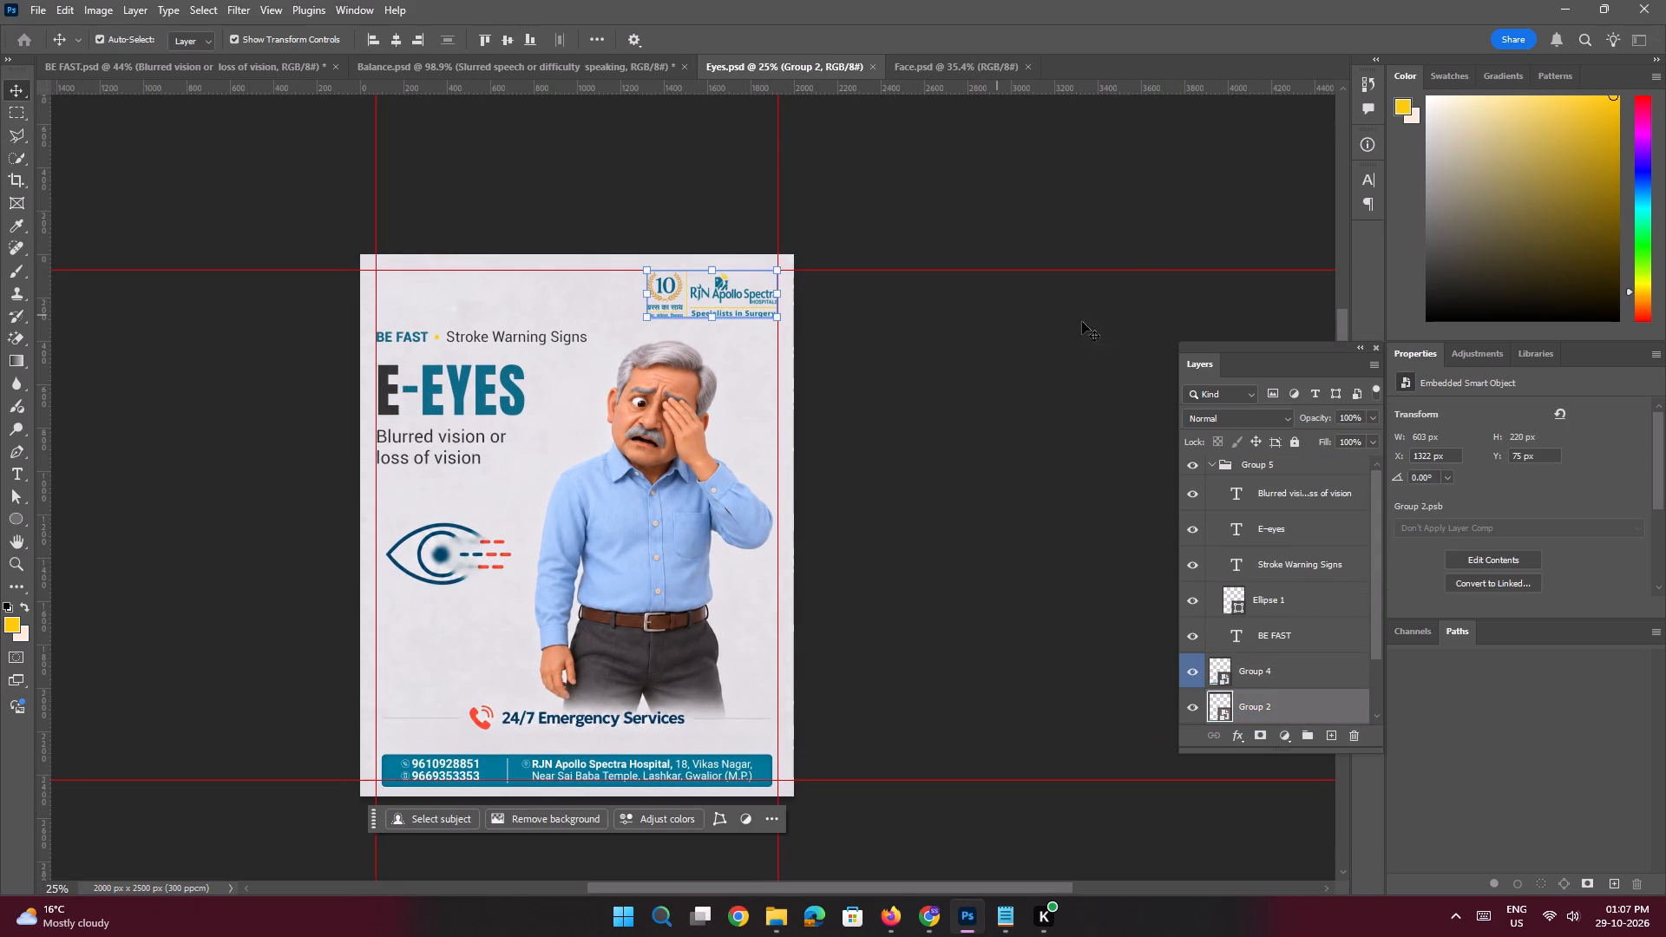
pyautogui.moveTo(1262, 698); pyautogui.dragTo(945, 60)
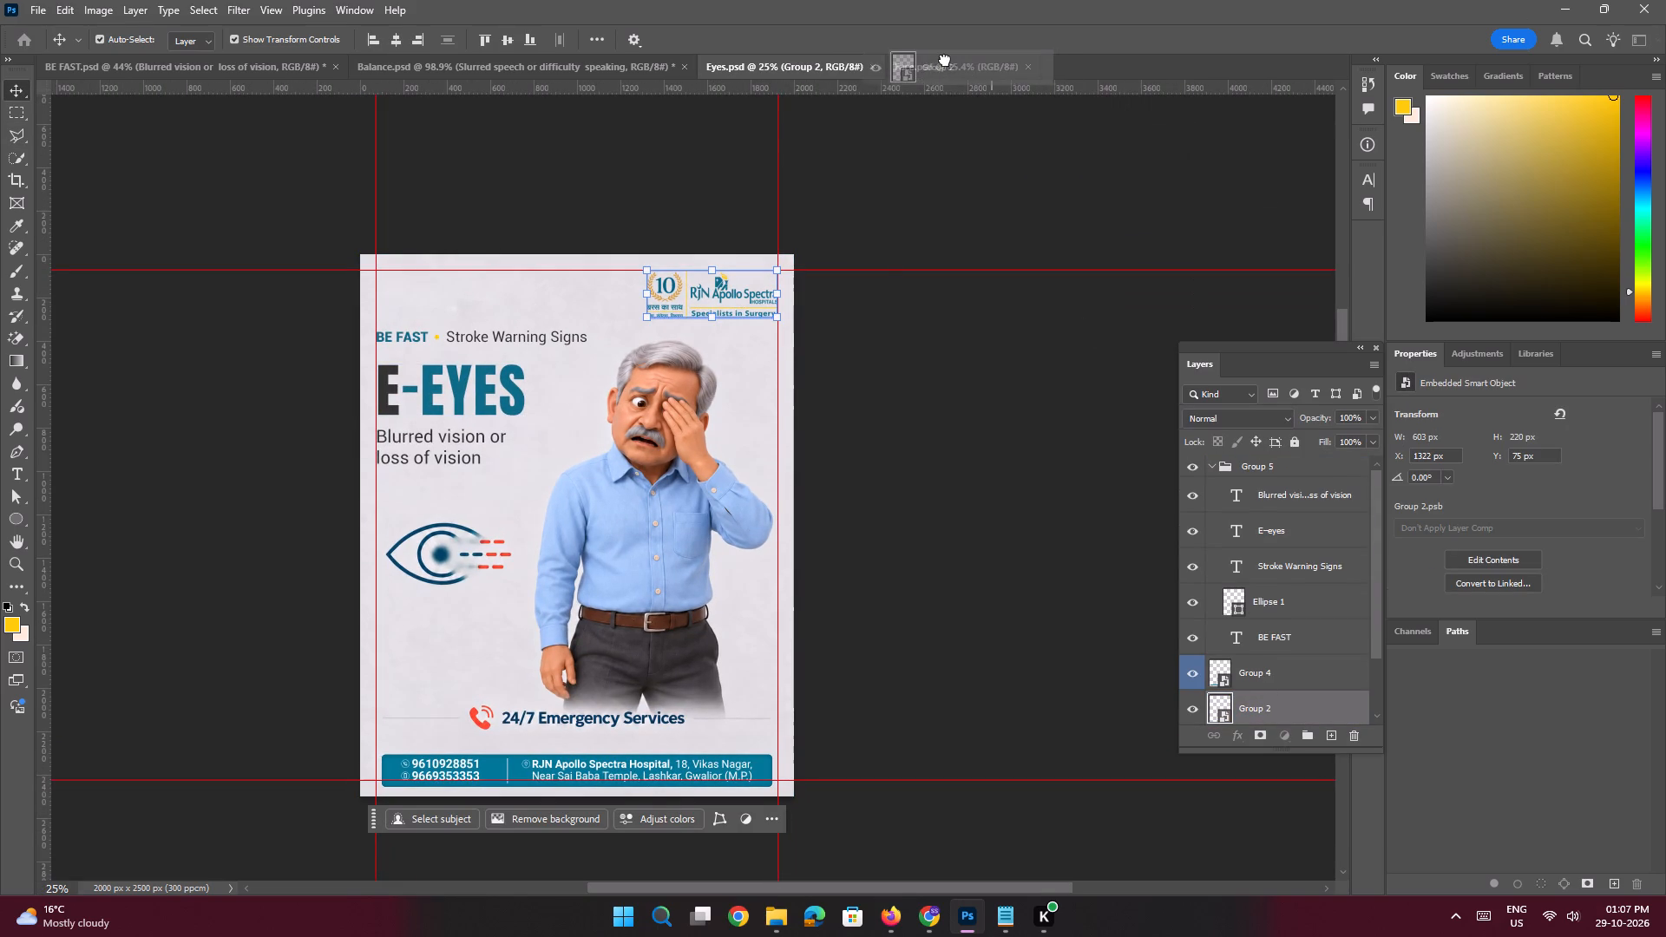
pyautogui.moveTo(945, 60); pyautogui.dragTo(863, 160)
# Move the logo against the top and right margin guides, at X 1322 px and Y 75 px.
pyautogui.press('space')
pyautogui.keyDown('ctrl'); pyautogui.moveTo(896, 149); pyautogui.dragTo(902, 162); pyautogui.keyUp('ctrl')
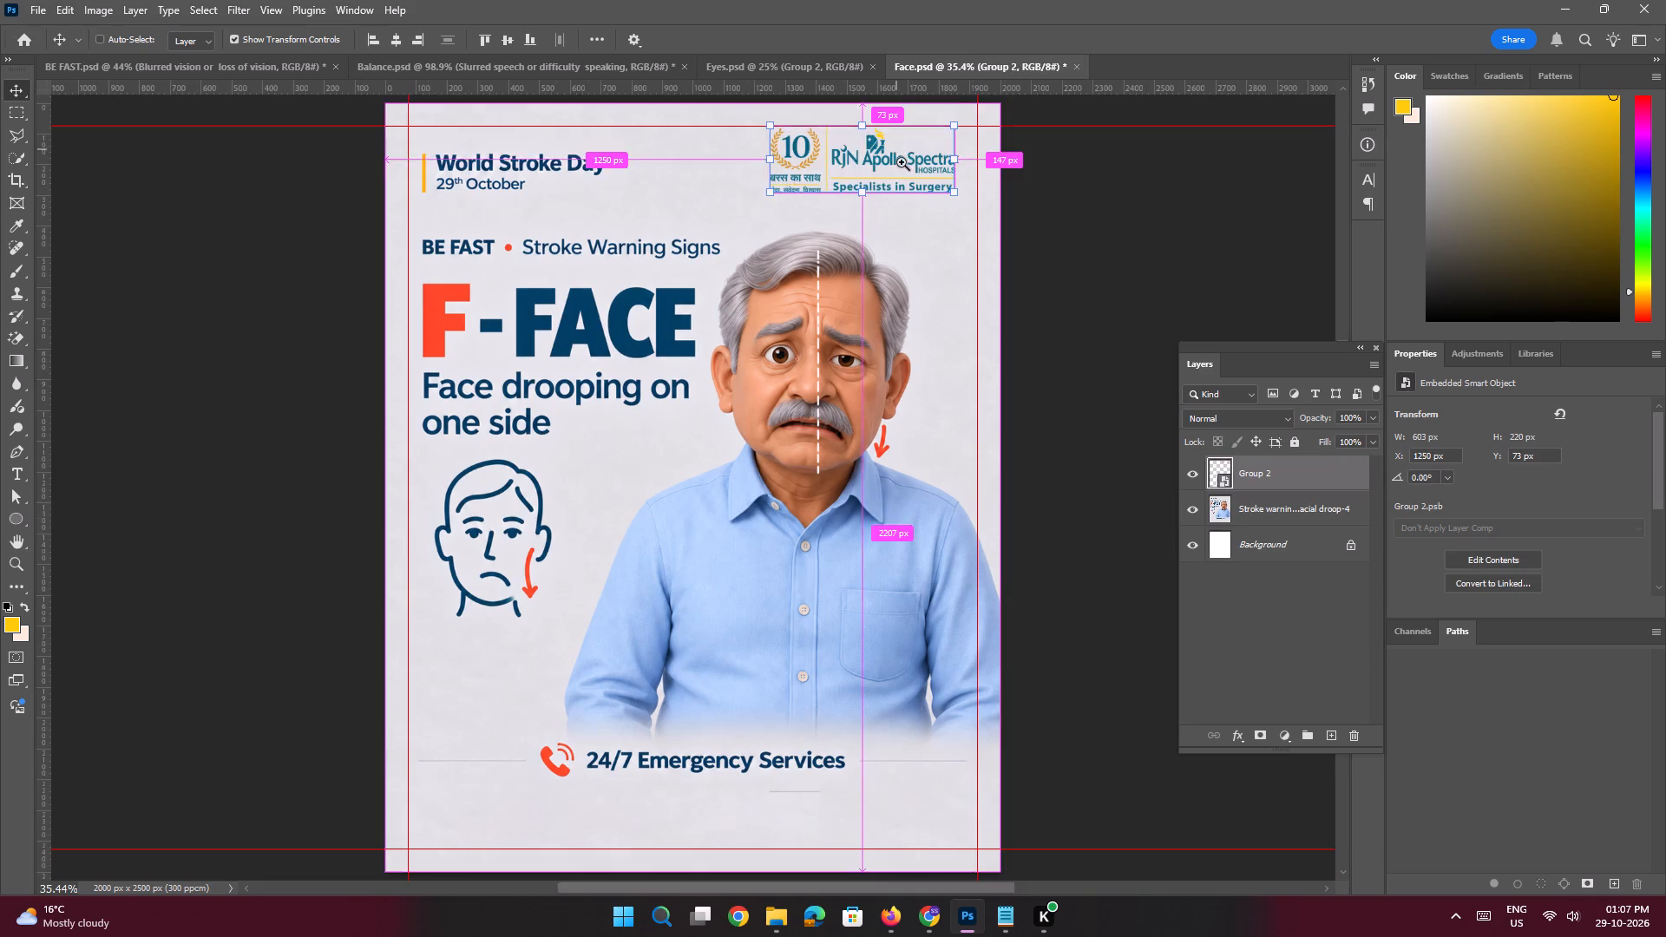
pyautogui.keyDown('ctrl'); pyautogui.moveTo(902, 162); pyautogui.dragTo(949, 248); pyautogui.keyUp('ctrl')
pyautogui.moveTo(943, 180); pyautogui.dragTo(854, 322)
pyautogui.moveTo(751, 278); pyautogui.dragTo(777, 278)
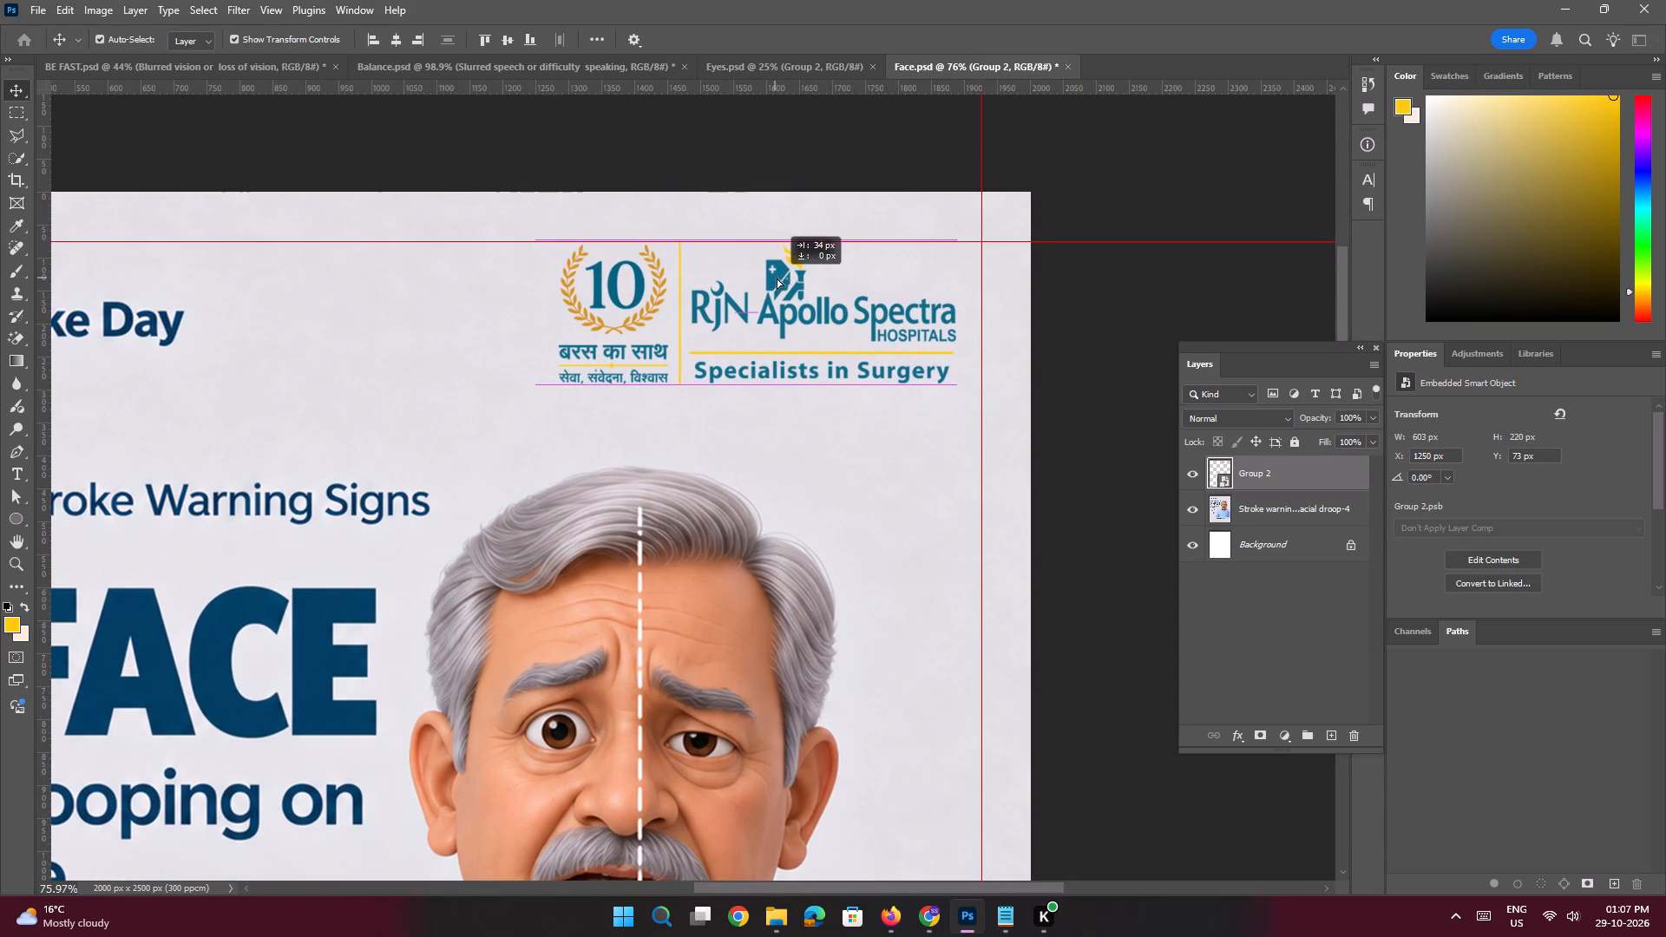
pyautogui.moveTo(777, 278); pyautogui.dragTo(795, 278)
# Copy the Group 4 contact bar layer from Eyes.psd into Face.psd, near the poster's bottom.
pyautogui.hotkey('ctrl', 'space')
pyautogui.hotkey('ctrl', 'space')
pyautogui.hotkey('ctrl', 'space')
pyautogui.hotkey('ctrl', 'space')
pyautogui.hotkey('ctrl', 'space')
pyautogui.hotkey('ctrl', 'space')
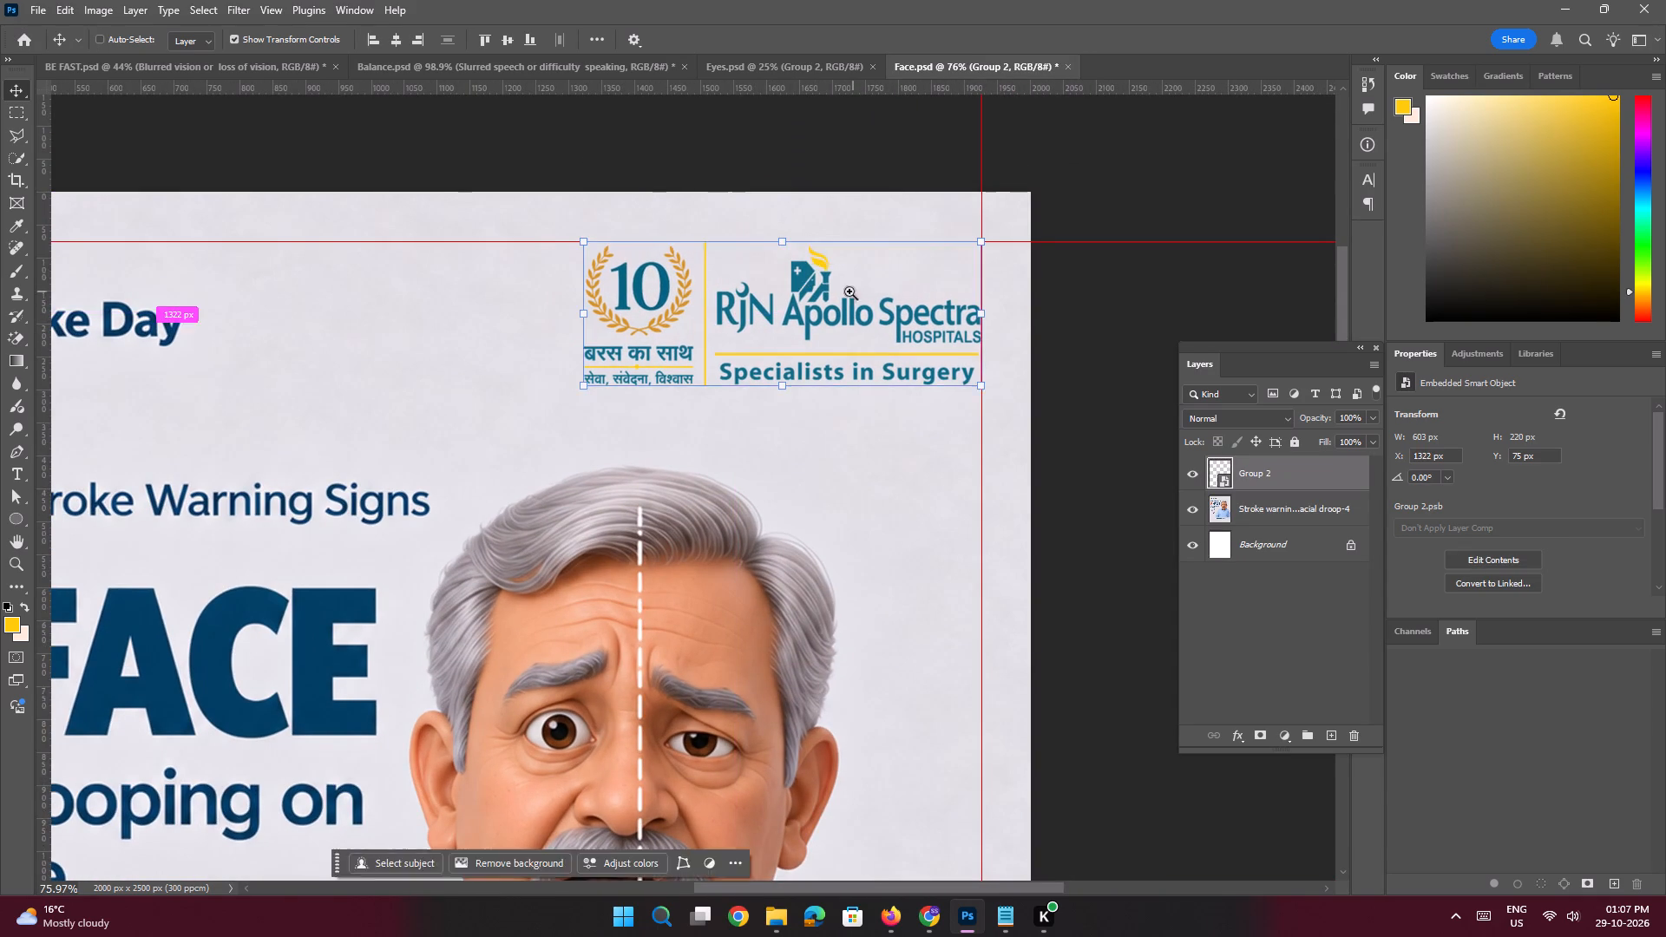
pyautogui.keyDown('ctrl'); pyautogui.moveTo(850, 292); pyautogui.dragTo(787, 280); pyautogui.keyUp('ctrl')
pyautogui.moveTo(782, 349); pyautogui.dragTo(799, 278)
pyautogui.click(753, 72)
pyautogui.press('space')
pyautogui.press('space')
pyautogui.press('space')
pyautogui.press('space')
pyautogui.press('space')
pyautogui.press('space')
pyautogui.press('space')
pyautogui.press('space')
pyautogui.moveTo(760, 440); pyautogui.dragTo(770, 416)
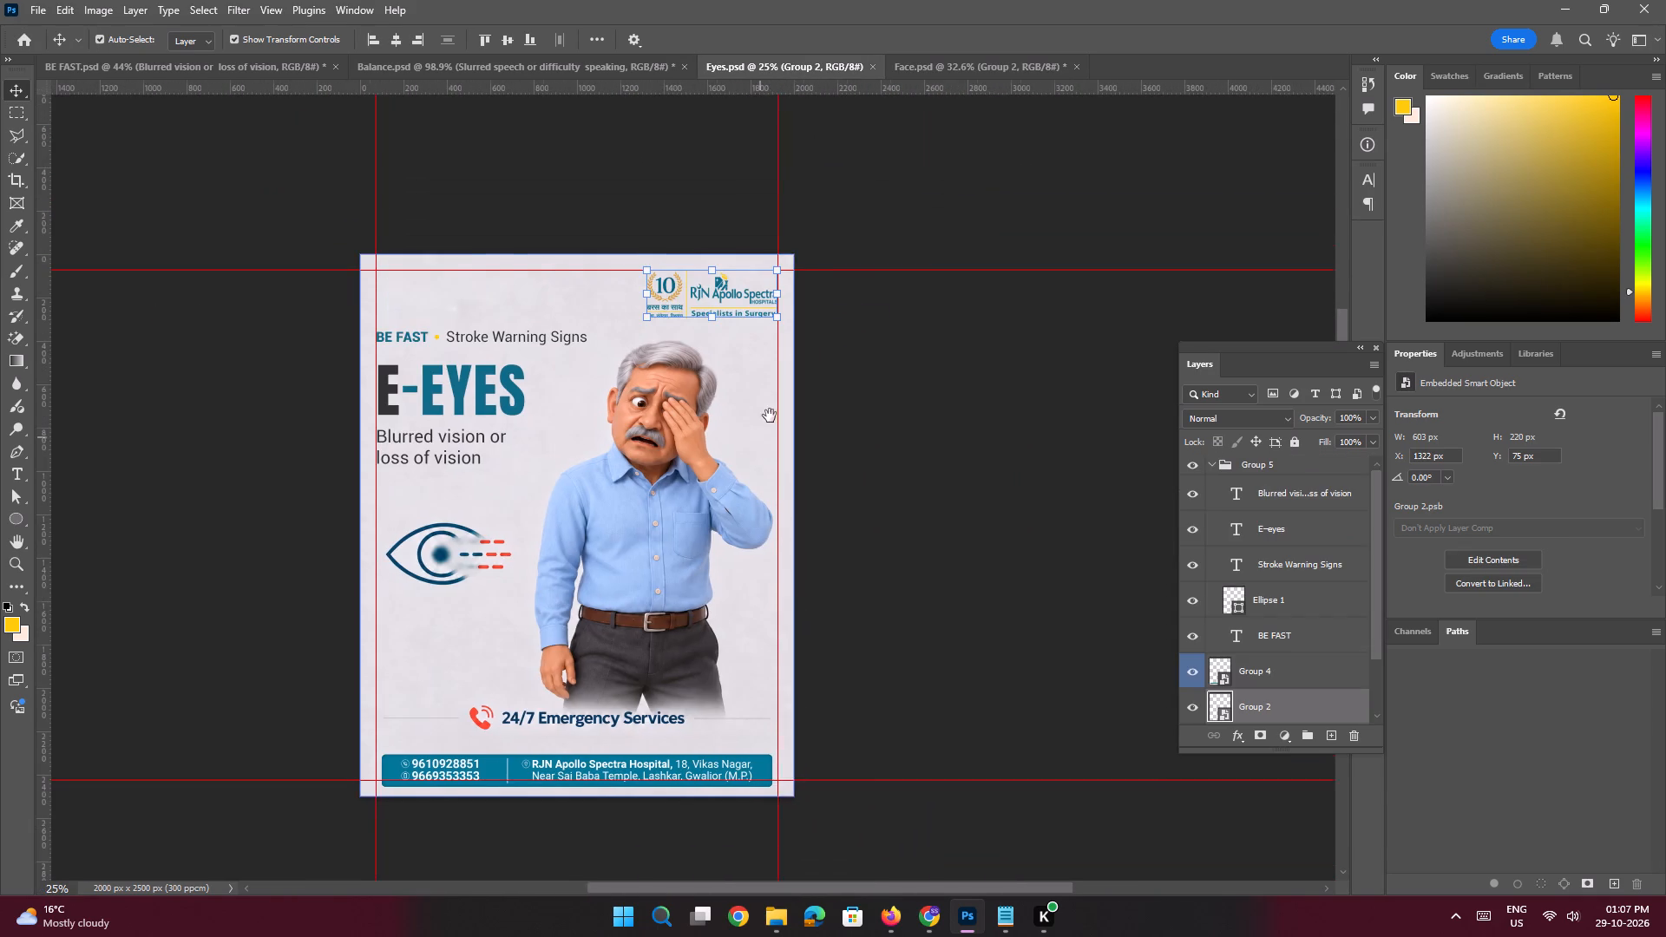
pyautogui.moveTo(770, 416); pyautogui.dragTo(780, 392)
pyautogui.click(694, 711)
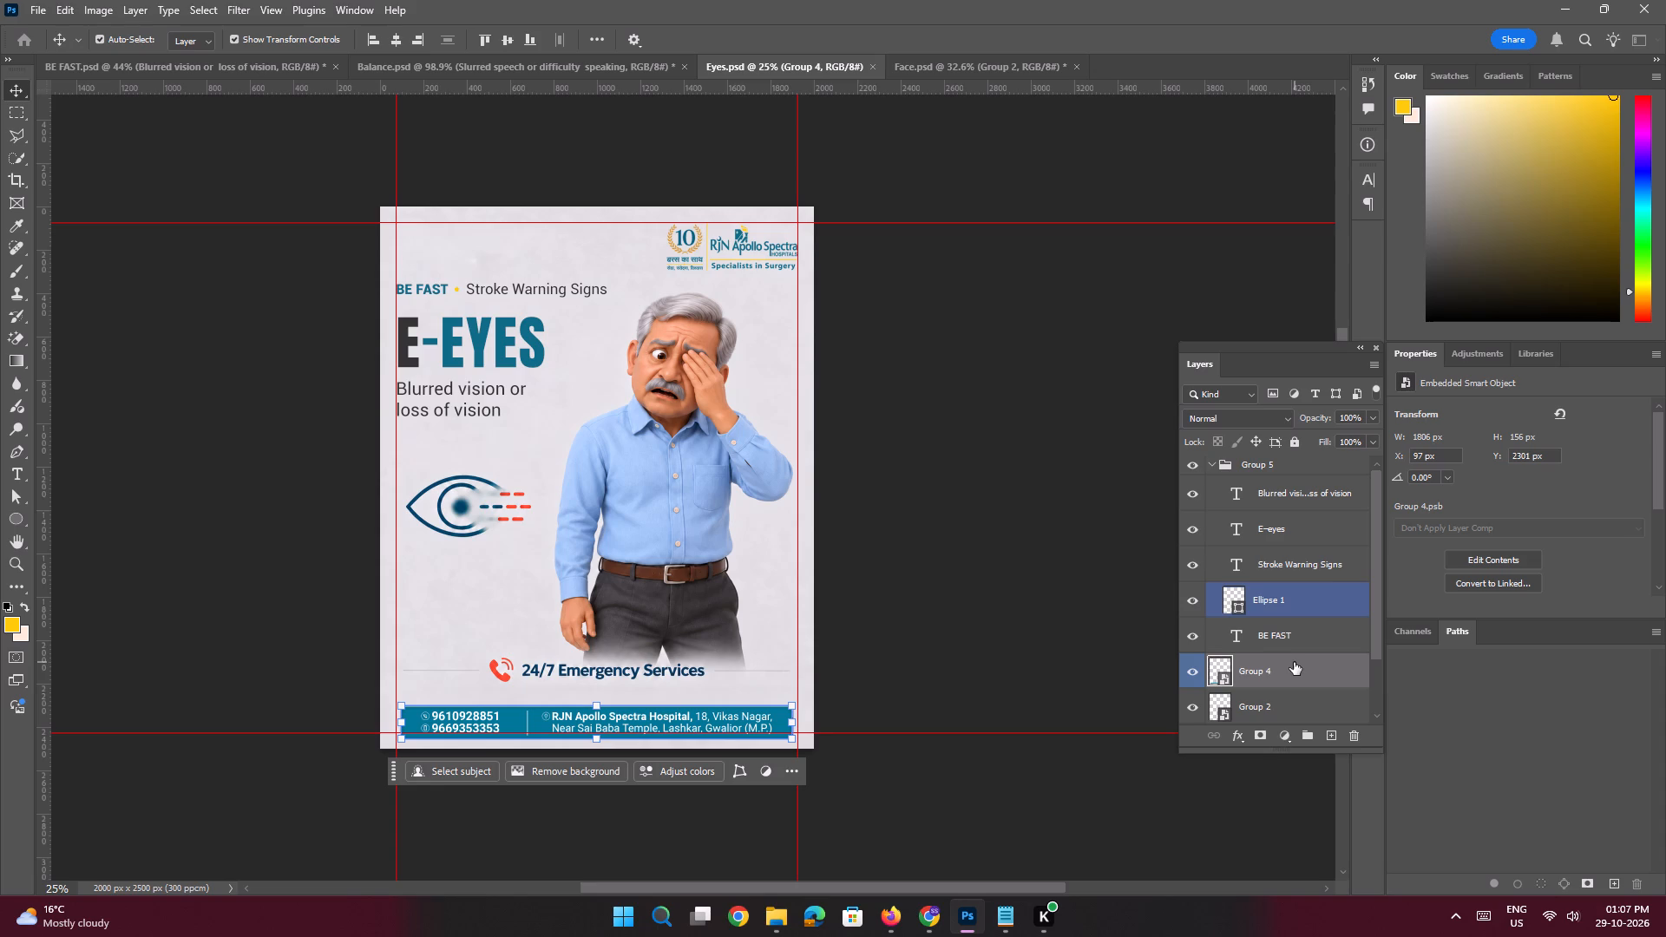
pyautogui.moveTo(1276, 672); pyautogui.dragTo(978, 60)
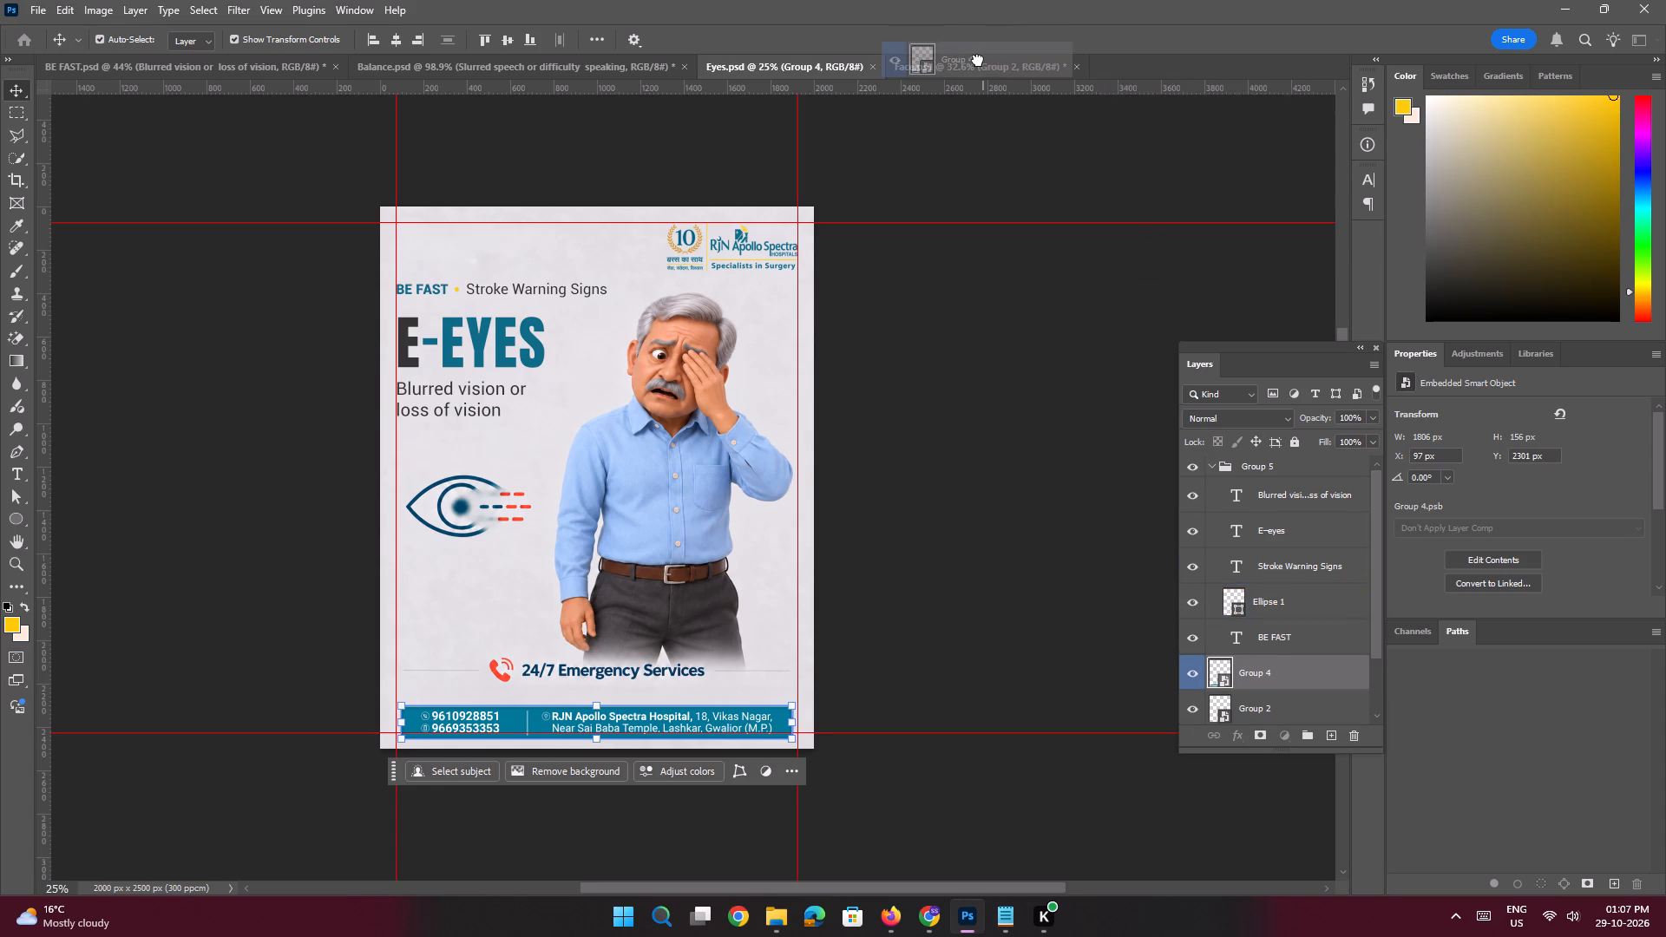
pyautogui.moveTo(978, 60); pyautogui.dragTo(683, 827)
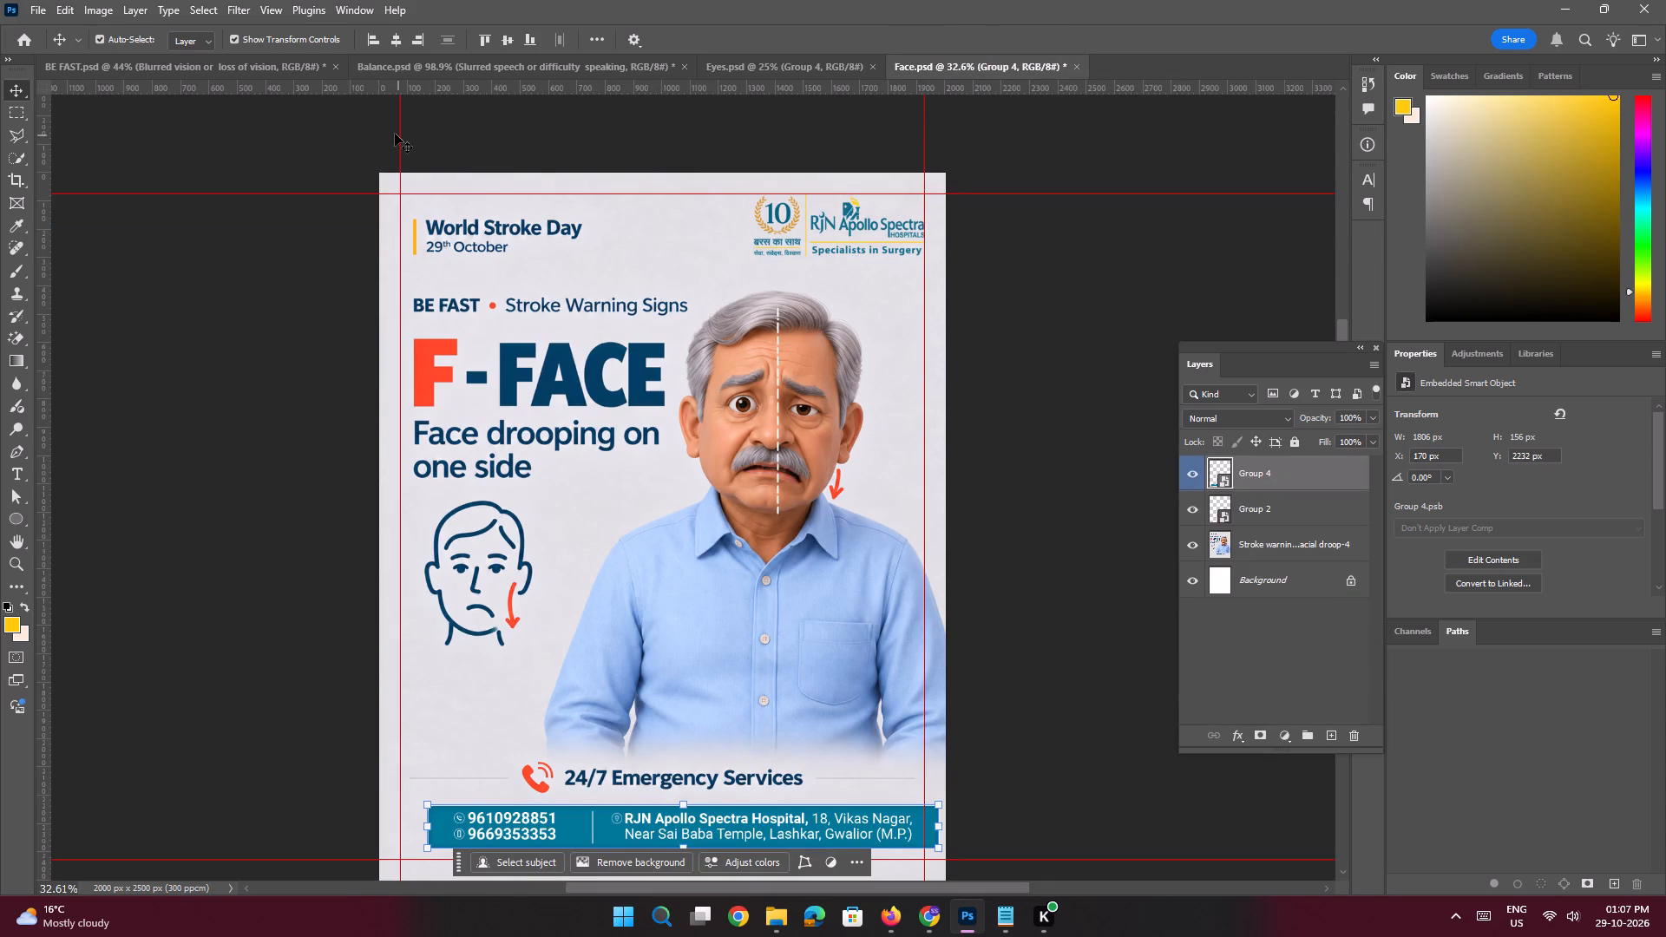
# Center the contact bar horizontally on the canvas and lower it to Y 2302 px, then deselect it.
pyautogui.click(400, 43)
pyautogui.press('space')
pyautogui.press('space')
pyautogui.press('space')
pyautogui.press('space')
pyautogui.press('space')
pyautogui.press('space')
pyautogui.press('space')
pyautogui.press('space')
pyautogui.press('space')
pyautogui.press('space')
pyautogui.press('space')
pyautogui.press('space')
pyautogui.press('space')
pyautogui.press('space')
pyautogui.press('space')
pyautogui.press('space')
pyautogui.press('space')
pyautogui.moveTo(607, 480); pyautogui.dragTo(607, 319)
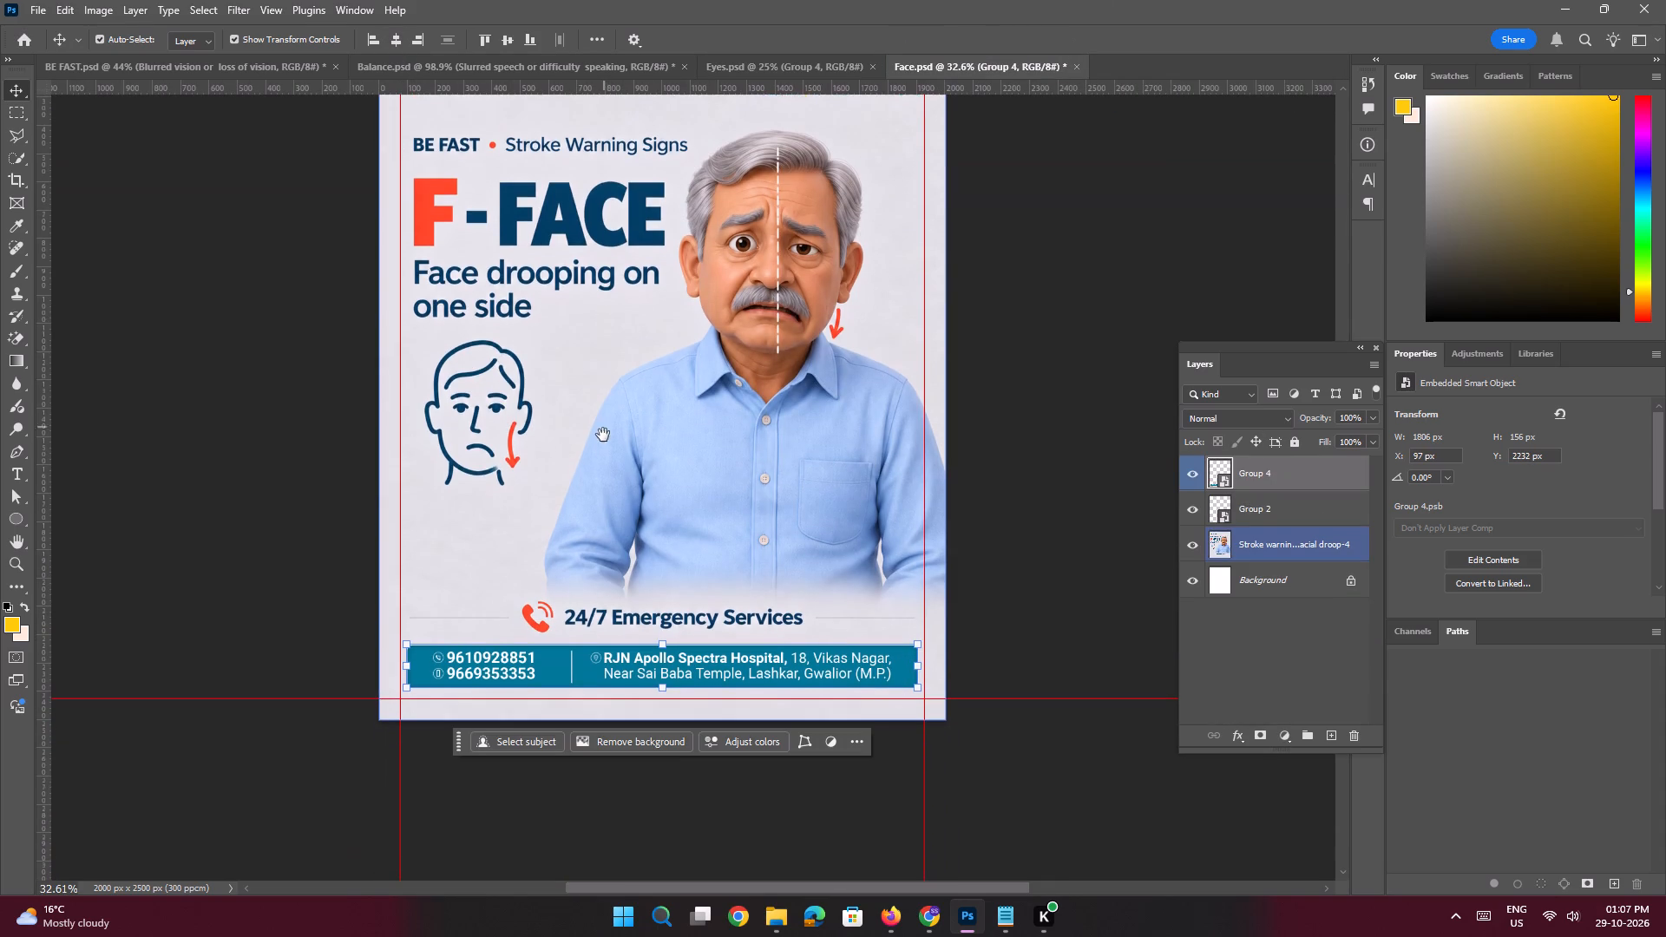
pyautogui.hotkey('shift', 'Down')
pyautogui.hotkey('shift', 'Down')
pyautogui.hotkey('shift', 'Down')
pyautogui.hotkey('shift', 'Down')
pyautogui.hotkey('shift', 'Down')
pyautogui.hotkey('shift', 'Down')
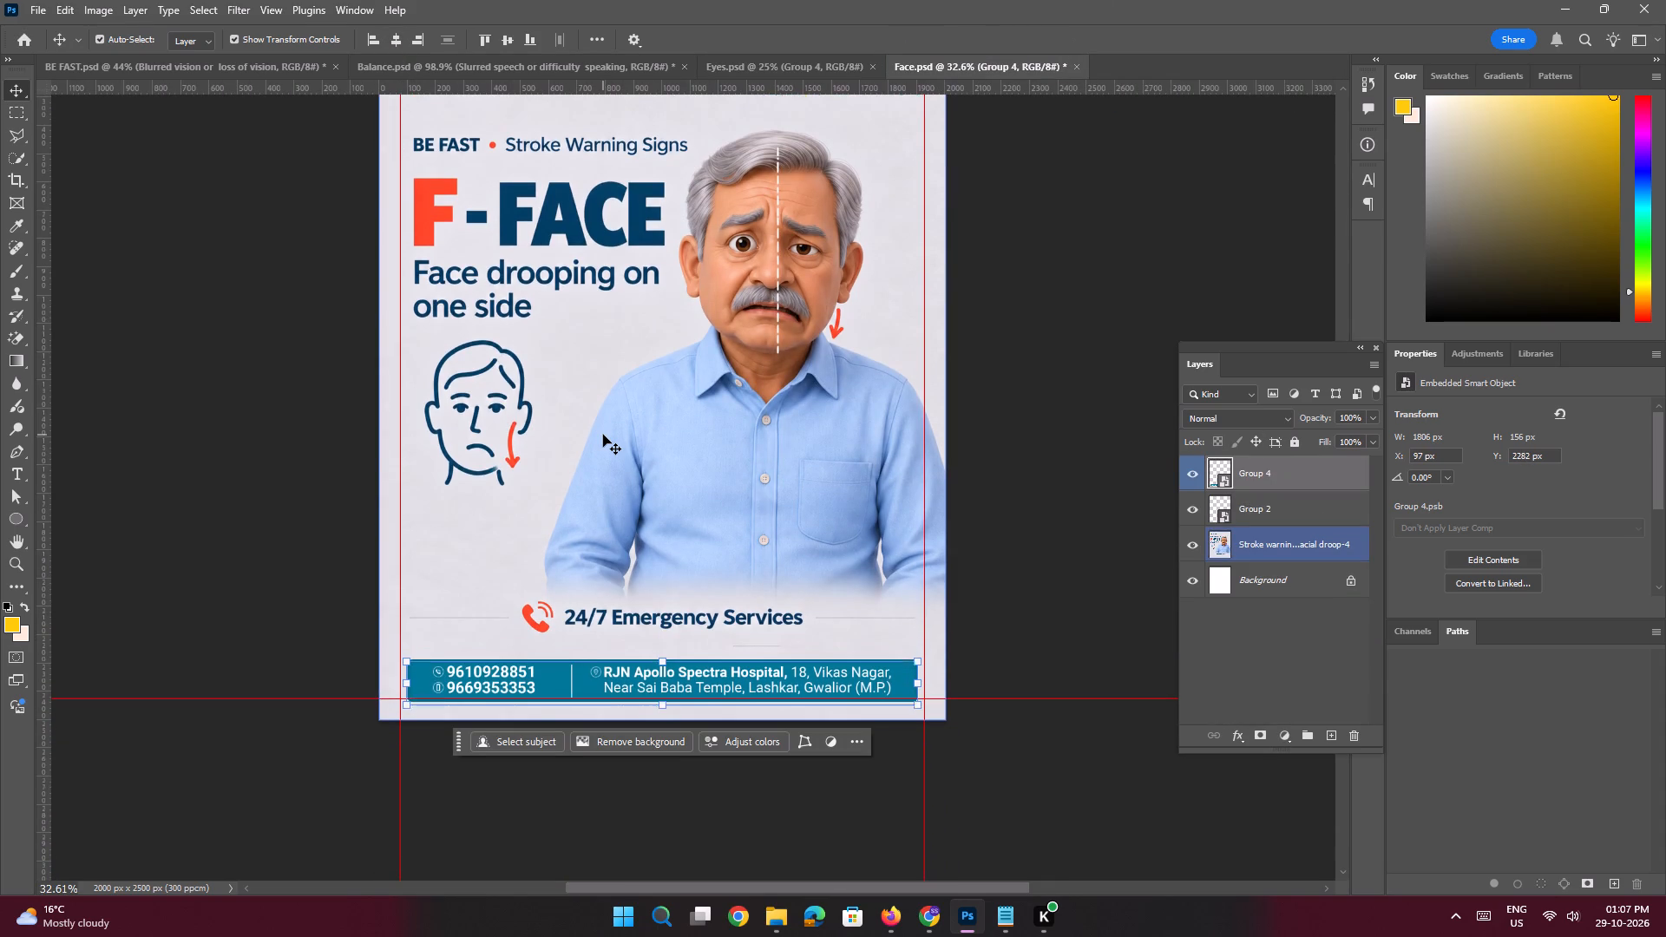
pyautogui.hotkey('shift', 'Down')
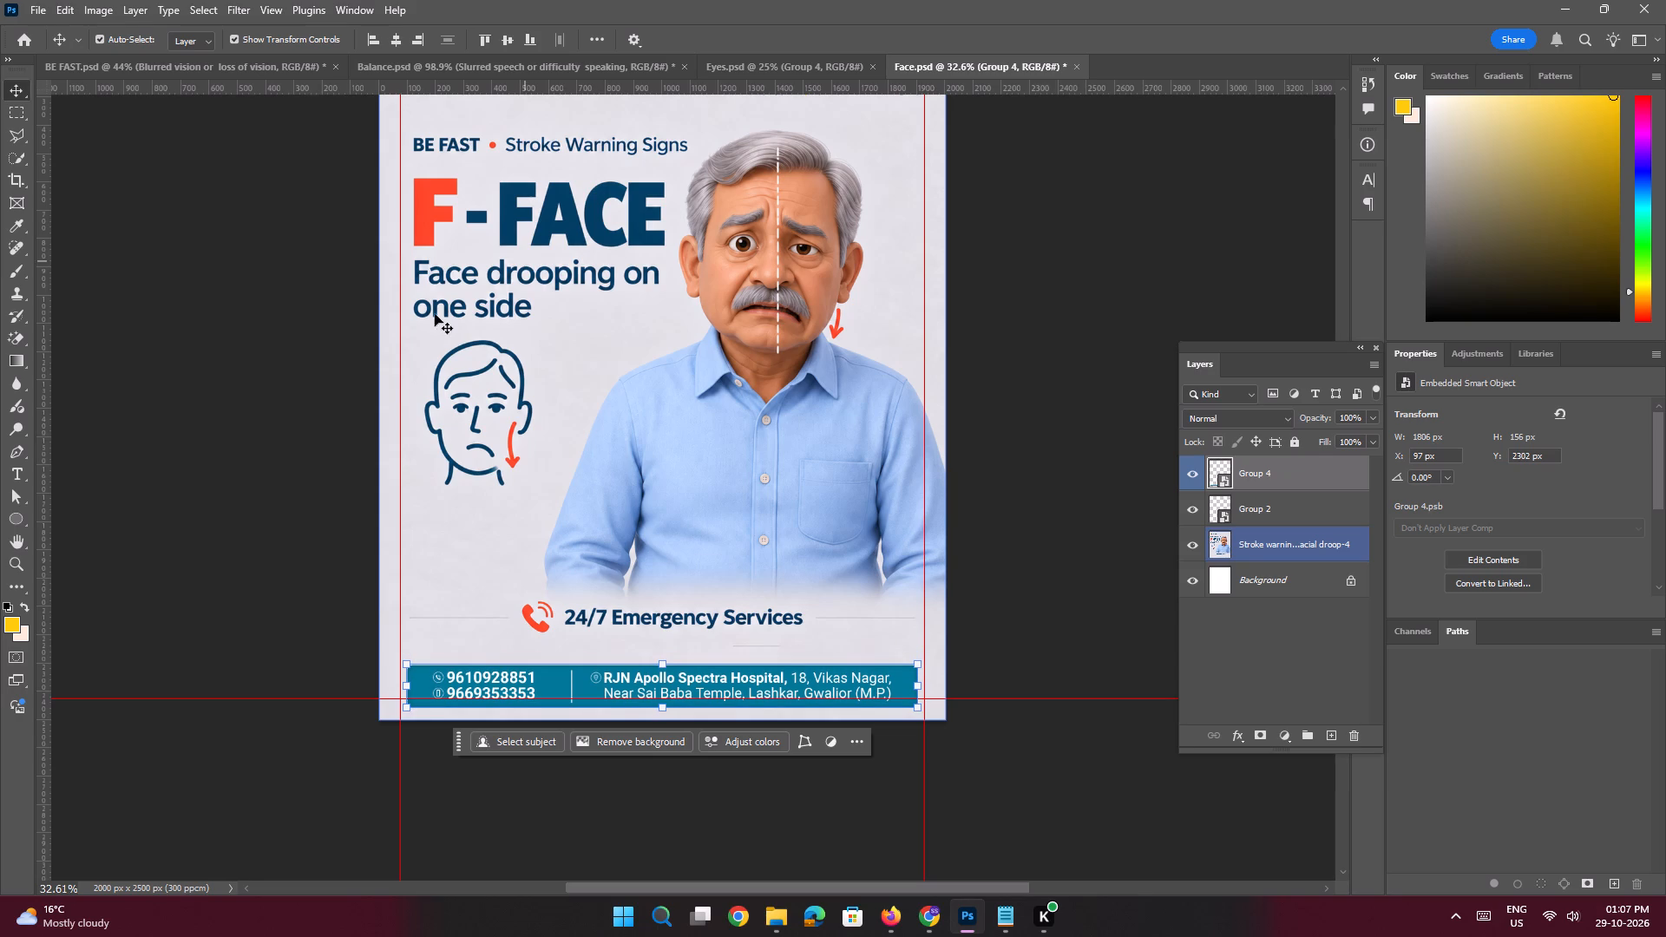
pyautogui.click(347, 370)
# Outline the World Stroke Day, BE FAST, F-FACE and Face drooping text on the picture layer, fill it away with background, and deselect.
pyautogui.press('space')
pyautogui.press('space')
pyautogui.press('space')
pyautogui.press('space')
pyautogui.press('space')
pyautogui.press('space')
pyautogui.press('space')
pyautogui.press('space')
pyautogui.press('space')
pyautogui.press('space')
pyautogui.press('space')
pyautogui.press('space')
pyautogui.press('space')
pyautogui.press('space')
pyautogui.press('space')
pyautogui.press('space')
pyautogui.press('space')
pyautogui.press('space')
pyautogui.press('space')
pyautogui.press('space')
pyautogui.moveTo(719, 252); pyautogui.dragTo(712, 433)
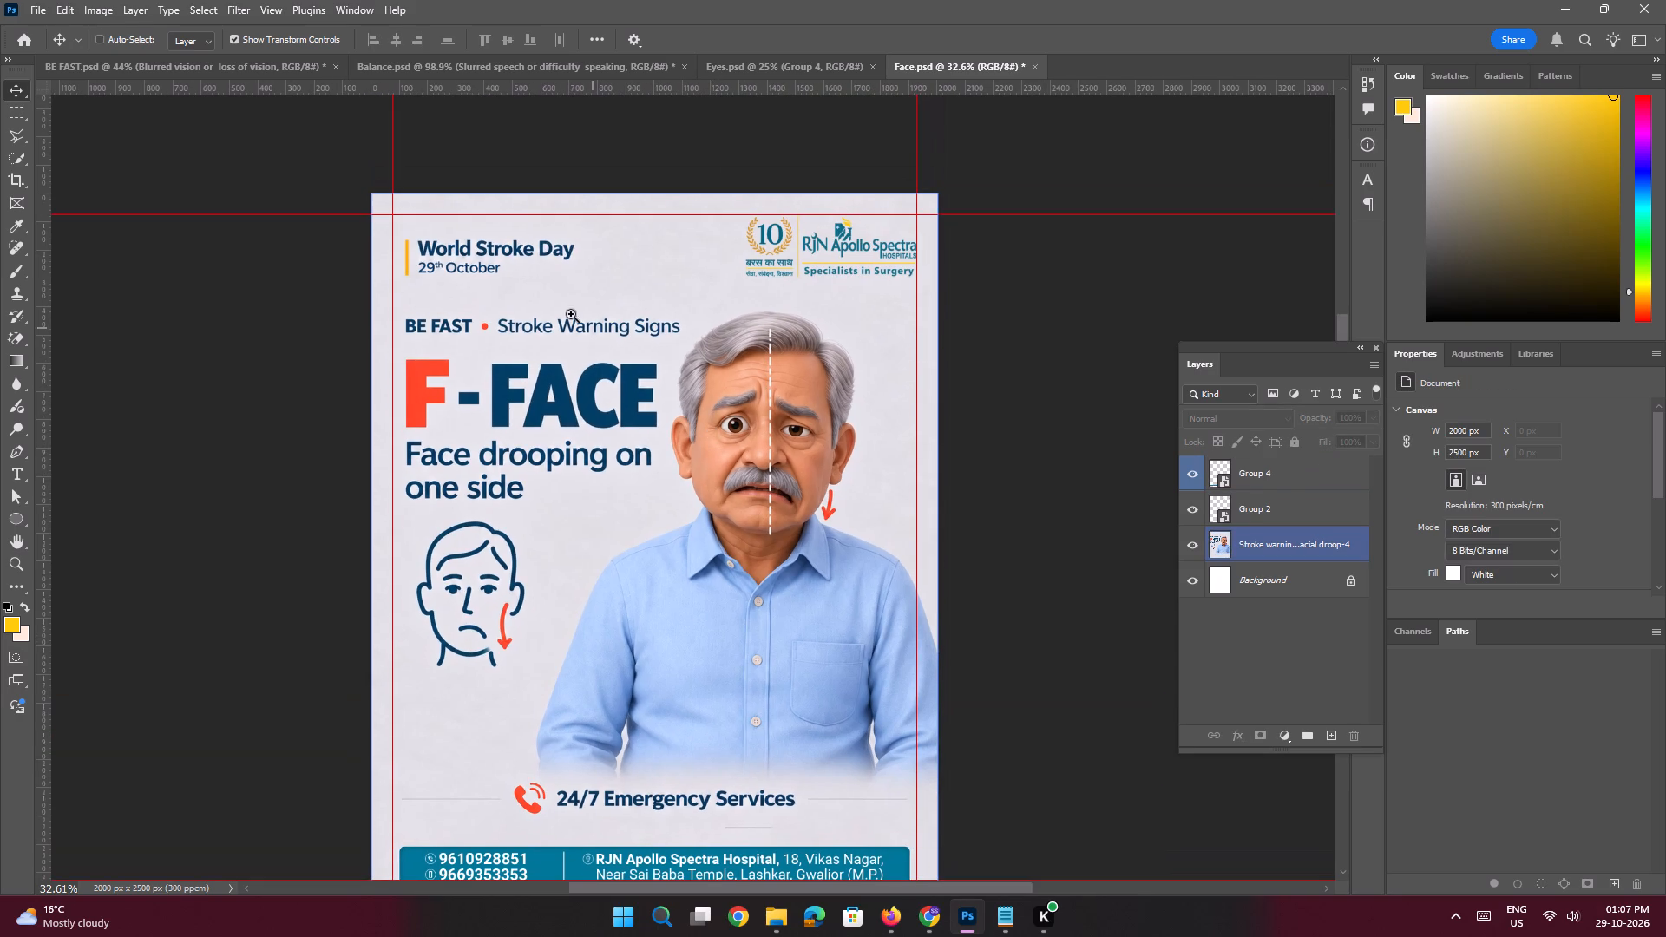
pyautogui.keyDown('ctrl'); pyautogui.moveTo(553, 301); pyautogui.dragTo(572, 360); pyautogui.keyUp('ctrl')
pyautogui.moveTo(593, 403); pyautogui.dragTo(596, 343)
pyautogui.click(596, 370)
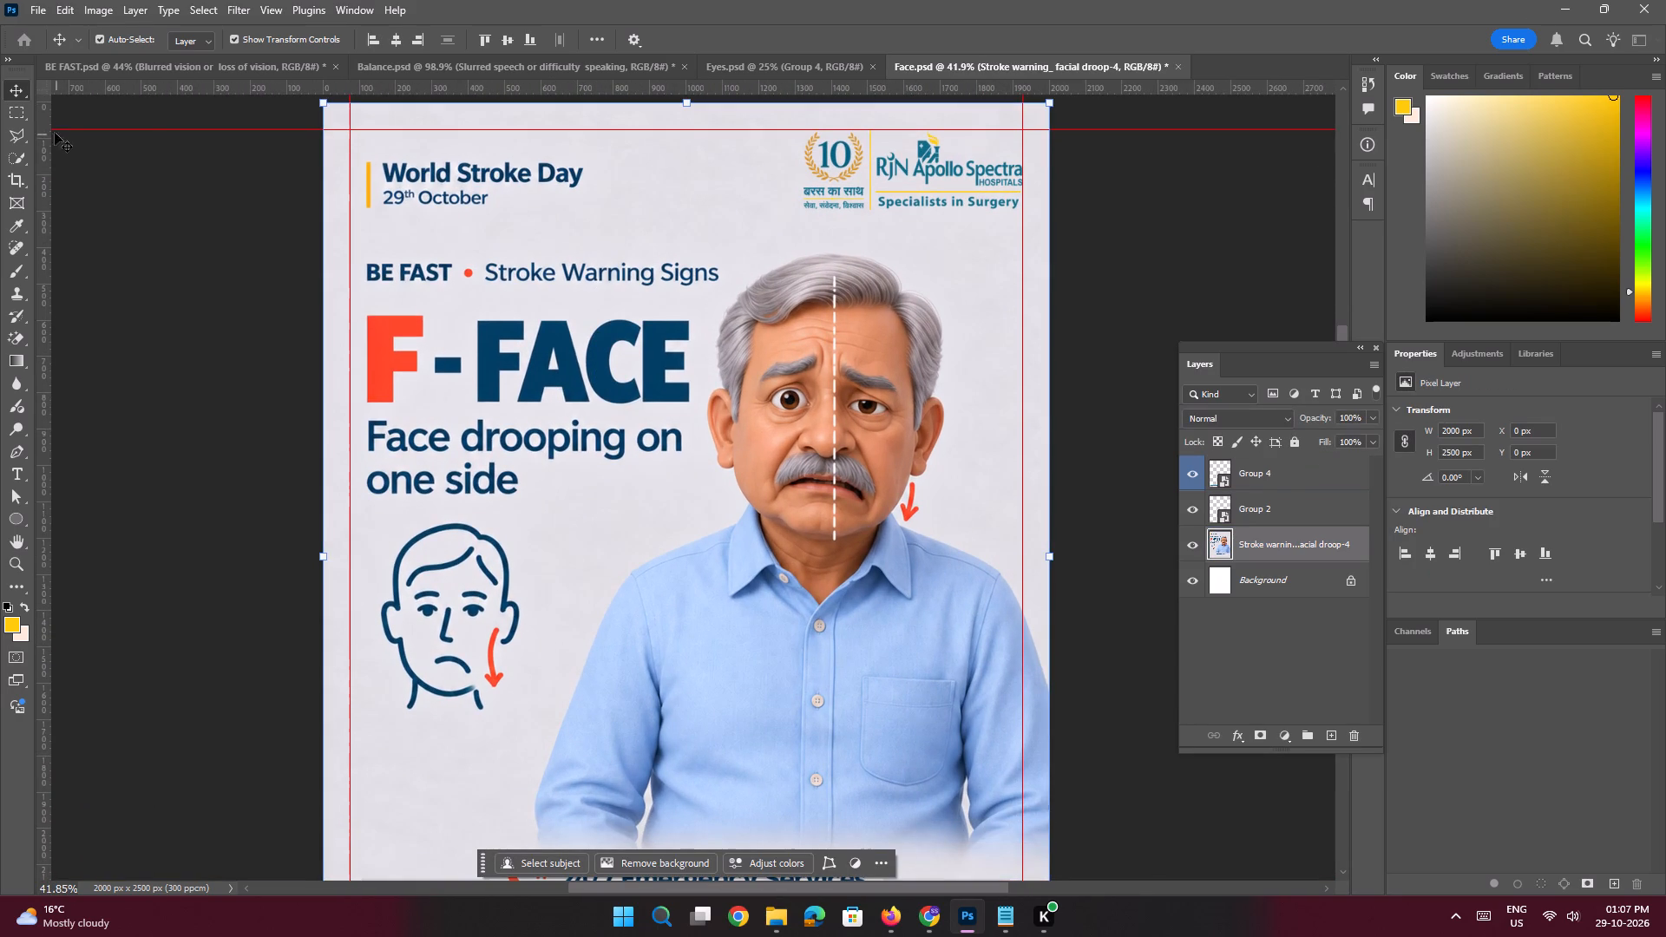
pyautogui.click(23, 134)
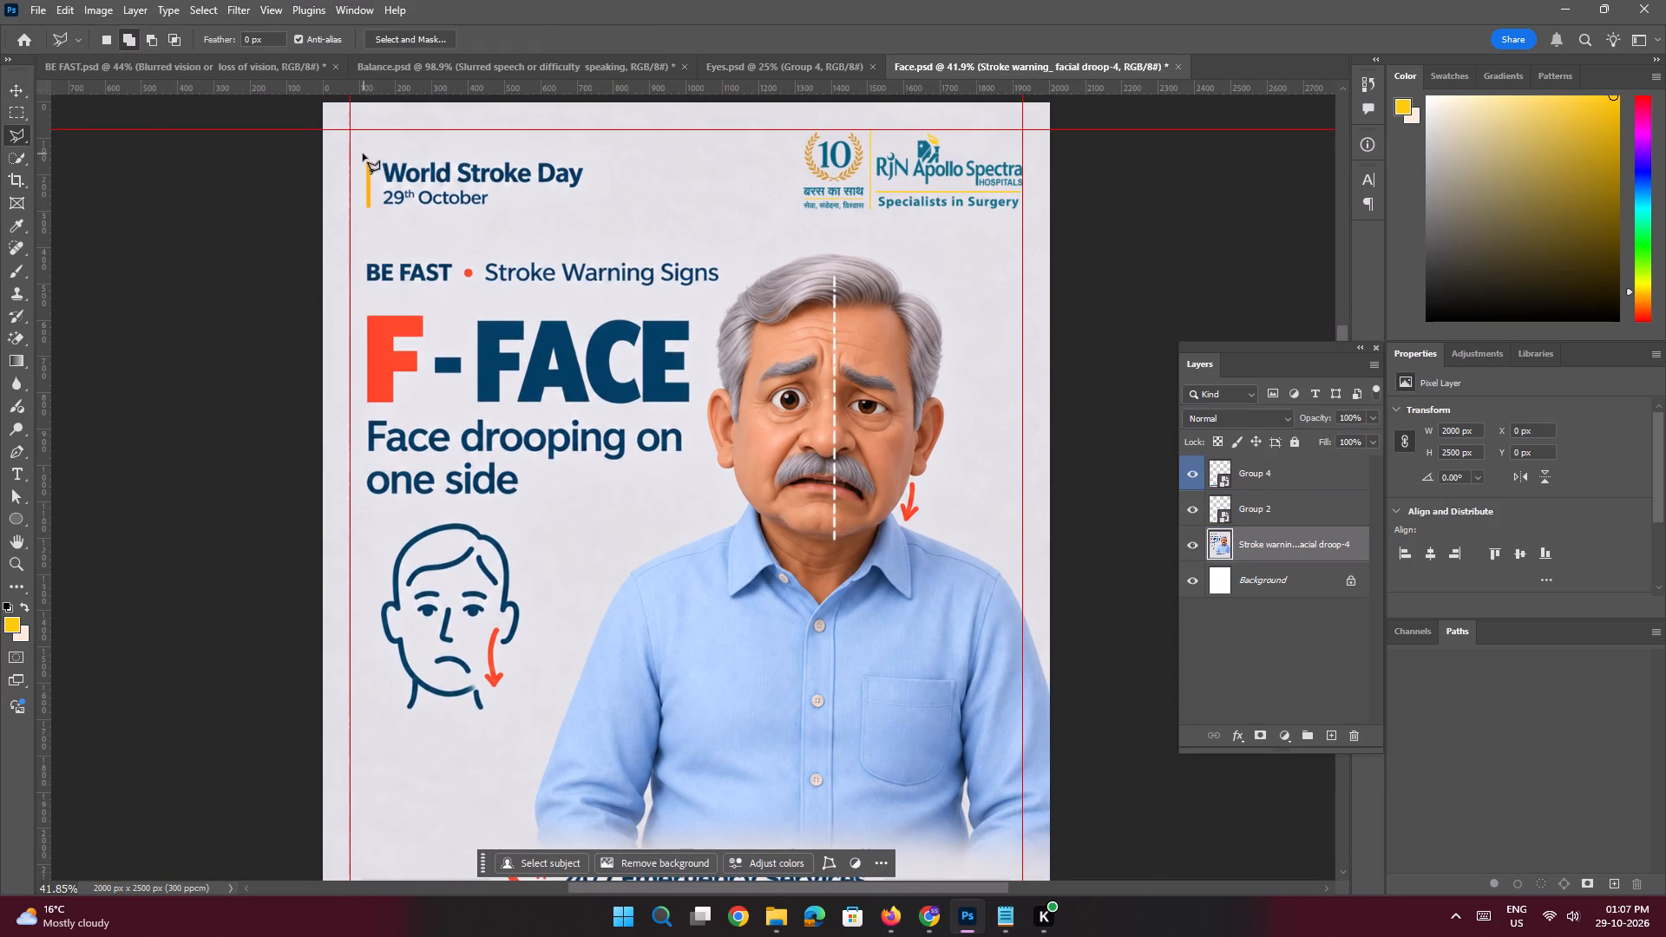
pyautogui.click(361, 153)
pyautogui.keyDown('shift'); pyautogui.click(589, 161); pyautogui.keyUp('shift')
pyautogui.click(595, 187)
pyautogui.click(594, 194)
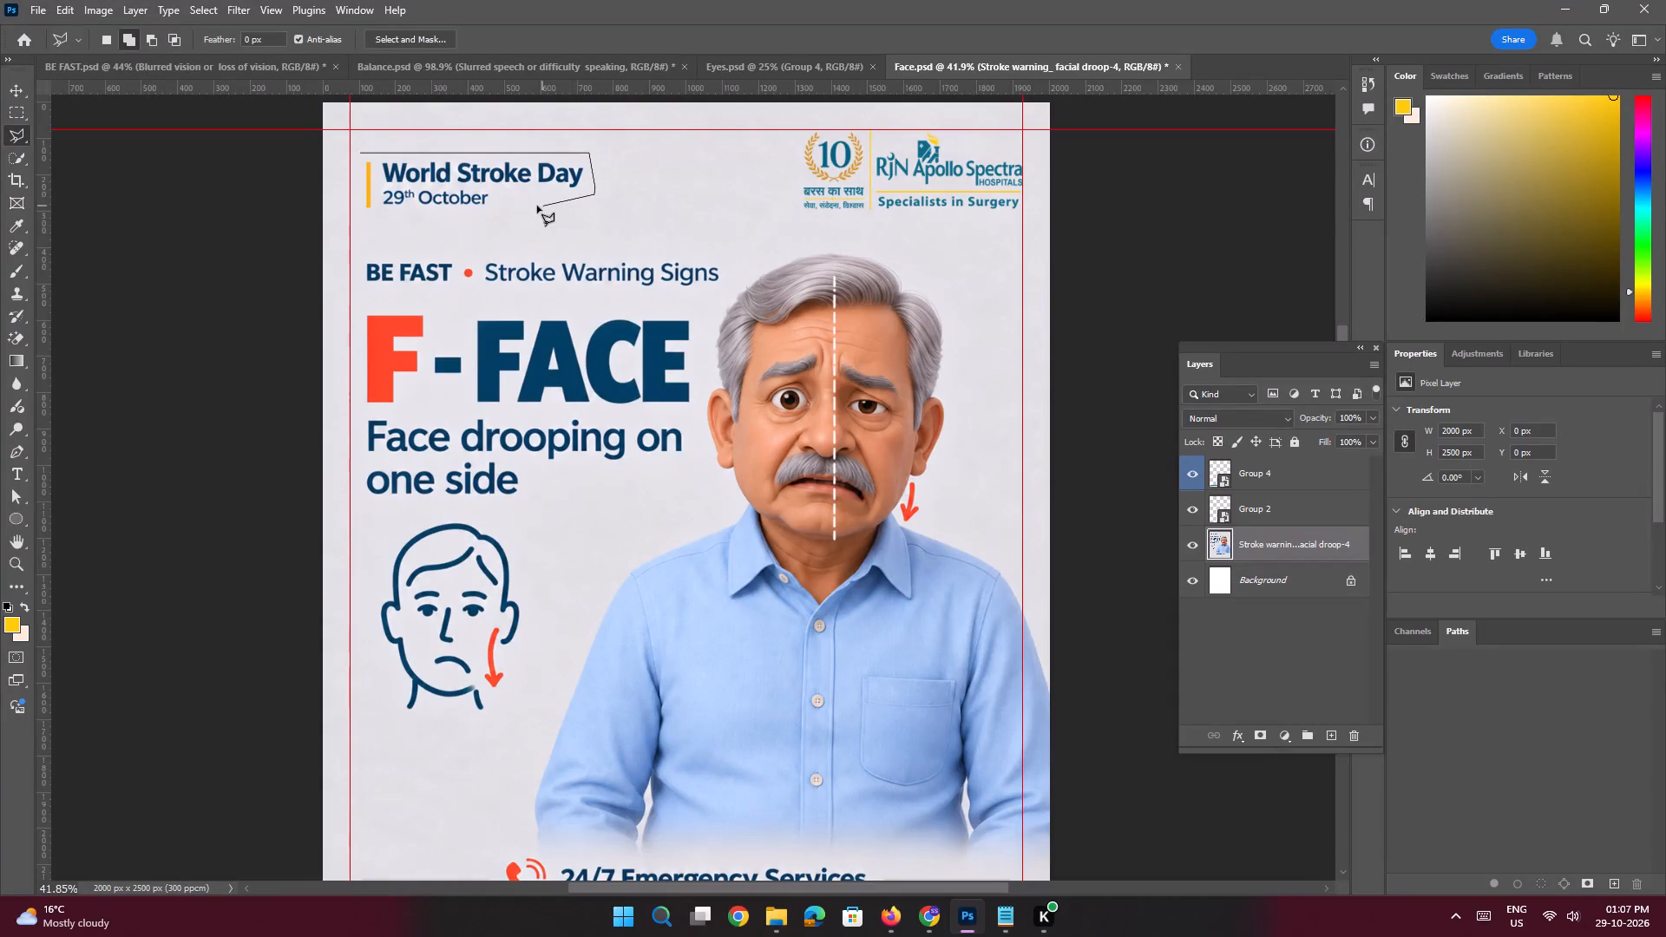
pyautogui.click(495, 193)
pyautogui.click(499, 252)
pyautogui.click(693, 254)
pyautogui.click(718, 259)
pyautogui.click(727, 264)
pyautogui.click(726, 288)
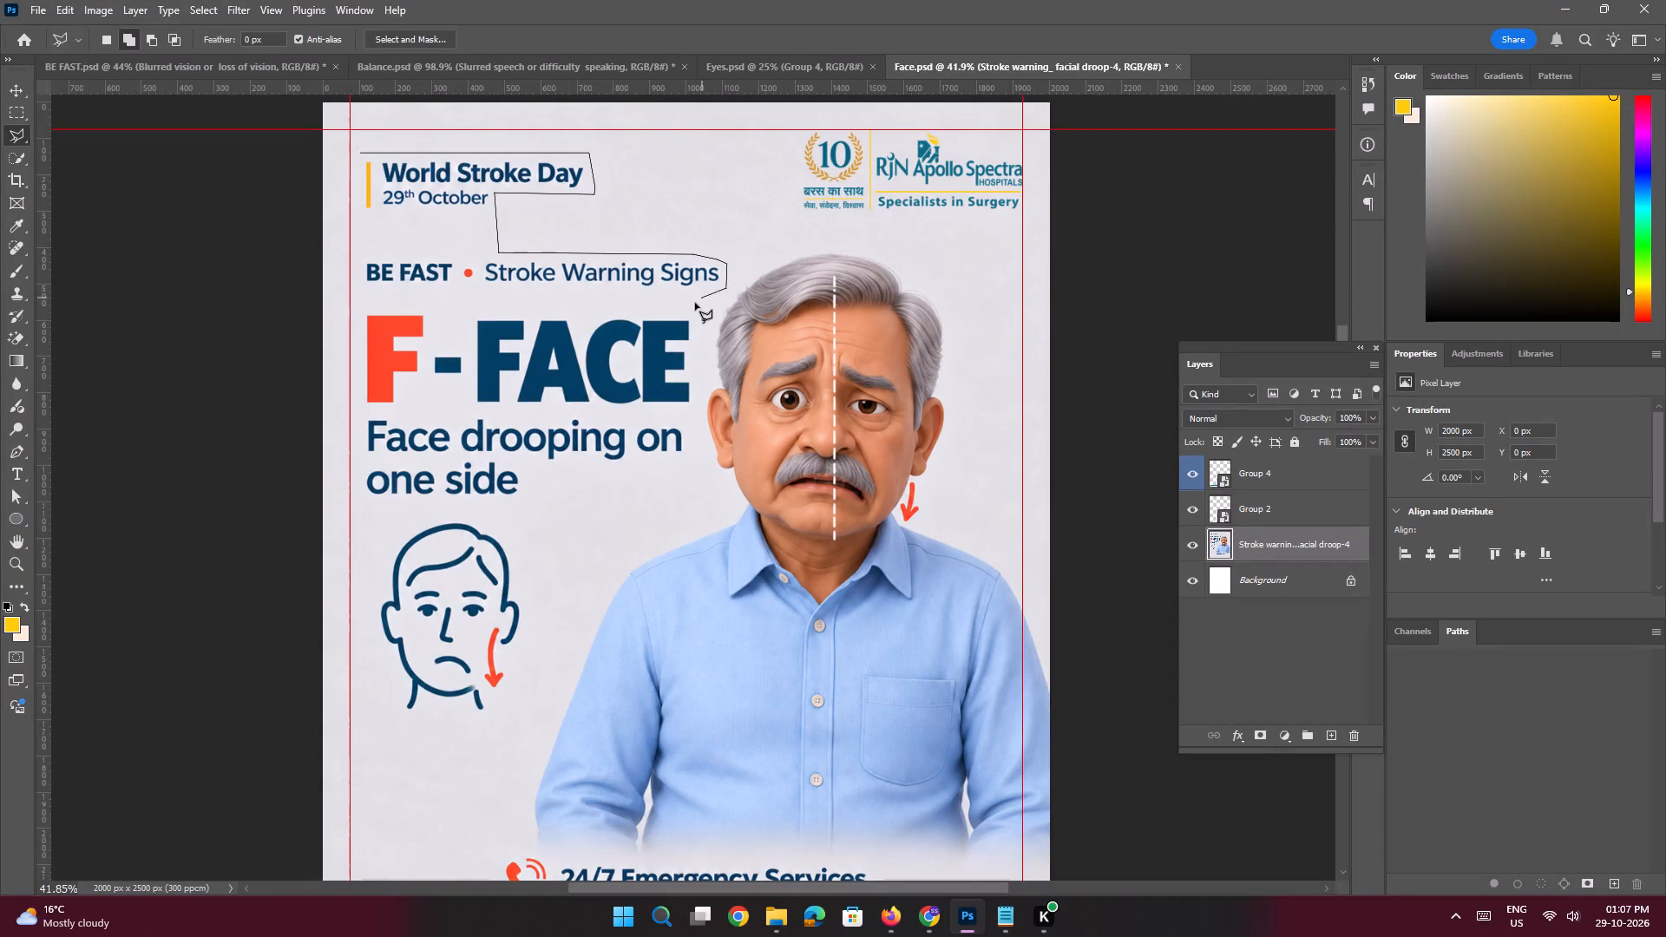
pyautogui.click(693, 304)
pyautogui.click(687, 459)
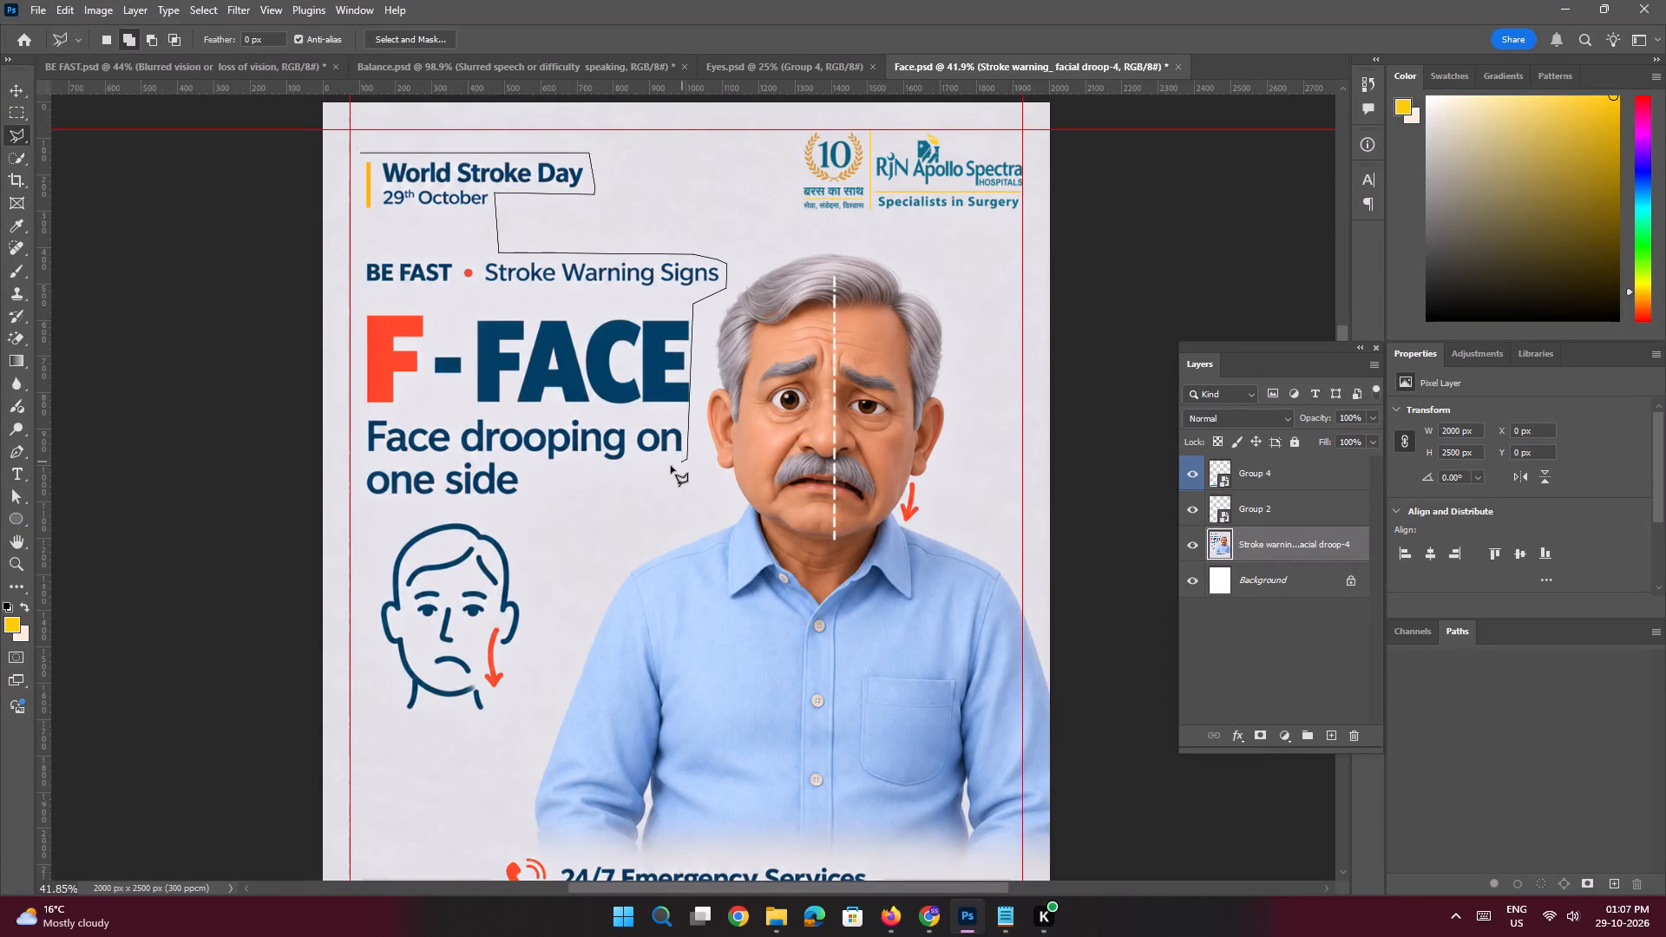
pyautogui.click(668, 468)
pyautogui.click(541, 474)
pyautogui.click(528, 501)
pyautogui.click(507, 503)
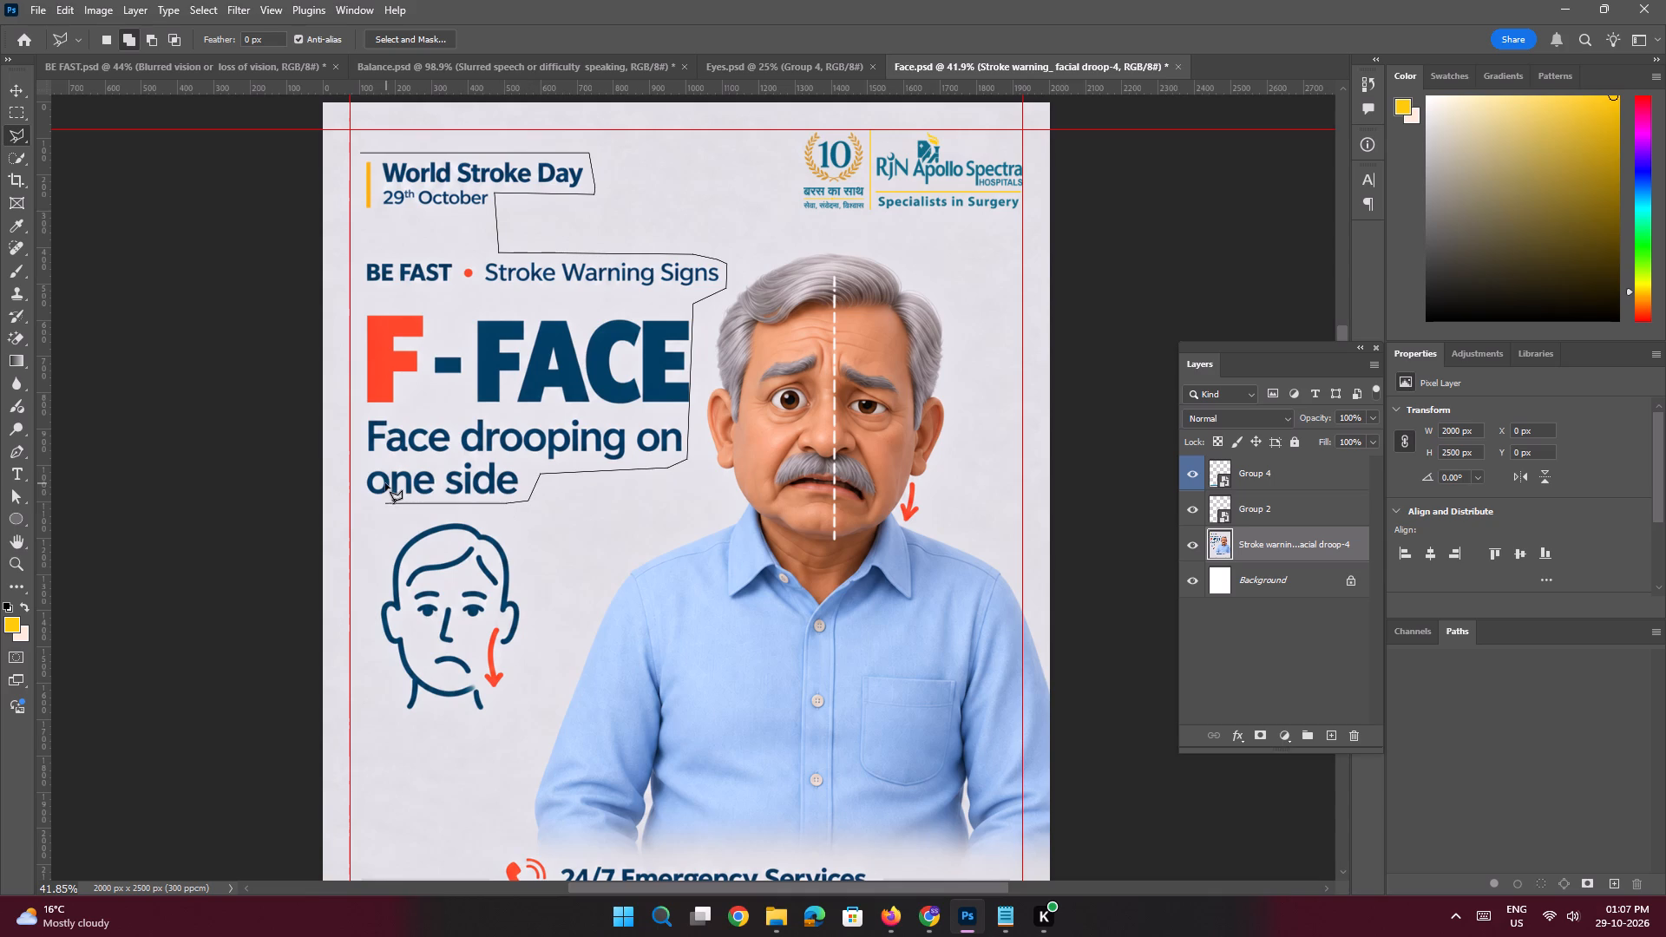
pyautogui.keyDown('shift'); pyautogui.click(352, 492); pyautogui.keyUp('shift')
pyautogui.keyDown('shift'); pyautogui.click(355, 163); pyautogui.keyUp('shift')
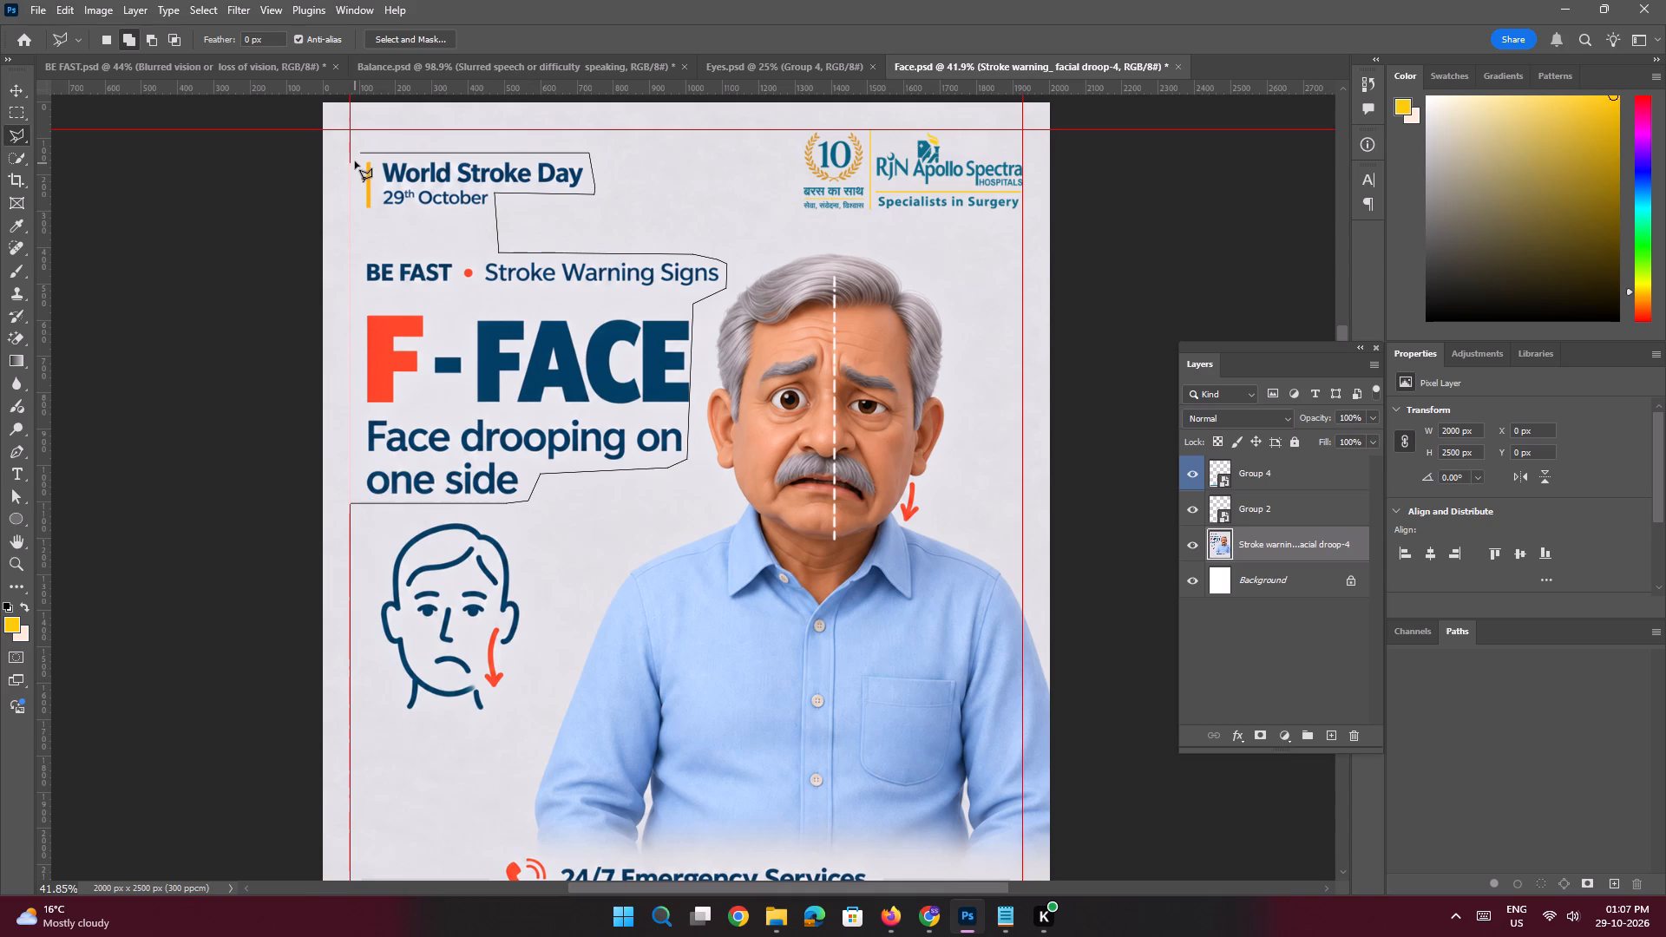
pyautogui.click(359, 151)
pyautogui.hotkey('shift', 'BackSpace')
pyautogui.press('Return')
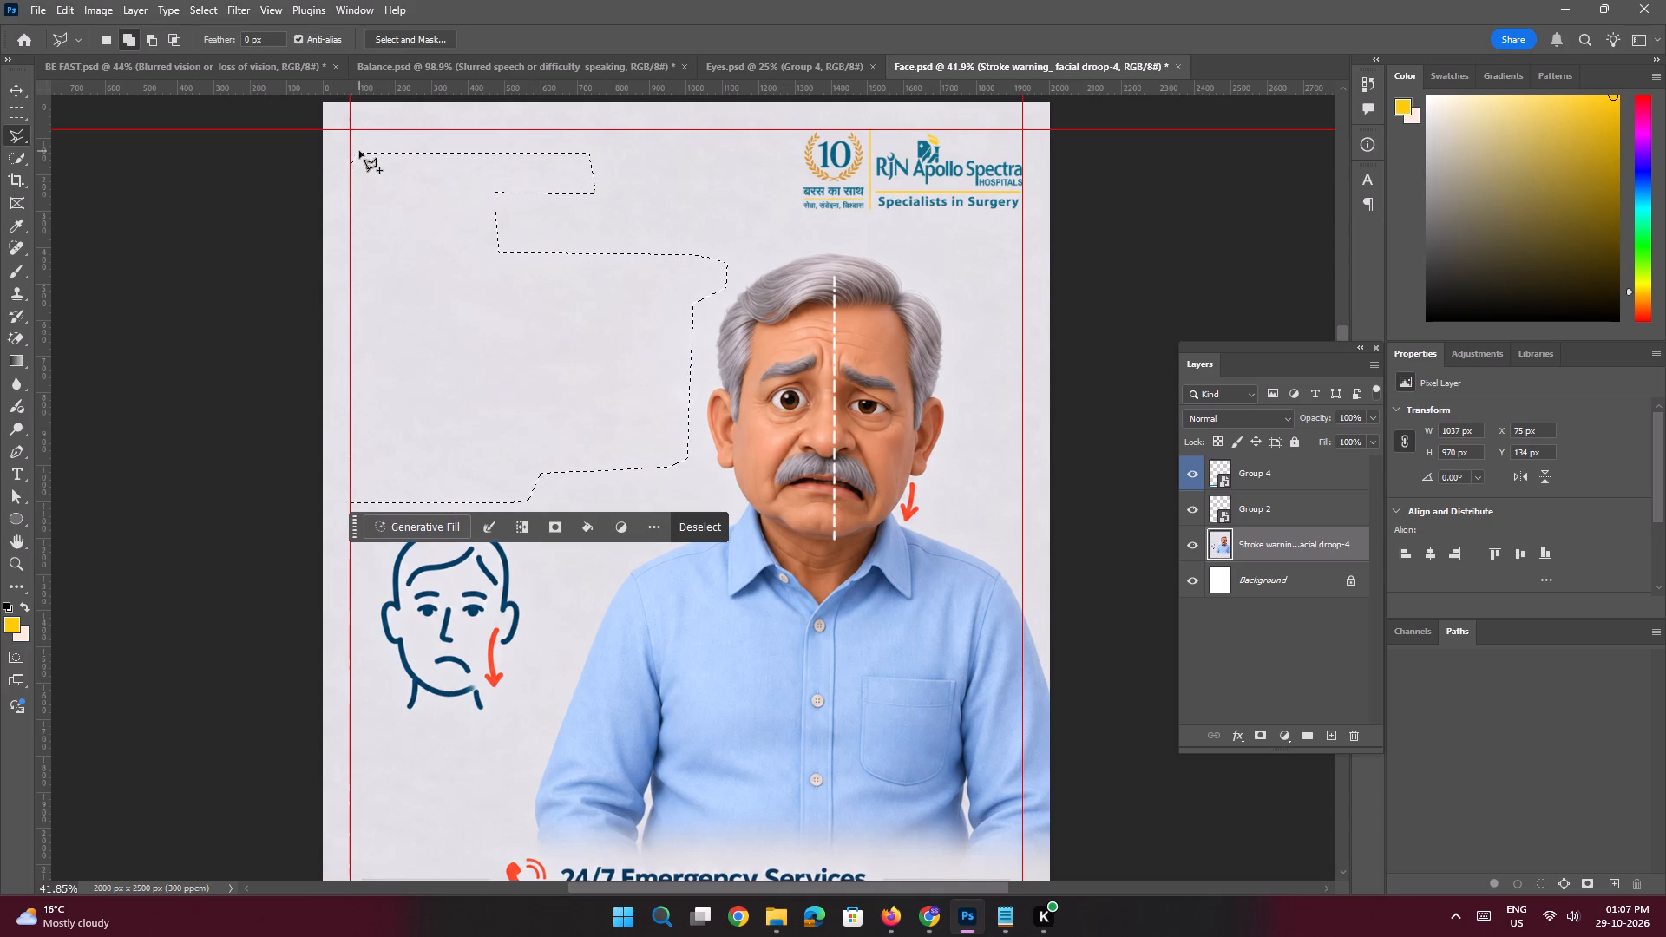
pyautogui.hotkey('ctrl', 'd')
# Save Face.psd and leave no layer selected.
pyautogui.hotkey('ctrl', '0')
pyautogui.press('space')
pyautogui.press('space')
pyautogui.press('space')
pyautogui.press('space')
pyautogui.press('space')
pyautogui.press('space')
pyautogui.press('space')
pyautogui.press('space')
pyautogui.moveTo(899, 231); pyautogui.dragTo(906, 257)
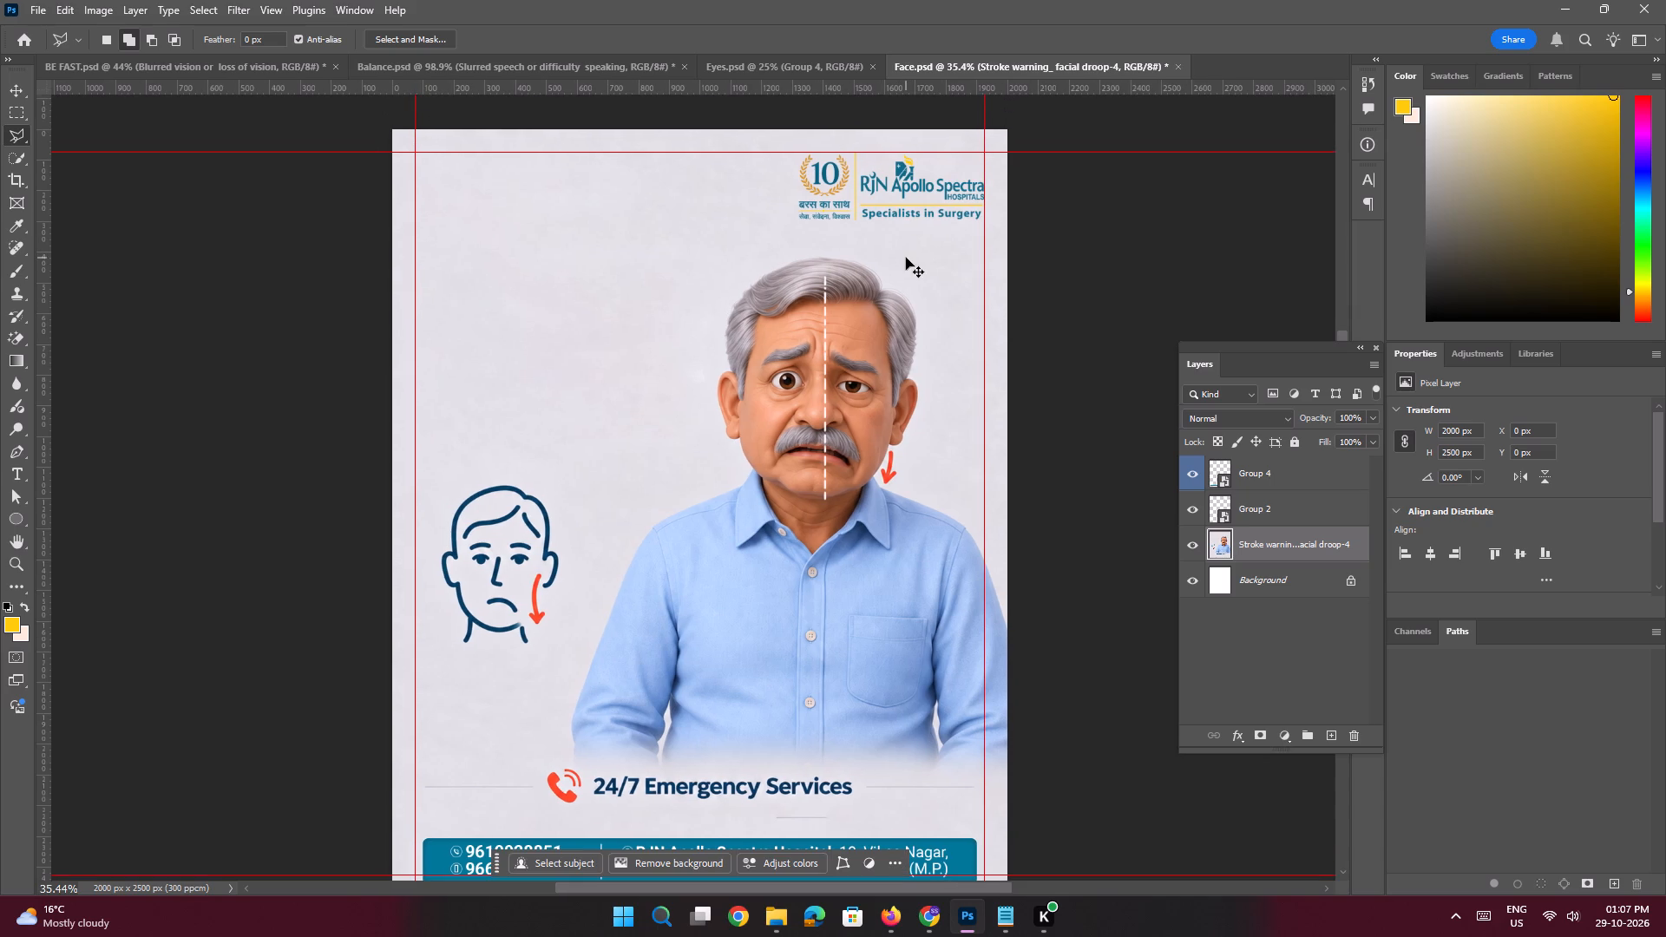
pyautogui.hotkey('ctrl', 's')
pyautogui.click(16, 94)
pyautogui.click(130, 248)
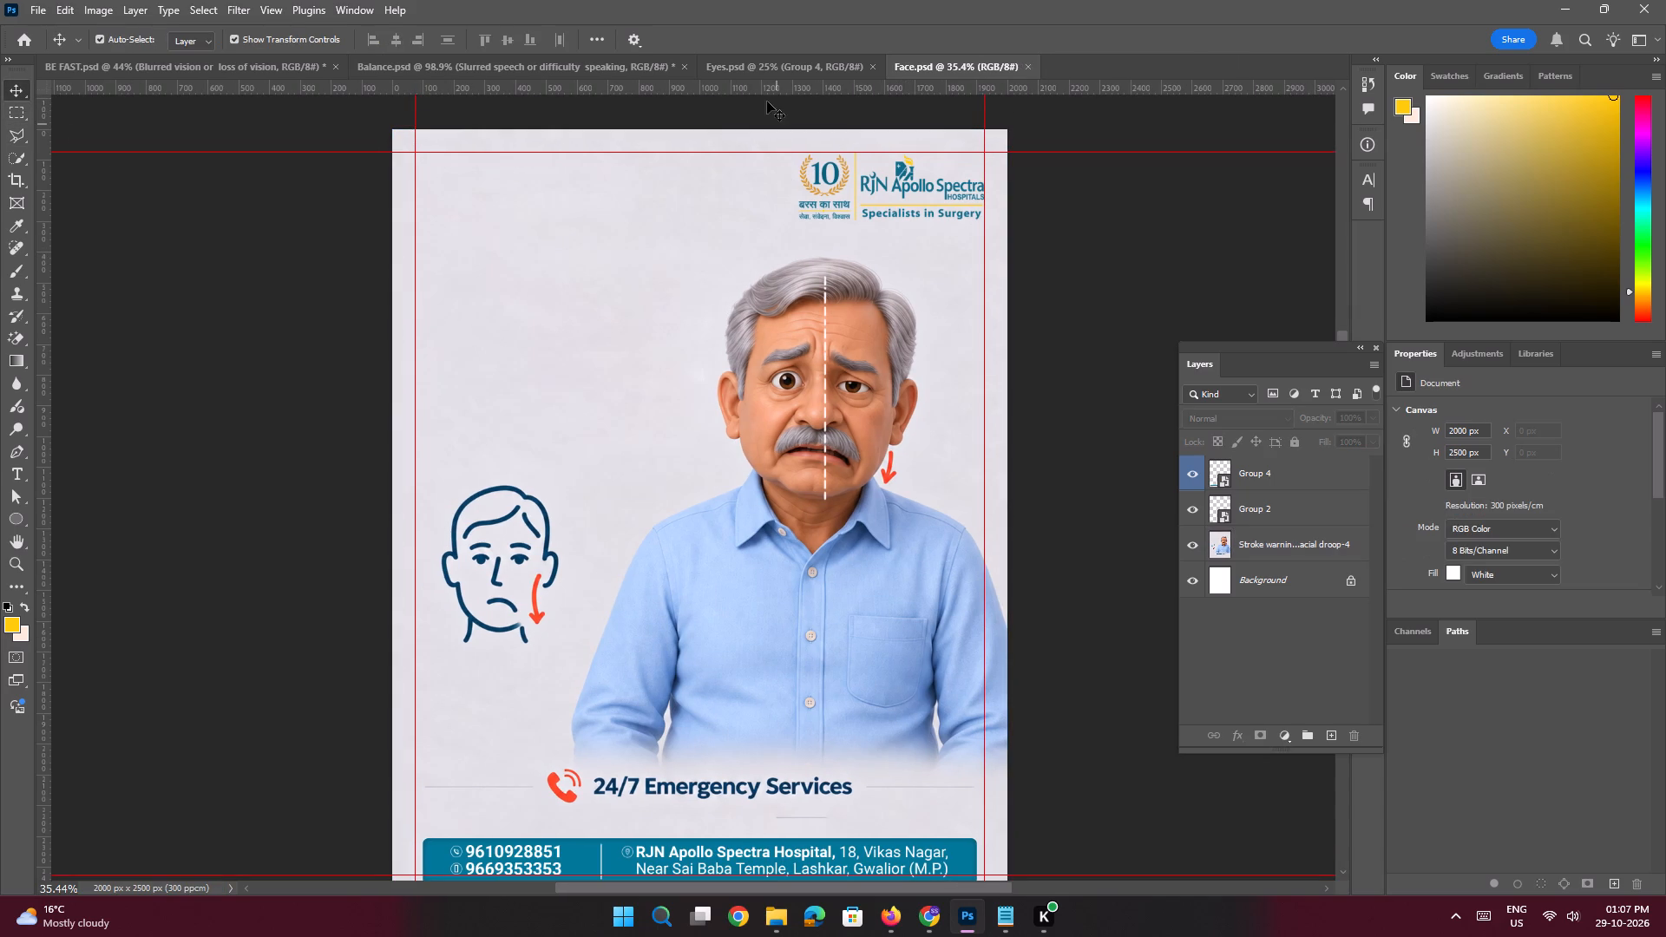
# Set auto-select to Group and copy the Group 5 text group from Eyes.psd into Face.psd.
pyautogui.click(745, 65)
pyautogui.press('space')
pyautogui.press('space')
pyautogui.press('space')
pyautogui.press('space')
pyautogui.moveTo(661, 311); pyautogui.dragTo(679, 317)
pyautogui.click(183, 37)
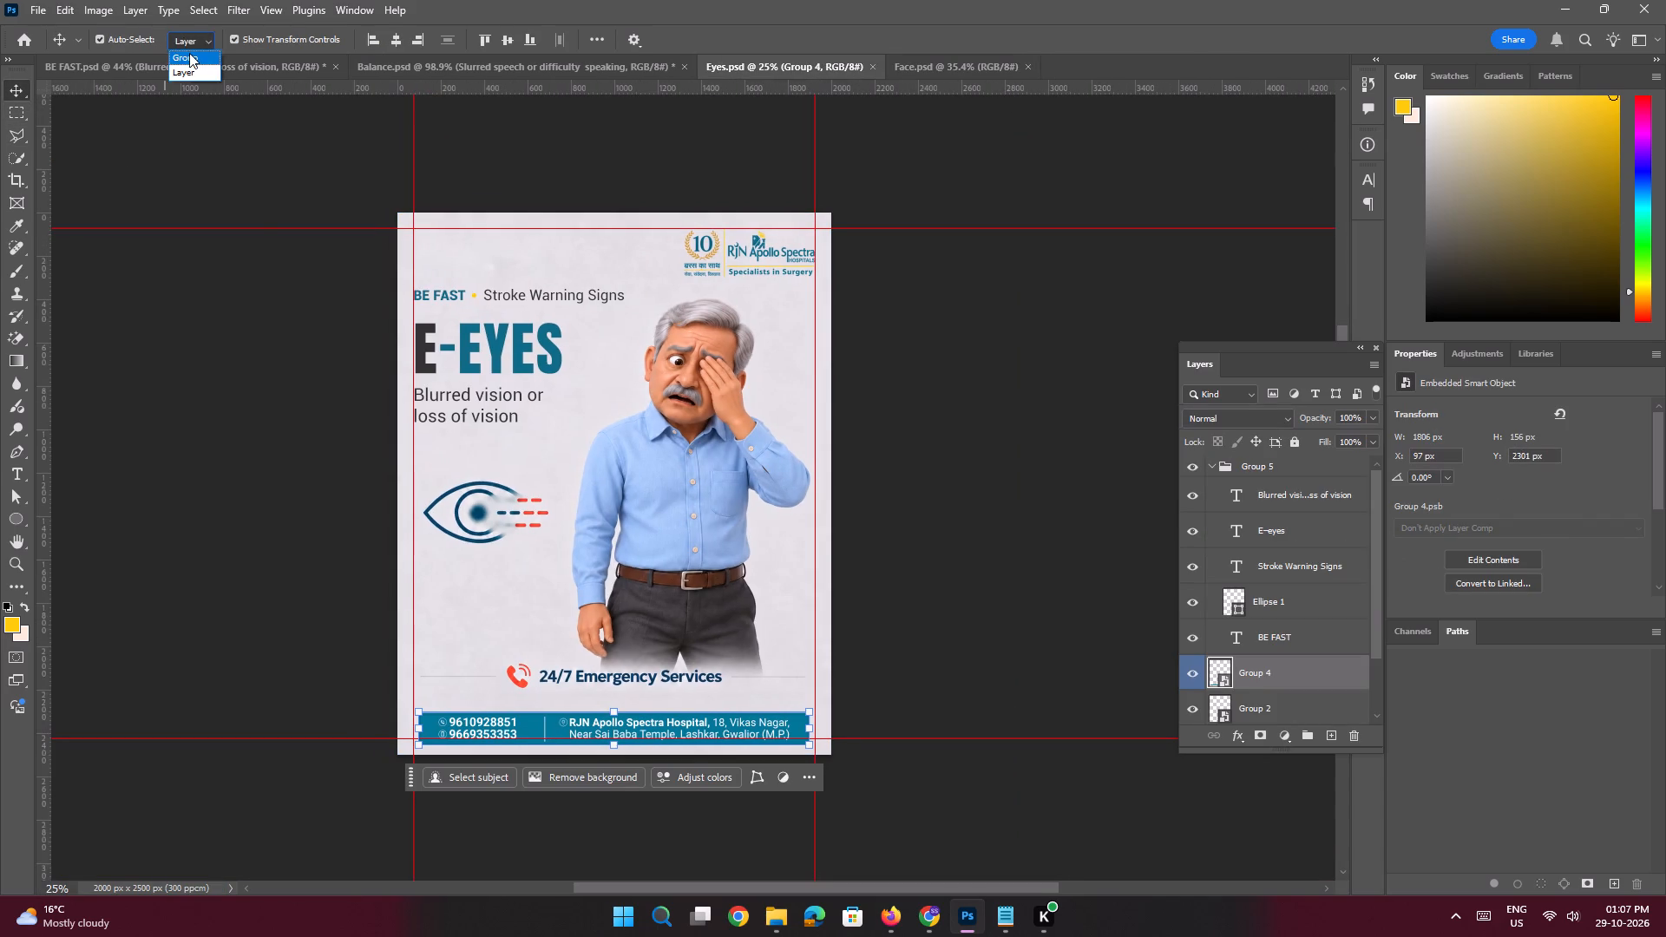
pyautogui.click(189, 53)
pyautogui.click(170, 213)
pyautogui.click(460, 353)
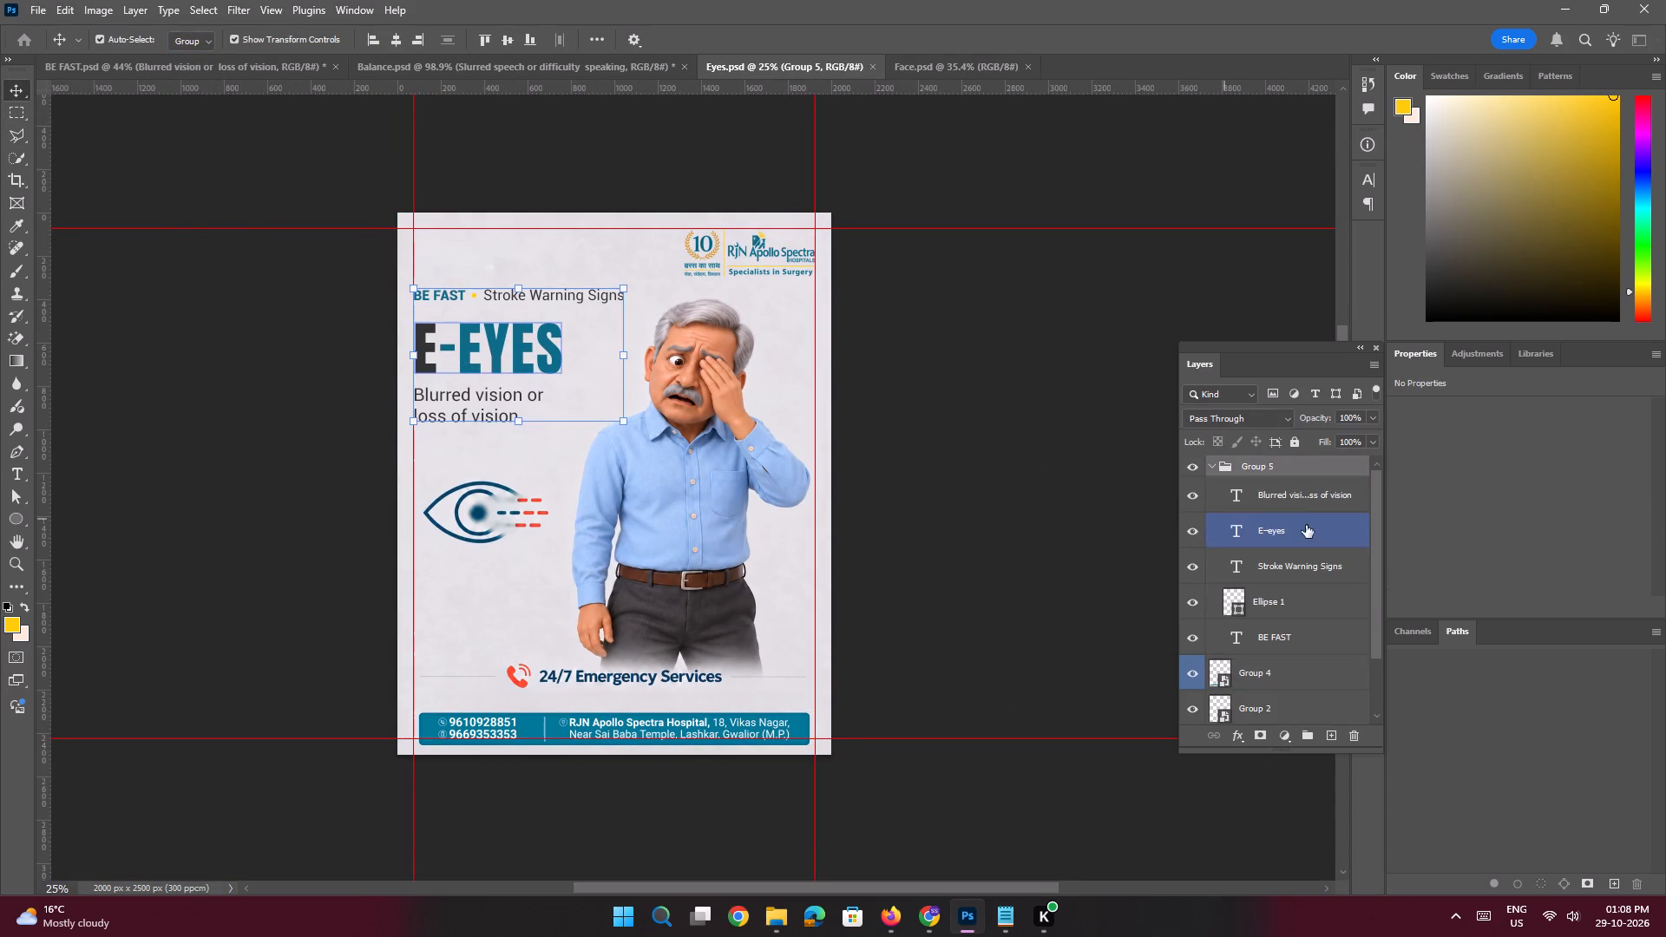
pyautogui.moveTo(1250, 465); pyautogui.dragTo(823, 167)
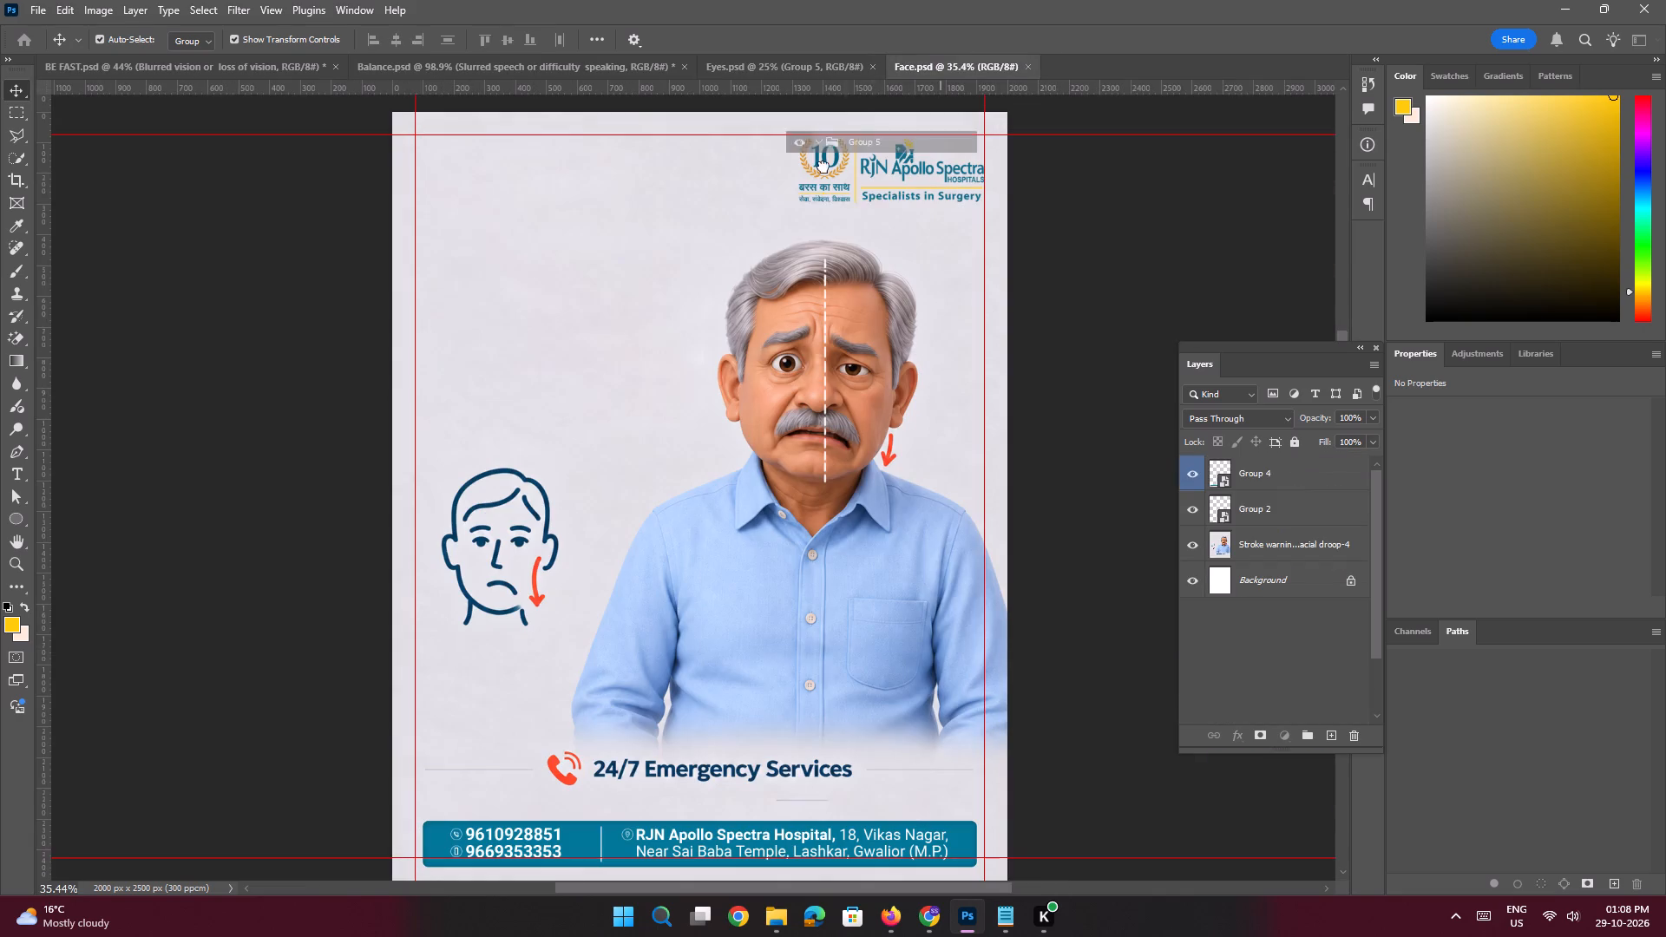
pyautogui.moveTo(823, 167); pyautogui.dragTo(582, 292)
# Align the copied text group with the left margin guide, above the face line icon, and save Face.psd.
pyautogui.moveTo(595, 284); pyautogui.dragTo(583, 310)
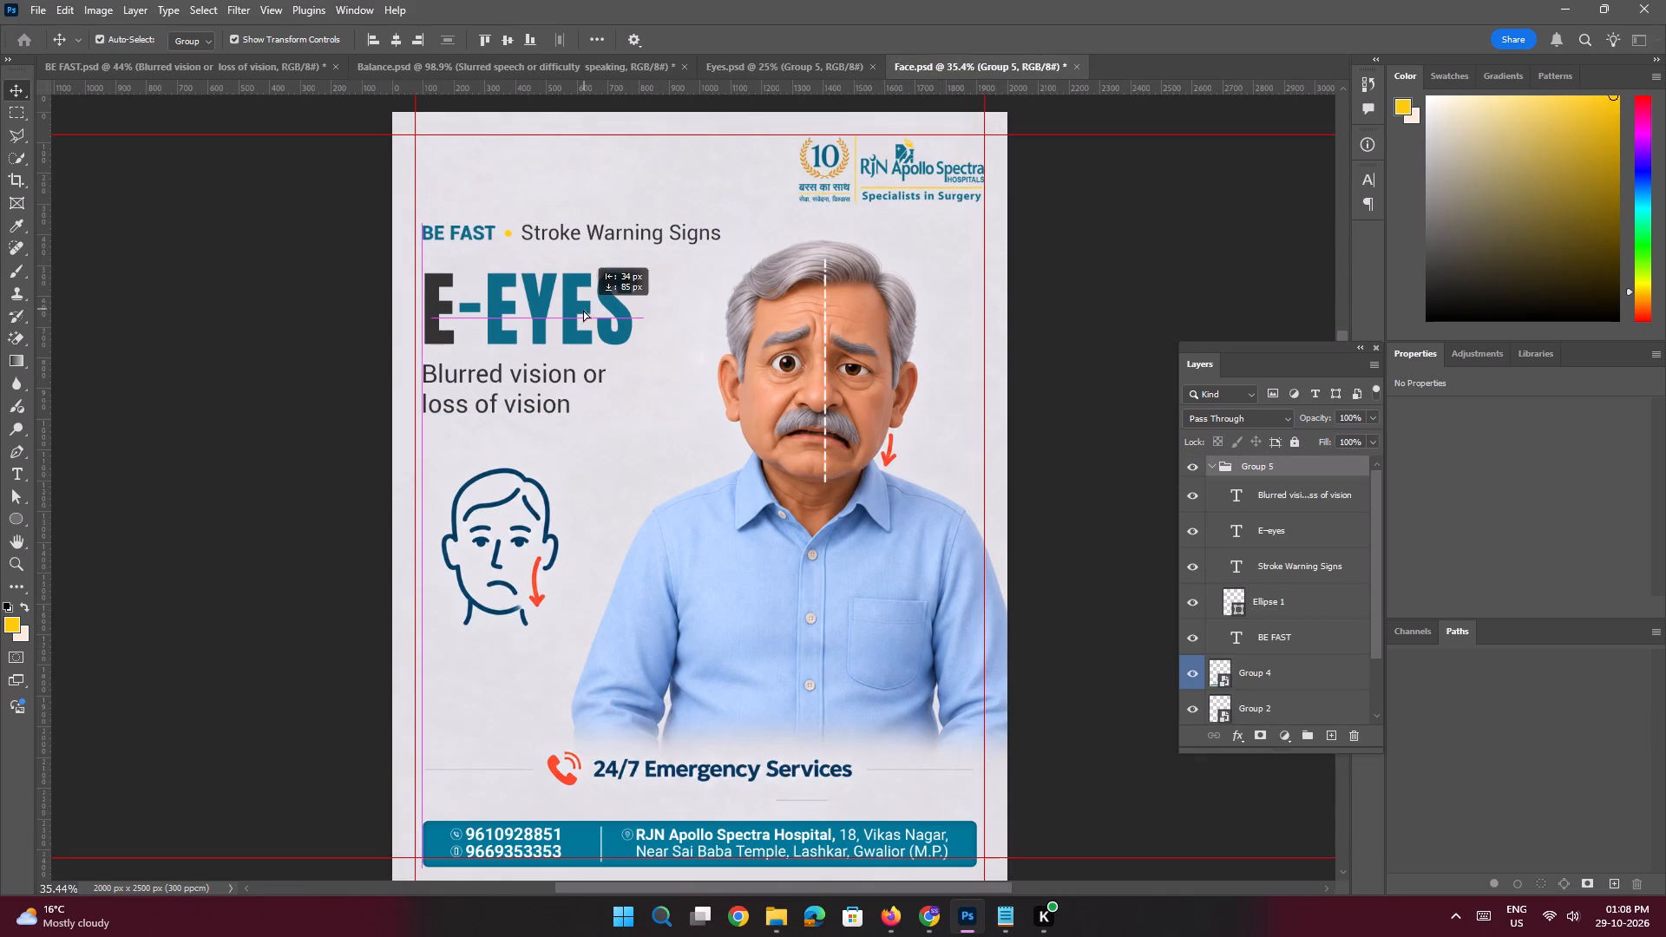
pyautogui.moveTo(583, 310); pyautogui.dragTo(580, 317)
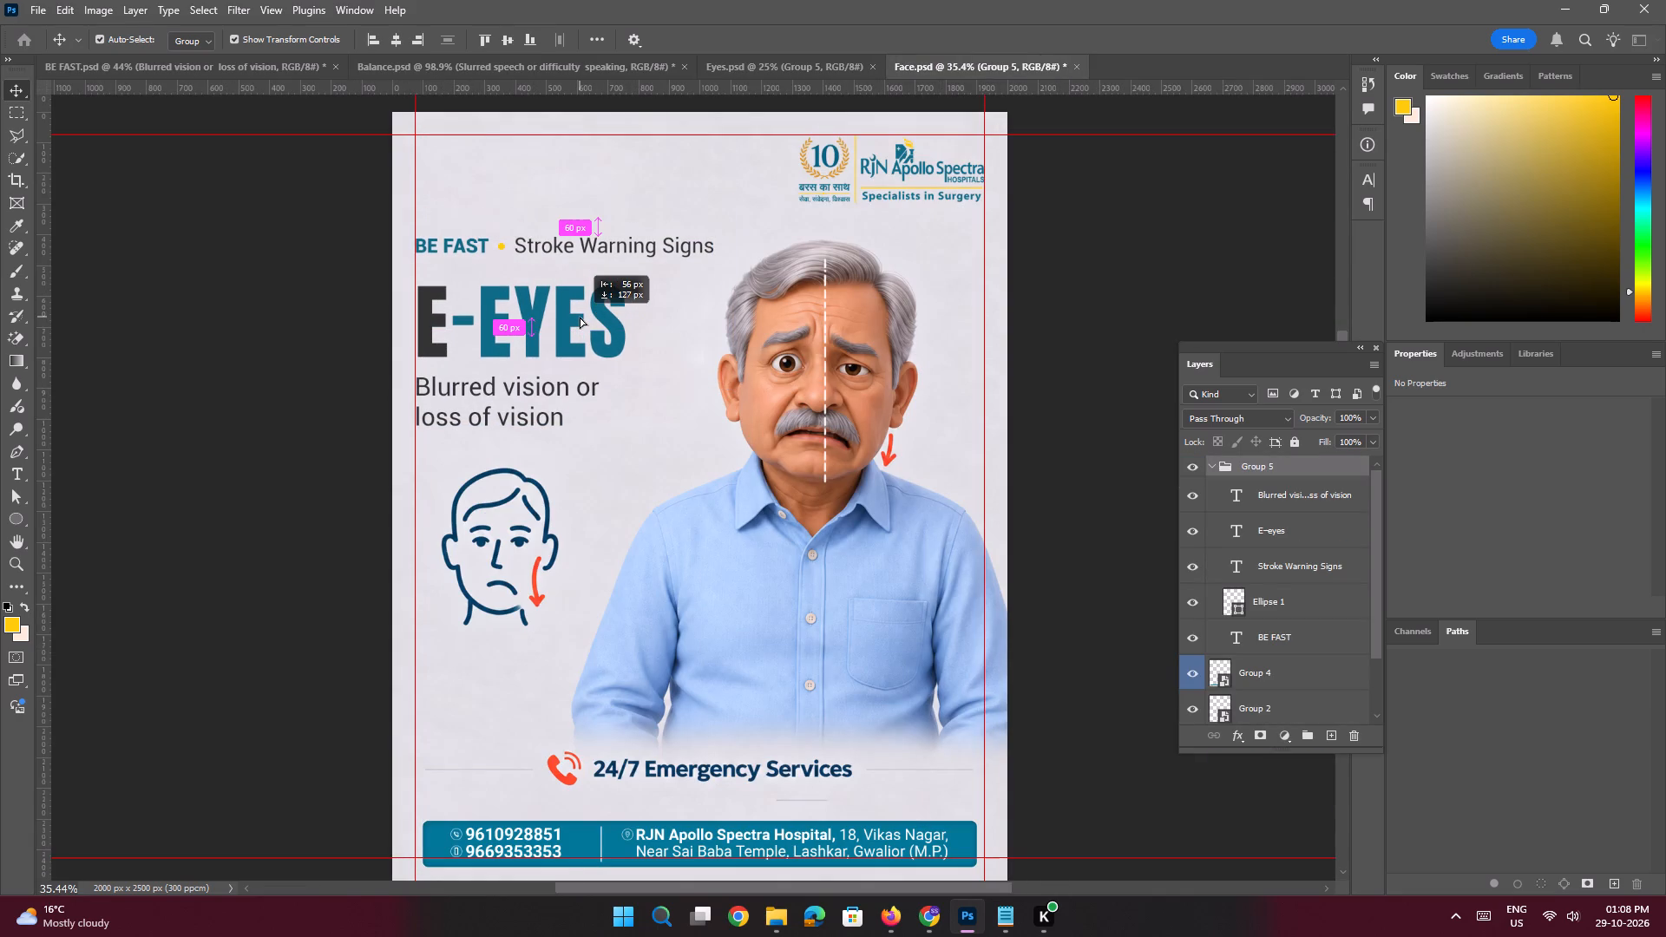
pyautogui.moveTo(580, 317); pyautogui.dragTo(580, 311)
pyautogui.hotkey('ctrl', 's')
# Set auto-select to Layer and reword the E-EYES headline as F-FACE, keeping each part's colour.
pyautogui.click(187, 41)
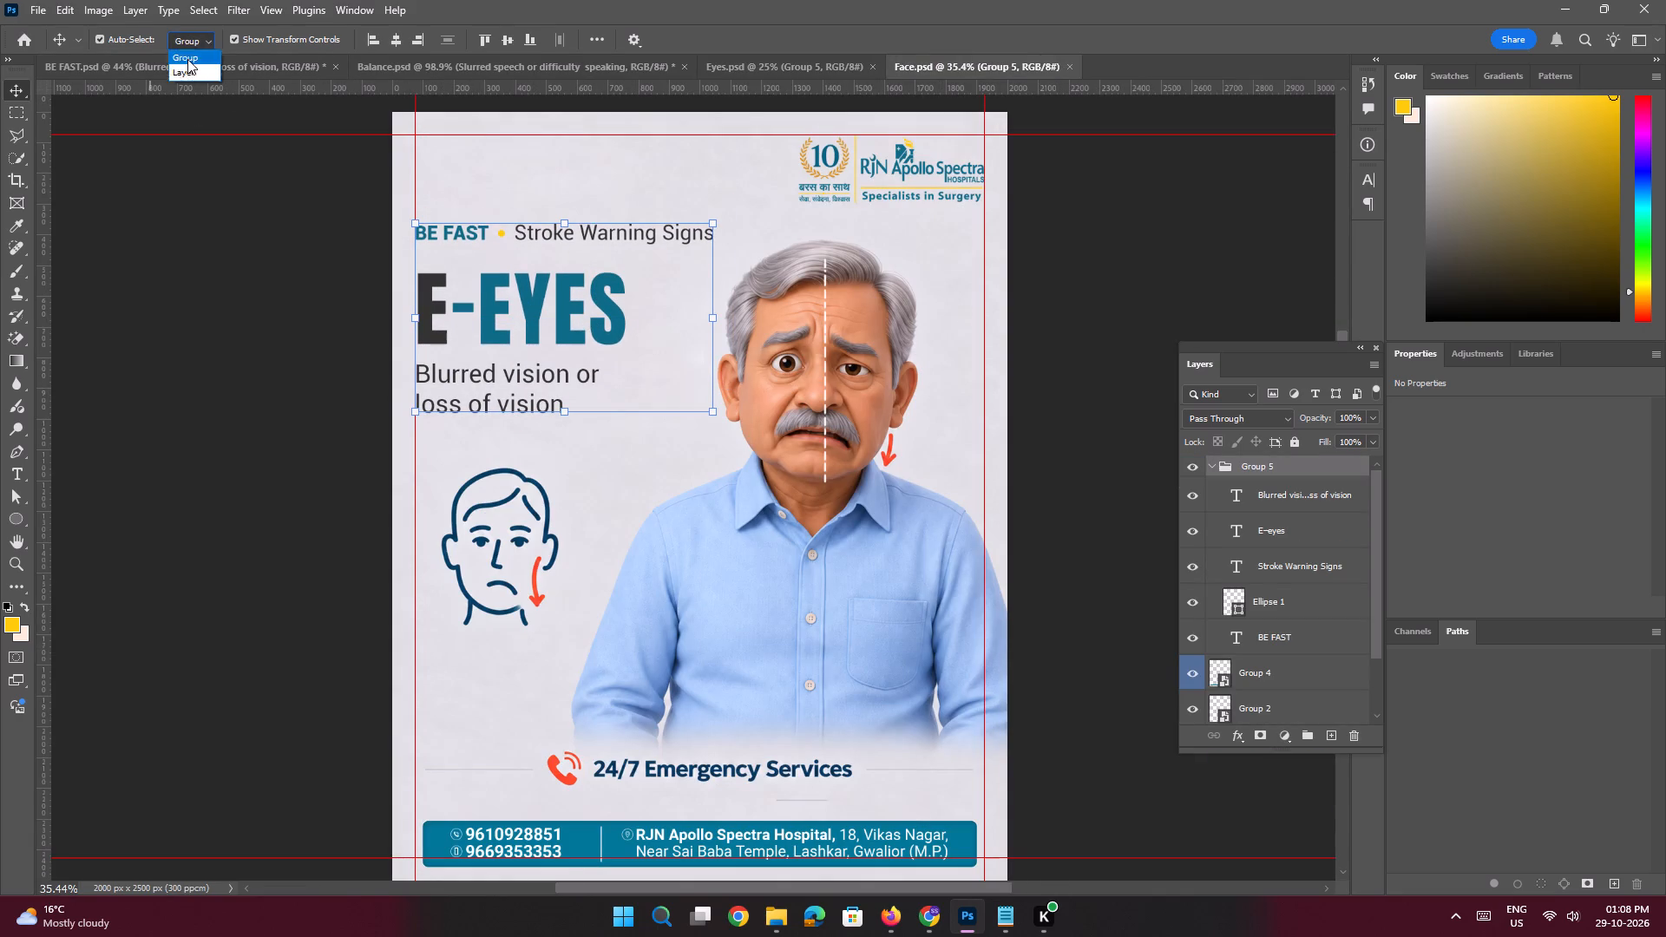
pyautogui.click(186, 67)
pyautogui.click(193, 236)
pyautogui.doubleClick(465, 311)
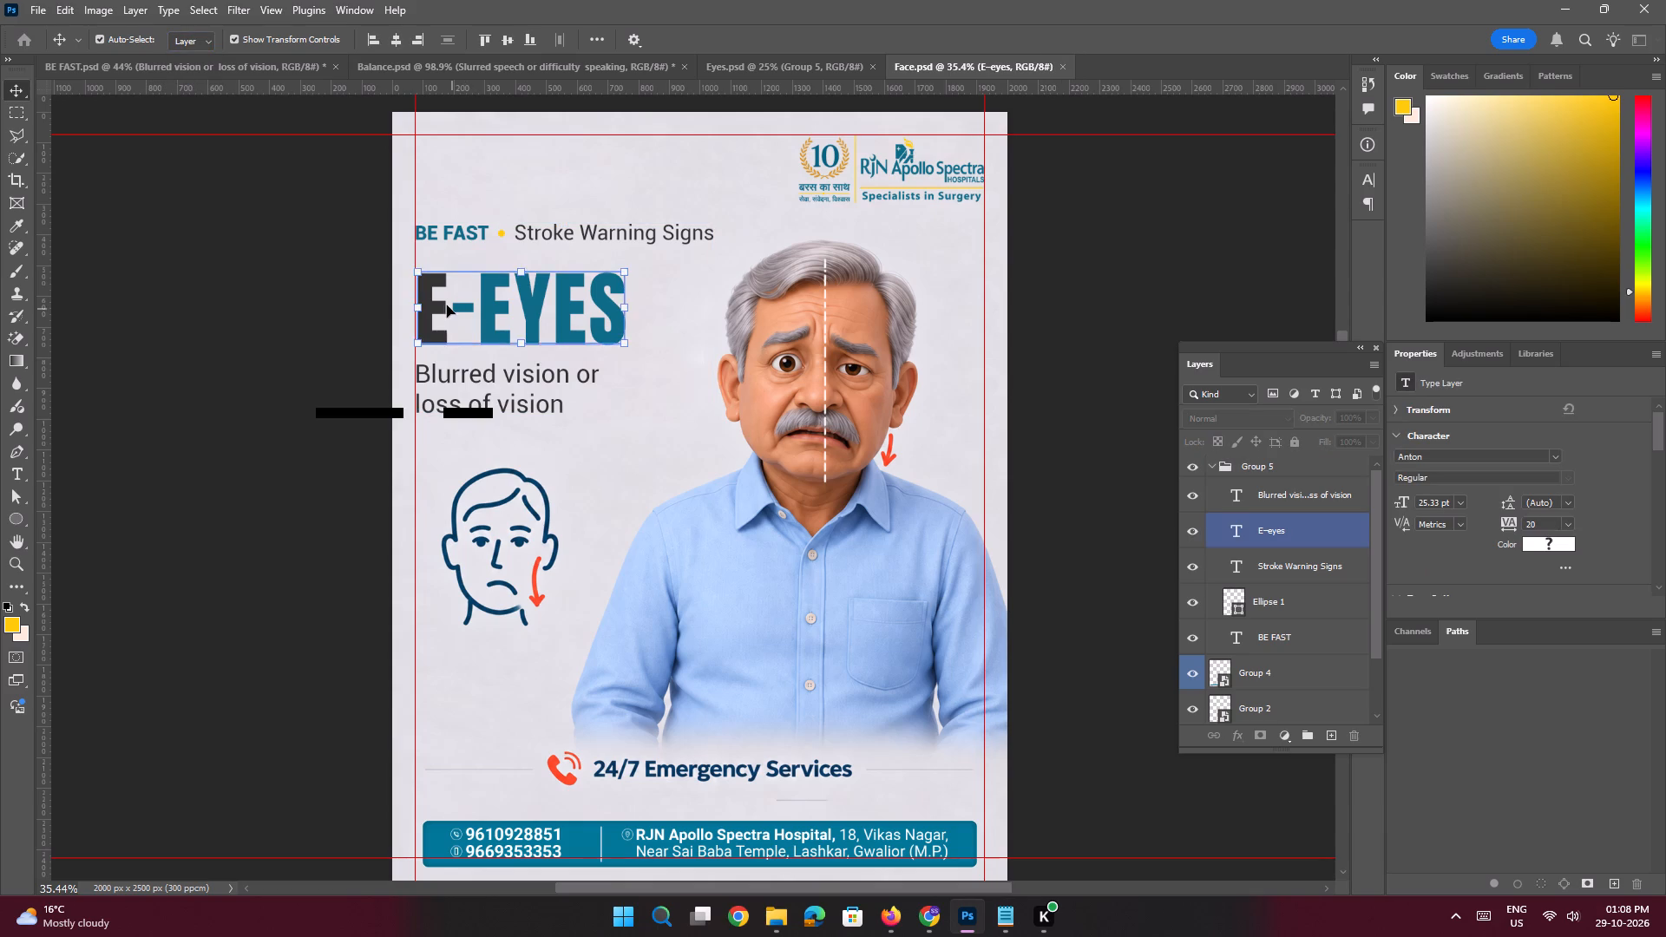
pyautogui.click(446, 290)
pyautogui.moveTo(448, 298); pyautogui.dragTo(419, 298)
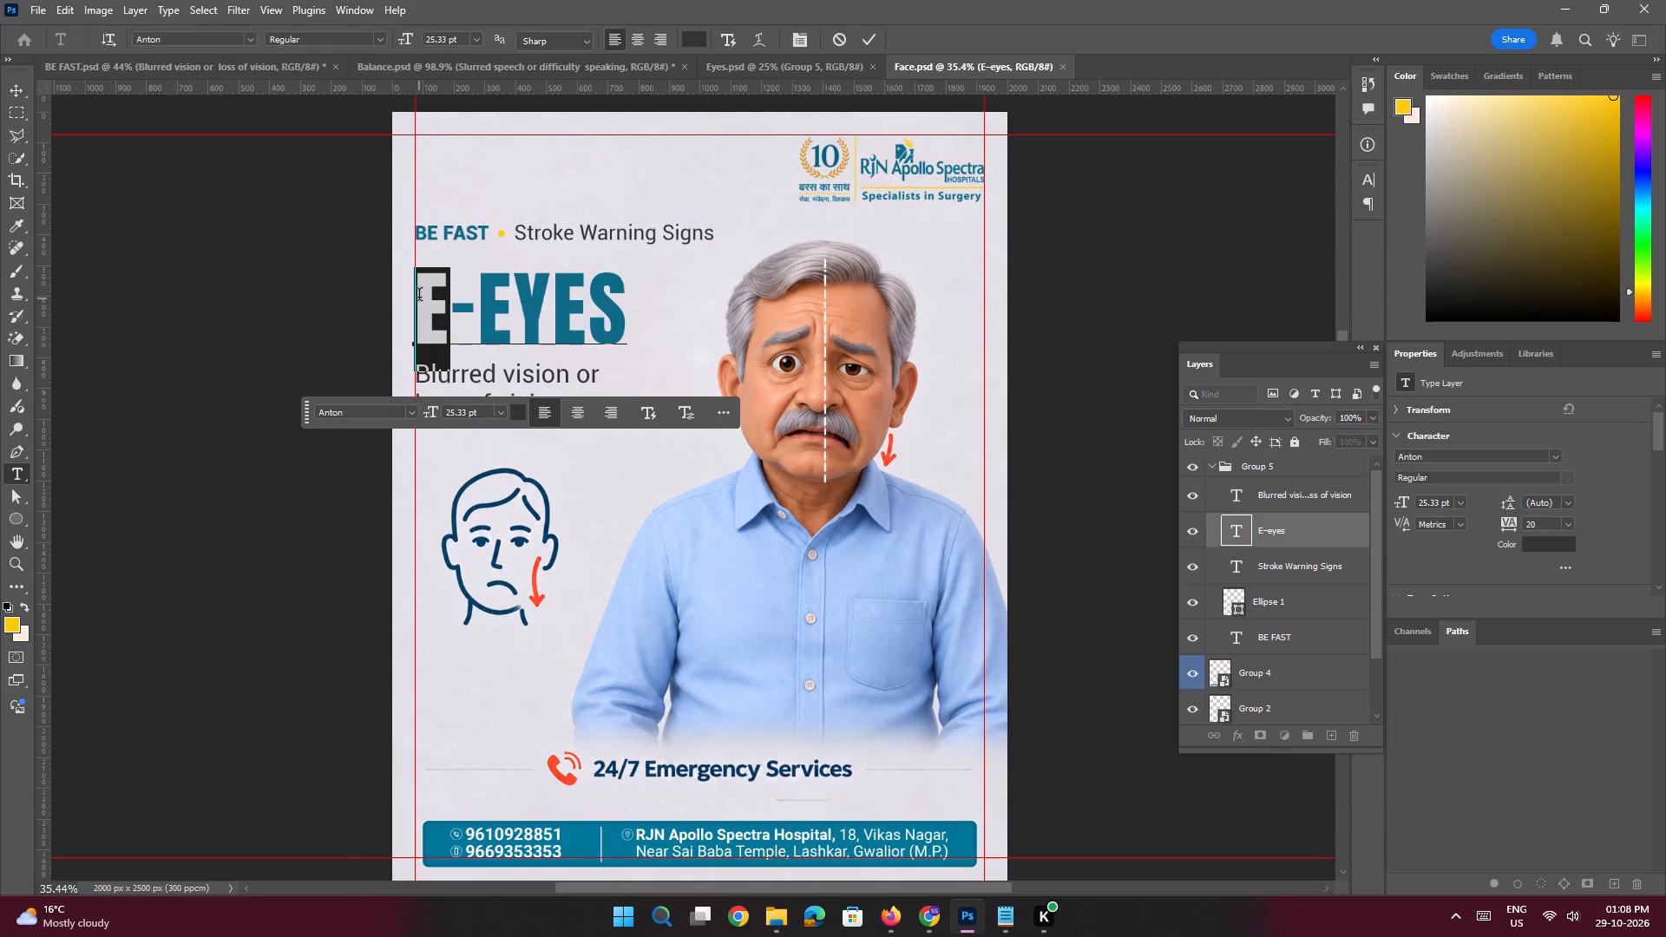
pyautogui.press('f')
pyautogui.press('Return')
pyautogui.doubleClick(526, 310)
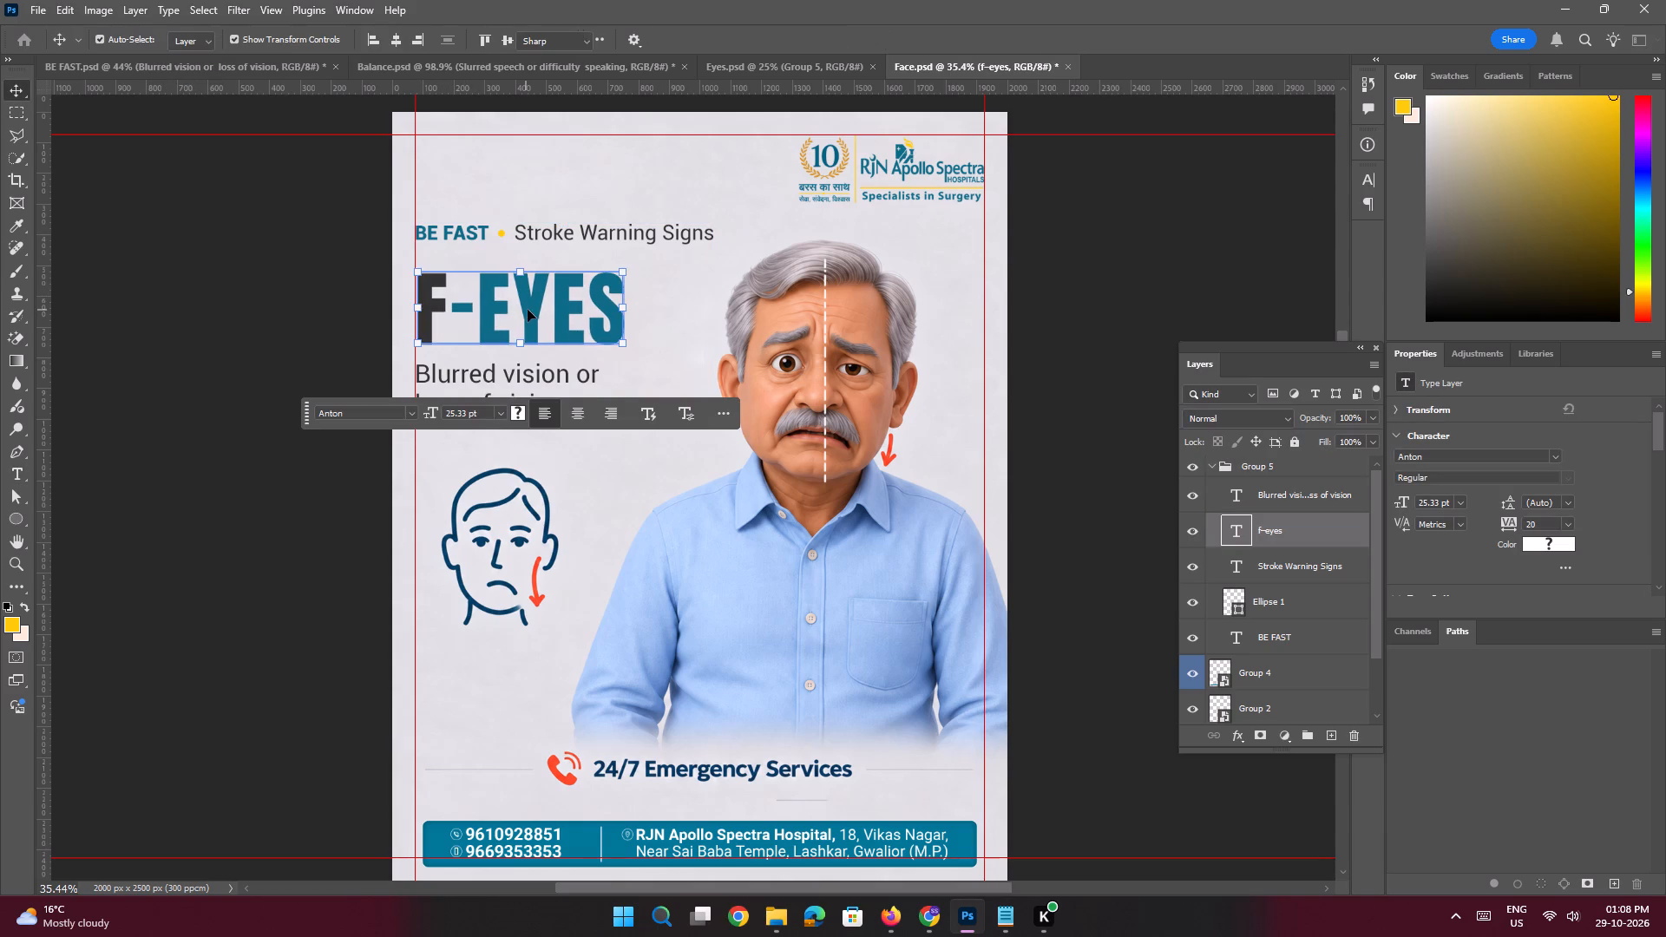
pyautogui.click(617, 300)
pyautogui.moveTo(626, 305); pyautogui.dragTo(502, 308)
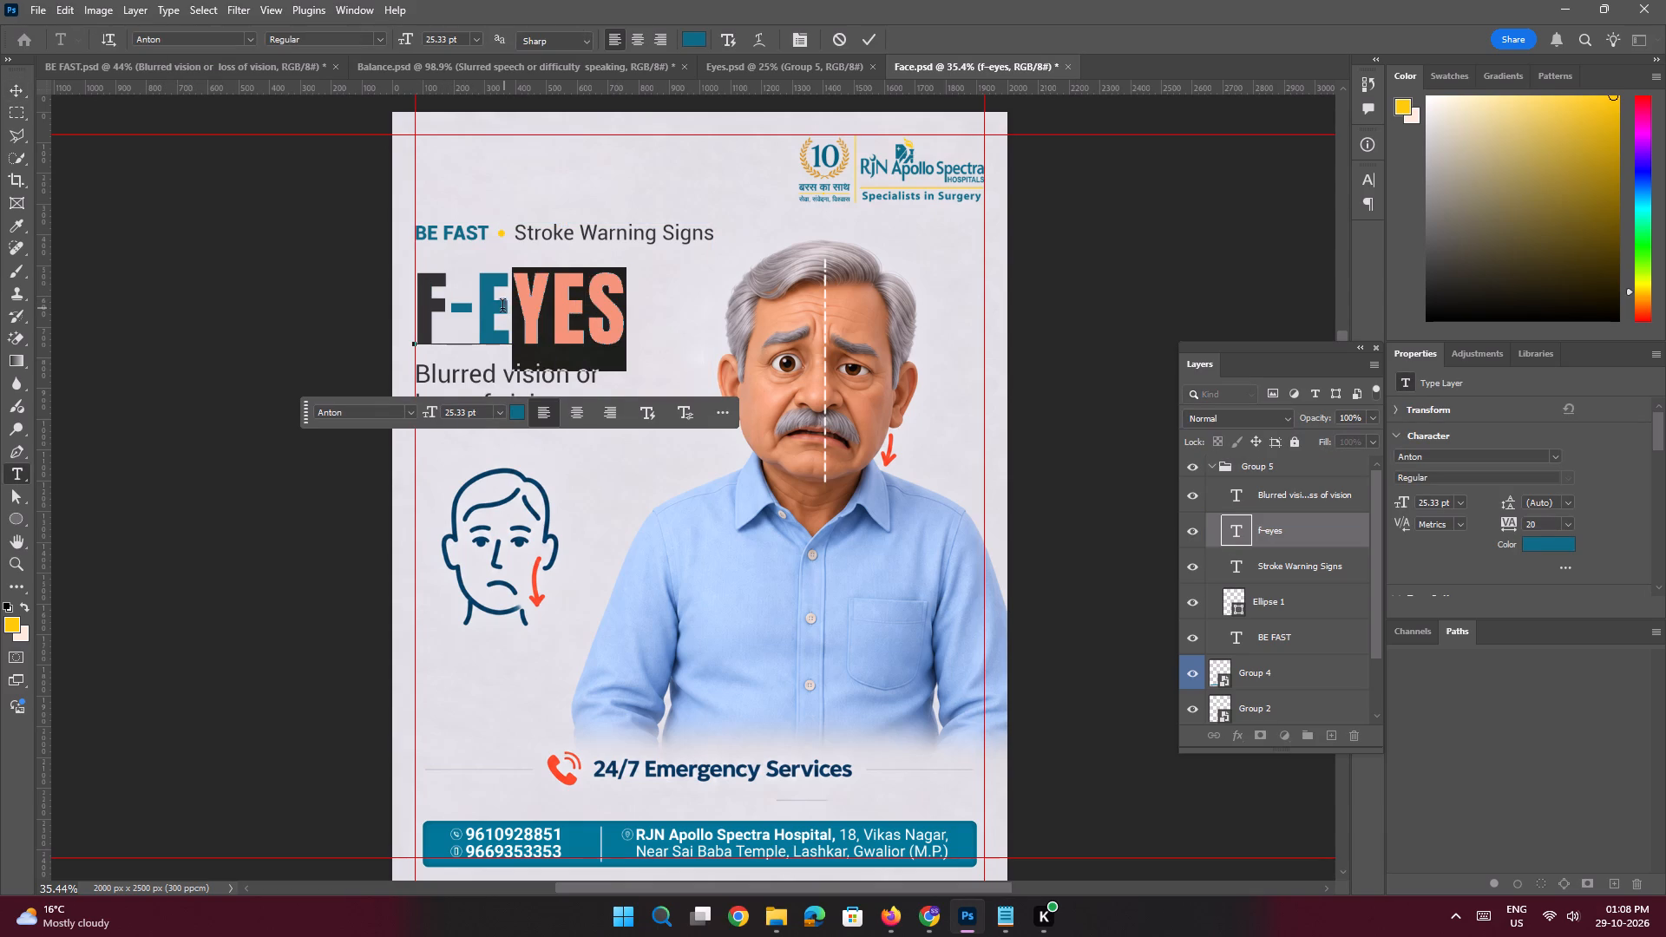
pyautogui.moveTo(502, 308); pyautogui.dragTo(493, 307)
pyautogui.press('f')
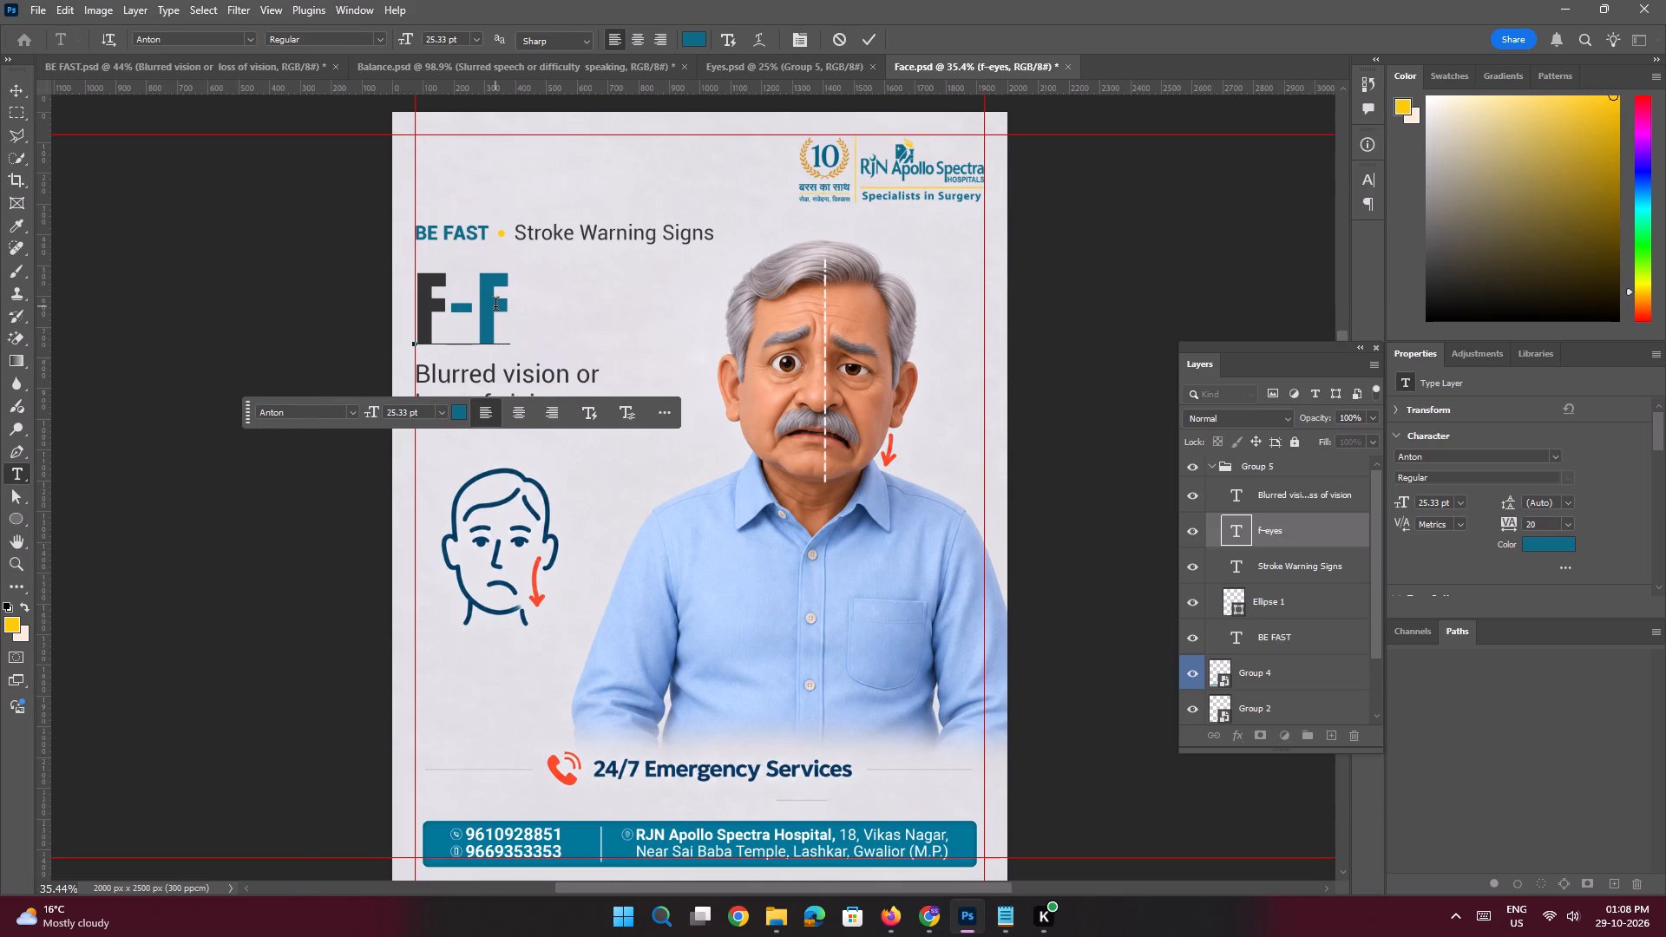
pyautogui.write('ace')
pyautogui.press('Return')
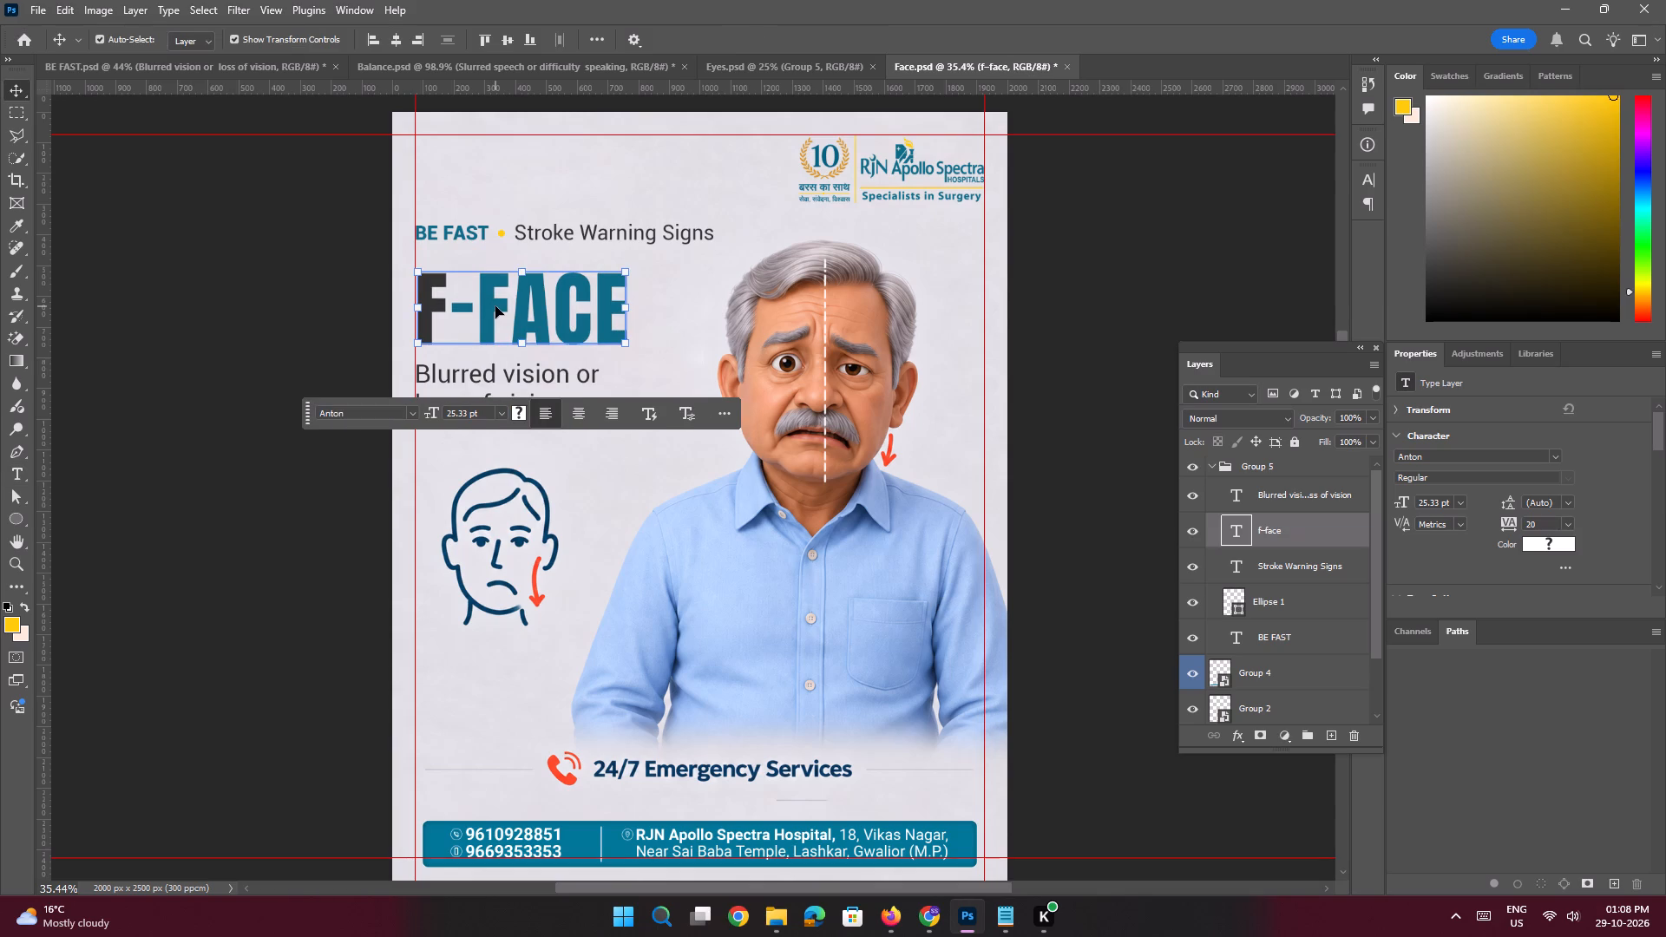
# Copy the "Face drooping on one side" text layer from BE FAST.psd into Face.psd.
pyautogui.click(257, 68)
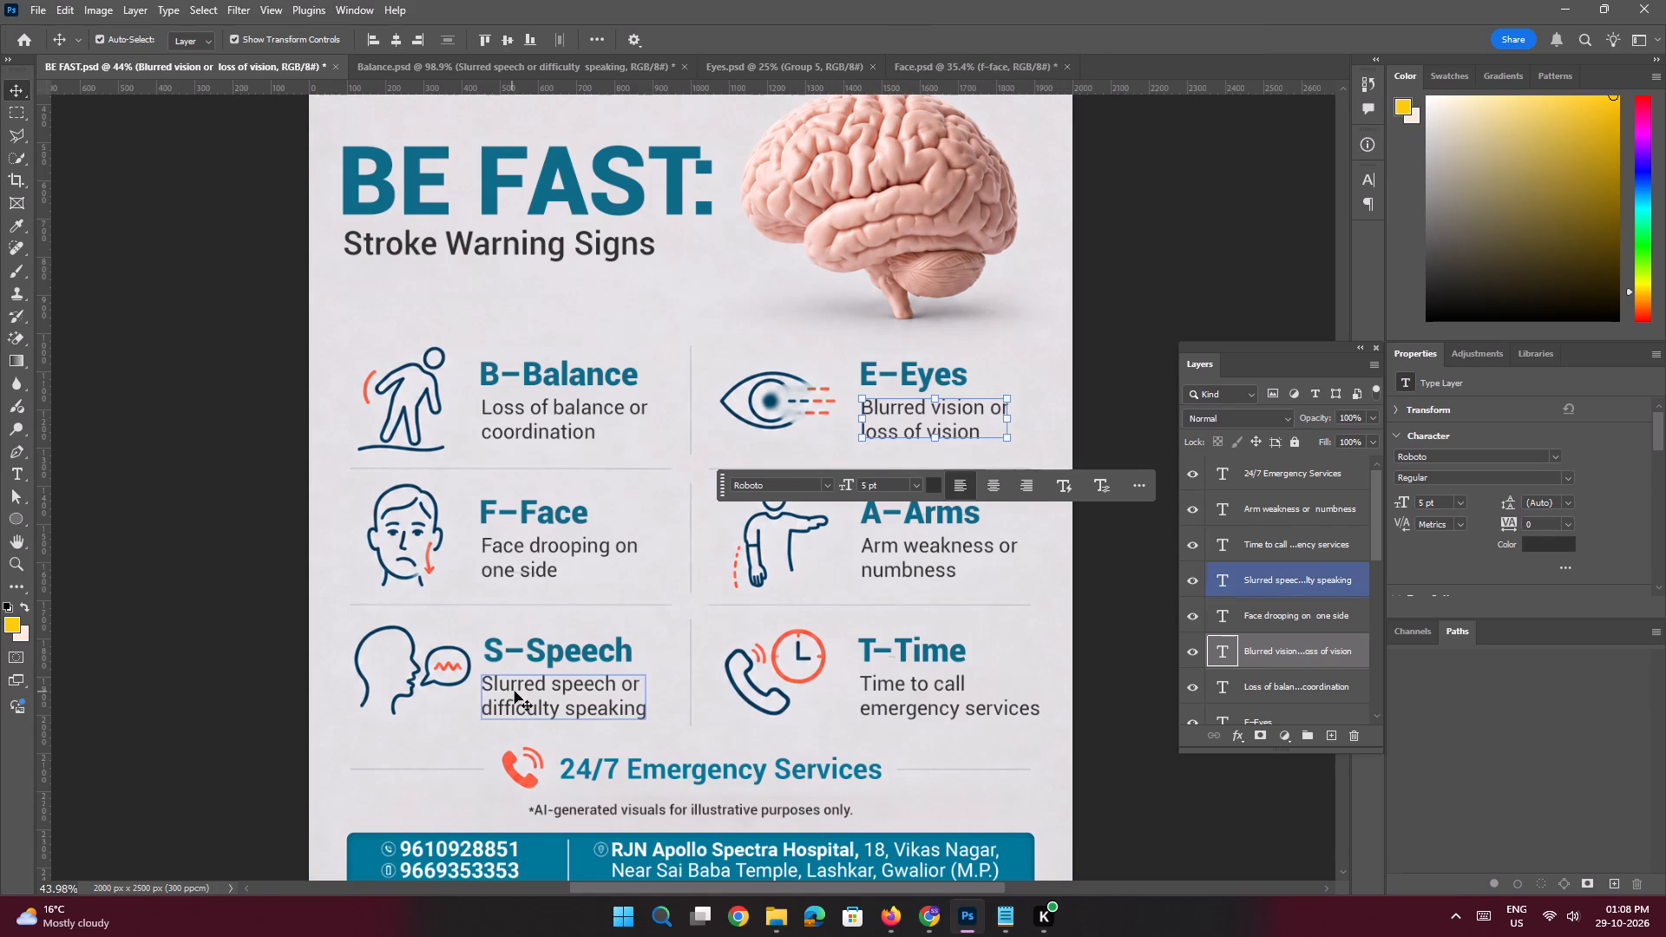
pyautogui.click(540, 556)
pyautogui.moveTo(1303, 610); pyautogui.dragTo(1312, 550)
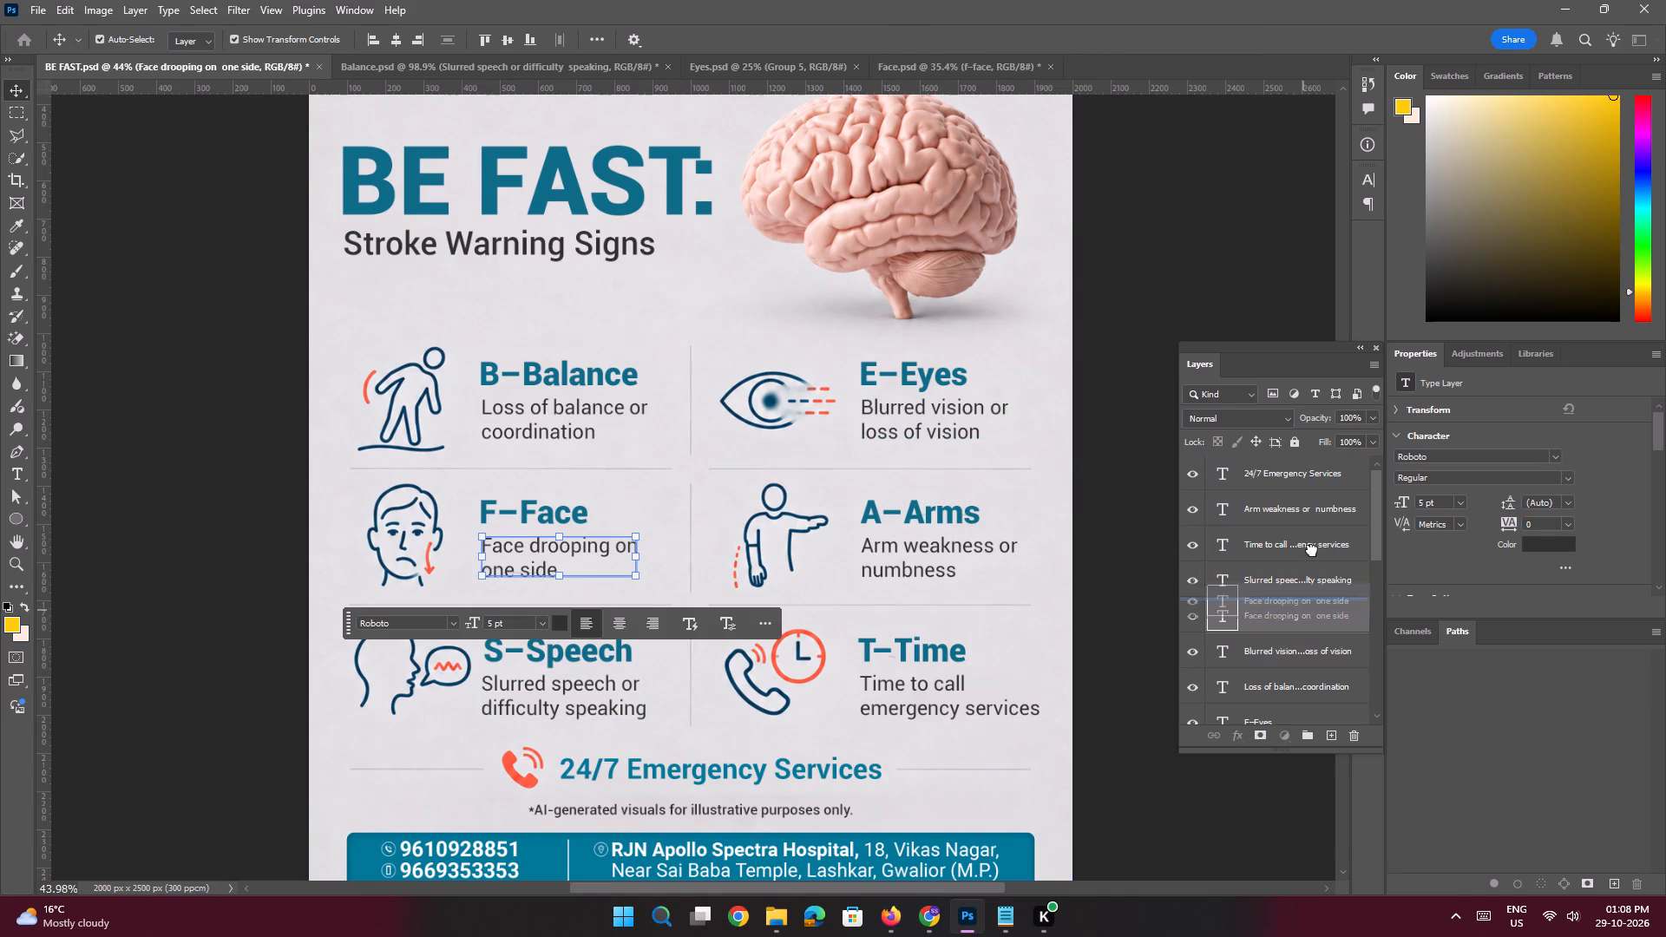
pyautogui.moveTo(1312, 550); pyautogui.dragTo(730, 393)
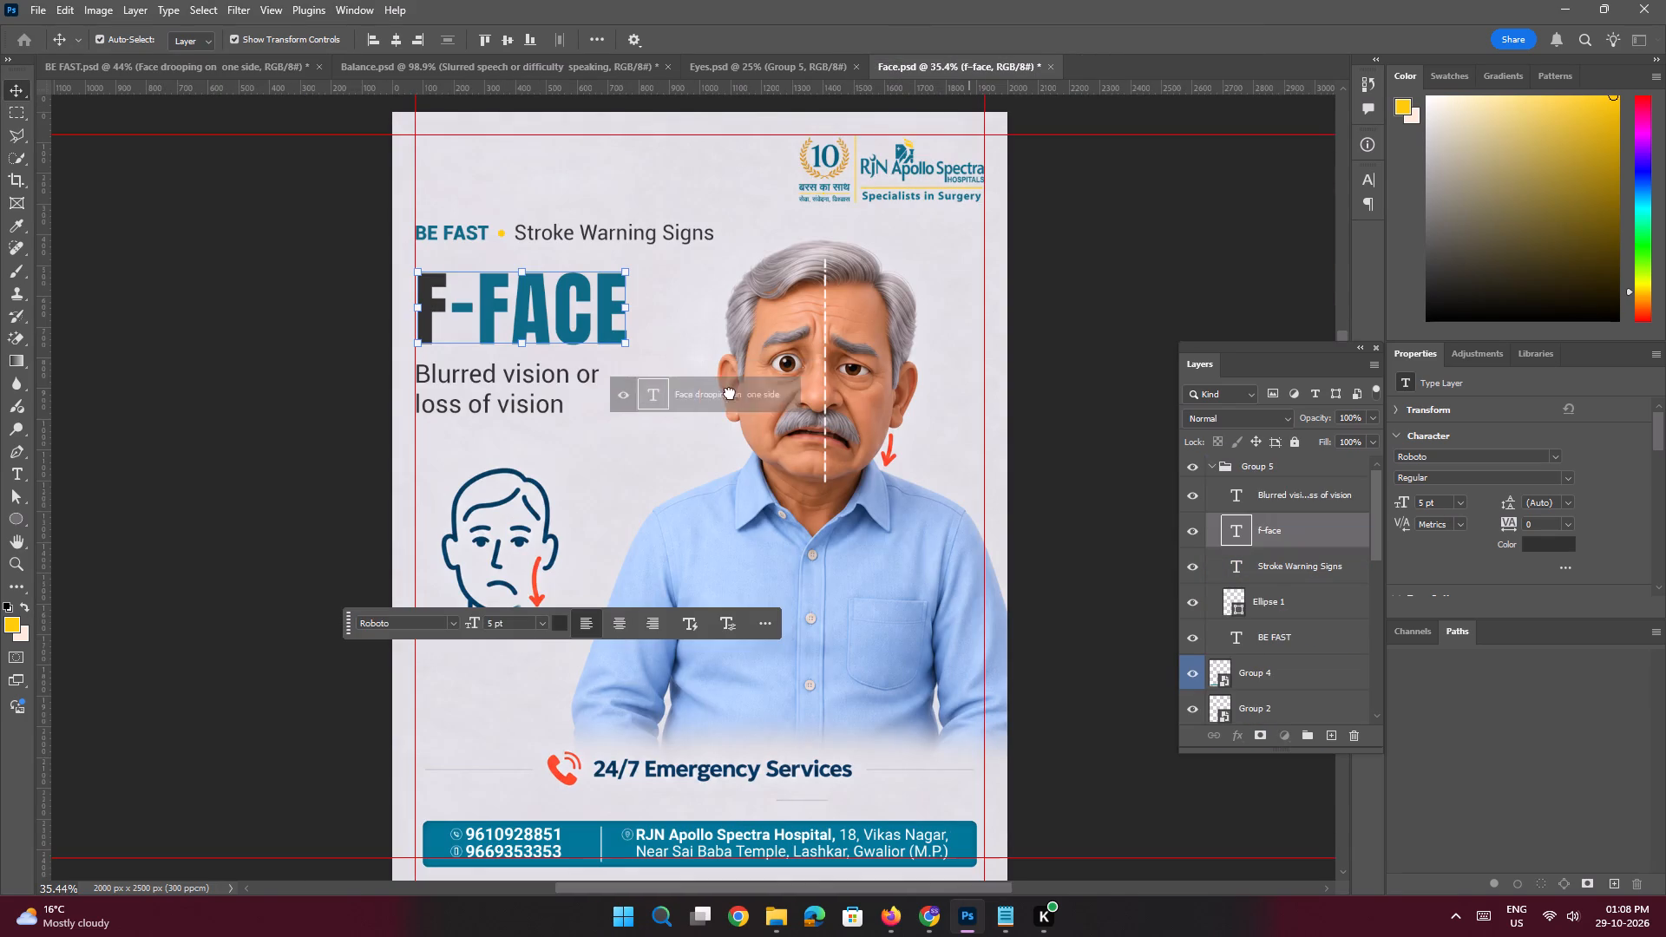
pyautogui.moveTo(730, 393); pyautogui.dragTo(671, 427)
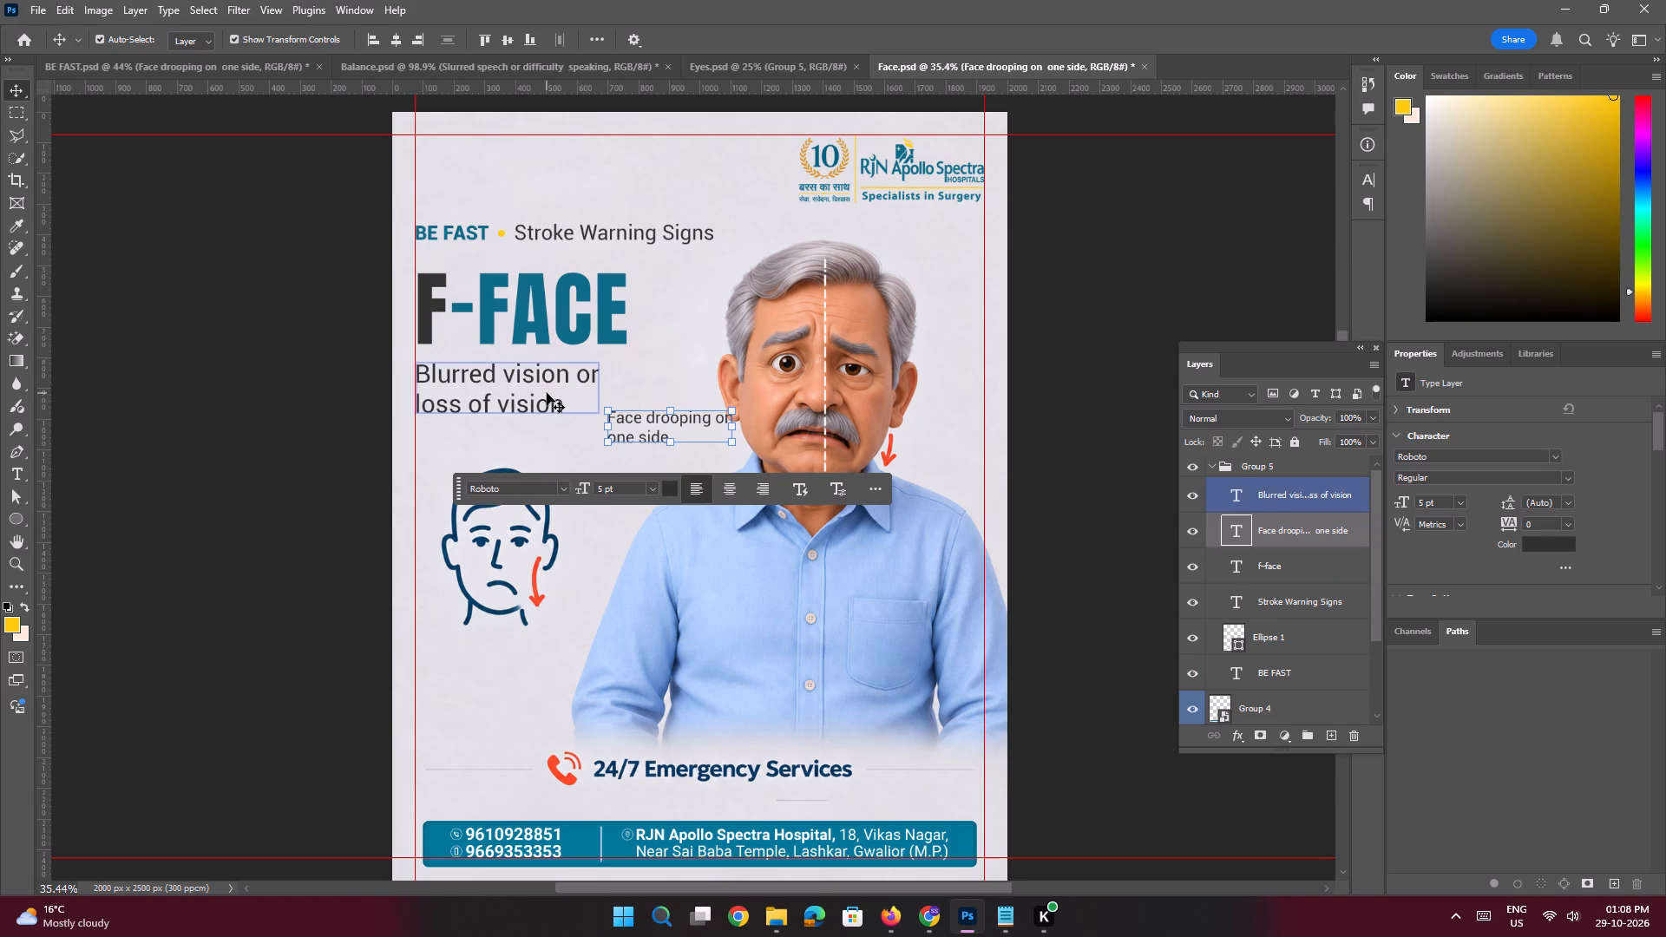
# Set the "Face drooping on one side" text size to 7.75 pt.
pyautogui.moveTo(1425, 502); pyautogui.dragTo(1379, 486)
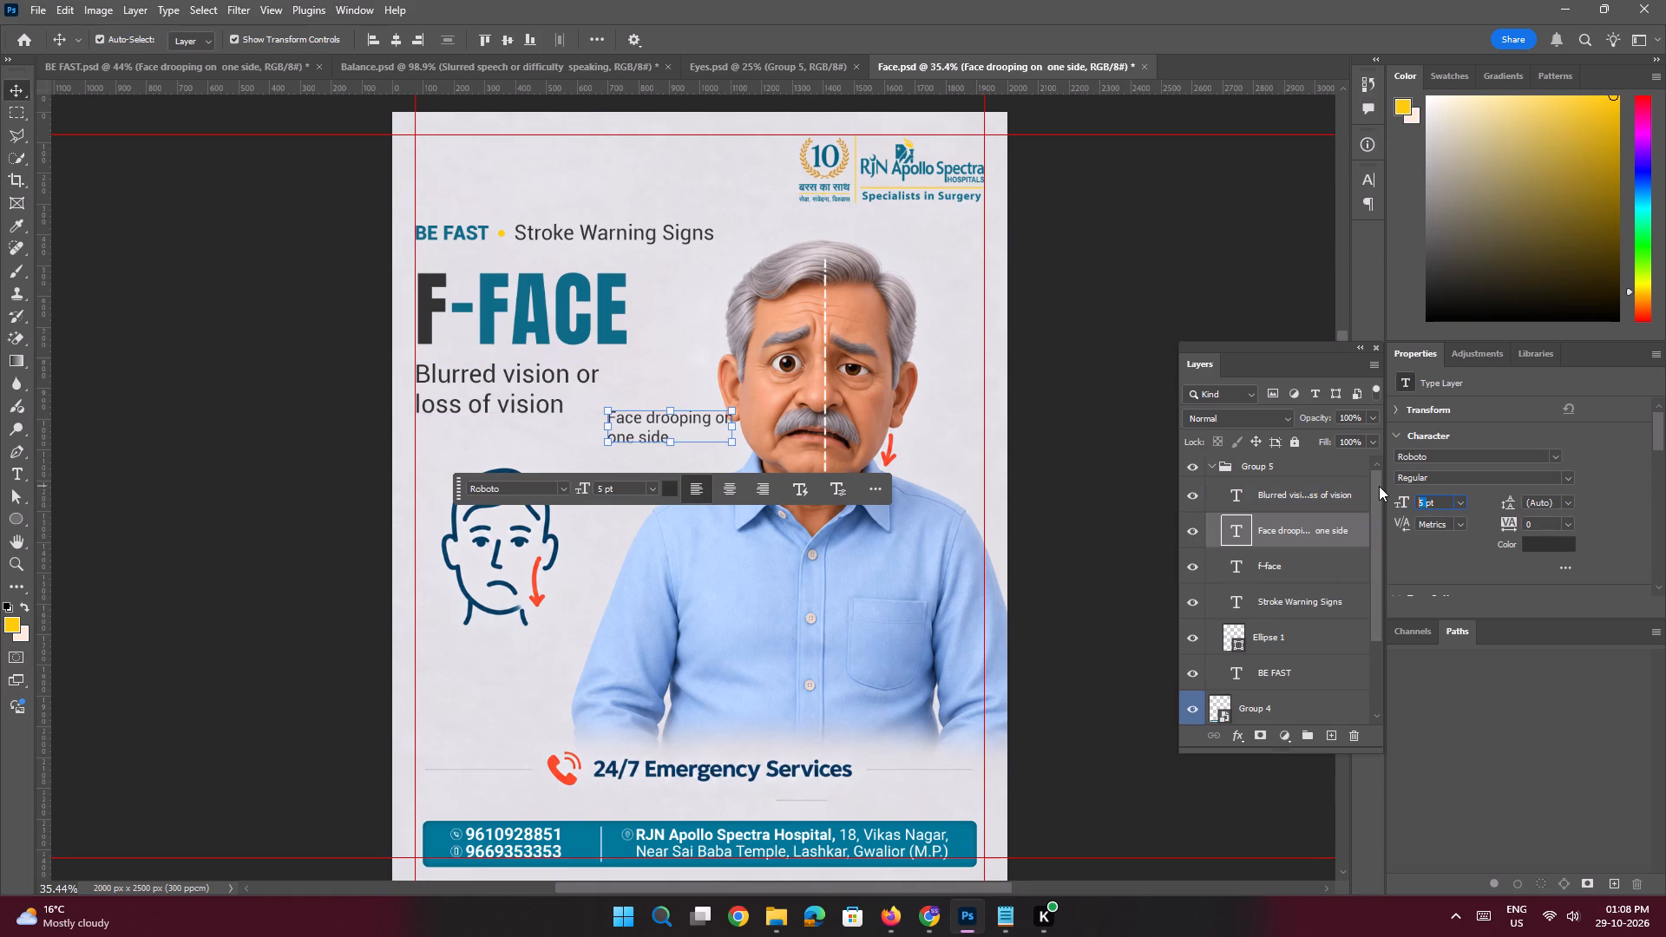
pyautogui.write('7.75')
pyautogui.press('Return')
# Delete the "Blurred vision or loss of vision" text layer from Face.psd.
pyautogui.click(426, 396)
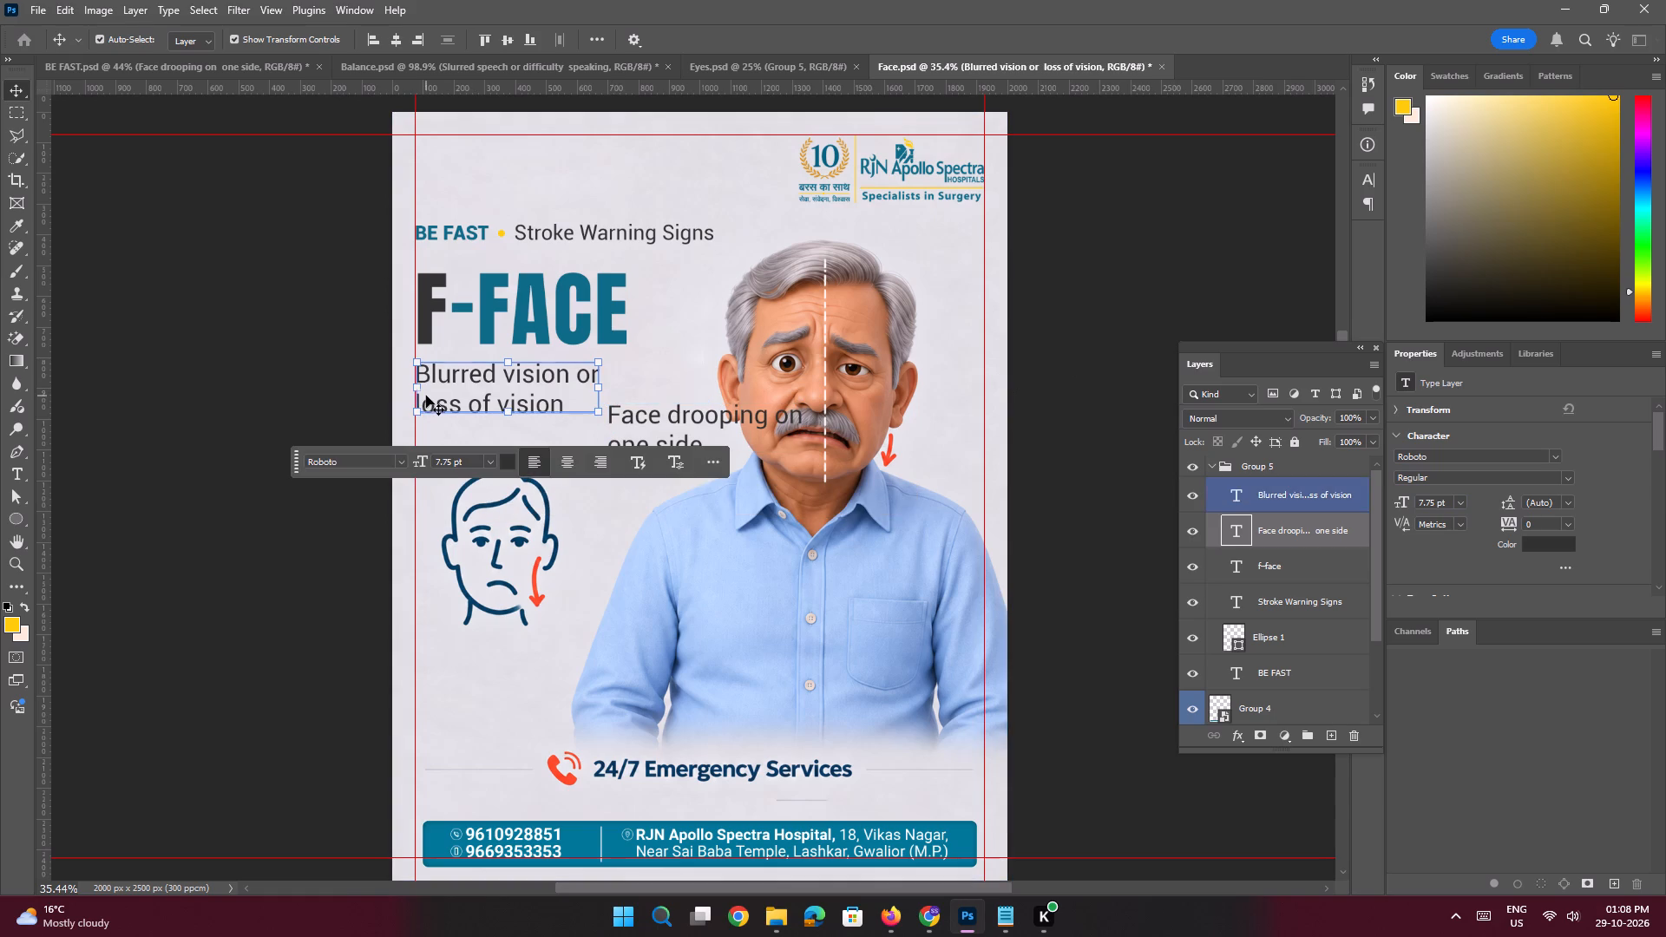
pyautogui.click(1350, 731)
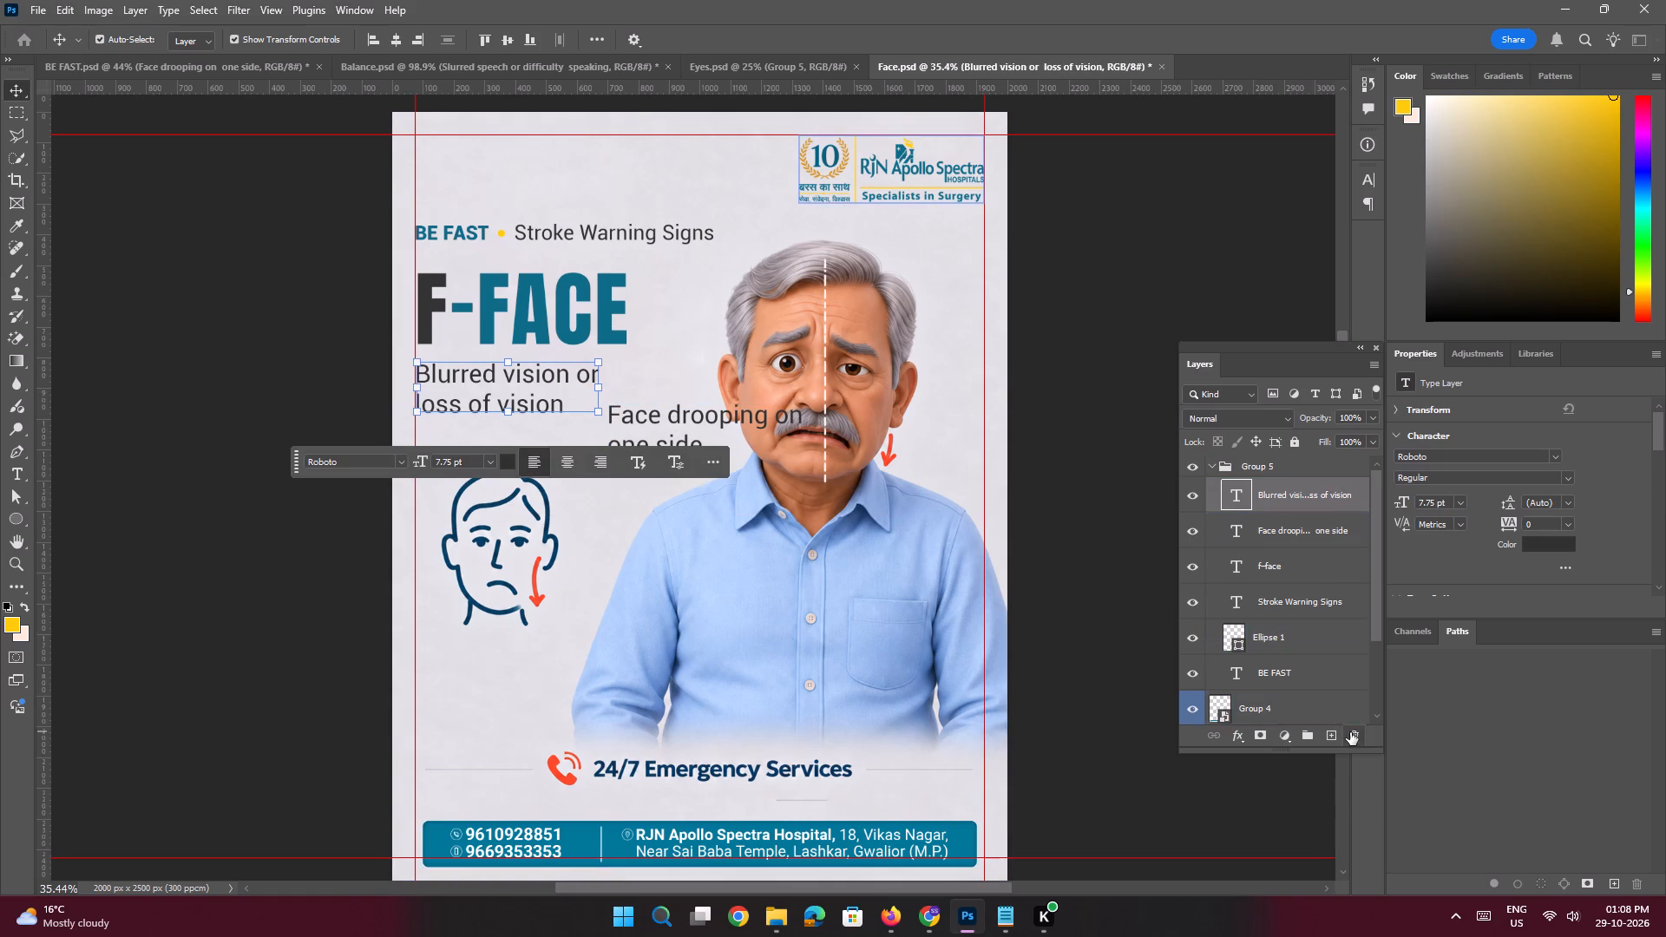
# Place the "Face drooping on one side" text under the F-FACE headline against the left margin guide and save Face.psd.
pyautogui.moveTo(655, 416); pyautogui.dragTo(465, 382)
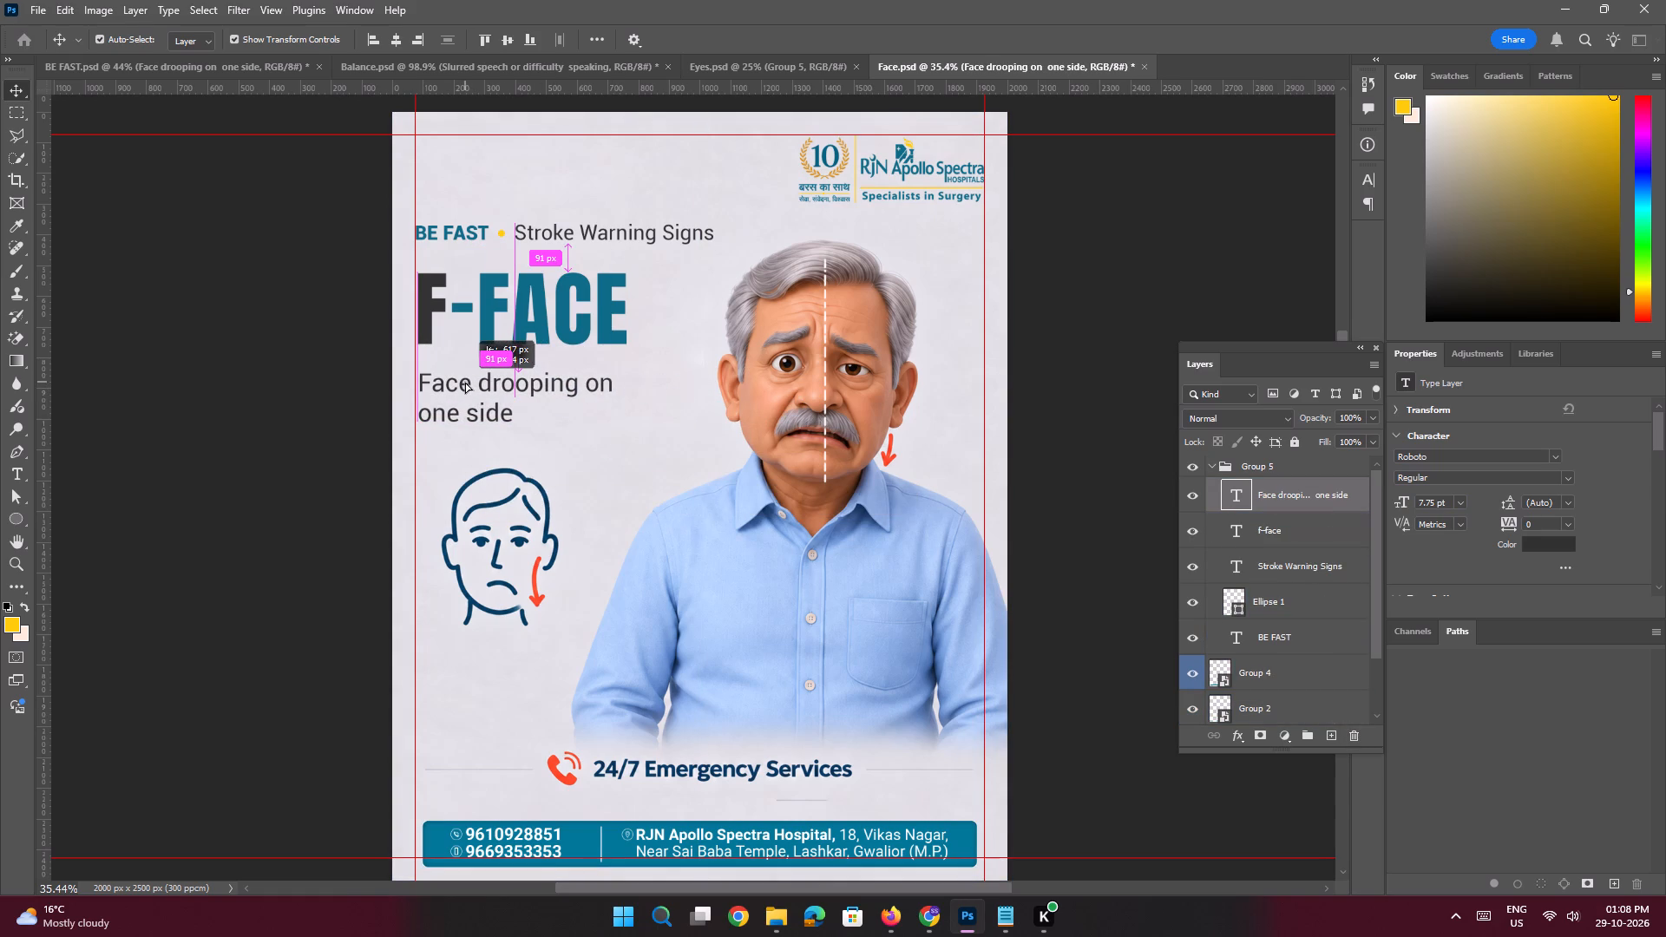
pyautogui.moveTo(465, 382); pyautogui.dragTo(465, 379)
pyautogui.moveTo(465, 379); pyautogui.dragTo(462, 375)
pyautogui.press('space')
pyautogui.keyDown('ctrl'); pyautogui.moveTo(712, 302); pyautogui.dragTo(691, 298); pyautogui.keyUp('ctrl')
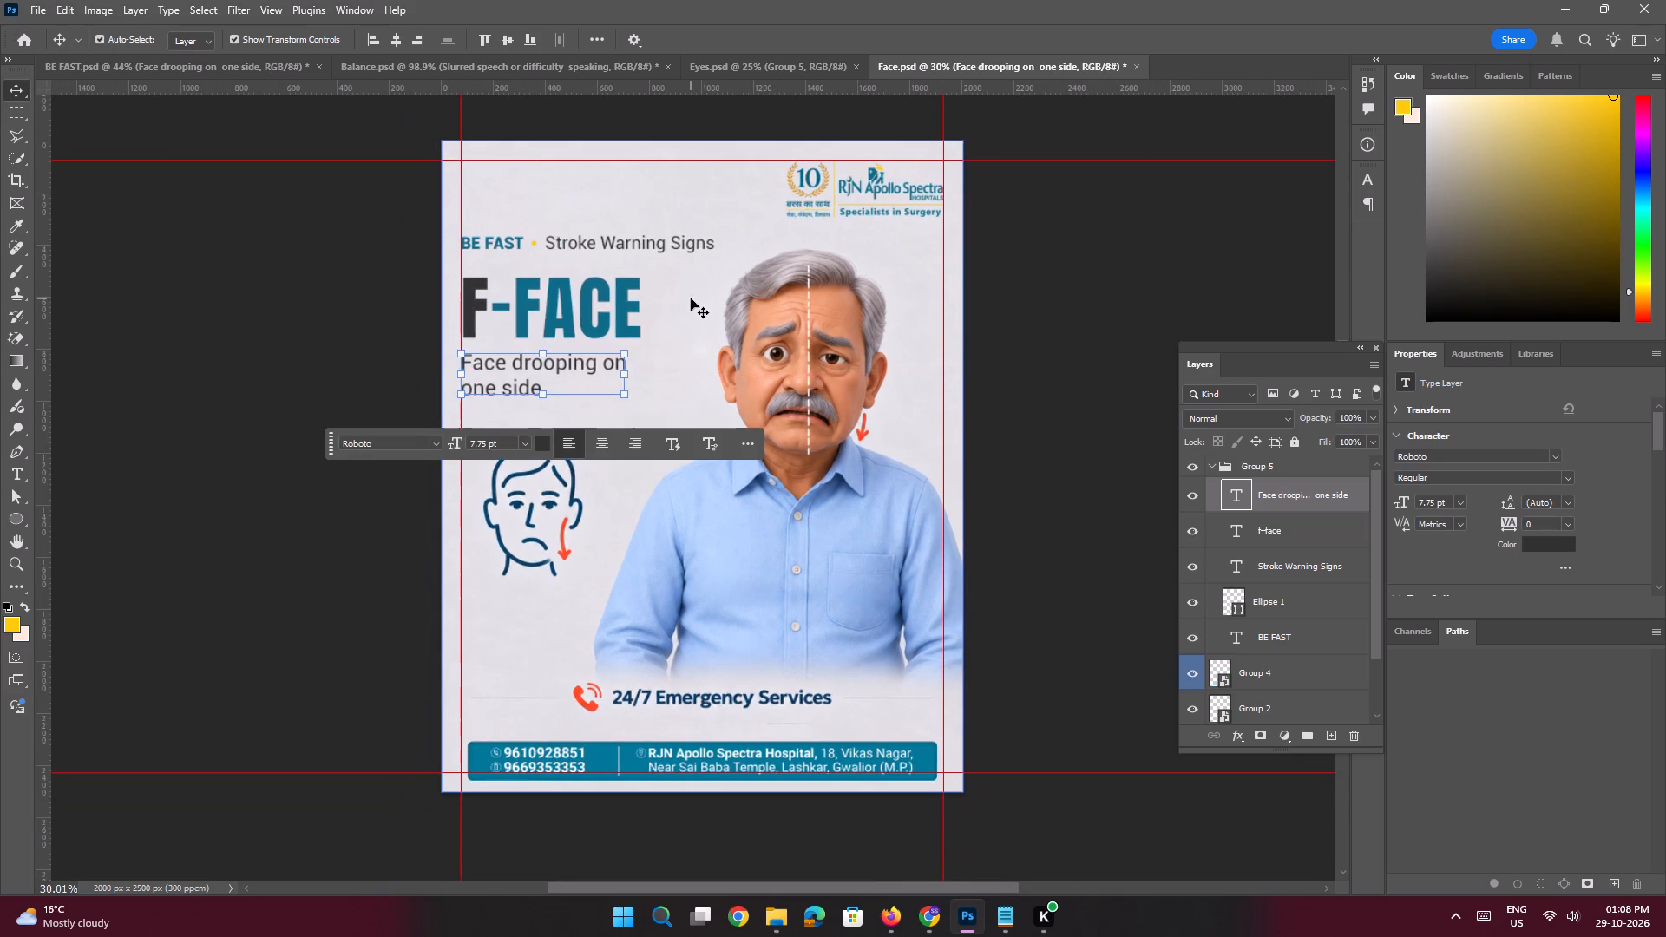
pyautogui.hotkey('ctrl', 's')
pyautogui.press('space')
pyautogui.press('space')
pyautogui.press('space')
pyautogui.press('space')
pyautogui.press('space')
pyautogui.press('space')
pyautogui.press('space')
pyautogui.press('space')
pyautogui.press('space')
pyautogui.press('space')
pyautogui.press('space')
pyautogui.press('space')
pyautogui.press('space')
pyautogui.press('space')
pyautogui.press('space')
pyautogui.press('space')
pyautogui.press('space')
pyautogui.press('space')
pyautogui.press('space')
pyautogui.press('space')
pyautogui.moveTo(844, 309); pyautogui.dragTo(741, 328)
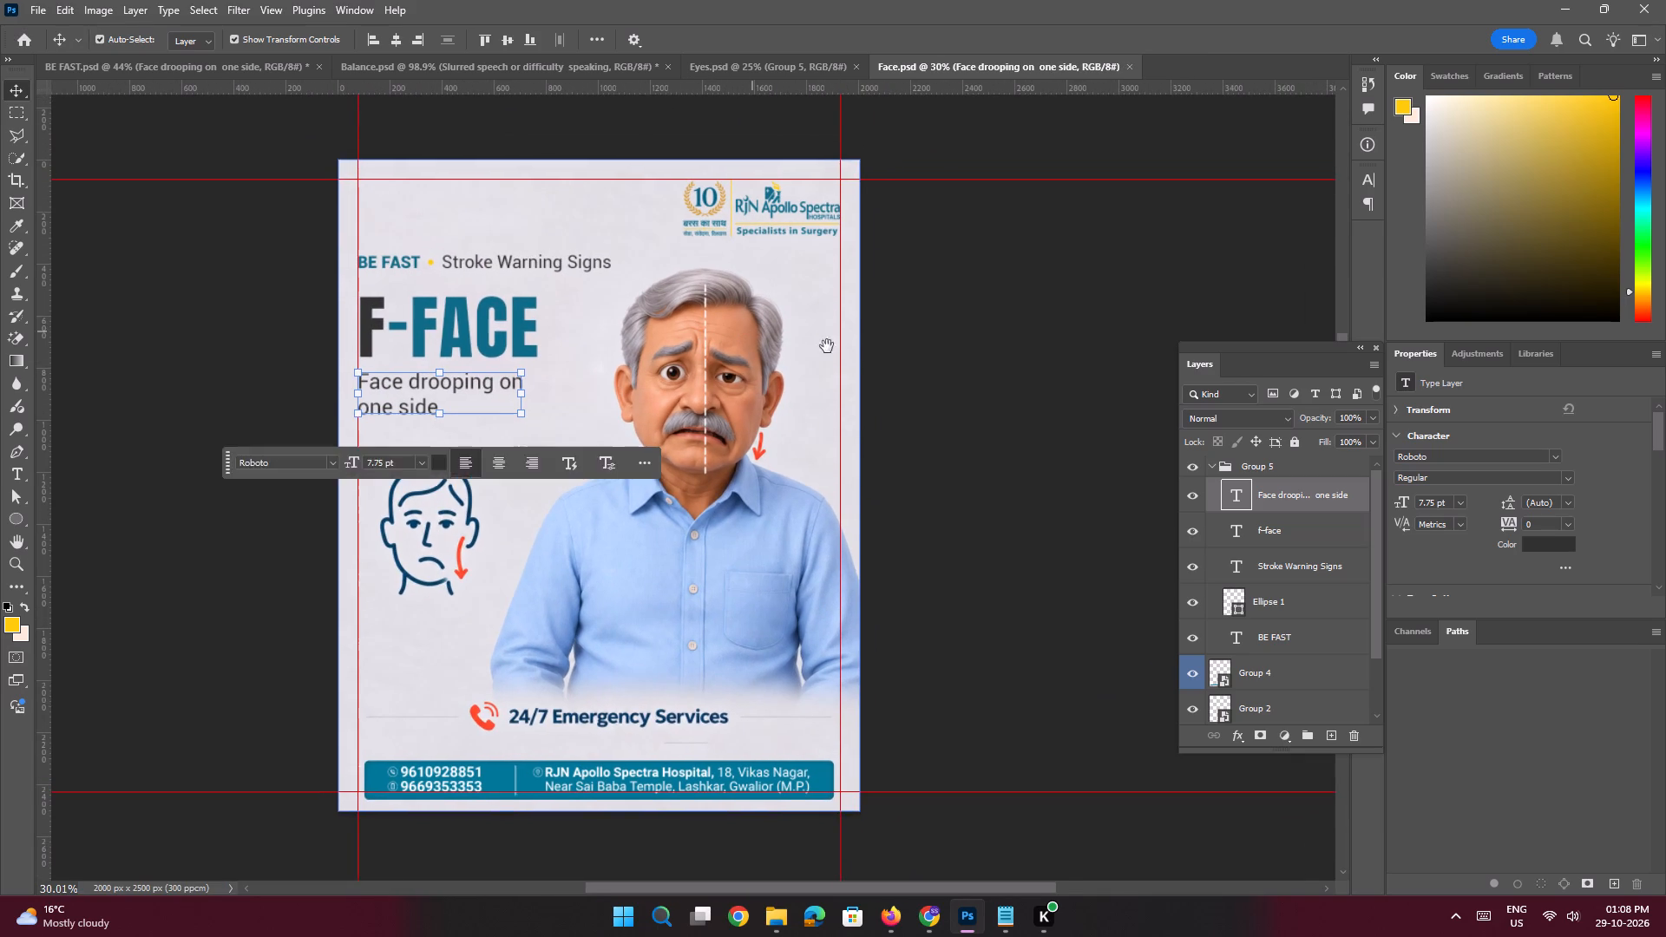
# Create a new blank document of 2000 x 2500 px at 300 pixels per centimetre.
pyautogui.moveTo(848, 351); pyautogui.dragTo(816, 349)
pyautogui.click(956, 273)
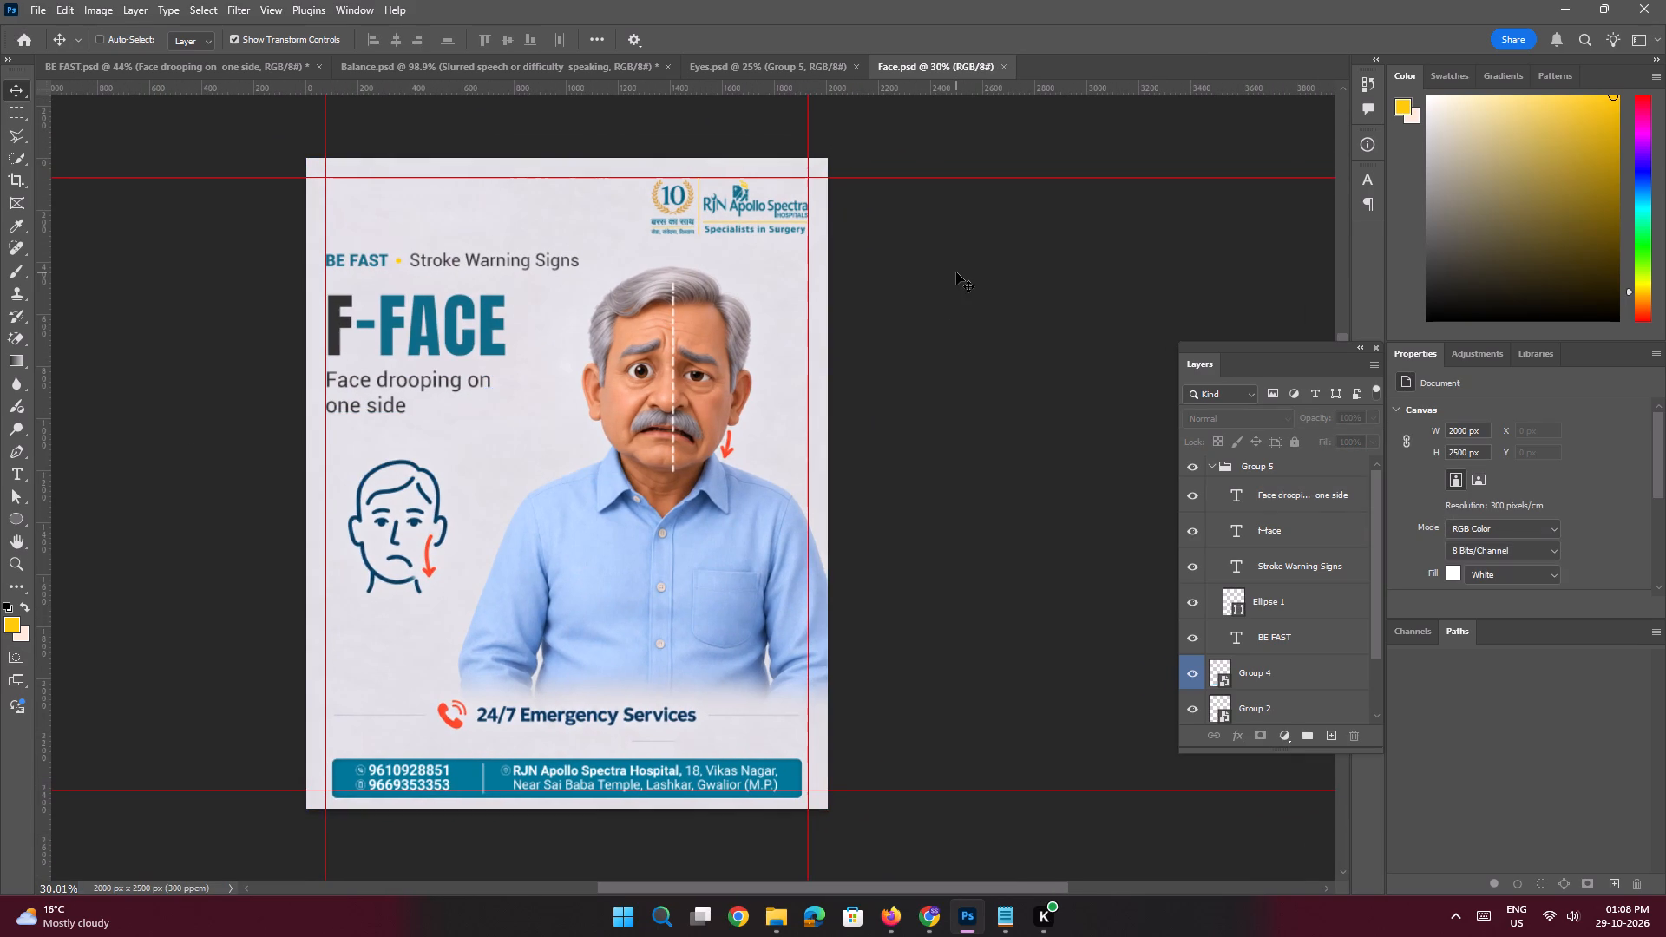
pyautogui.hotkey('ctrl', 'n')
pyautogui.doubleClick(495, 316)
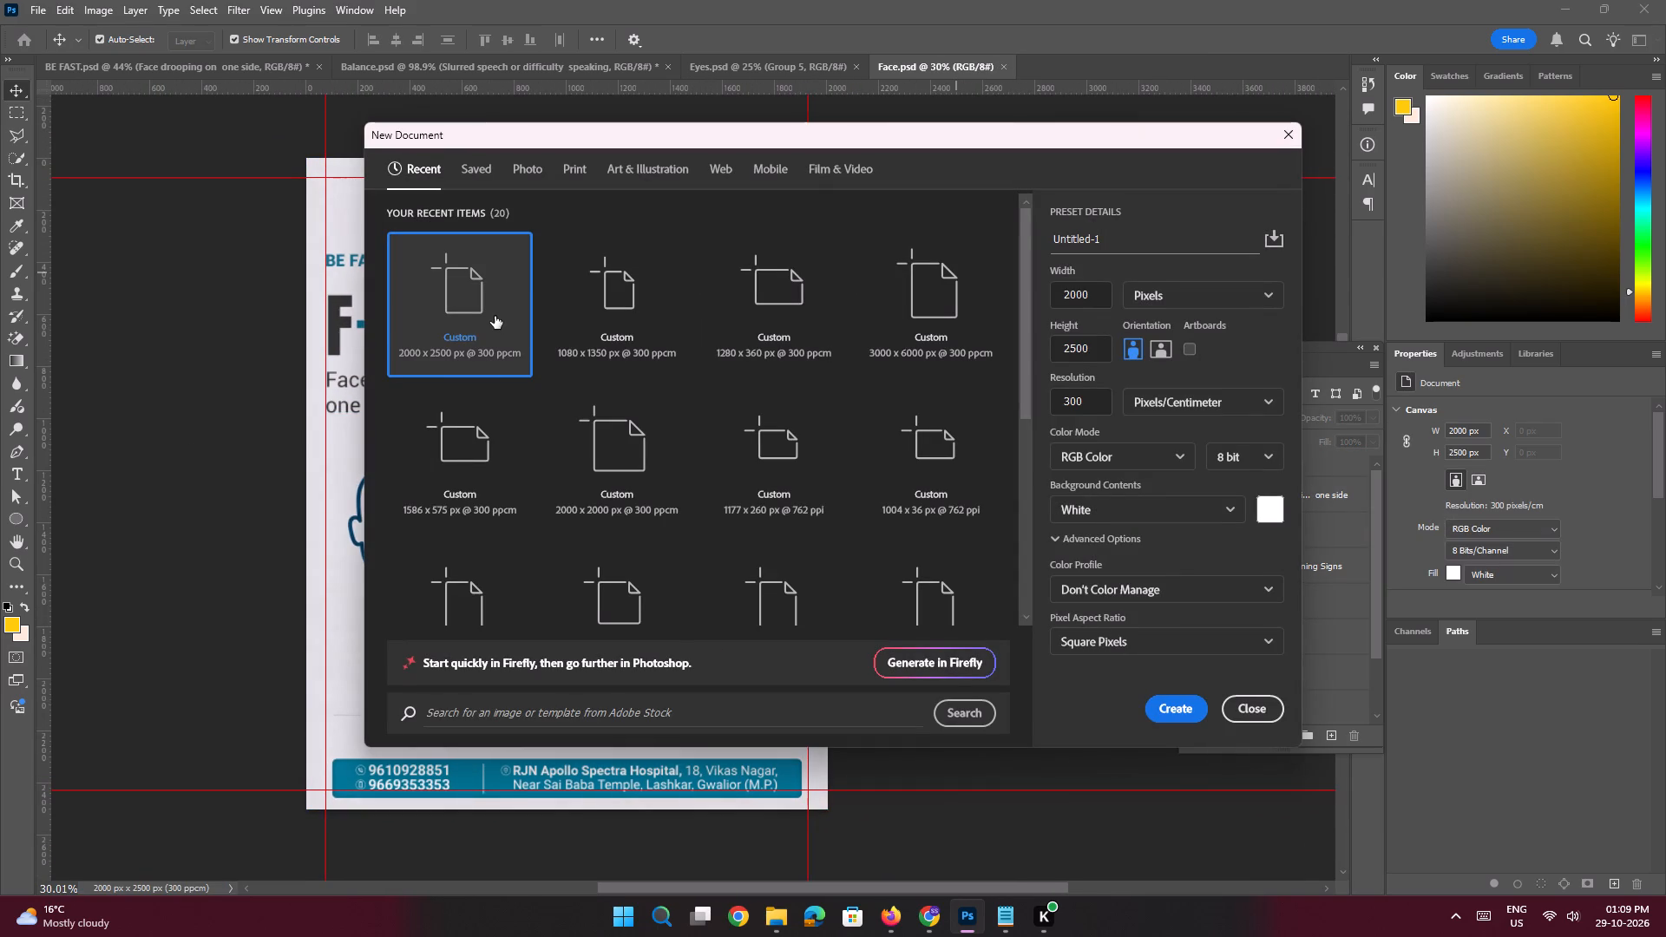
pyautogui.hotkey('ctrl', 'space')
pyautogui.hotkey('ctrl', 'space')
pyautogui.hotkey('ctrl', 'space')
pyautogui.hotkey('ctrl', 'space')
pyautogui.hotkey('ctrl', 'space')
pyautogui.hotkey('ctrl', 'space')
pyautogui.keyDown('ctrl'); pyautogui.moveTo(682, 410); pyautogui.dragTo(652, 401); pyautogui.keyUp('ctrl')
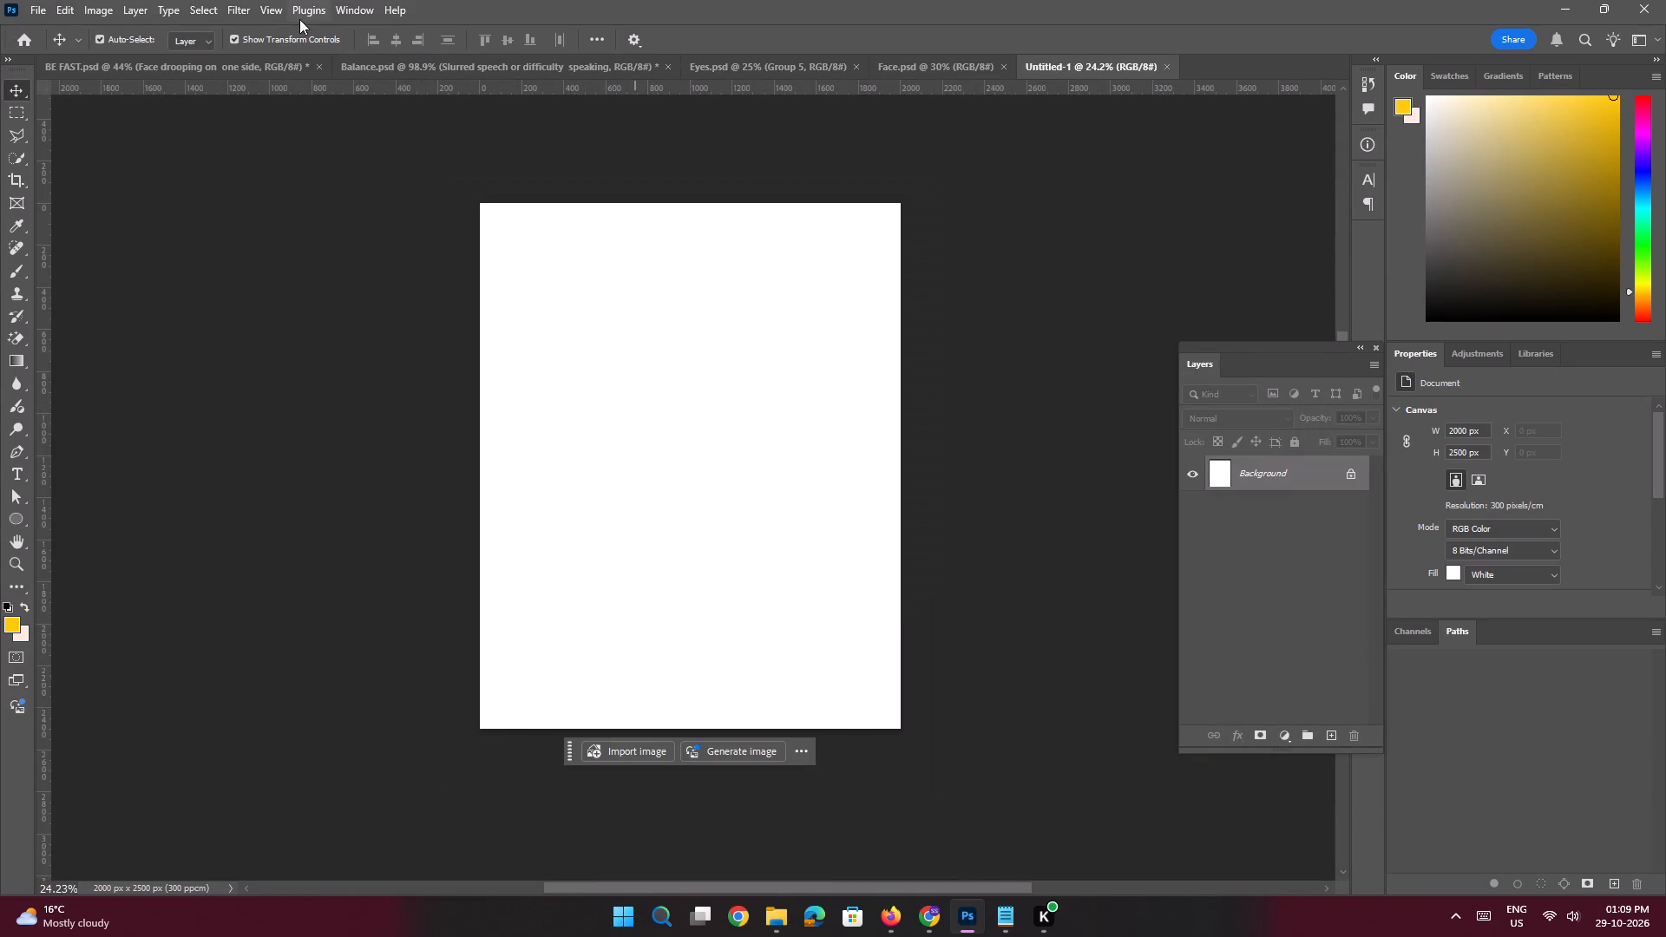
# Add a margin guide layout to the new document.
pyautogui.click(279, 13)
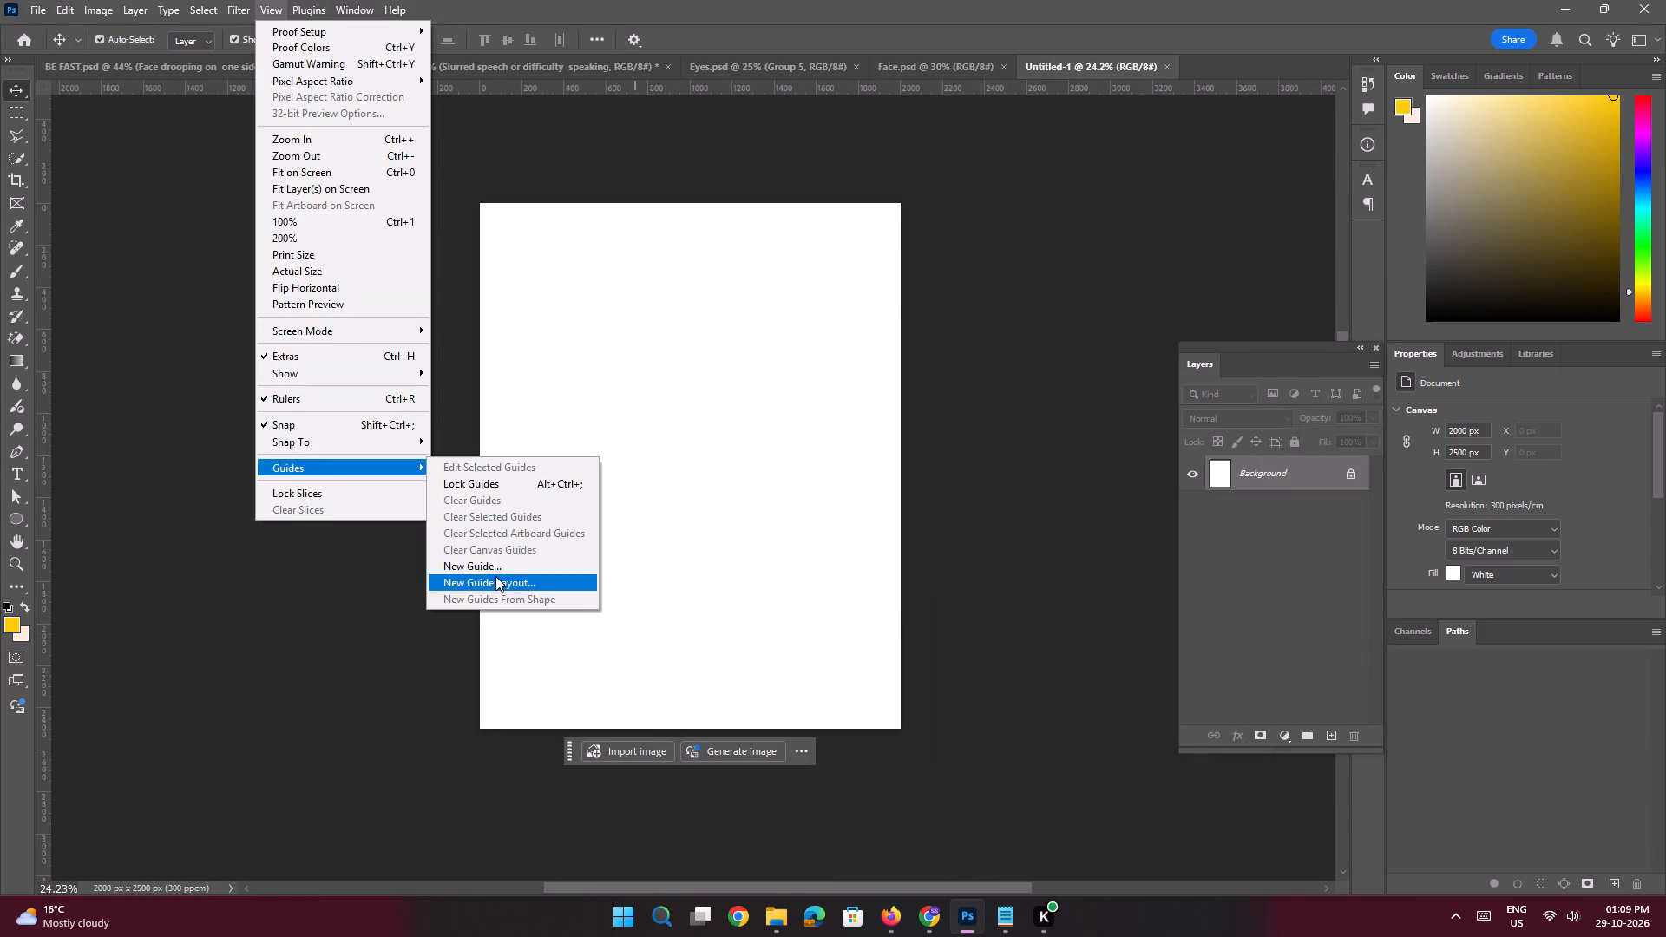
pyautogui.click(495, 576)
pyautogui.press('Return')
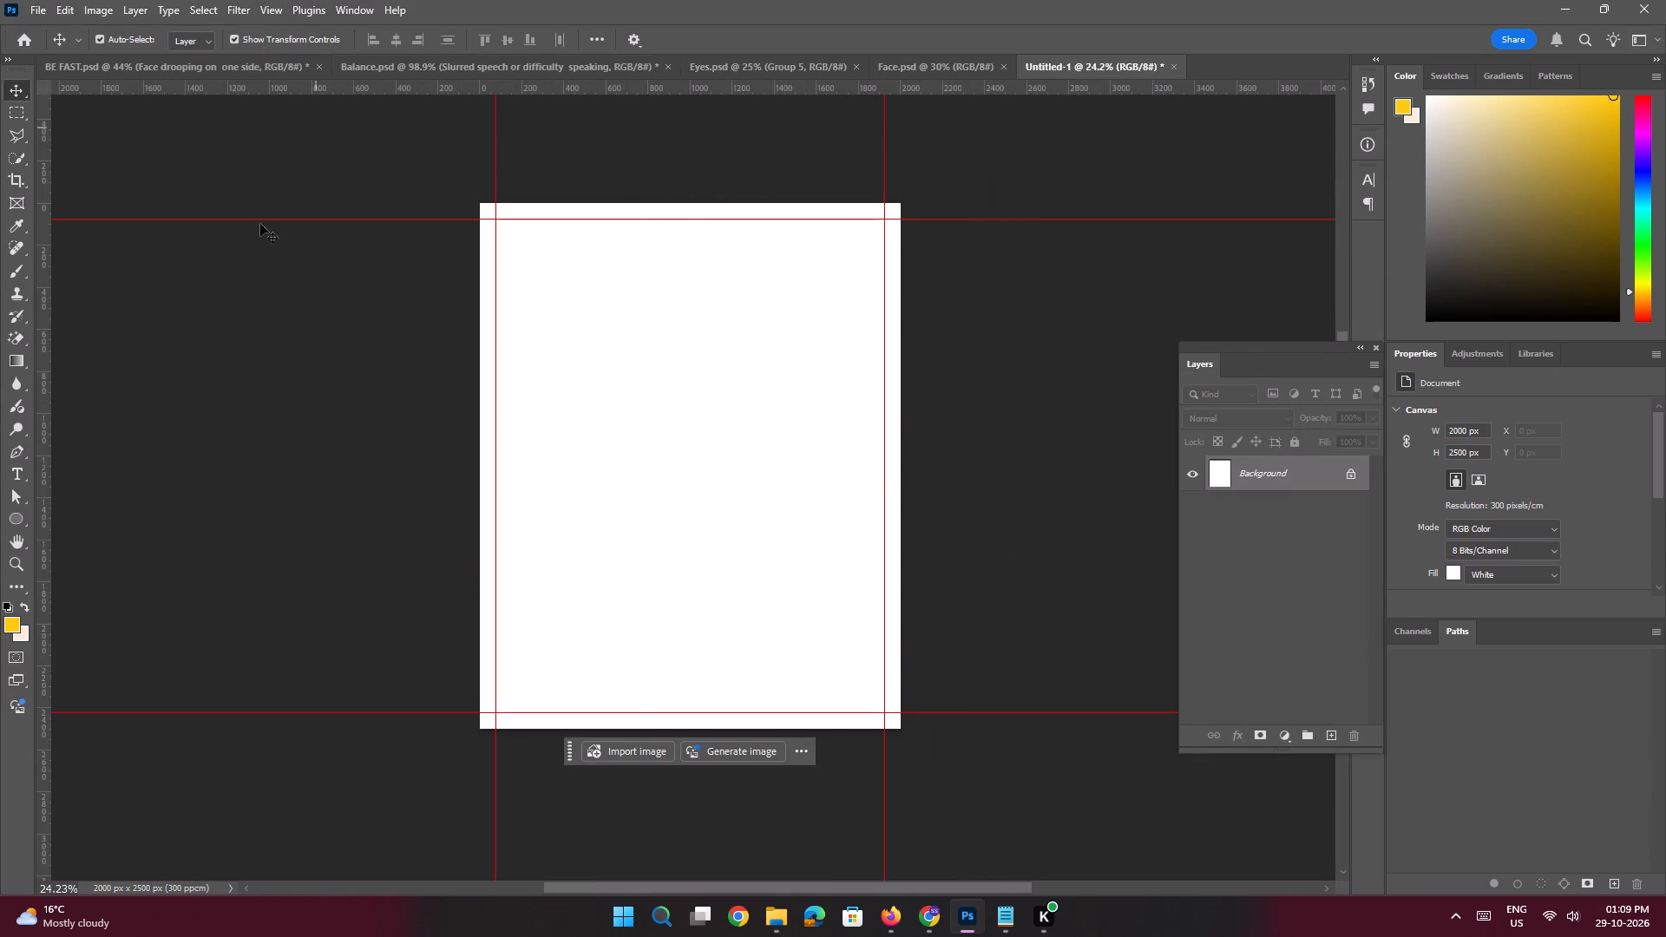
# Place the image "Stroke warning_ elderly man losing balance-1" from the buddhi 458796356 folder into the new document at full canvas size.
pyautogui.click(180, 61)
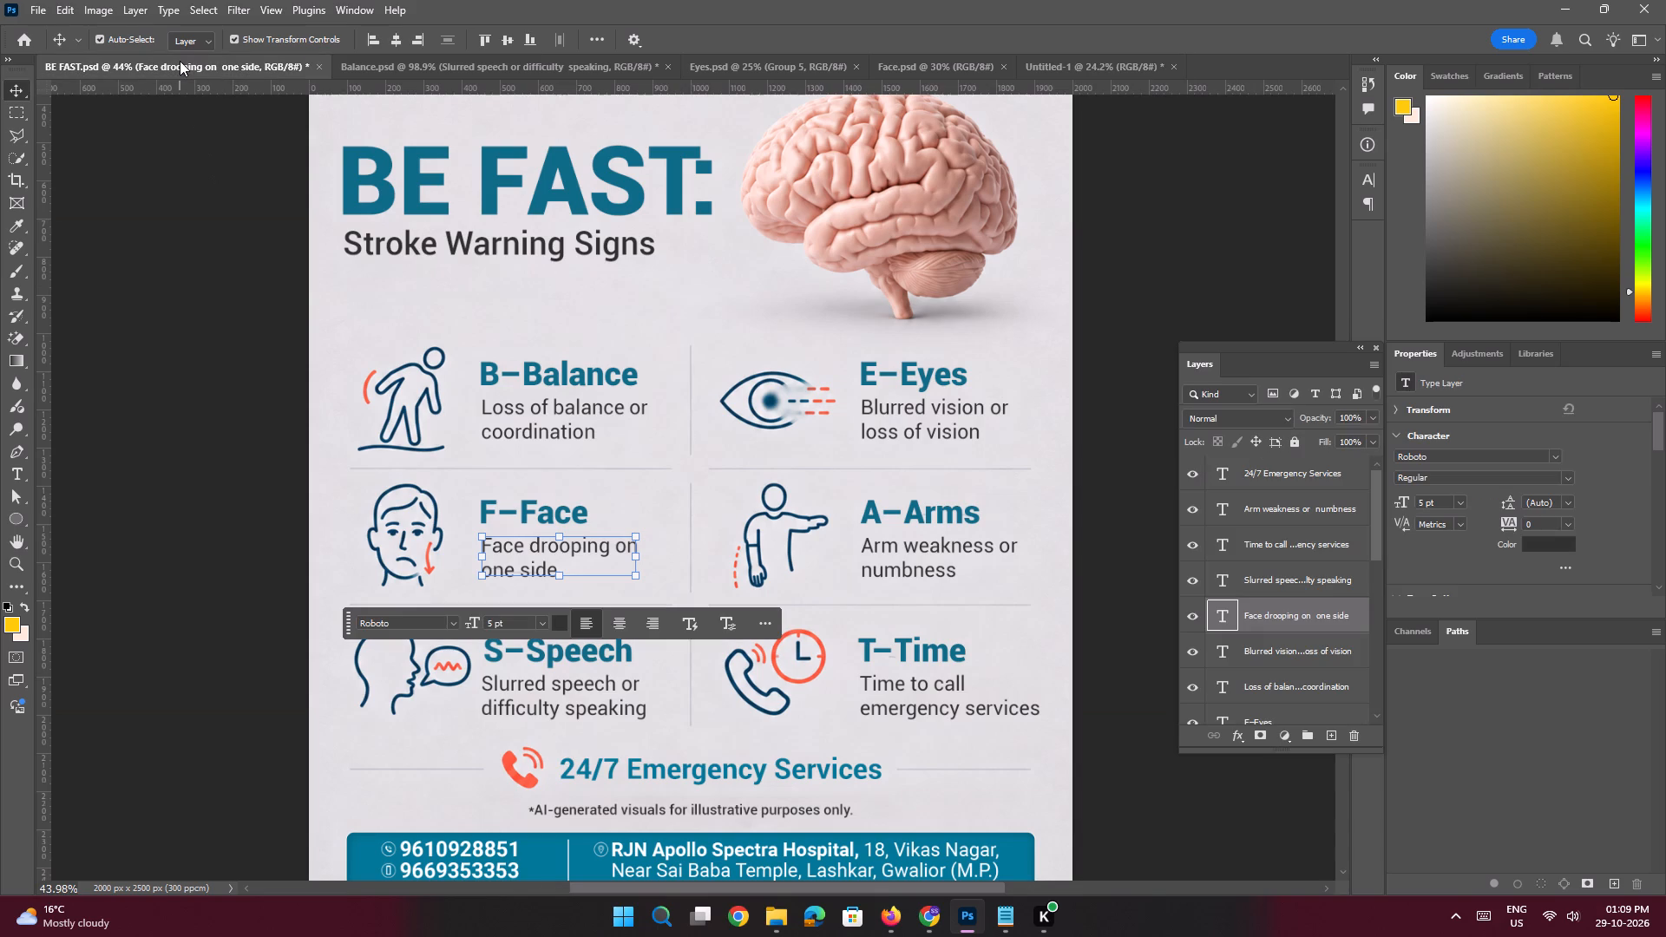
pyautogui.click(379, 73)
pyautogui.click(745, 64)
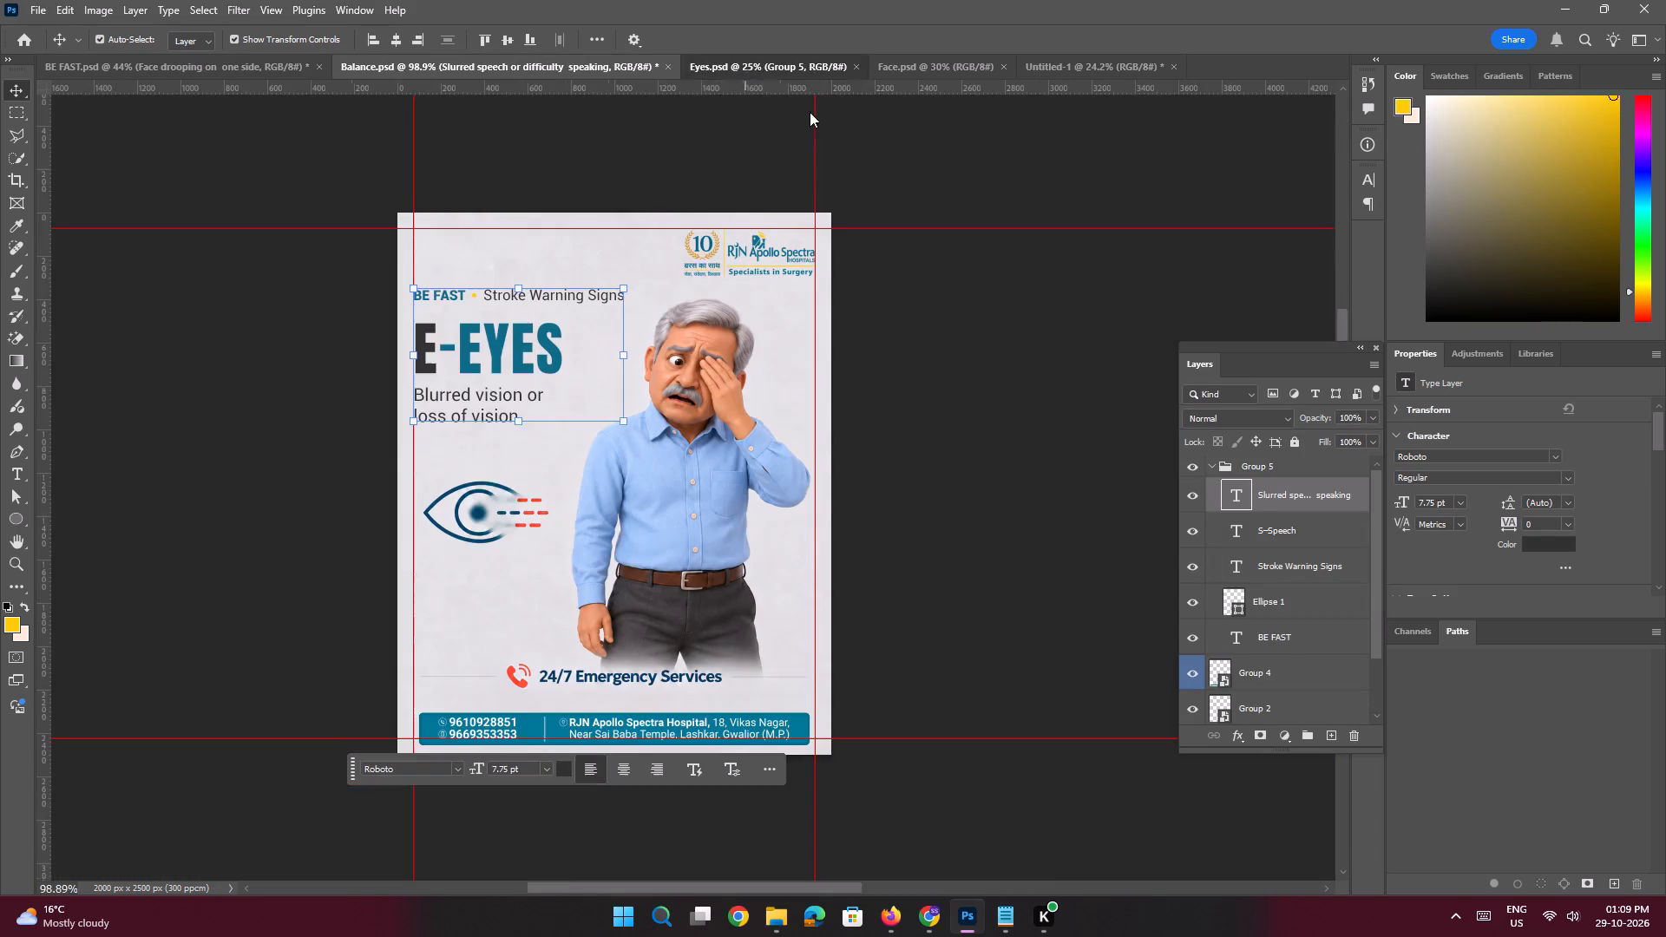
pyautogui.click(915, 66)
pyautogui.click(1052, 70)
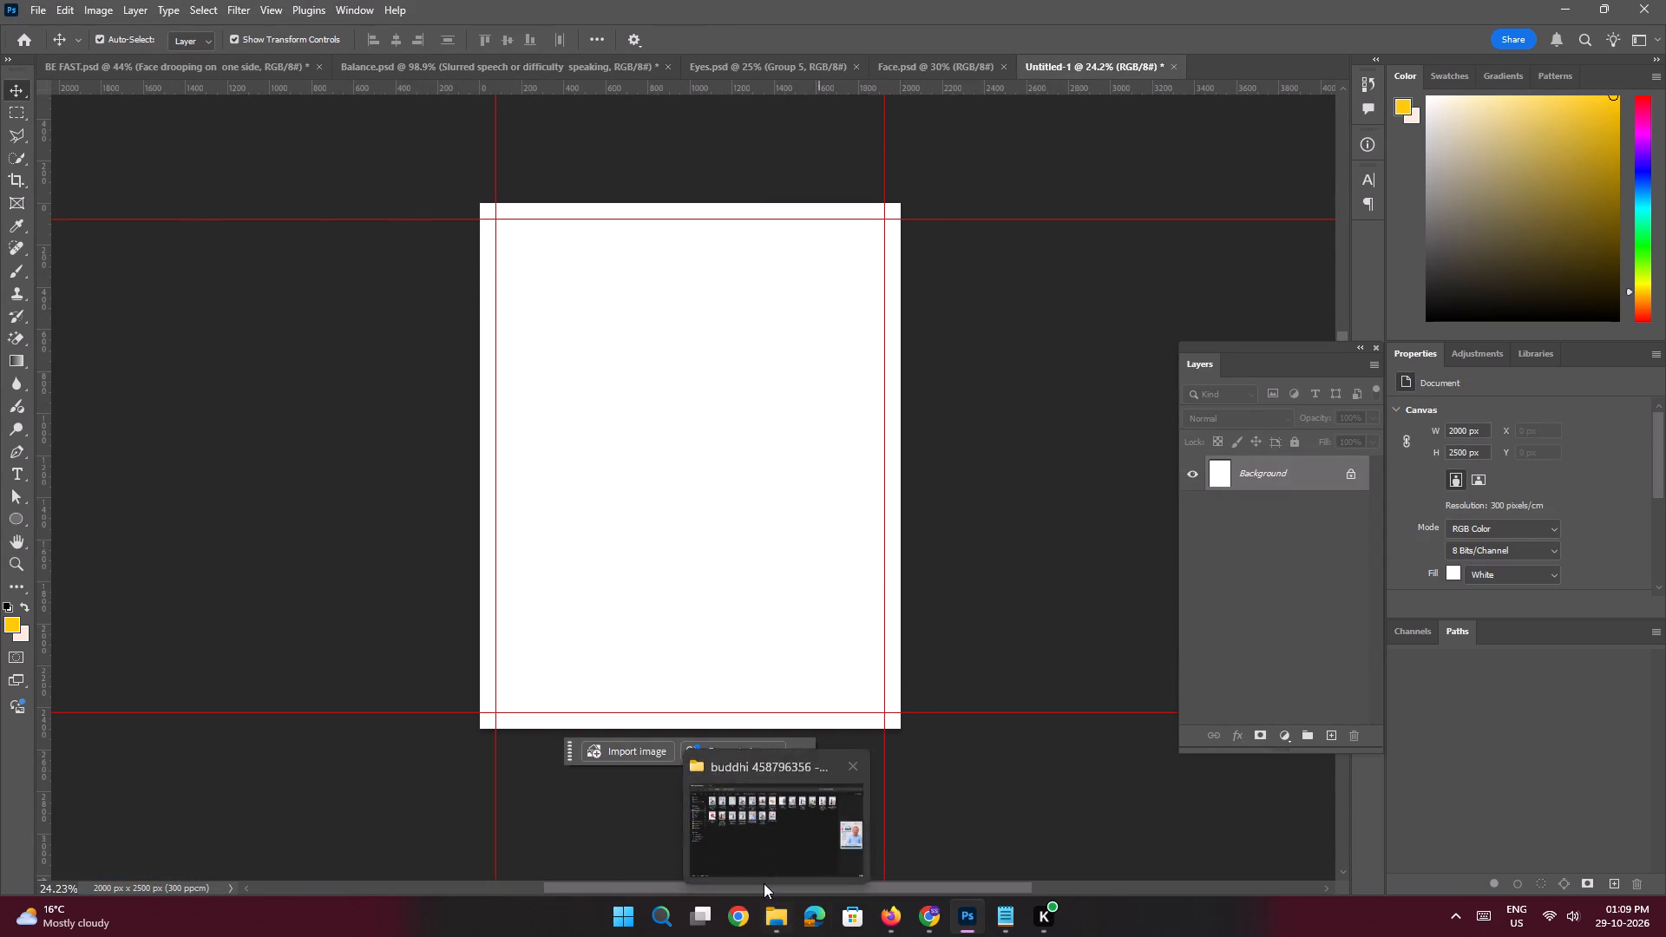
pyautogui.click(764, 883)
pyautogui.click(518, 321)
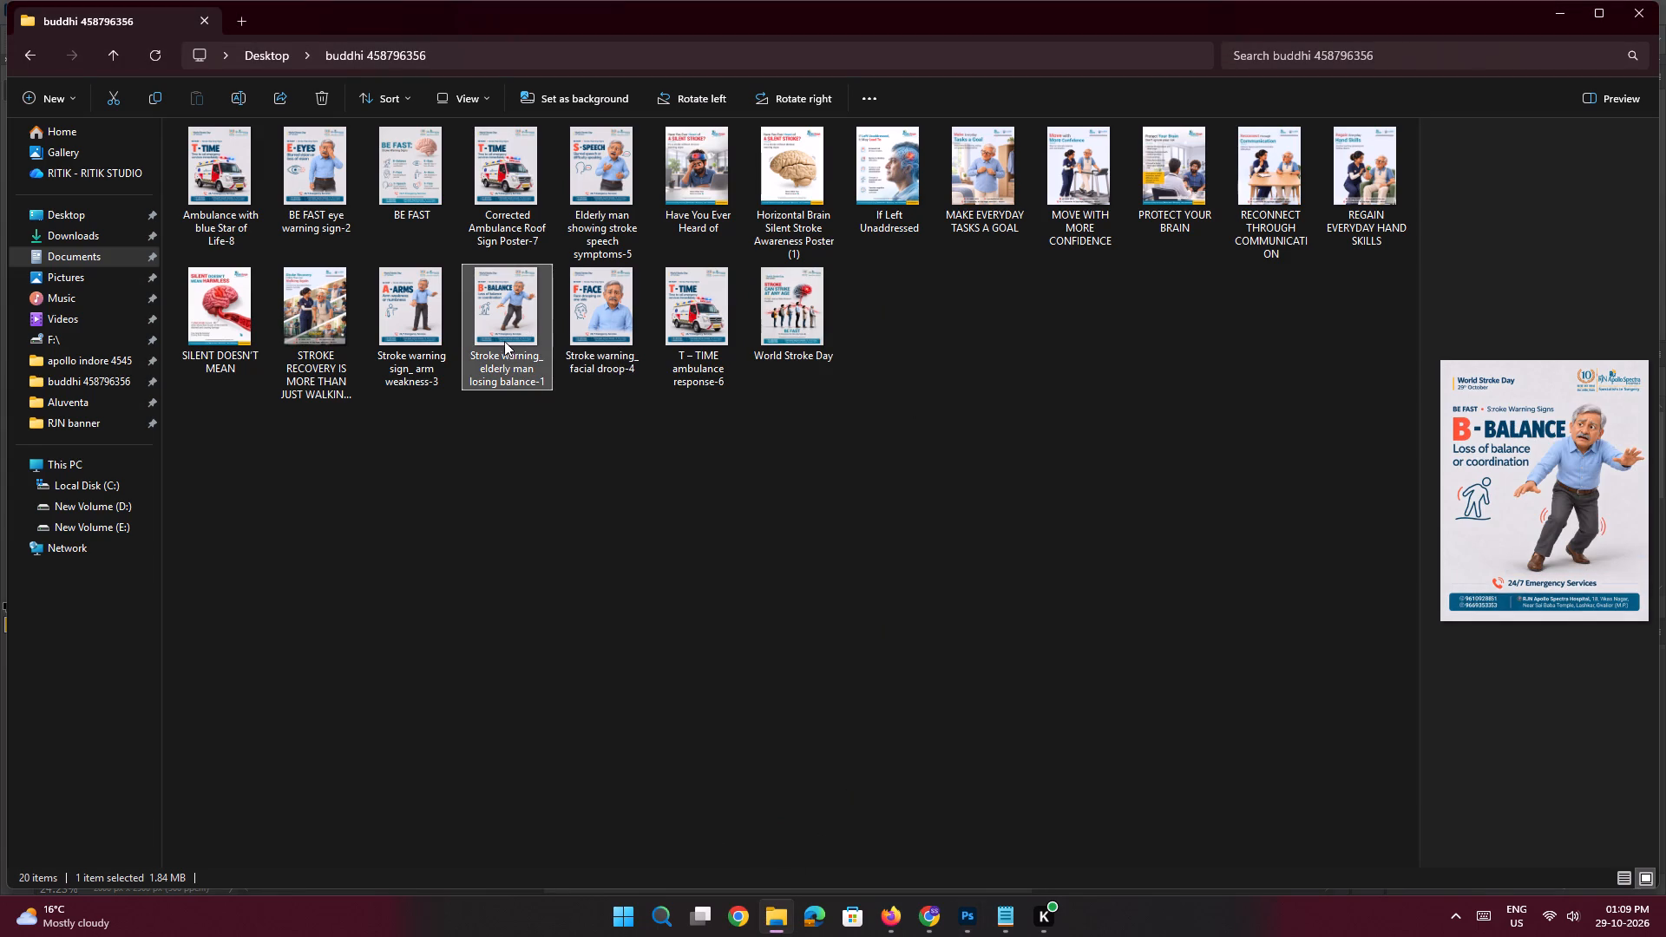
pyautogui.moveTo(503, 327); pyautogui.dragTo(961, 896)
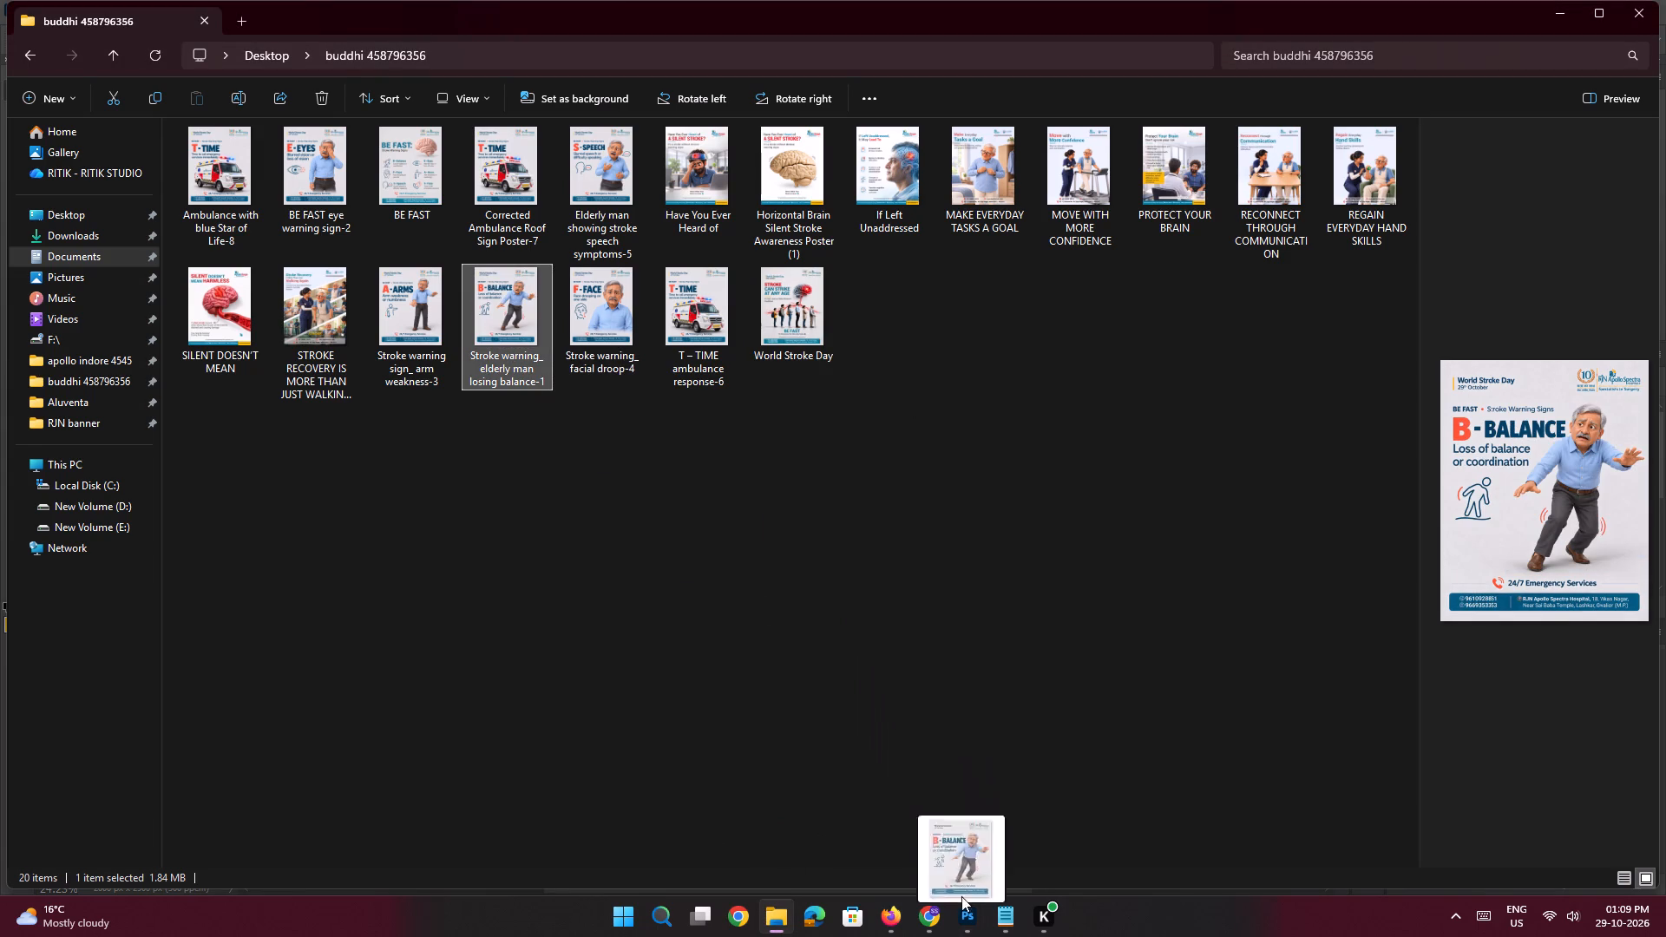
pyautogui.moveTo(961, 896); pyautogui.dragTo(623, 442)
pyautogui.press('Return')
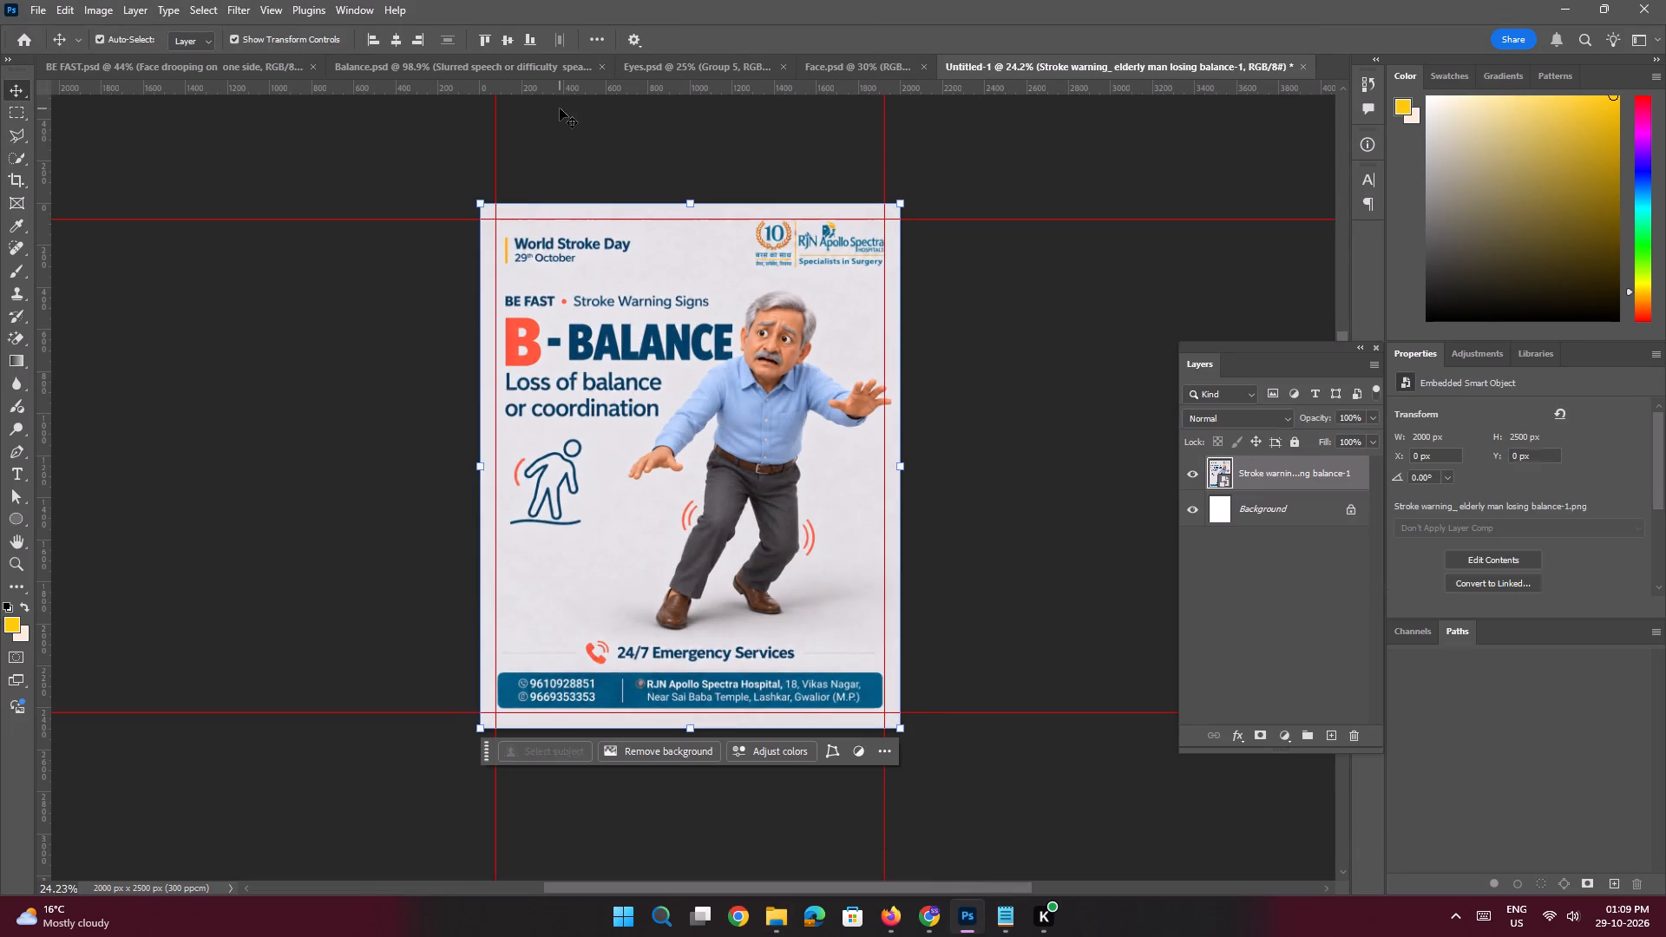
# Rasterize the placed B-Balance poster image into a pixel layer.
pyautogui.press('space')
pyautogui.keyDown('ctrl'); pyautogui.moveTo(871, 239); pyautogui.dragTo(941, 351); pyautogui.keyUp('ctrl')
pyautogui.moveTo(891, 266); pyautogui.dragTo(892, 294)
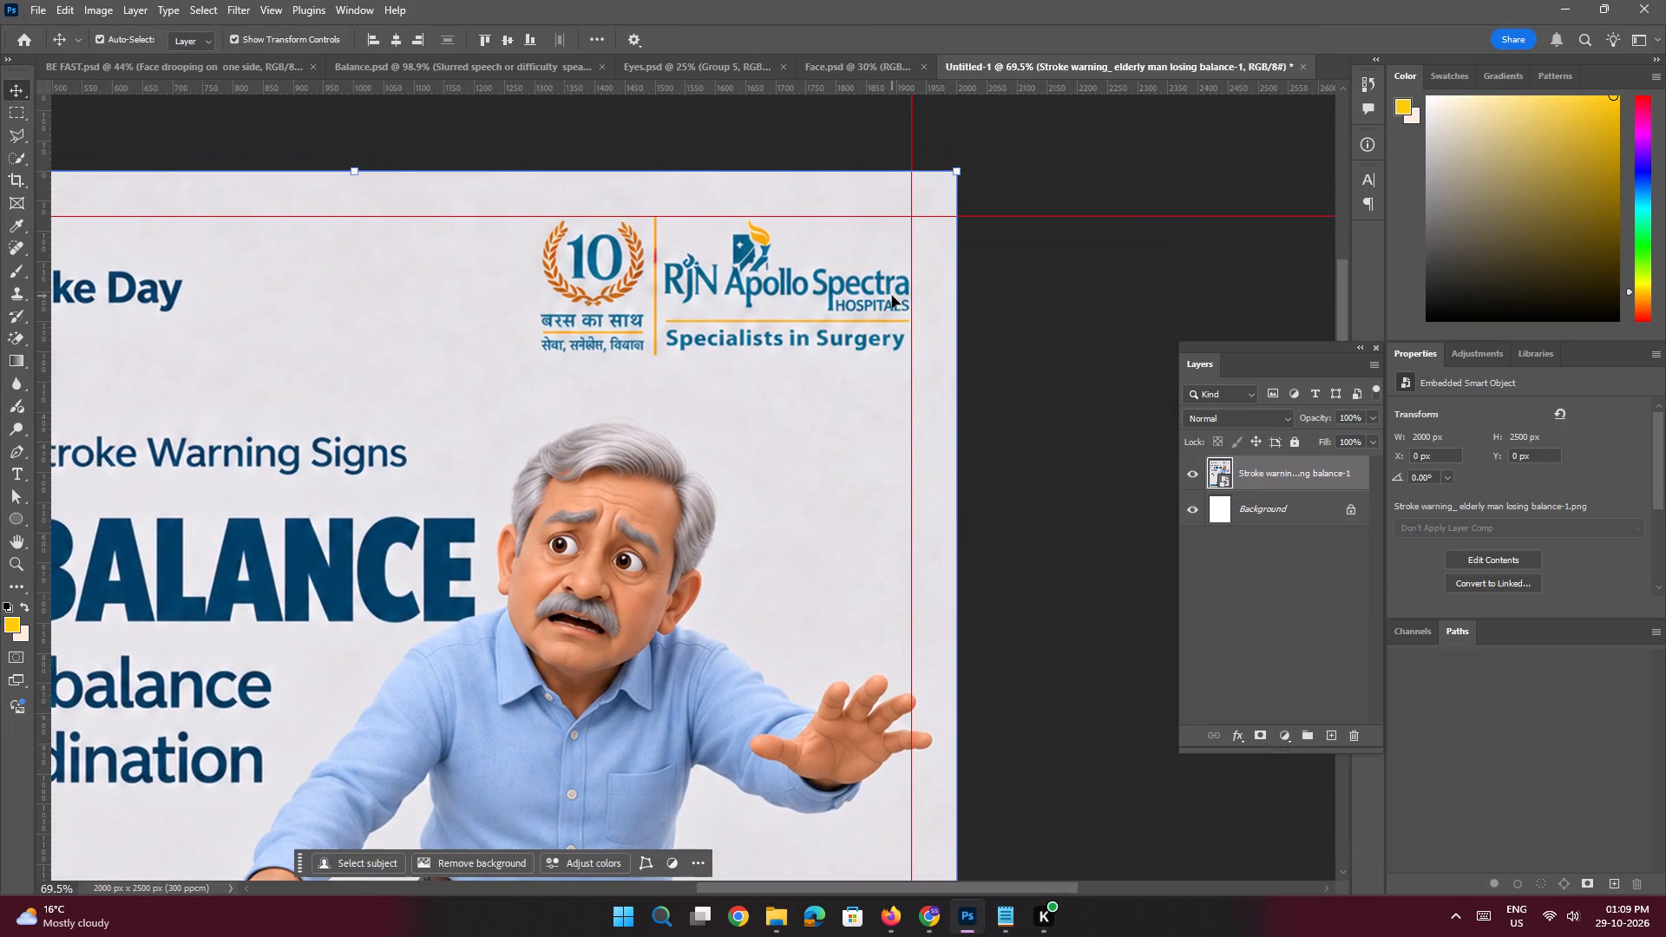
pyautogui.press('e')
pyautogui.click(868, 281)
pyautogui.click(743, 339)
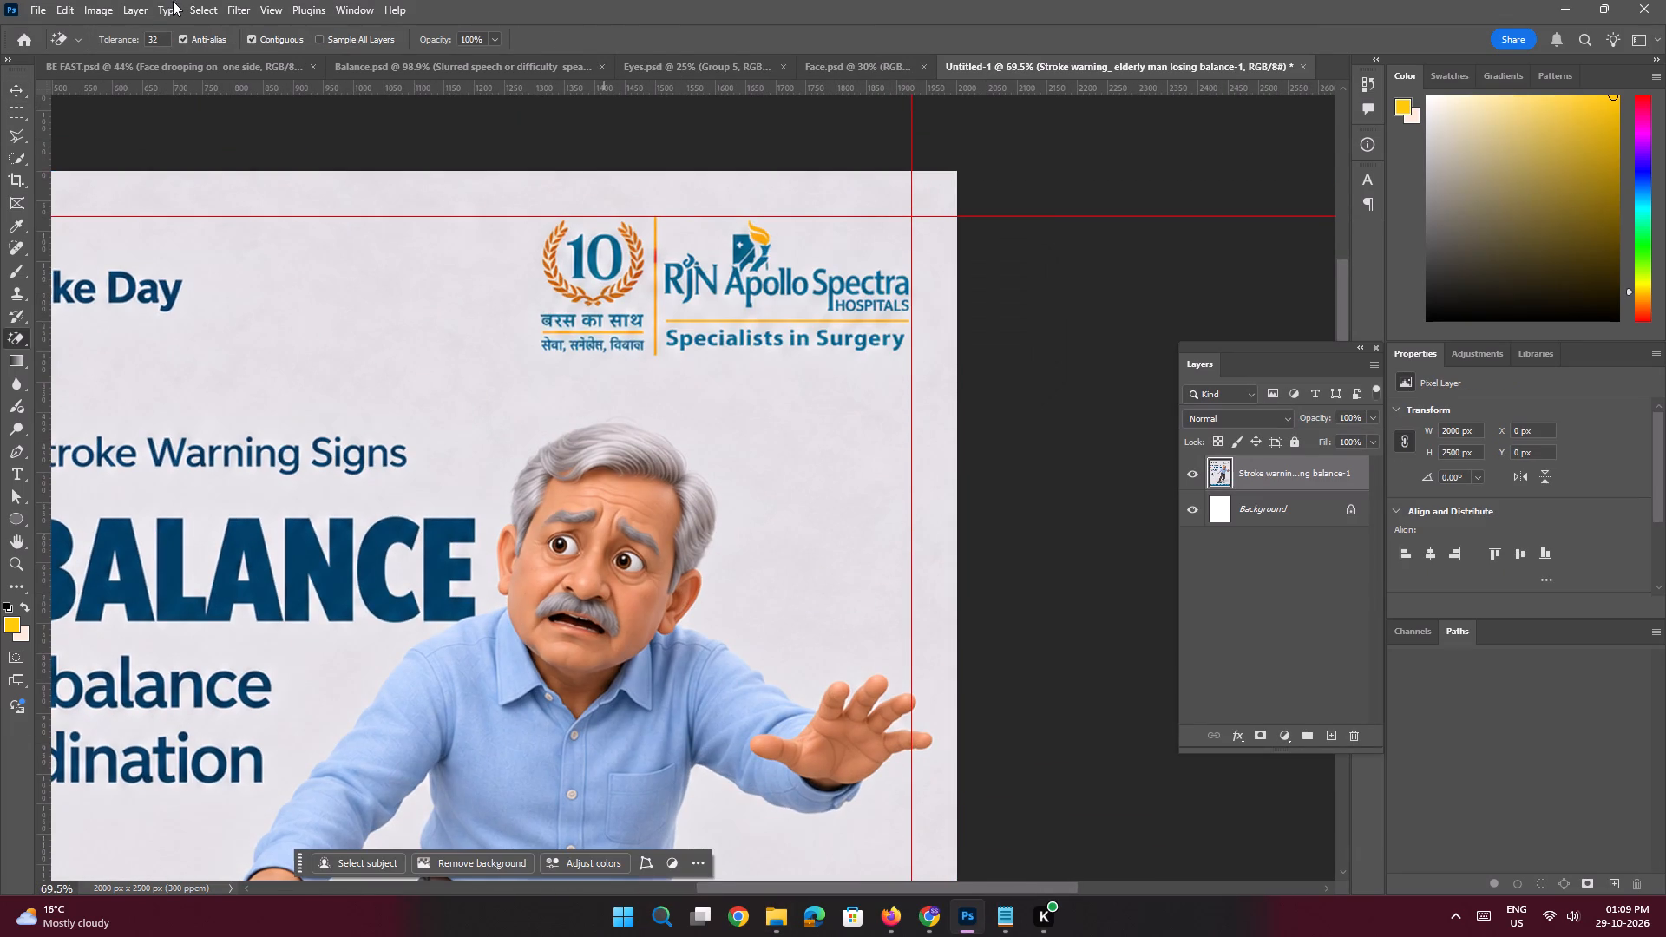
# Remove the 10-year and RJN Apollo Spectra logos by outlining them with the Polygonal Lasso and filling the area with matching background.
pyautogui.click(22, 134)
pyautogui.click(520, 235)
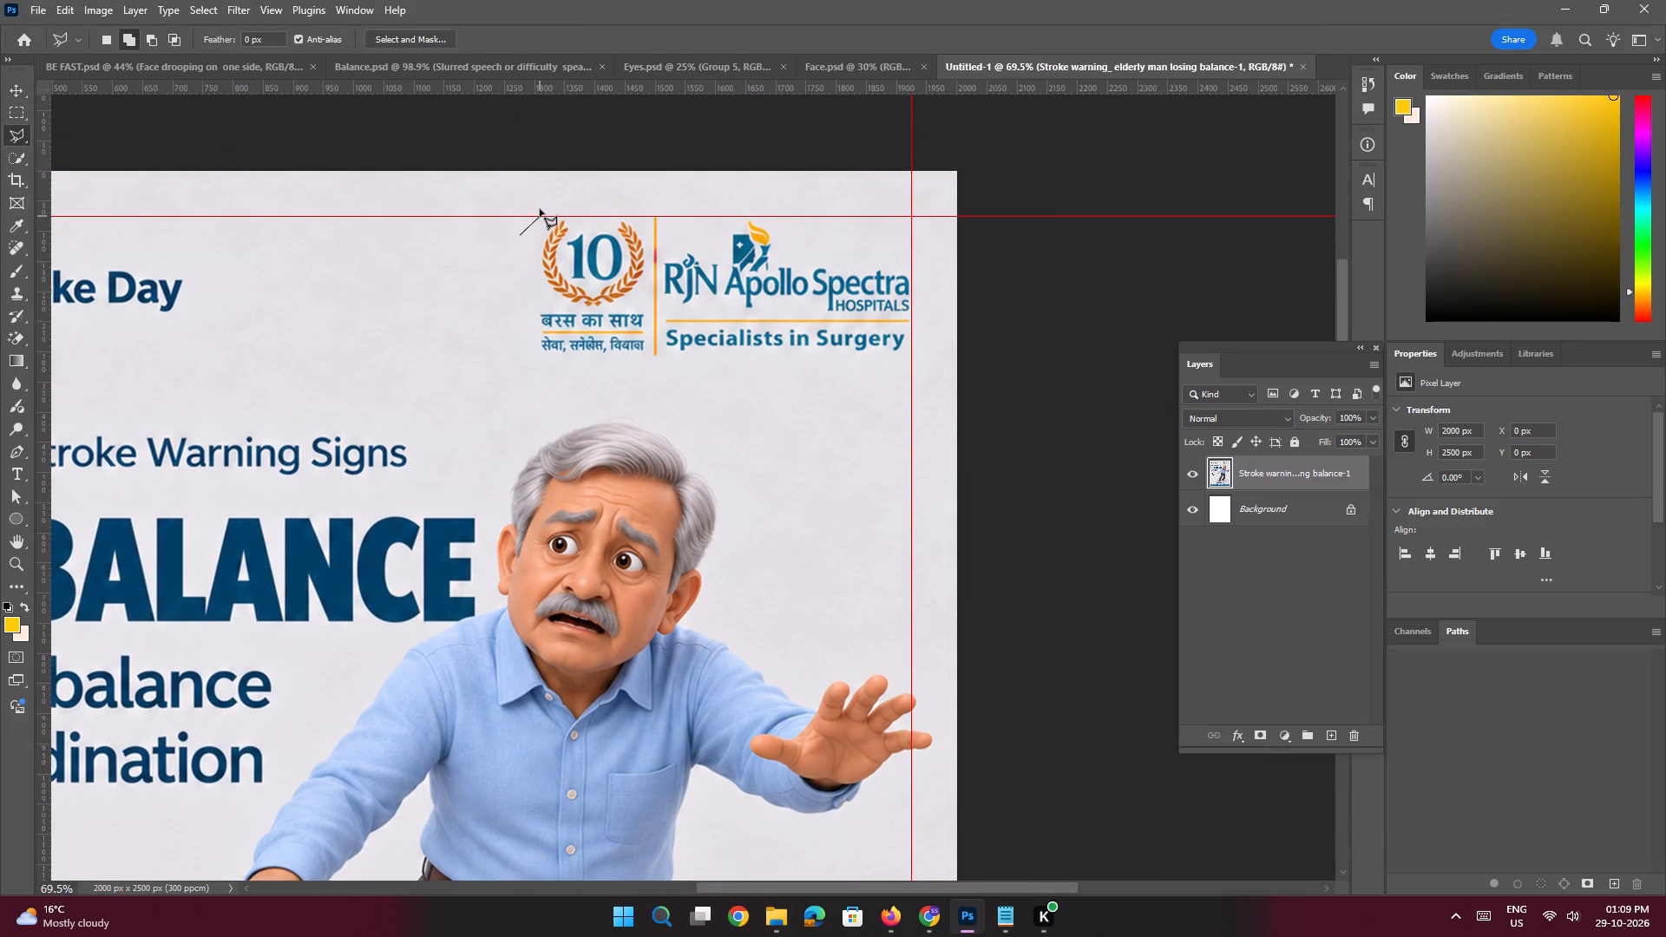
pyautogui.click(540, 206)
pyautogui.keyDown('shift'); pyautogui.click(790, 211); pyautogui.keyUp('shift')
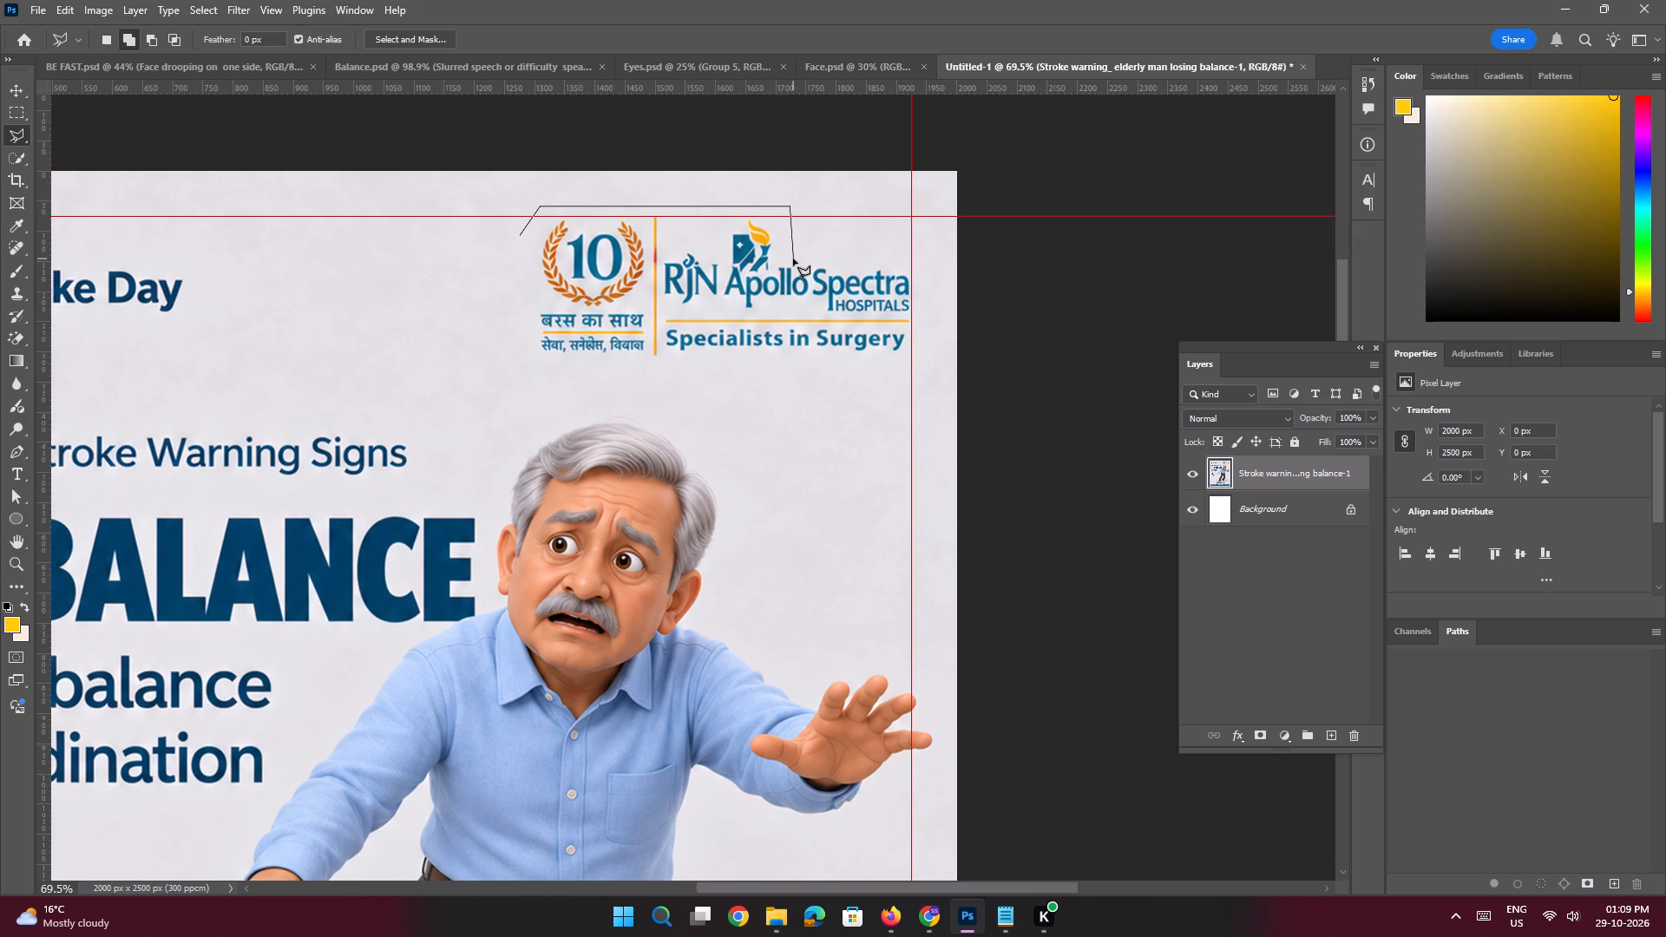
pyautogui.click(793, 259)
pyautogui.keyDown('shift'); pyautogui.click(921, 266); pyautogui.keyUp('shift')
pyautogui.keyDown('shift'); pyautogui.click(914, 363); pyautogui.keyUp('shift')
pyautogui.keyDown('shift'); pyautogui.click(529, 359); pyautogui.keyUp('shift')
pyautogui.click(519, 233)
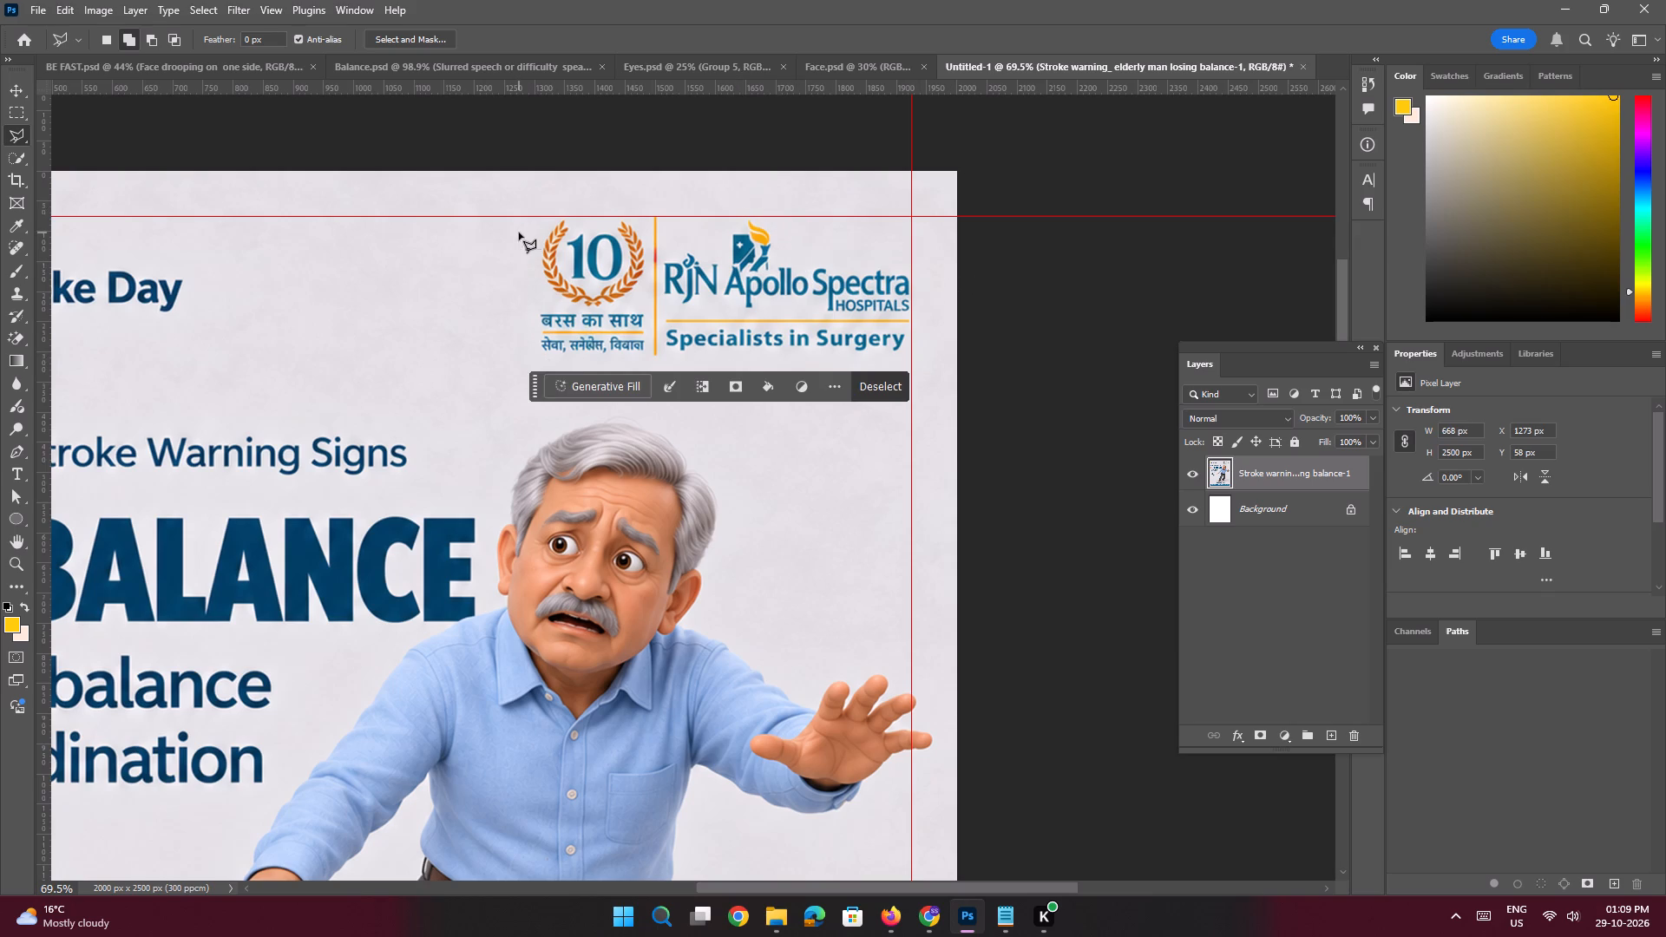
pyautogui.hotkey('shift', 'BackSpace')
pyautogui.press('Return')
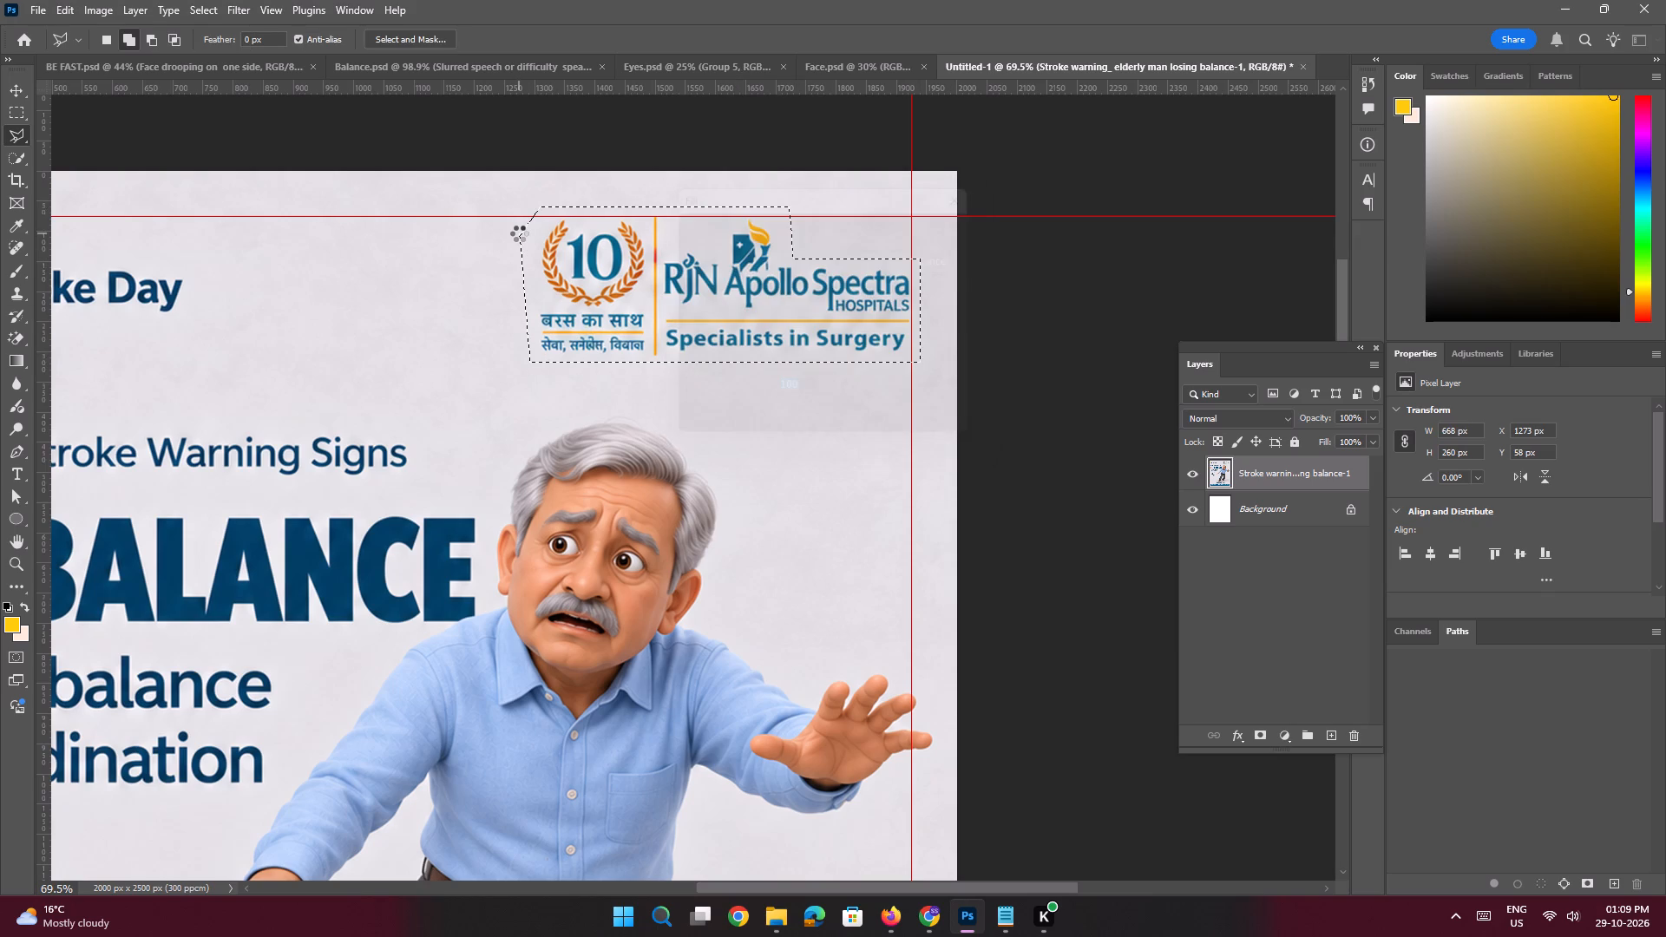
pyautogui.hotkey('ctrl', 'd')
pyautogui.hotkey('ctrl', '0')
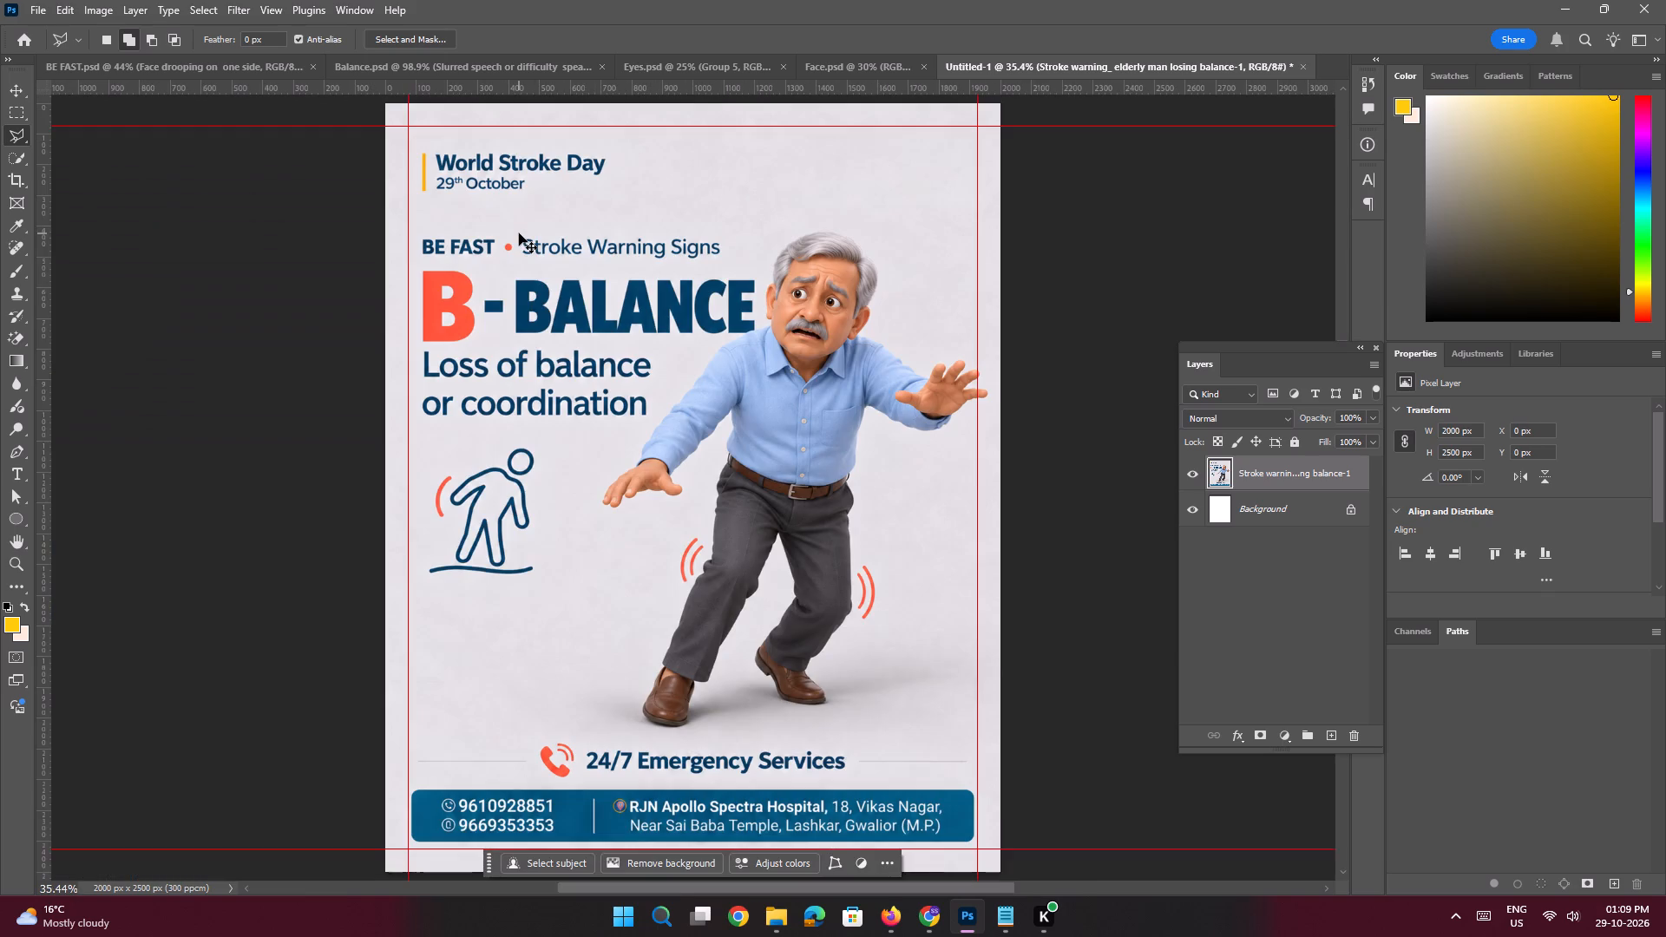
# Remove the blue phone and address bar at the poster's bottom using a Polygonal Lasso selection filled with matching background.
pyautogui.press('space')
pyautogui.press('space')
pyautogui.press('space')
pyautogui.press('space')
pyautogui.press('space')
pyautogui.press('space')
pyautogui.press('space')
pyautogui.press('space')
pyautogui.press('space')
pyautogui.press('space')
pyautogui.press('space')
pyautogui.press('space')
pyautogui.press('space')
pyautogui.press('space')
pyautogui.press('space')
pyautogui.moveTo(751, 511); pyautogui.dragTo(731, 356)
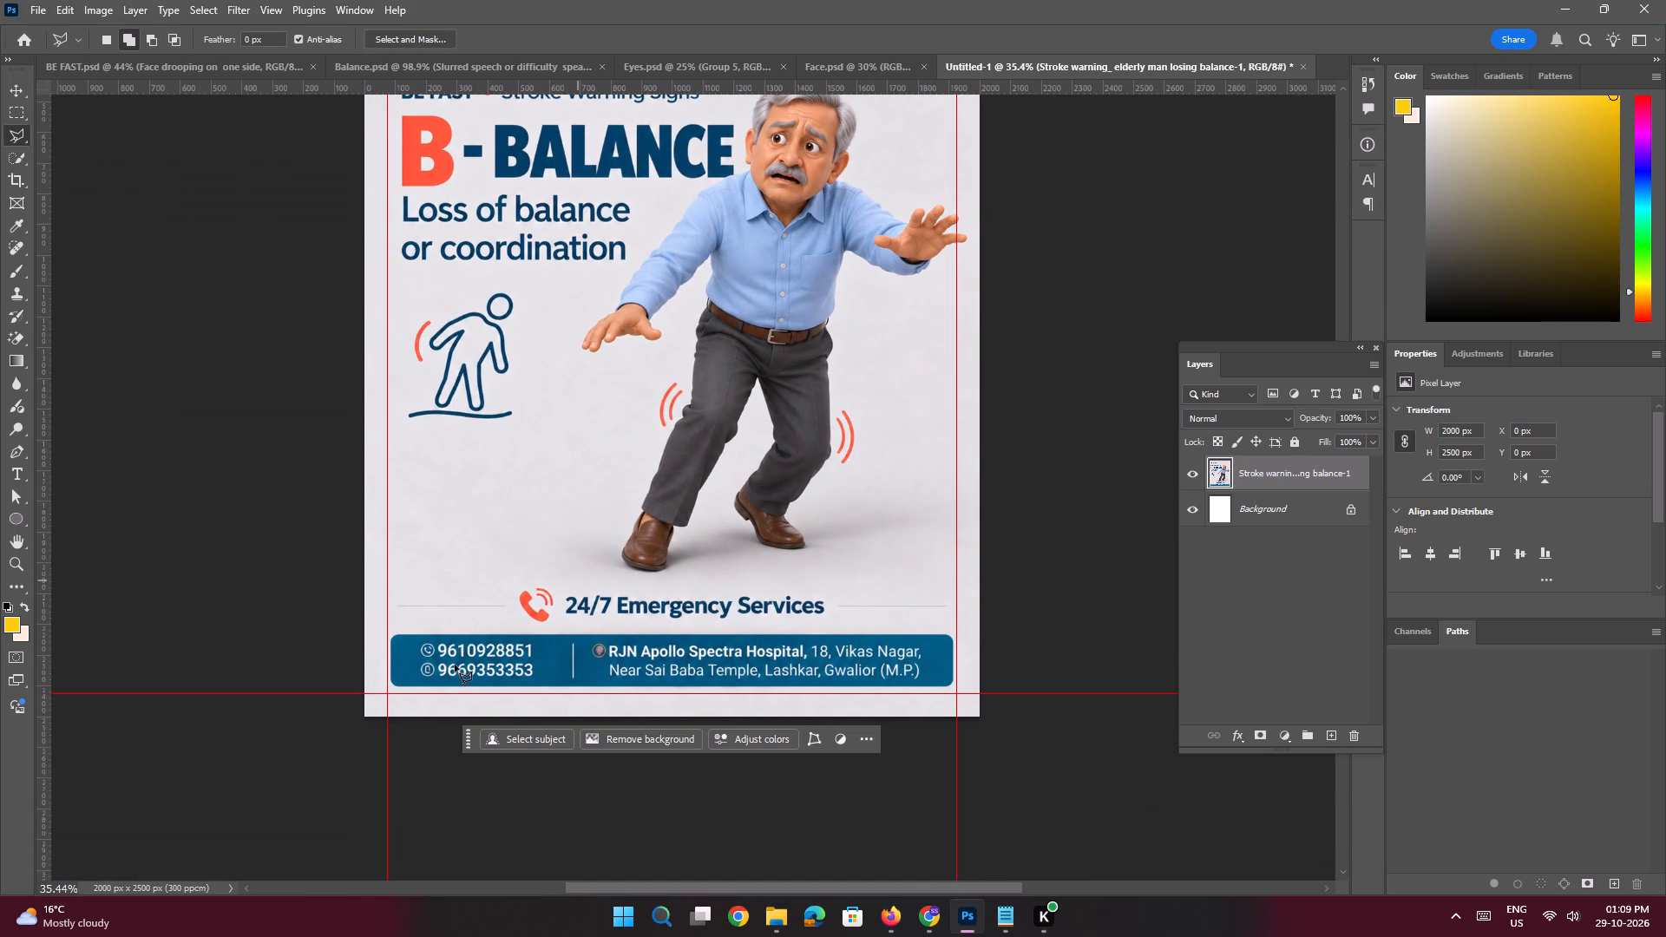
pyautogui.click(411, 631)
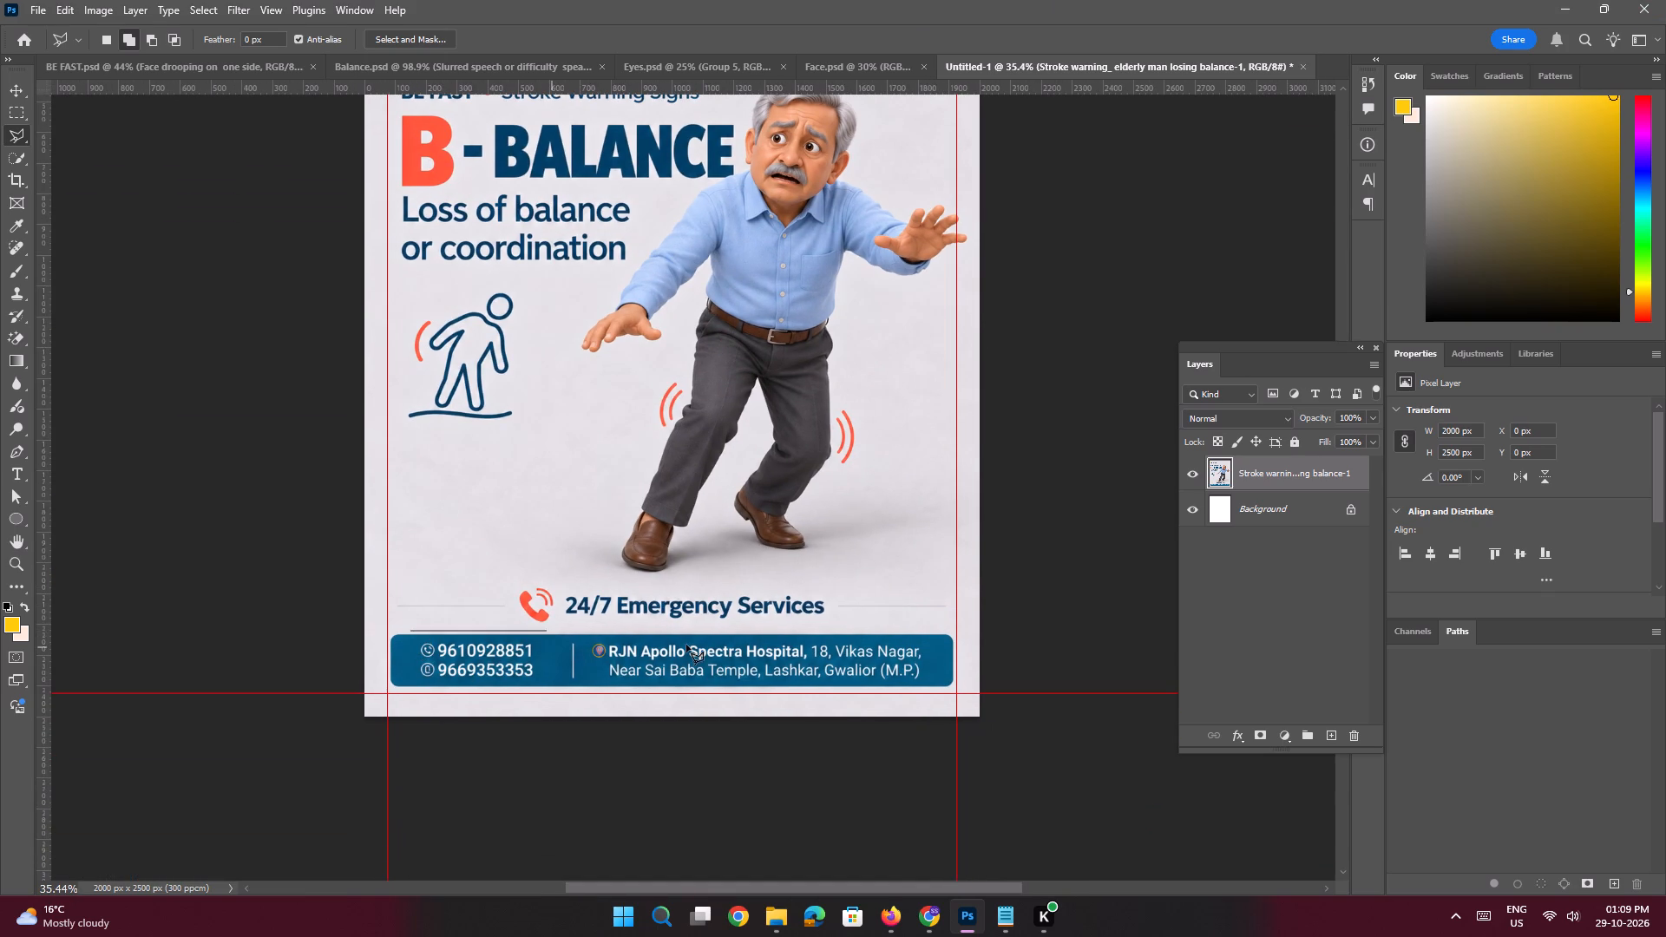
pyautogui.keyDown('shift'); pyautogui.click(954, 633); pyautogui.keyUp('shift')
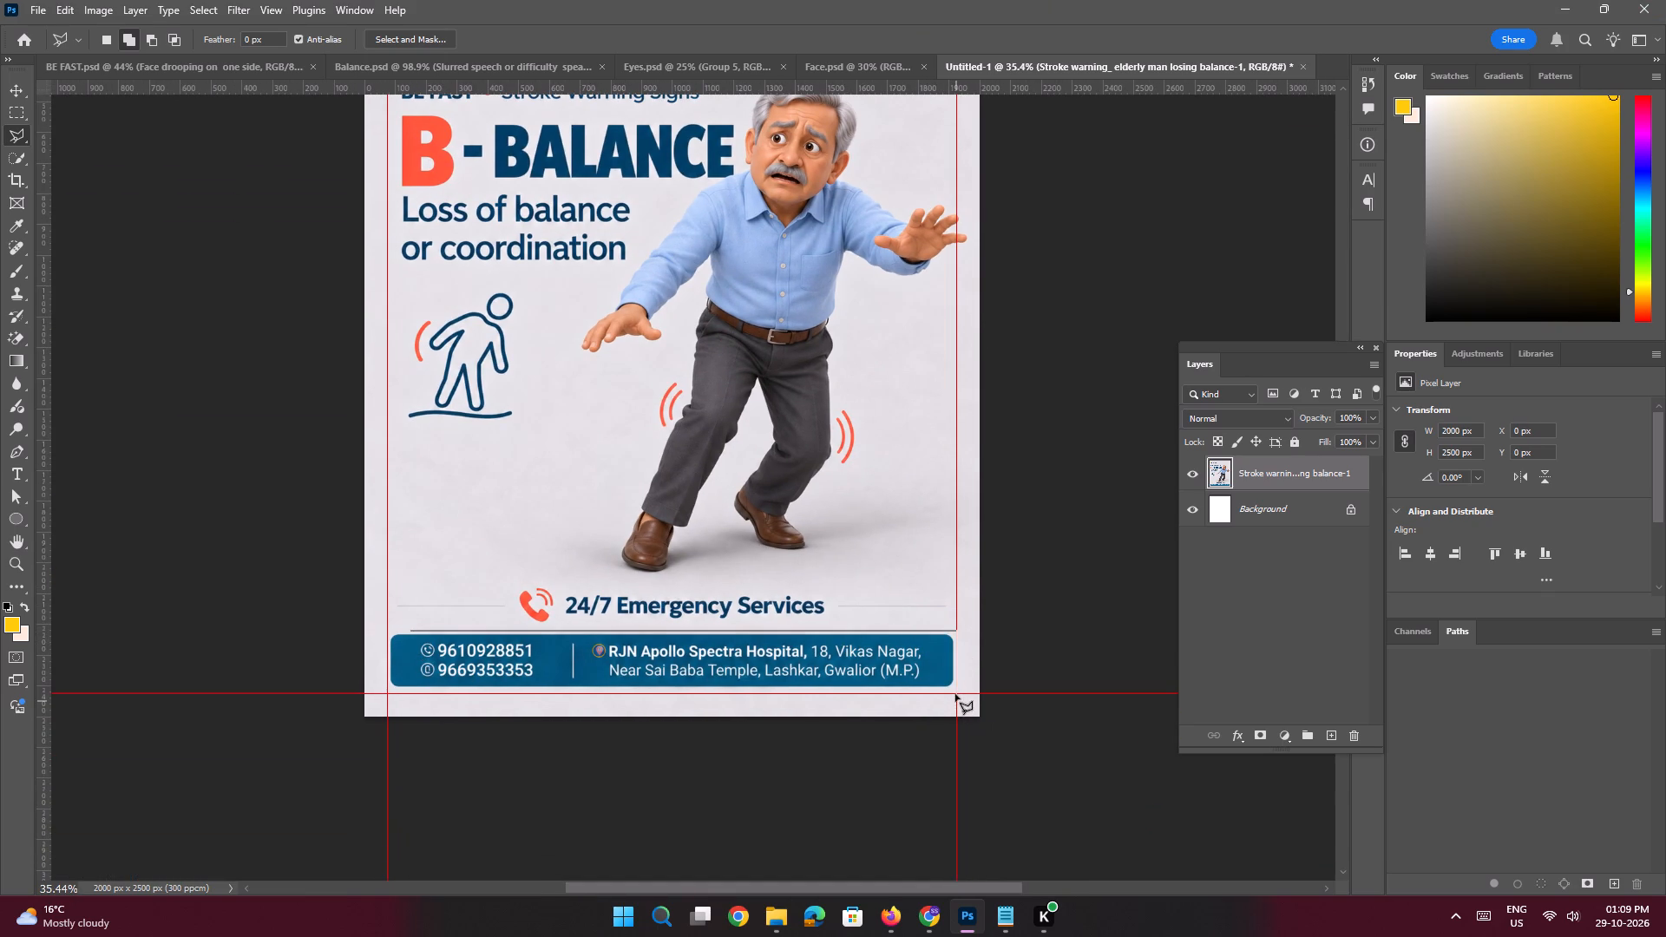
pyautogui.keyDown('shift'); pyautogui.click(955, 691); pyautogui.keyUp('shift')
pyautogui.keyDown('shift'); pyautogui.click(378, 682); pyautogui.keyUp('shift')
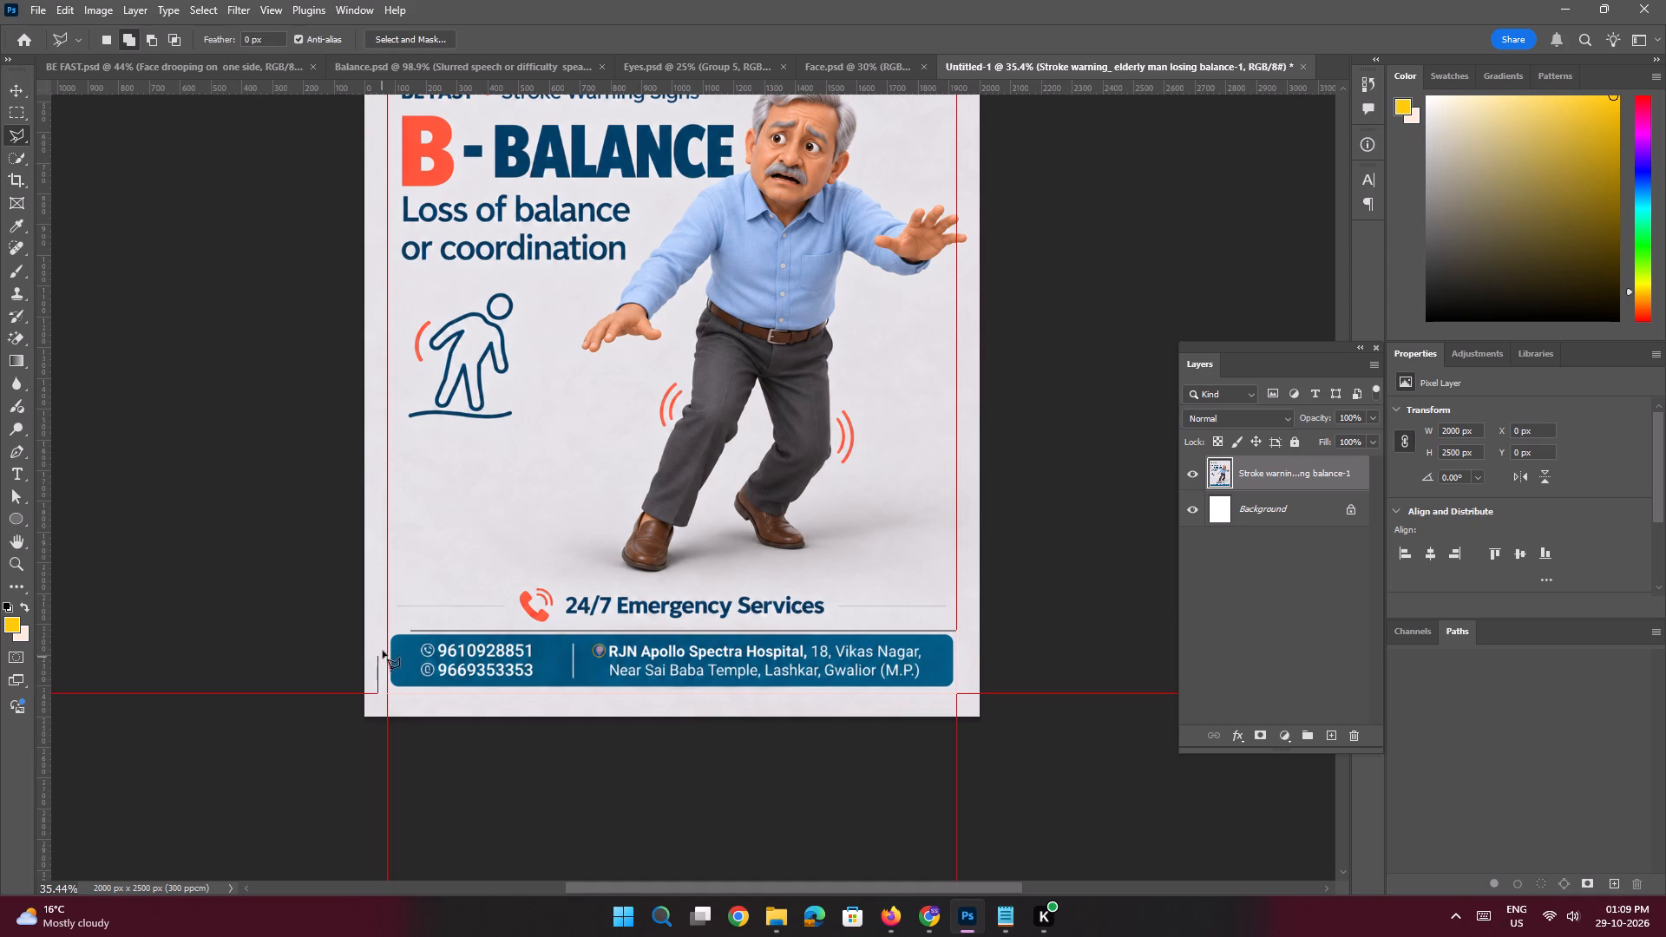
pyautogui.keyDown('shift'); pyautogui.click(389, 632); pyautogui.keyUp('shift')
pyautogui.doubleClick(403, 631)
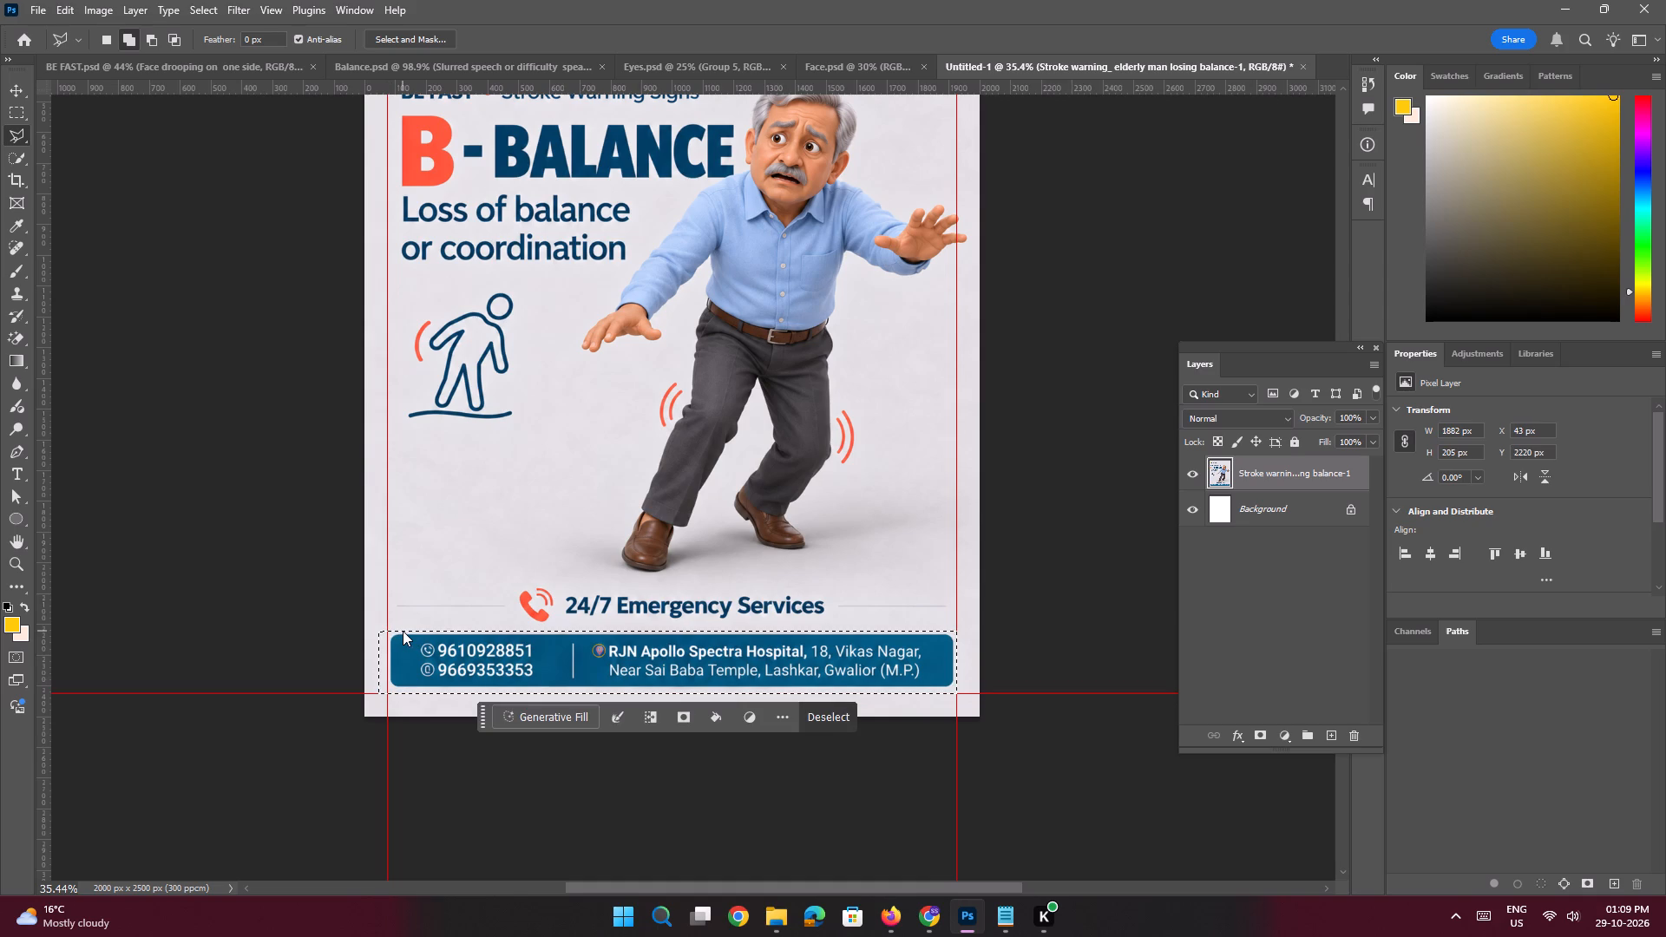
pyautogui.hotkey('shift', 'BackSpace')
pyautogui.press('Return')
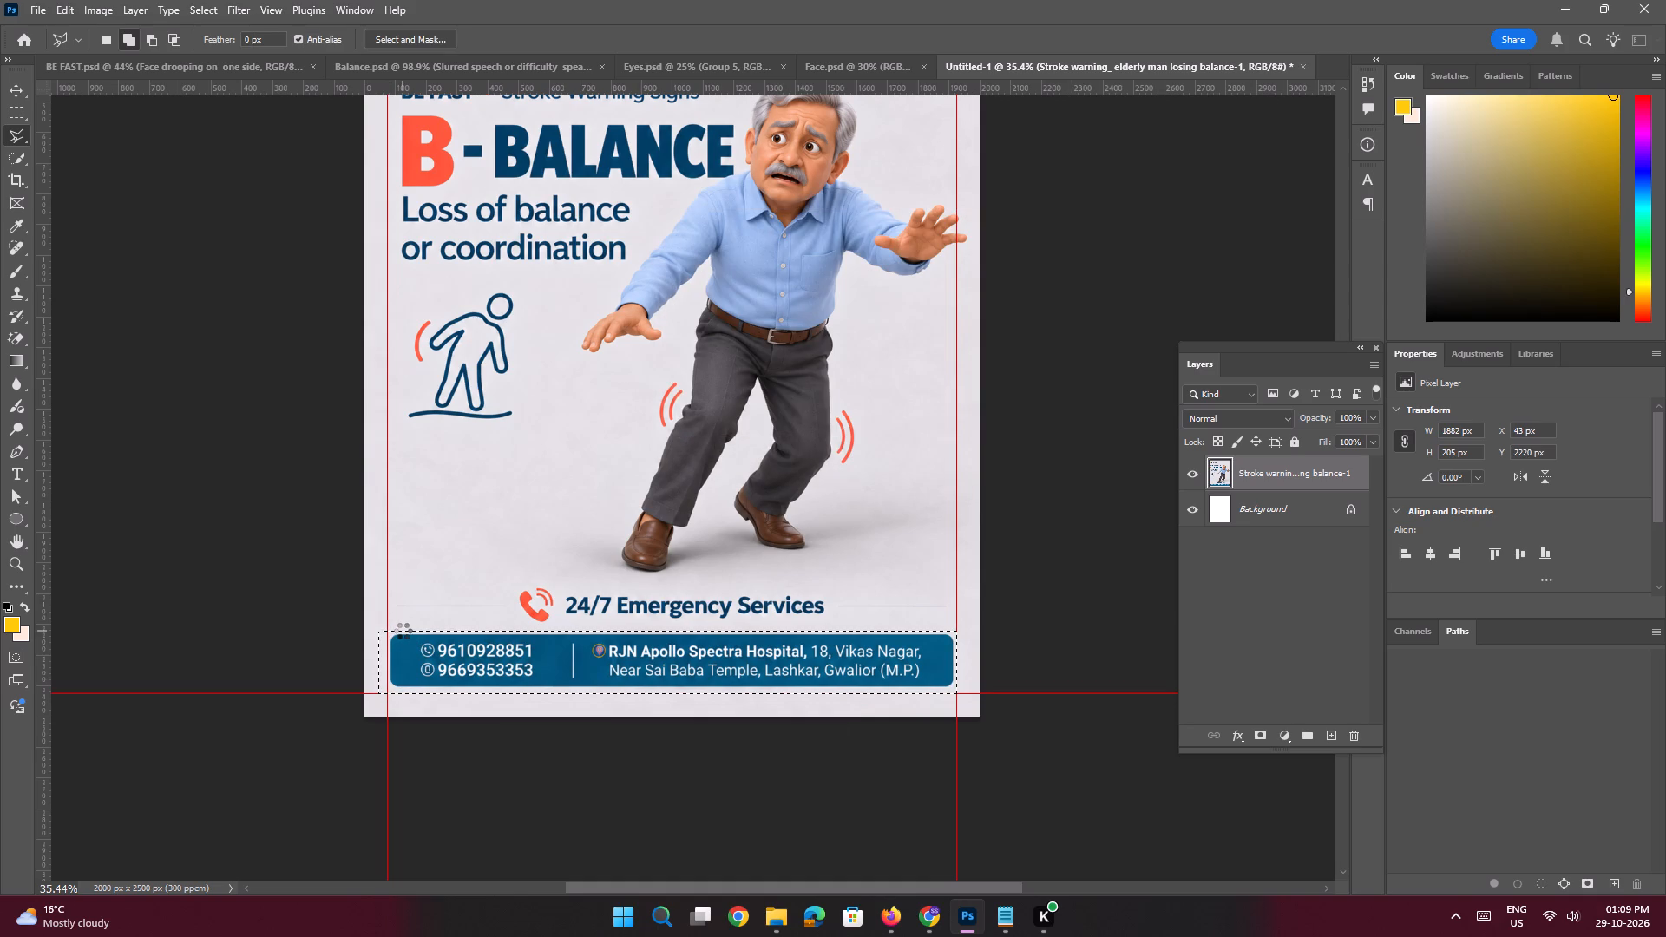
pyautogui.hotkey('ctrl', 'd')
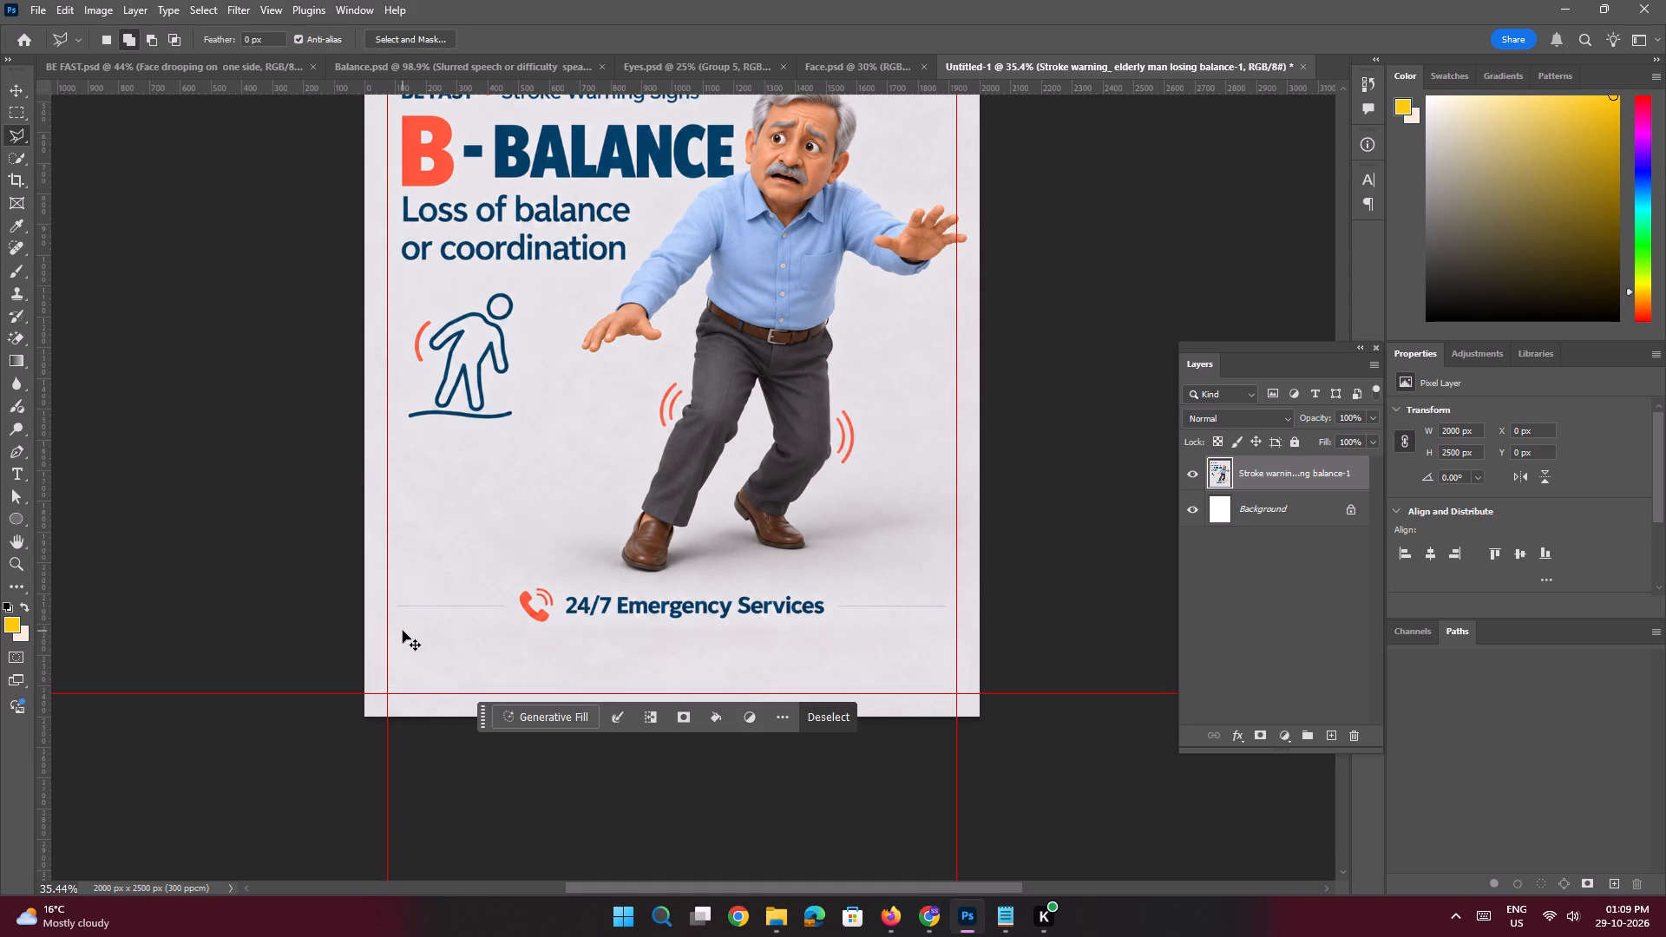
# Review the cleaned B-Balance poster for remaining baked-in elements and check it against the Balance.psd document.
pyautogui.press('space')
pyautogui.press('space')
pyautogui.press('space')
pyautogui.press('space')
pyautogui.press('space')
pyautogui.press('space')
pyautogui.press('space')
pyautogui.press('space')
pyautogui.press('space')
pyautogui.press('space')
pyautogui.press('space')
pyautogui.press('space')
pyautogui.press('space')
pyautogui.press('space')
pyautogui.press('space')
pyautogui.press('space')
pyautogui.press('space')
pyautogui.press('space')
pyautogui.press('space')
pyautogui.press('space')
pyautogui.moveTo(663, 285); pyautogui.dragTo(670, 355)
pyautogui.moveTo(678, 281); pyautogui.dragTo(666, 357)
pyautogui.keyDown('ctrl'); pyautogui.moveTo(503, 187); pyautogui.dragTo(533, 263); pyautogui.keyUp('ctrl')
pyautogui.moveTo(627, 259); pyautogui.dragTo(626, 275)
pyautogui.keyDown('ctrl'); pyautogui.moveTo(680, 342); pyautogui.dragTo(633, 329); pyautogui.keyUp('ctrl')
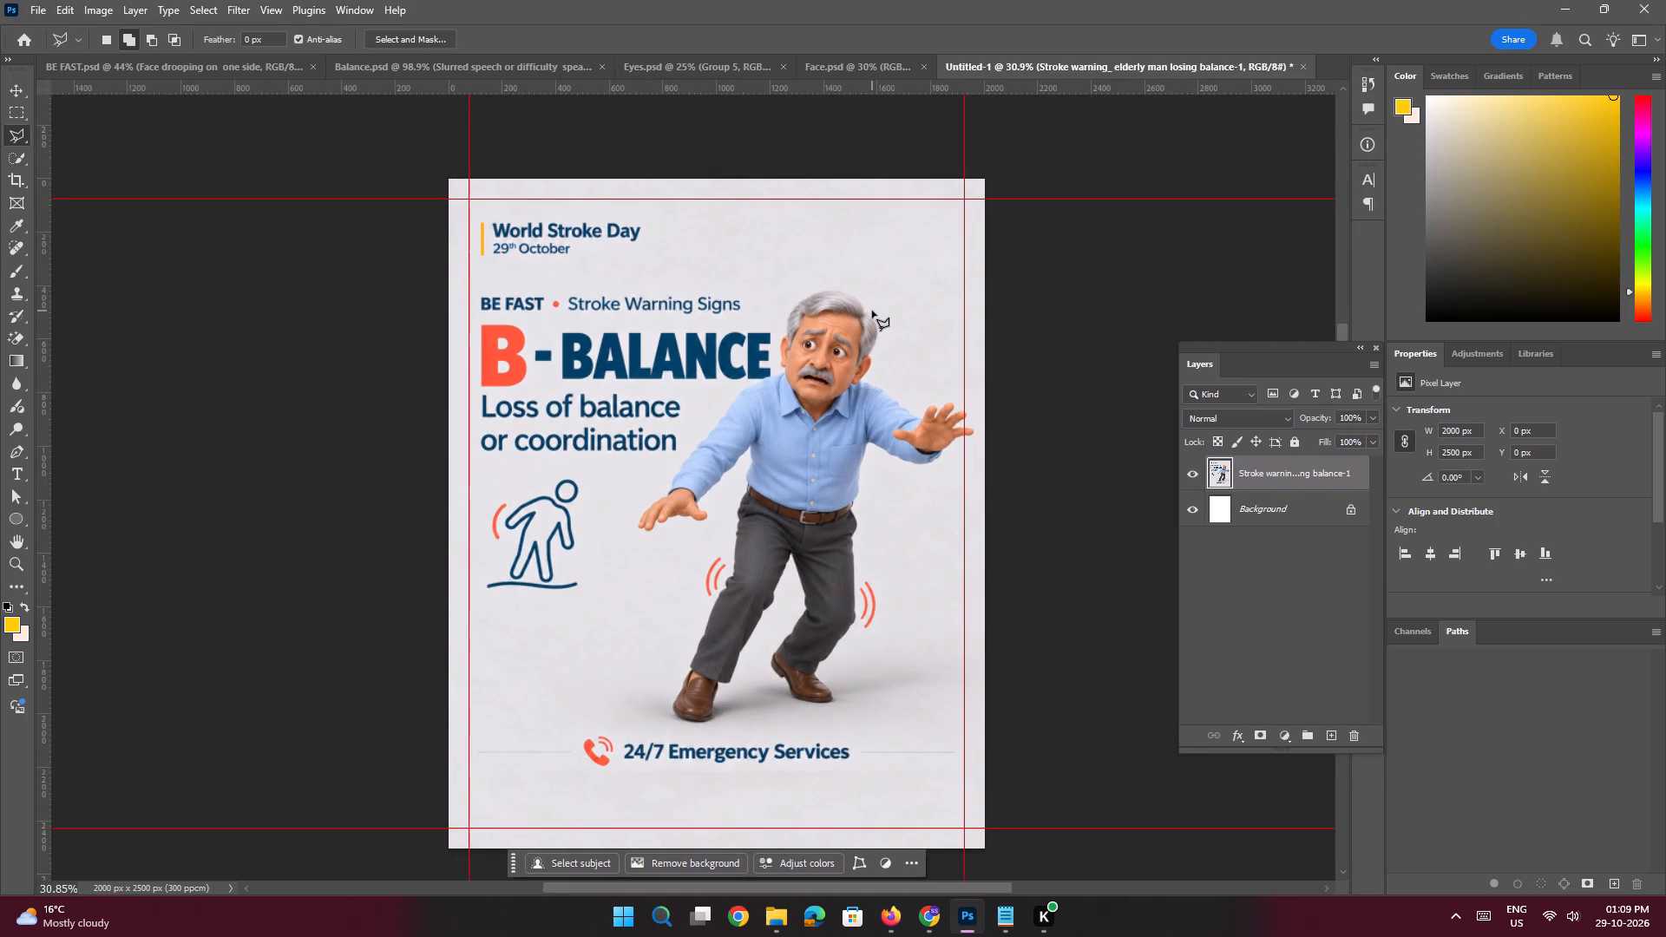
pyautogui.hotkey('ctrl', 'space')
pyautogui.hotkey('ctrl', 'space')
pyautogui.hotkey('ctrl', 'space')
pyautogui.hotkey('ctrl', 'space')
pyautogui.hotkey('ctrl', 'space')
pyautogui.hotkey('ctrl', 'space')
pyautogui.hotkey('ctrl', 'space')
pyautogui.hotkey('ctrl', 'space')
pyautogui.hotkey('ctrl', 'space')
pyautogui.hotkey('ctrl', 'space')
pyautogui.hotkey('ctrl', 'space')
pyautogui.keyDown('ctrl'); pyautogui.moveTo(621, 239); pyautogui.dragTo(633, 281); pyautogui.keyUp('ctrl')
pyautogui.click(672, 256)
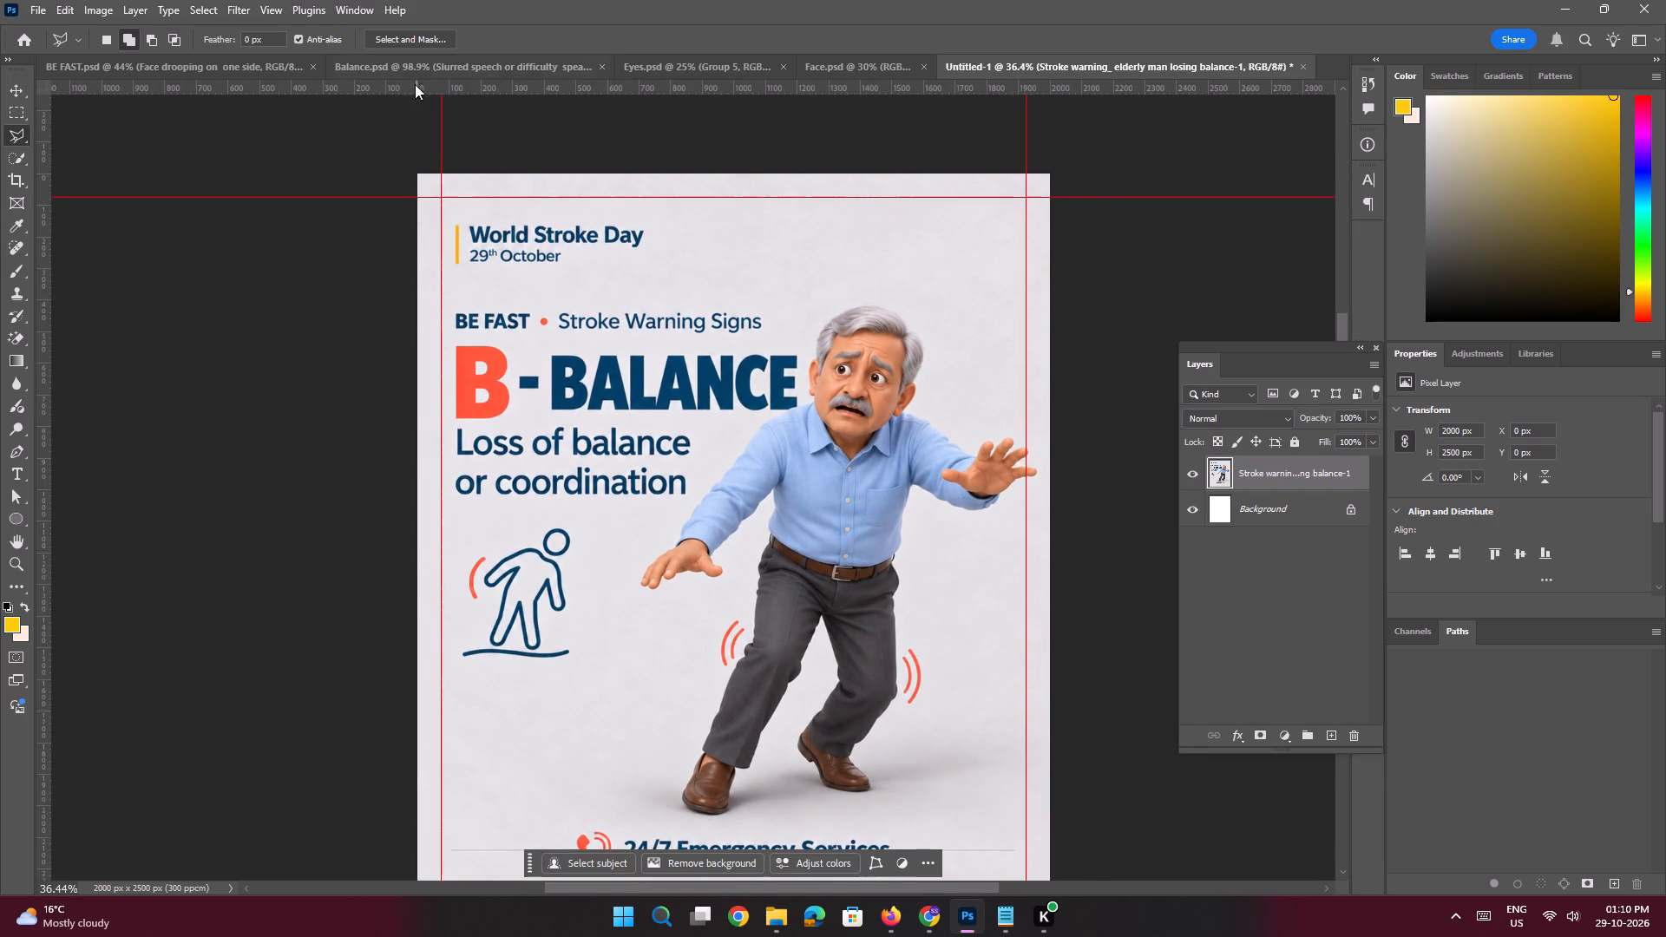
pyautogui.click(410, 75)
pyautogui.click(1138, 77)
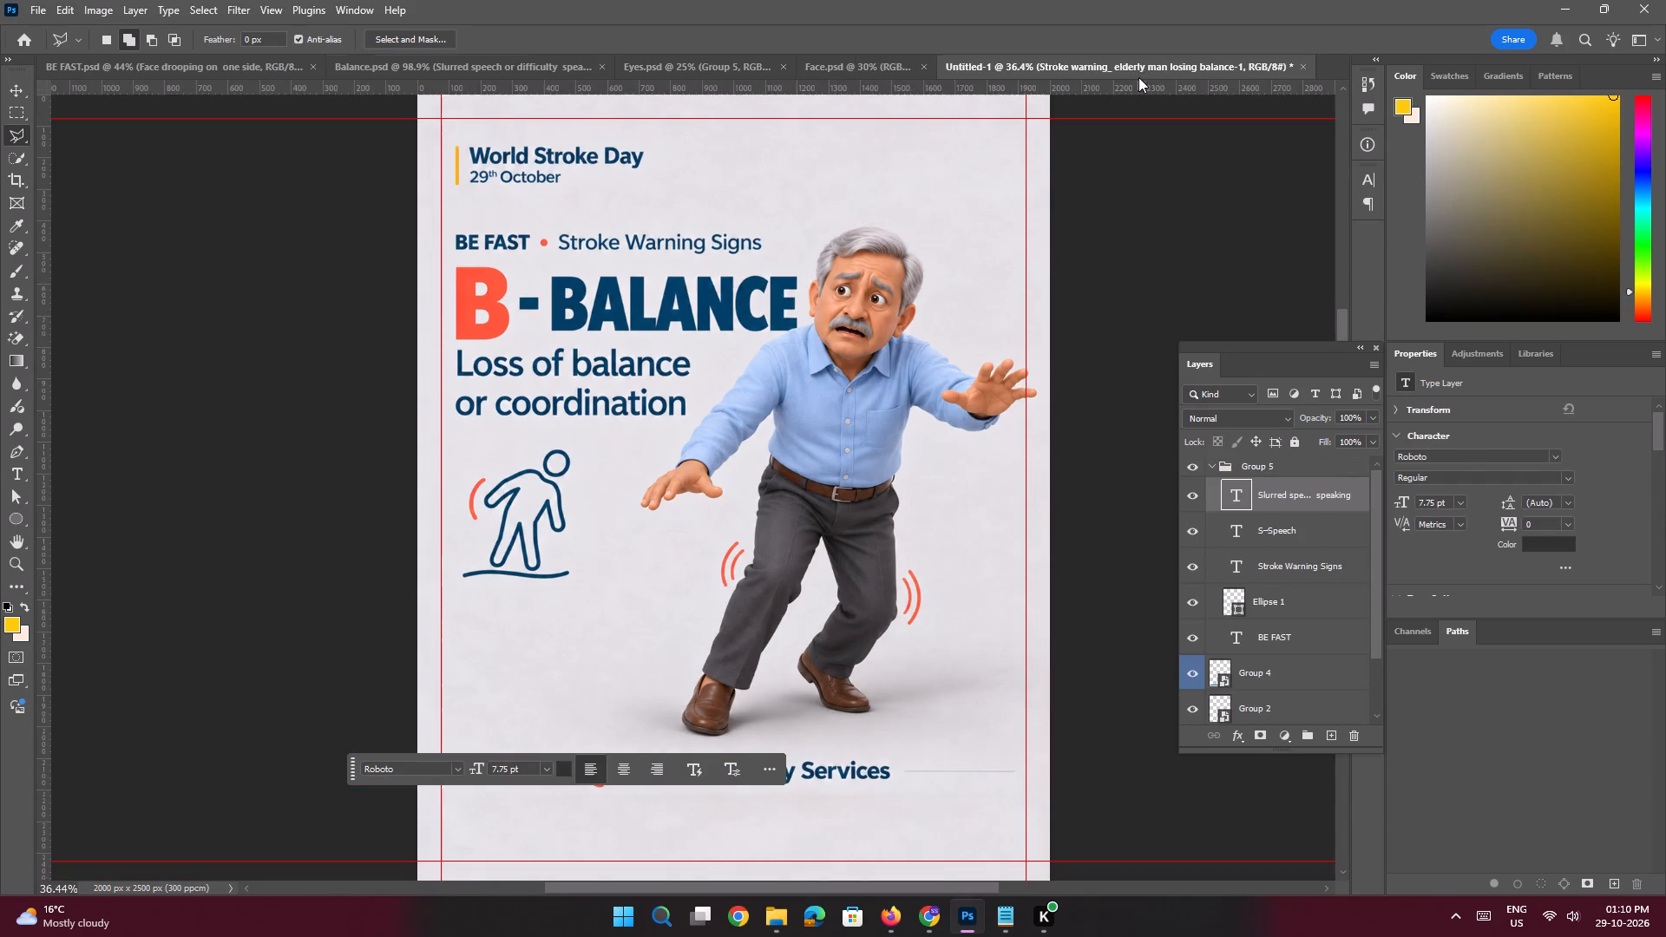
# Outline the World Stroke Day header, BE FAST line and B-Balance heading with the Polygonal Lasso, tracing the man's shoulder edge beneath the final E.
pyautogui.hotkey('ctrl', 'space')
pyautogui.hotkey('ctrl', 'space')
pyautogui.hotkey('ctrl', 'space')
pyautogui.hotkey('ctrl', 'space')
pyautogui.hotkey('ctrl', 'space')
pyautogui.hotkey('ctrl', 'space')
pyautogui.hotkey('ctrl', 'space')
pyautogui.hotkey('ctrl', 'space')
pyautogui.hotkey('ctrl', 'space')
pyautogui.hotkey('ctrl', 'space')
pyautogui.hotkey('ctrl', 'space')
pyautogui.hotkey('ctrl', 'space')
pyautogui.hotkey('ctrl', 'space')
pyautogui.hotkey('ctrl', 'space')
pyautogui.hotkey('ctrl', 'space')
pyautogui.hotkey('ctrl', 'space')
pyautogui.hotkey('ctrl', 'space')
pyautogui.keyDown('ctrl'); pyautogui.moveTo(600, 198); pyautogui.dragTo(613, 226); pyautogui.keyUp('ctrl')
pyautogui.moveTo(746, 200); pyautogui.dragTo(738, 233)
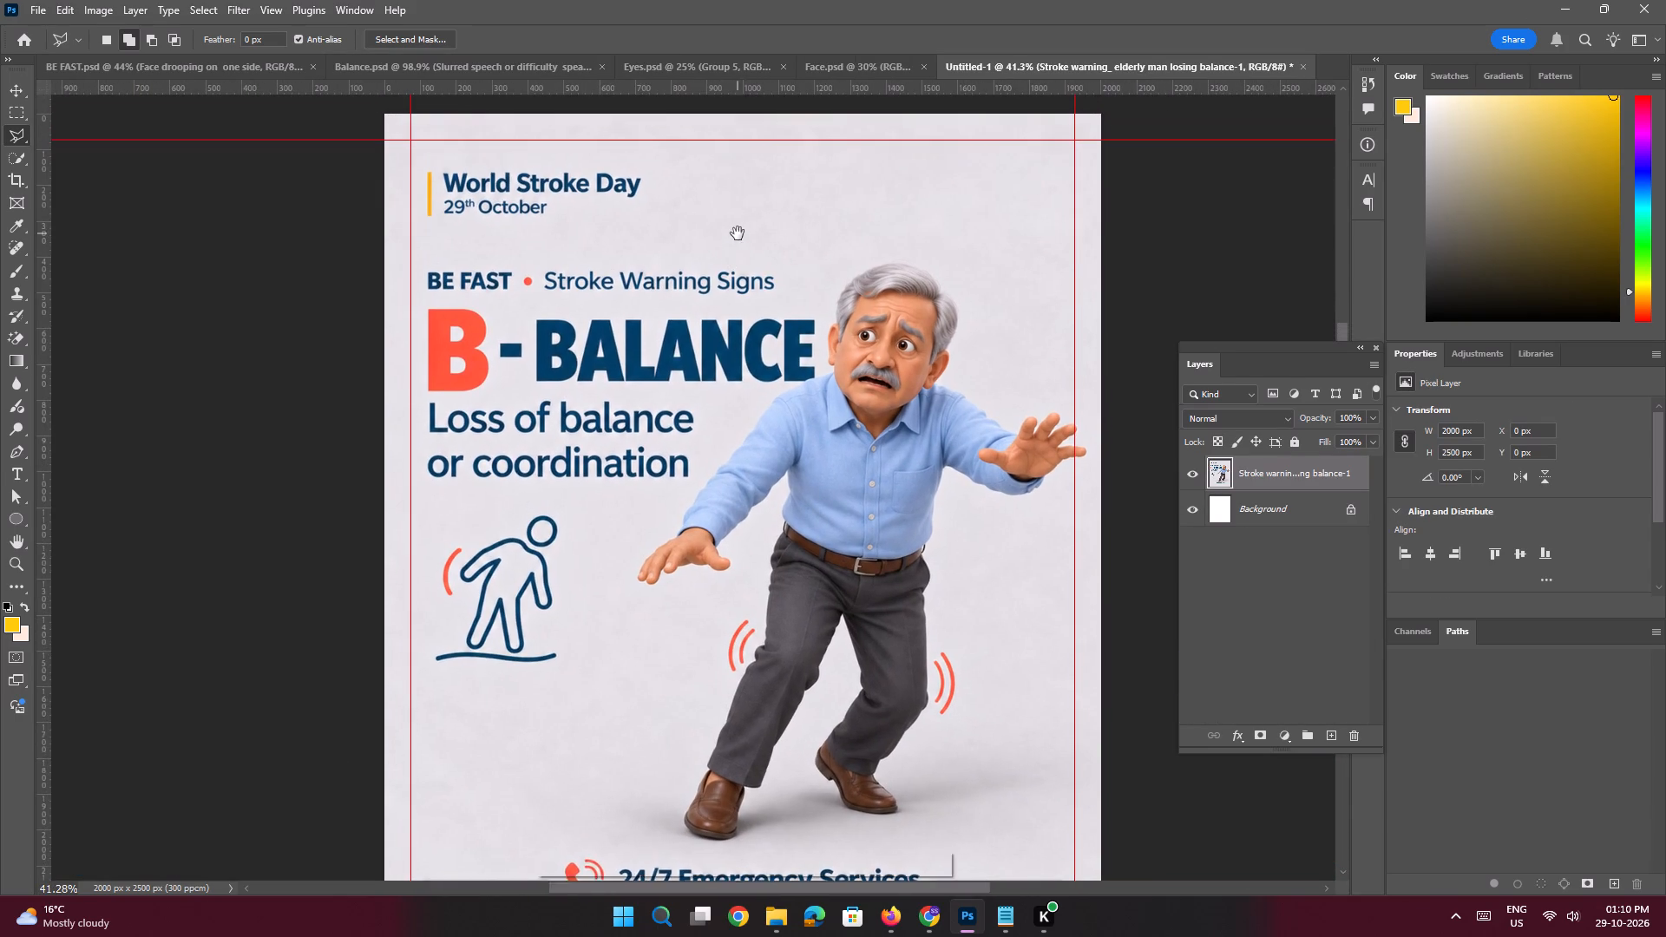
pyautogui.click(417, 159)
pyautogui.keyDown('shift'); pyautogui.click(636, 160); pyautogui.keyUp('shift')
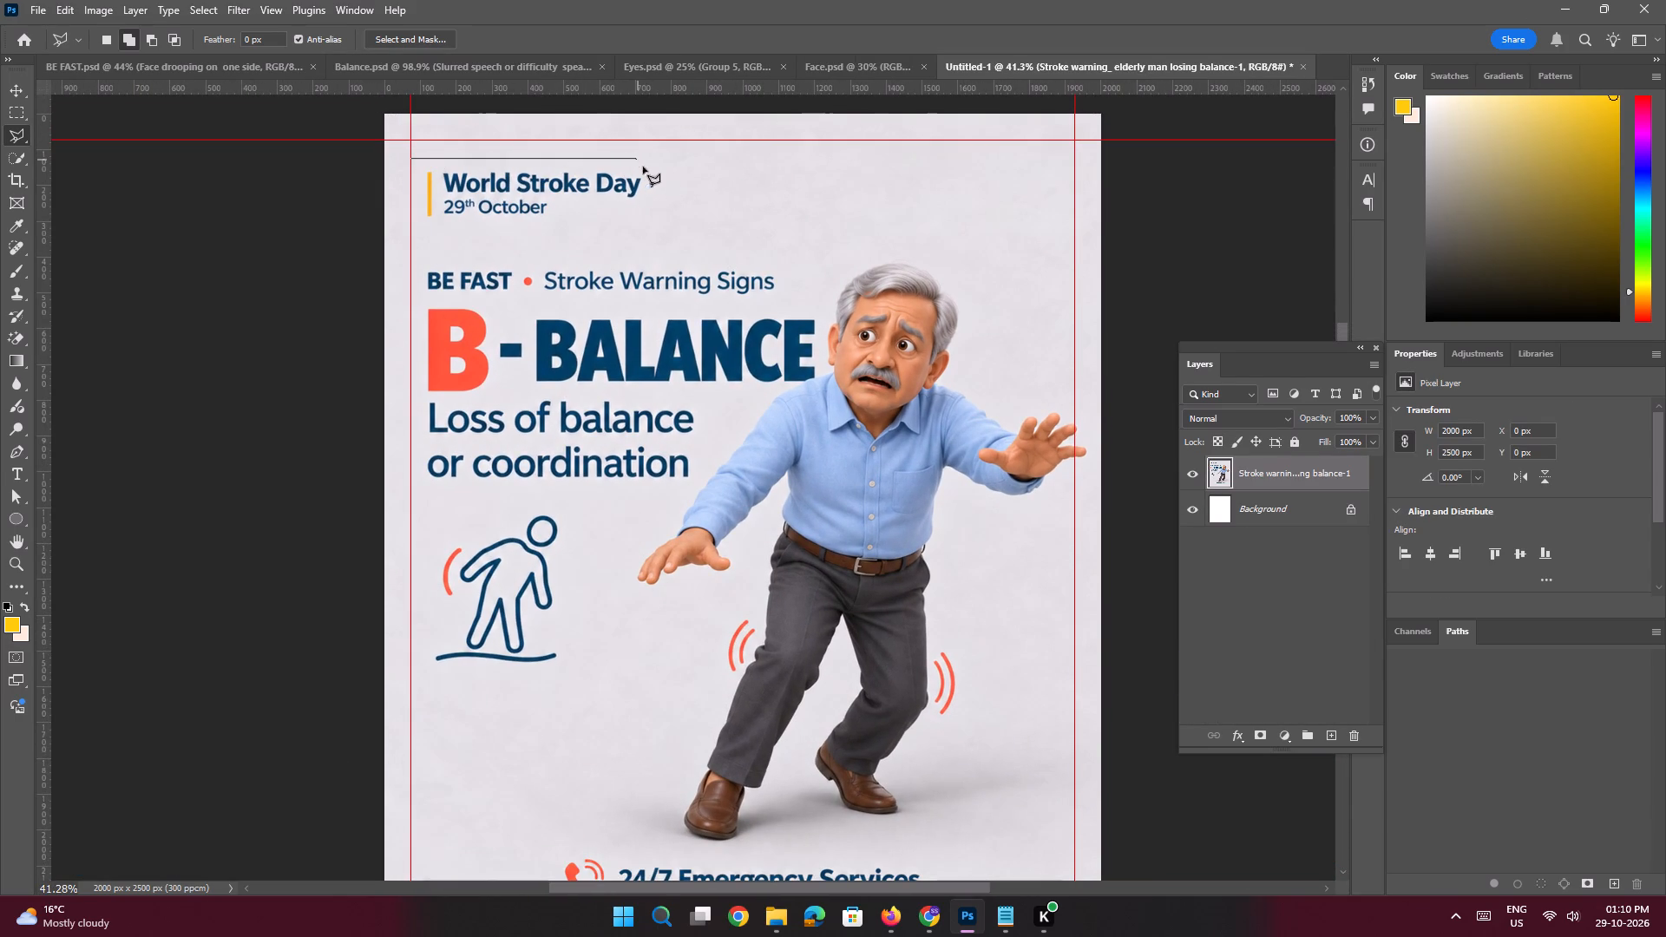
pyautogui.click(694, 200)
pyautogui.click(693, 216)
pyautogui.click(754, 249)
pyautogui.hotkey('ctrl', 'space')
pyautogui.hotkey('ctrl', 'space')
pyautogui.hotkey('ctrl', 'space')
pyautogui.hotkey('ctrl', 'space')
pyautogui.hotkey('ctrl', 'space')
pyautogui.hotkey('ctrl', 'space')
pyautogui.hotkey('ctrl', 'space')
pyautogui.hotkey('ctrl', 'space')
pyautogui.hotkey('ctrl', 'space')
pyautogui.keyDown('ctrl'); pyautogui.doubleClick(754, 249); pyautogui.keyUp('ctrl')
pyautogui.moveTo(764, 258); pyautogui.dragTo(712, 168)
pyautogui.click(747, 191)
pyautogui.click(755, 215)
pyautogui.click(780, 238)
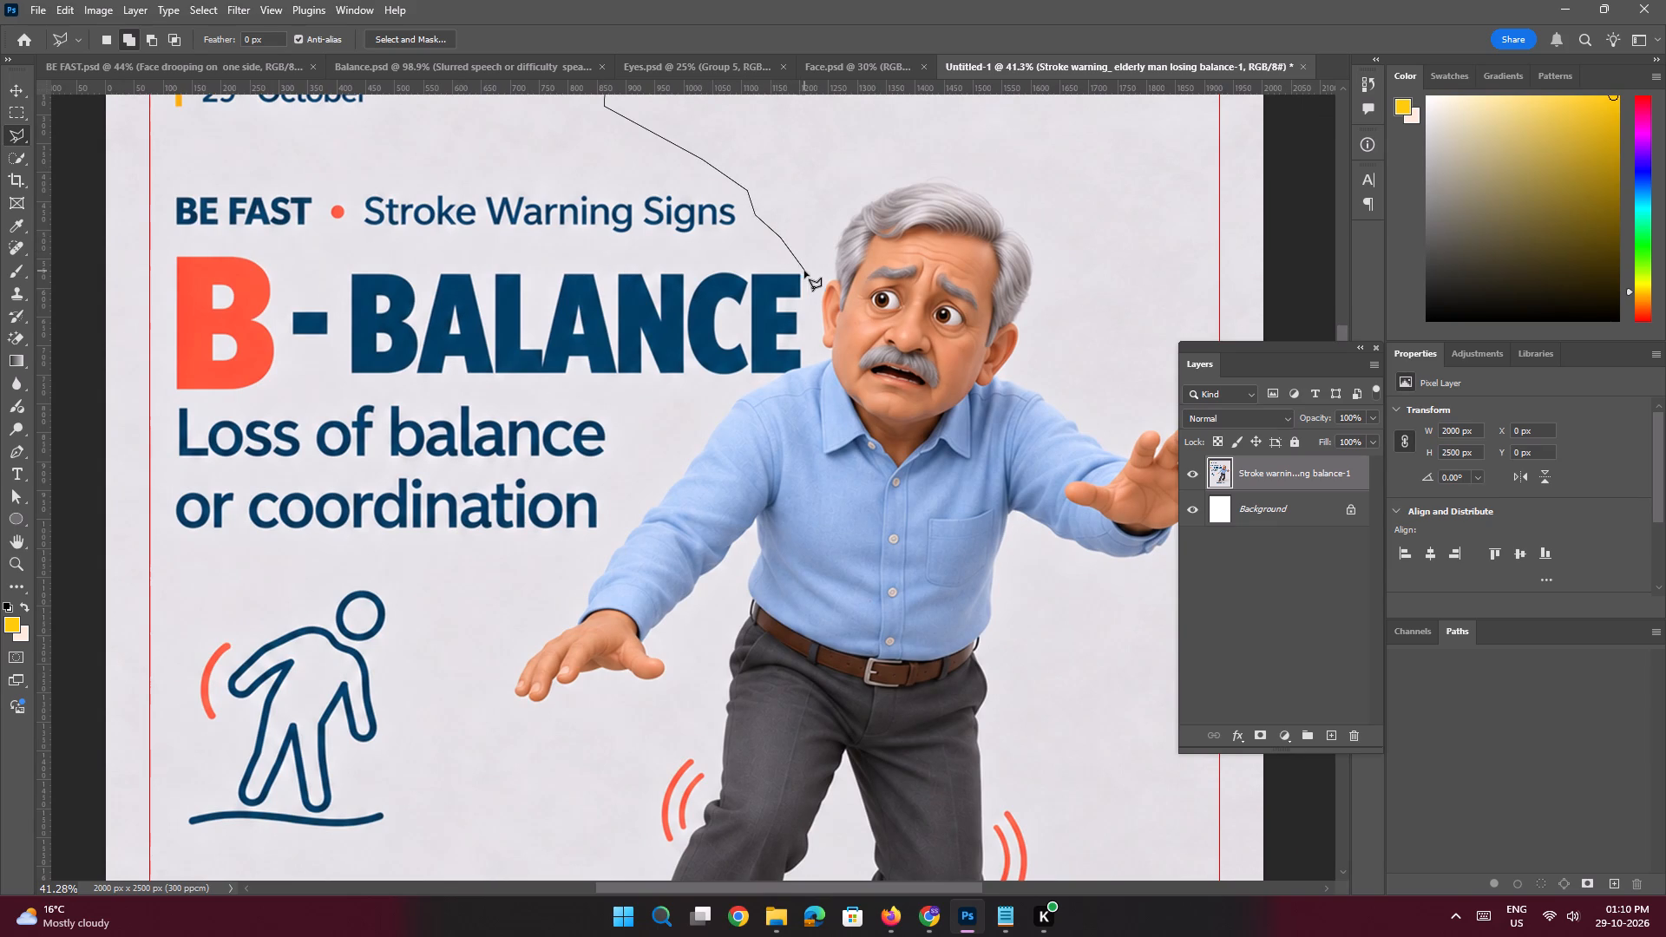
pyautogui.hotkey('ctrl', 'space')
pyautogui.hotkey('ctrl', 'space')
pyautogui.hotkey('ctrl', 'space')
pyautogui.hotkey('ctrl', 'space')
pyautogui.hotkey('ctrl', 'space')
pyautogui.hotkey('ctrl', 'space')
pyautogui.hotkey('ctrl', 'space')
pyautogui.hotkey('ctrl', 'space')
pyautogui.hotkey('ctrl', 'space')
pyautogui.hotkey('ctrl', 'space')
pyautogui.hotkey('ctrl', 'space')
pyautogui.hotkey('ctrl', 'space')
pyautogui.hotkey('ctrl', 'space')
pyautogui.hotkey('ctrl', 'space')
pyautogui.hotkey('ctrl', 'space')
pyautogui.hotkey('ctrl', 'space')
pyautogui.hotkey('ctrl', 'space')
pyautogui.hotkey('ctrl', 'space')
pyautogui.hotkey('ctrl', 'space')
pyautogui.hotkey('ctrl', 'space')
pyautogui.keyDown('ctrl'); pyautogui.doubleClick(804, 271); pyautogui.keyUp('ctrl')
pyautogui.moveTo(804, 271); pyautogui.dragTo(785, 154)
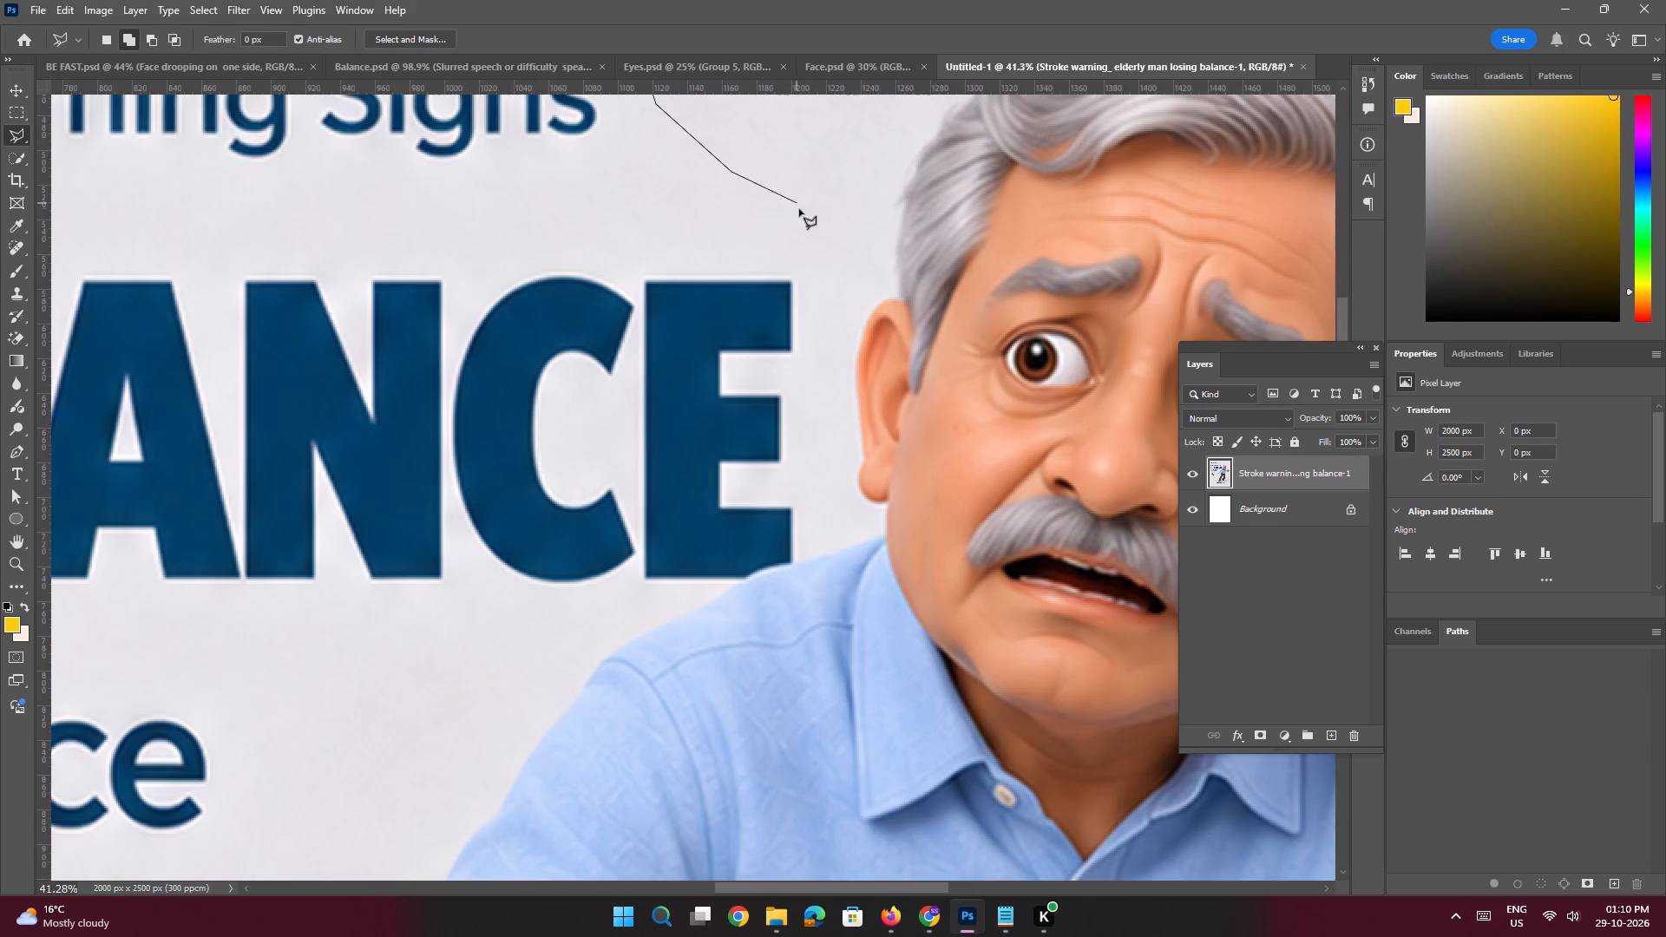
pyautogui.click(801, 231)
pyautogui.click(817, 326)
pyautogui.click(812, 396)
pyautogui.press('space')
pyautogui.press('space')
pyautogui.press('space')
pyautogui.press('space')
pyautogui.press('space')
pyautogui.press('space')
pyautogui.press('space')
pyautogui.press('space')
pyautogui.moveTo(812, 397); pyautogui.dragTo(836, 229)
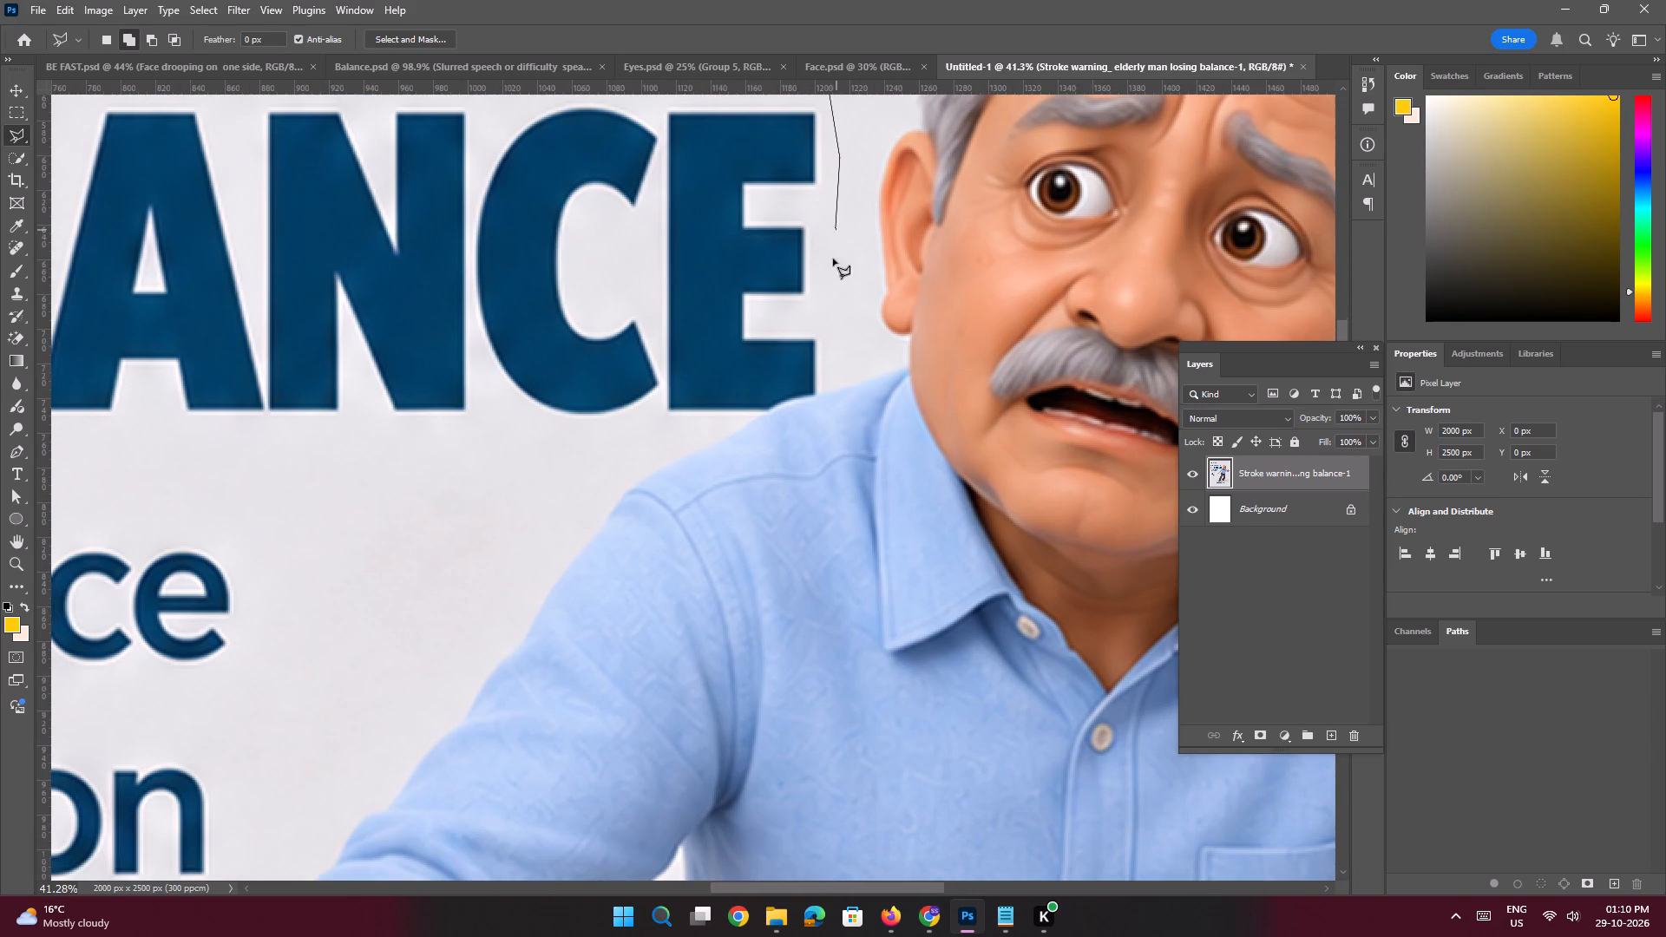
pyautogui.click(833, 298)
pyautogui.click(827, 337)
pyautogui.click(823, 369)
pyautogui.press('space')
pyautogui.keyDown('ctrl'); pyautogui.tripleClick(823, 381); pyautogui.keyUp('ctrl')
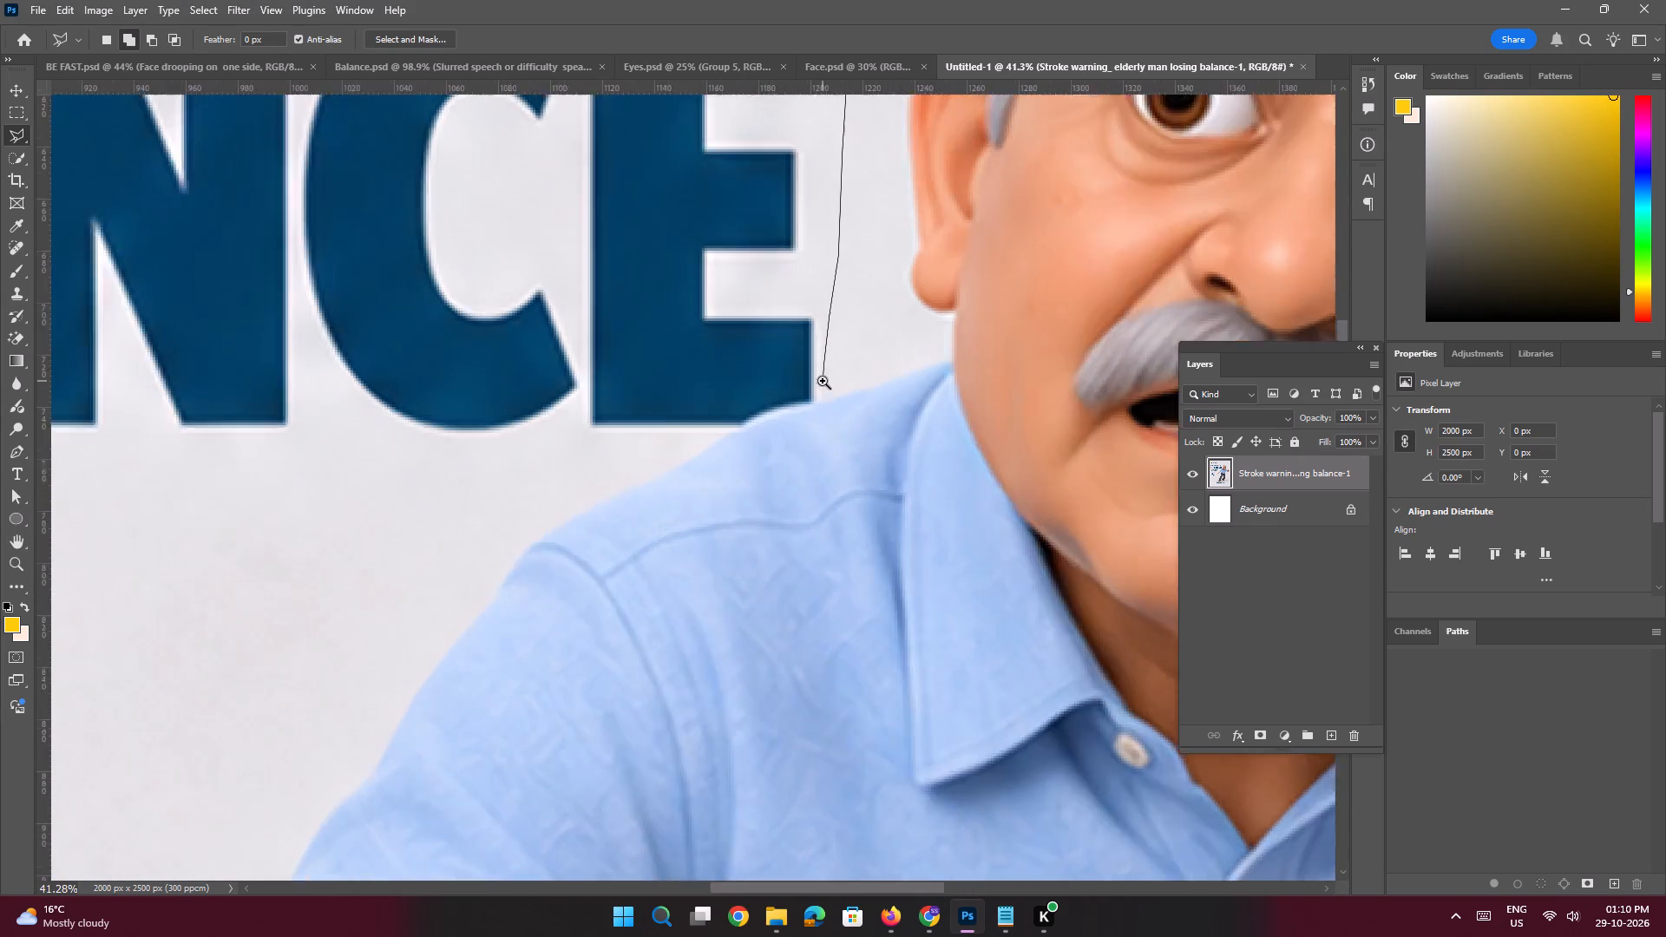
pyautogui.click(816, 402)
pyautogui.click(809, 414)
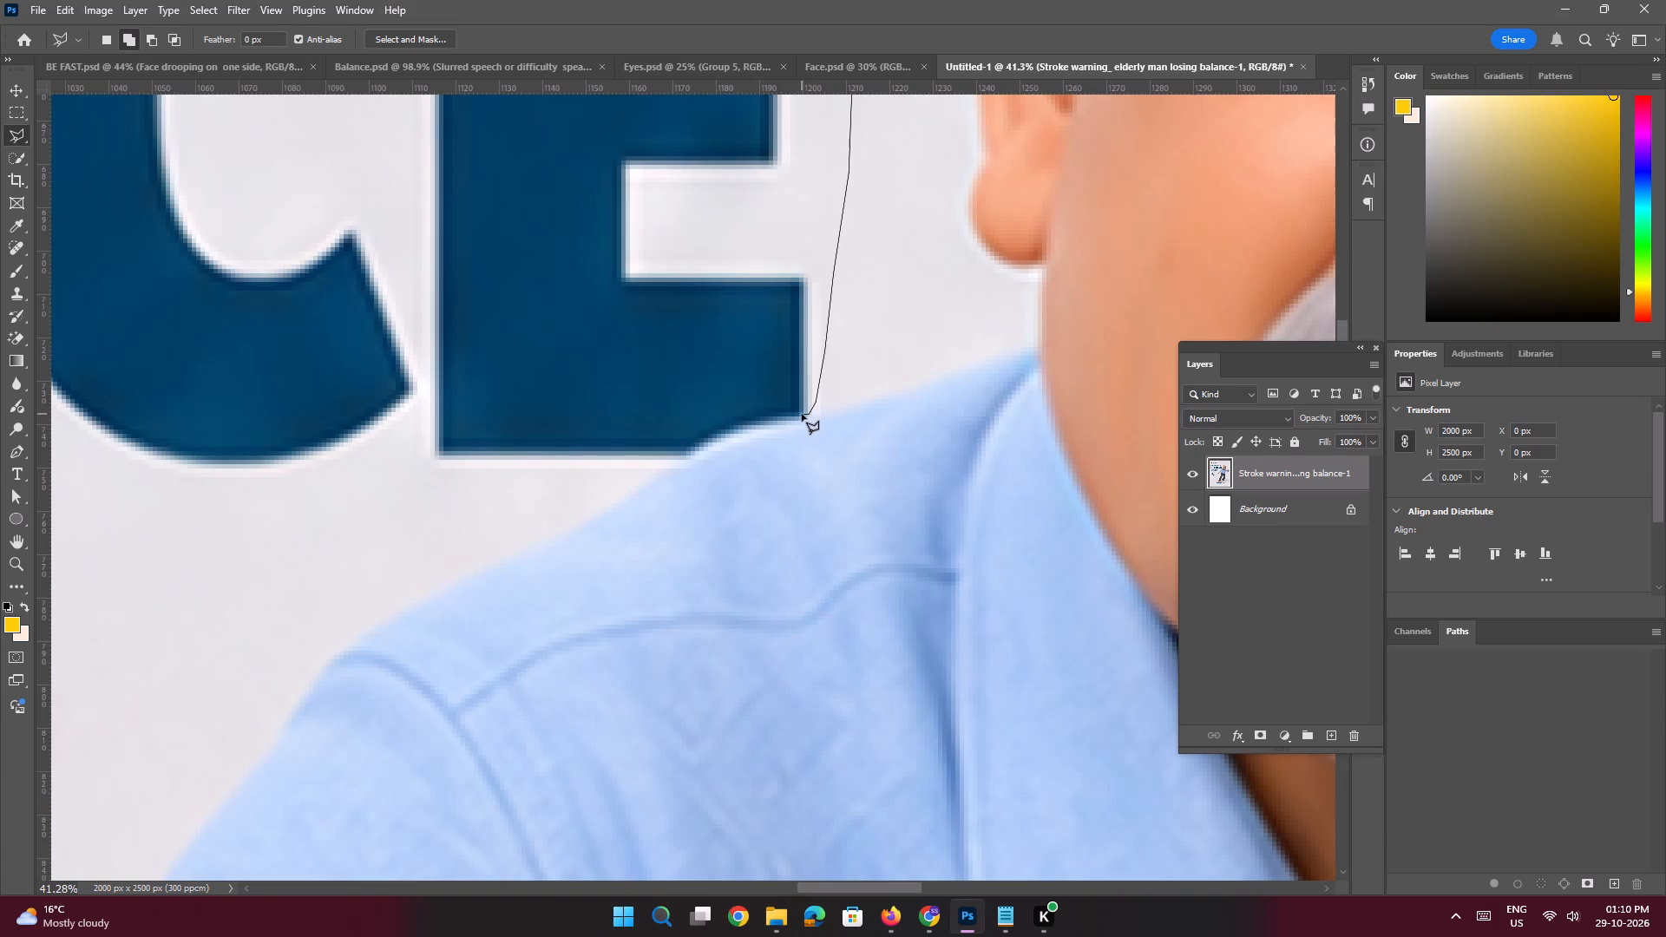
pyautogui.click(802, 414)
pyautogui.click(795, 412)
pyautogui.click(771, 412)
pyautogui.click(741, 419)
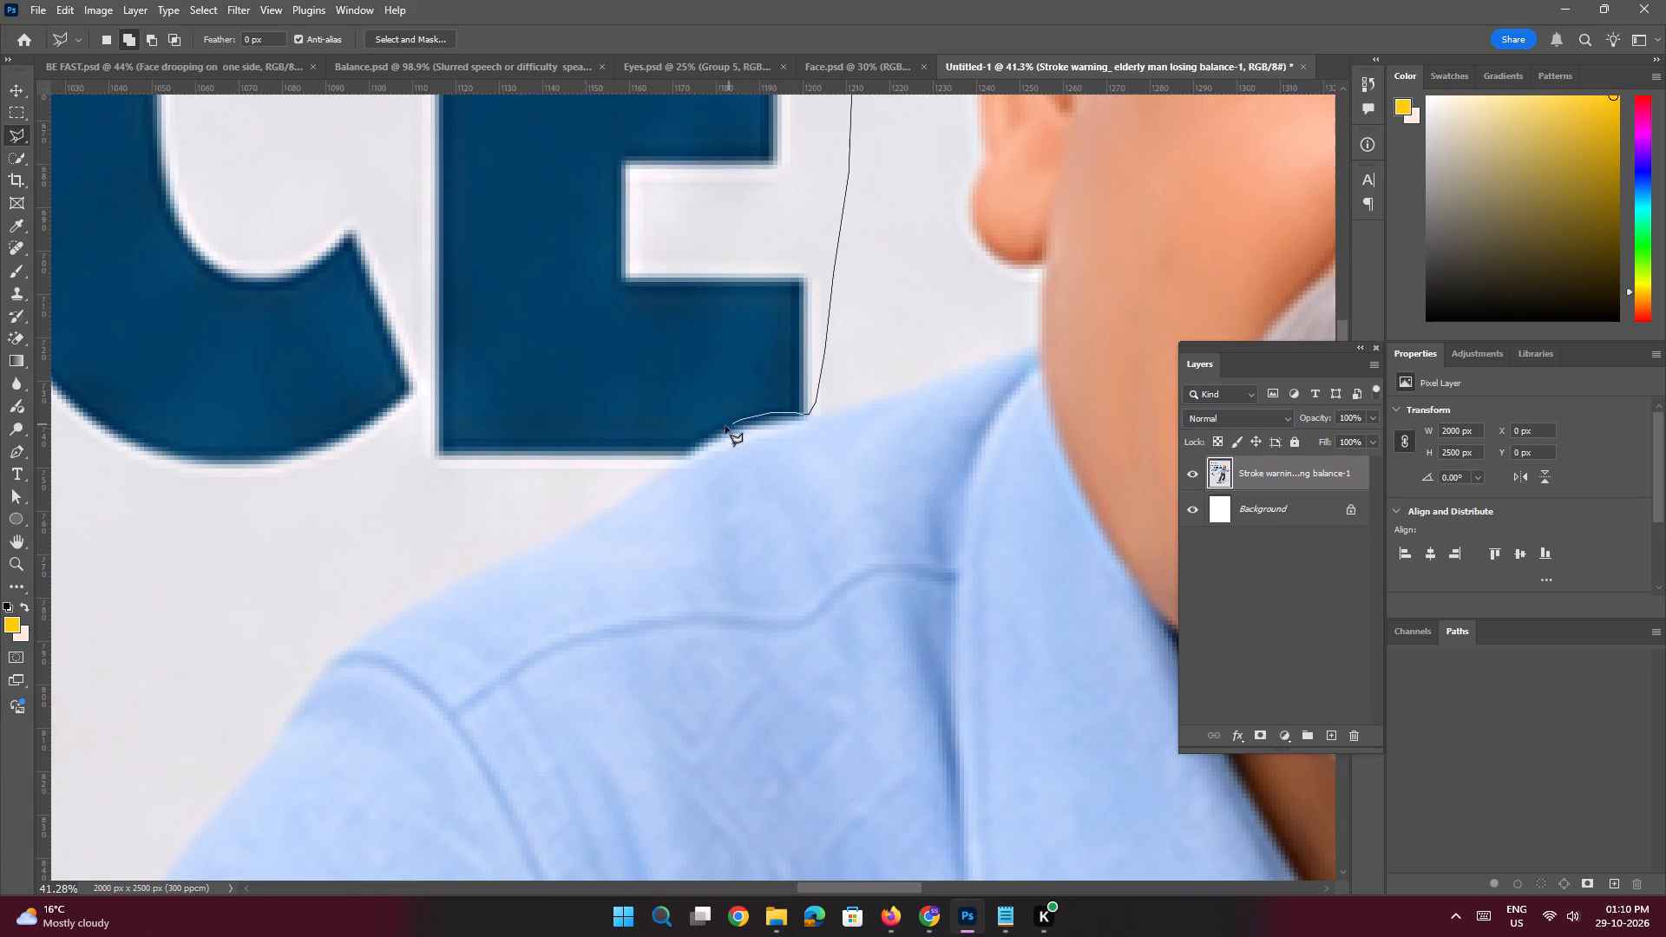
pyautogui.click(718, 431)
pyautogui.click(700, 438)
pyautogui.click(683, 451)
pyautogui.click(668, 465)
pyautogui.click(657, 470)
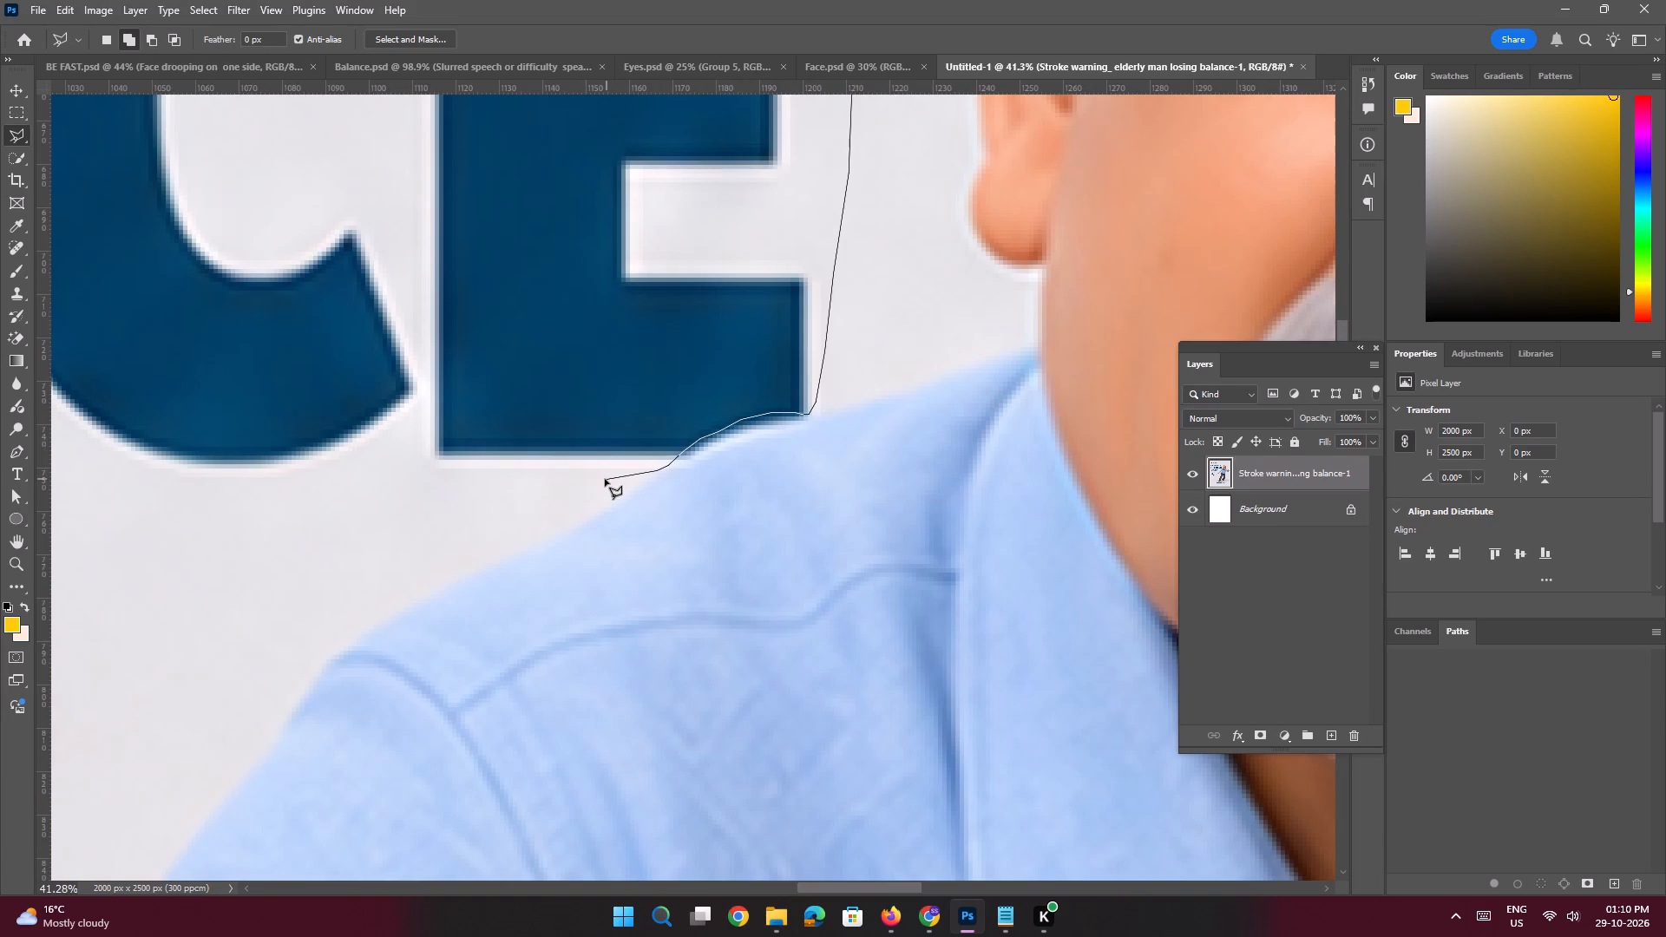
pyautogui.doubleClick(601, 481)
pyautogui.press('space')
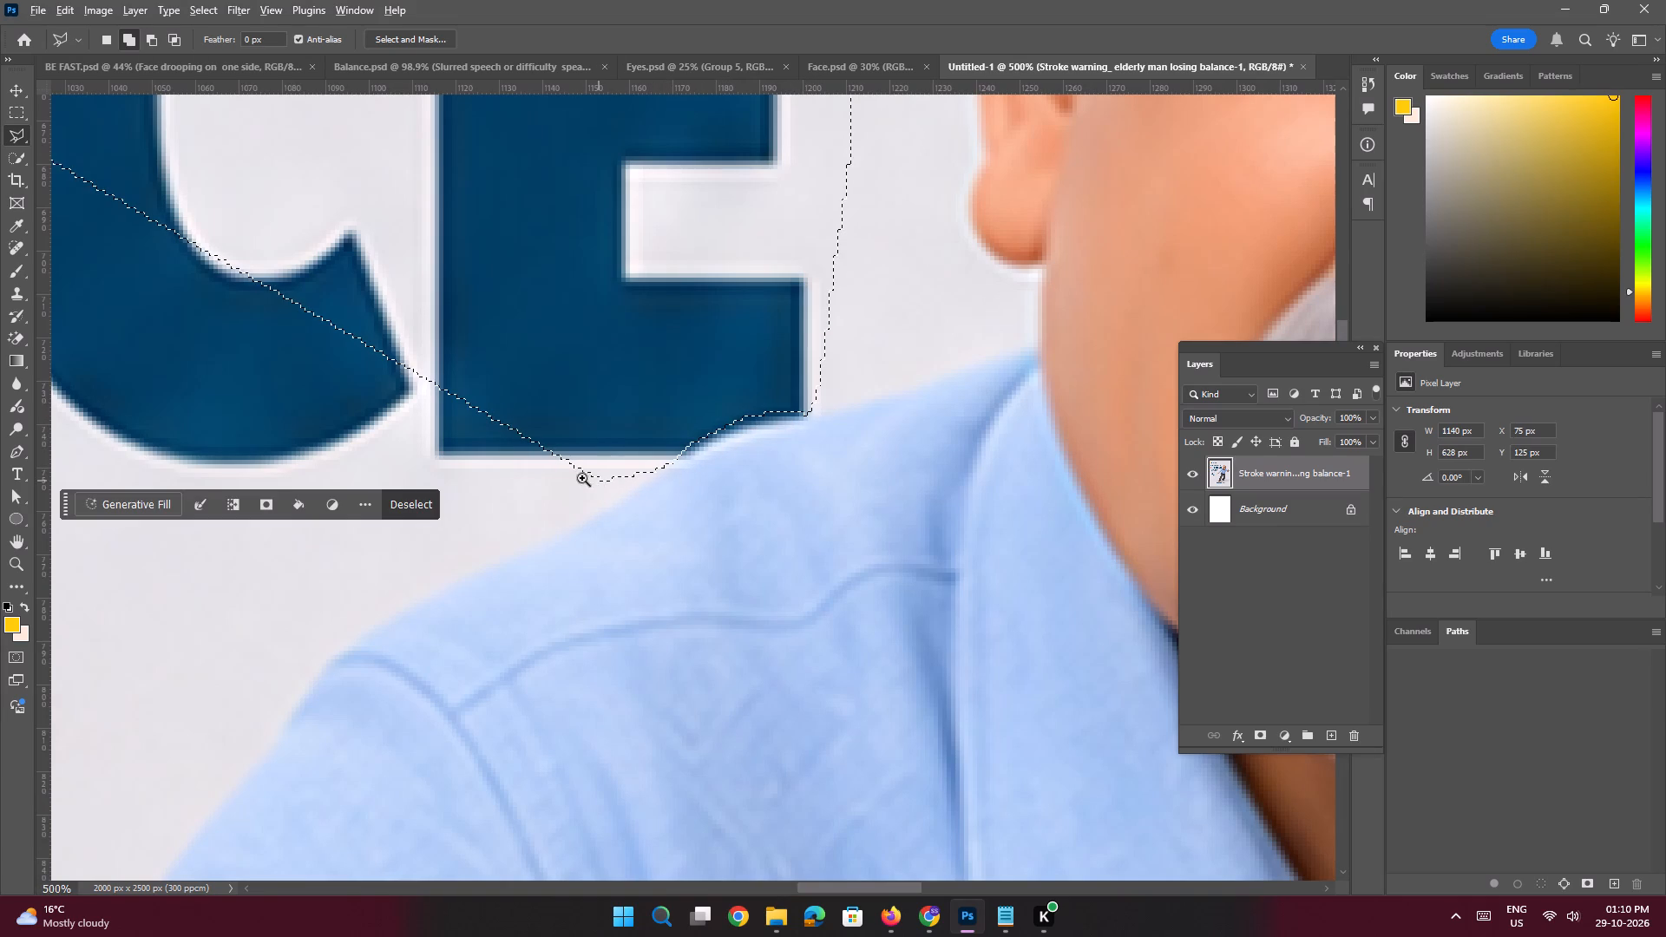
pyautogui.keyDown('alt'); pyautogui.scroll(-9, 582, 476); pyautogui.keyUp('alt')
pyautogui.press('space')
pyautogui.press('space')
pyautogui.press('space')
pyautogui.press('space')
pyautogui.press('space')
pyautogui.press('space')
pyautogui.press('space')
pyautogui.press('space')
pyautogui.press('space')
pyautogui.press('space')
pyautogui.press('space')
pyautogui.press('space')
pyautogui.press('space')
pyautogui.press('space')
pyautogui.press('space')
pyautogui.press('space')
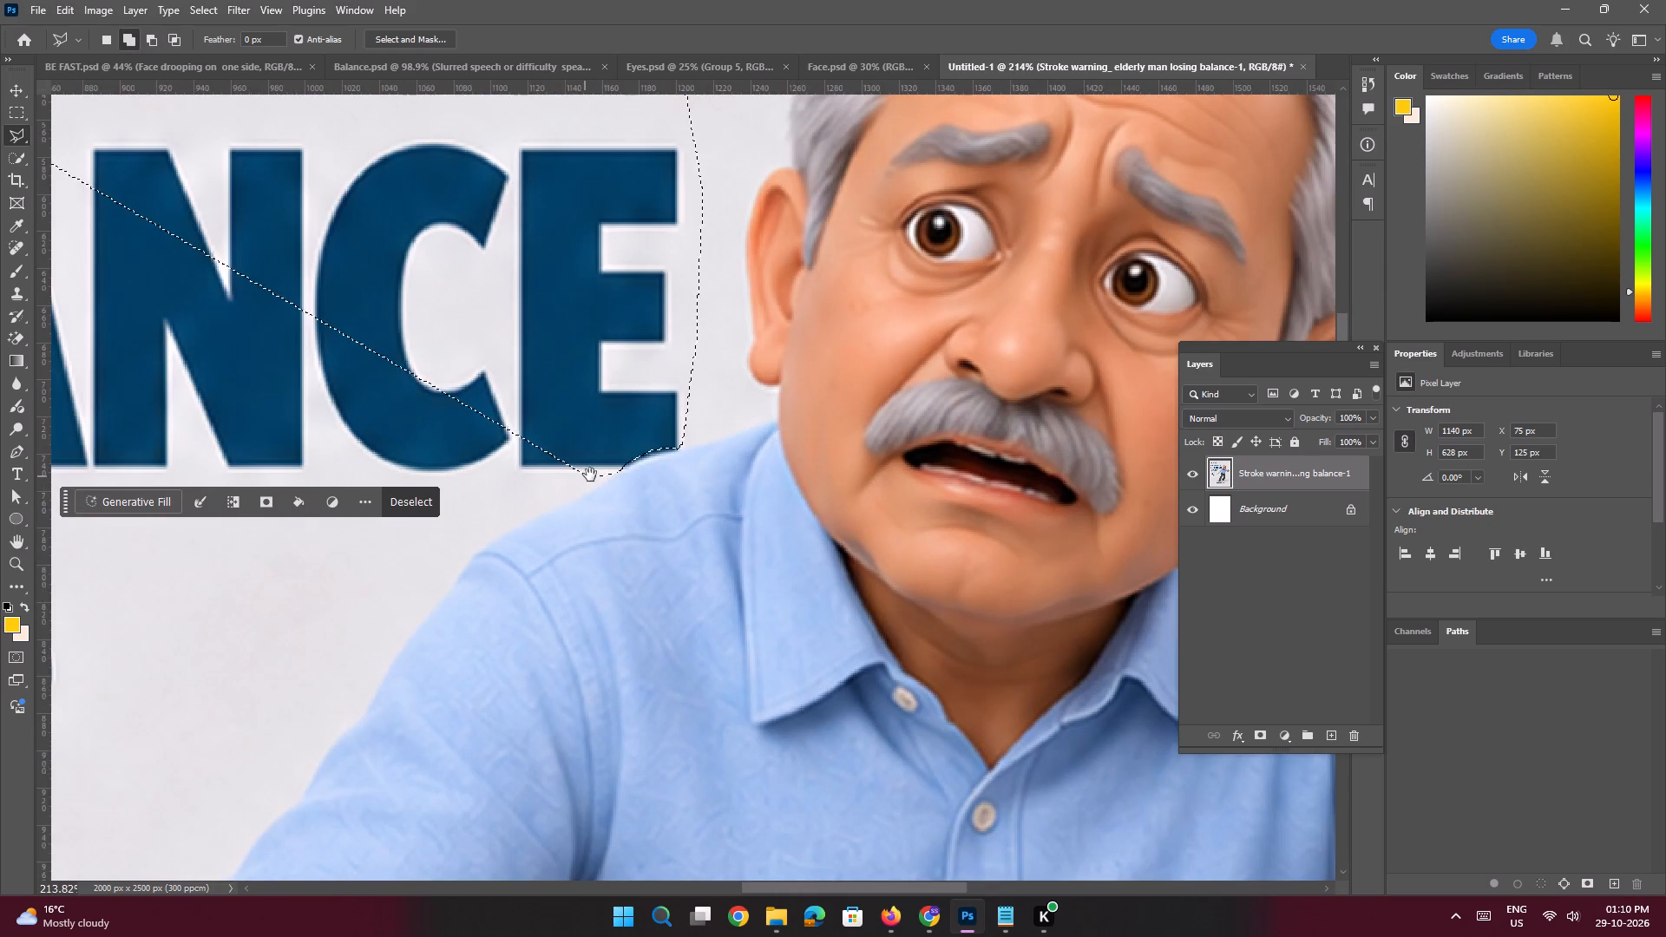
pyautogui.moveTo(603, 465); pyautogui.dragTo(827, 324)
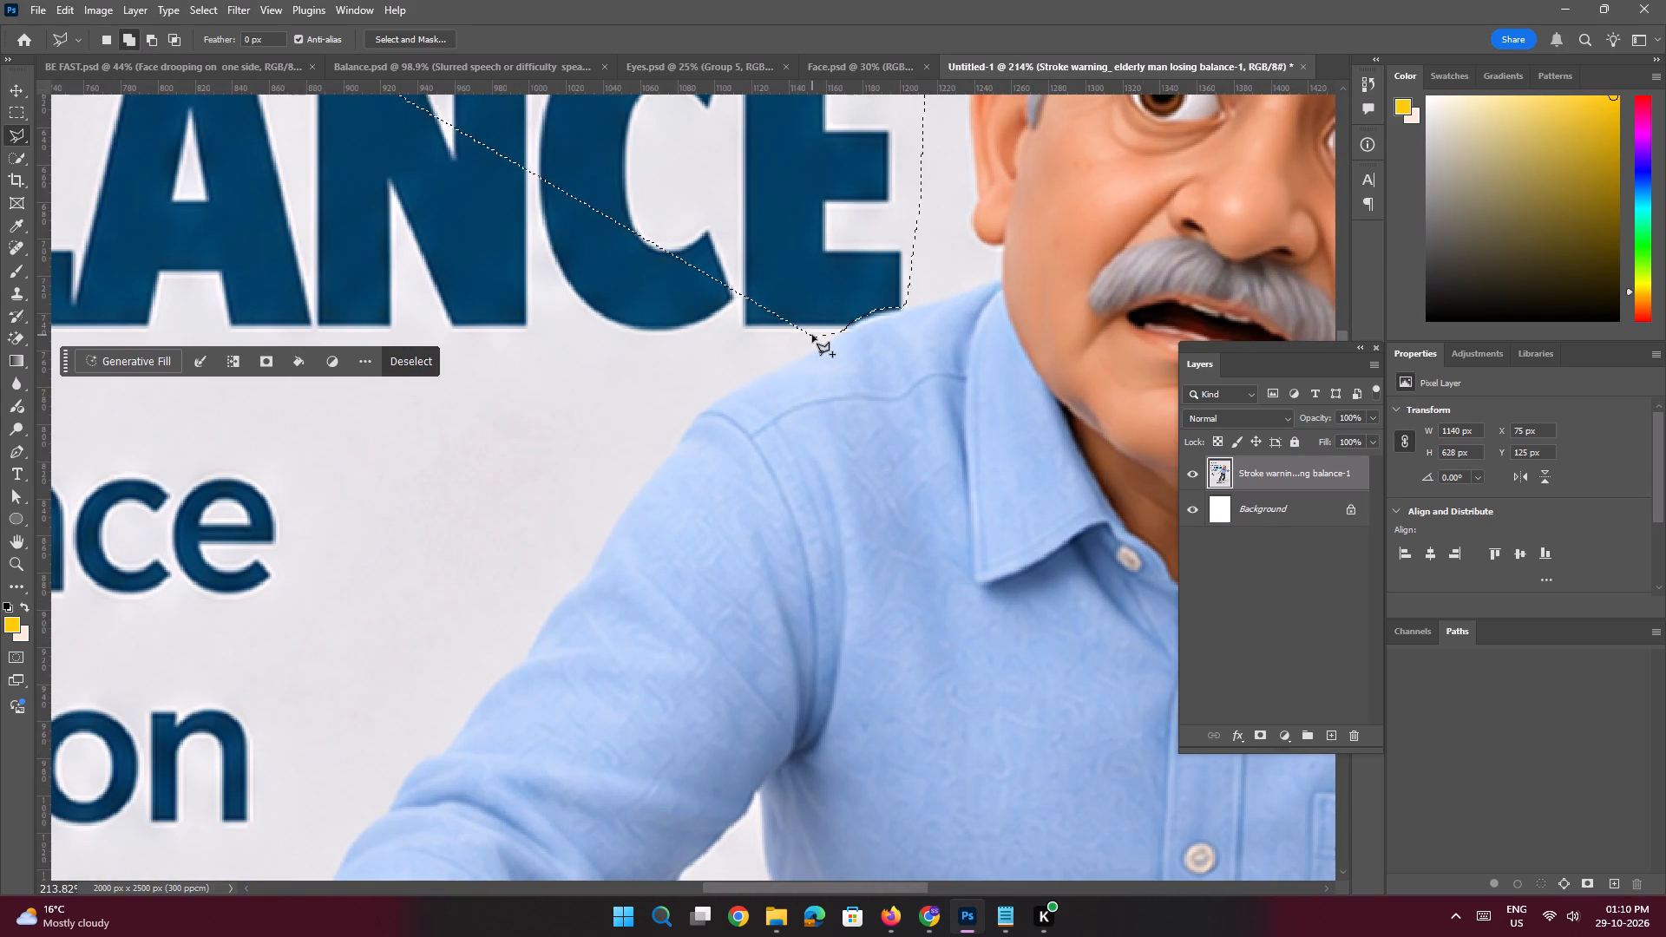
# Extend the Polygonal Lasso selection around the 'Loss of balance or coordination' subheading and close it at the header's upper-left corner.
pyautogui.click(812, 335)
pyautogui.keyDown('shift'); pyautogui.click(772, 348); pyautogui.keyUp('shift')
pyautogui.keyDown('shift'); pyautogui.click(365, 402); pyautogui.keyUp('shift')
pyautogui.press('space')
pyautogui.press('space')
pyautogui.press('space')
pyautogui.press('space')
pyautogui.press('space')
pyautogui.press('space')
pyautogui.press('space')
pyautogui.press('space')
pyautogui.press('space')
pyautogui.press('space')
pyautogui.moveTo(365, 402); pyautogui.dragTo(403, 383)
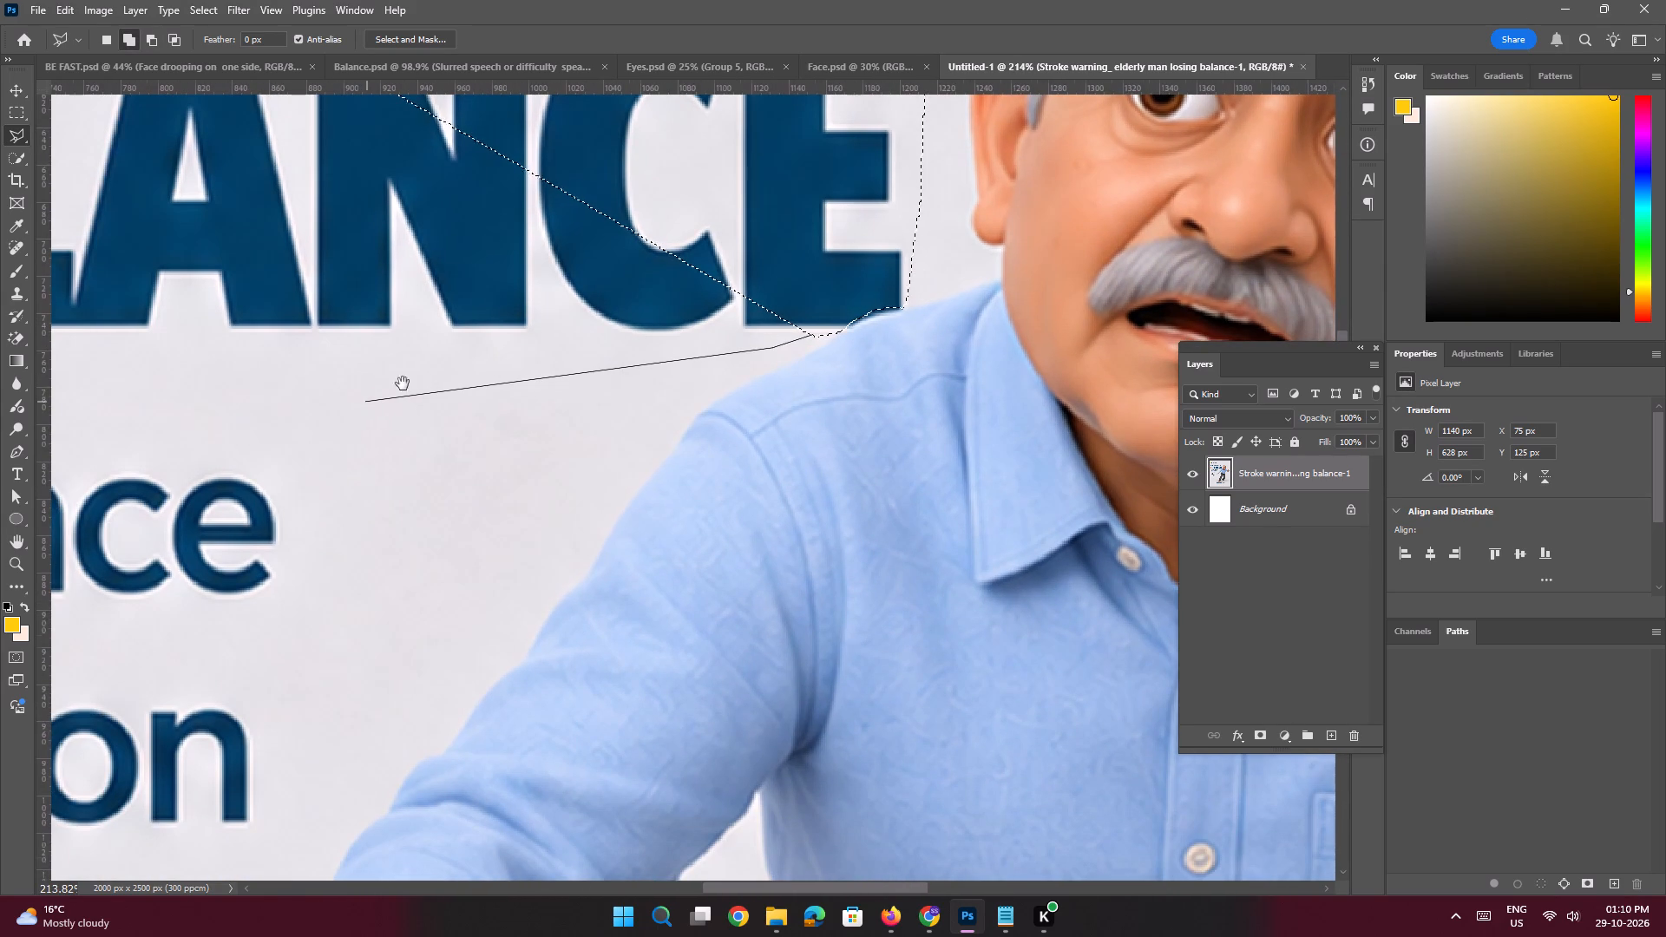
pyautogui.moveTo(403, 383); pyautogui.dragTo(683, 229)
pyautogui.keyDown('shift'); pyautogui.click(642, 366); pyautogui.keyUp('shift')
pyautogui.keyDown('alt'); pyautogui.scroll(-8, 642, 366); pyautogui.keyUp('alt')
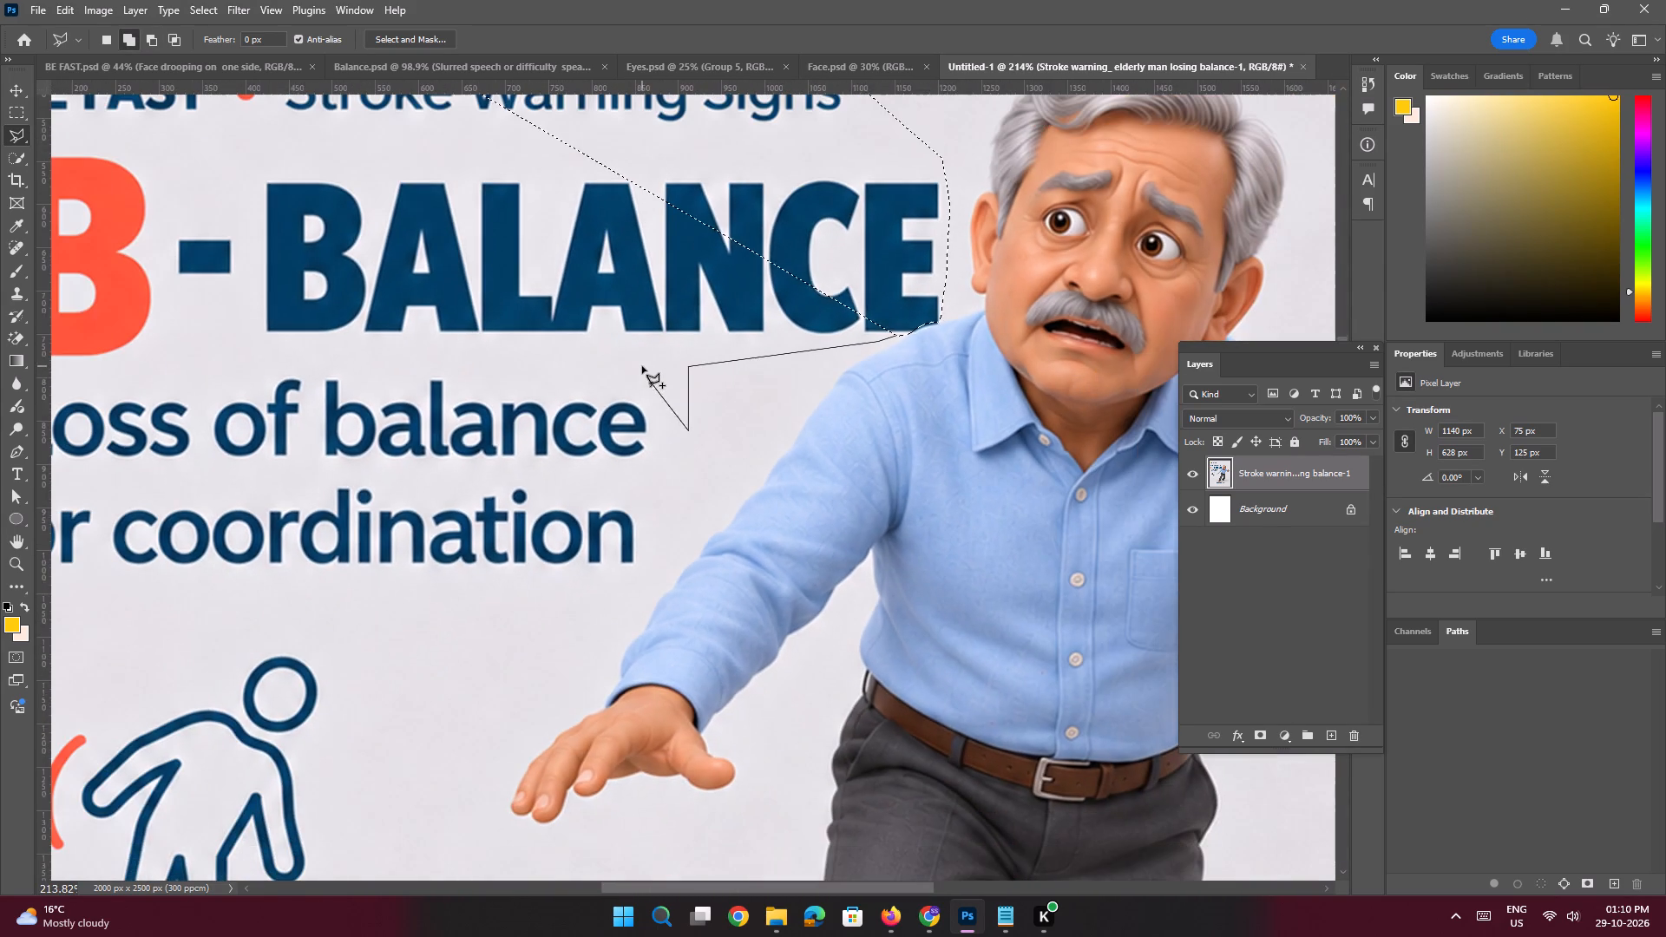
pyautogui.click(652, 432)
pyautogui.click(649, 501)
pyautogui.click(646, 532)
pyautogui.click(641, 570)
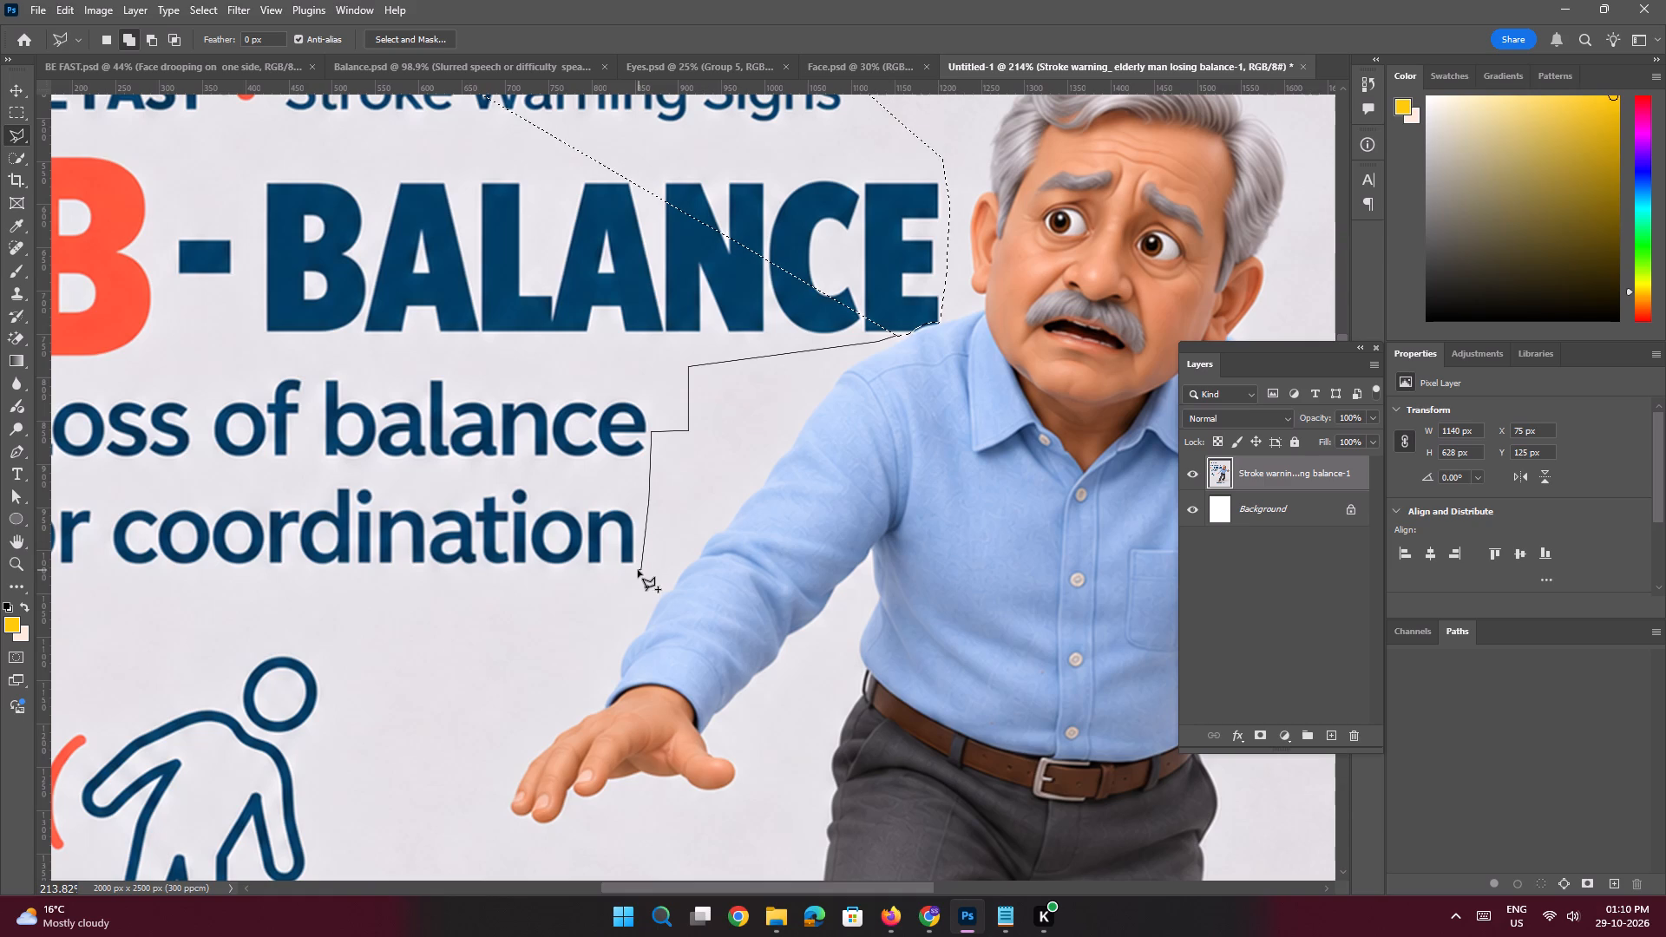
pyautogui.click(624, 574)
pyautogui.click(597, 579)
pyautogui.press('space')
pyautogui.press('space')
pyautogui.press('space')
pyautogui.press('space')
pyautogui.press('space')
pyautogui.press('space')
pyautogui.press('space')
pyautogui.press('space')
pyautogui.press('space')
pyautogui.press('space')
pyautogui.press('space')
pyautogui.press('space')
pyautogui.press('space')
pyautogui.press('space')
pyautogui.moveTo(594, 580); pyautogui.dragTo(820, 567)
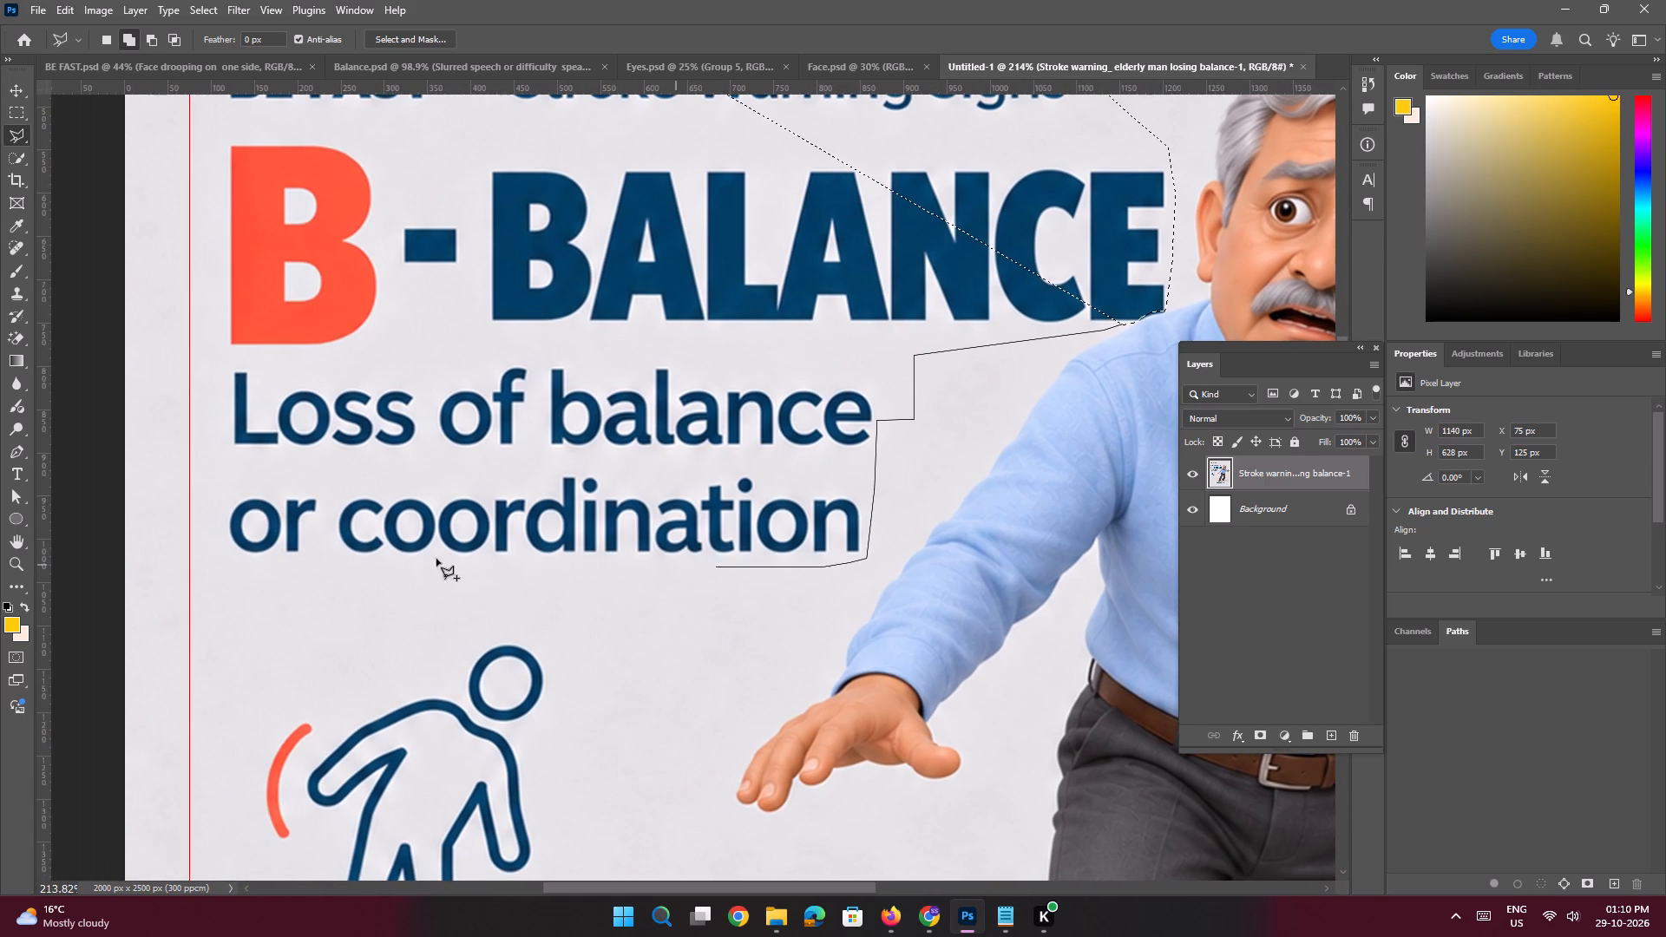
pyautogui.keyDown('shift'); pyautogui.click(191, 561); pyautogui.keyUp('shift')
pyautogui.press('space')
pyautogui.press('space')
pyautogui.press('space')
pyautogui.press('space')
pyautogui.press('space')
pyautogui.press('space')
pyautogui.press('space')
pyautogui.press('space')
pyautogui.press('space')
pyautogui.press('space')
pyautogui.press('space')
pyautogui.press('space')
pyautogui.press('space')
pyautogui.press('space')
pyautogui.press('space')
pyautogui.press('space')
pyautogui.moveTo(190, 286); pyautogui.dragTo(252, 635)
pyautogui.keyDown('shift'); pyautogui.click(259, 155); pyautogui.keyUp('shift')
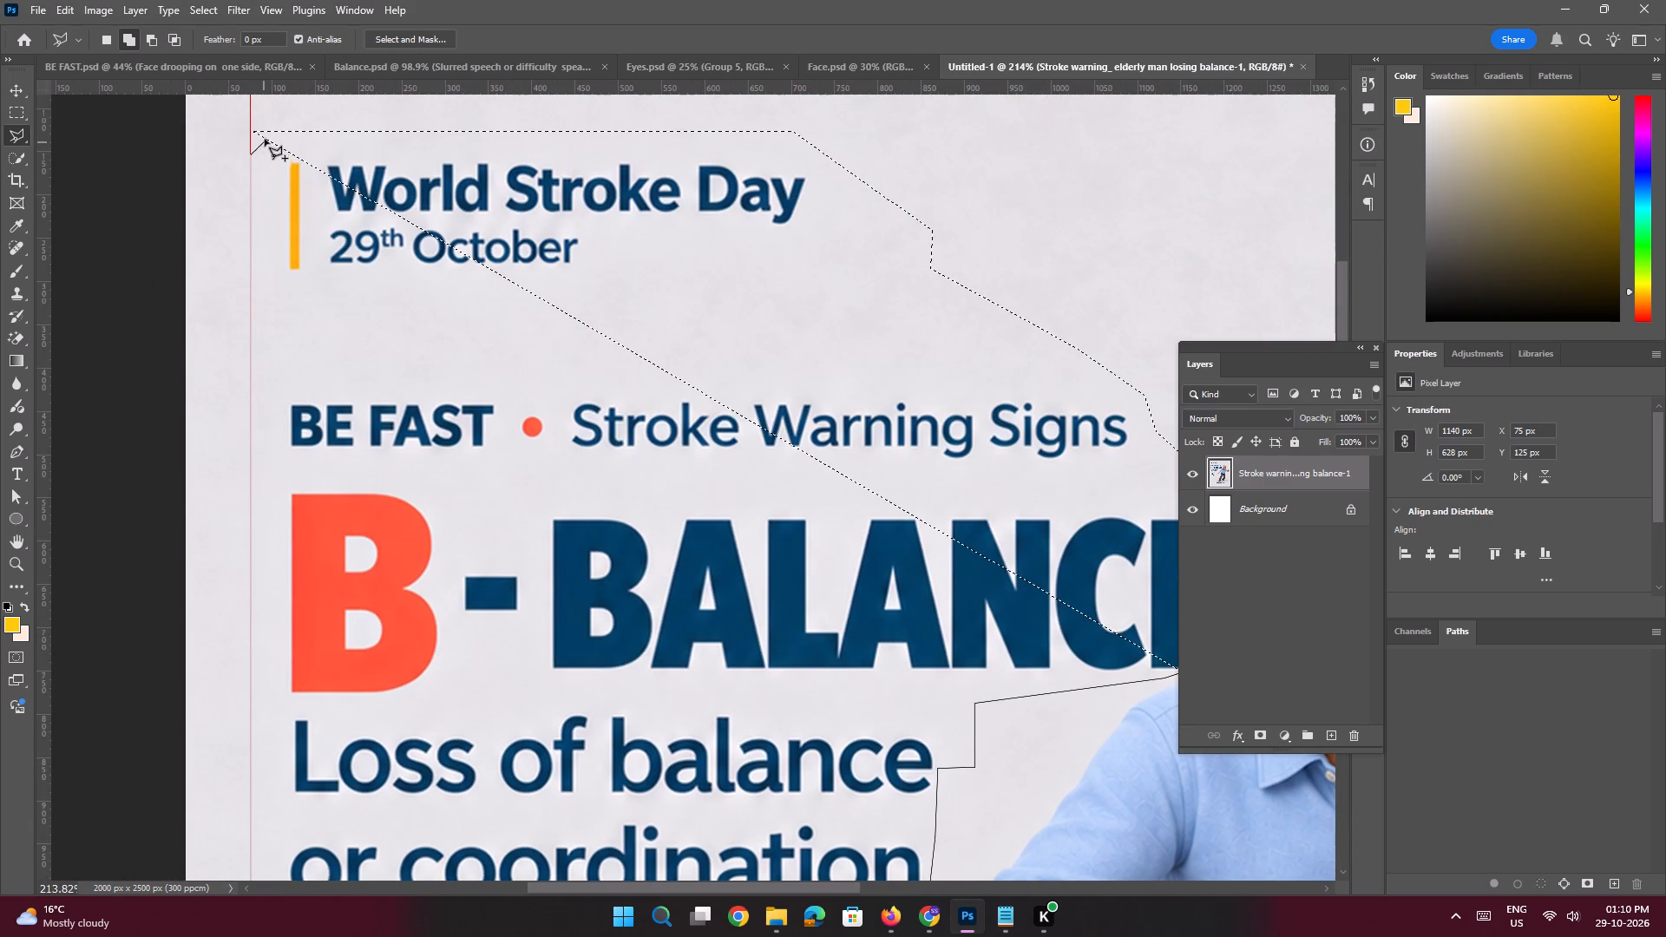
pyautogui.keyDown('shift'); pyautogui.doubleClick(266, 136); pyautogui.keyUp('shift')
# Remove the selected header, heading and subheading text with a Content-Aware fill at 100% opacity, and clear the selection.
pyautogui.press('space')
pyautogui.keyDown('ctrl'); pyautogui.moveTo(495, 464); pyautogui.dragTo(439, 447); pyautogui.keyUp('ctrl')
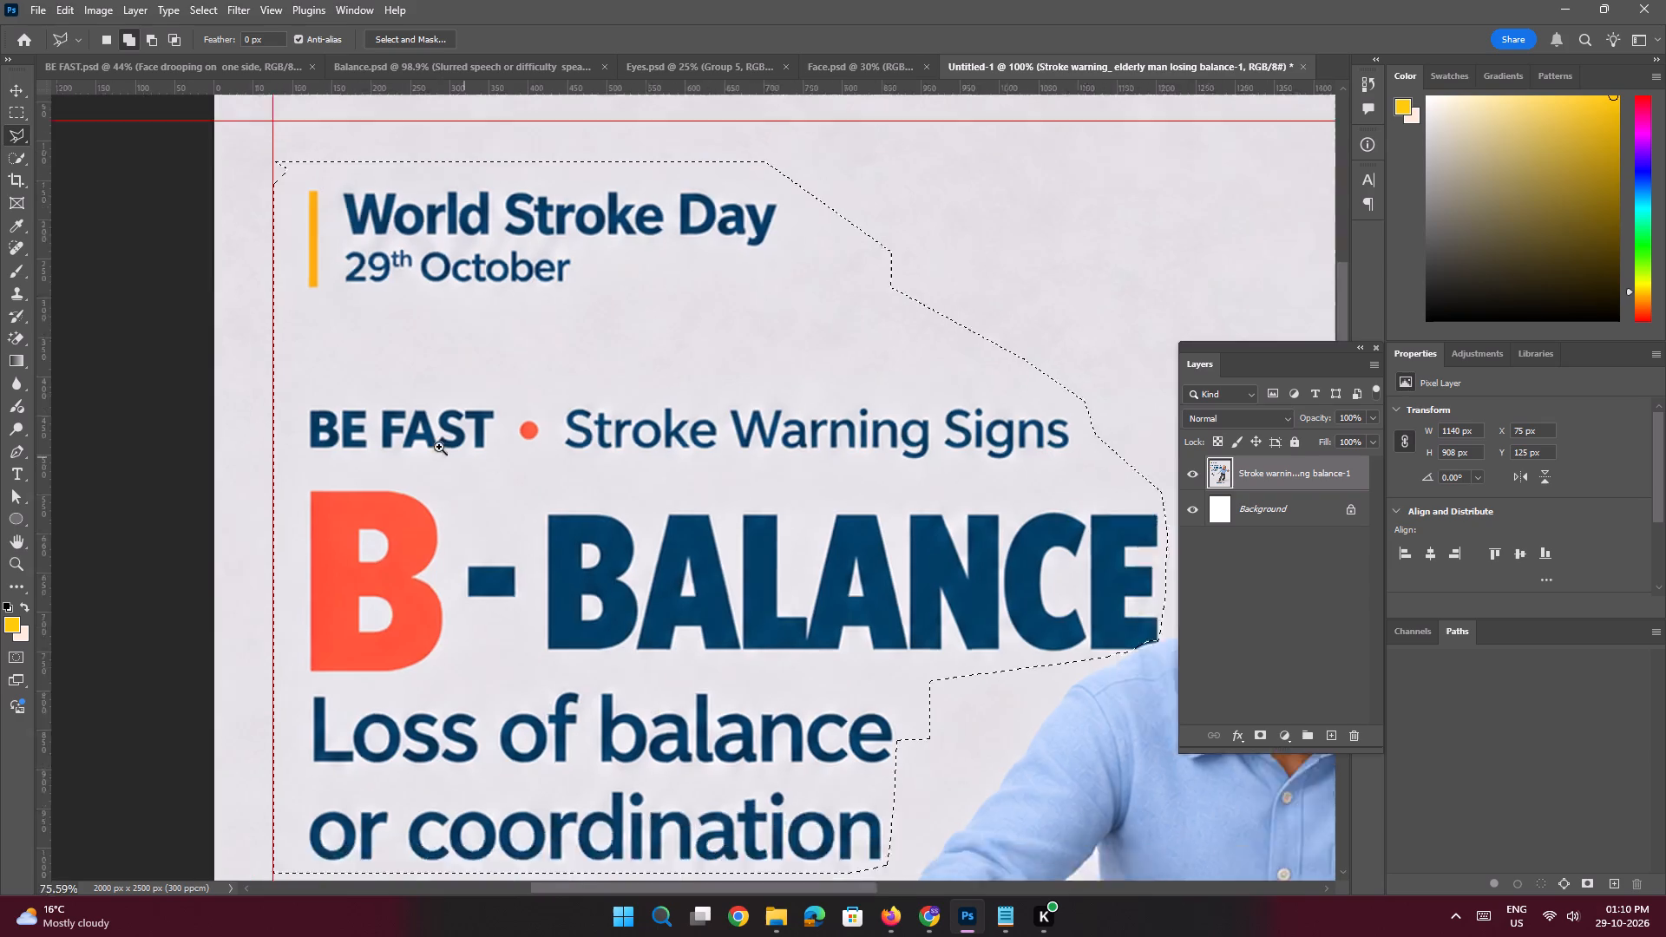
pyautogui.keyDown('ctrl'); pyautogui.moveTo(439, 447); pyautogui.dragTo(426, 442); pyautogui.keyUp('ctrl')
pyautogui.hotkey('shift', 'BackSpace')
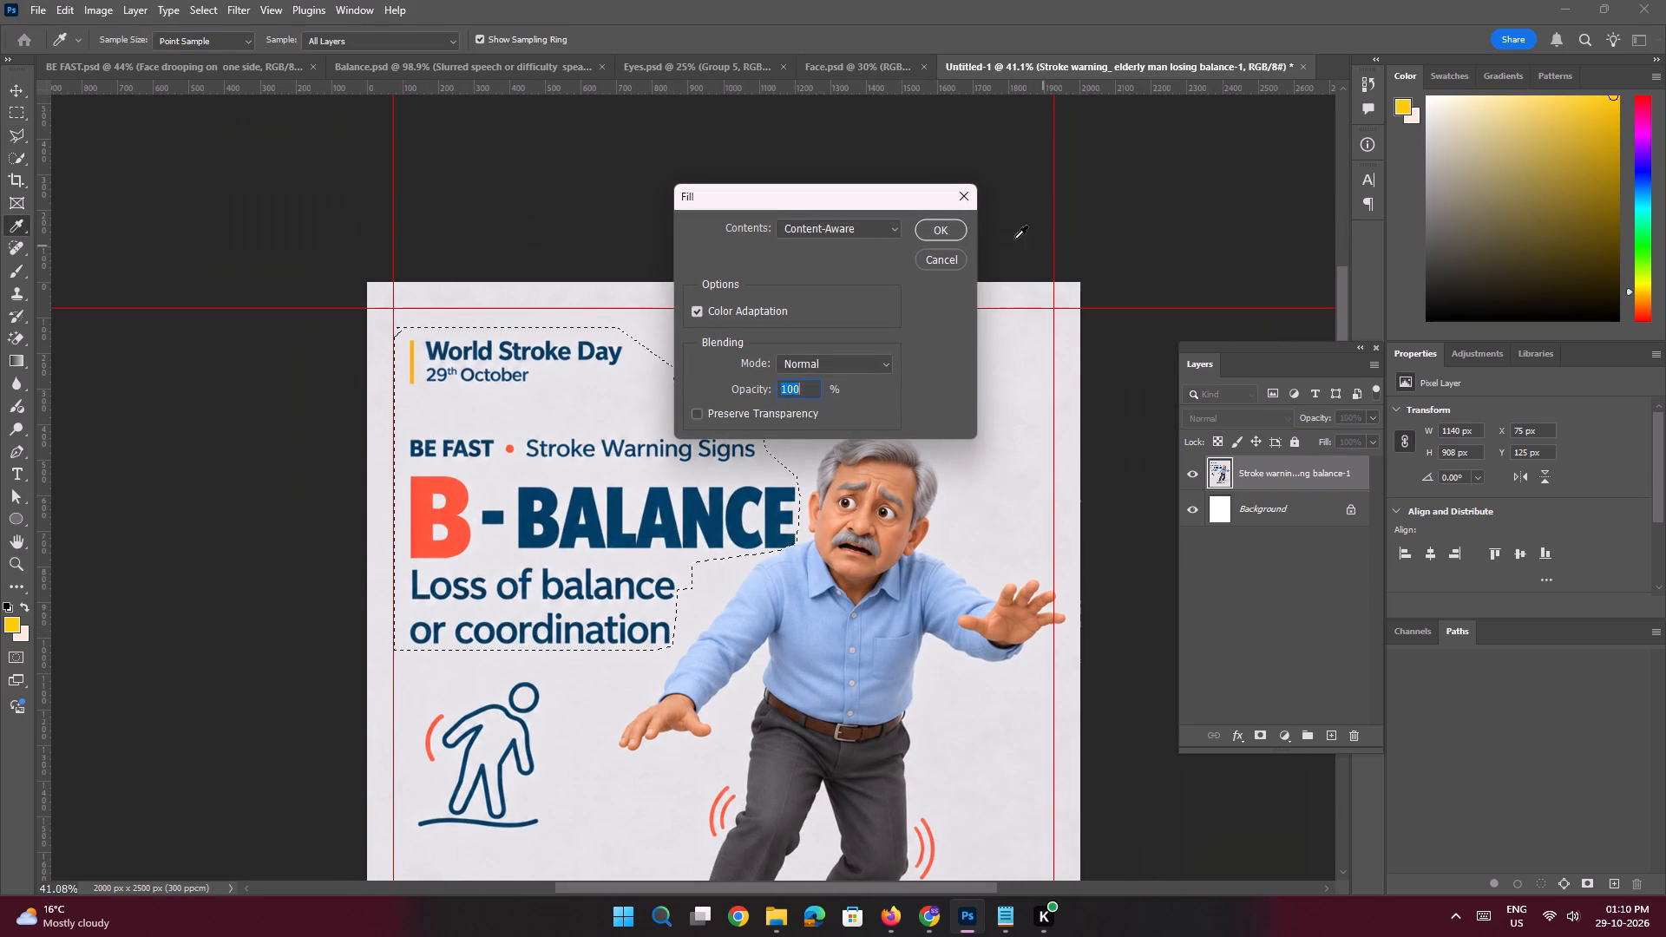
pyautogui.click(940, 231)
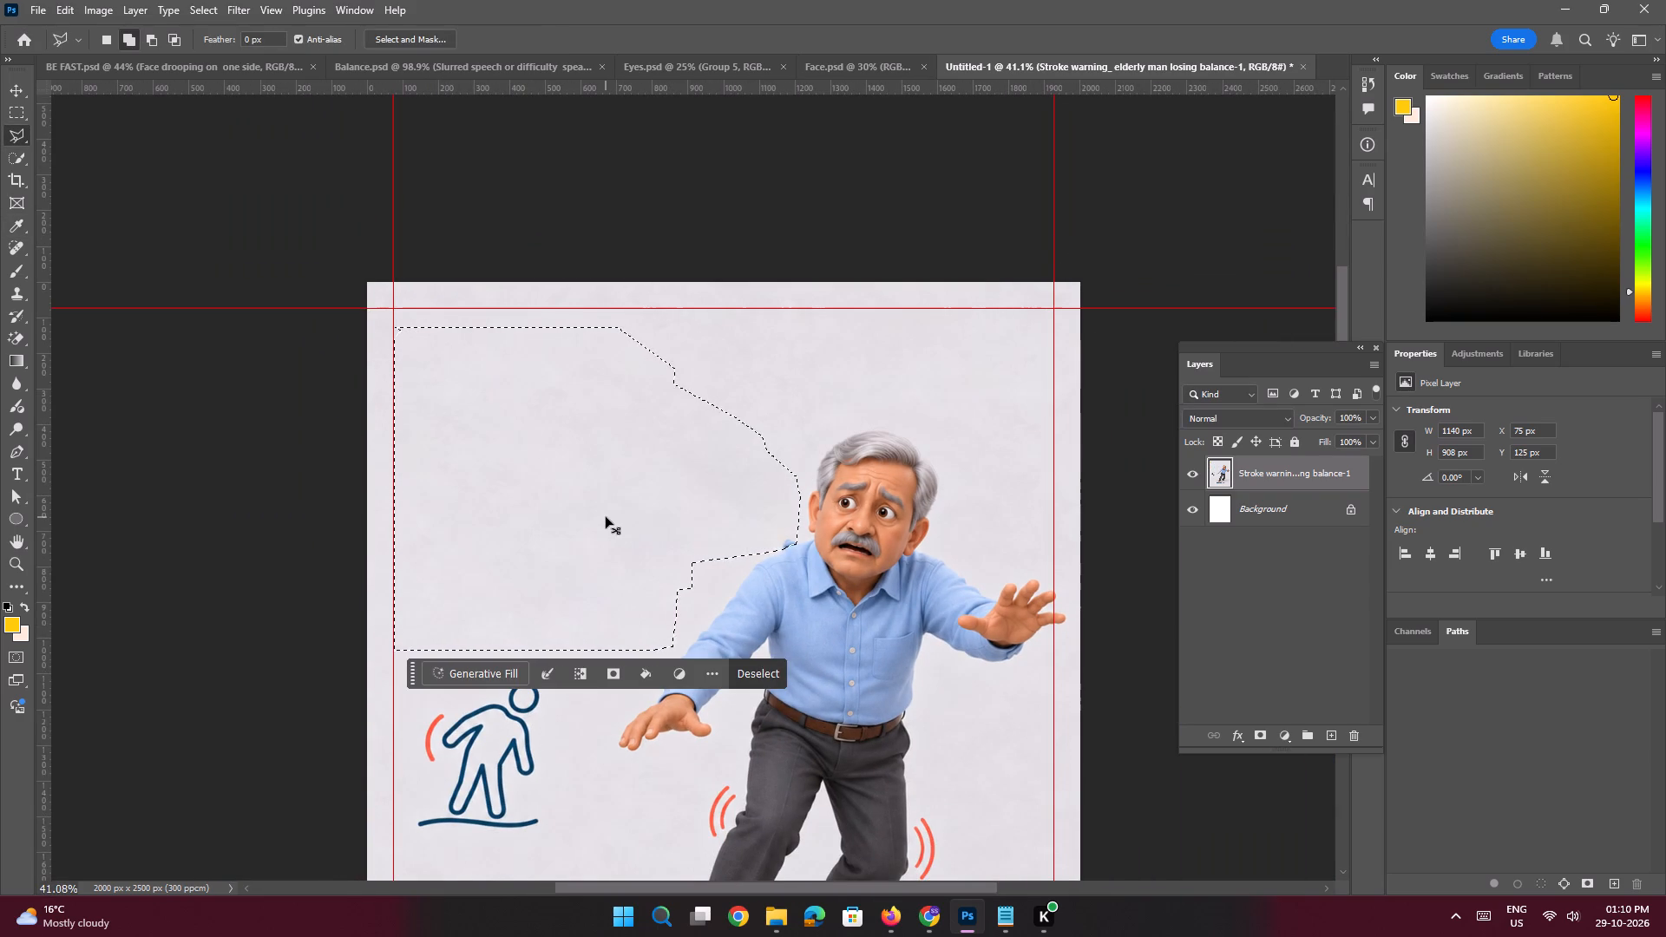
pyautogui.hotkey('ctrl', 'd')
# Outline the leftover blue patch above the man's shoulder with the Polygonal Lasso, following the shirt's edge along its underside.
pyautogui.hotkey('ctrl', 'space')
pyautogui.hotkey('ctrl', 'space')
pyautogui.hotkey('ctrl', 'space')
pyautogui.hotkey('ctrl', 'space')
pyautogui.hotkey('ctrl', 'space')
pyautogui.hotkey('ctrl', 'space')
pyautogui.hotkey('ctrl', 'space')
pyautogui.hotkey('ctrl', 'space')
pyautogui.hotkey('ctrl', 'space')
pyautogui.hotkey('ctrl', 'space')
pyautogui.hotkey('ctrl', 'space')
pyautogui.hotkey('ctrl', 'space')
pyautogui.hotkey('ctrl', 'space')
pyautogui.hotkey('ctrl', 'space')
pyautogui.hotkey('ctrl', 'space')
pyautogui.hotkey('ctrl', 'space')
pyautogui.hotkey('ctrl', 'space')
pyautogui.hotkey('ctrl', 'space')
pyautogui.hotkey('ctrl', 'space')
pyautogui.hotkey('ctrl', 'space')
pyautogui.keyDown('ctrl'); pyautogui.moveTo(796, 545); pyautogui.dragTo(953, 769); pyautogui.keyUp('ctrl')
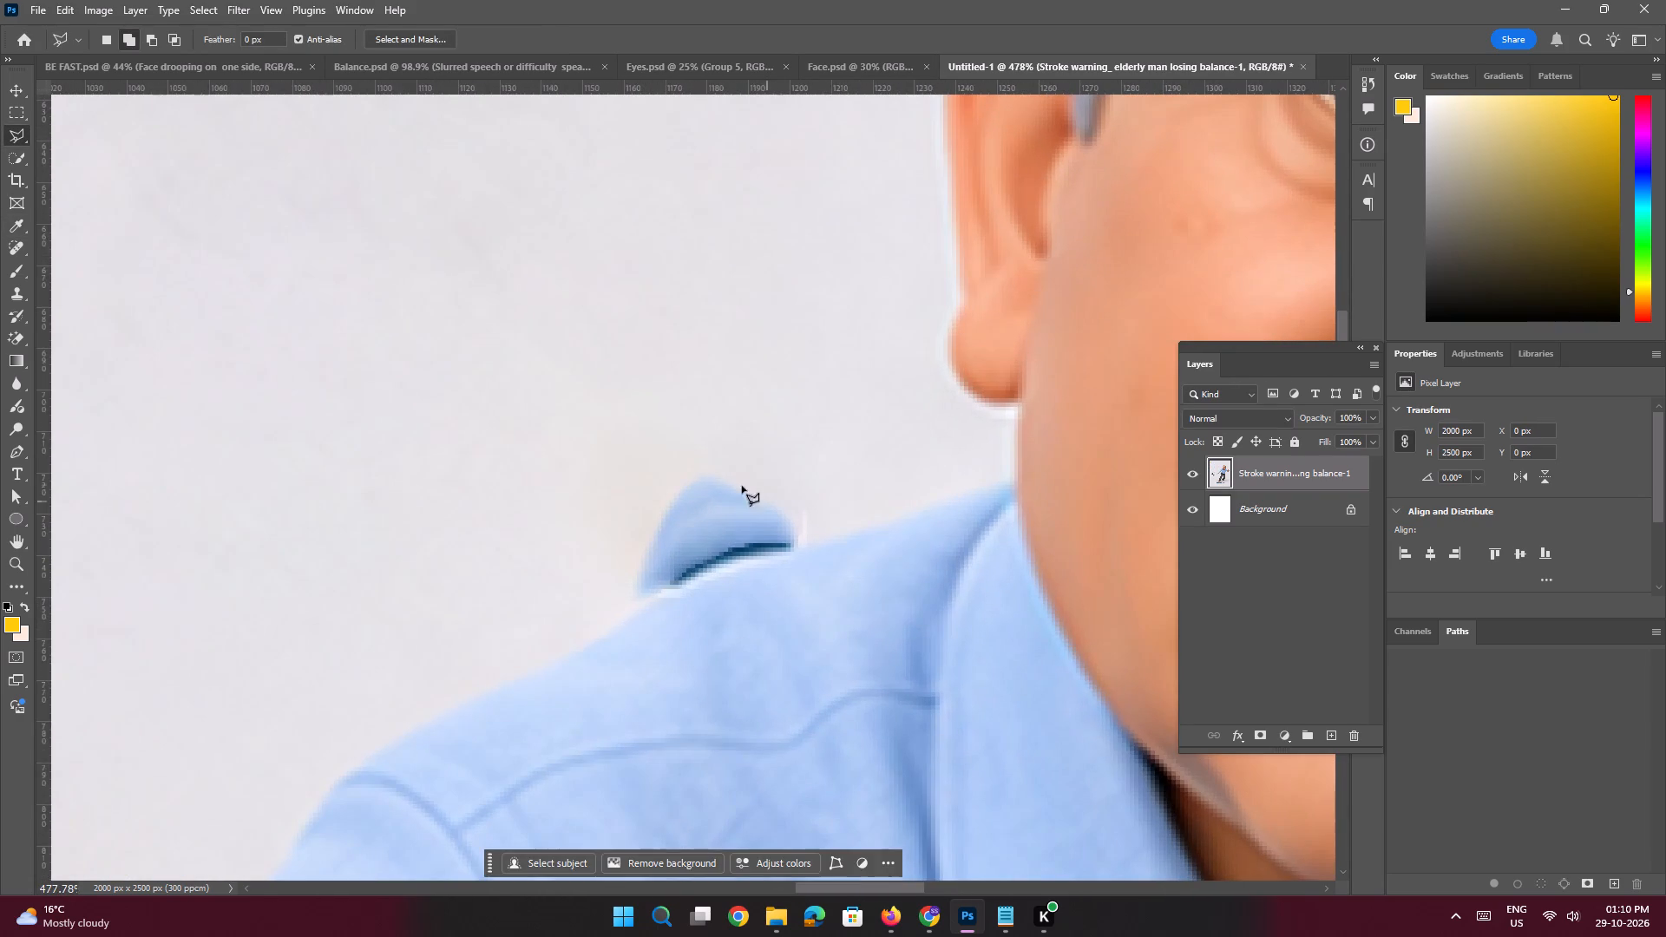
pyautogui.click(663, 462)
pyautogui.click(784, 448)
pyautogui.click(809, 481)
pyautogui.click(819, 518)
pyautogui.click(810, 533)
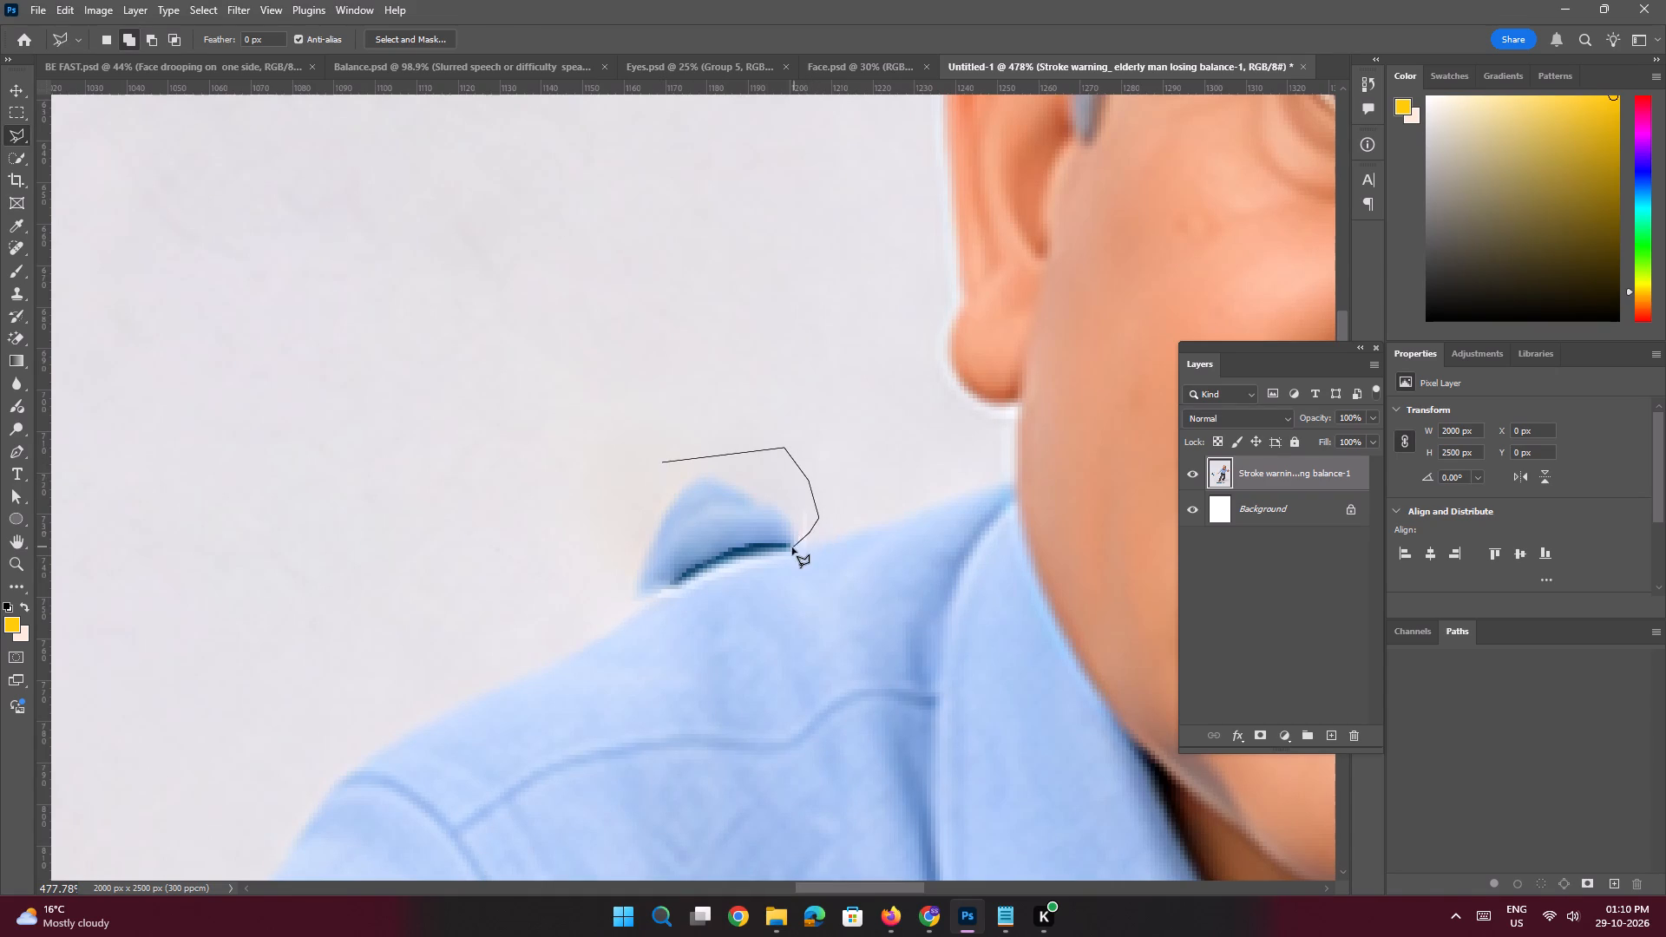
pyautogui.click(784, 547)
pyautogui.moveTo(746, 555); pyautogui.dragTo(730, 563)
pyautogui.moveTo(701, 576); pyautogui.dragTo(682, 582)
pyautogui.click(667, 588)
pyautogui.moveTo(649, 598); pyautogui.dragTo(649, 599)
pyautogui.moveTo(649, 599); pyautogui.dragTo(639, 601)
pyautogui.click(621, 608)
pyautogui.click(620, 577)
pyautogui.click(644, 510)
pyautogui.doubleClick(657, 460)
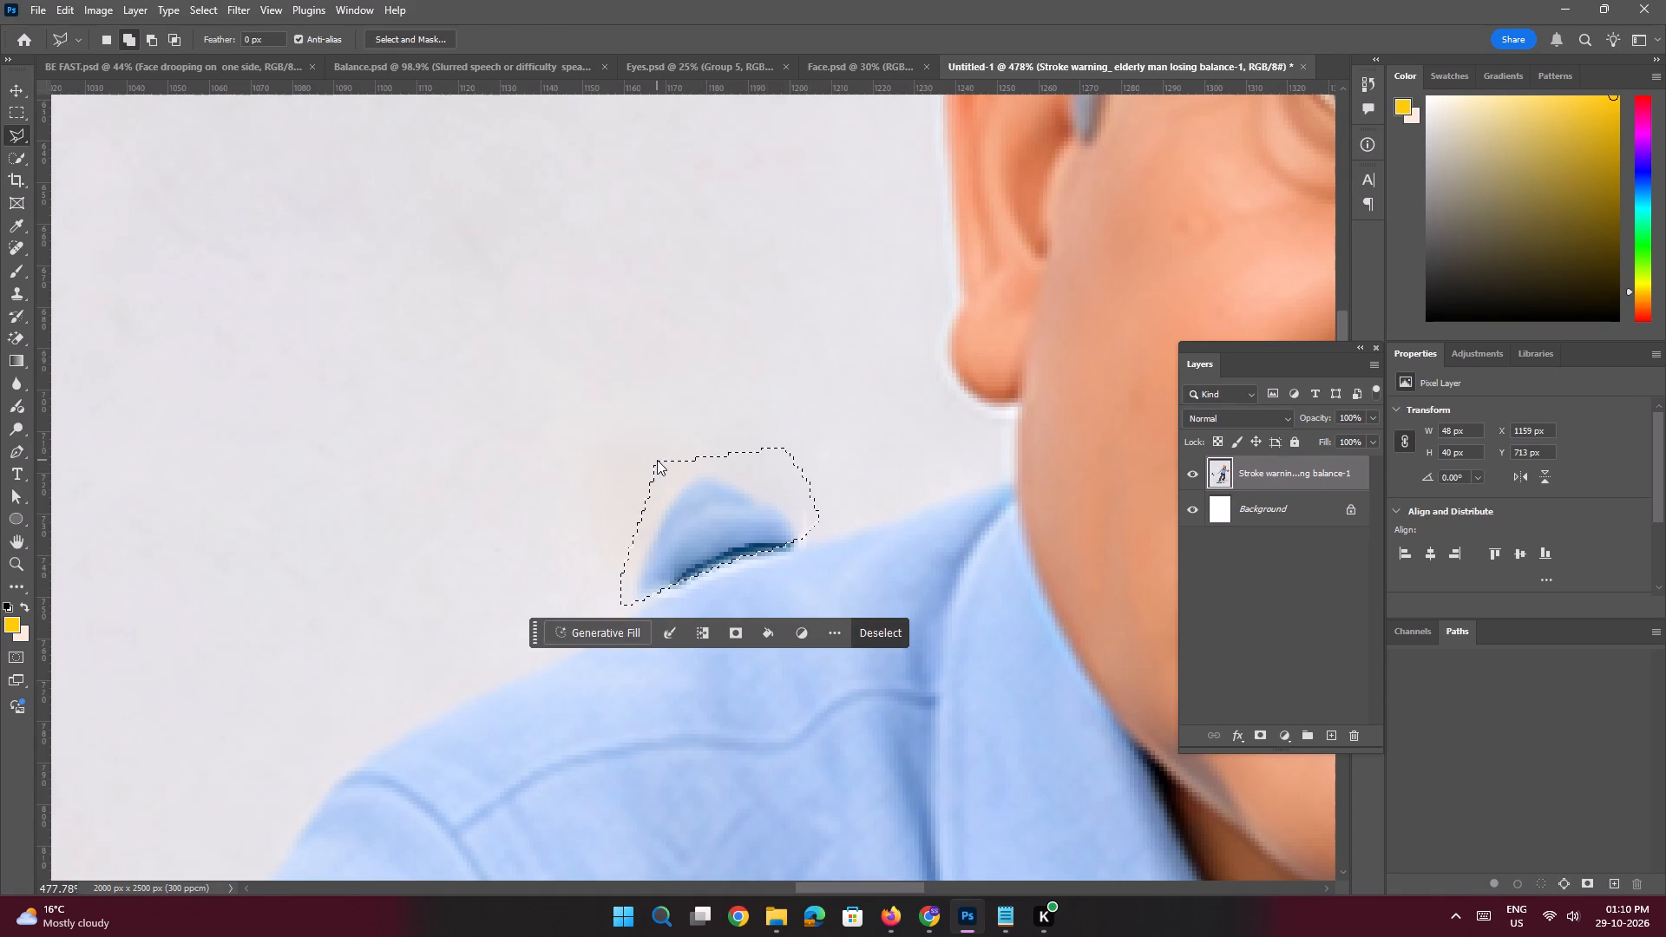
# Run Generative Fill on the selected shoulder patch with the prompt 'Remove this'.
pyautogui.click(588, 645)
pyautogui.click(595, 634)
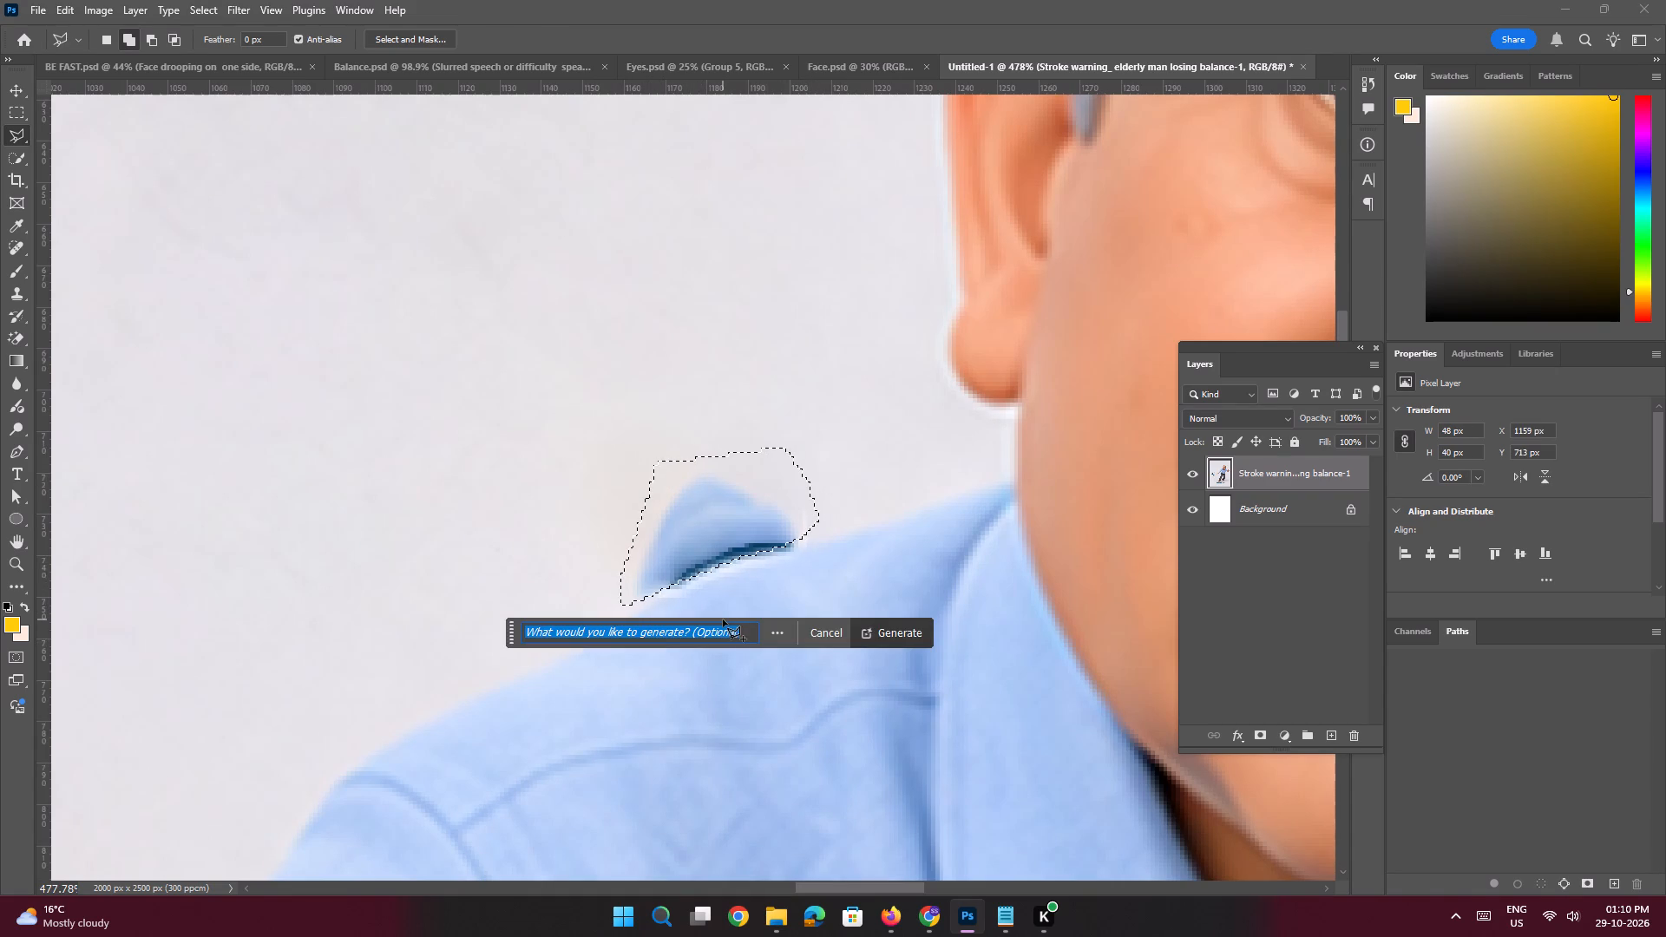
pyautogui.write('Remove r')
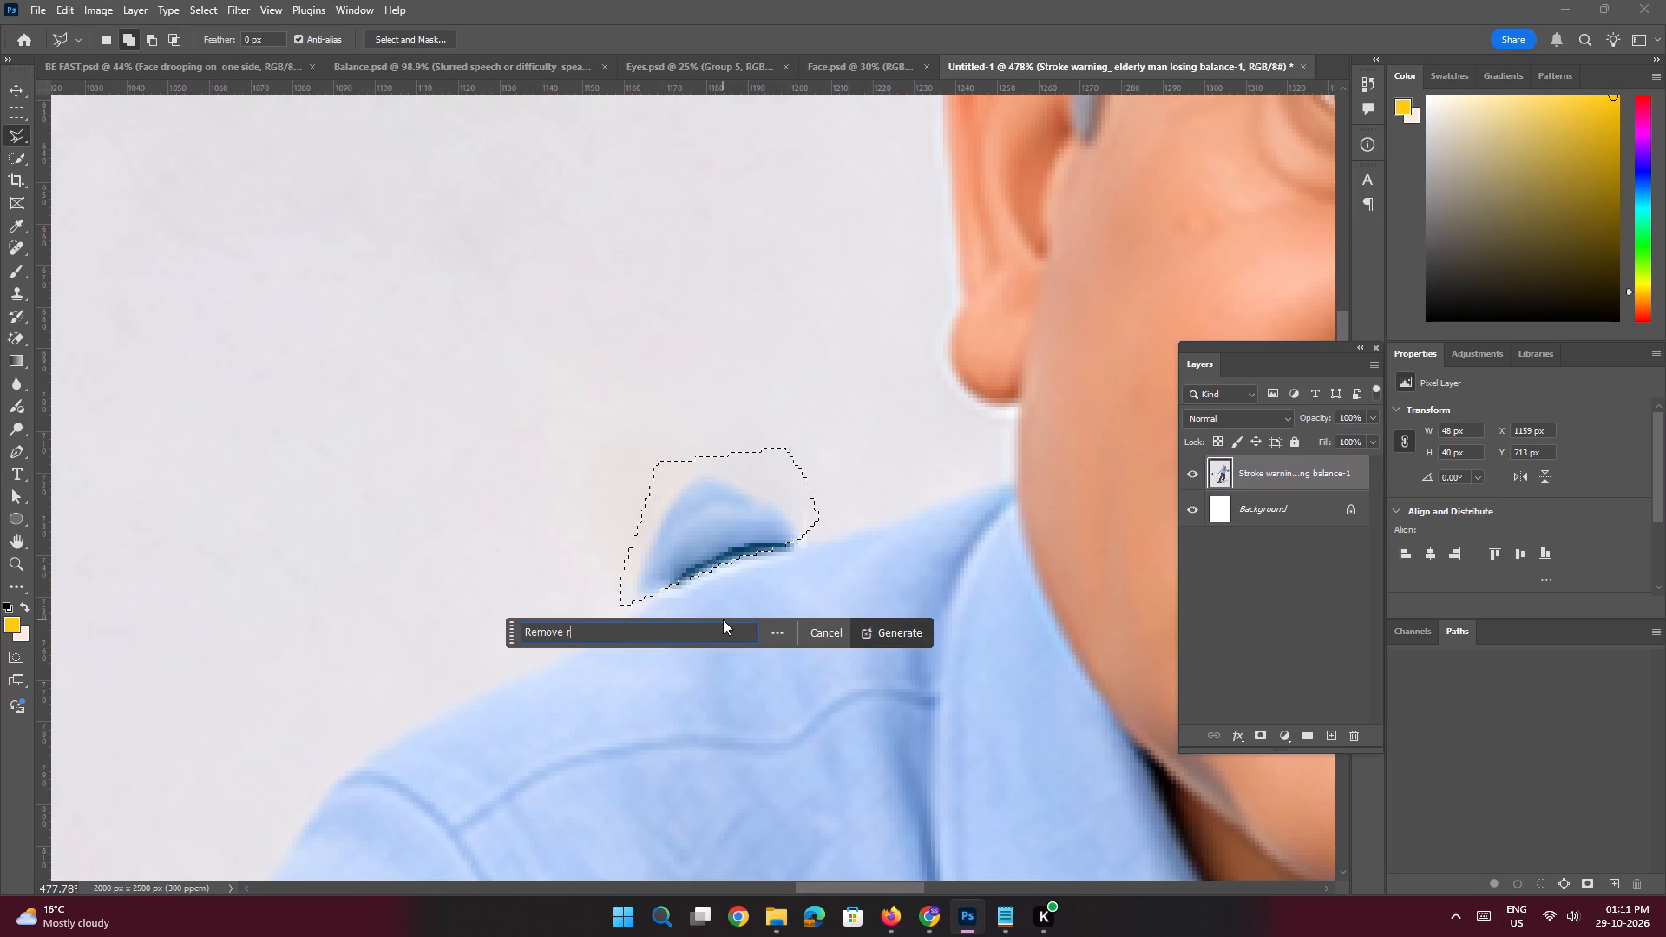
pyautogui.press('BackSpace')
pyautogui.press('BackSpace')
pyautogui.press('space')
pyautogui.write('this')
pyautogui.press('space')
pyautogui.press('Return')
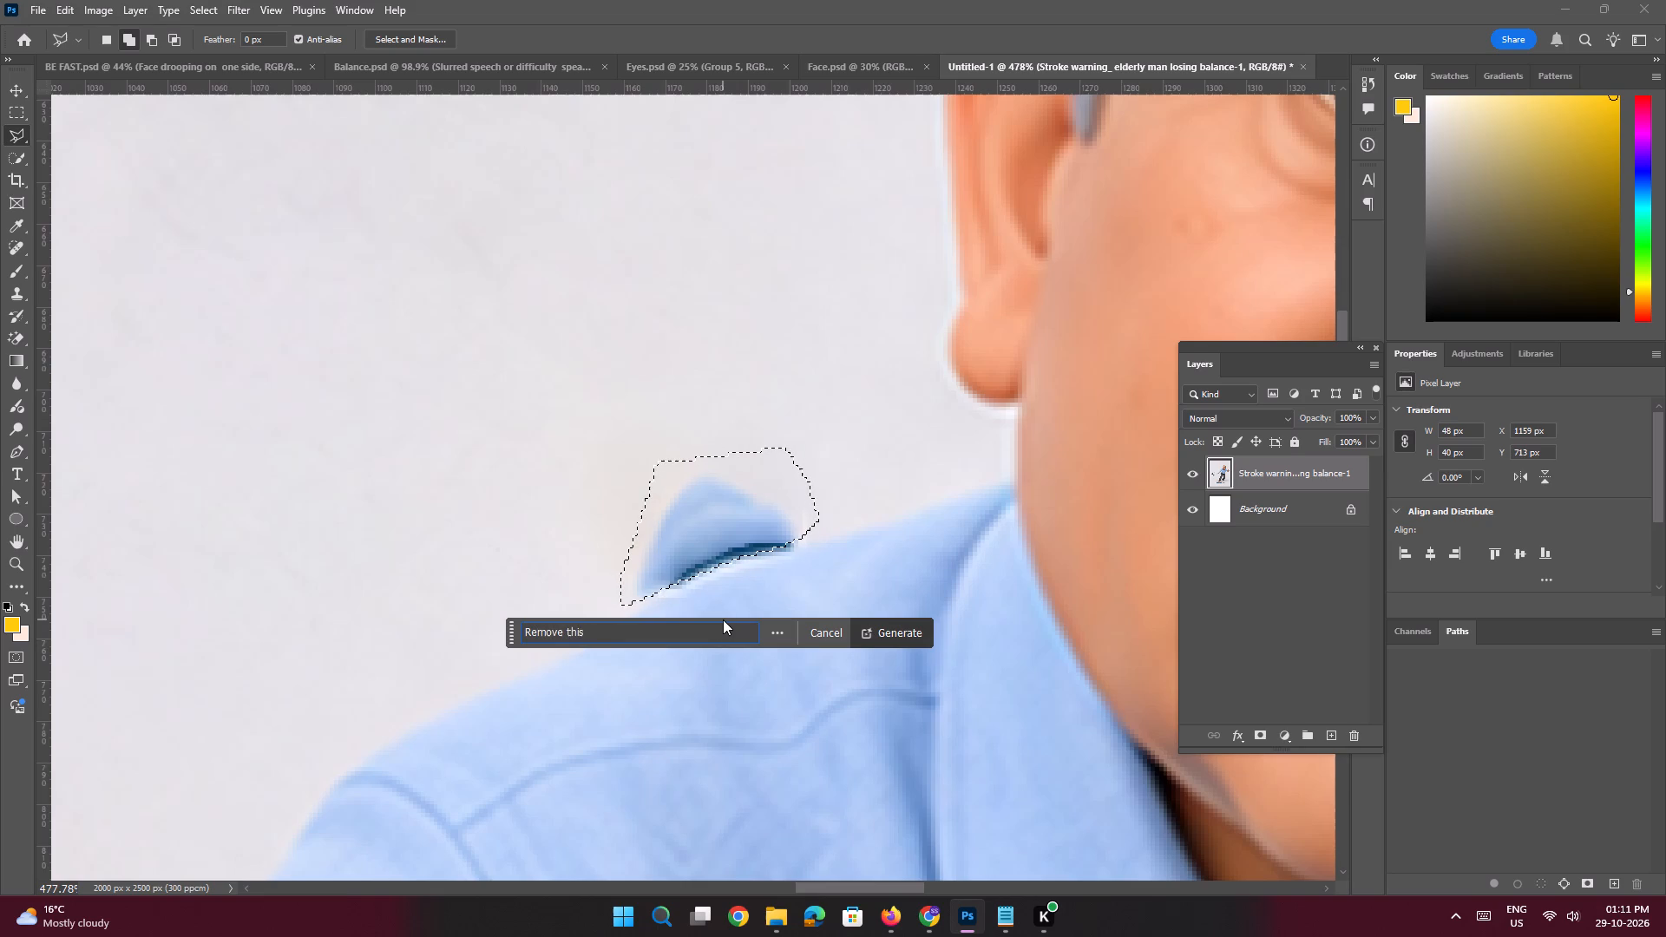
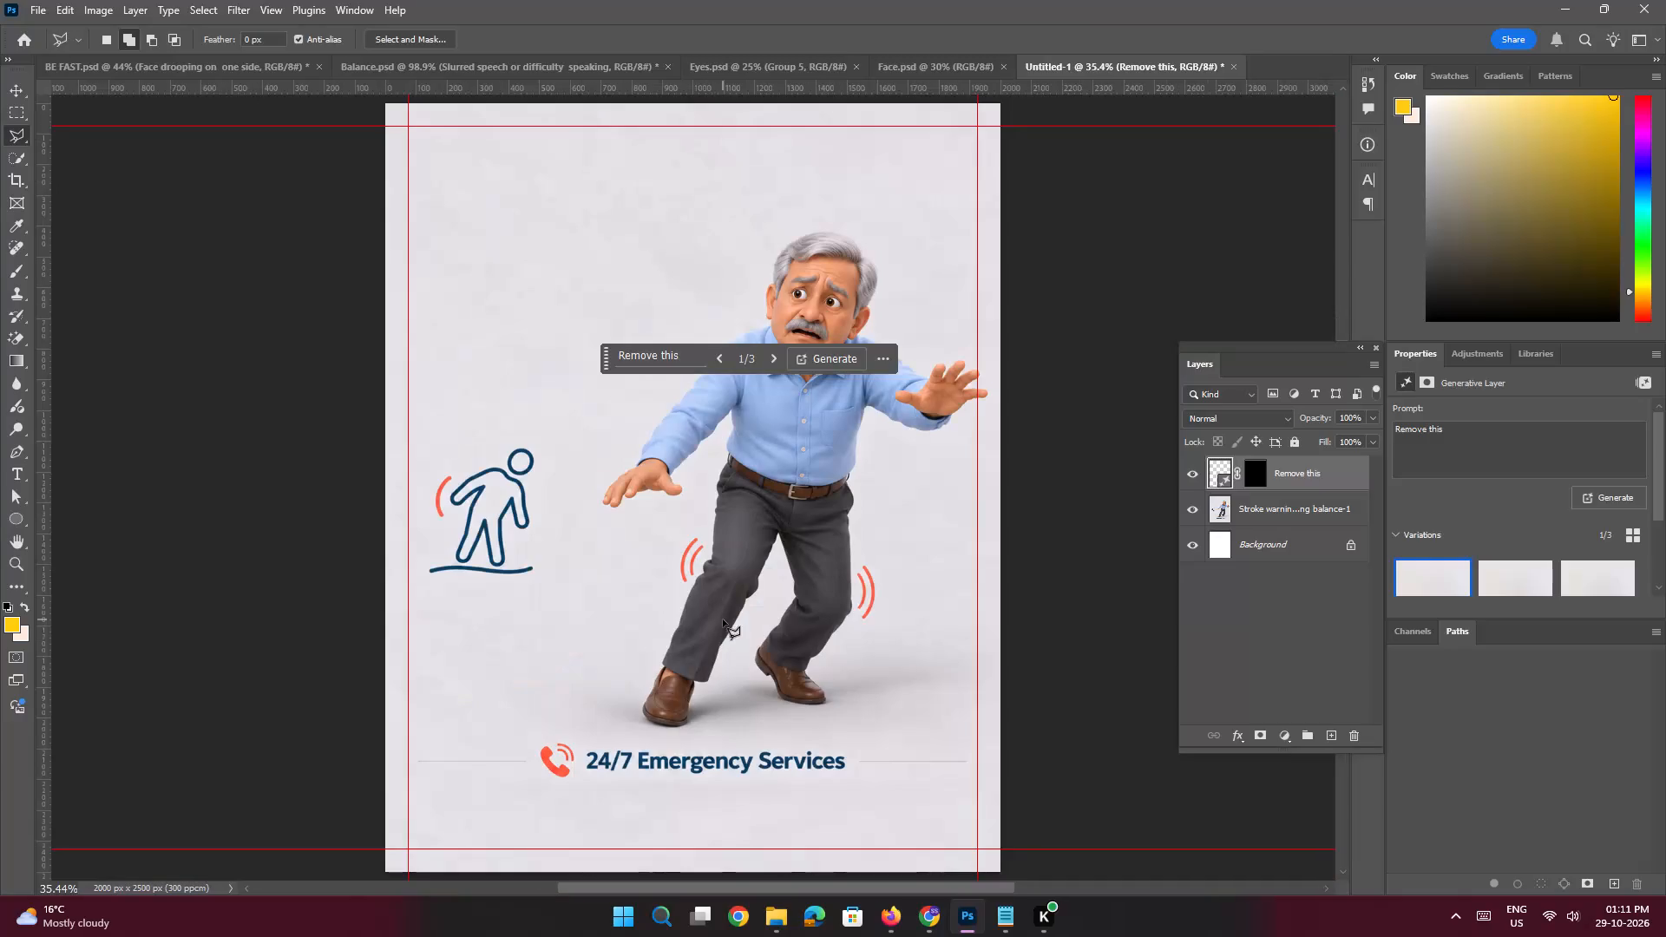
# Copy the RJN Apollo Spectra hospital logo from Face.psd into the Untitled-1 balance poster.
pyautogui.press('space')
pyautogui.press('space')
pyautogui.press('space')
pyautogui.press('space')
pyautogui.moveTo(803, 590); pyautogui.dragTo(830, 576)
pyautogui.keyDown('ctrl'); pyautogui.moveTo(855, 590); pyautogui.dragTo(809, 578); pyautogui.keyUp('ctrl')
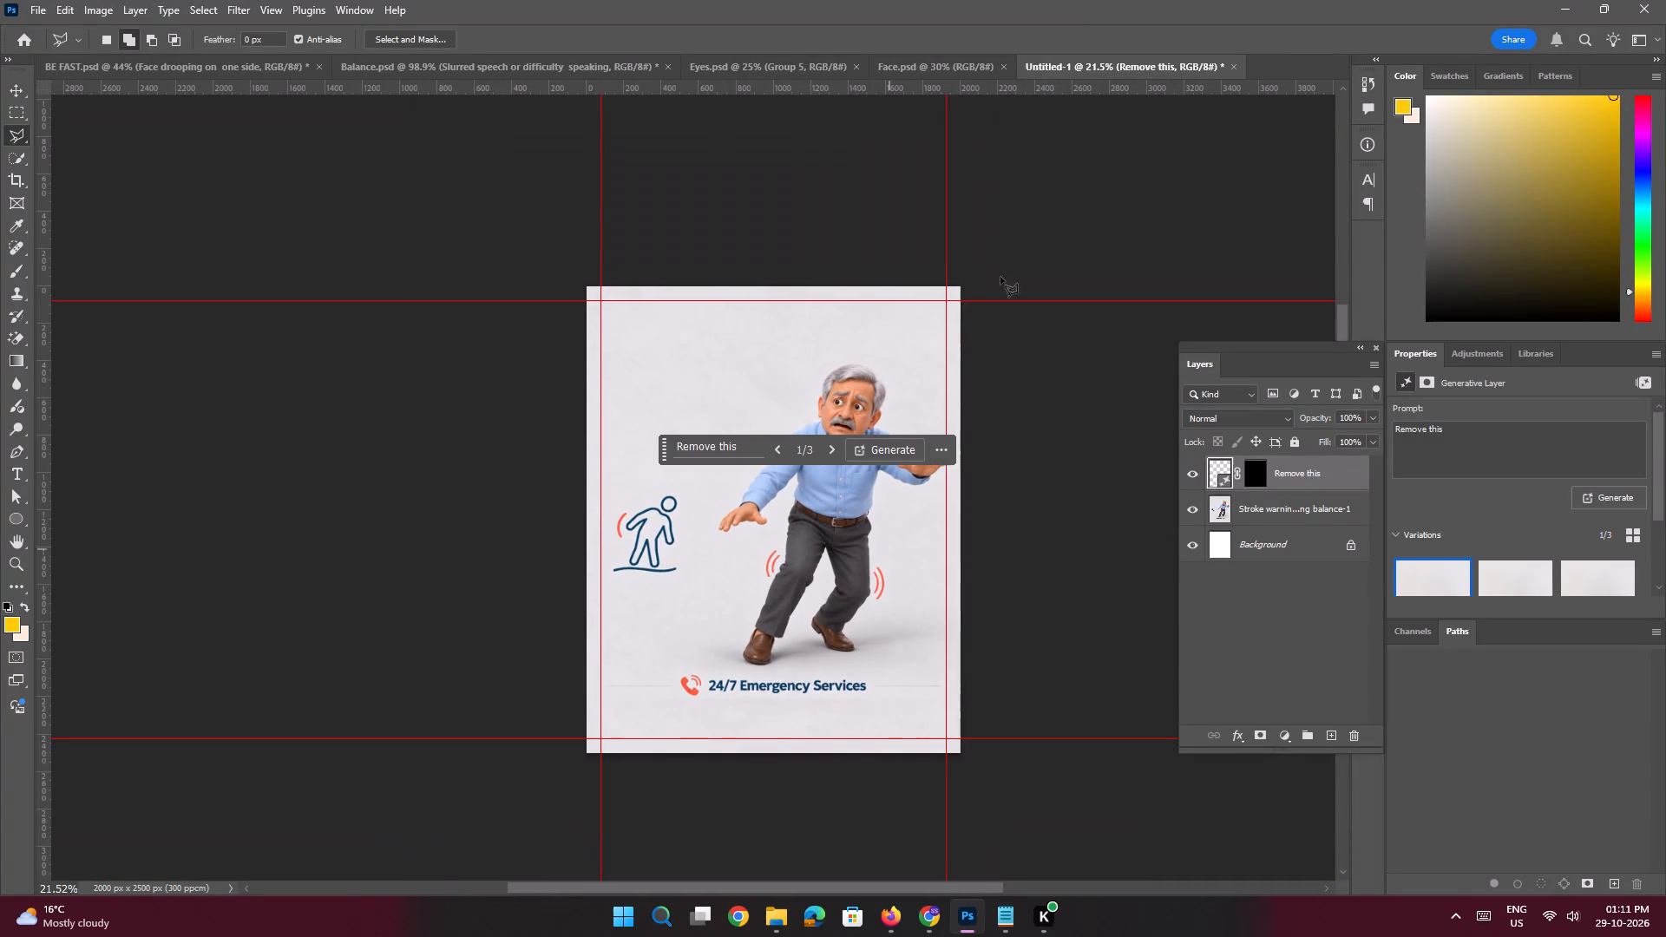
pyautogui.click(26, 95)
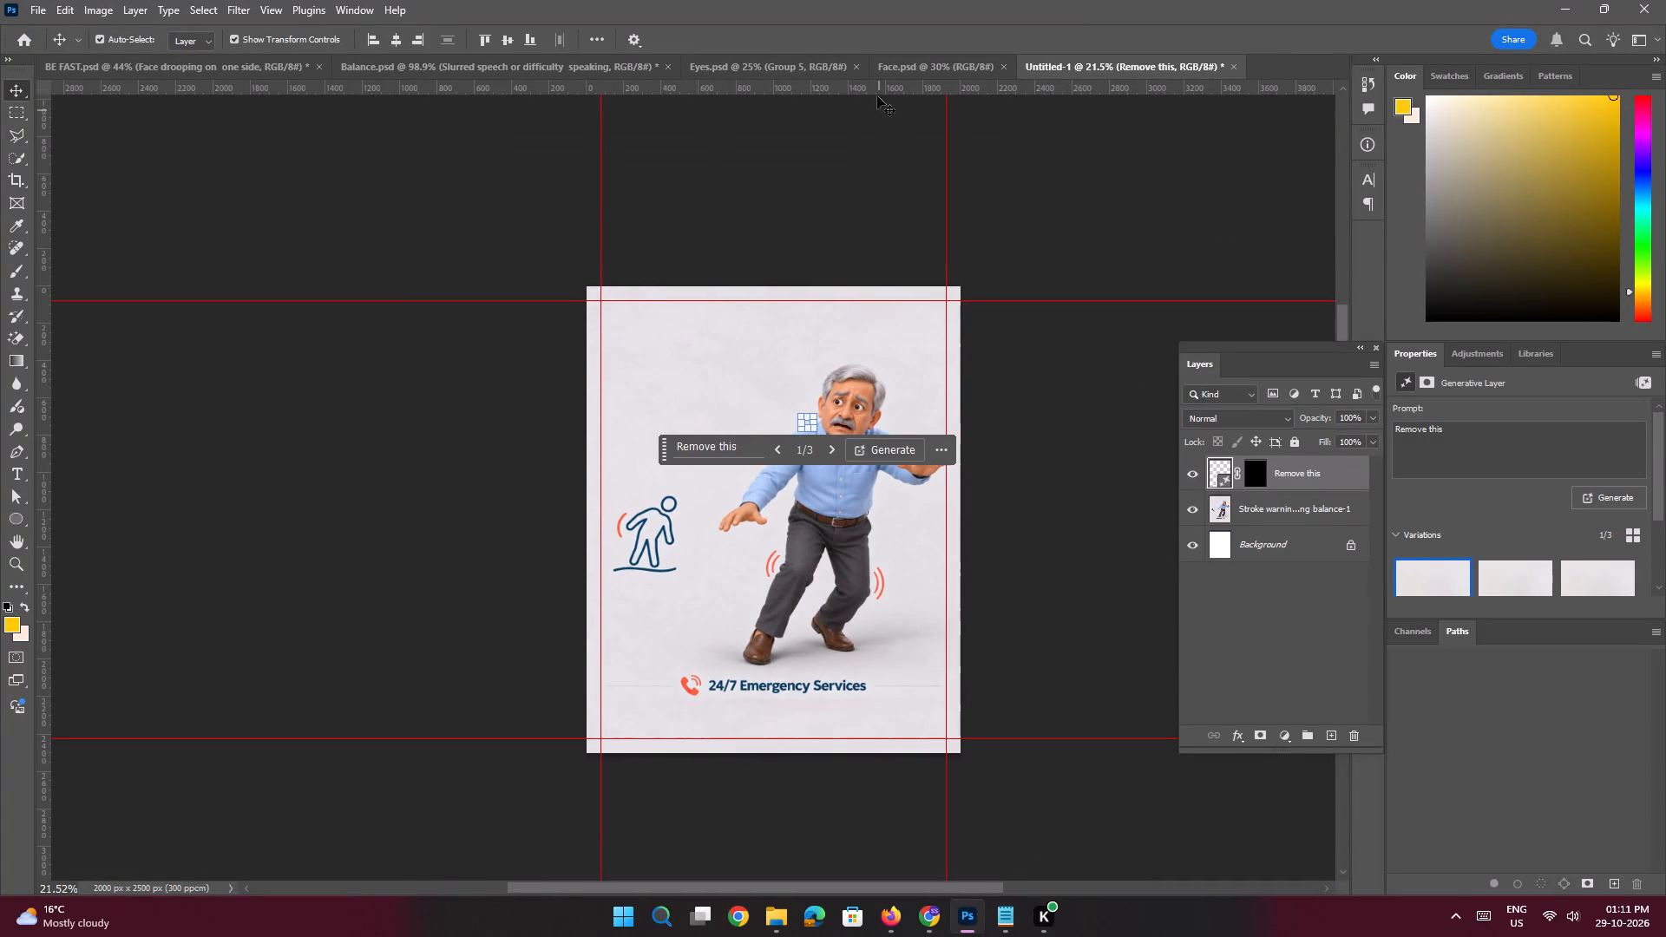
pyautogui.click(877, 66)
pyautogui.press('space')
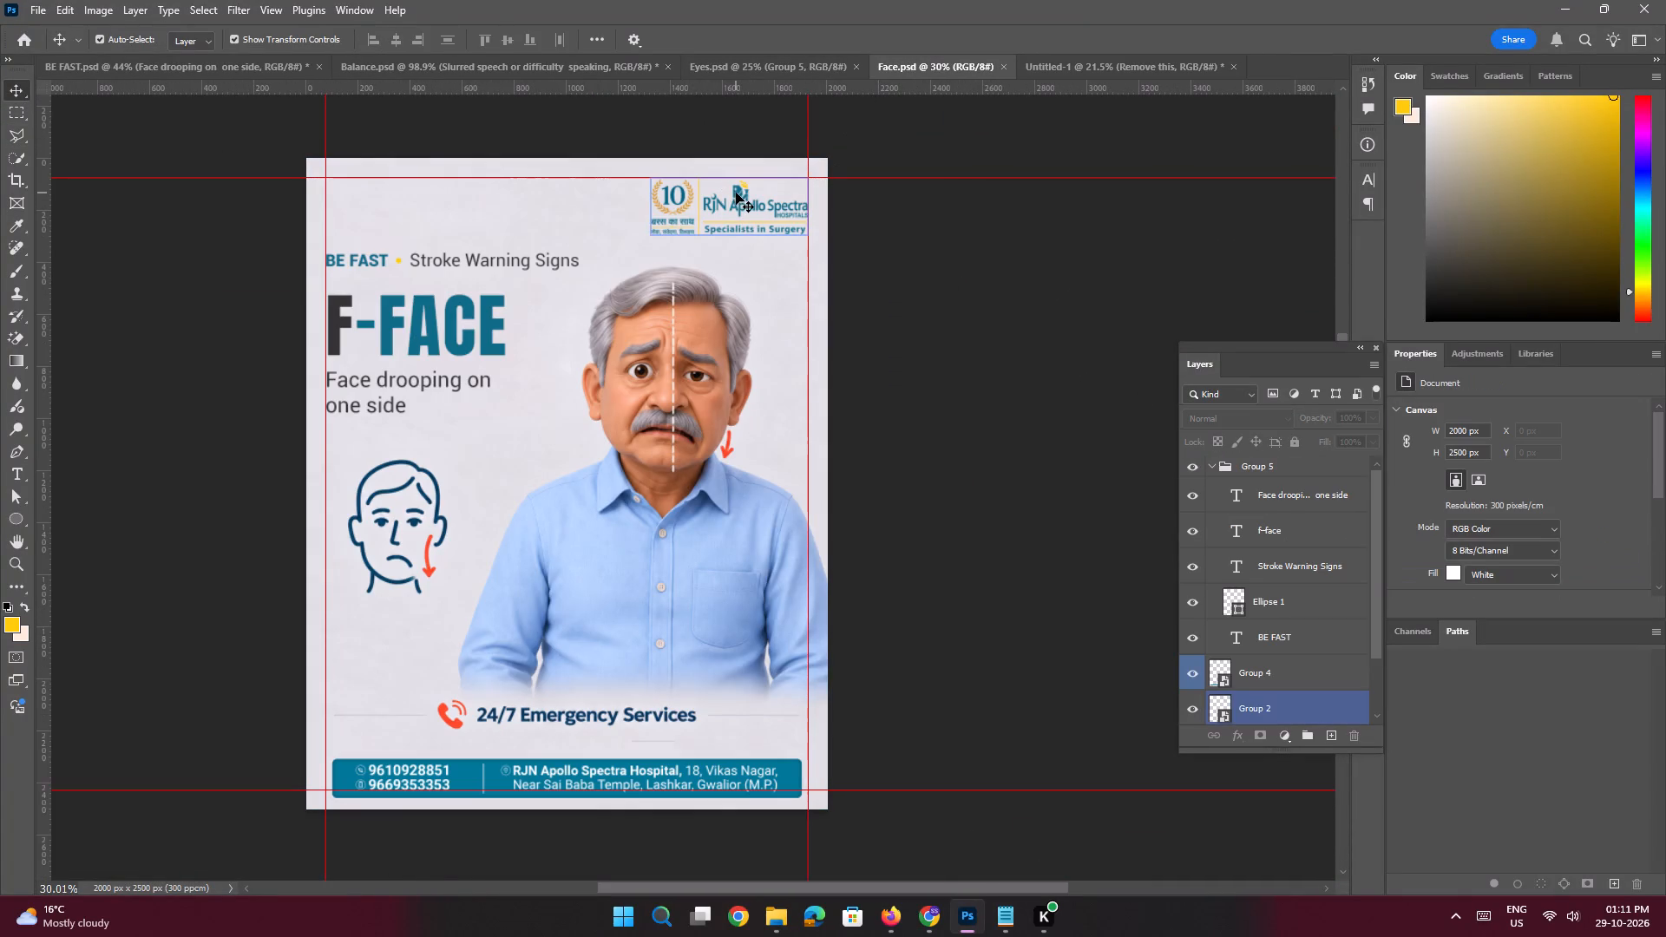
pyautogui.click(736, 193)
pyautogui.moveTo(1286, 706); pyautogui.dragTo(1177, 230)
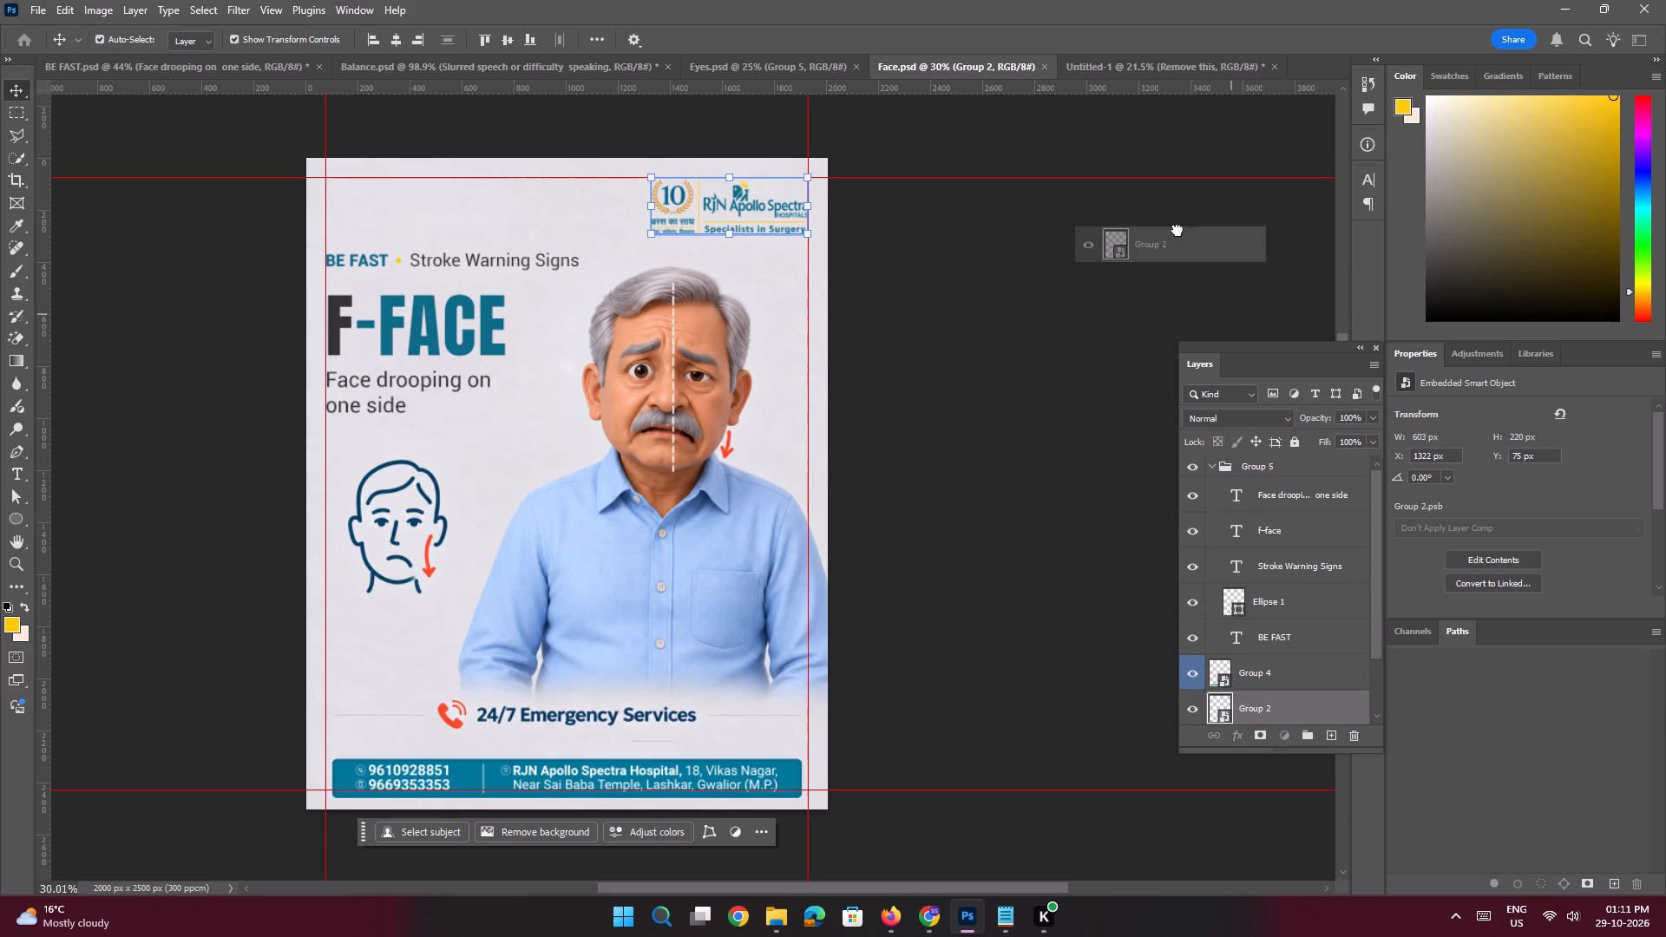
pyautogui.moveTo(1177, 230); pyautogui.dragTo(938, 303)
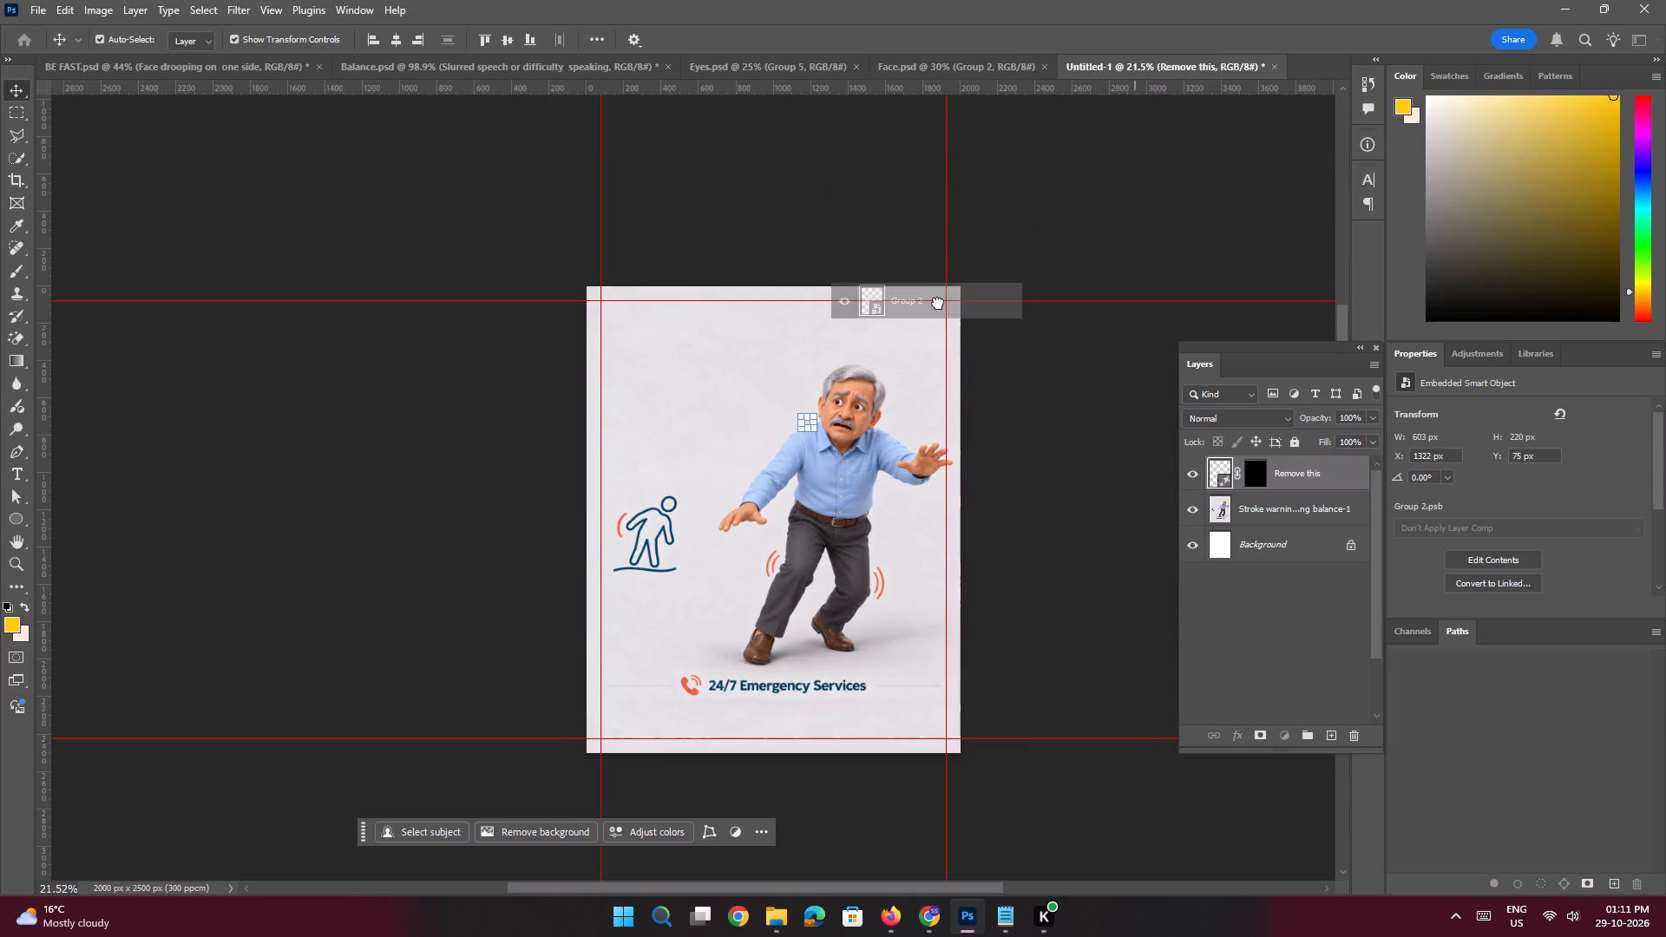
pyautogui.moveTo(938, 303); pyautogui.dragTo(902, 336)
# Snap the hospital logo to the poster's top and right margin guides, at X 1322 px and Y 75 px.
pyautogui.press('space')
pyautogui.keyDown('ctrl'); pyautogui.moveTo(923, 318); pyautogui.dragTo(1007, 434); pyautogui.keyUp('ctrl')
pyautogui.moveTo(952, 356); pyautogui.dragTo(958, 381)
pyautogui.moveTo(883, 381); pyautogui.dragTo(845, 344)
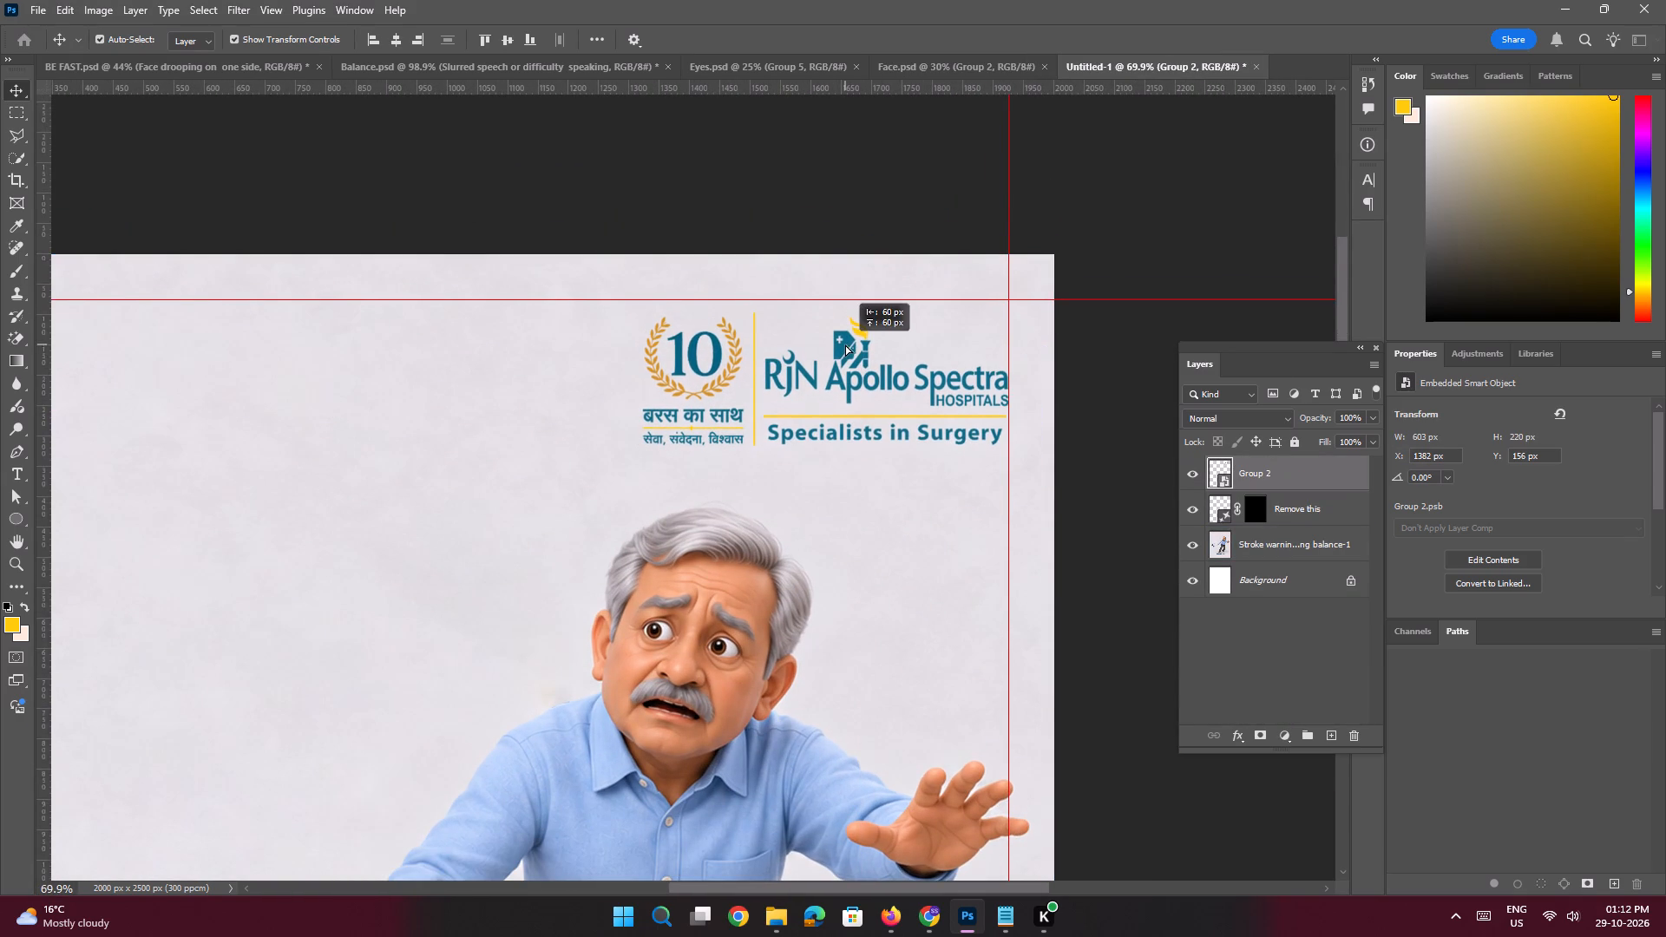
pyautogui.moveTo(845, 344); pyautogui.dragTo(843, 333)
pyautogui.press('space')
pyautogui.keyDown('ctrl'); pyautogui.moveTo(915, 406); pyautogui.dragTo(840, 377); pyautogui.keyUp('ctrl')
pyautogui.moveTo(848, 435); pyautogui.dragTo(847, 380)
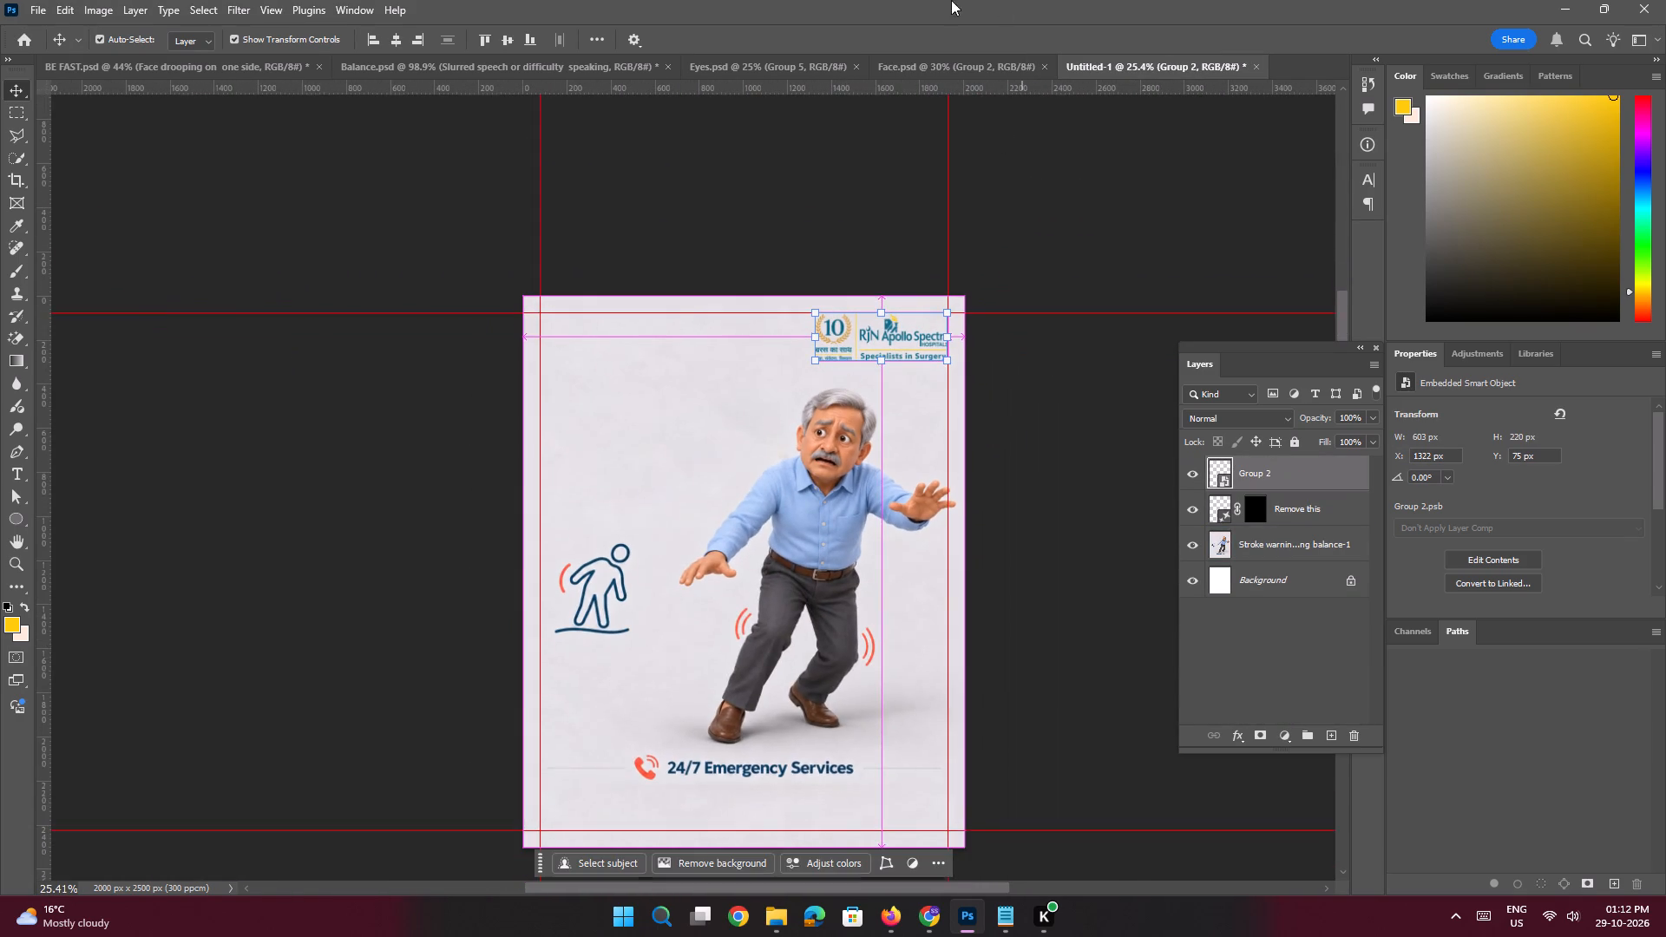
# Copy the teal contact and address bar from Face.psd into the Untitled-1 balance poster.
pyautogui.click(929, 62)
pyautogui.press('space')
pyautogui.press('space')
pyautogui.press('space')
pyautogui.press('space')
pyautogui.press('space')
pyautogui.press('space')
pyautogui.moveTo(755, 479); pyautogui.dragTo(776, 448)
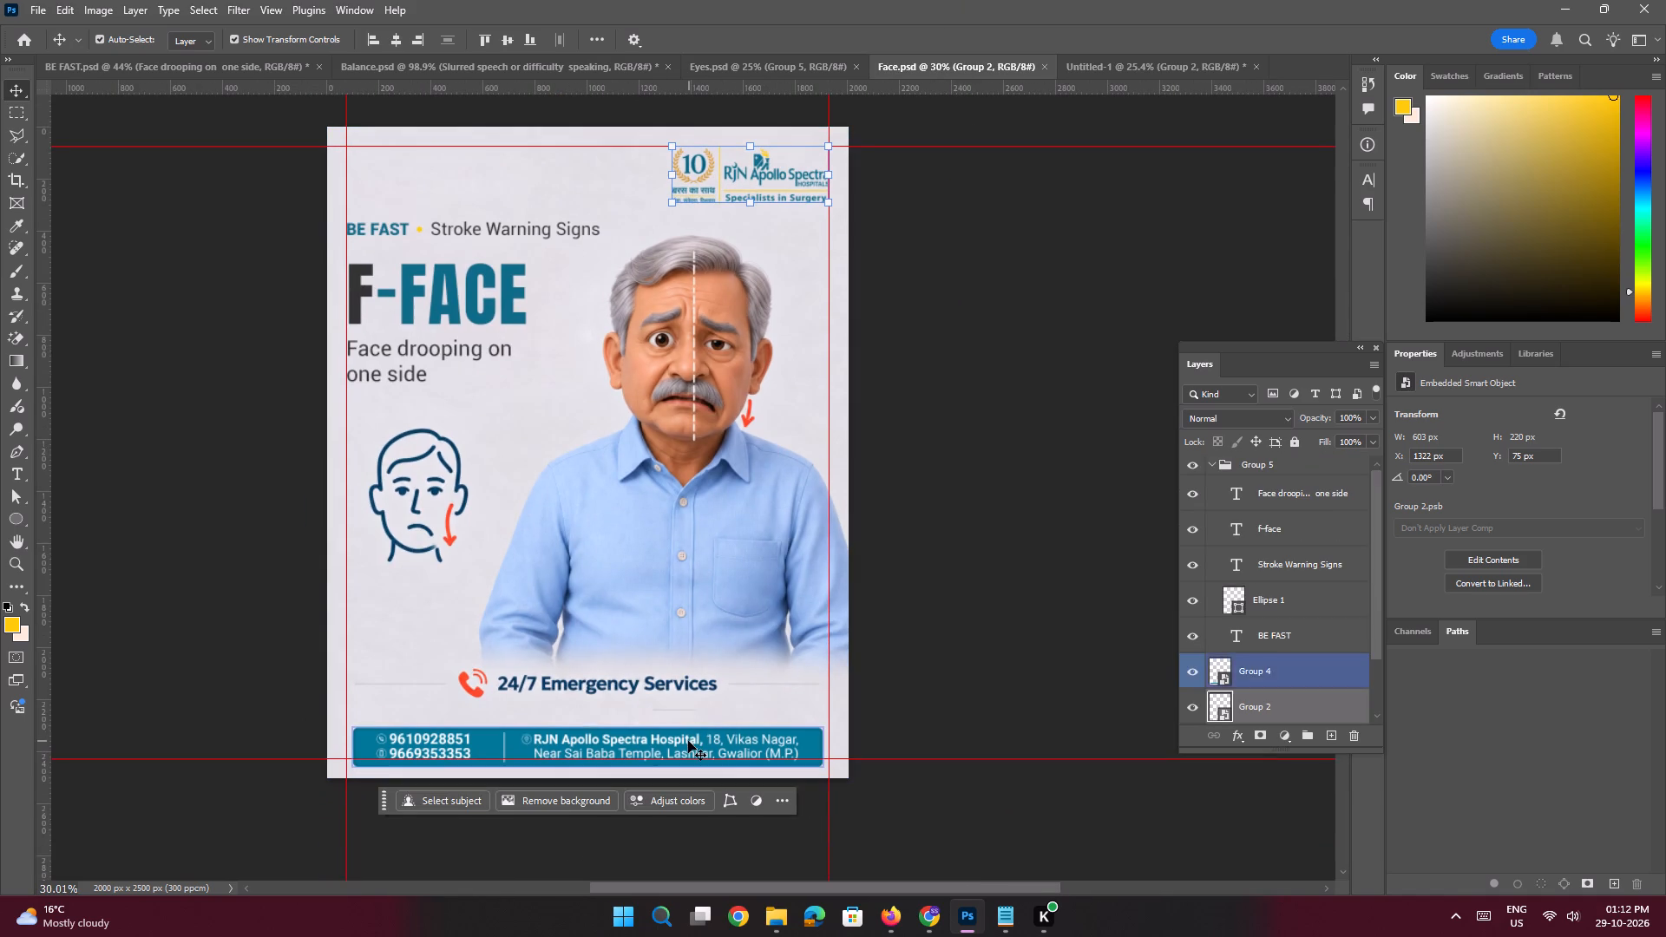
pyautogui.click(688, 741)
pyautogui.moveTo(1272, 665); pyautogui.dragTo(1107, 73)
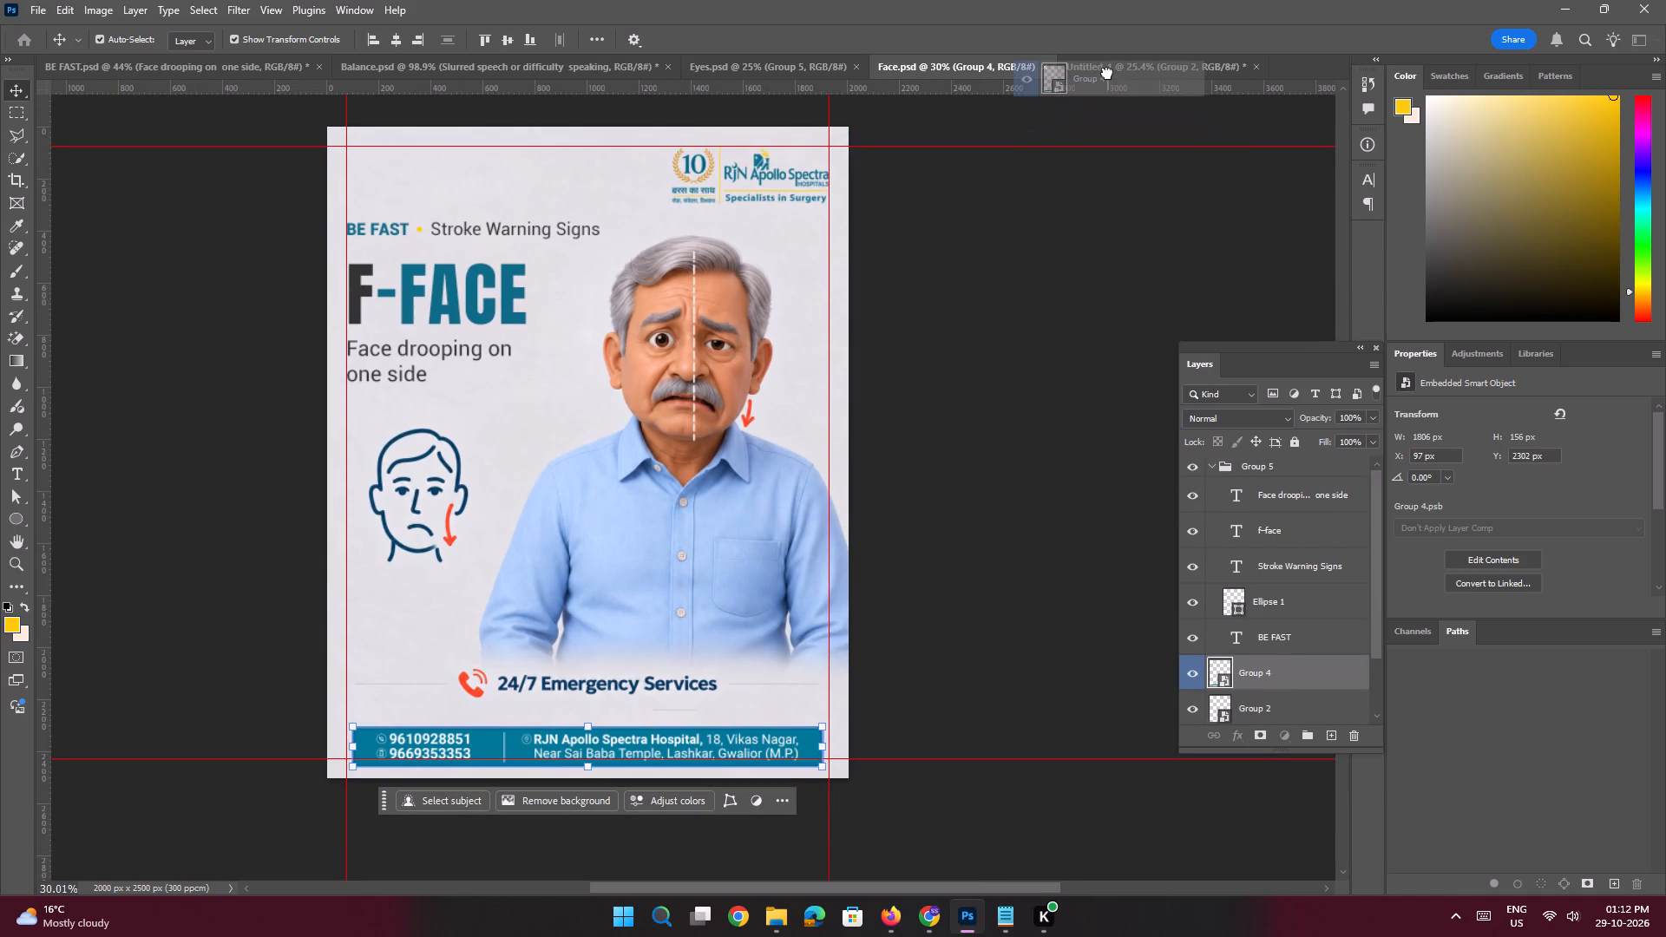
pyautogui.moveTo(1107, 73); pyautogui.dragTo(770, 724)
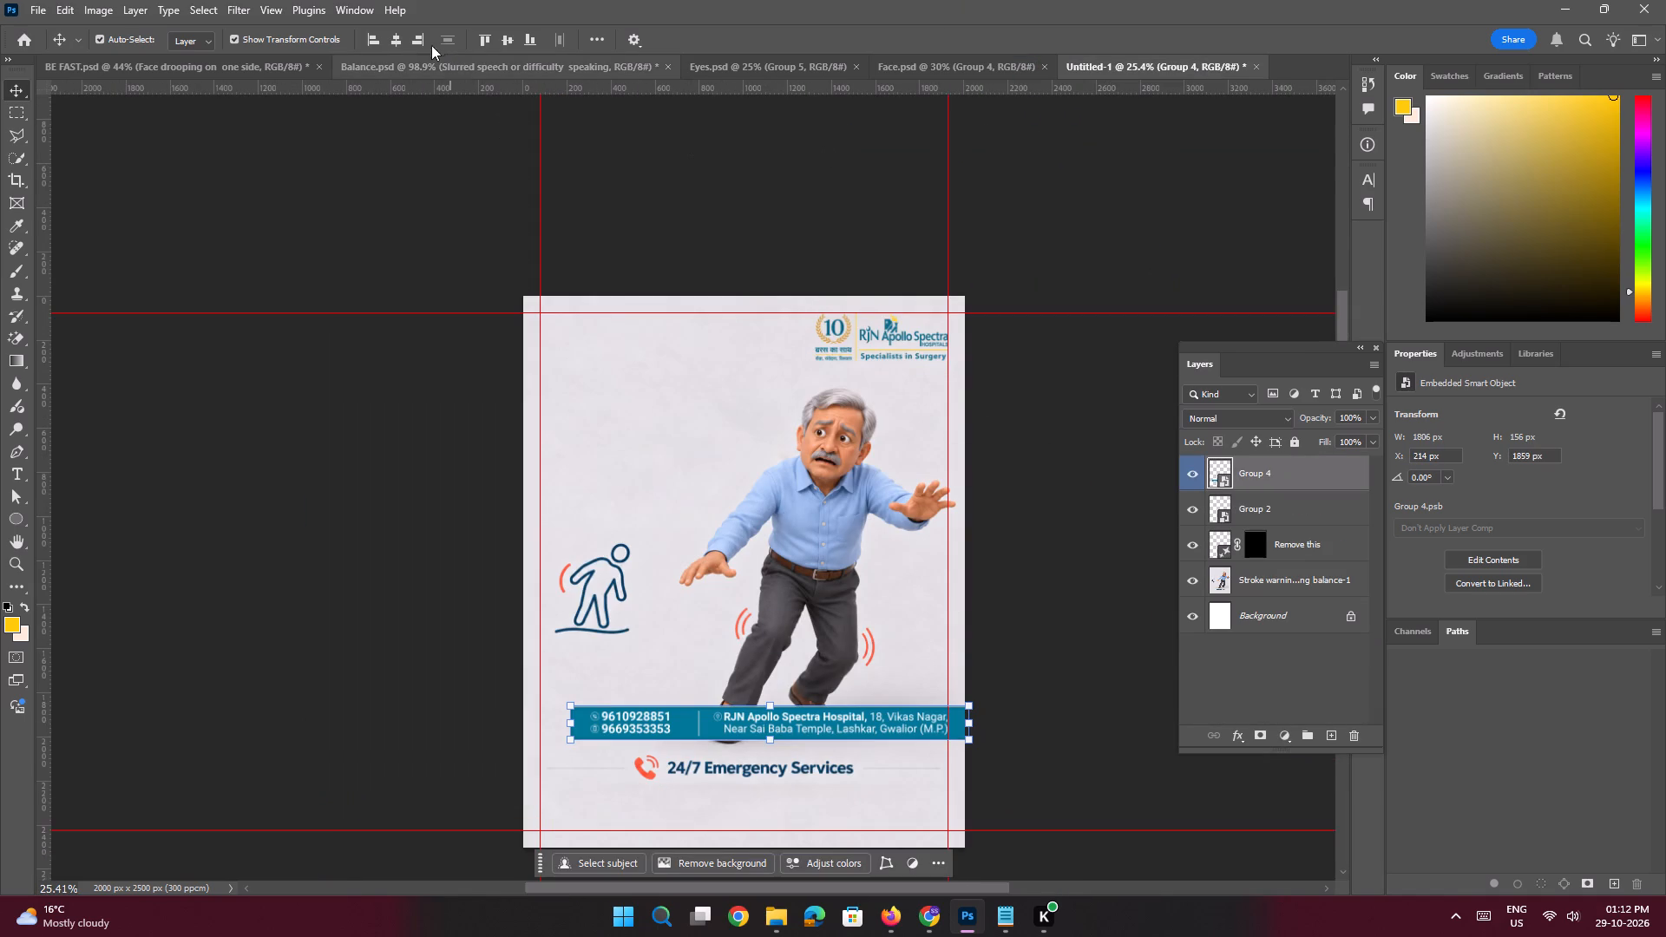
# Centre the contact bar horizontally, align it to the canvas bottom, nudge it up 50 px to Y 2294 px, and deselect it.
pyautogui.click(399, 40)
pyautogui.click(530, 46)
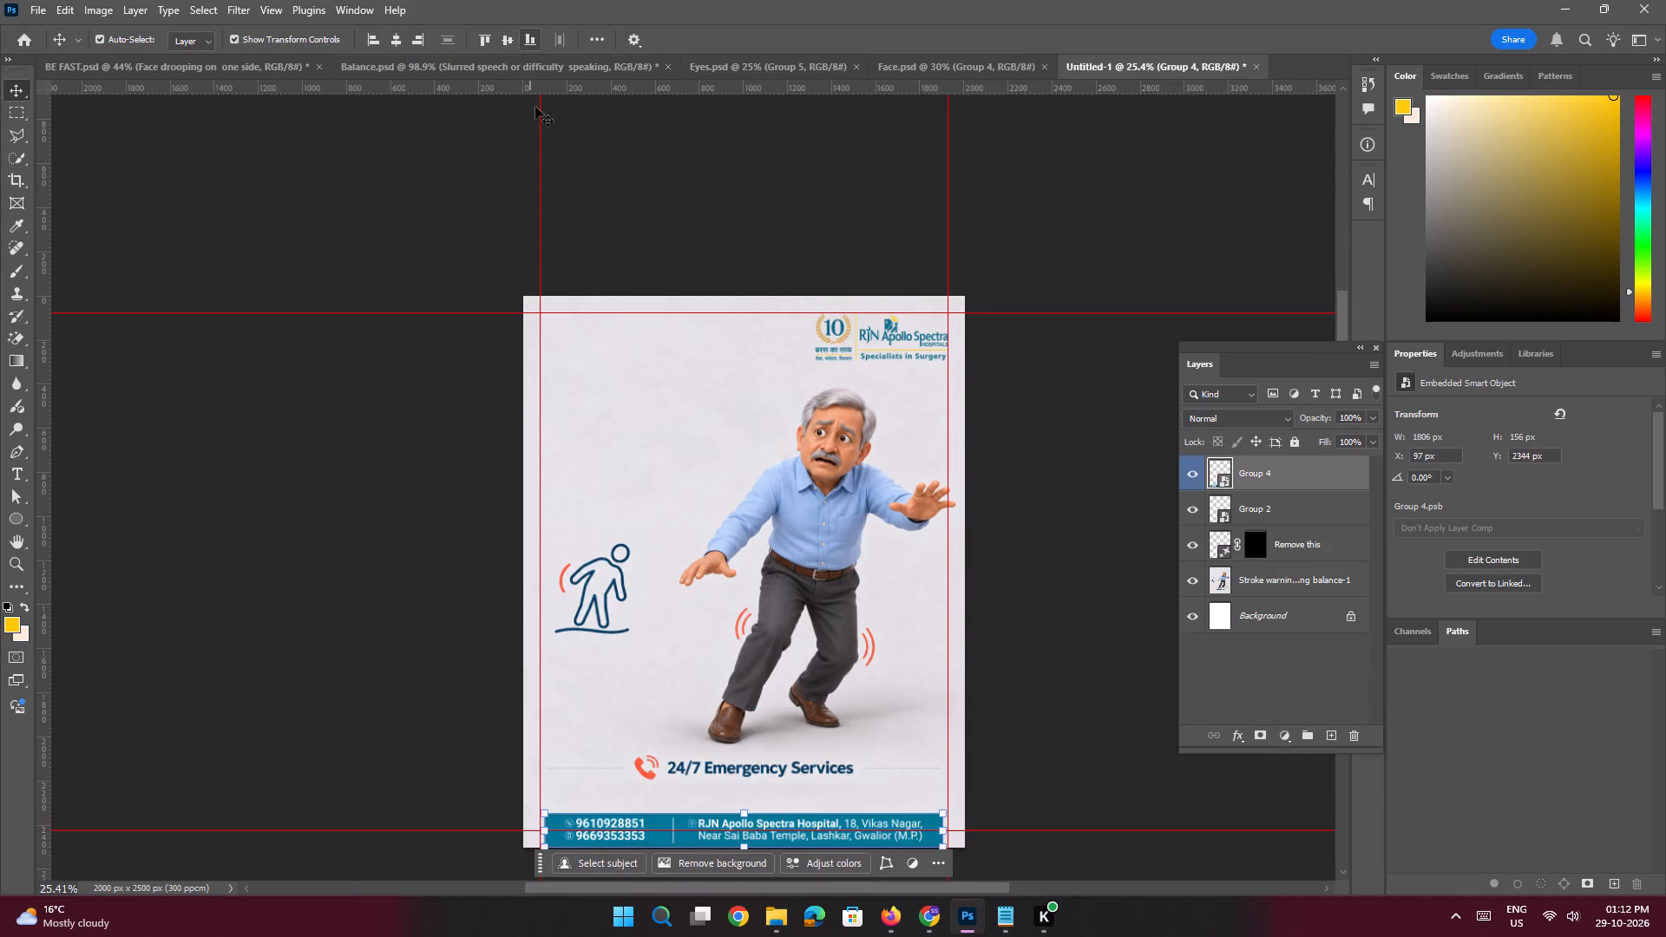
pyautogui.press('space')
pyautogui.press('space')
pyautogui.press('space')
pyautogui.press('space')
pyautogui.press('space')
pyautogui.press('space')
pyautogui.press('space')
pyautogui.moveTo(673, 623); pyautogui.dragTo(677, 576)
pyautogui.hotkey('shift', 'Up')
pyautogui.hotkey('shift', 'Up')
pyautogui.hotkey('shift', 'Up')
pyautogui.hotkey('shift', 'Up')
pyautogui.hotkey('shift', 'Up')
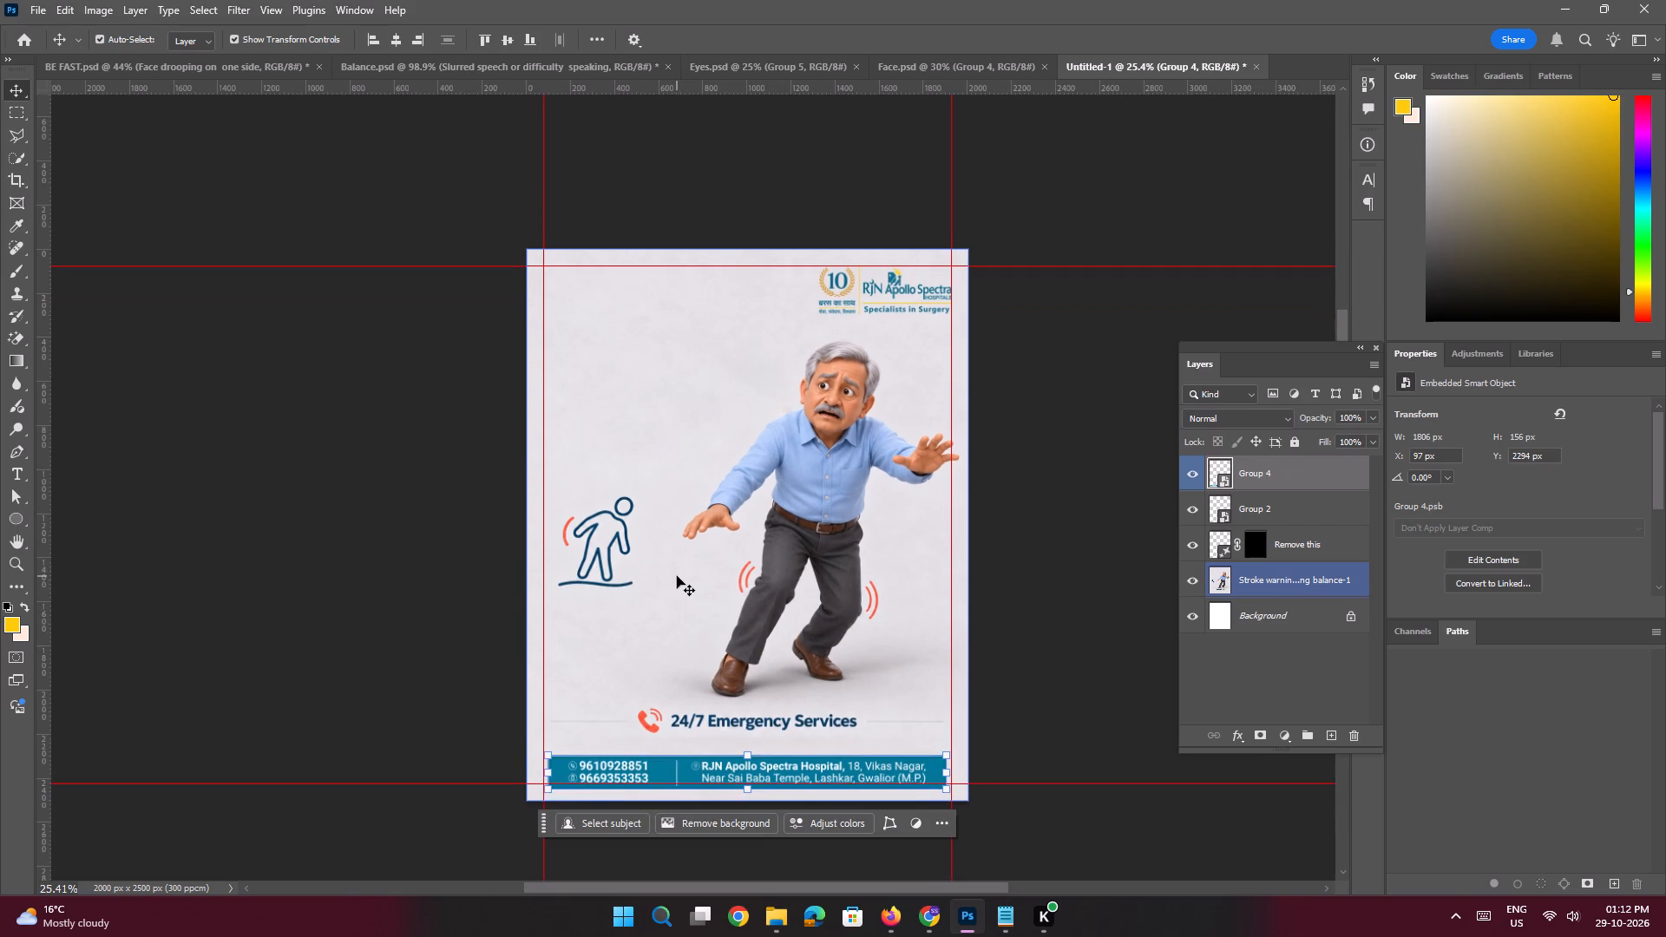
pyautogui.hotkey('shift', 'Down')
pyautogui.hotkey('shift', 'Up')
pyautogui.click(432, 460)
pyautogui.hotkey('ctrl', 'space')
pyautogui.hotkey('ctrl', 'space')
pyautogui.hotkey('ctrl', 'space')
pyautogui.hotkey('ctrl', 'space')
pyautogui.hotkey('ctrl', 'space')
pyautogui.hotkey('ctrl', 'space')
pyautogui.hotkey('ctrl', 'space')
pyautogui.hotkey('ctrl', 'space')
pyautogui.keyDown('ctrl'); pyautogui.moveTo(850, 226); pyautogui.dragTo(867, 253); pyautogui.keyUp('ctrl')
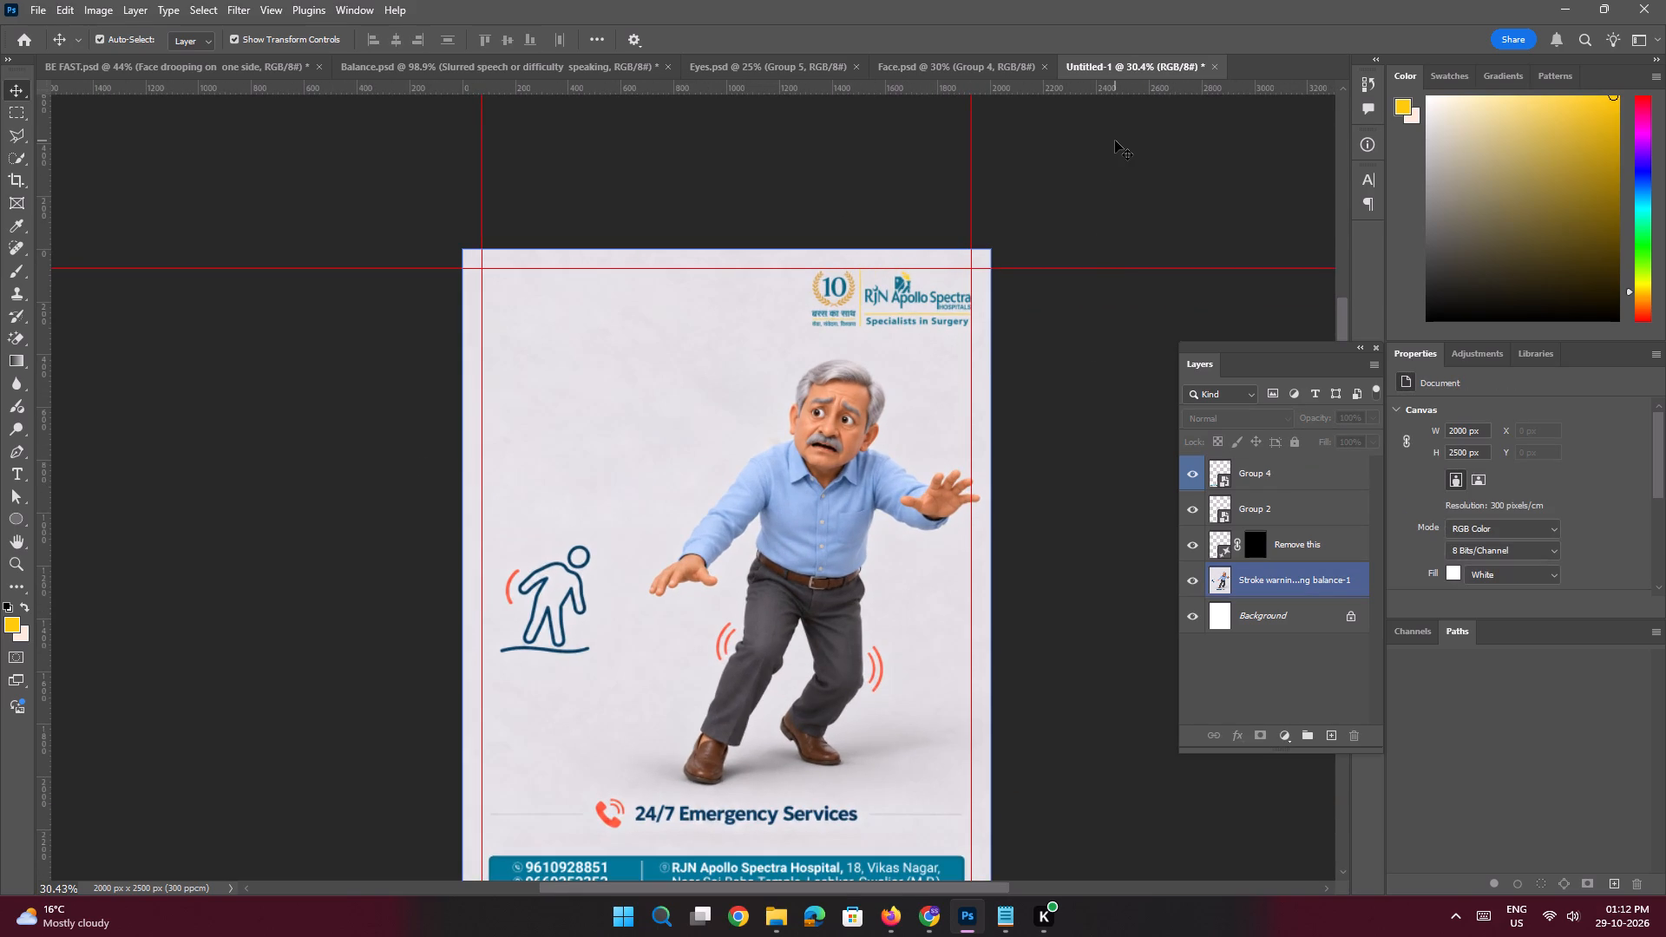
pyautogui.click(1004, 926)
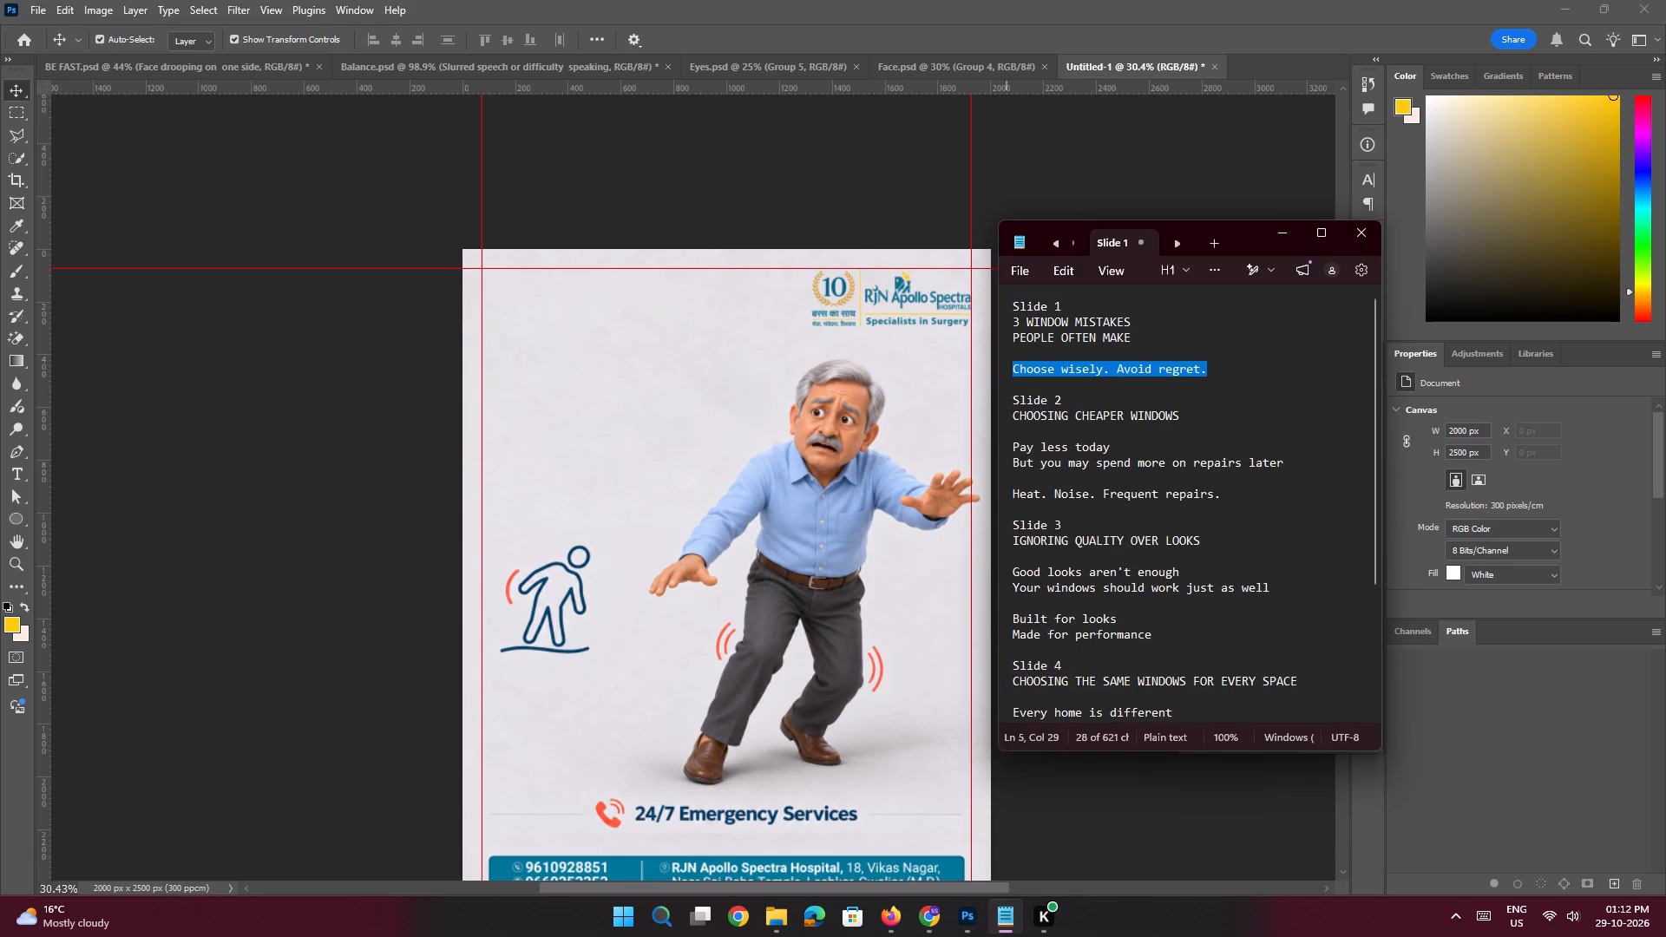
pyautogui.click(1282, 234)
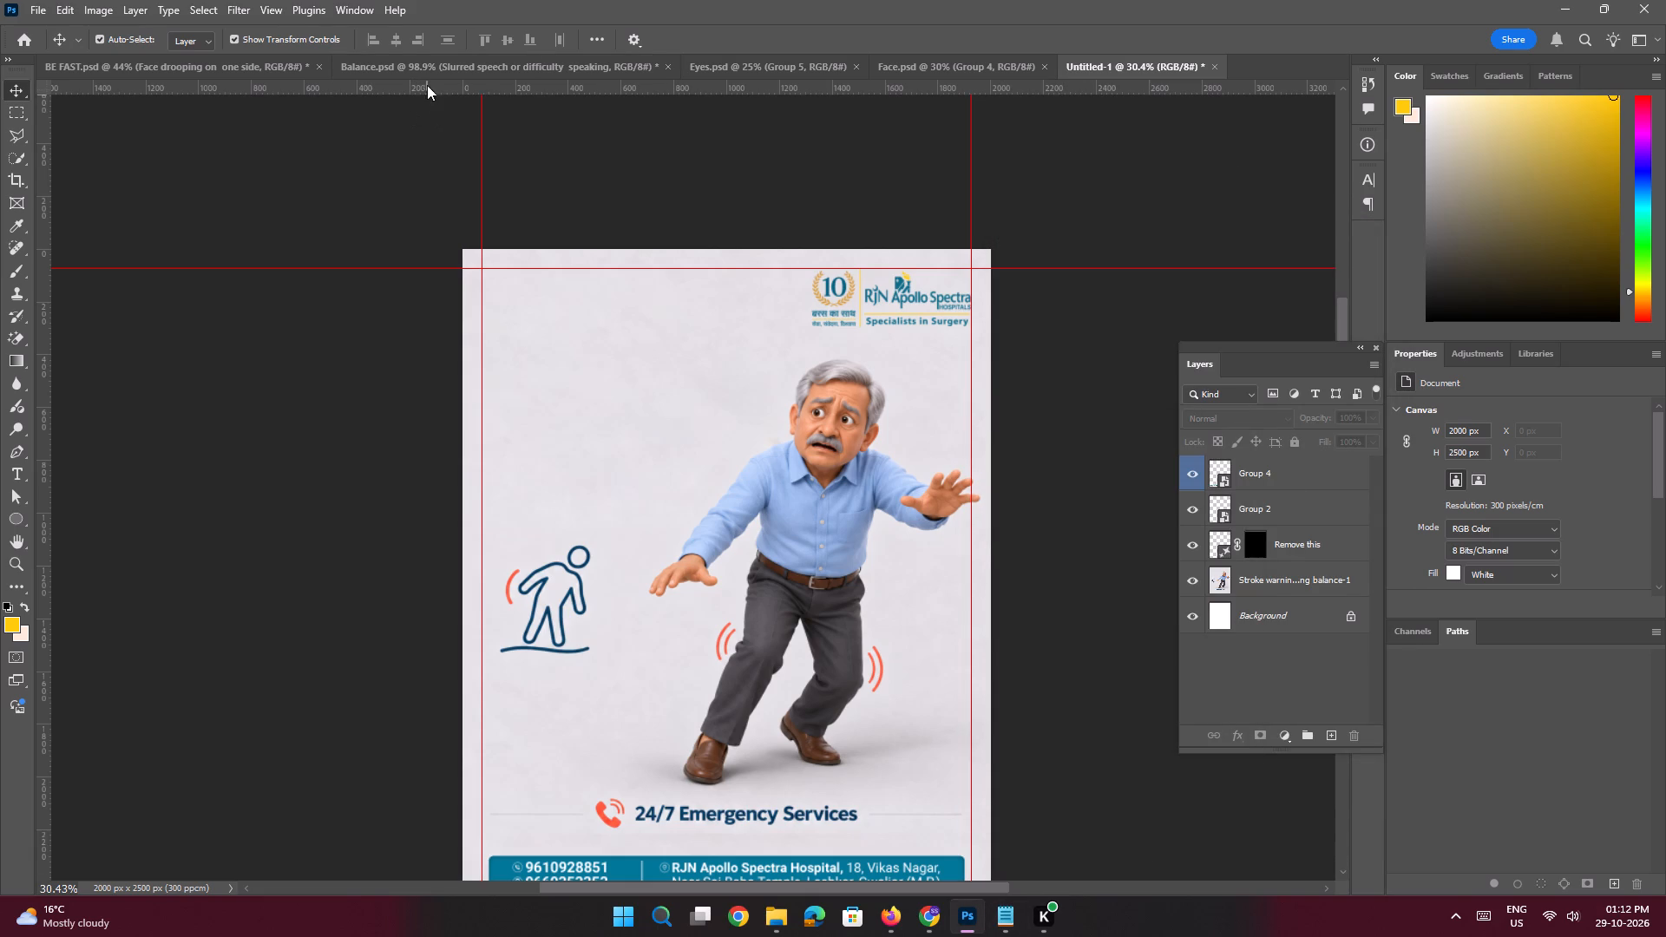
# Save the untitled balance poster as Speech.psd, using the word 'Speech' copied from the S-Speech heading in Balance.psd.
pyautogui.click(428, 66)
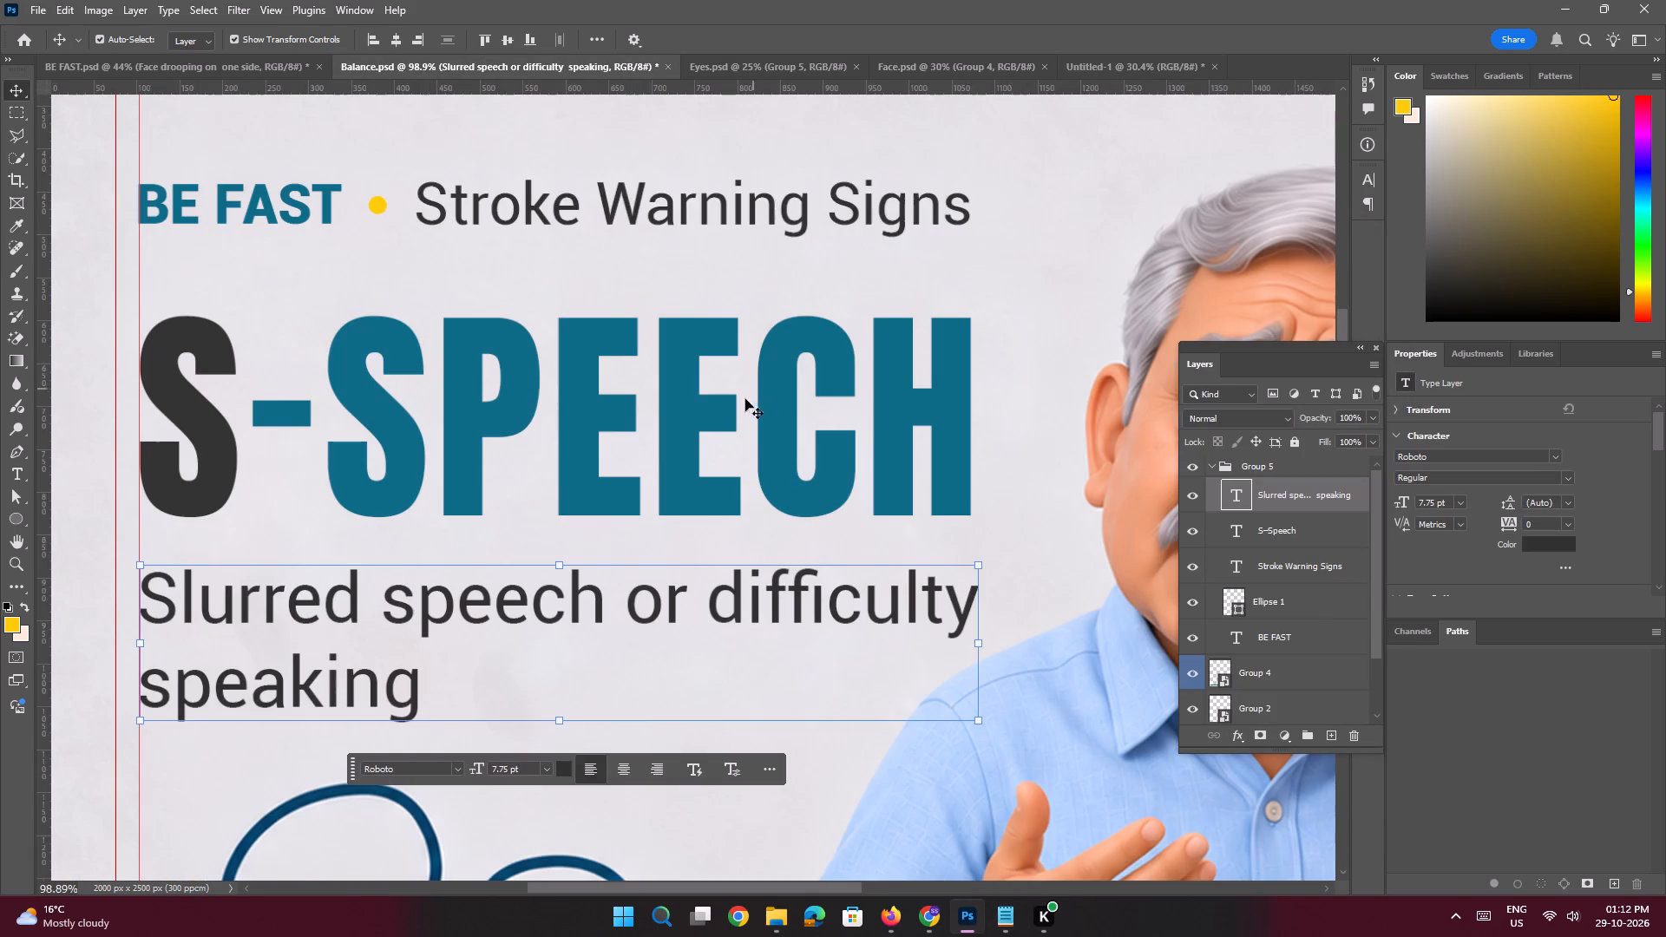
pyautogui.doubleClick(738, 409)
pyautogui.click(950, 394)
pyautogui.moveTo(974, 377); pyautogui.dragTo(784, 377)
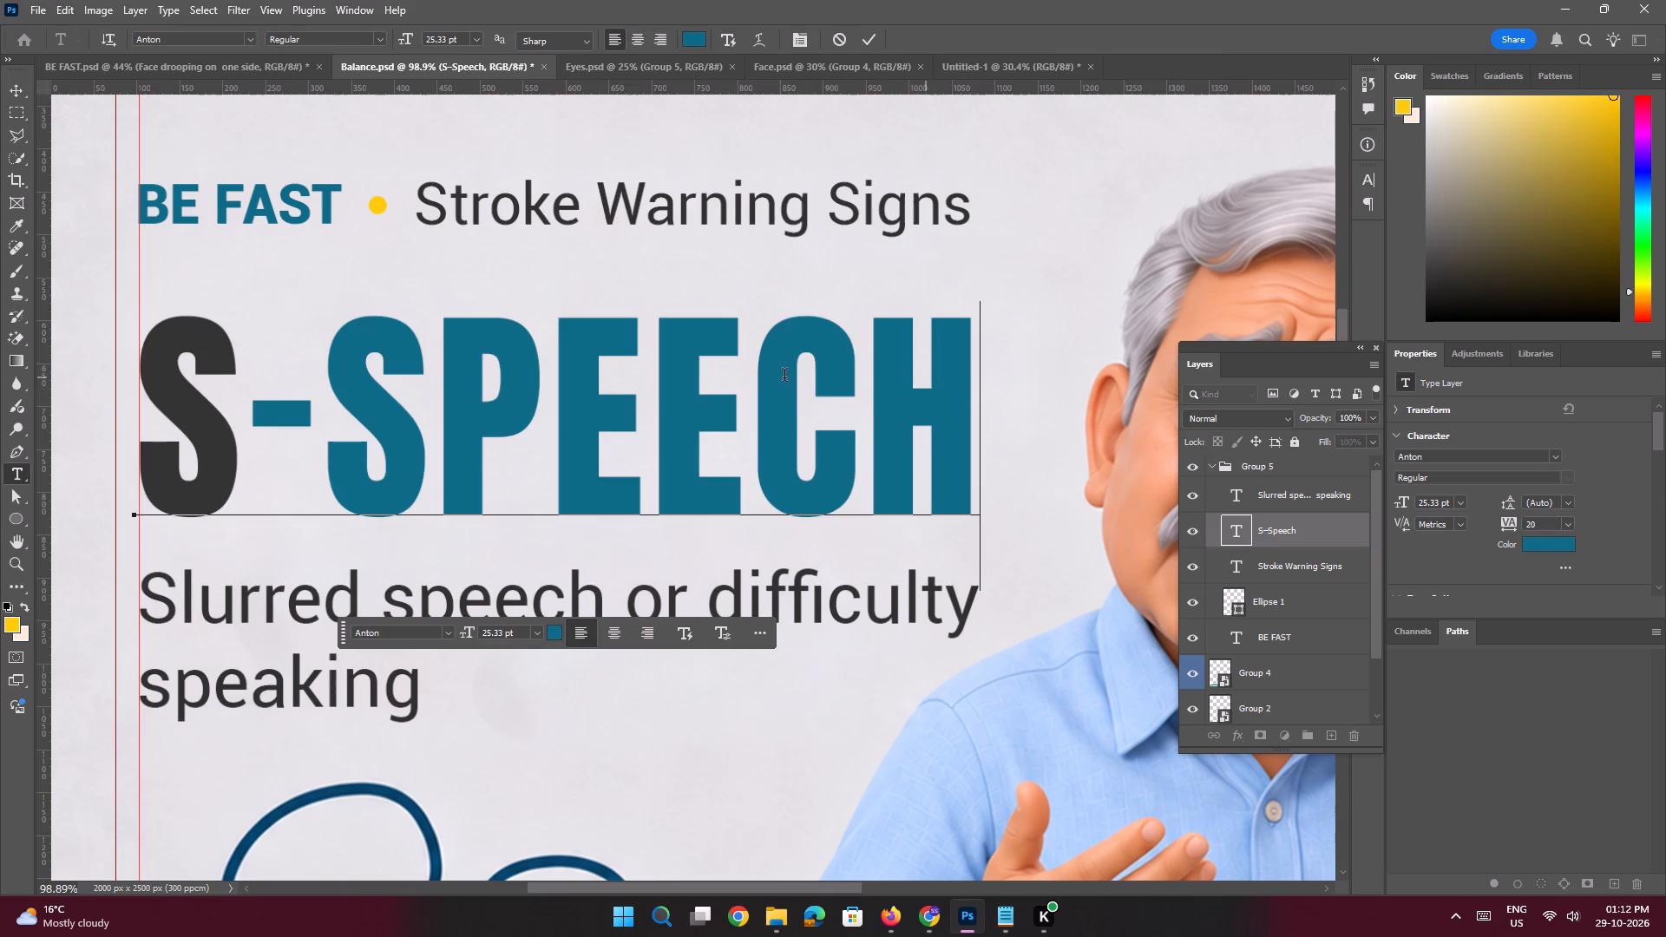
pyautogui.moveTo(784, 377); pyautogui.dragTo(357, 385)
pyautogui.hotkey('ctrl', 'c')
pyautogui.press('Return')
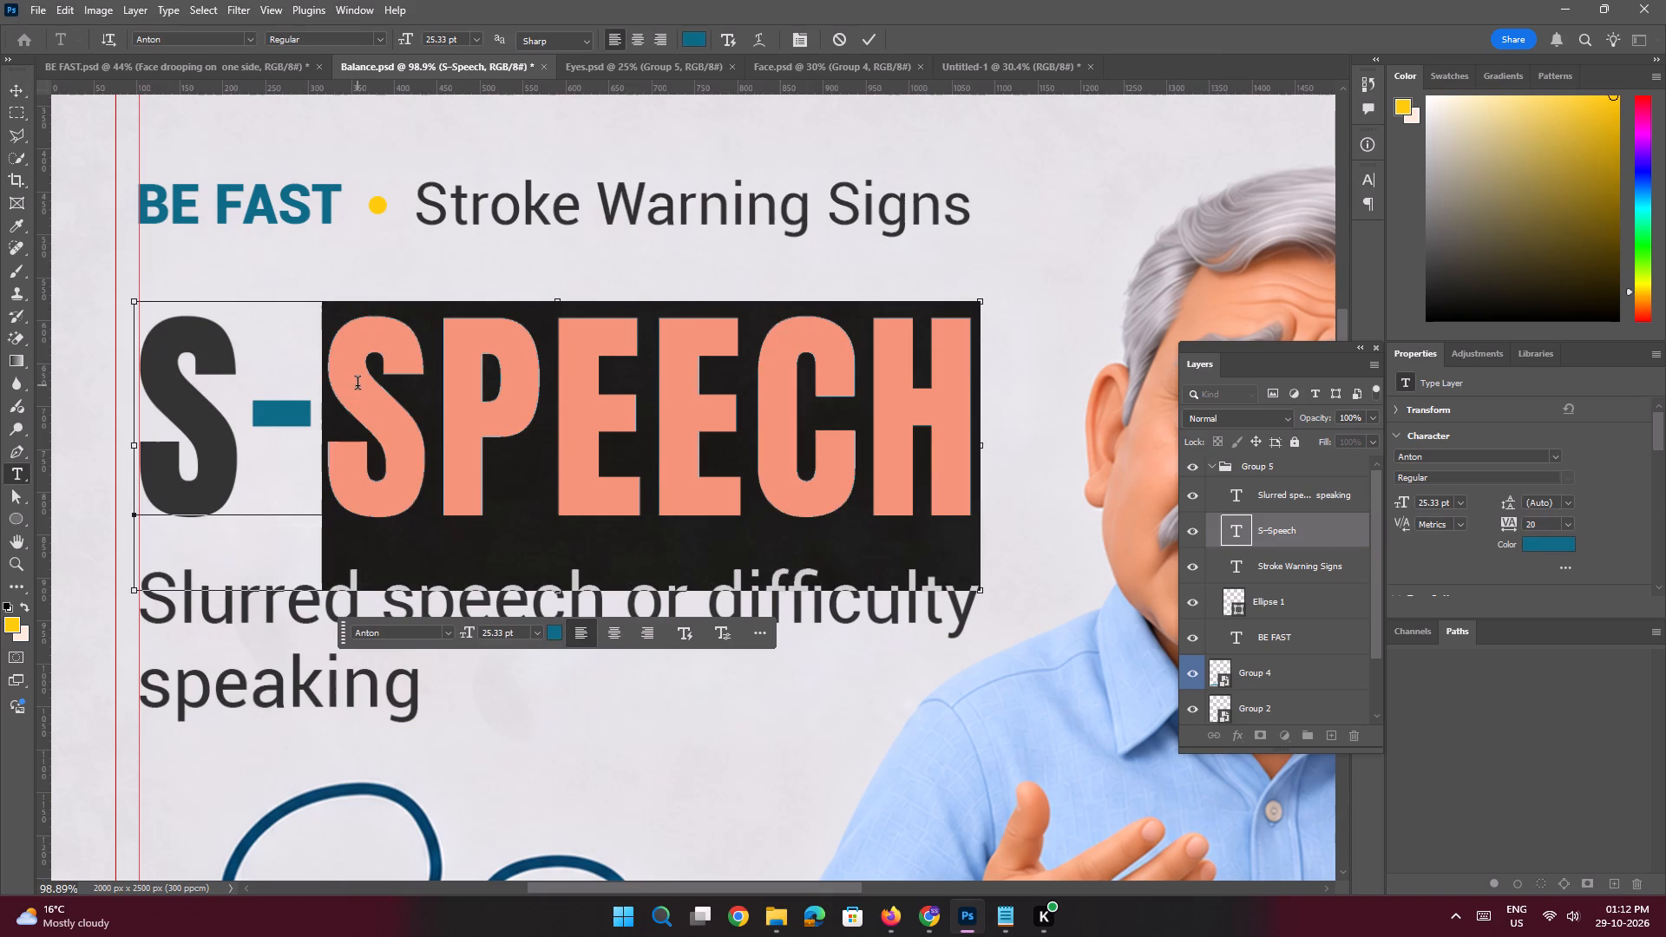
pyautogui.click(977, 69)
pyautogui.hotkey('ctrl', 's')
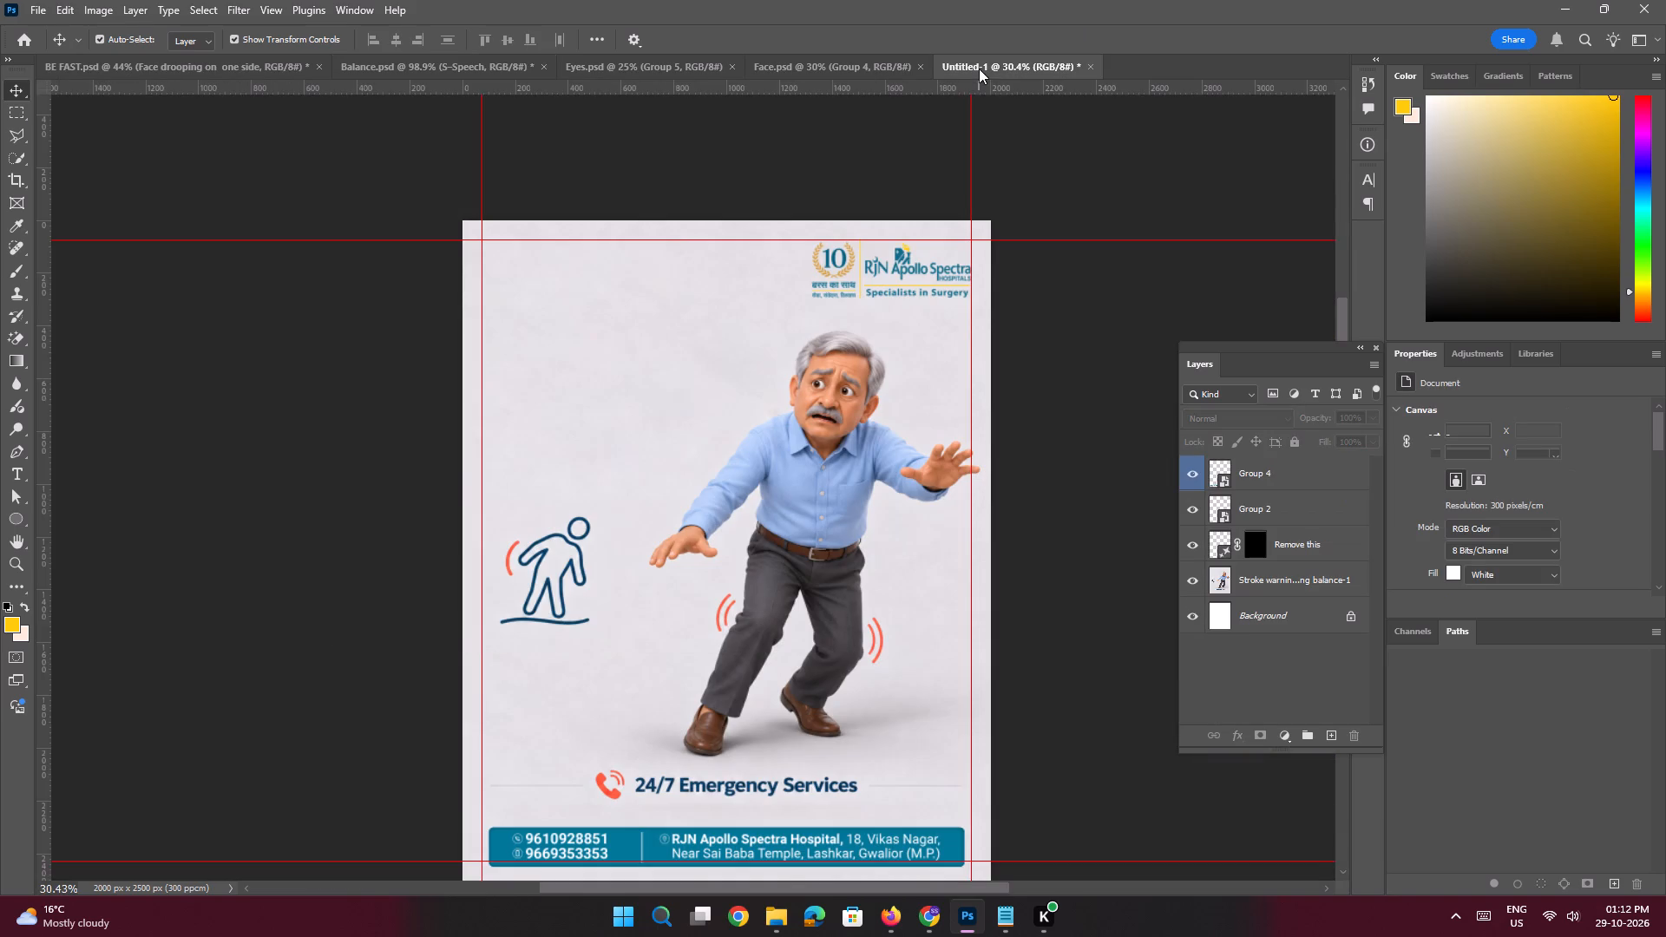
pyautogui.hotkey('ctrl', 'v')
pyautogui.press('Return')
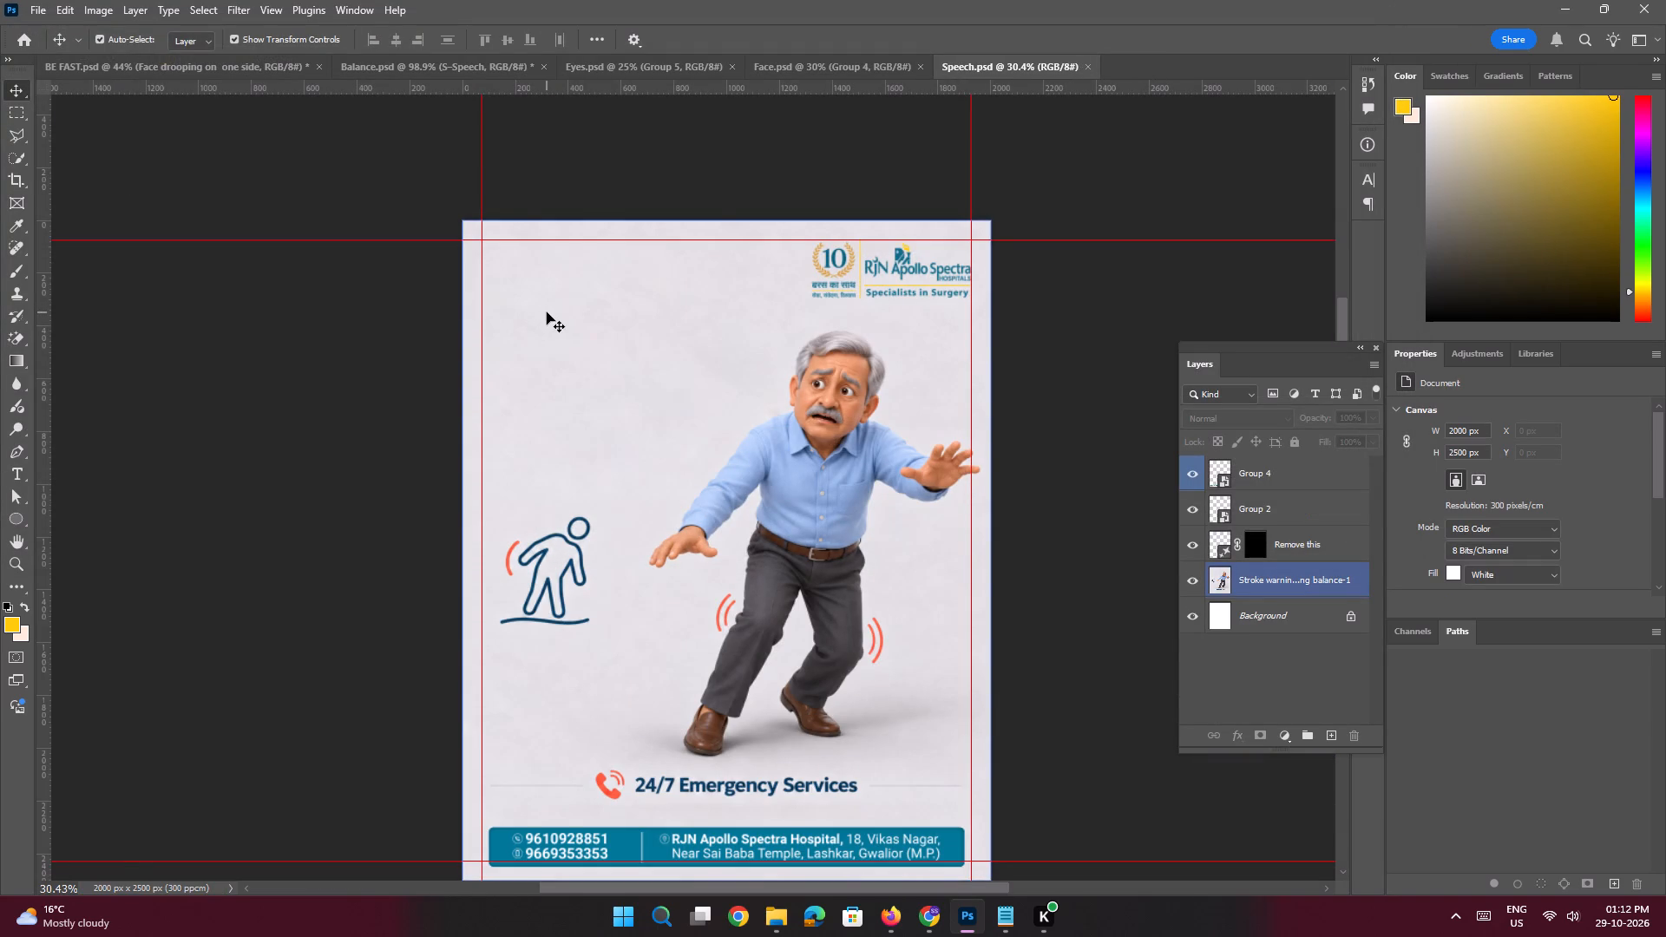
# Copy the whole BE FAST heading text group from Face.psd into Speech.psd, against the left margin guide above the walking-figure icon.
pyautogui.click(811, 69)
pyautogui.press('space')
pyautogui.press('space')
pyautogui.press('space')
pyautogui.press('space')
pyautogui.press('space')
pyautogui.press('space')
pyautogui.press('space')
pyautogui.press('space')
pyautogui.moveTo(613, 245); pyautogui.dragTo(638, 248)
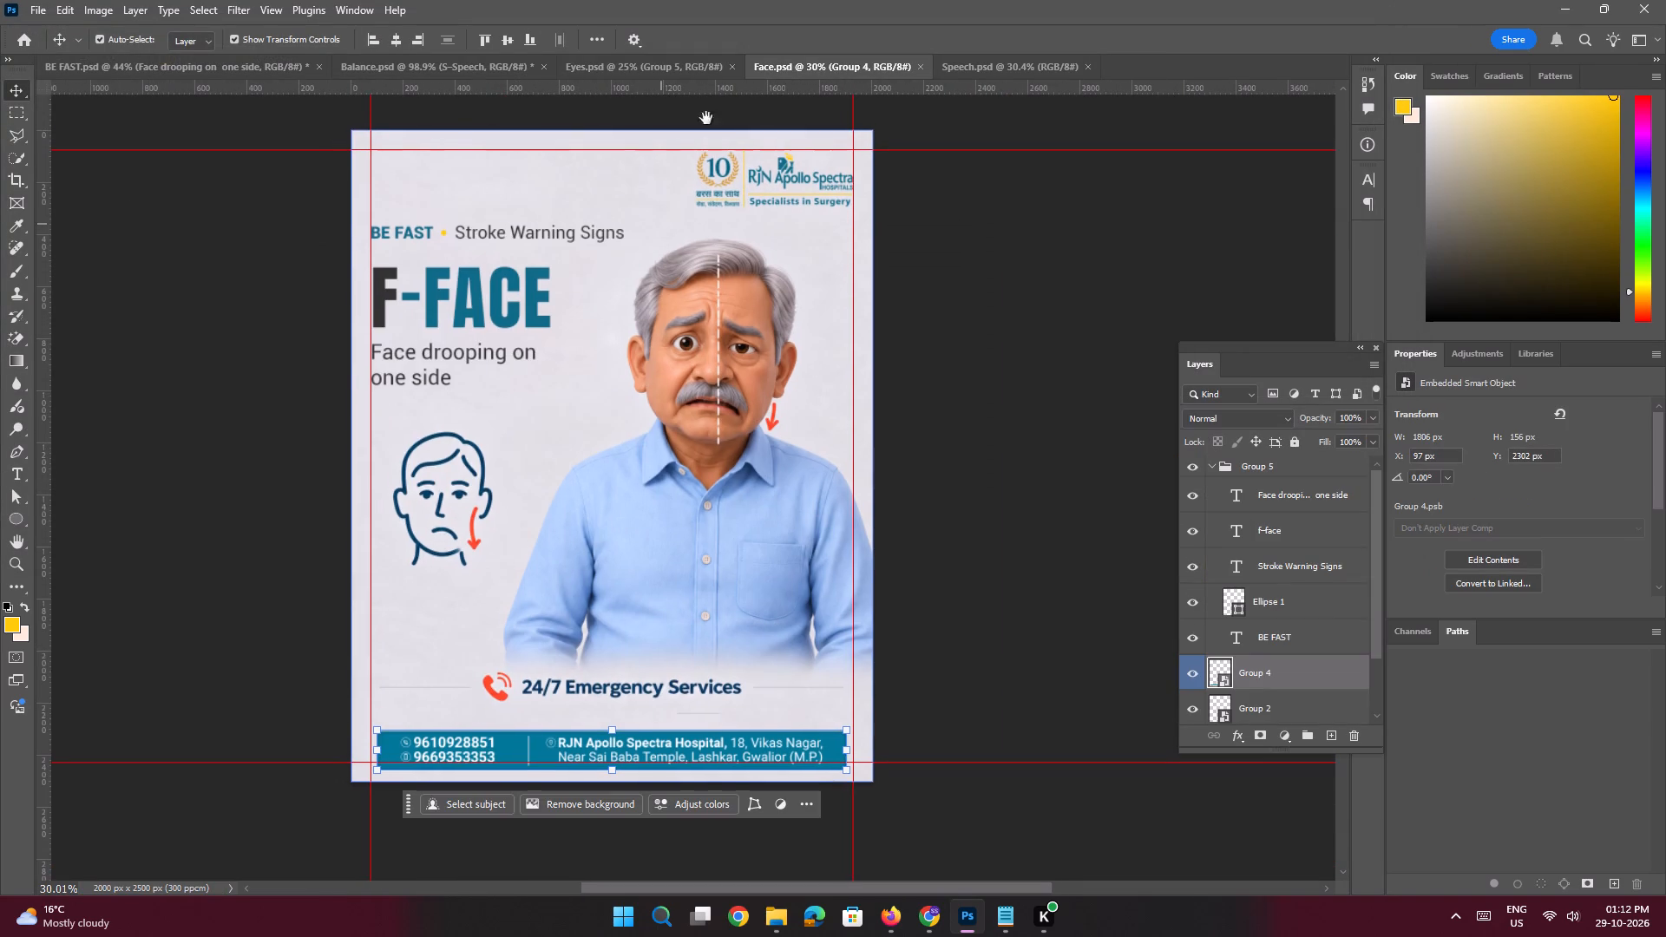
pyautogui.click(197, 36)
pyautogui.click(197, 58)
pyautogui.click(180, 166)
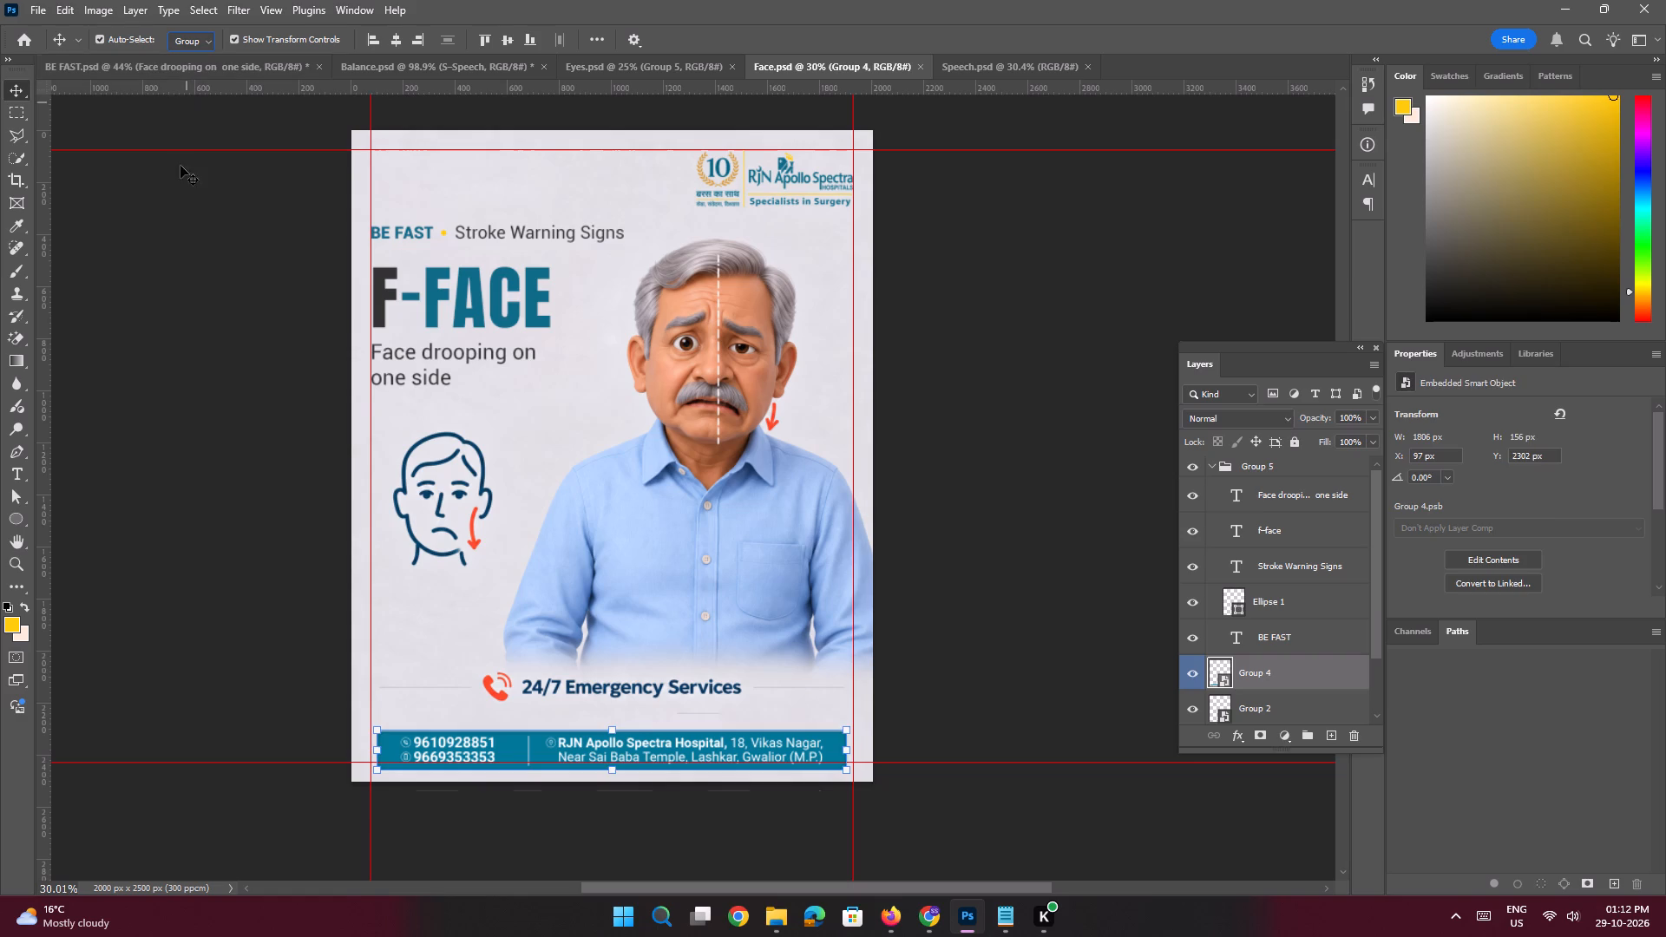
pyautogui.click(509, 284)
pyautogui.moveTo(1262, 468); pyautogui.dragTo(1262, 443)
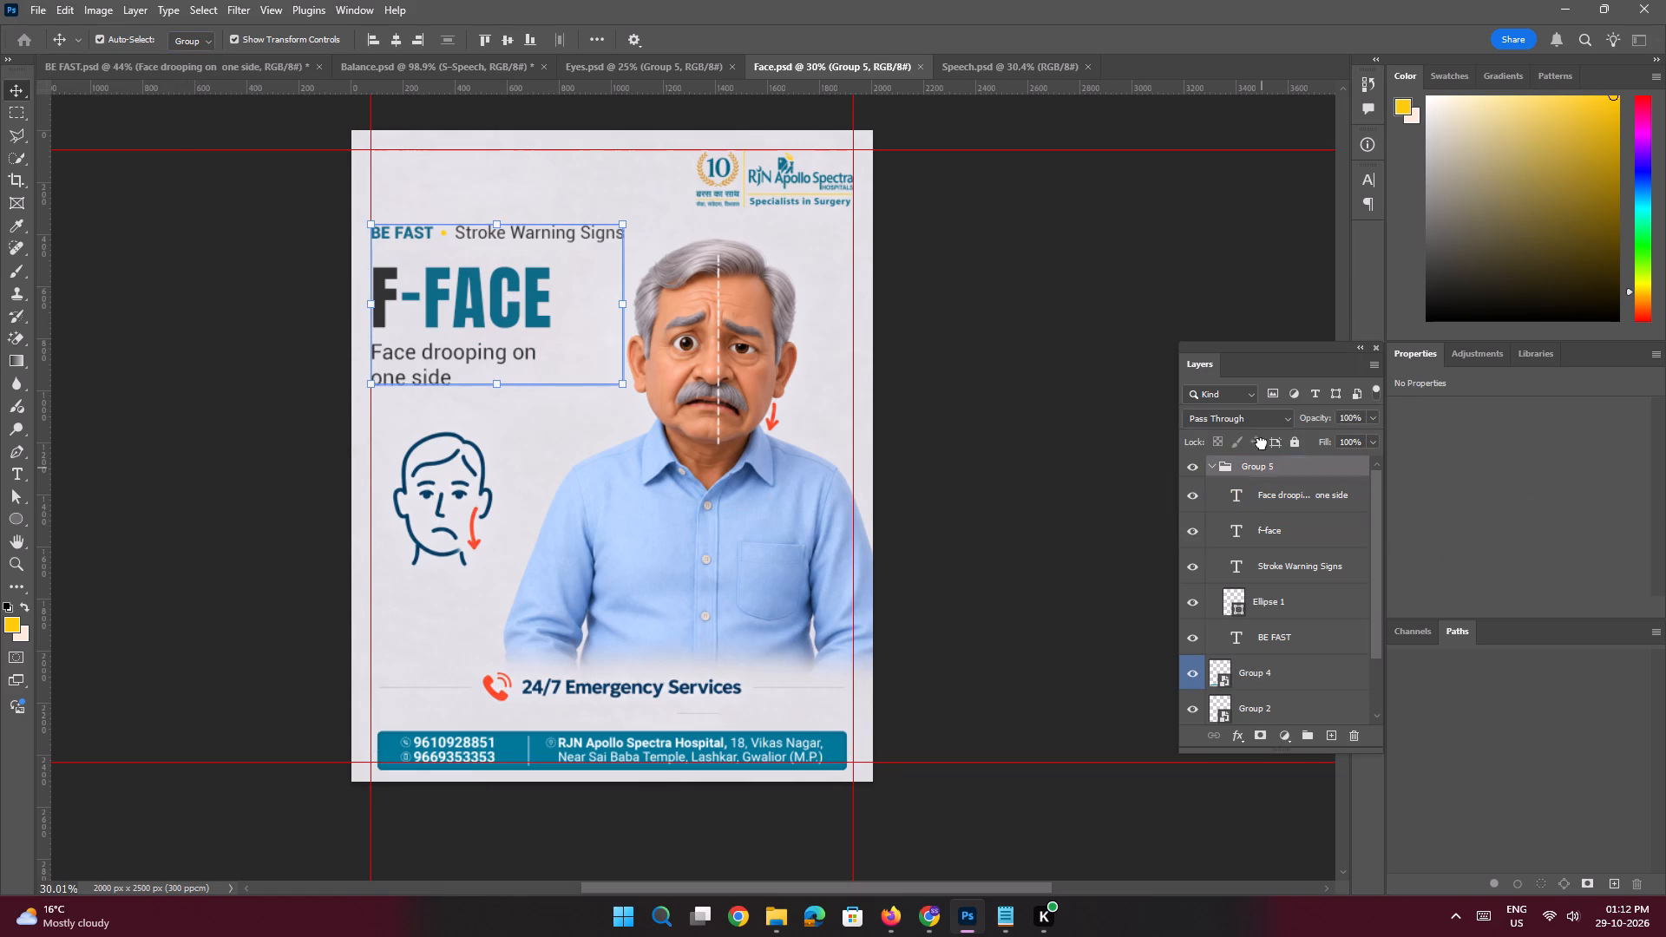
pyautogui.moveTo(1262, 443); pyautogui.dragTo(624, 369)
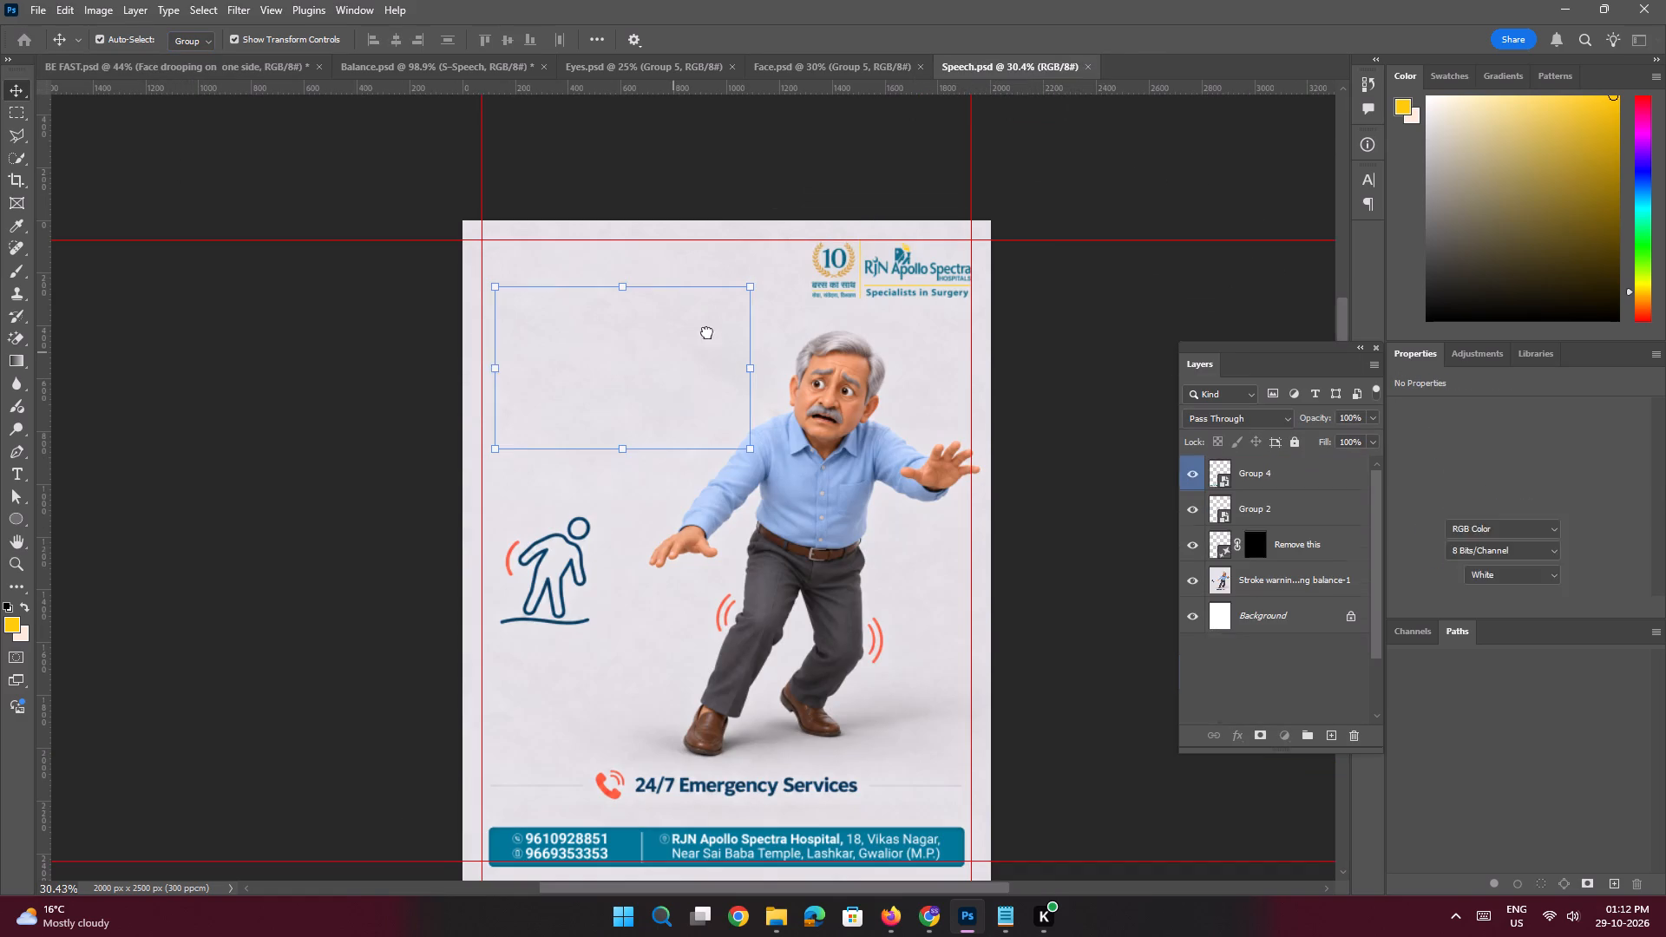
pyautogui.moveTo(639, 351); pyautogui.dragTo(626, 383)
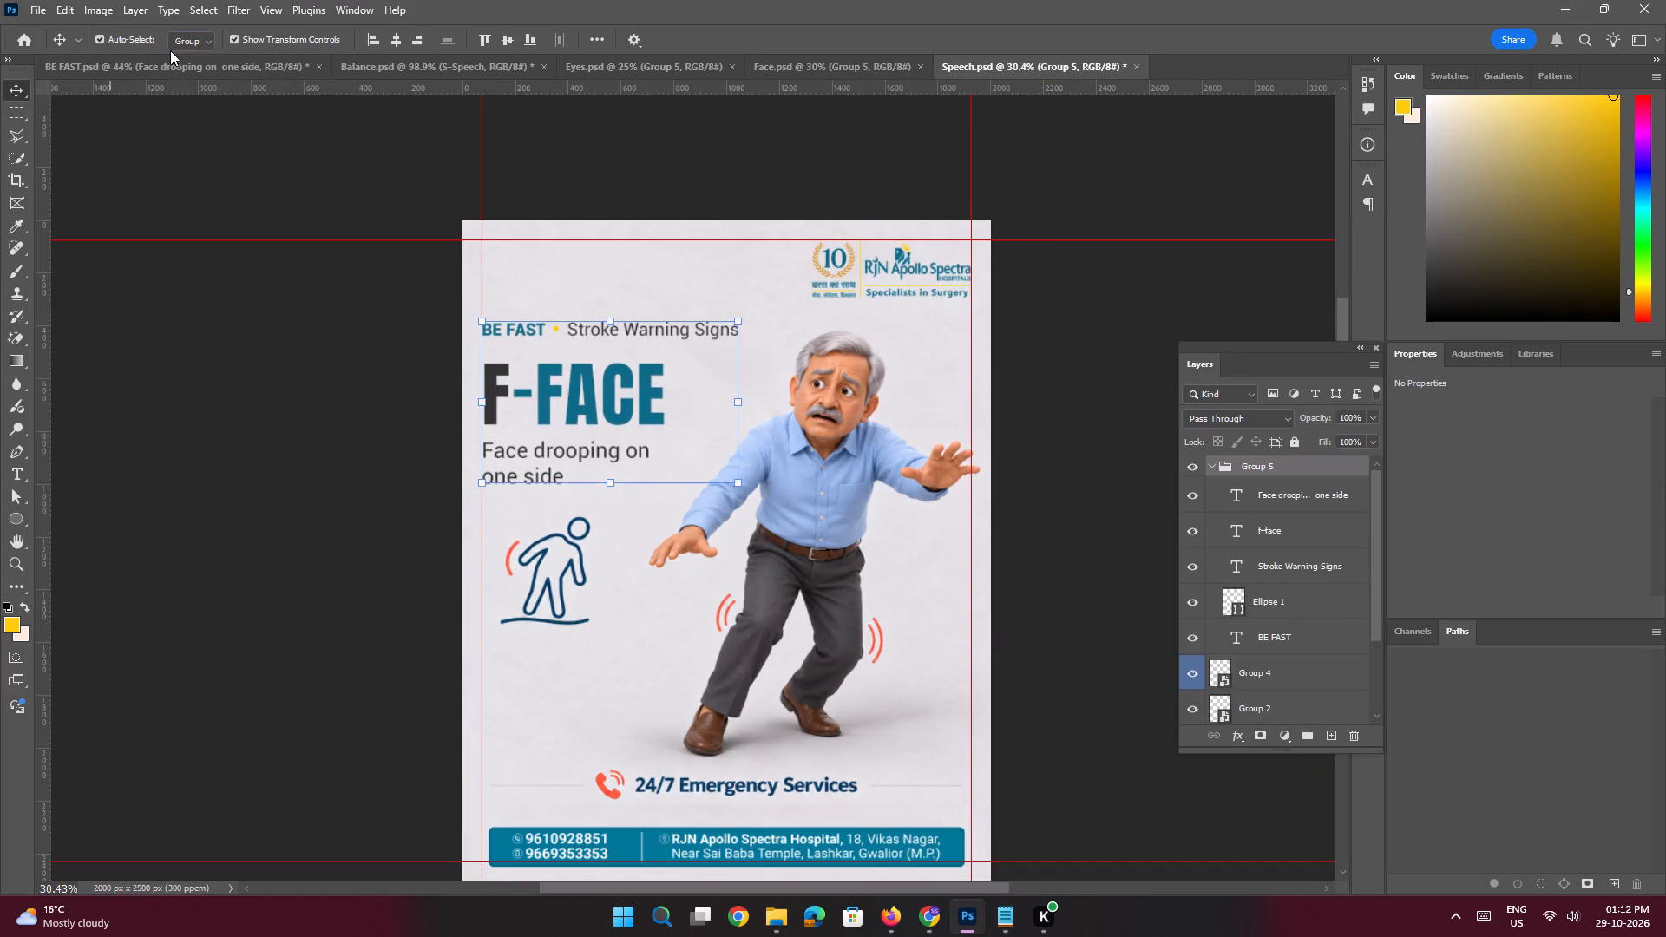
pyautogui.click(196, 39)
pyautogui.click(197, 72)
pyautogui.click(196, 338)
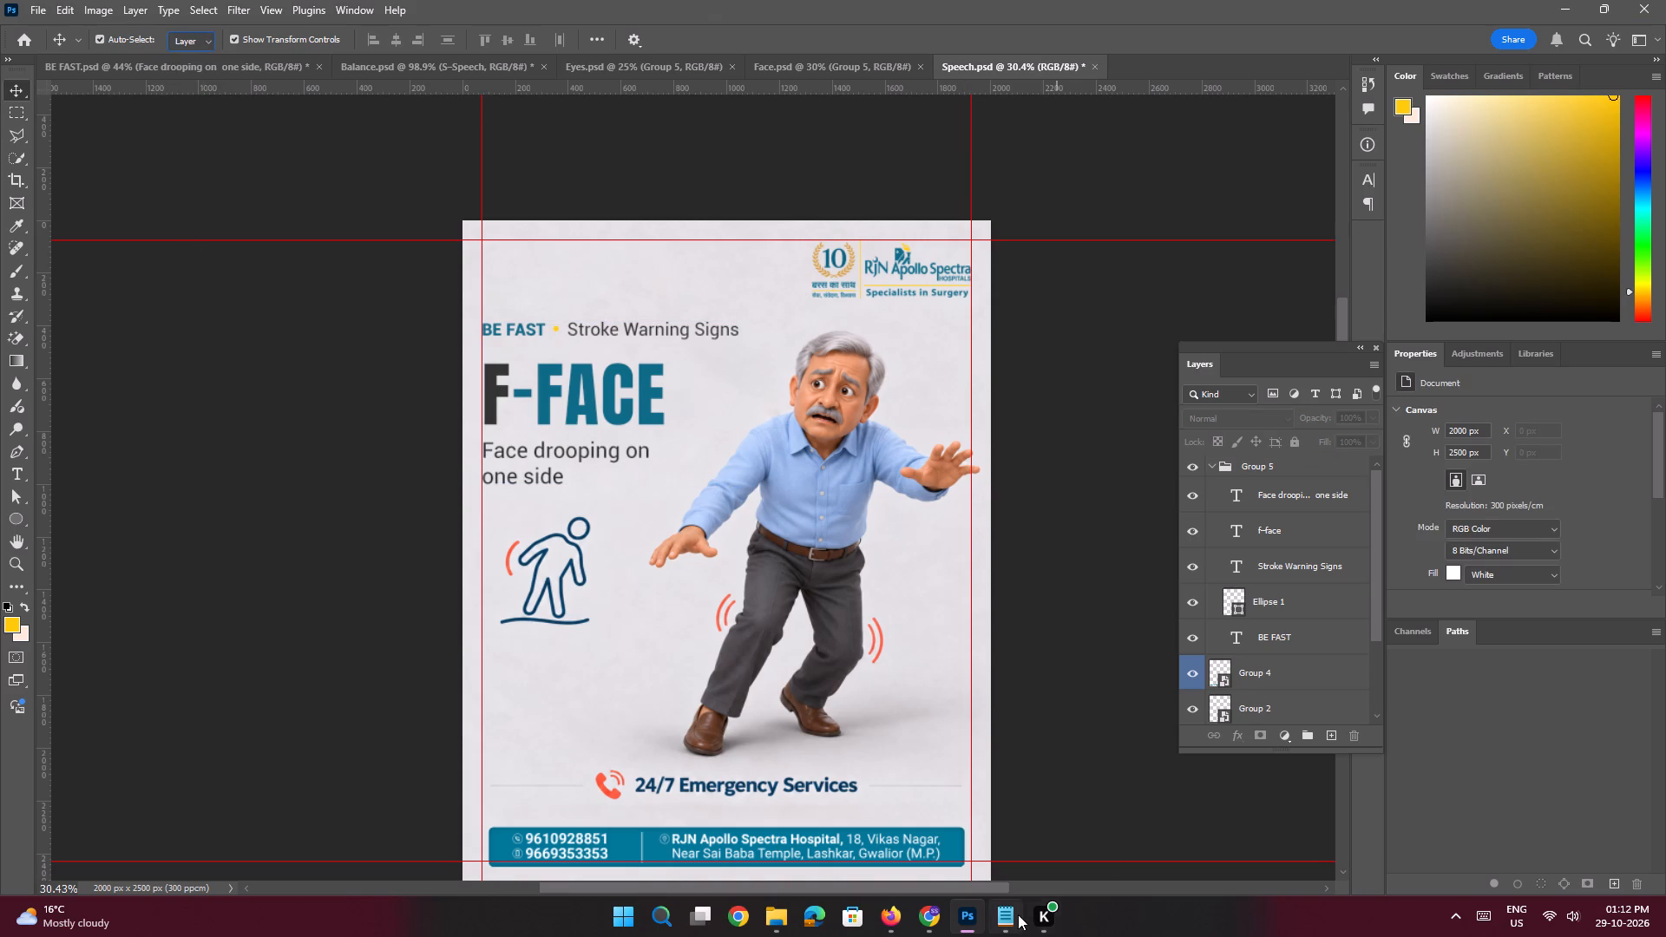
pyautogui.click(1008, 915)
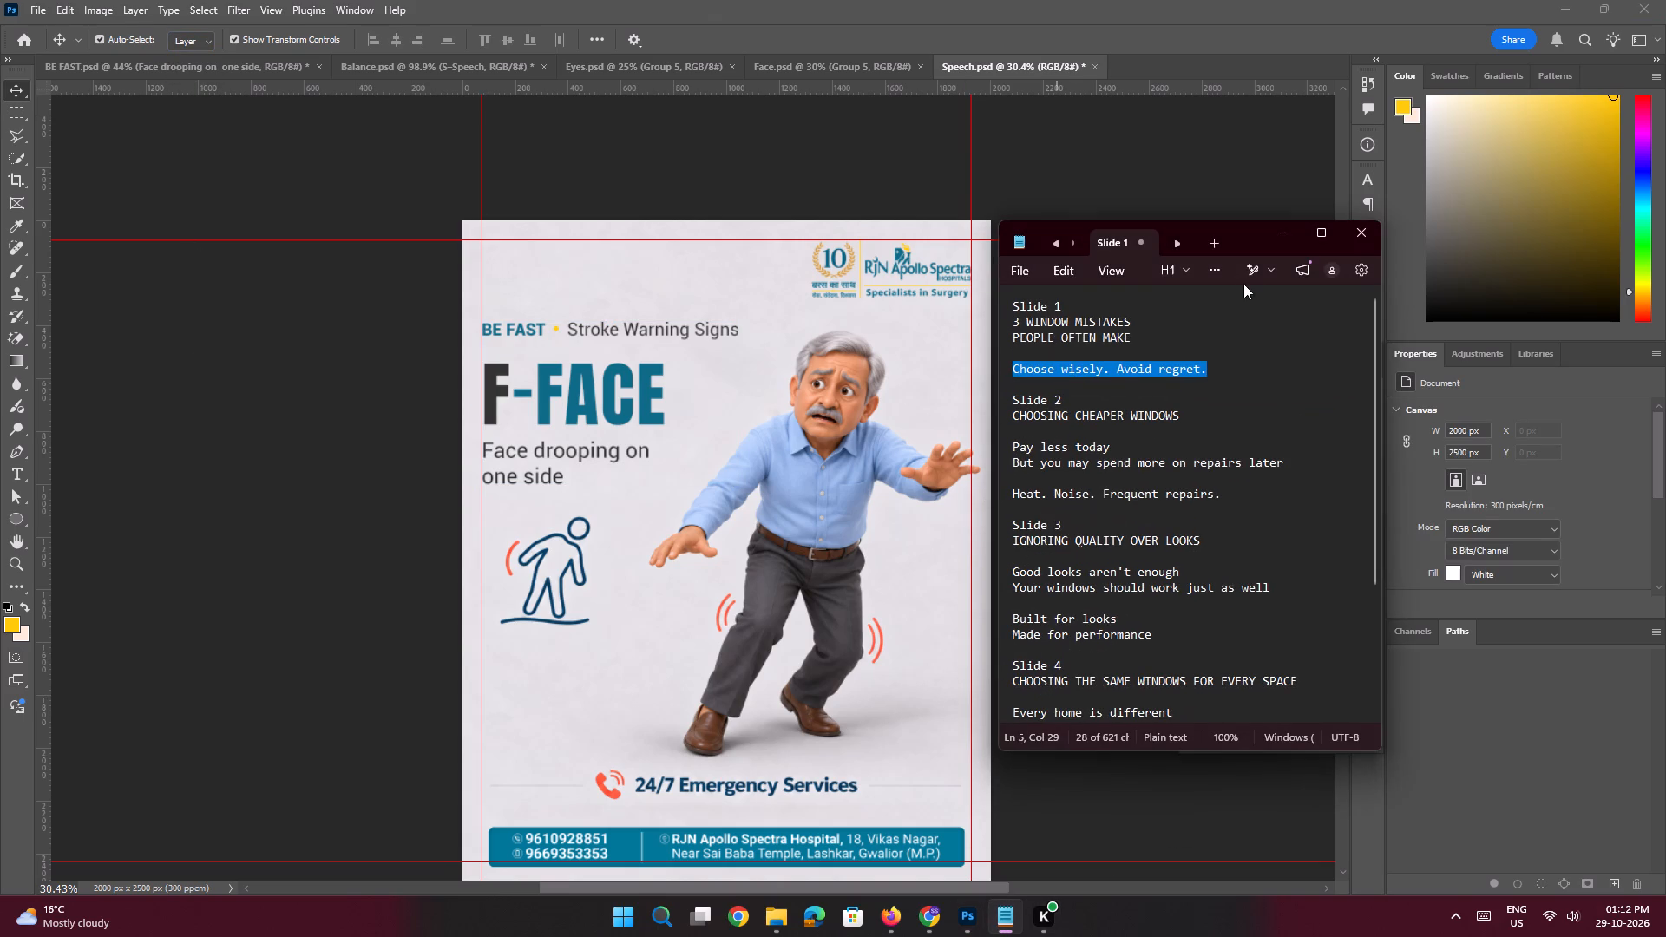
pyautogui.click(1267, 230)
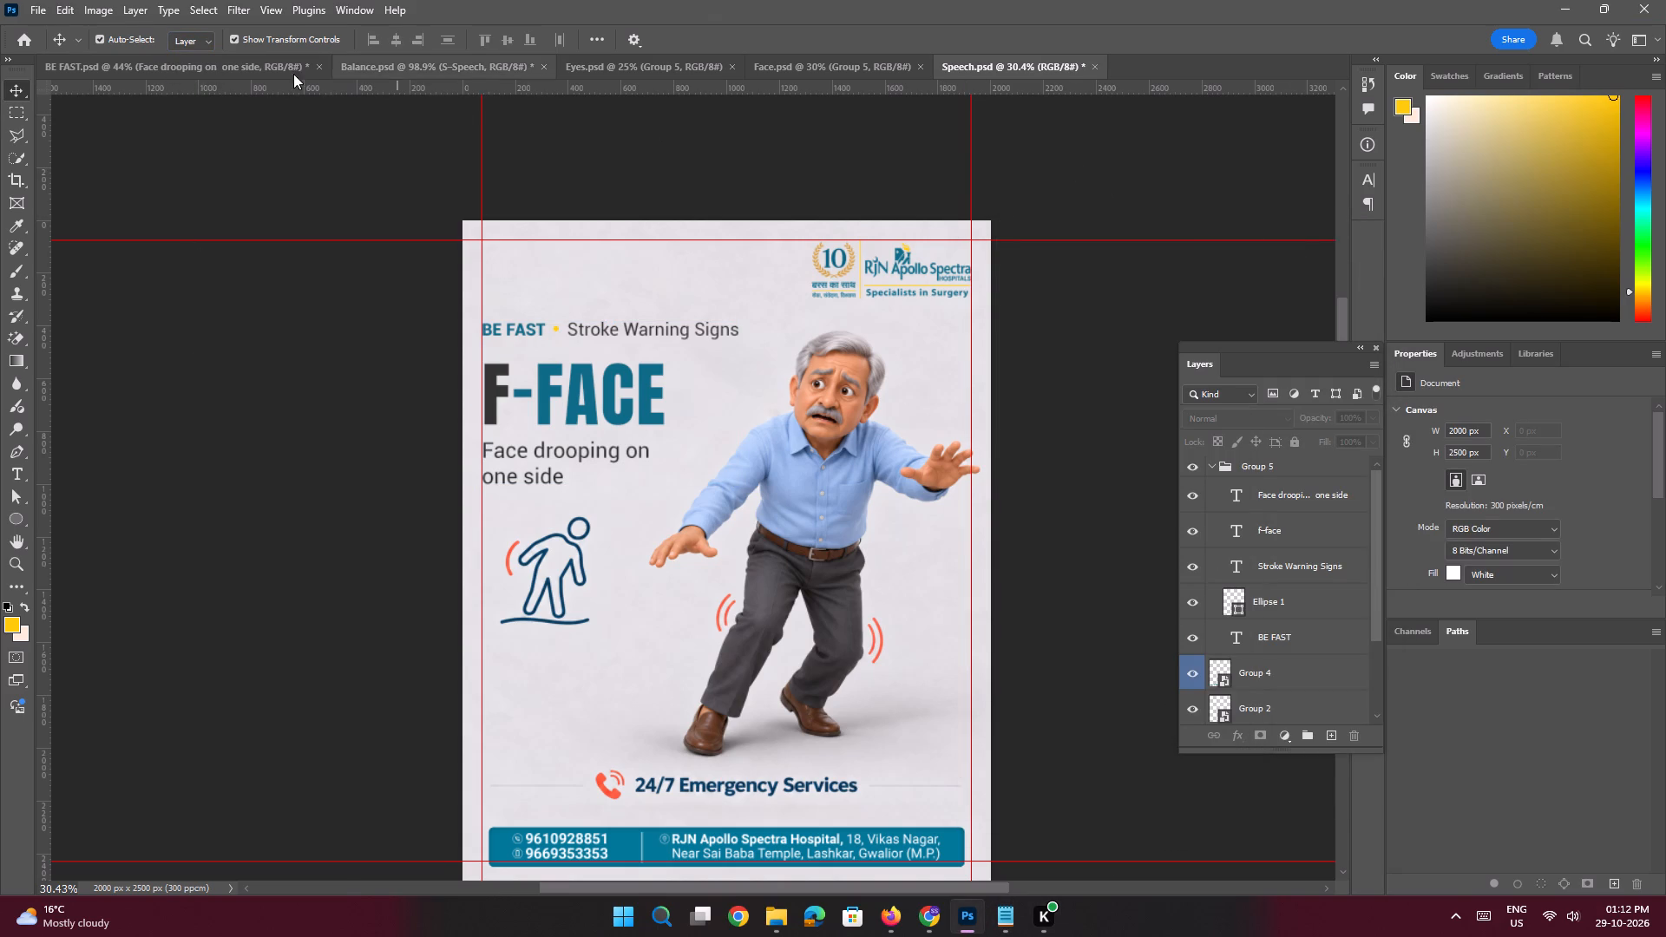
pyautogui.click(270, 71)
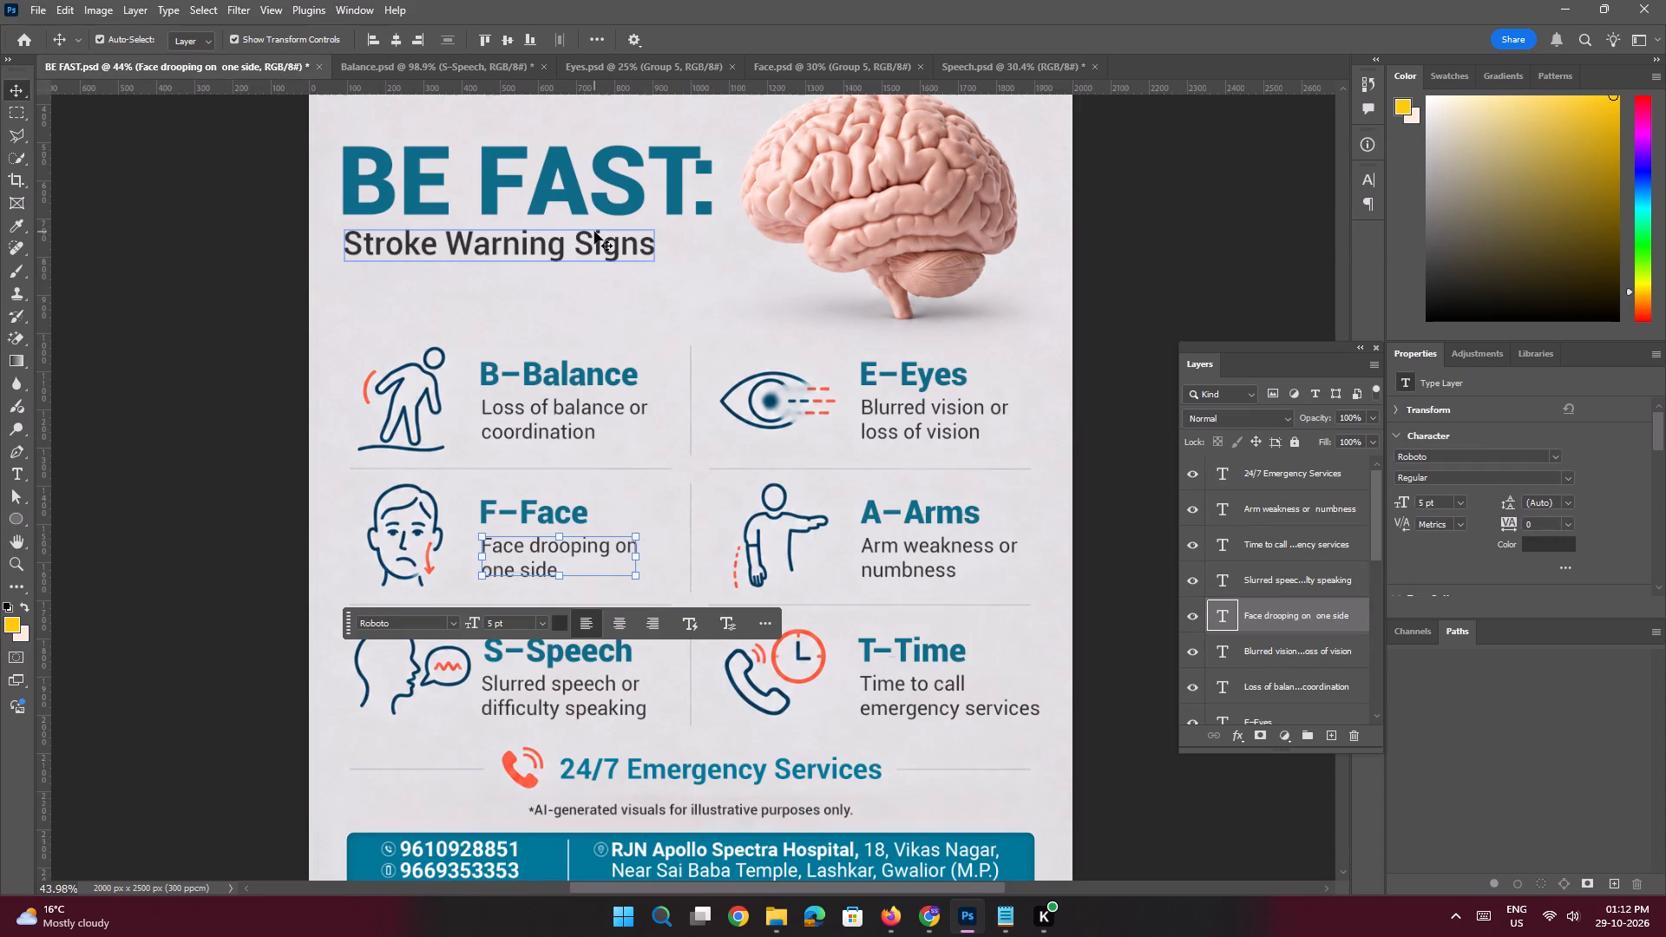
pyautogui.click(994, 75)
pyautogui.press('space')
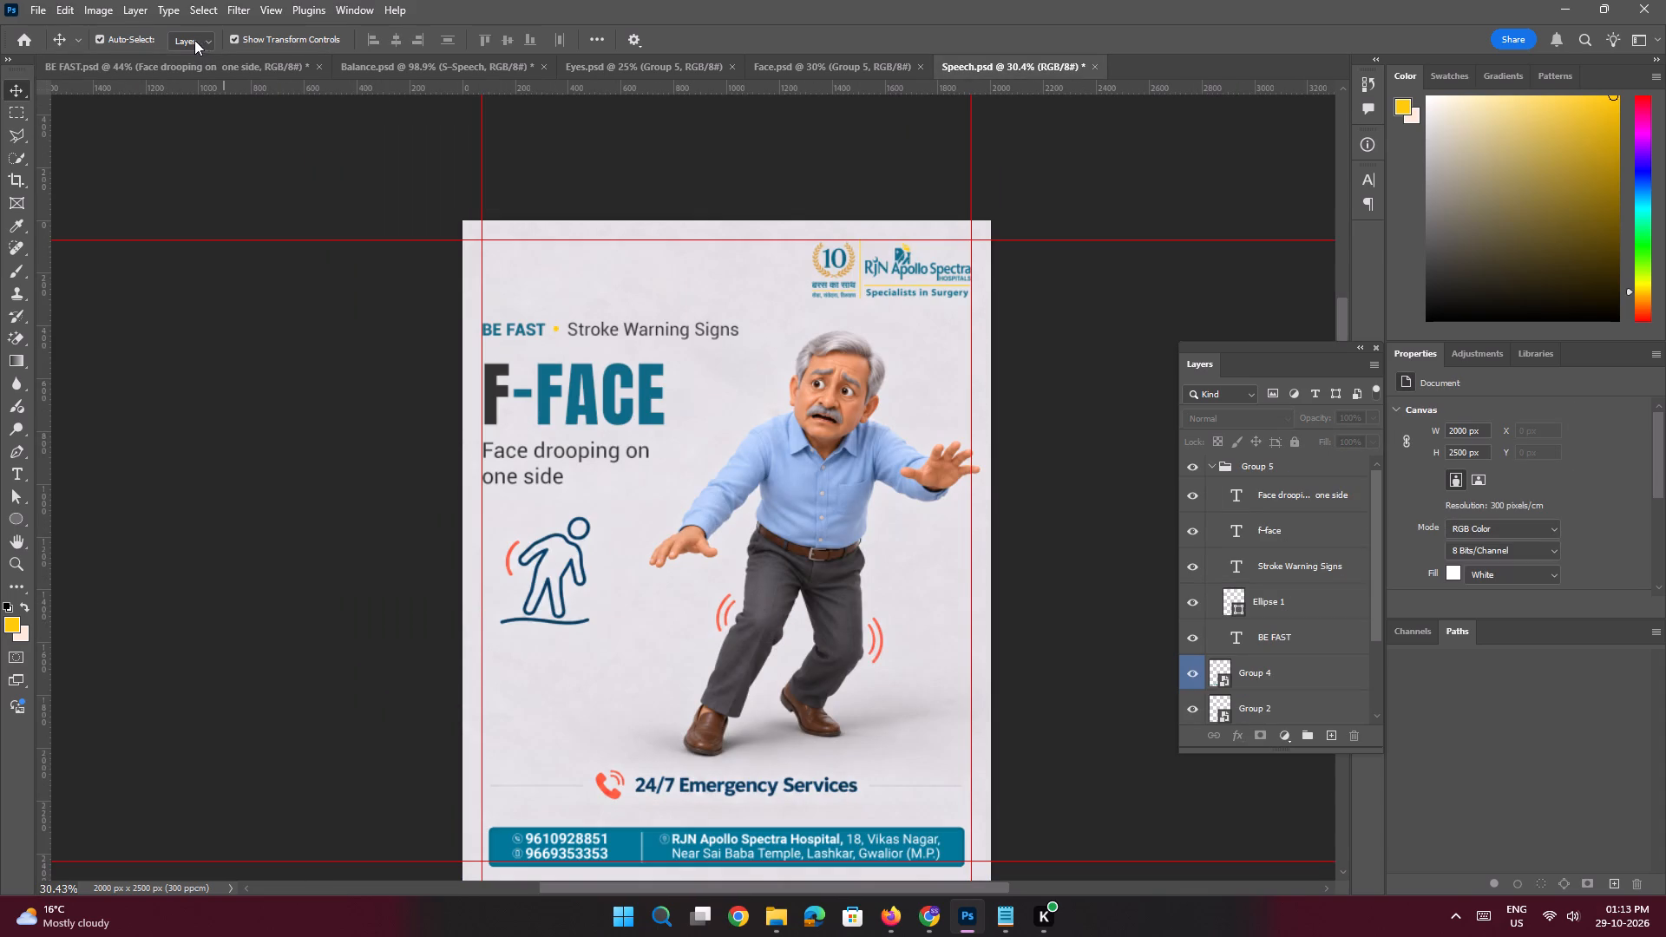
# Retype the F-FACE heading in Speech.psd as B-BALANCE, keeping the dark first letter and teal word colours.
pyautogui.click(194, 40)
pyautogui.click(198, 75)
pyautogui.click(261, 323)
pyautogui.doubleClick(555, 389)
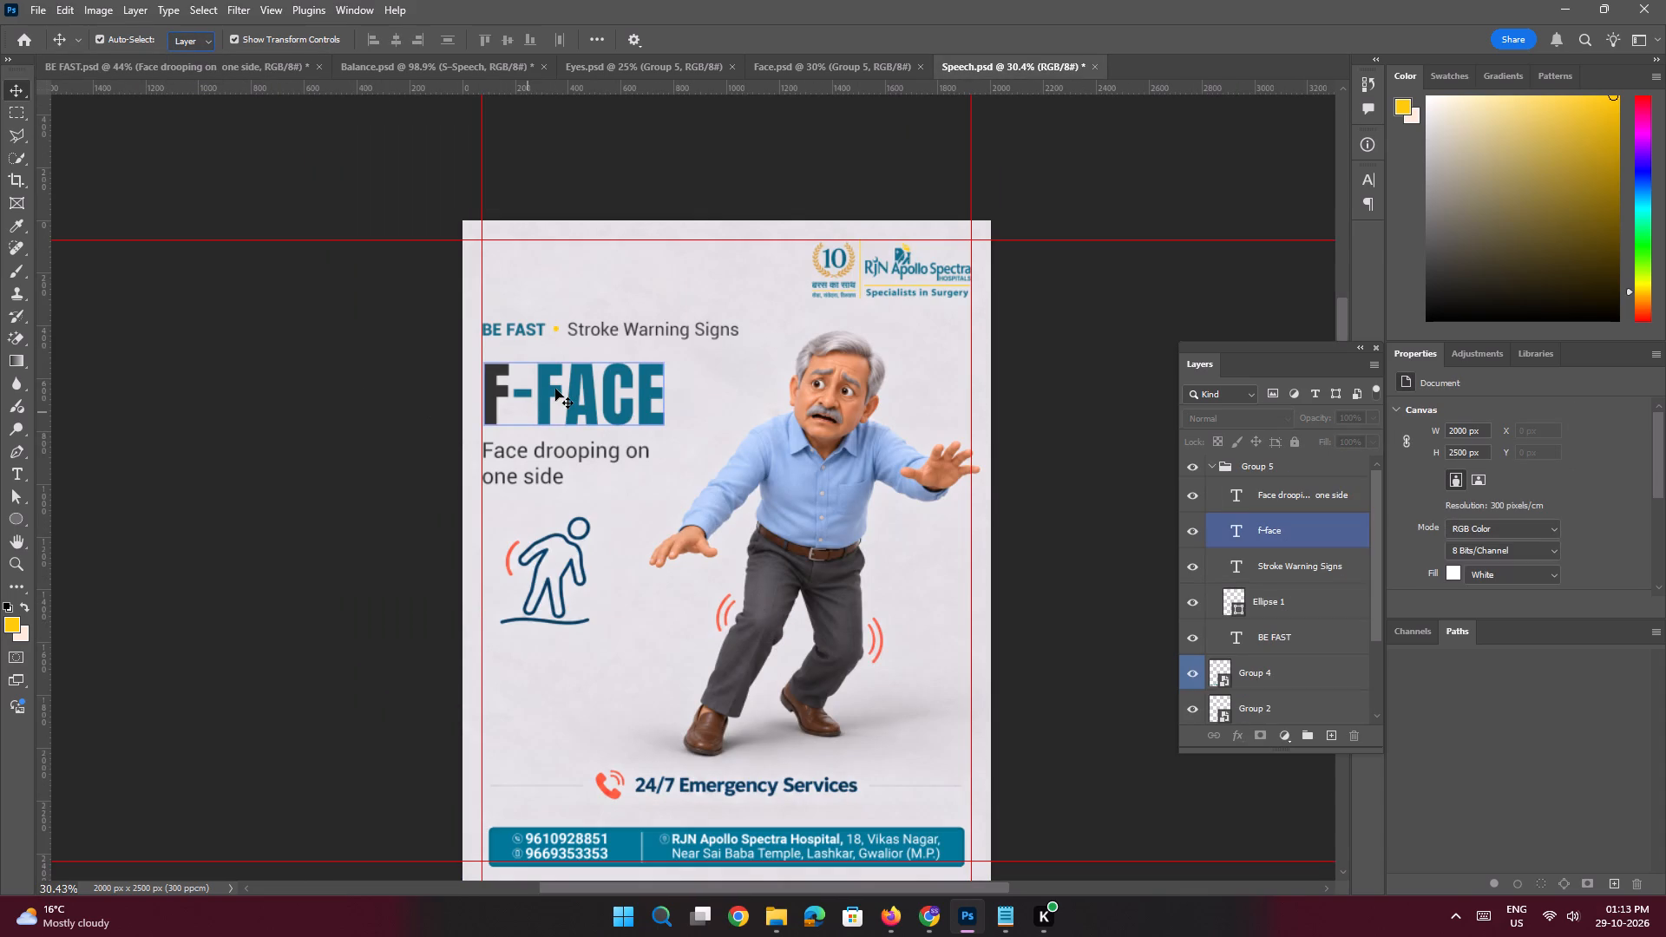
pyautogui.click(501, 371)
pyautogui.moveTo(509, 382); pyautogui.dragTo(486, 376)
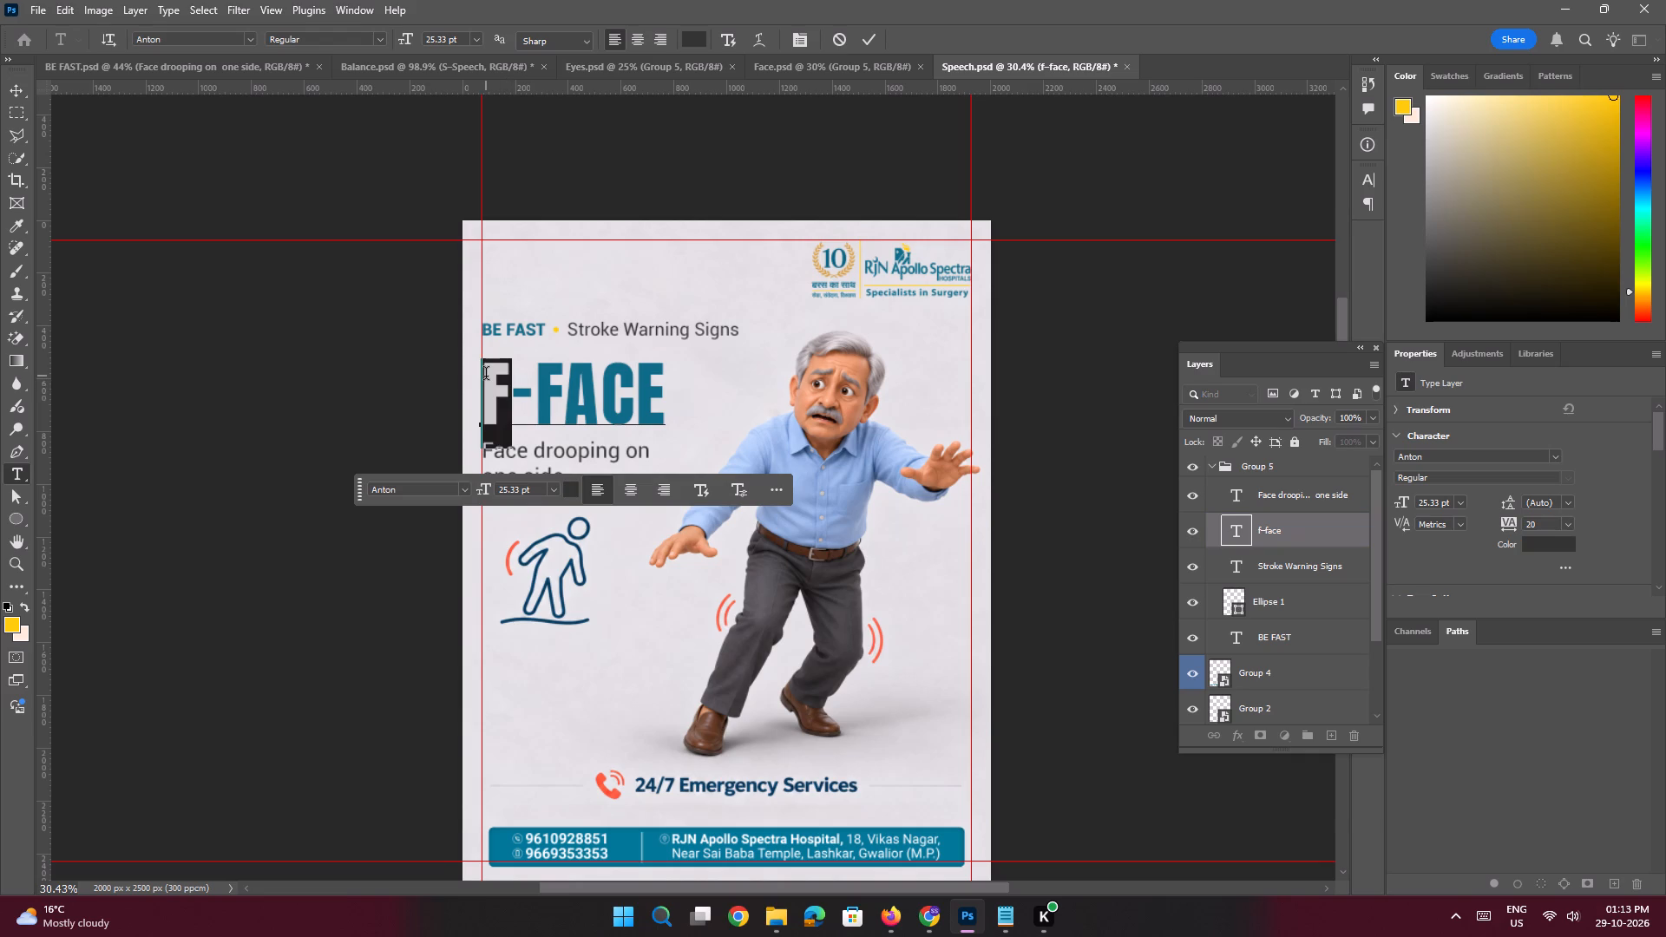
pyautogui.hotkey('shift', 'b')
pyautogui.moveTo(673, 396); pyautogui.dragTo(629, 394)
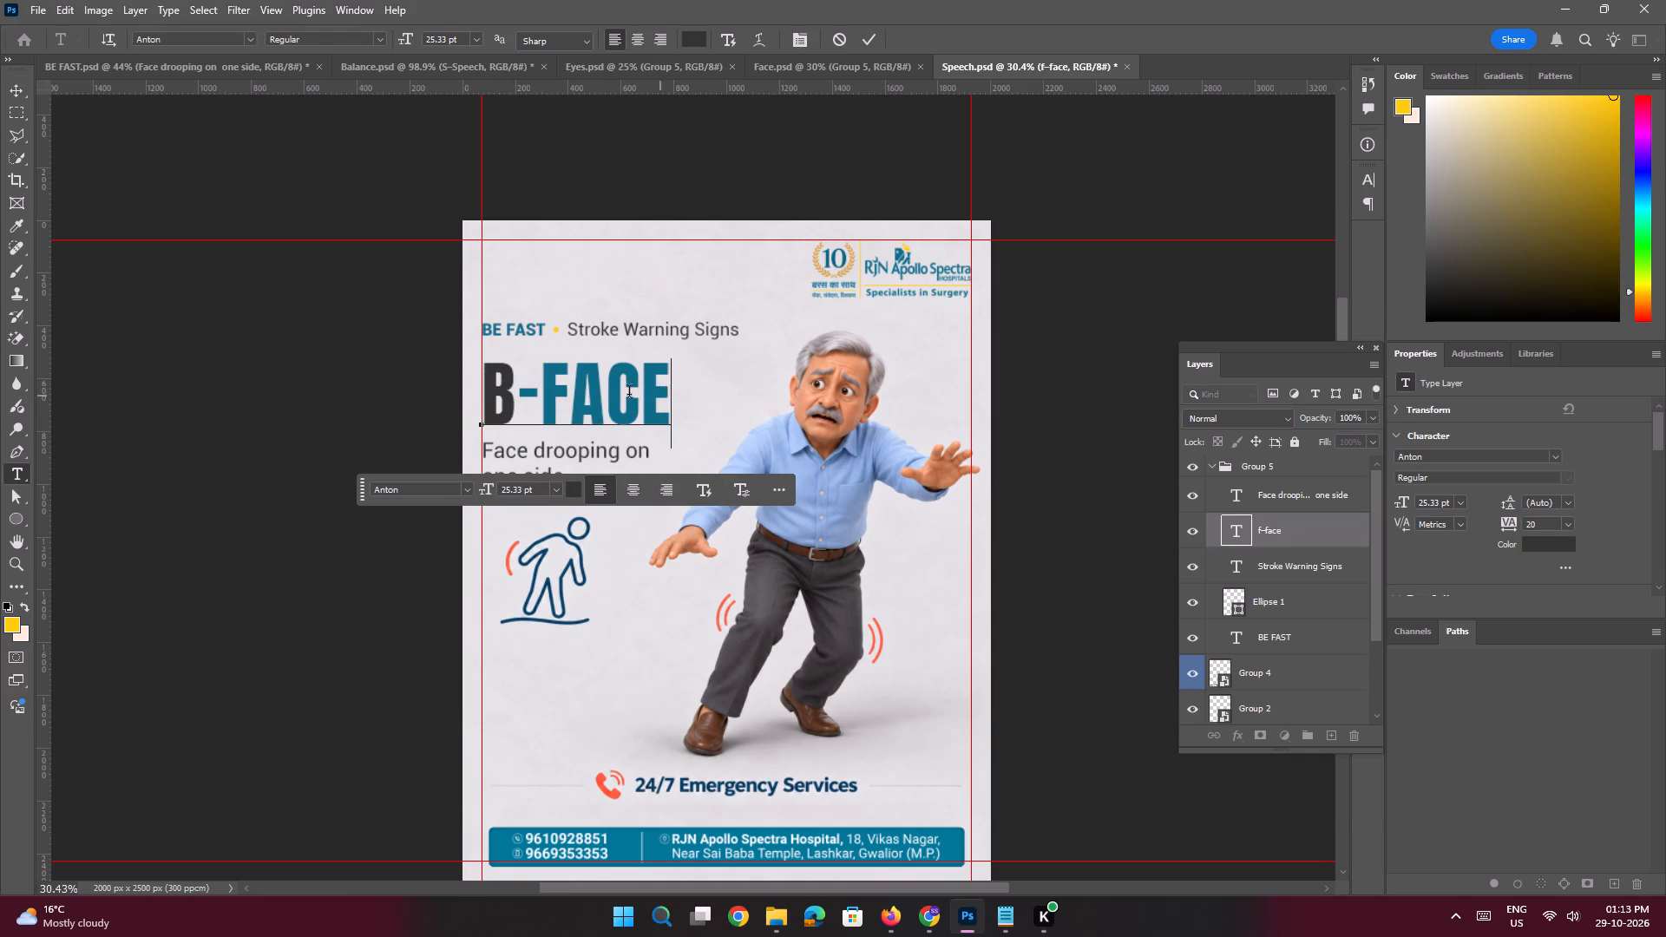
pyautogui.moveTo(629, 394); pyautogui.dragTo(548, 394)
pyautogui.write('bala')
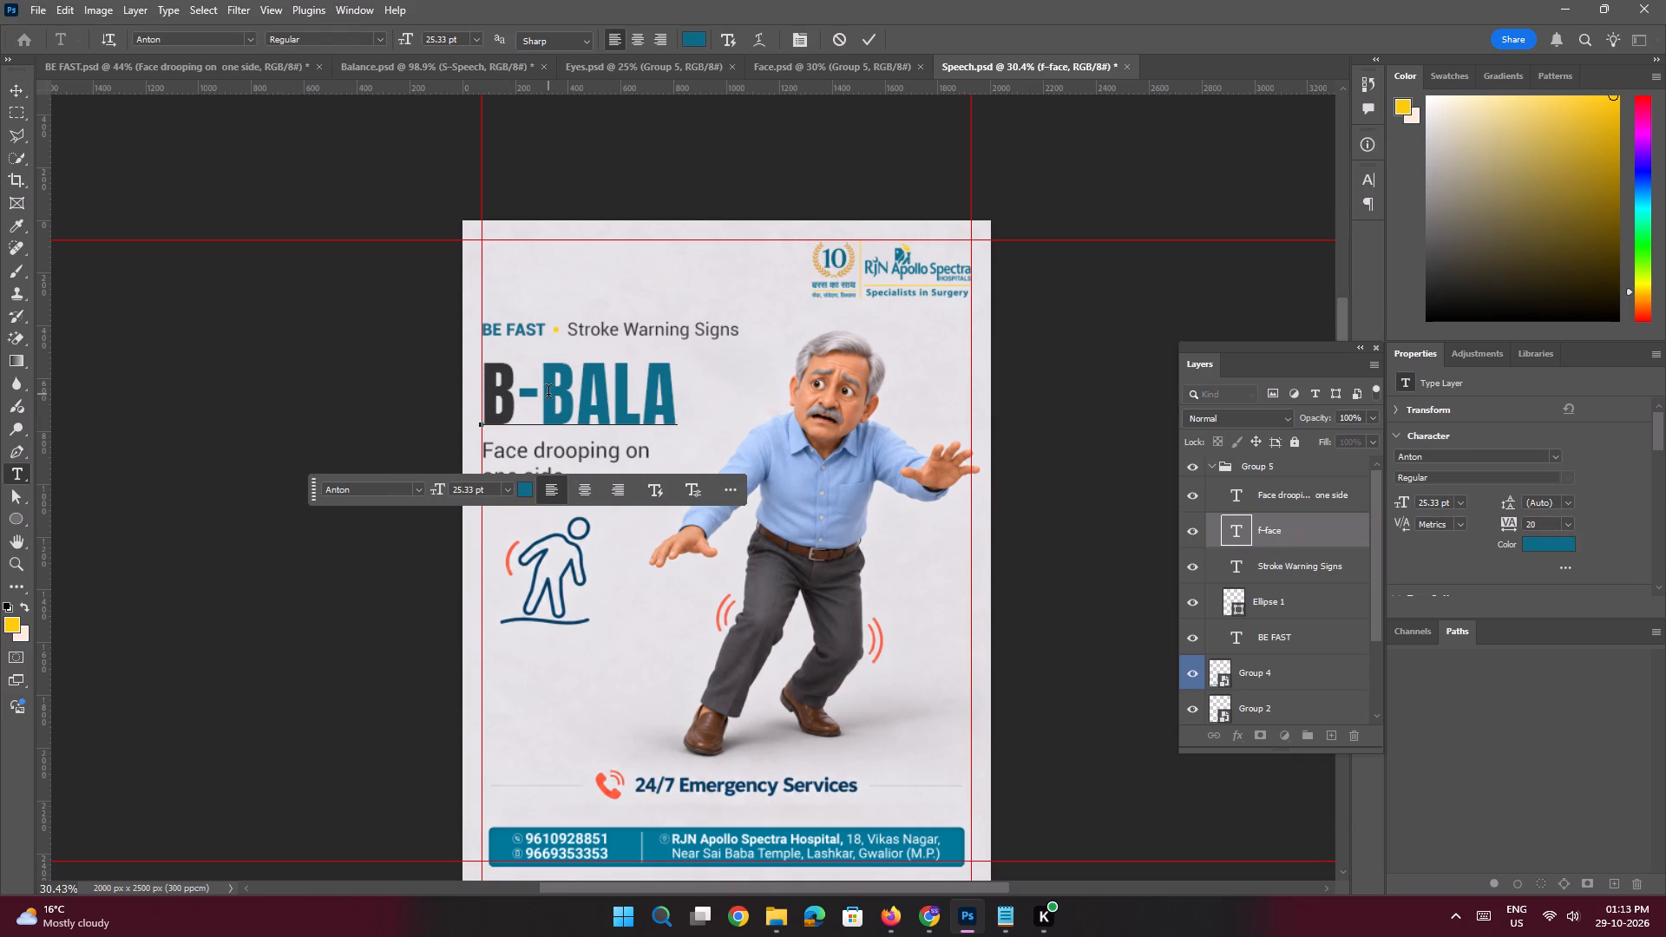
pyautogui.write('nce')
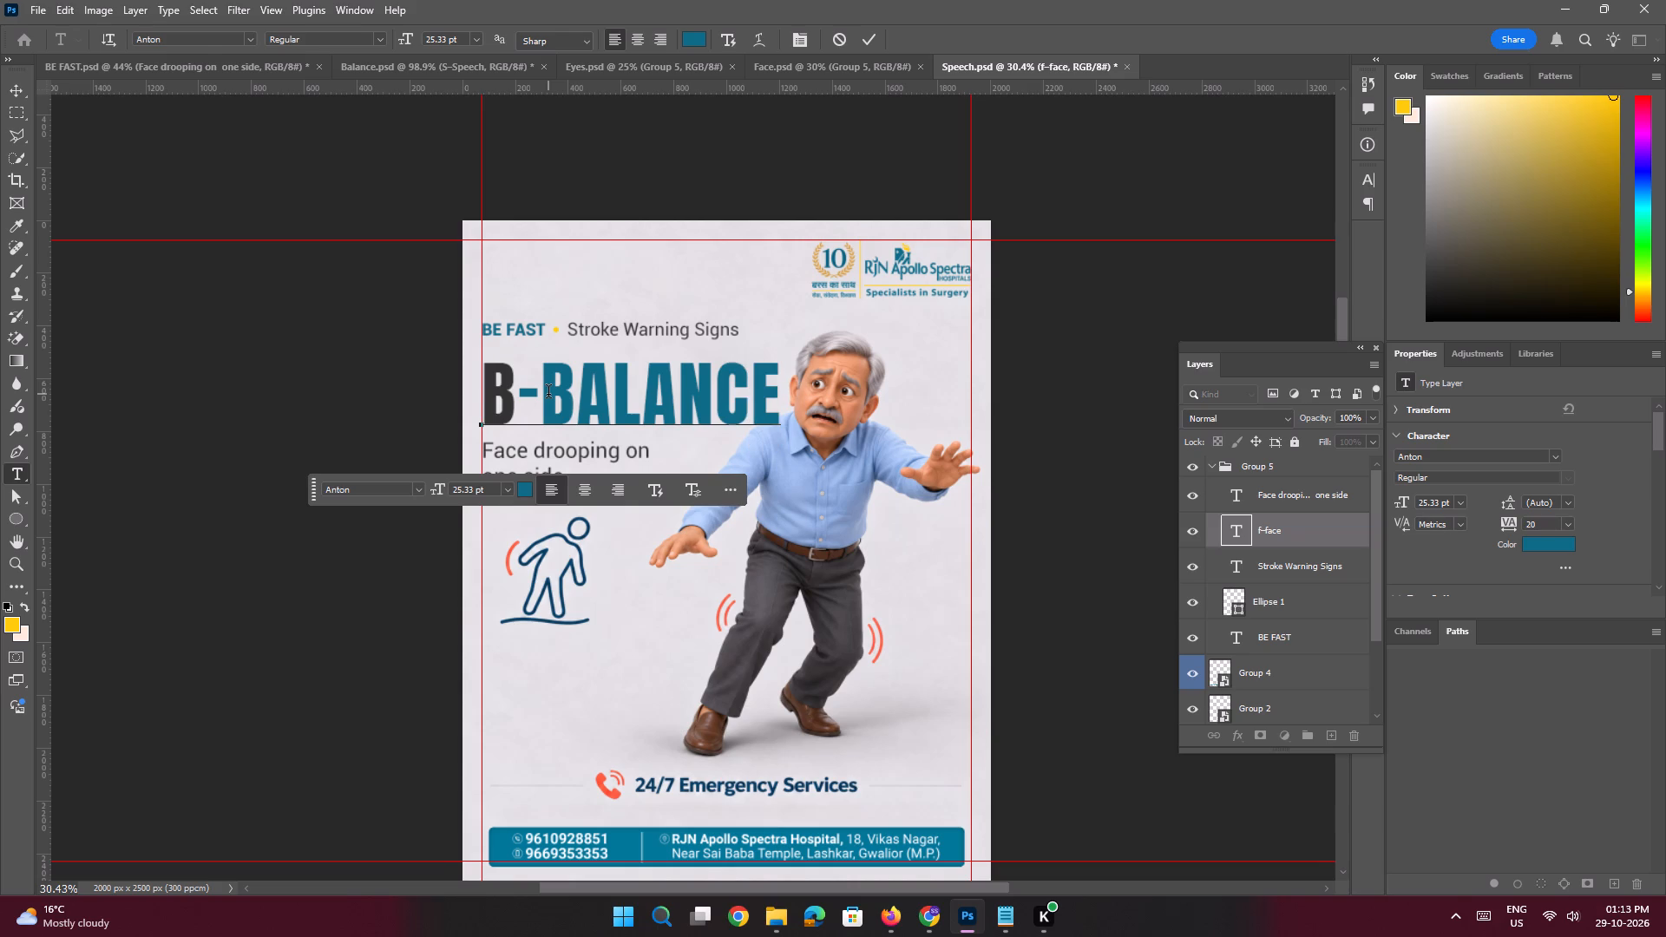
pyautogui.press('Return')
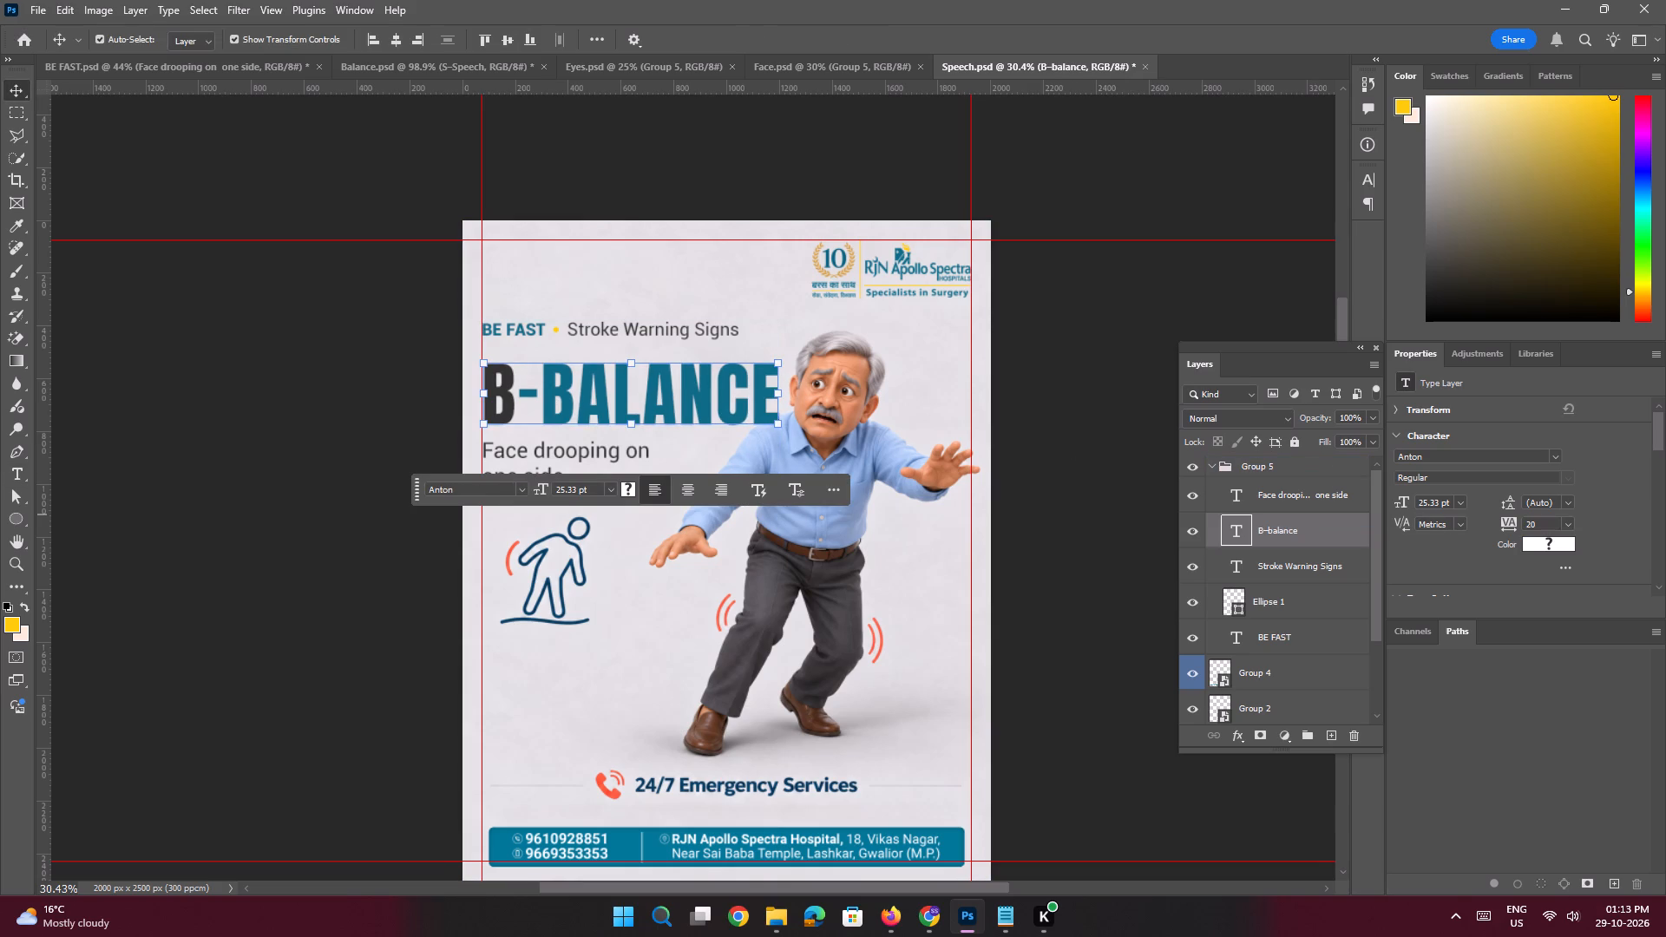
# Set the B-BALANCE heading's tracking to 0 and its font size to 24 pt, and deselect it.
pyautogui.moveTo(1538, 523); pyautogui.dragTo(1420, 482)
pyautogui.moveTo(1420, 482); pyautogui.dragTo(1420, 482)
pyautogui.press('0')
pyautogui.press('Return')
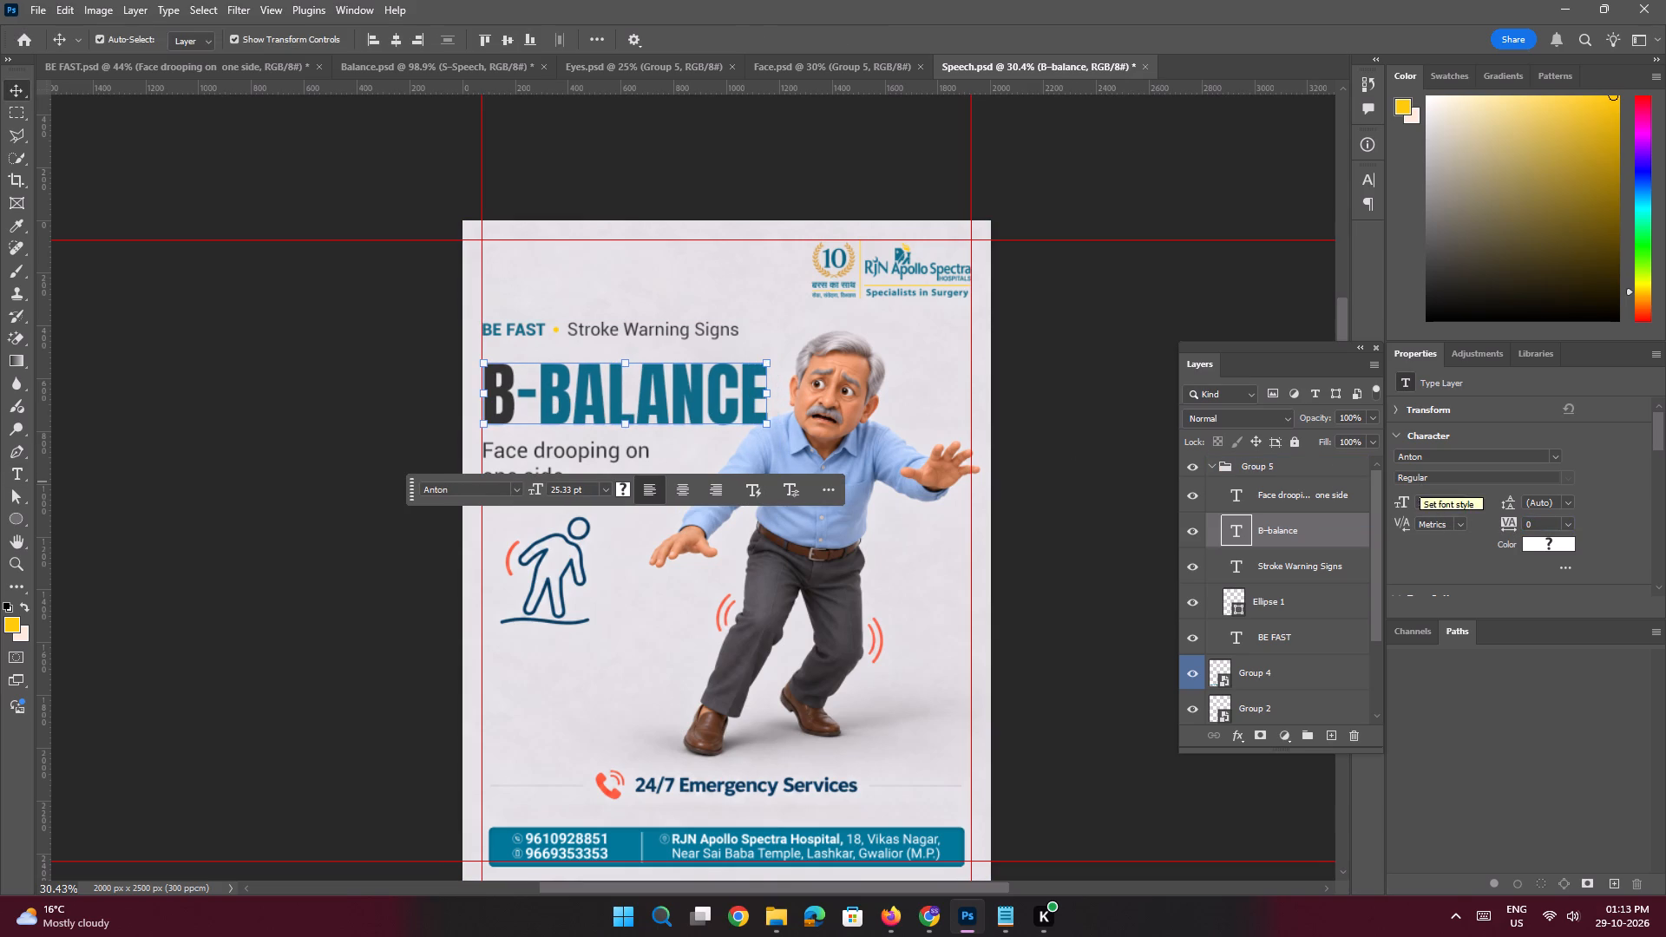
pyautogui.moveTo(1438, 499); pyautogui.dragTo(1390, 484)
pyautogui.write('24')
pyautogui.press('Return')
pyautogui.click(349, 437)
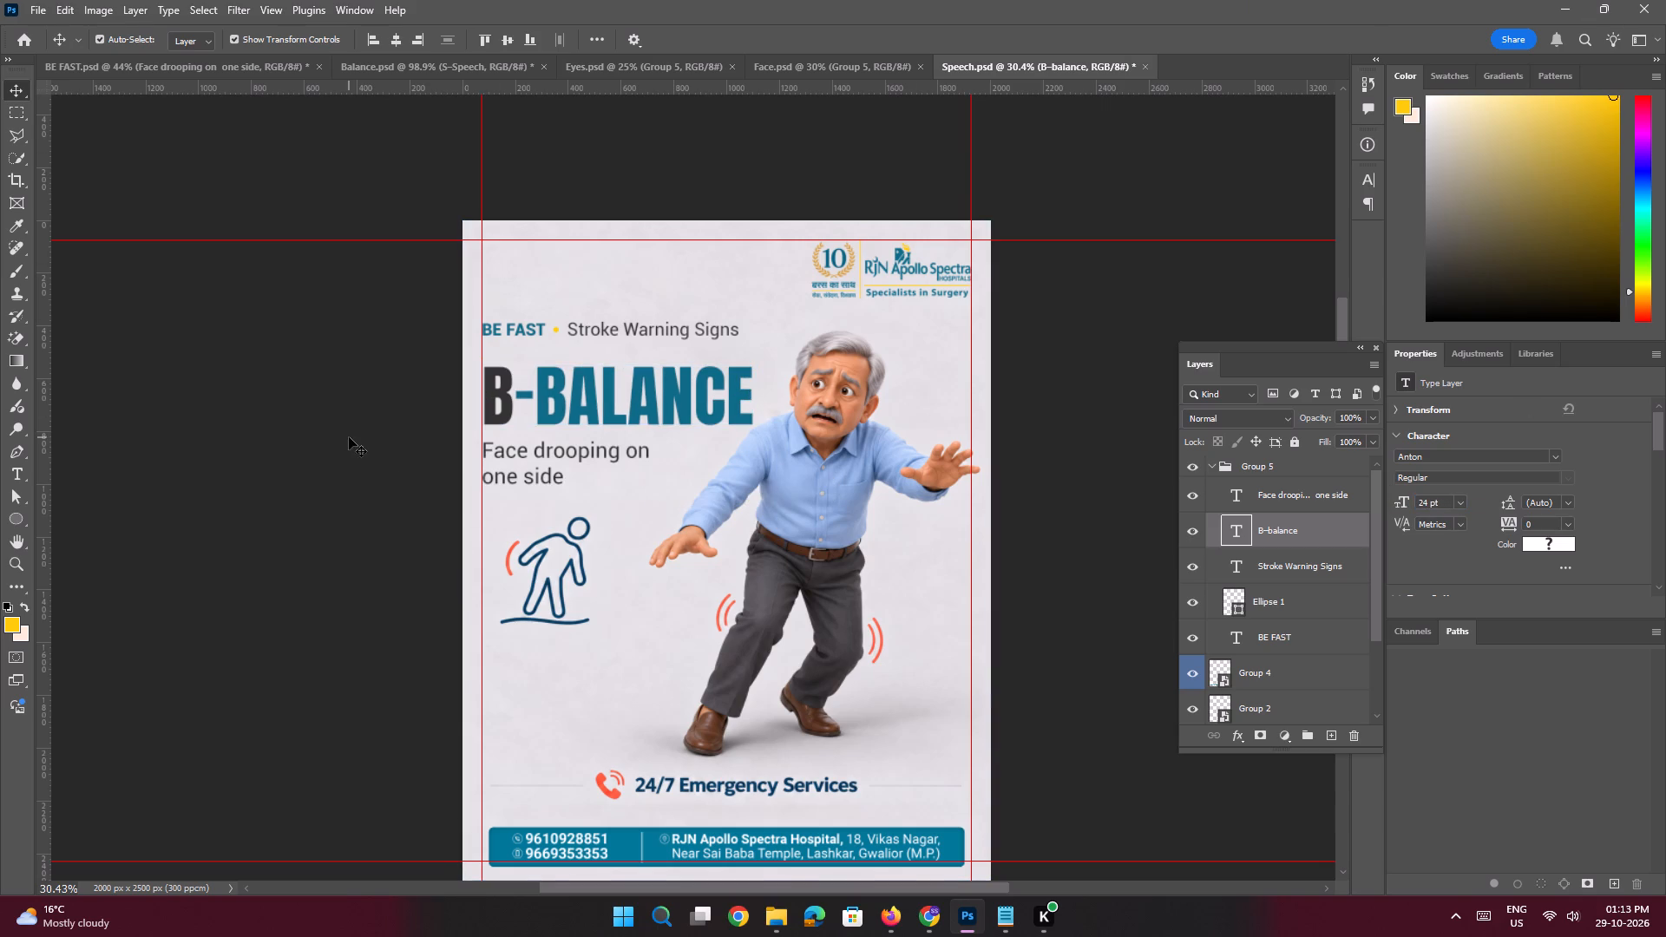
# Copy the 'Loss of balance or coordination' text layer from BE FAST.psd into Speech.psd.
pyautogui.press('space')
pyautogui.click(241, 70)
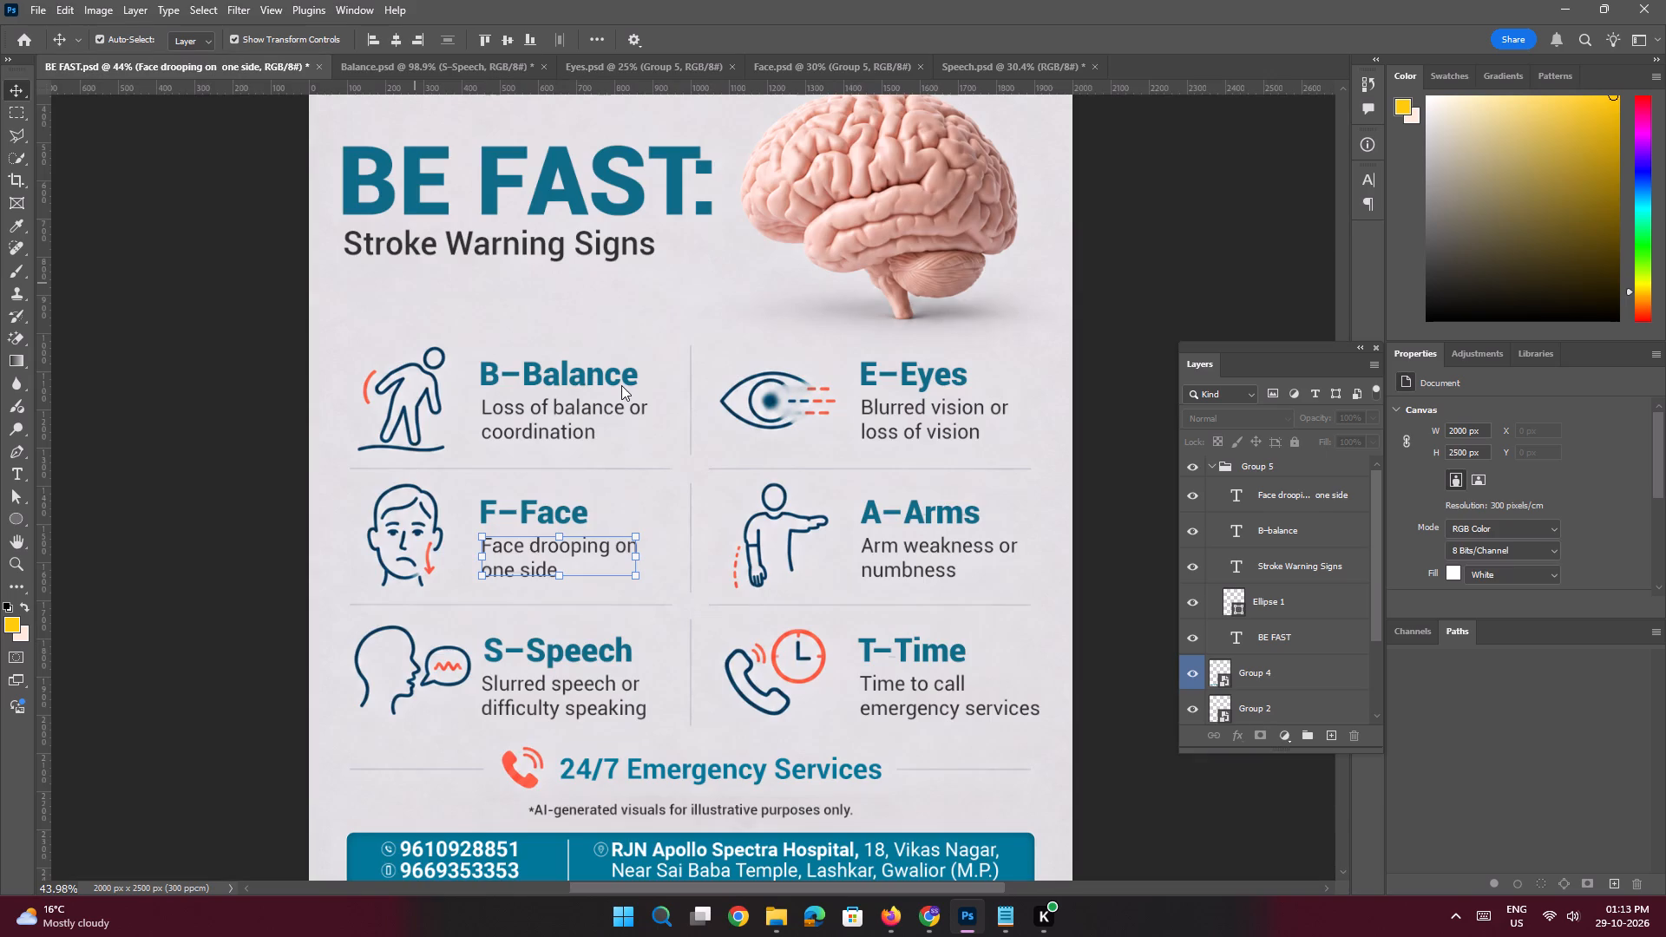
pyautogui.click(562, 424)
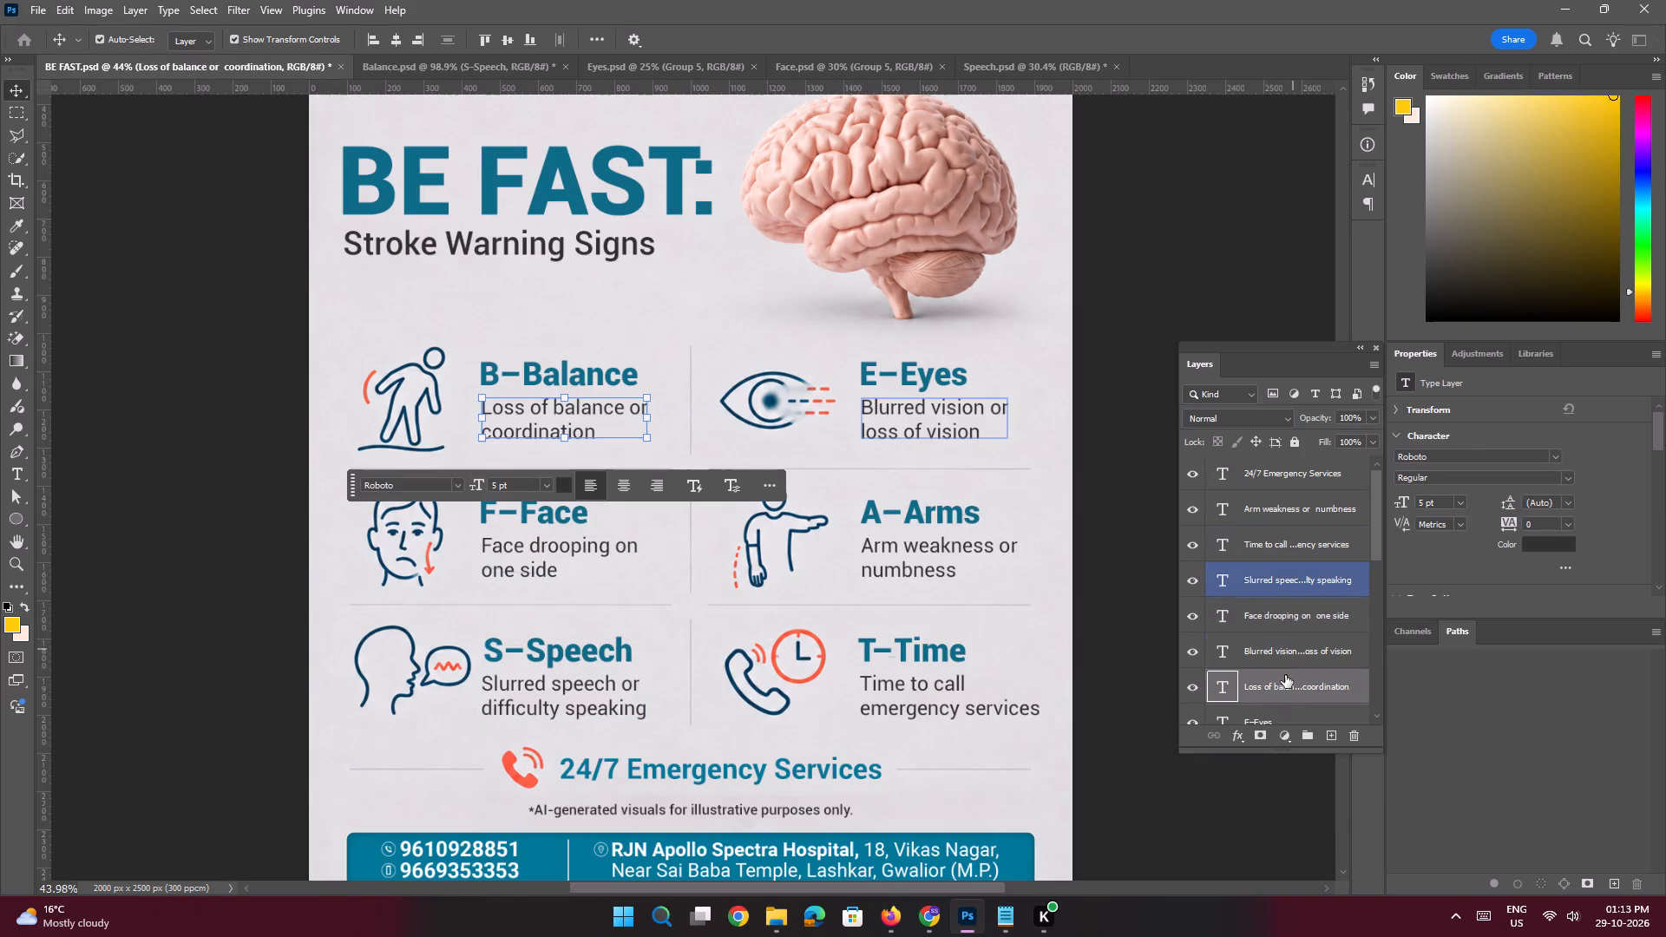
pyautogui.moveTo(1285, 685); pyautogui.dragTo(1025, 64)
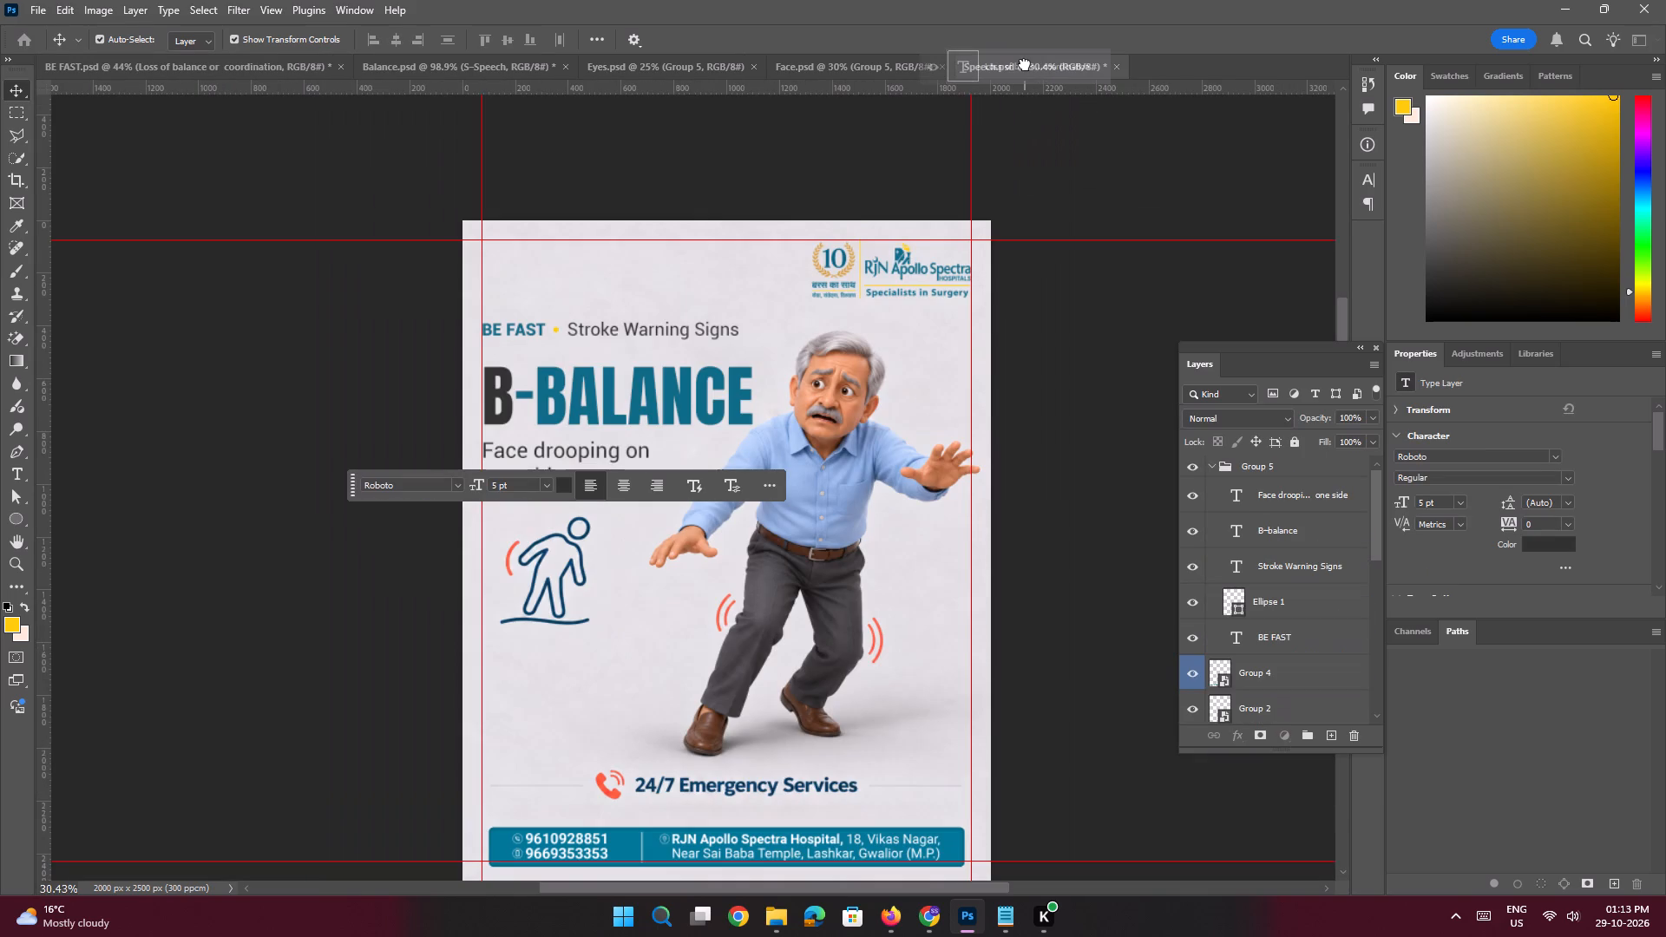
pyautogui.moveTo(1025, 64); pyautogui.dragTo(688, 539)
pyautogui.press('space')
pyautogui.keyDown('ctrl'); pyautogui.moveTo(661, 541); pyautogui.dragTo(719, 584); pyautogui.keyUp('ctrl')
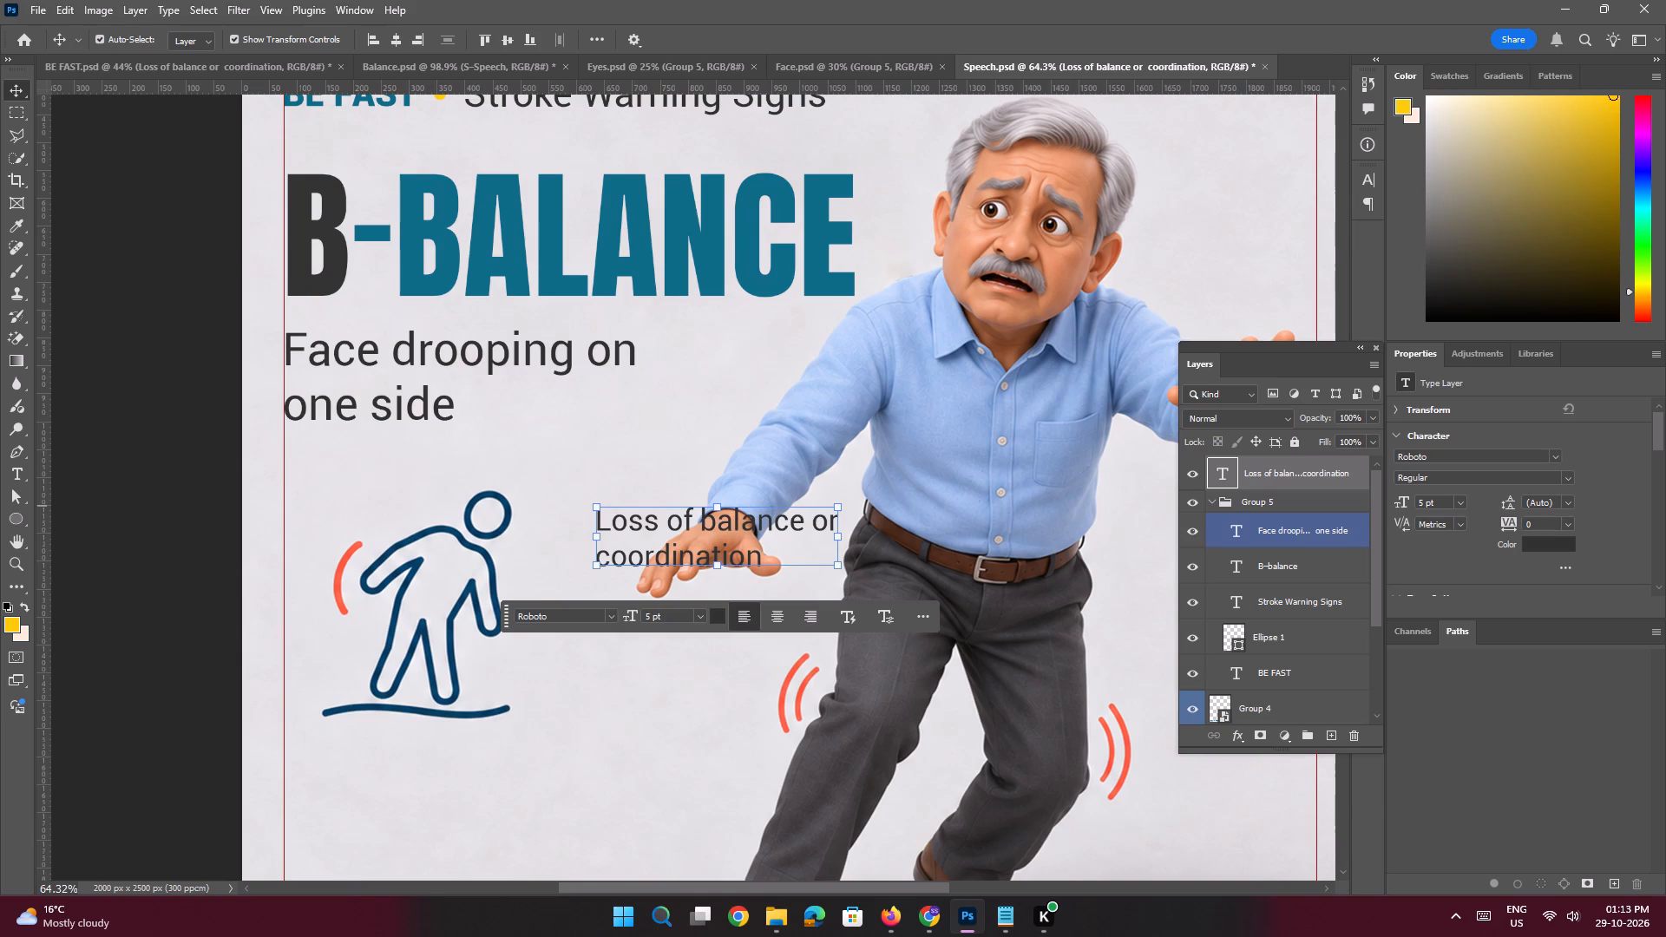
# Set the font size of the 'Loss of balance or coordination' text to 7.75 pt.
pyautogui.moveTo(1425, 501); pyautogui.dragTo(1374, 483)
pyautogui.write('7.75')
pyautogui.press('Return')
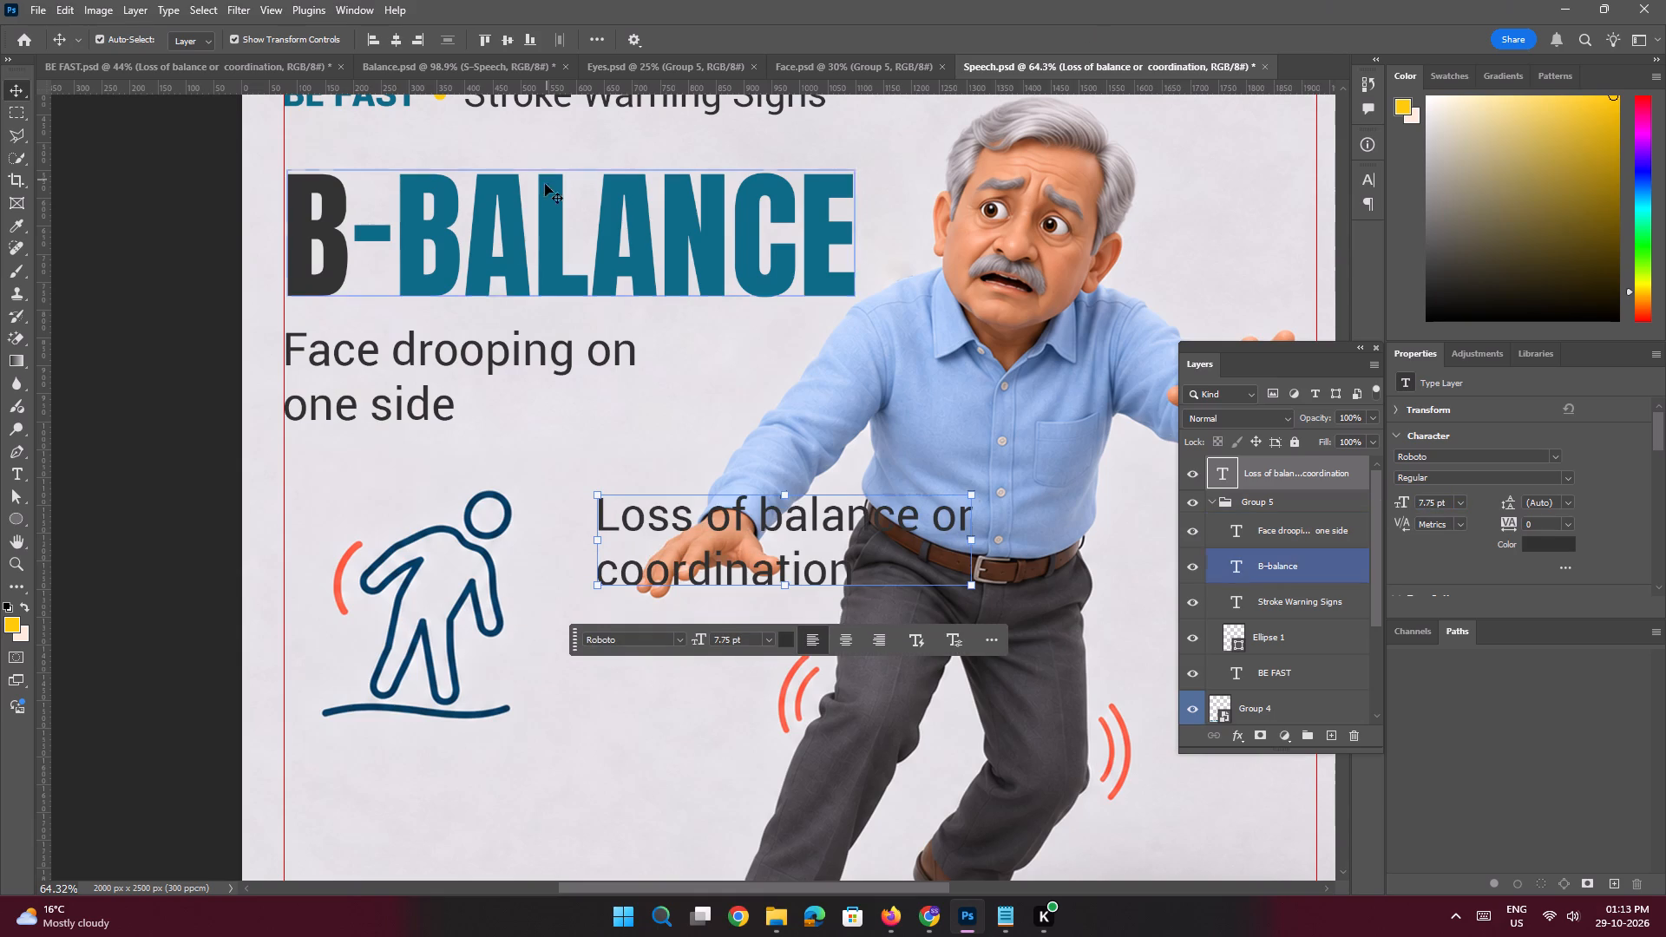
# Delete the 'Face drooping on one side' text layer under the B-BALANCE heading.
pyautogui.click(445, 357)
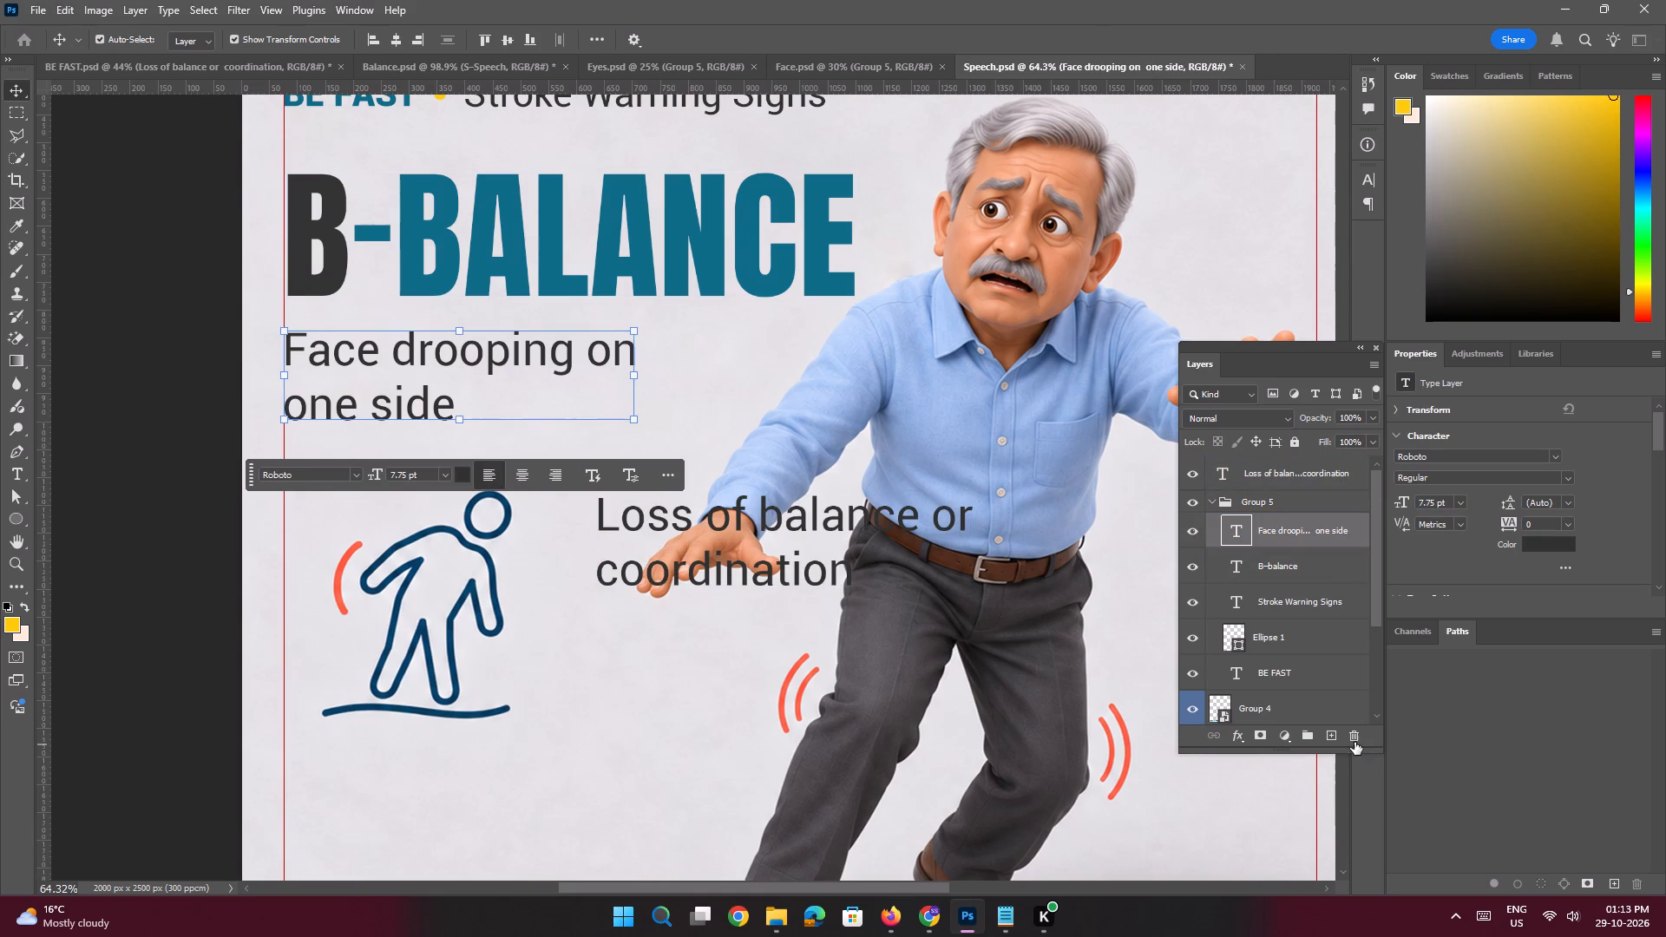
pyautogui.click(1354, 742)
# Move the 'Loss of balance or coordination' text directly under the B-BALANCE heading, against the left margin guide, and deselect it.
pyautogui.click(615, 541)
pyautogui.moveTo(629, 527); pyautogui.dragTo(331, 401)
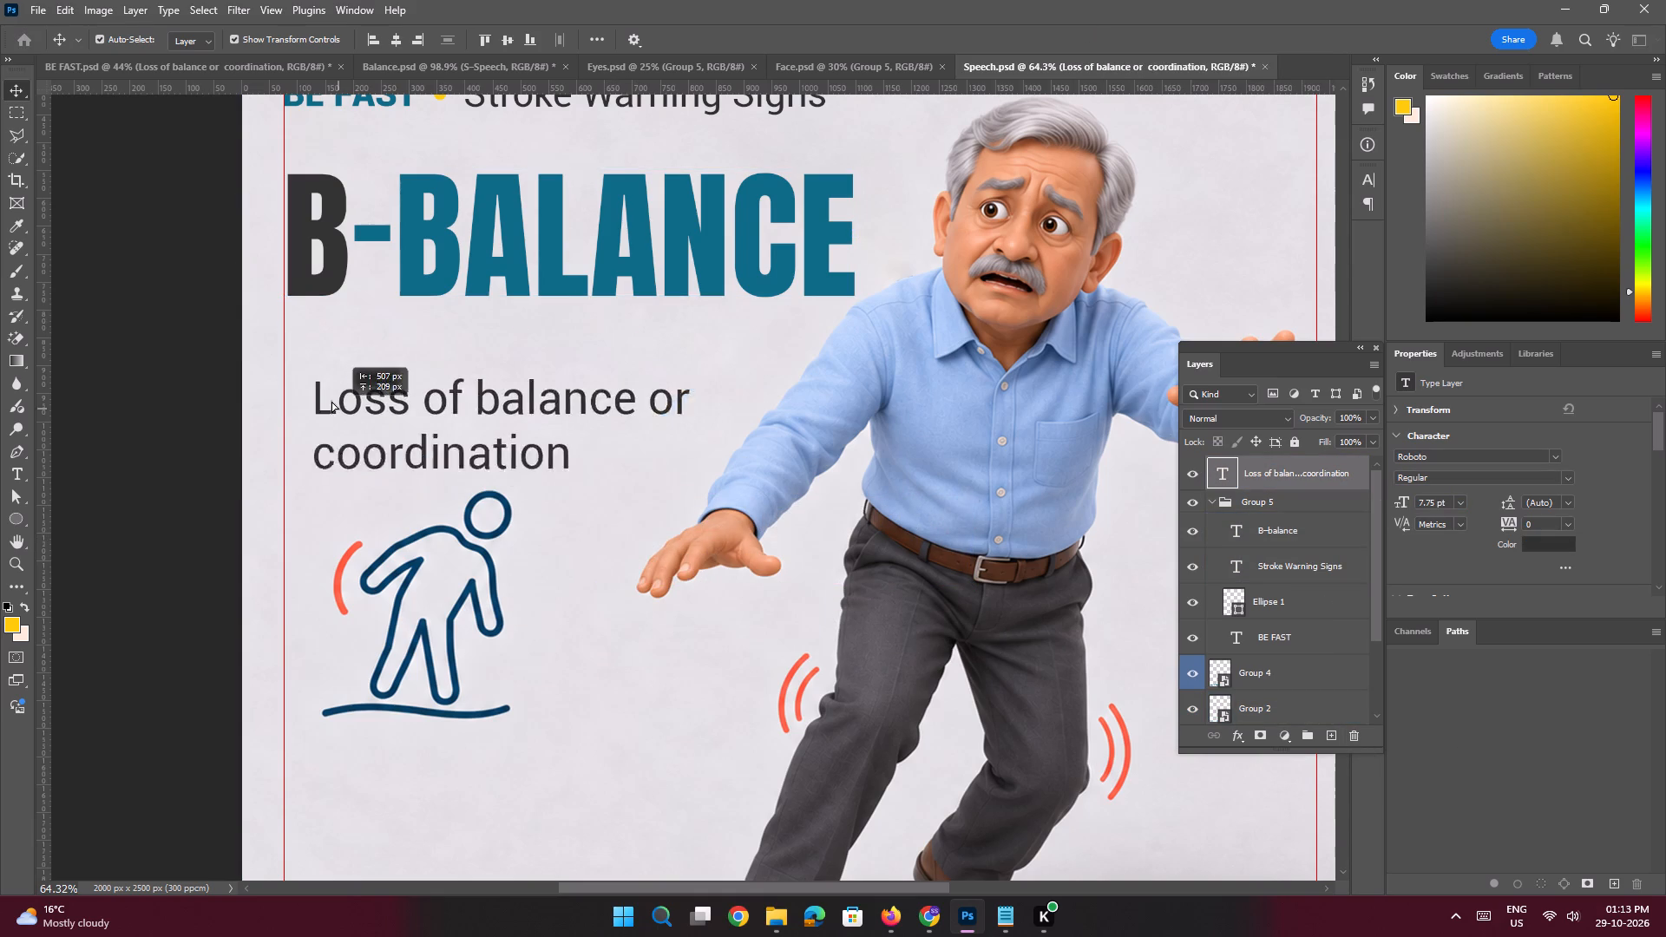
pyautogui.moveTo(331, 401); pyautogui.dragTo(316, 357)
pyautogui.press('space')
pyautogui.keyDown('ctrl'); pyautogui.moveTo(469, 337); pyautogui.dragTo(402, 312); pyautogui.keyUp('ctrl')
pyautogui.click(296, 302)
pyautogui.press('space')
pyautogui.press('space')
pyautogui.press('space')
pyautogui.press('space')
pyautogui.moveTo(696, 286); pyautogui.dragTo(694, 310)
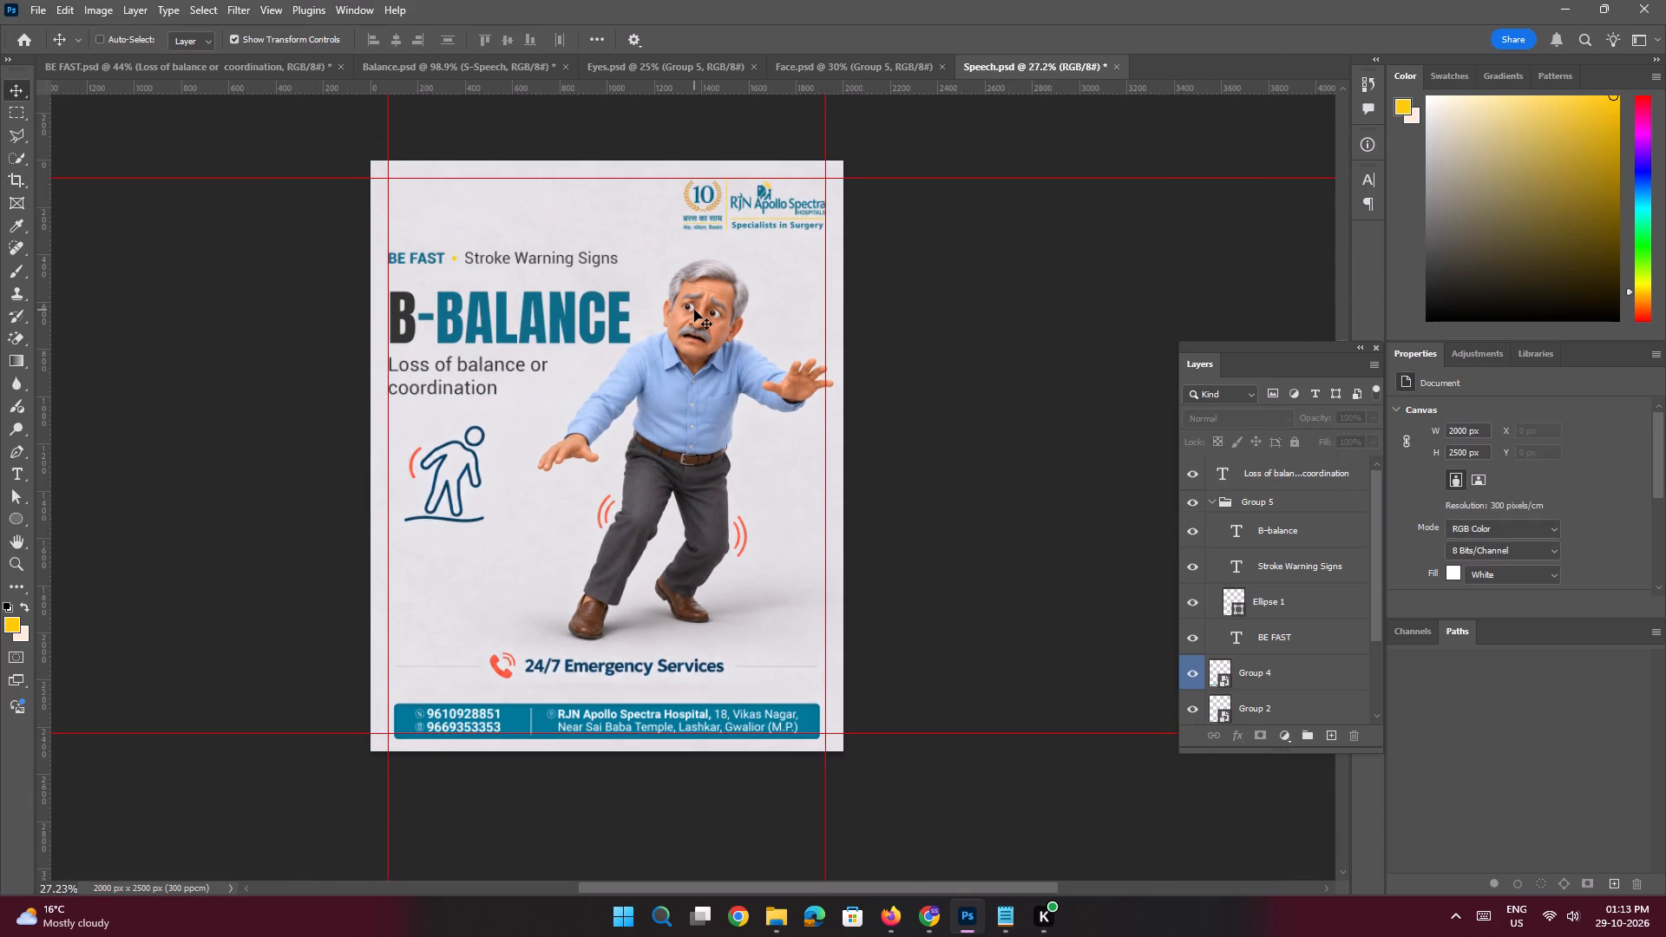
# Save the finished B-Balance poster in Speech.psd.
pyautogui.hotkey('ctrl', 's')
pyautogui.press('space')
pyautogui.press('space')
pyautogui.press('space')
pyautogui.press('space')
pyautogui.press('space')
pyautogui.press('space')
pyautogui.click(773, 314)
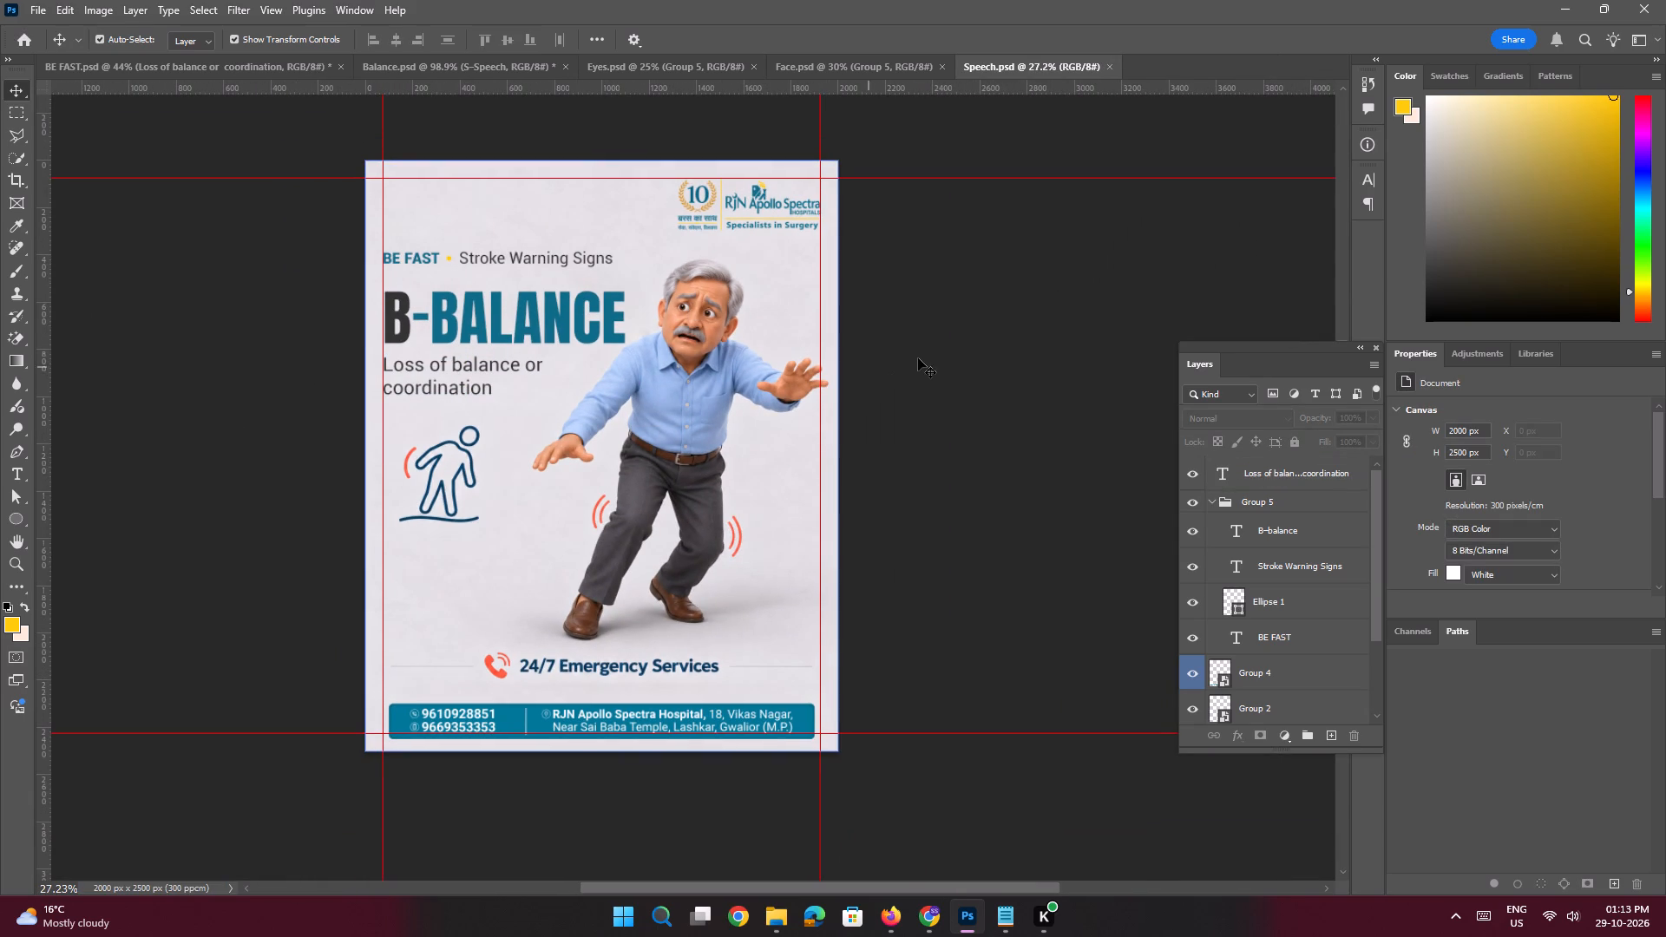
pyautogui.click(922, 356)
# Create a new 2000 x 2500 px RGB document at 300 pixels/cm with a white background.
pyautogui.hotkey('ctrl', 'n')
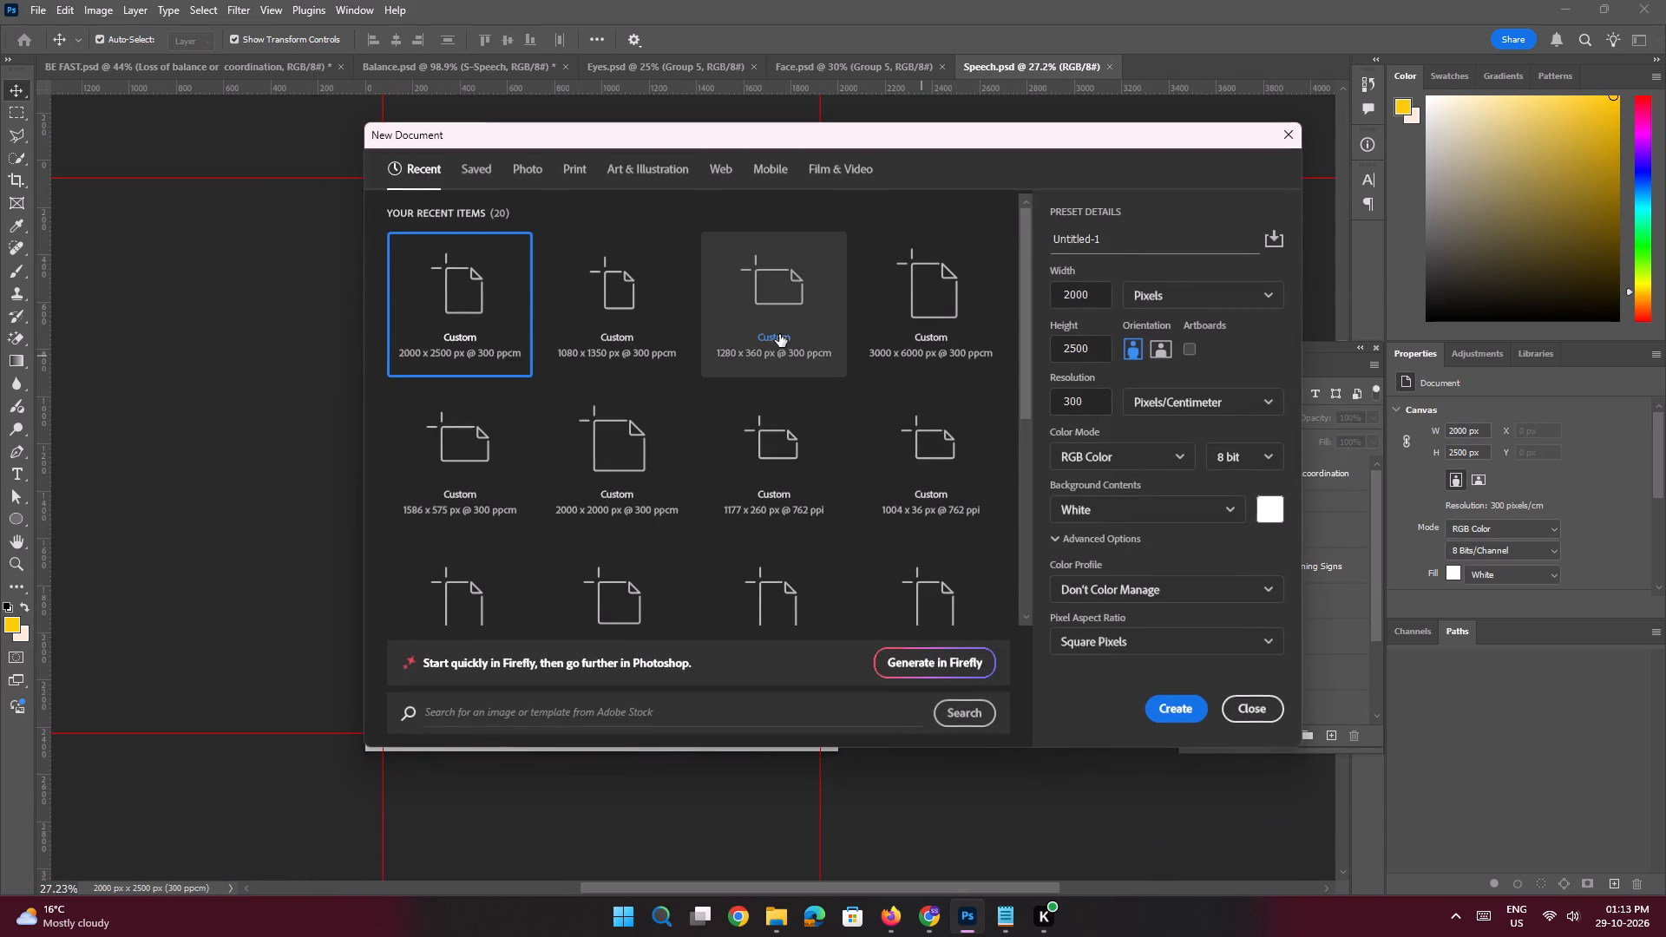
pyautogui.press('Return')
pyautogui.press('space')
pyautogui.keyDown('ctrl'); pyautogui.moveTo(830, 390); pyautogui.dragTo(821, 390); pyautogui.keyUp('ctrl')
pyautogui.keyDown('ctrl'); pyautogui.moveTo(821, 396); pyautogui.dragTo(766, 383); pyautogui.keyUp('ctrl')
# Add a guide layout to the blank canvas with 75 px margins on all four sides.
pyautogui.click(279, 12)
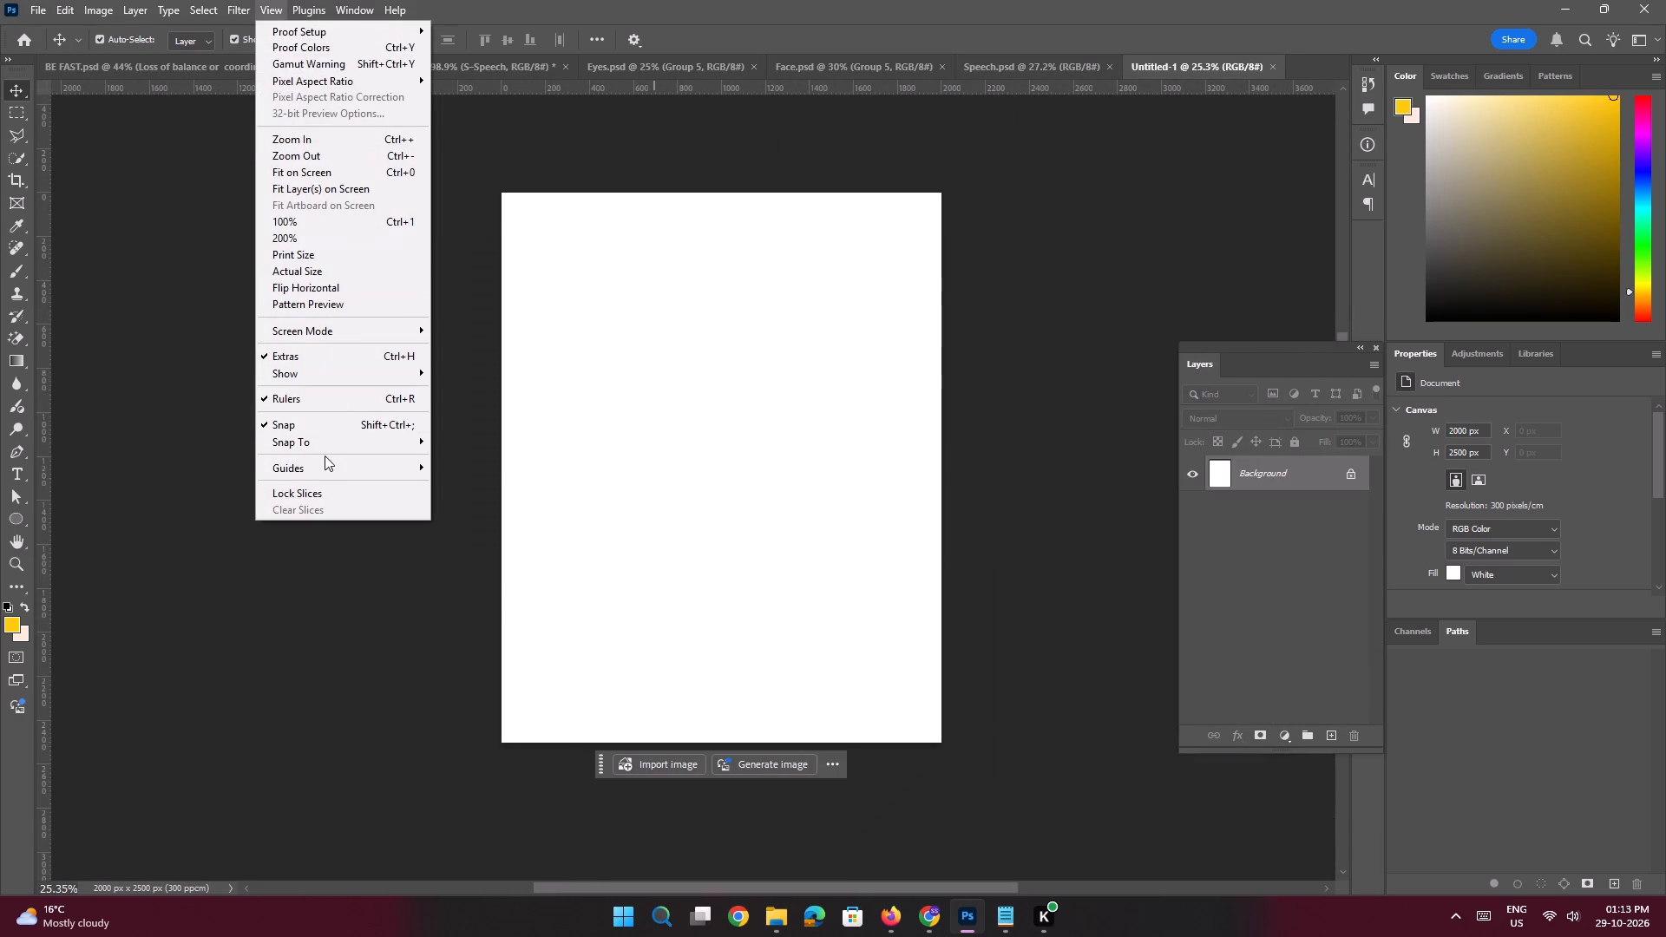
pyautogui.click(456, 580)
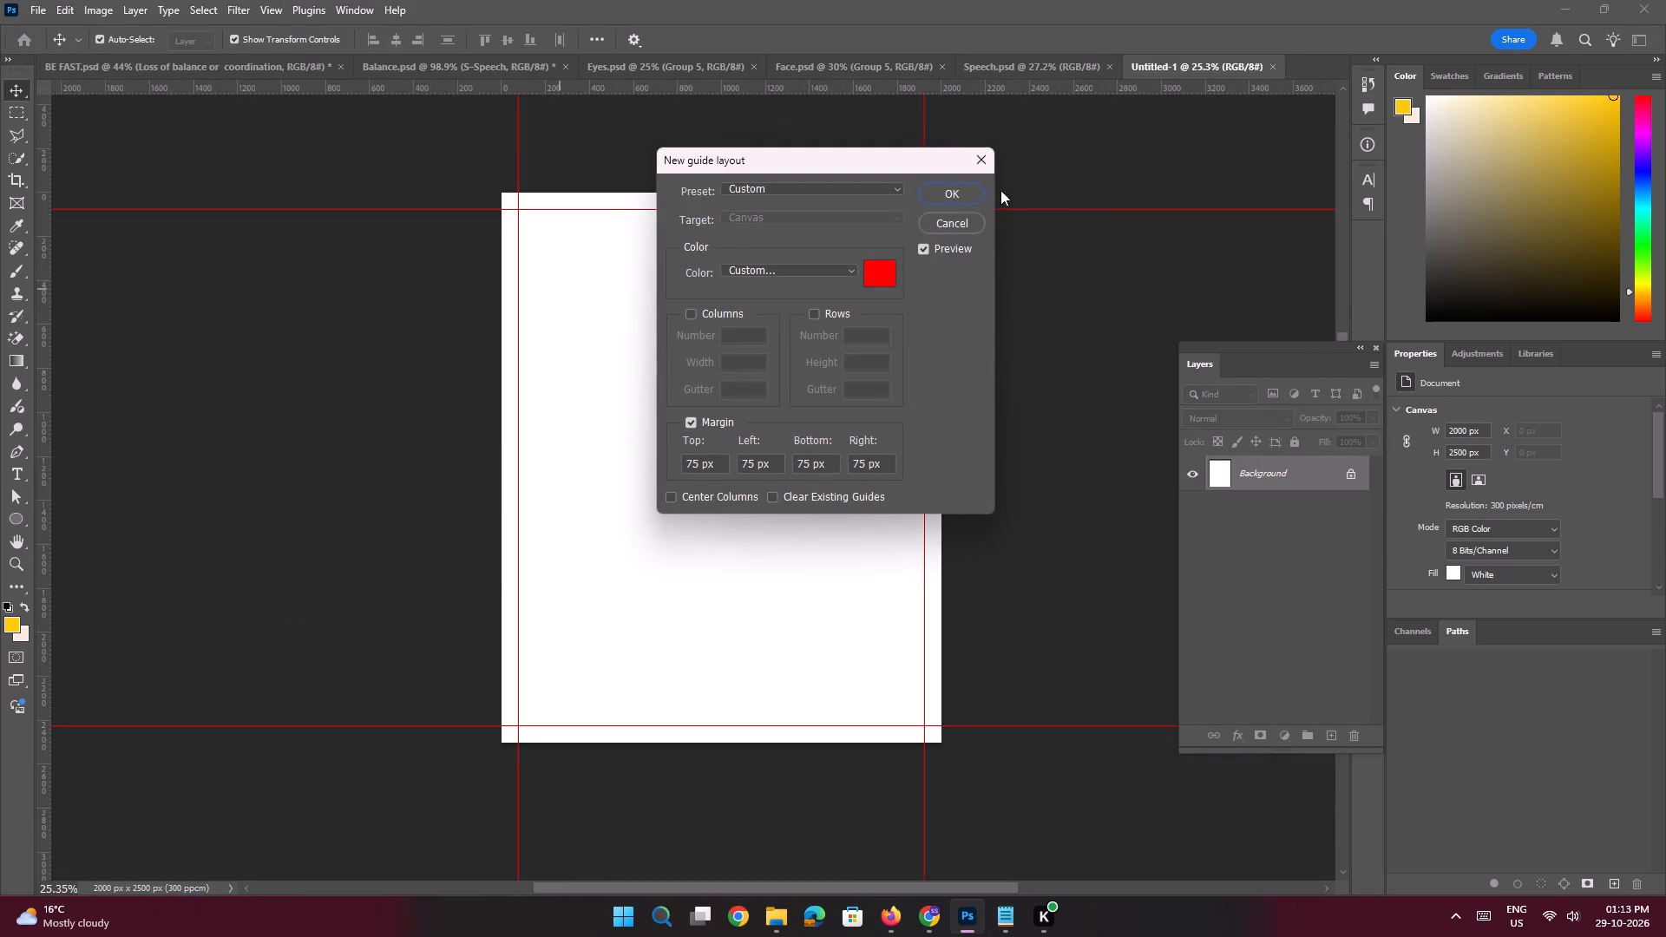
pyautogui.click(948, 193)
# Copy the RJN Apollo Spectra logo layer, Group 2, from Speech.psd into the new blank document.
pyautogui.click(1052, 75)
pyautogui.press('space')
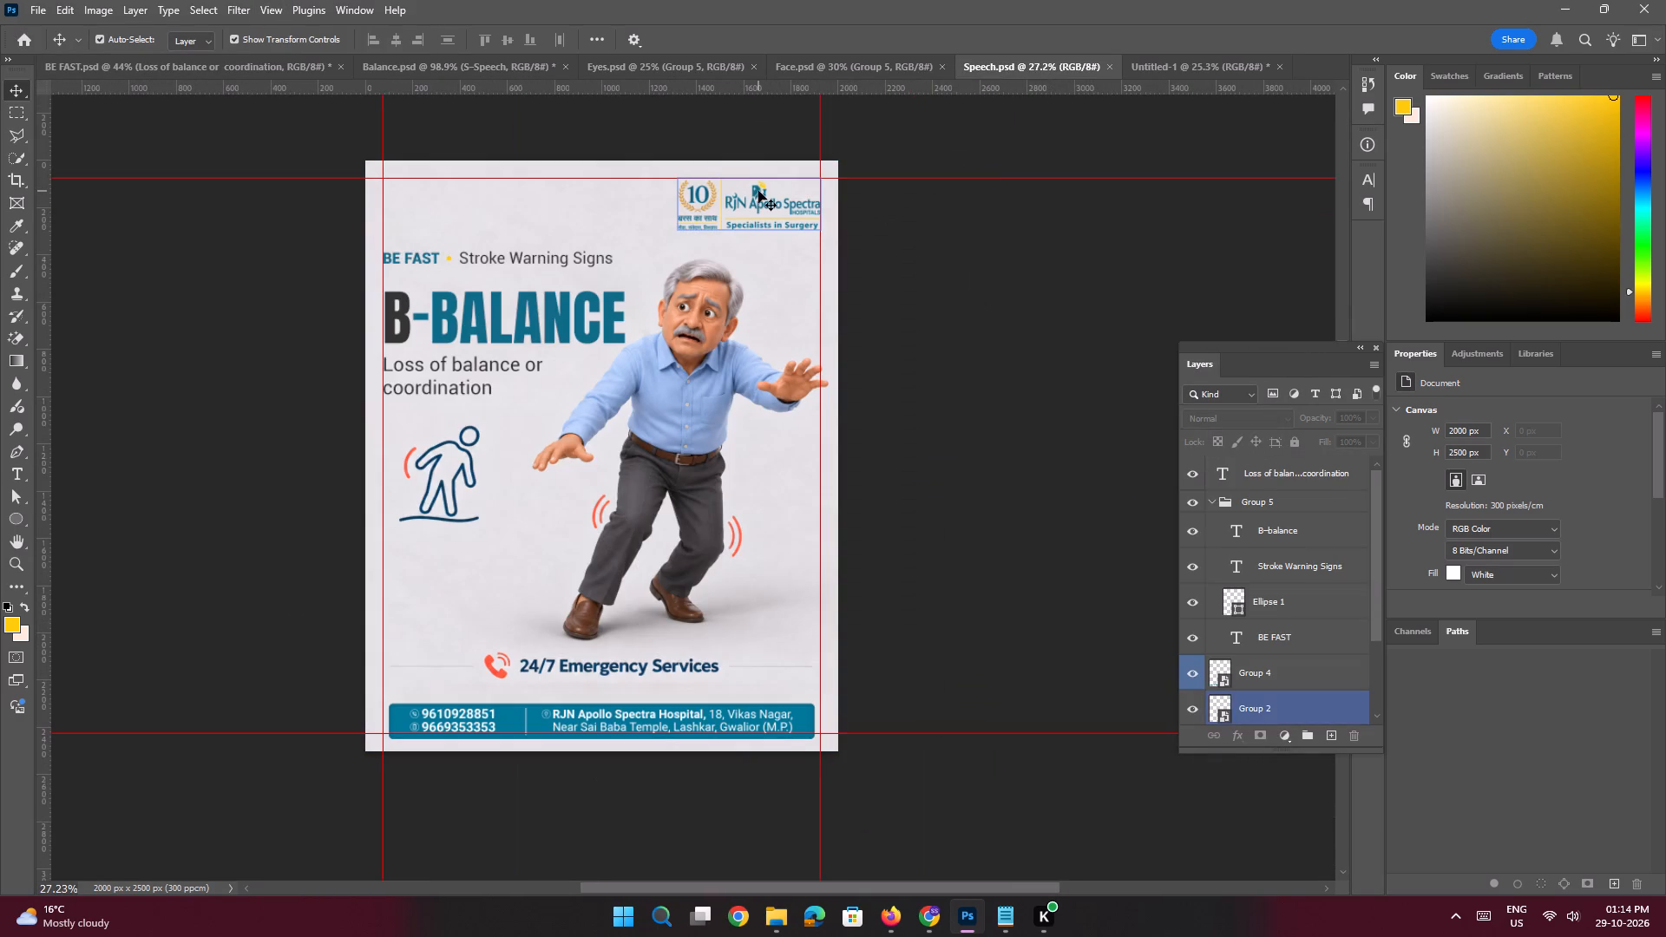
pyautogui.click(758, 191)
pyautogui.moveTo(1260, 698); pyautogui.dragTo(1204, 60)
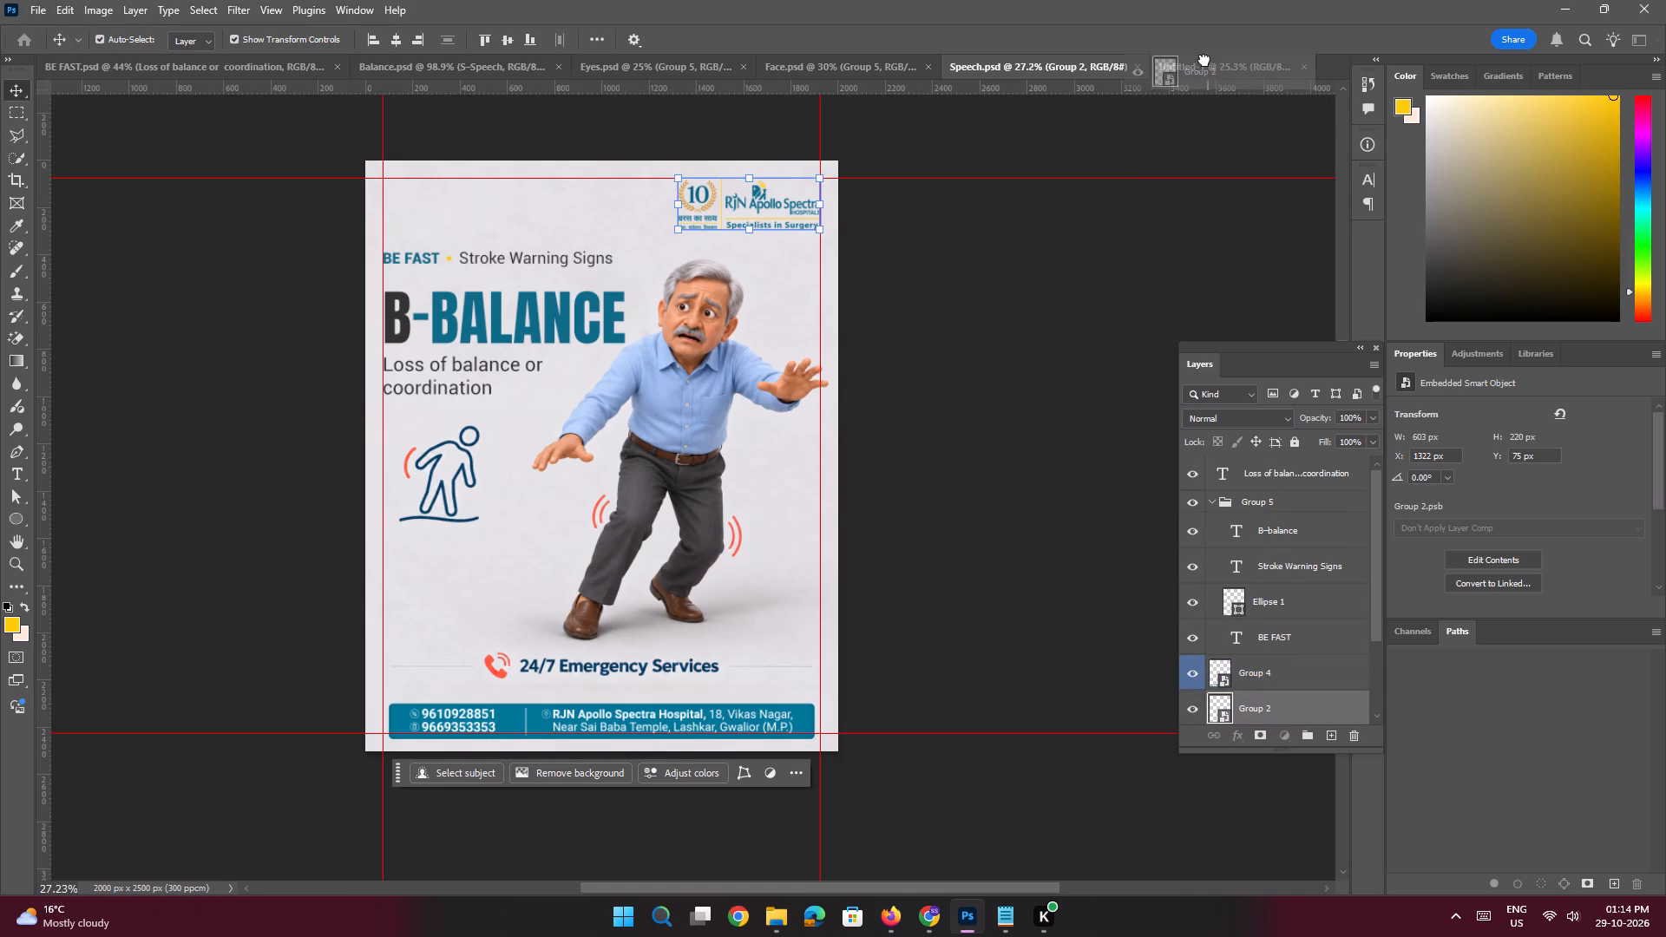
pyautogui.moveTo(1204, 60); pyautogui.dragTo(895, 228)
pyautogui.press('space')
pyautogui.keyDown('ctrl'); pyautogui.moveTo(904, 232); pyautogui.dragTo(1000, 354); pyautogui.keyUp('ctrl')
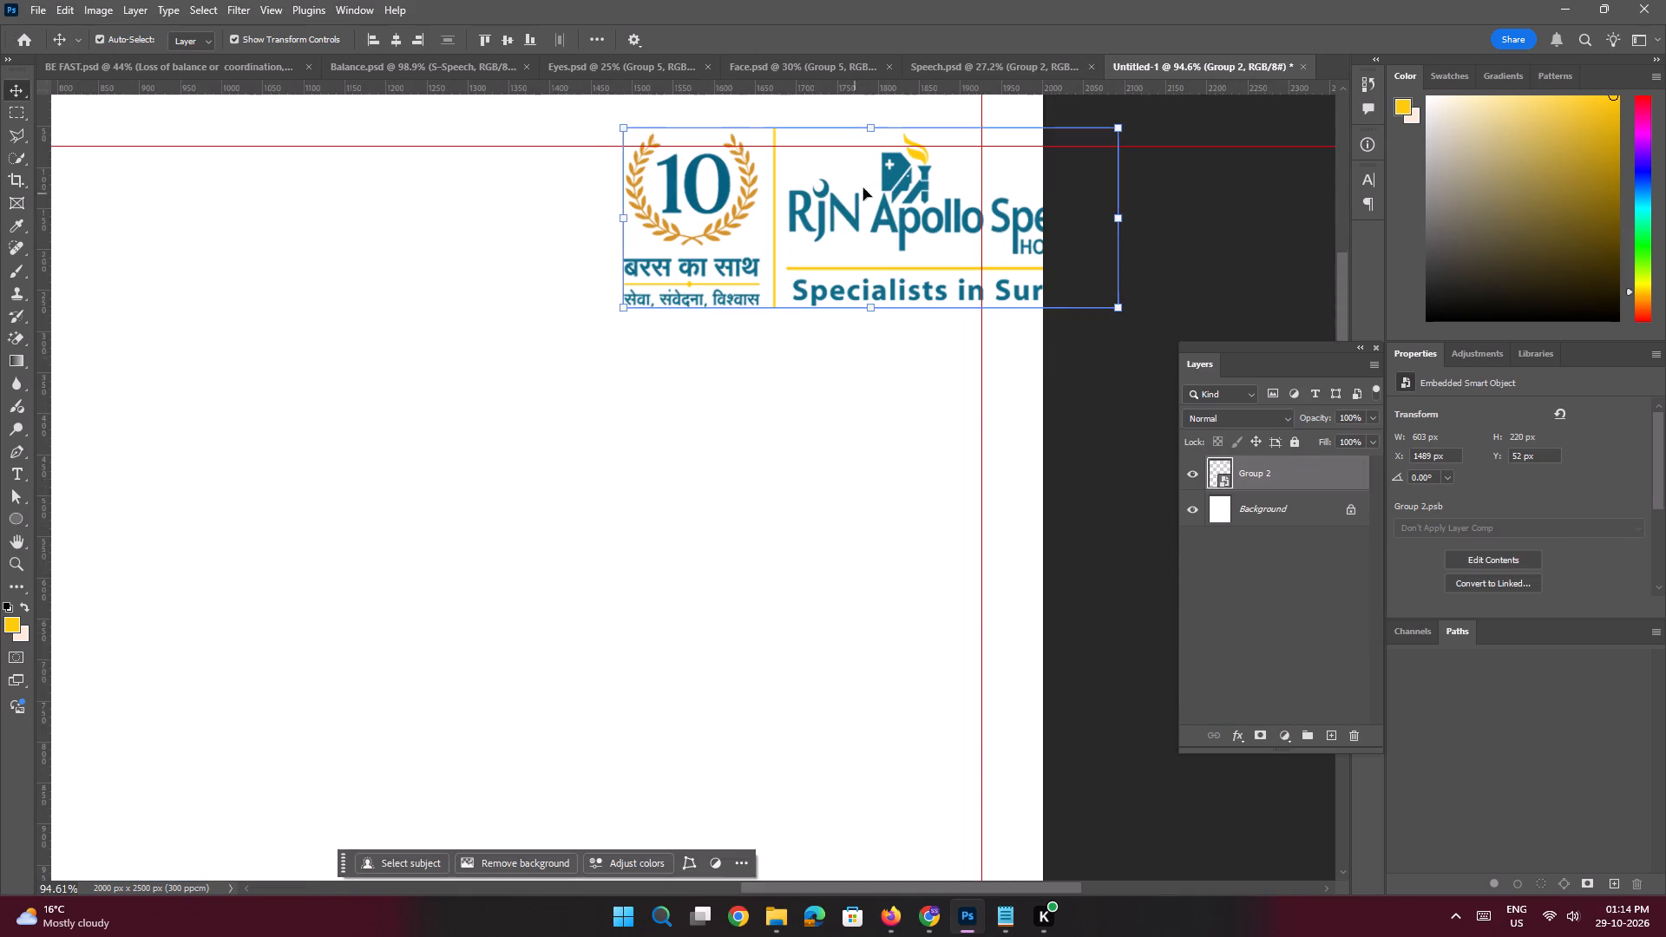
# Snap the logo to the top and right margin guides of the new canvas, at X 1322 px and Y 75 px.
pyautogui.moveTo(895, 175); pyautogui.dragTo(764, 213)
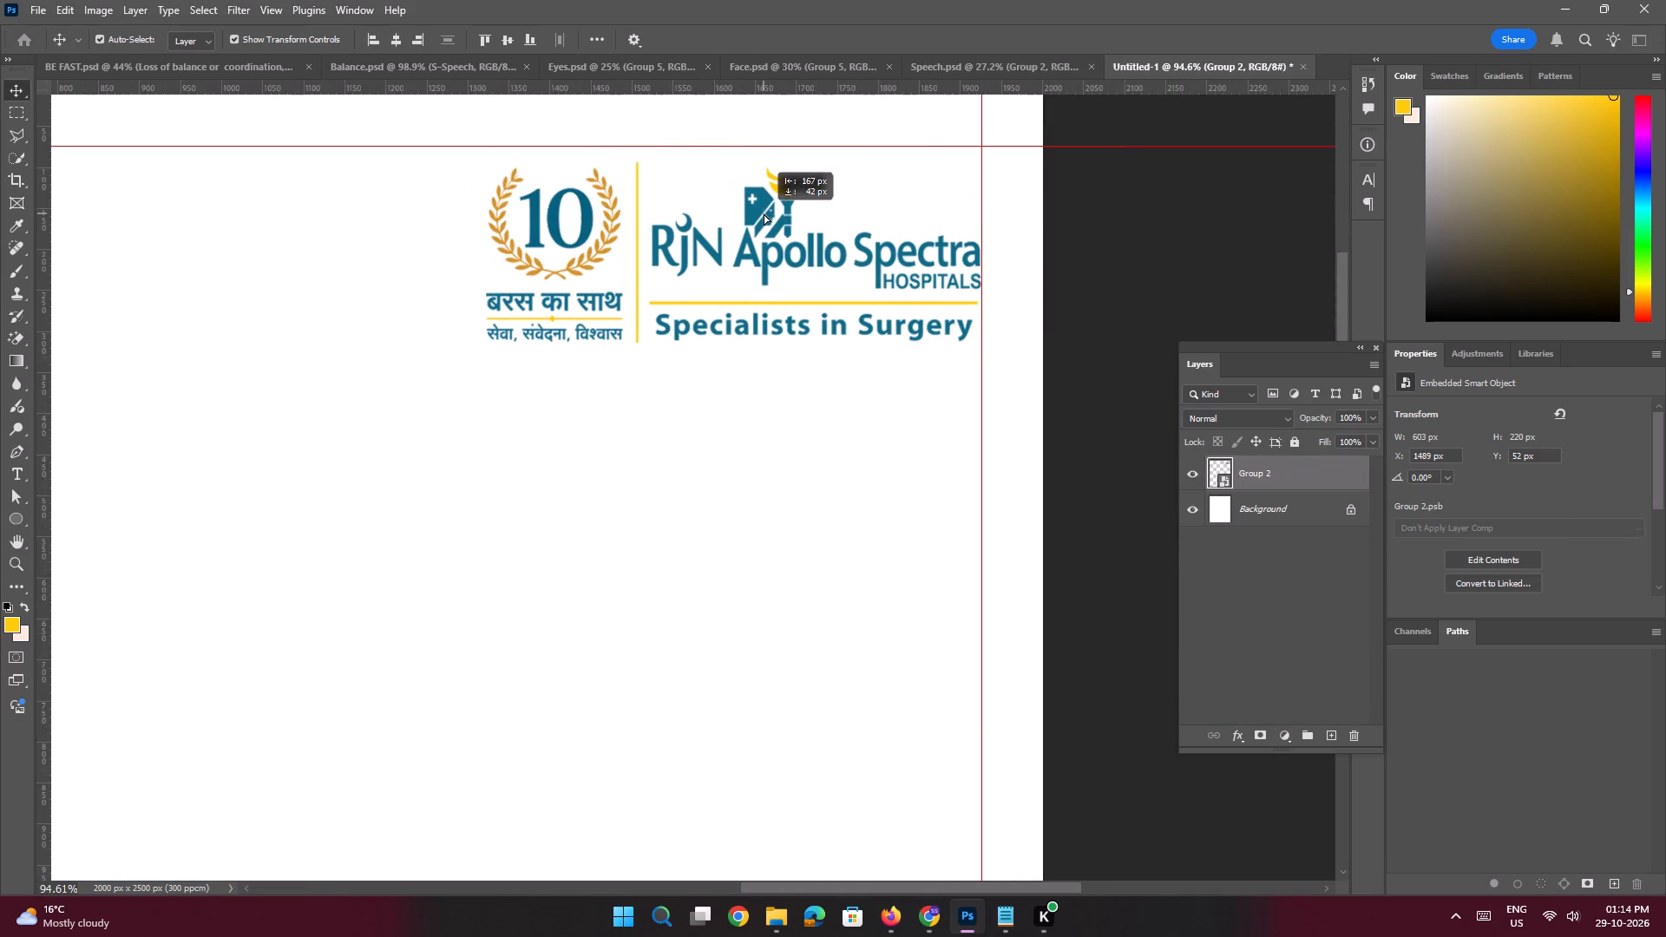
pyautogui.moveTo(764, 213); pyautogui.dragTo(764, 193)
pyautogui.hotkey('ctrl', 'space')
pyautogui.hotkey('ctrl', 'space')
pyautogui.hotkey('ctrl', 'space')
pyautogui.hotkey('ctrl', 'space')
pyautogui.hotkey('ctrl', 'space')
pyautogui.keyDown('ctrl'); pyautogui.moveTo(781, 250); pyautogui.dragTo(699, 227); pyautogui.keyUp('ctrl')
pyautogui.moveTo(704, 343); pyautogui.dragTo(717, 292)
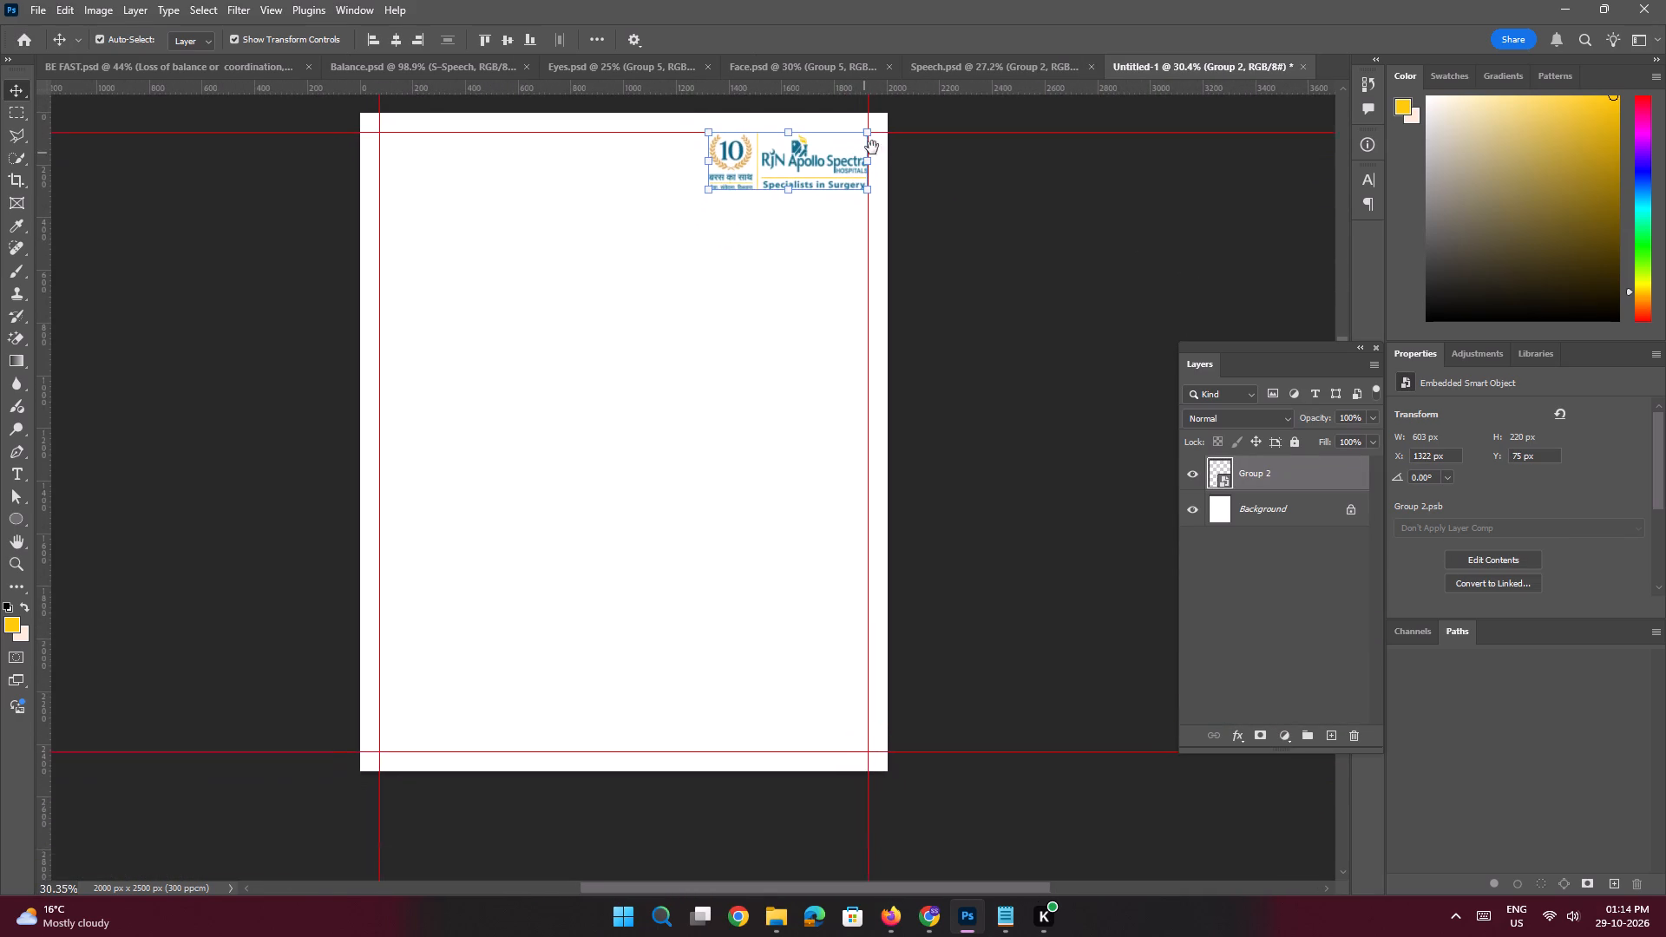
# Copy the teal contact and address bar, Group 4, from Speech.psd into the new document below the logo.
pyautogui.click(986, 75)
pyautogui.press('space')
pyautogui.press('space')
pyautogui.press('space')
pyautogui.press('space')
pyautogui.press('space')
pyautogui.moveTo(703, 495); pyautogui.dragTo(705, 488)
pyautogui.click(737, 698)
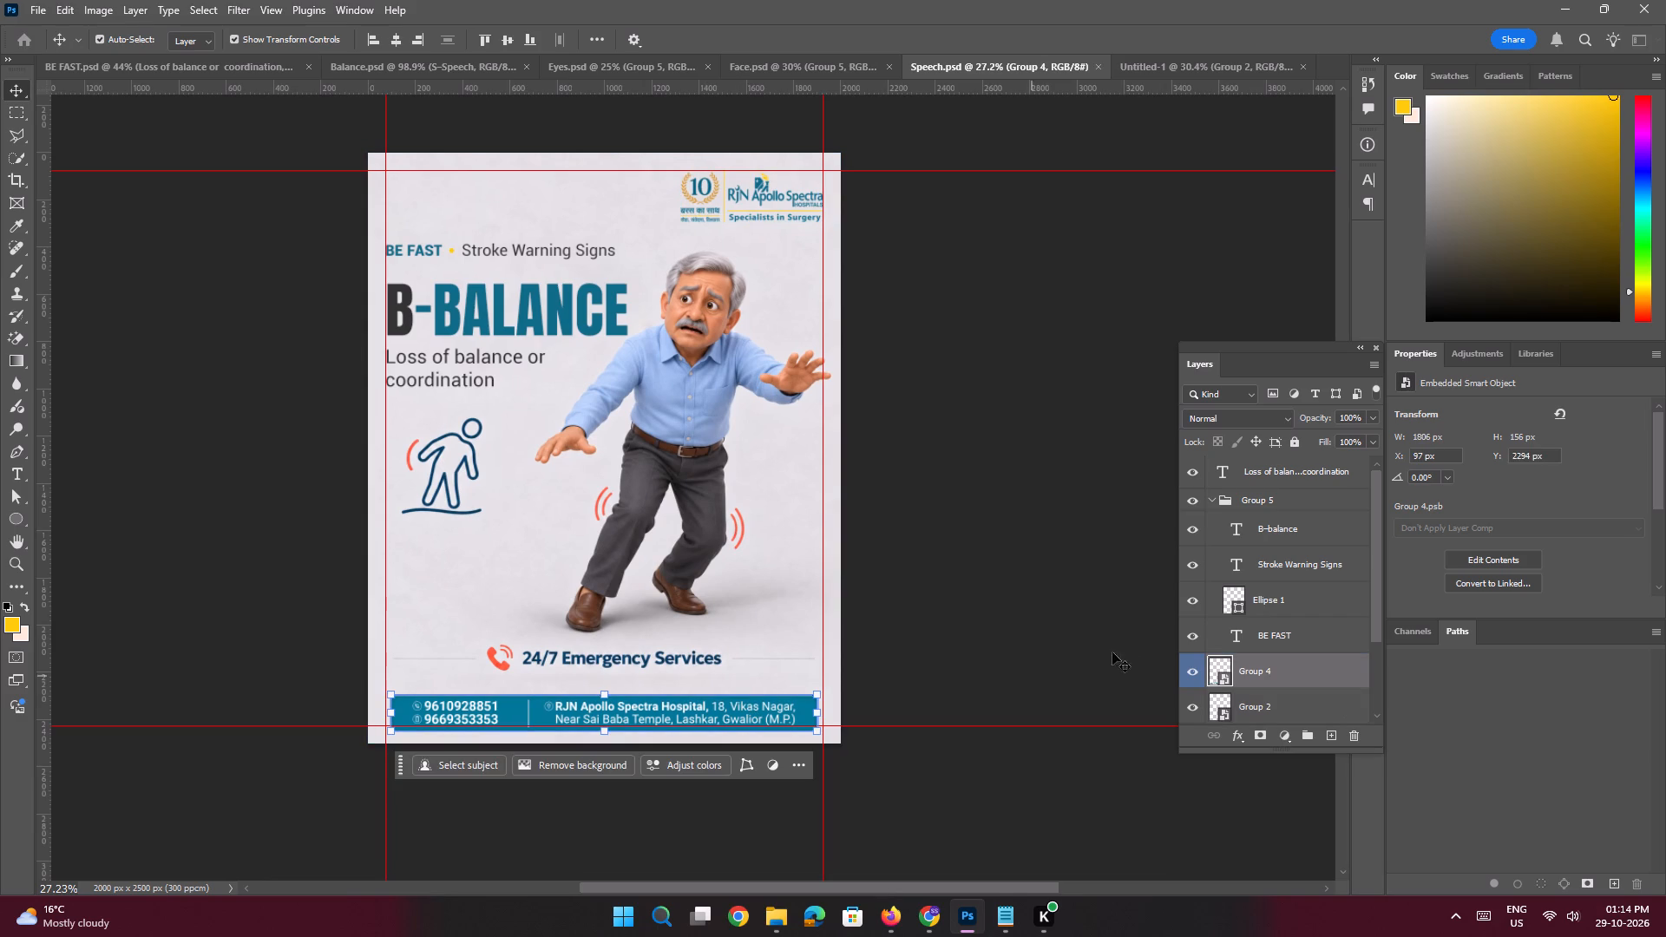
pyautogui.moveTo(1244, 671); pyautogui.dragTo(1171, 71)
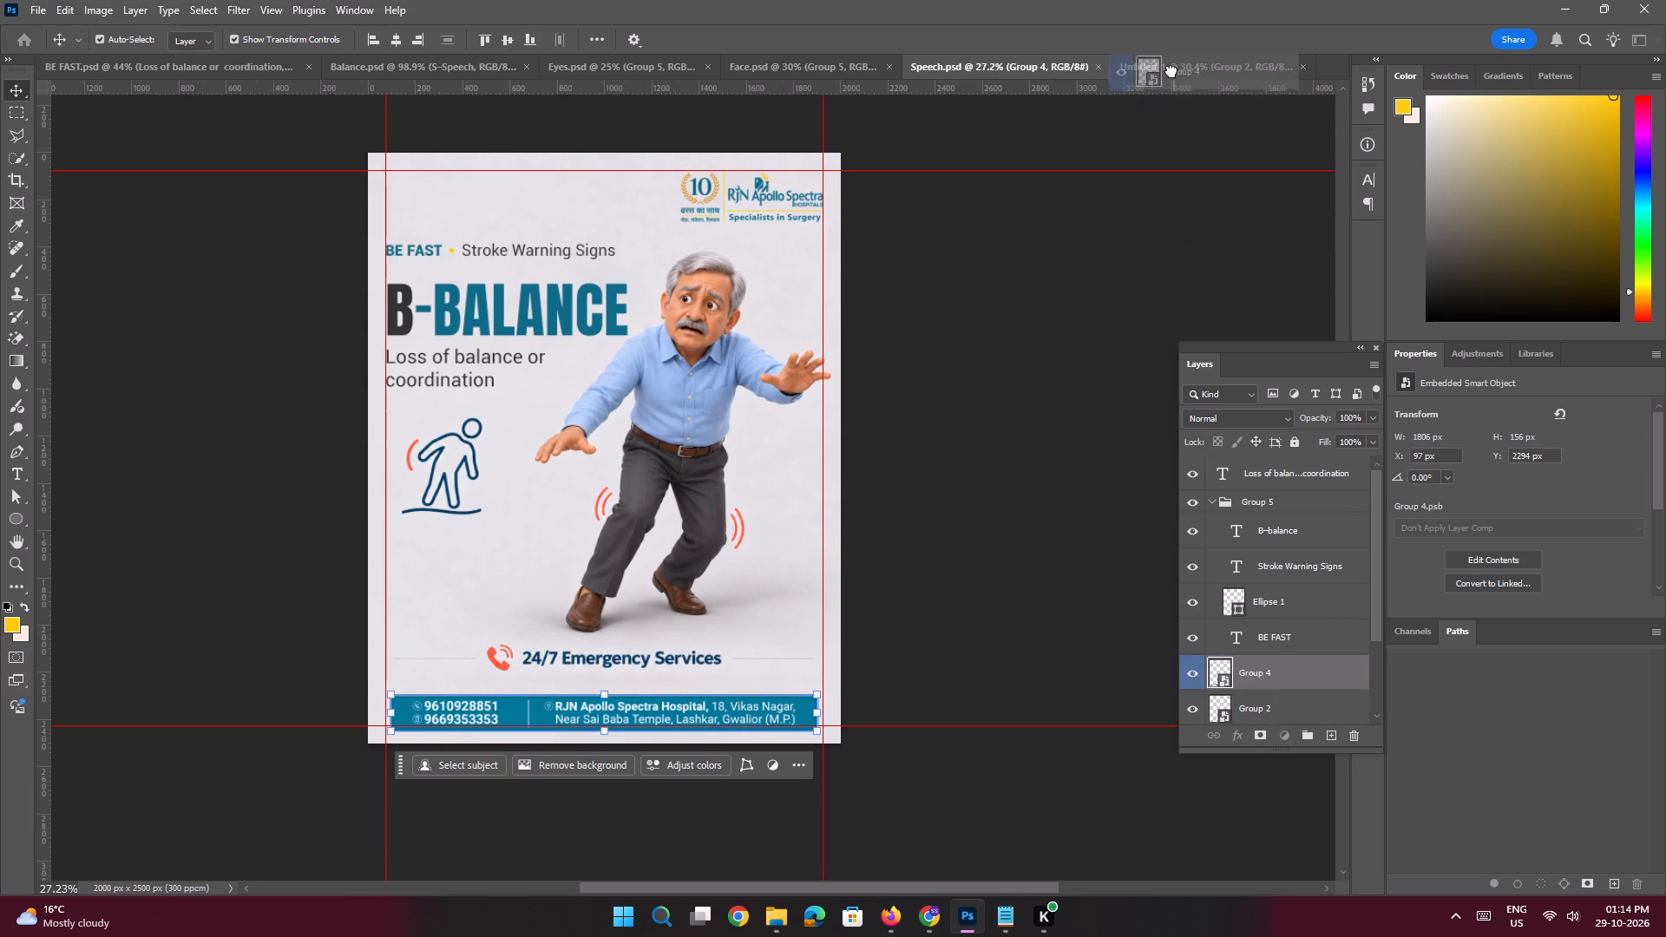
pyautogui.moveTo(1171, 71); pyautogui.dragTo(652, 502)
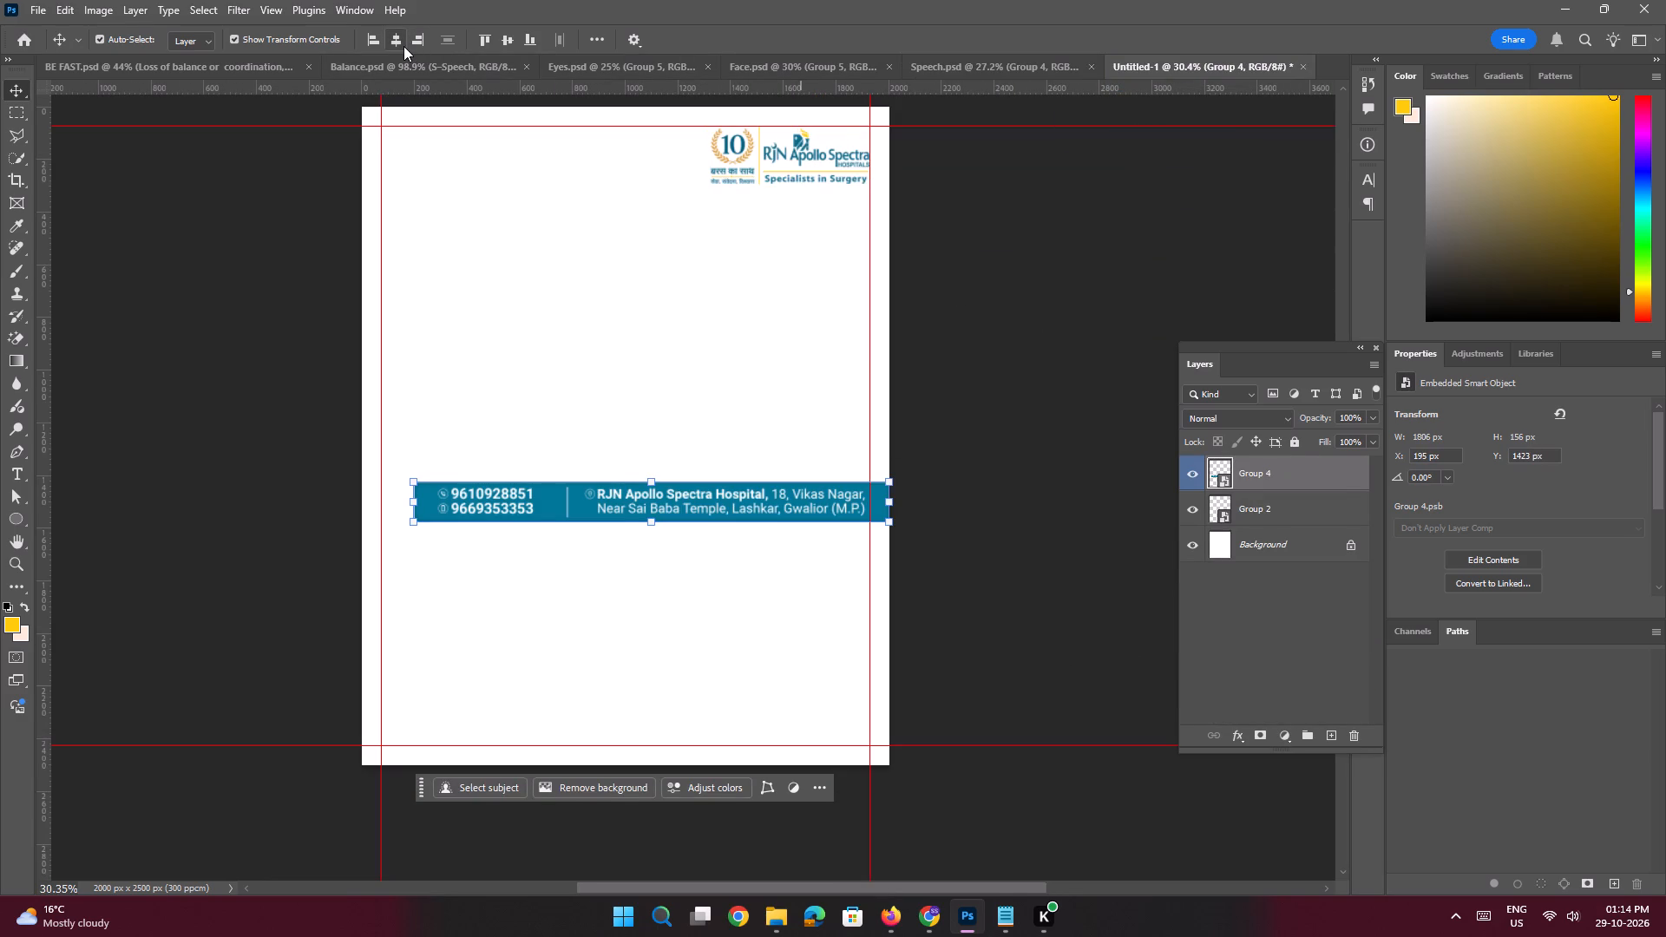
# Centre the teal contact bar horizontally near the bottom of the canvas, at X 97 px and Y 2304 px.
pyautogui.doubleClick(403, 46)
pyautogui.click(527, 43)
pyautogui.press('space')
pyautogui.press('space')
pyautogui.press('space')
pyautogui.press('space')
pyautogui.press('space')
pyautogui.press('space')
pyautogui.press('space')
pyautogui.moveTo(576, 569); pyautogui.dragTo(580, 514)
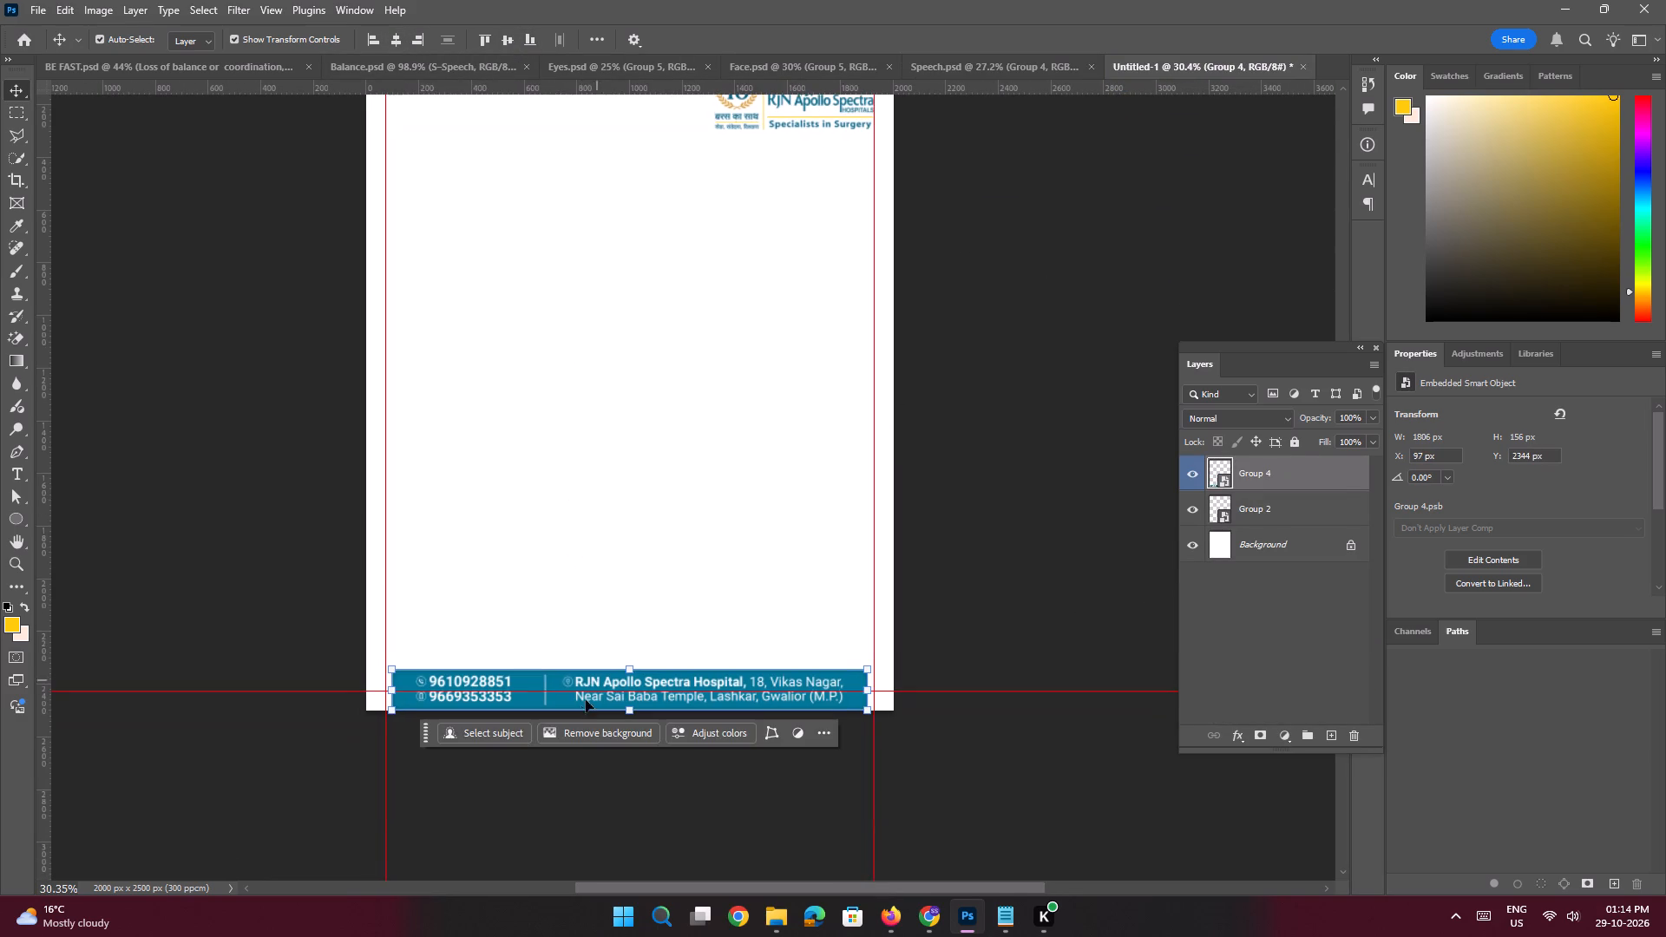
pyautogui.keyDown('shift'); pyautogui.moveTo(567, 684); pyautogui.dragTo(567, 673); pyautogui.keyUp('shift')
pyautogui.press('space')
pyautogui.keyDown('ctrl'); pyautogui.moveTo(666, 565); pyautogui.dragTo(635, 553); pyautogui.keyUp('ctrl')
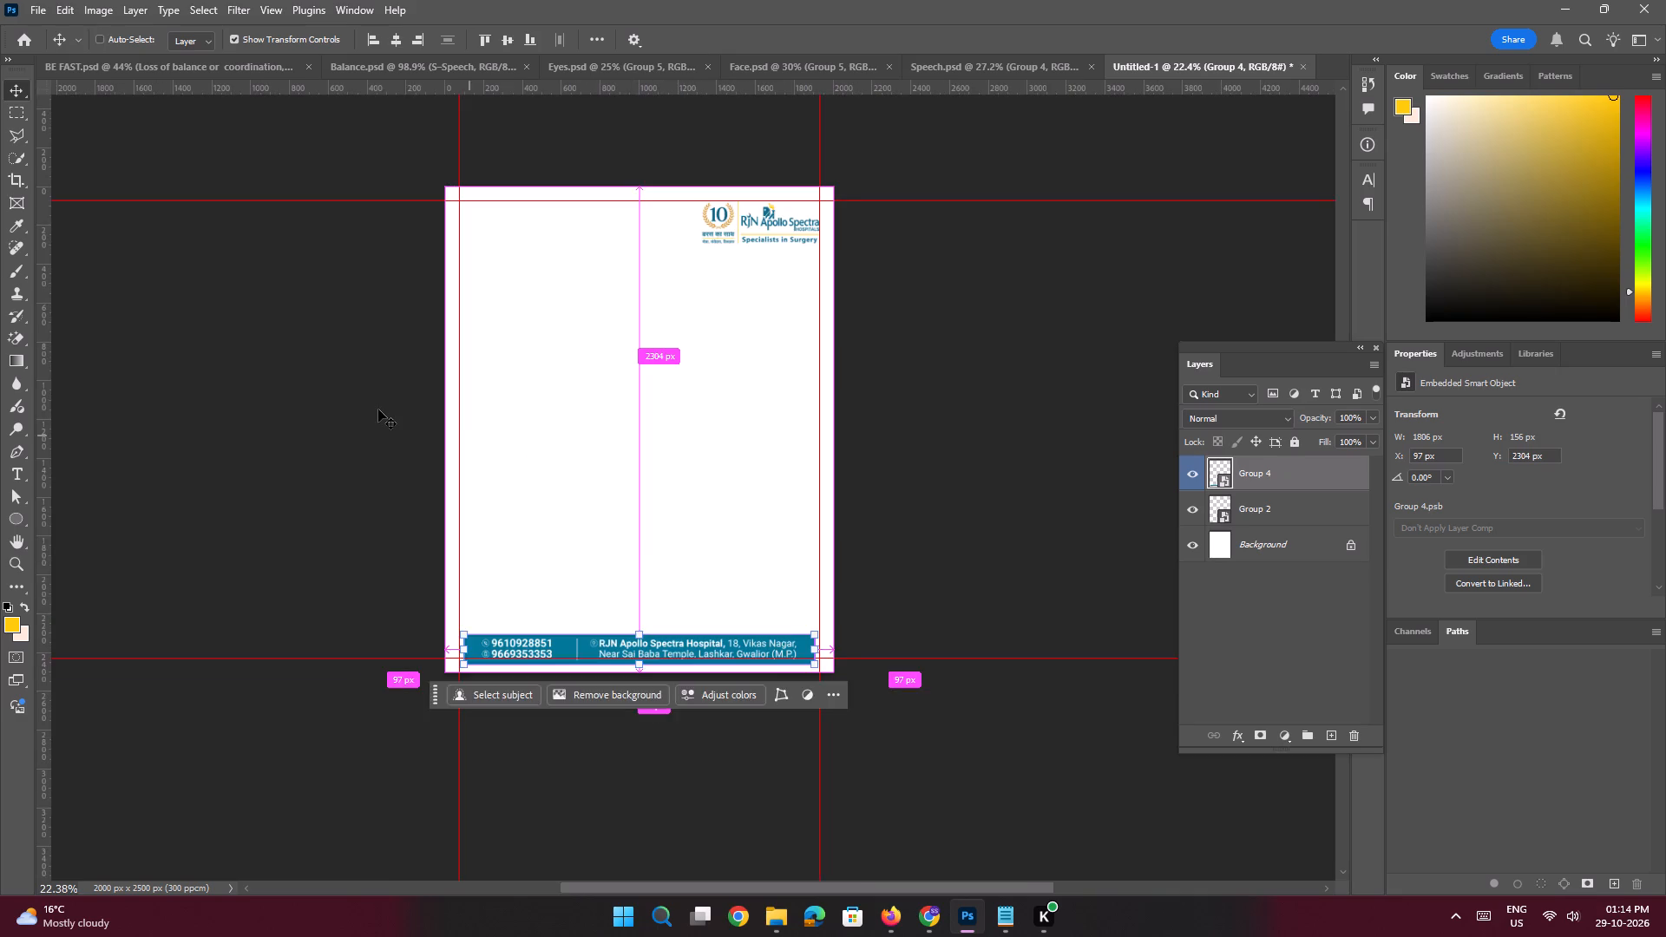
pyautogui.click(371, 410)
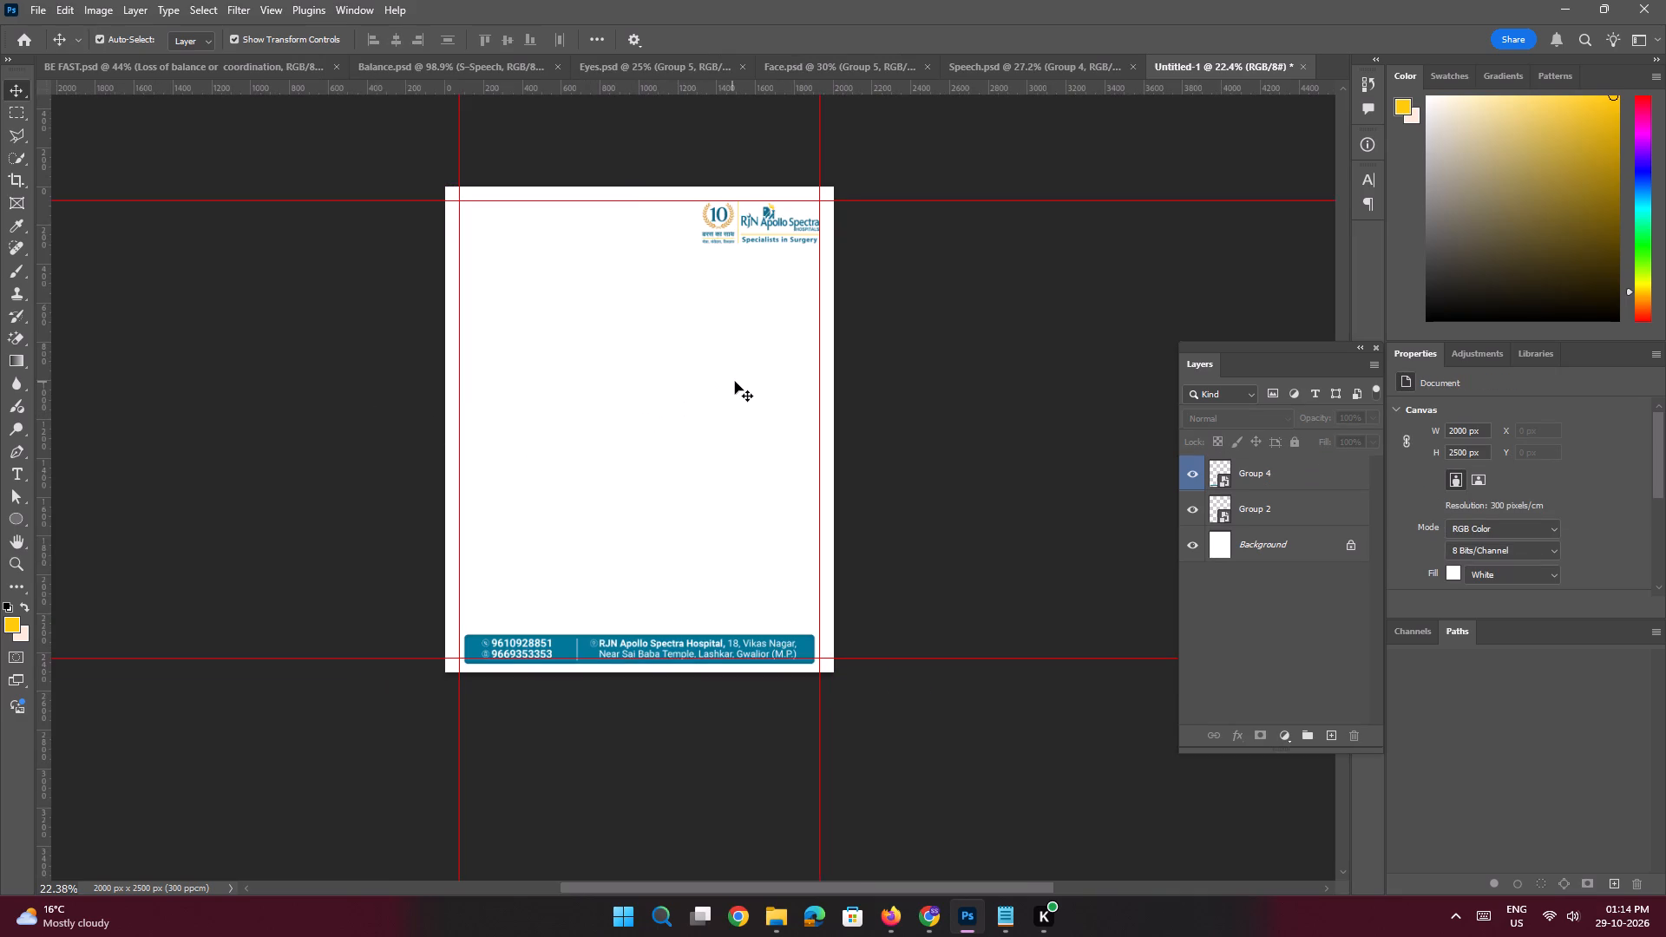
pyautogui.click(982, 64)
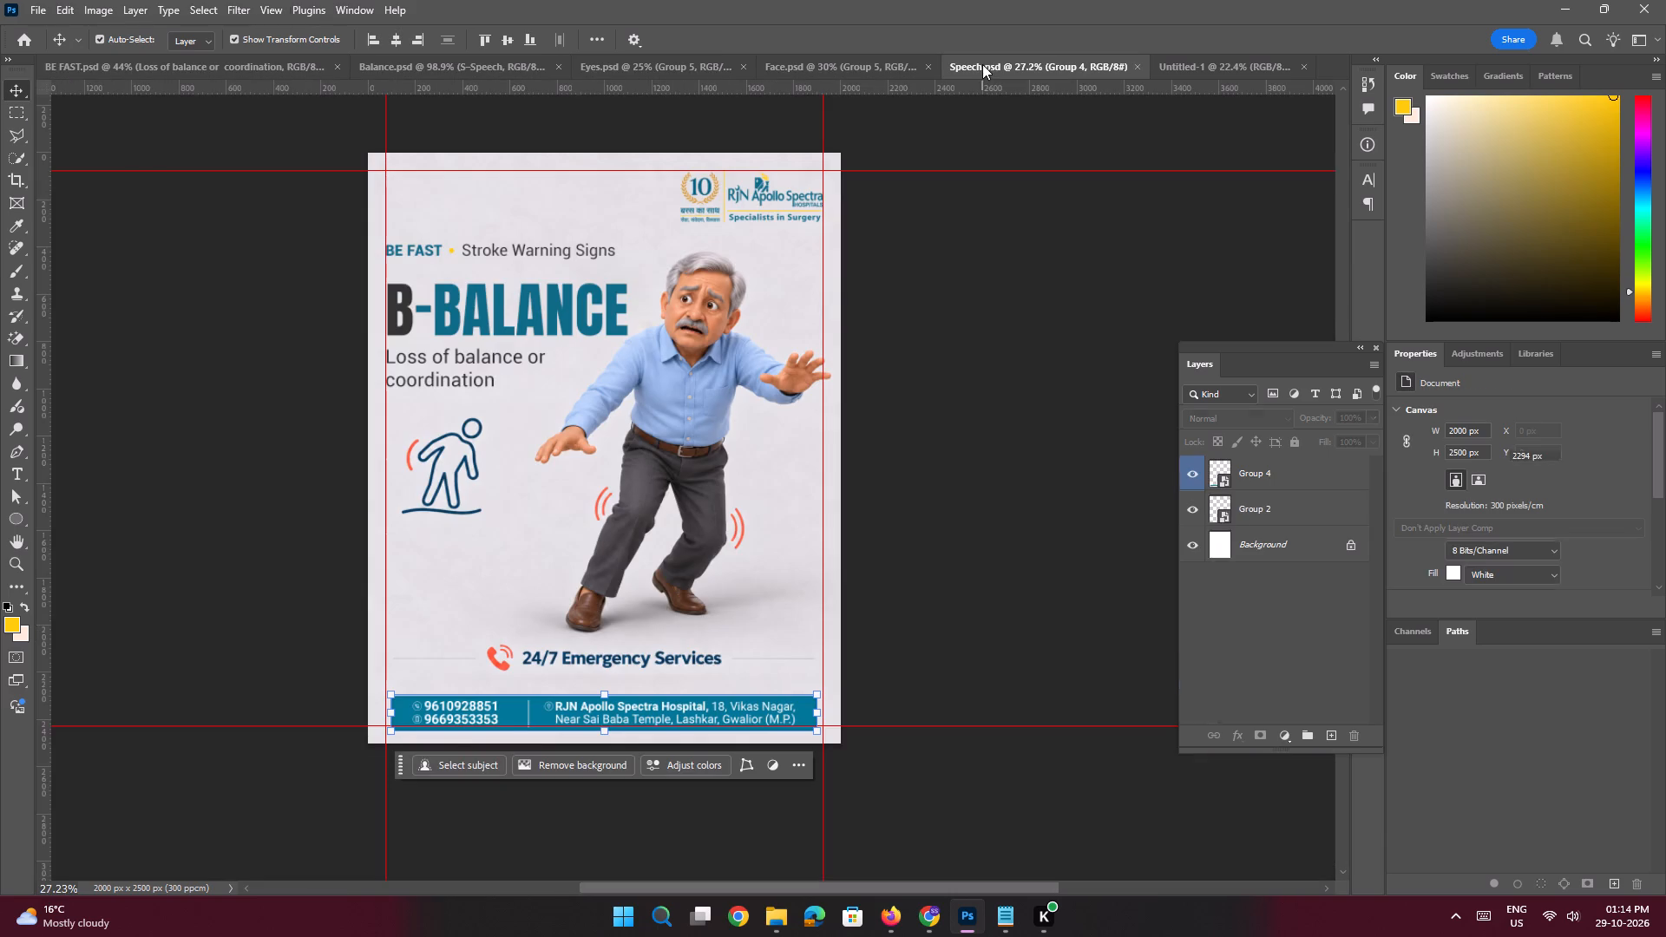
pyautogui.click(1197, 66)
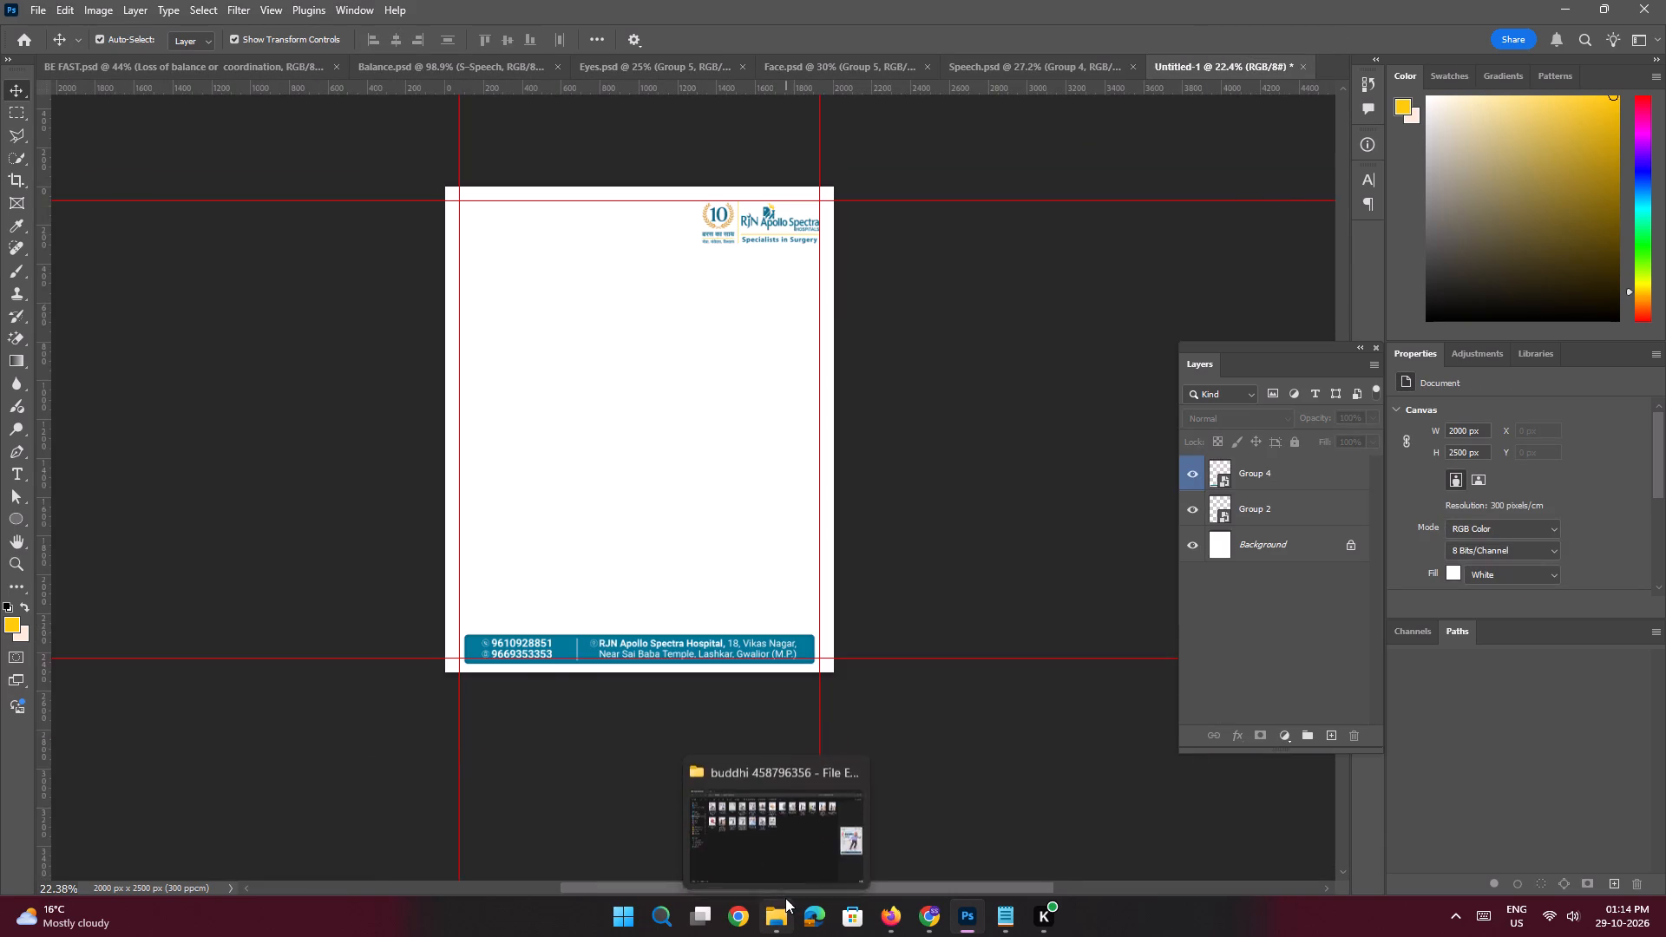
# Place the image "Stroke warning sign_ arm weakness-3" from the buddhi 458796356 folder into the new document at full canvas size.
pyautogui.click(773, 859)
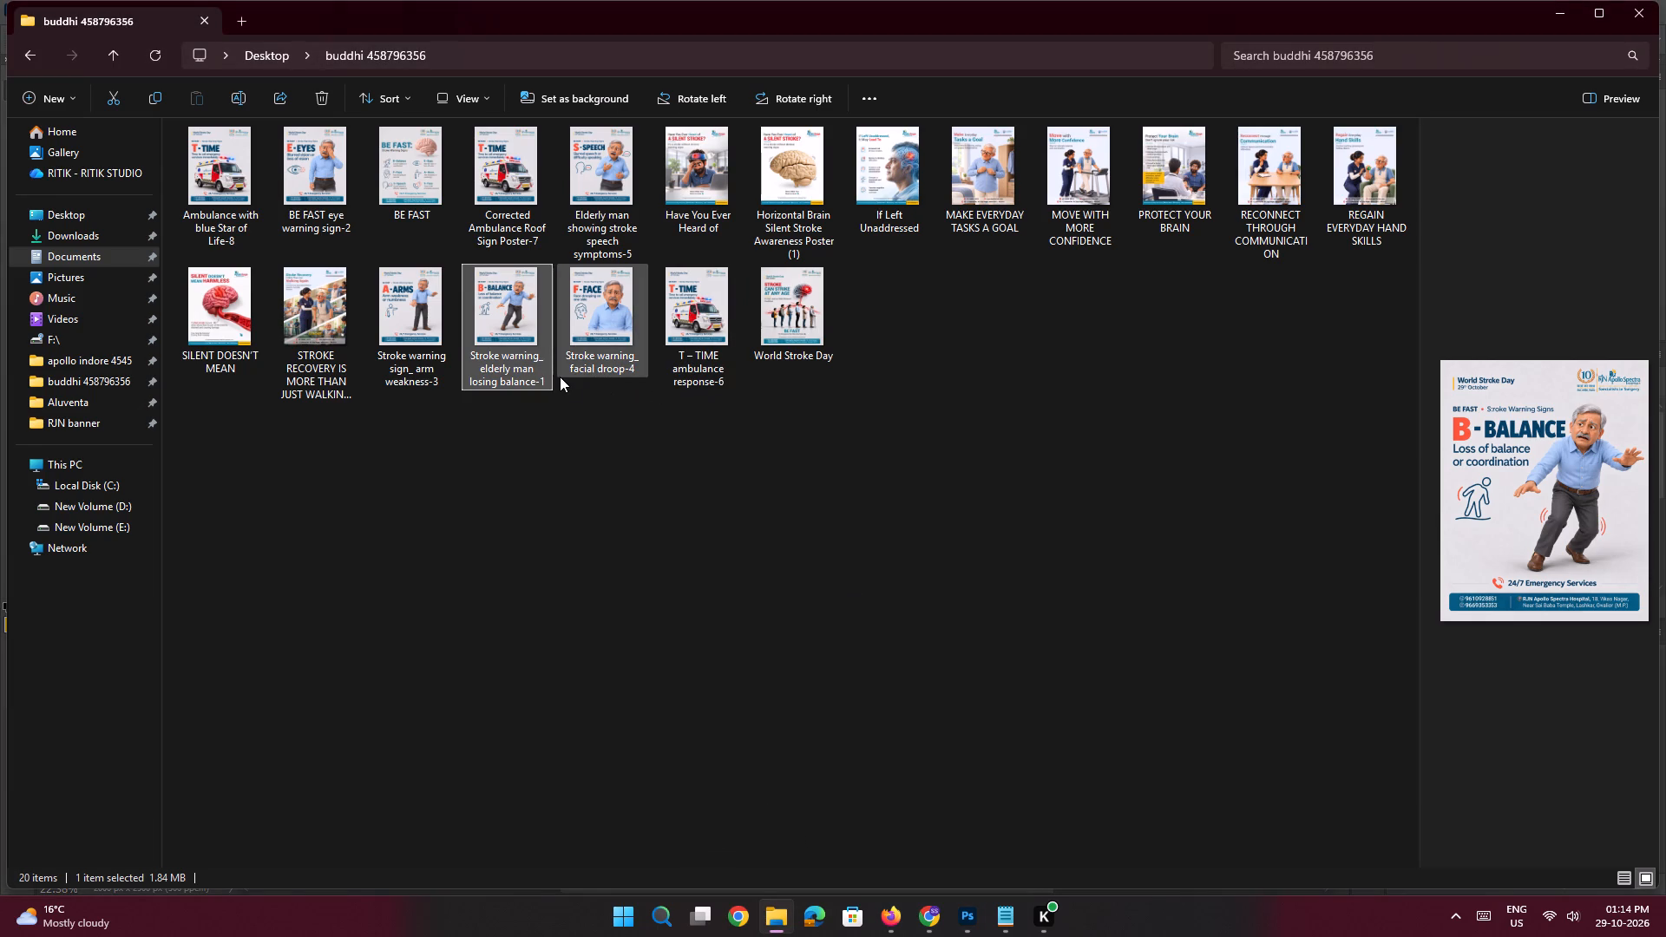
pyautogui.click(409, 312)
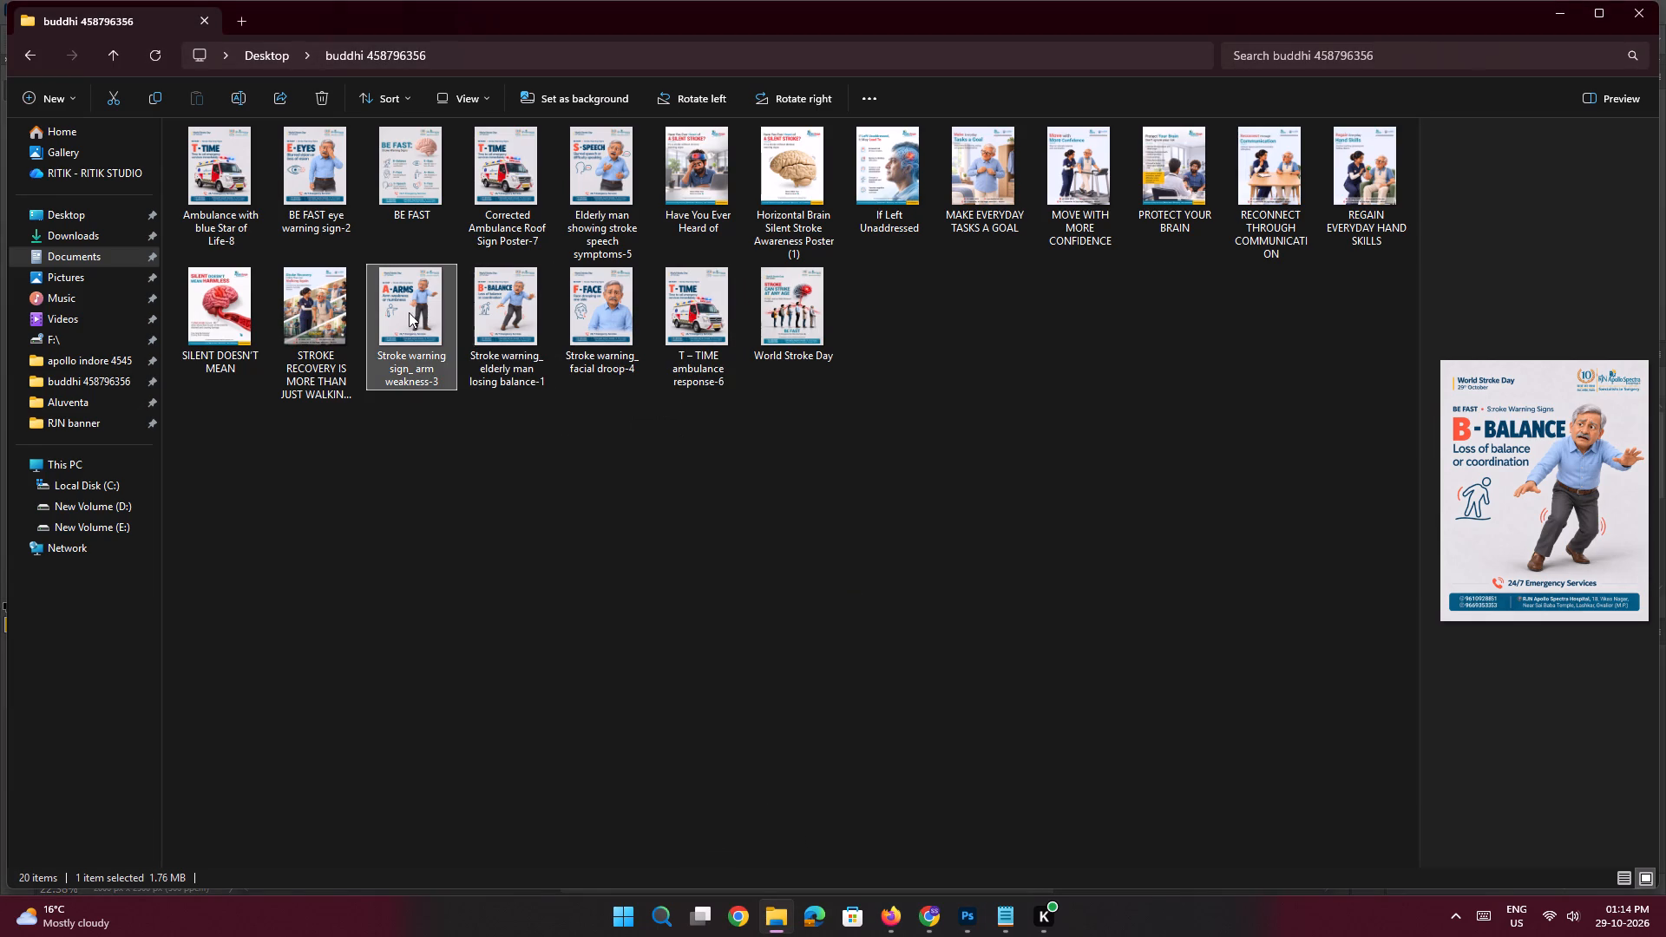
pyautogui.moveTo(413, 326); pyautogui.dragTo(972, 901)
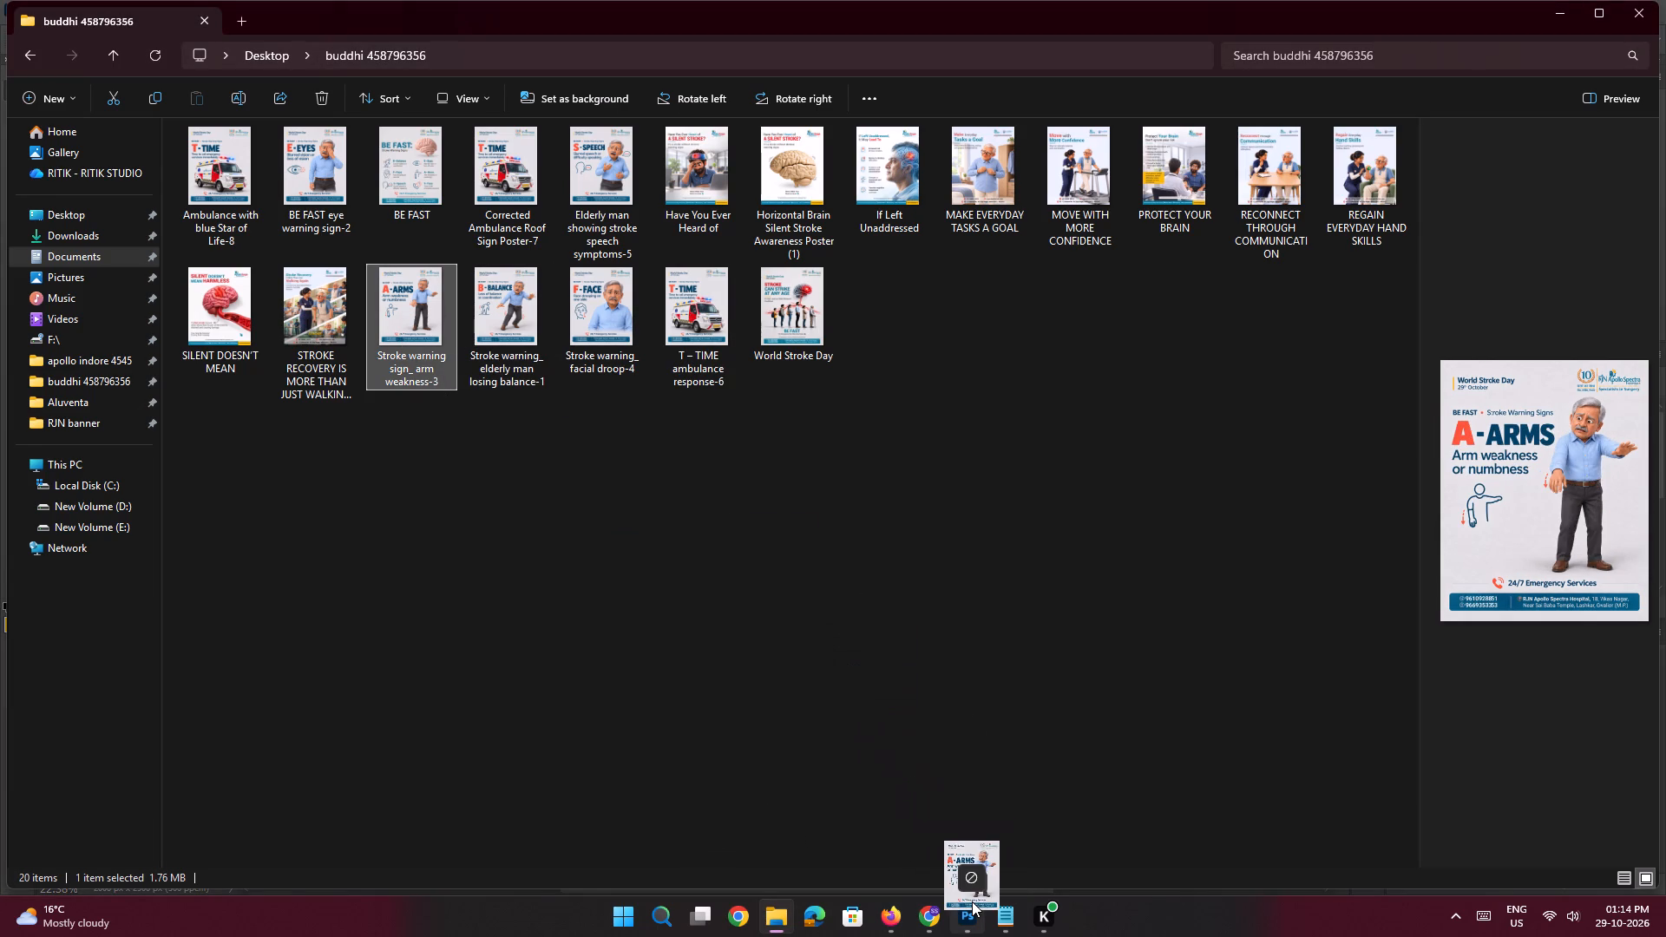
pyautogui.moveTo(972, 901); pyautogui.dragTo(630, 444)
pyautogui.press('Return')
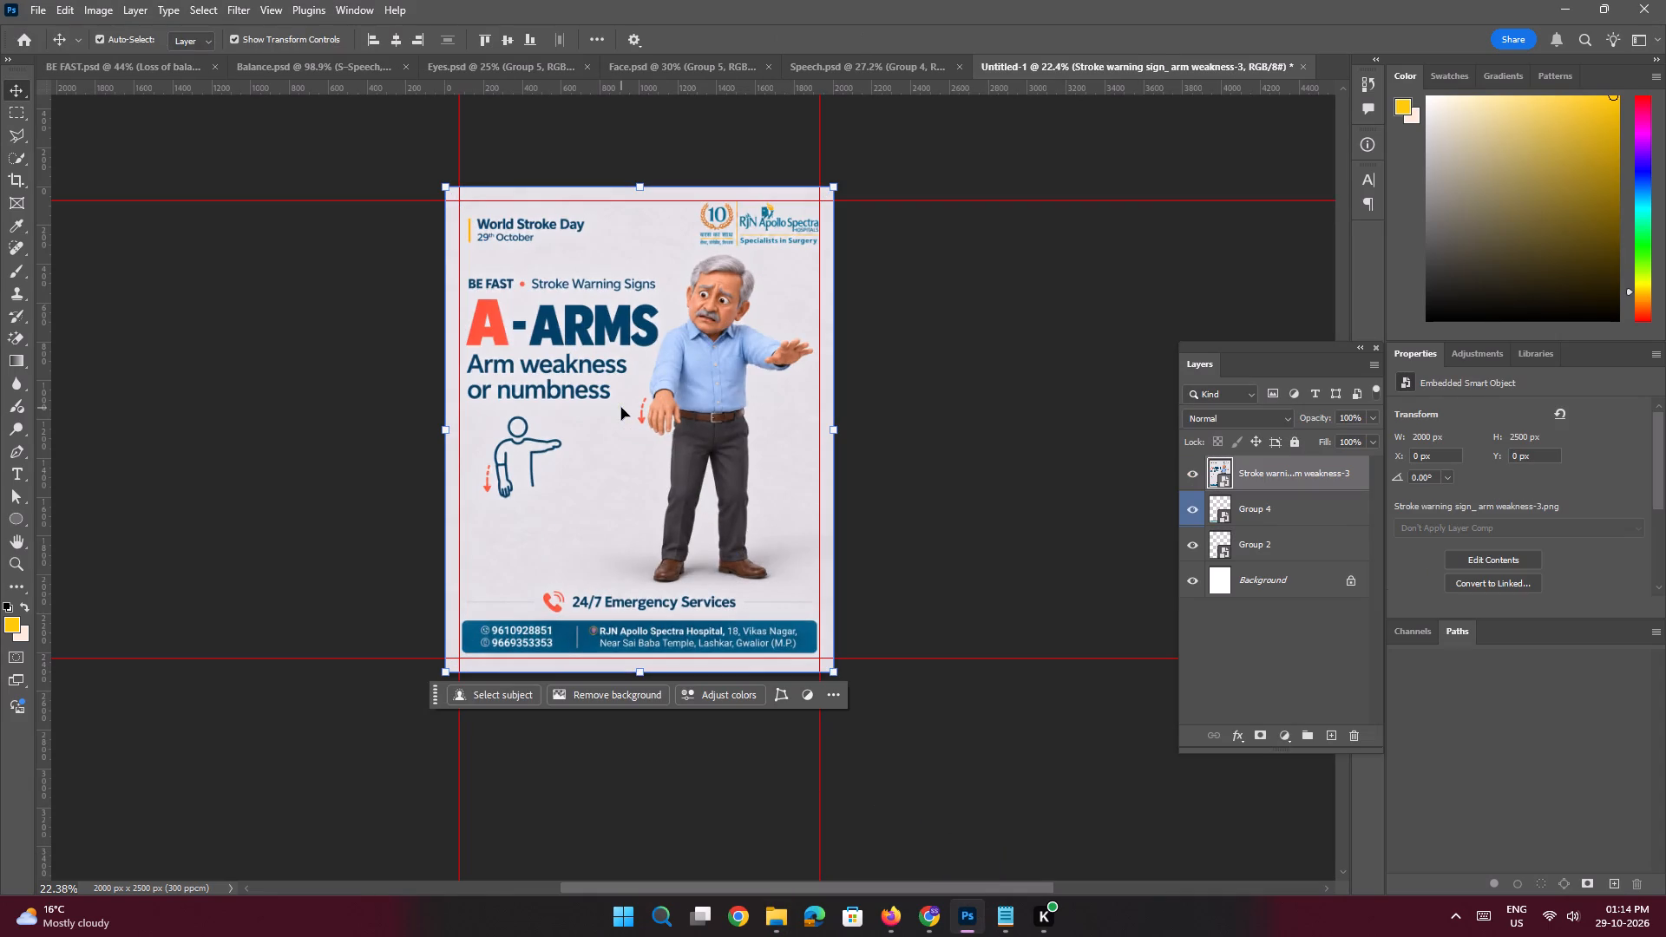
# Rasterize the placed A-ARMS poster smart object so the Magic Eraser can be used on it.
pyautogui.press('space')
pyautogui.keyDown('ctrl'); pyautogui.moveTo(649, 311); pyautogui.dragTo(685, 352); pyautogui.keyUp('ctrl')
pyautogui.moveTo(749, 279); pyautogui.dragTo(720, 331)
pyautogui.keyDown('ctrl'); pyautogui.moveTo(751, 259); pyautogui.dragTo(780, 351); pyautogui.keyUp('ctrl')
pyautogui.moveTo(847, 277); pyautogui.dragTo(836, 319)
pyautogui.press('e')
pyautogui.click(823, 344)
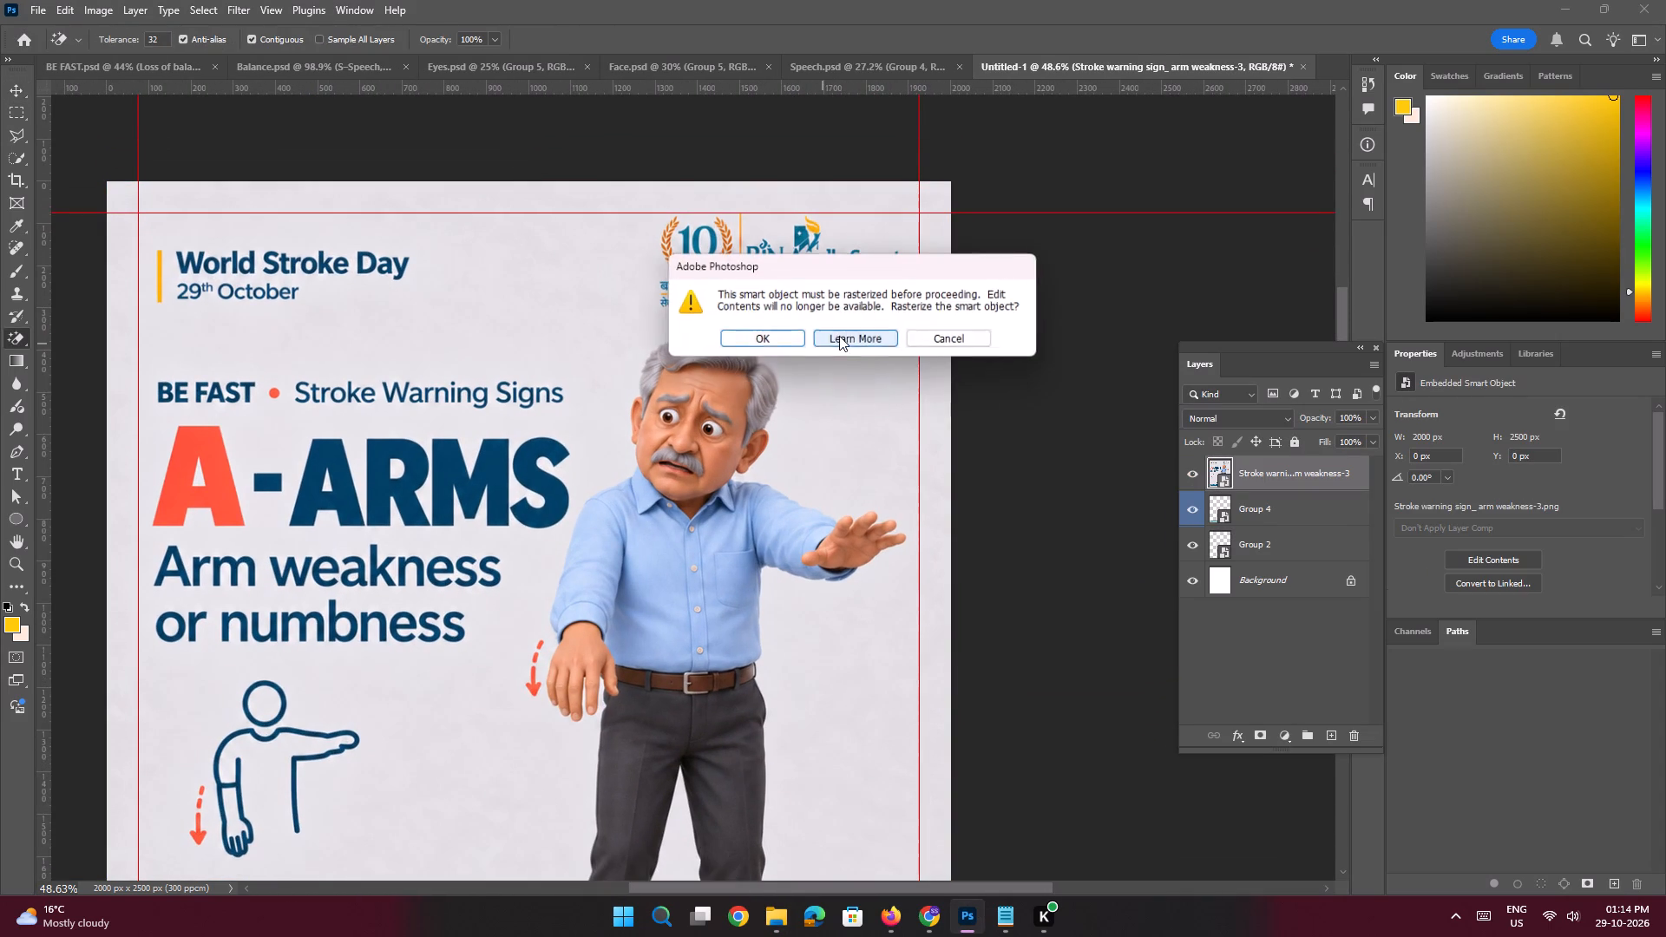
pyautogui.click(785, 337)
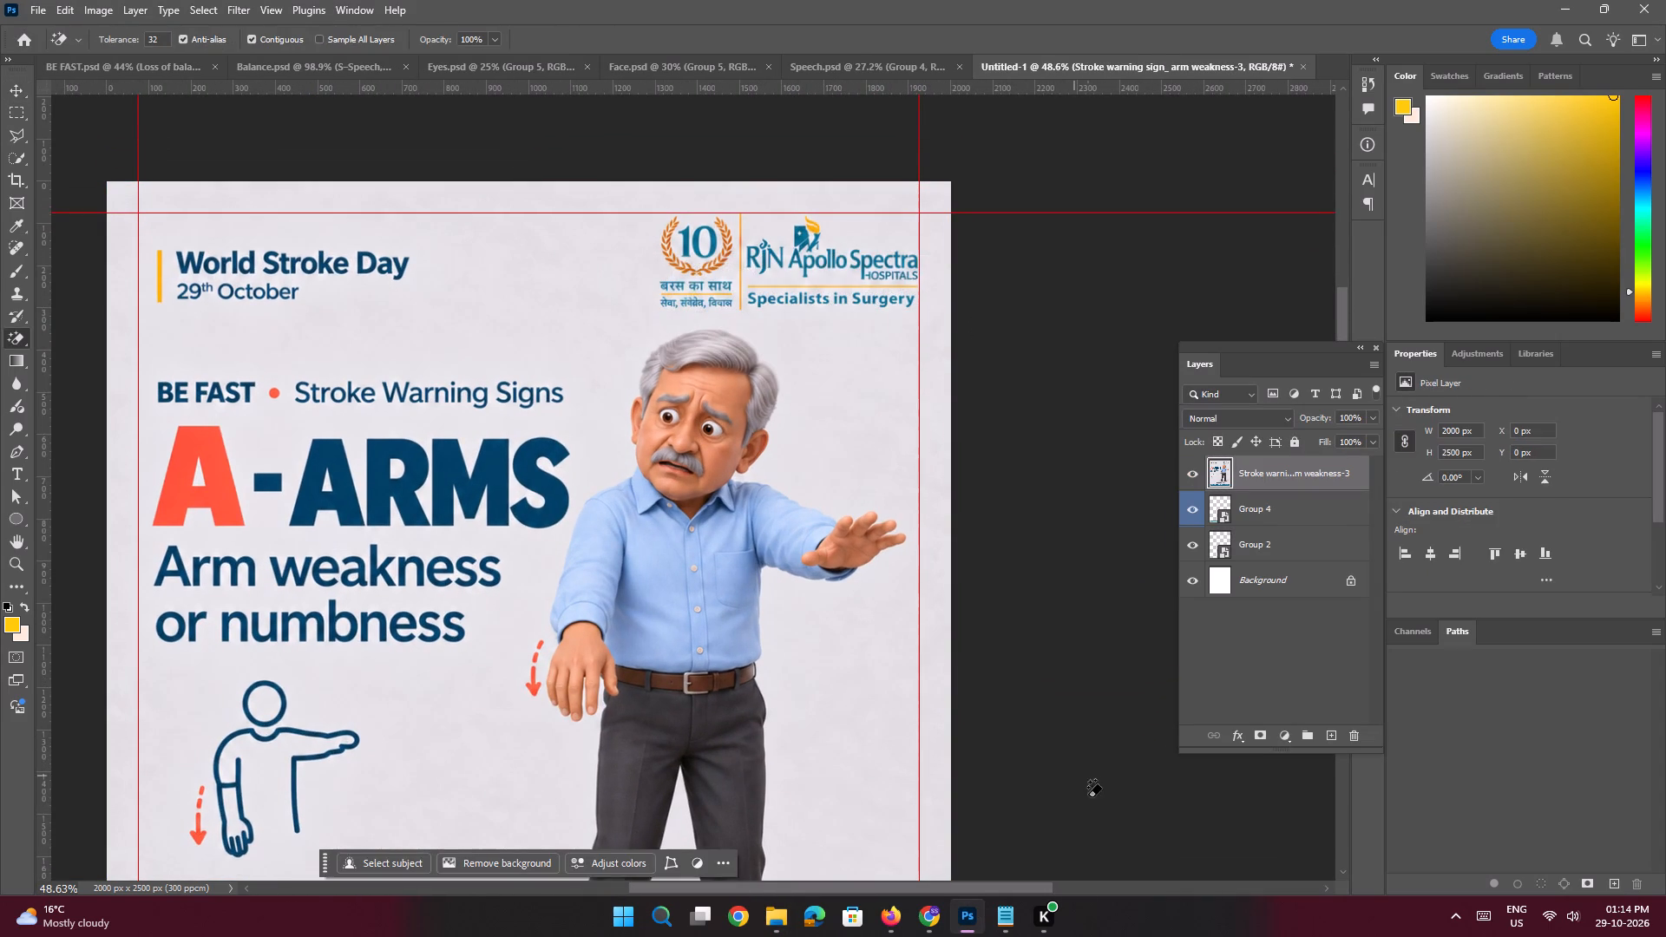
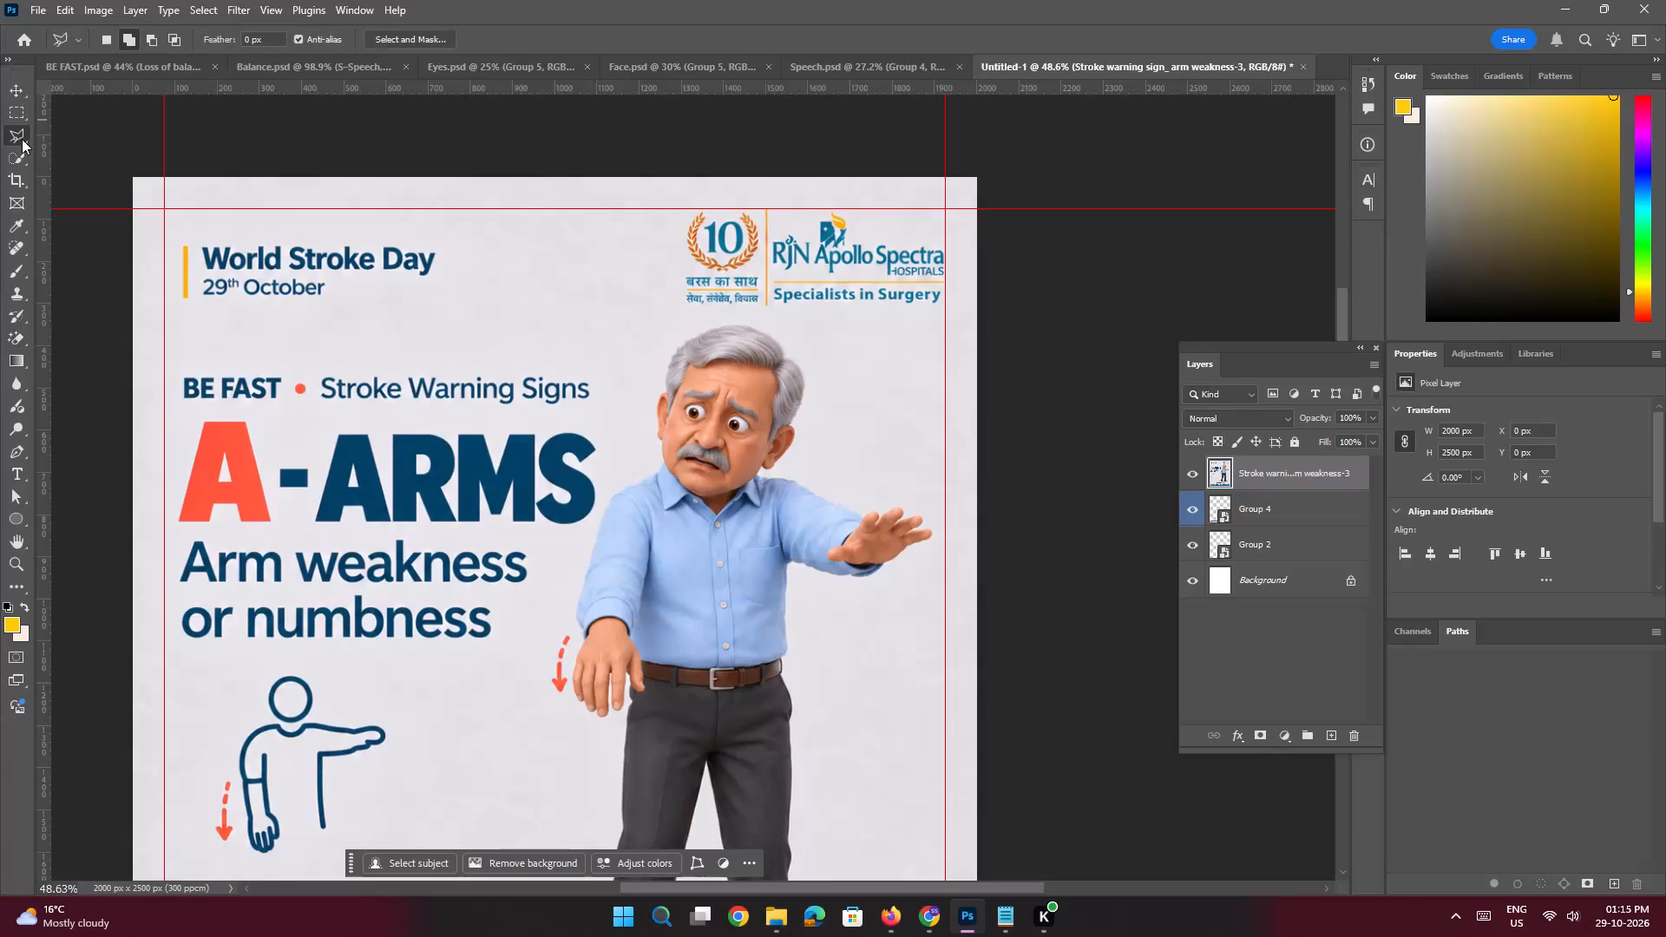
# Outline the 10-year badge and RJN Apollo Spectra Hospitals logo on the A-ARMS poster layer with a Polygonal Lasso selection.
pyautogui.press('space')
pyautogui.keyDown('ctrl'); pyautogui.moveTo(837, 234); pyautogui.dragTo(865, 268); pyautogui.keyUp('ctrl')
pyautogui.click(882, 259)
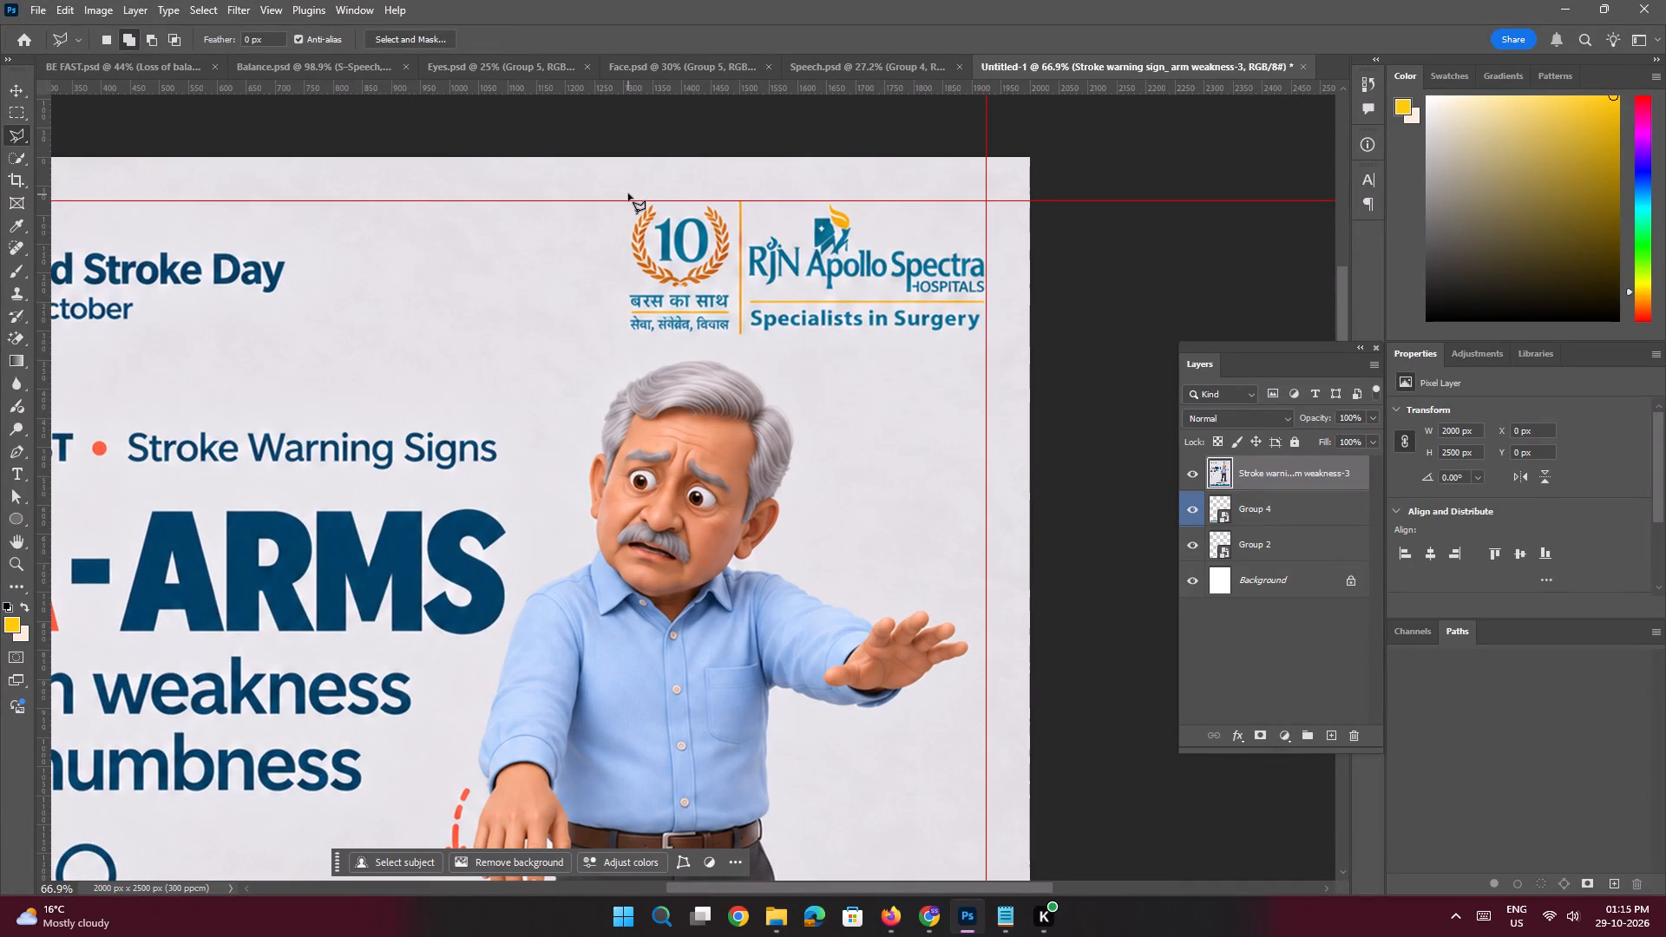
pyautogui.click(628, 193)
pyautogui.keyDown('shift'); pyautogui.click(902, 190); pyautogui.keyUp('shift')
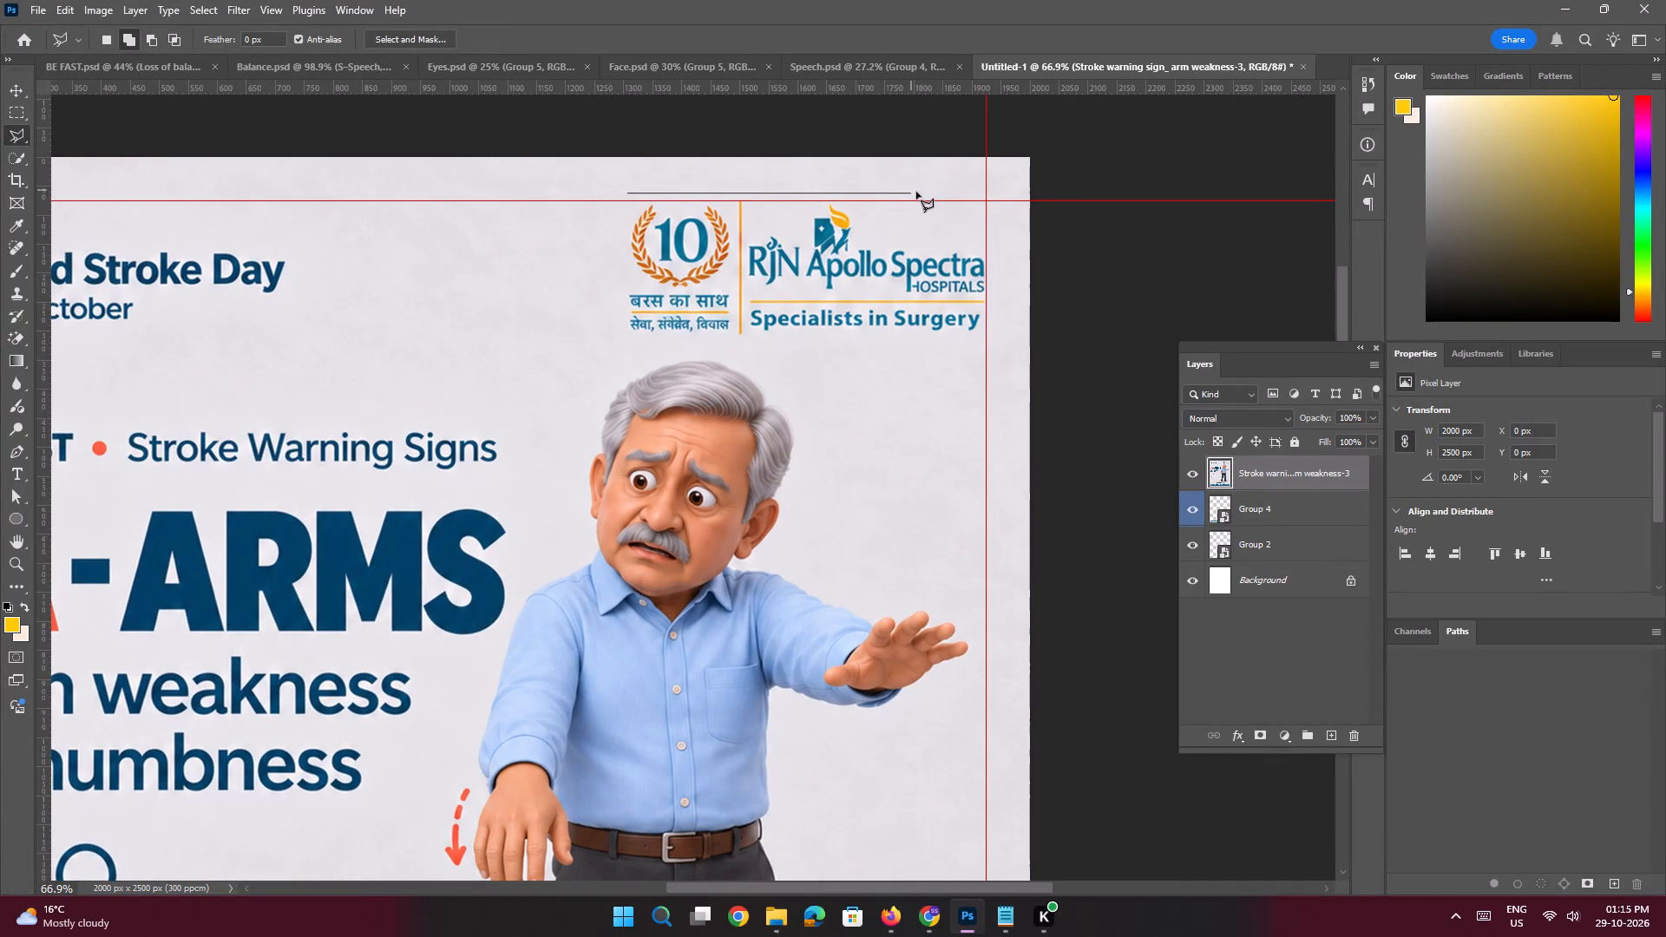
pyautogui.click(1000, 195)
pyautogui.keyDown('shift'); pyautogui.click(991, 339); pyautogui.keyUp('shift')
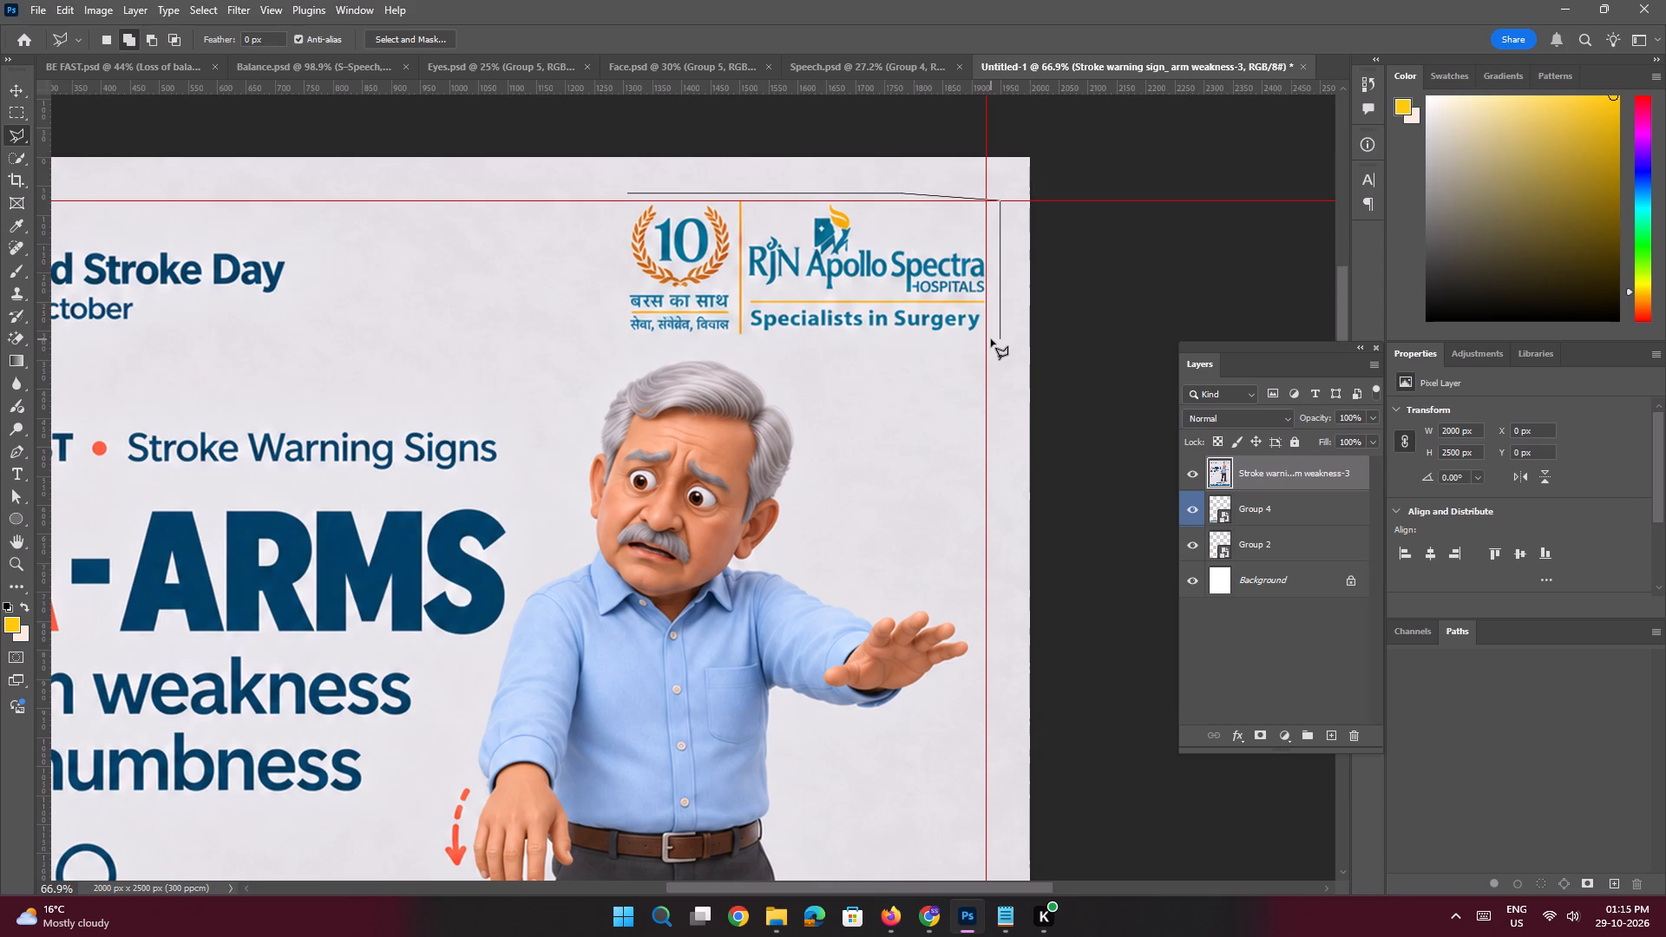
pyautogui.click(945, 344)
pyautogui.keyDown('shift'); pyautogui.click(619, 336); pyautogui.keyUp('shift')
pyautogui.click(611, 264)
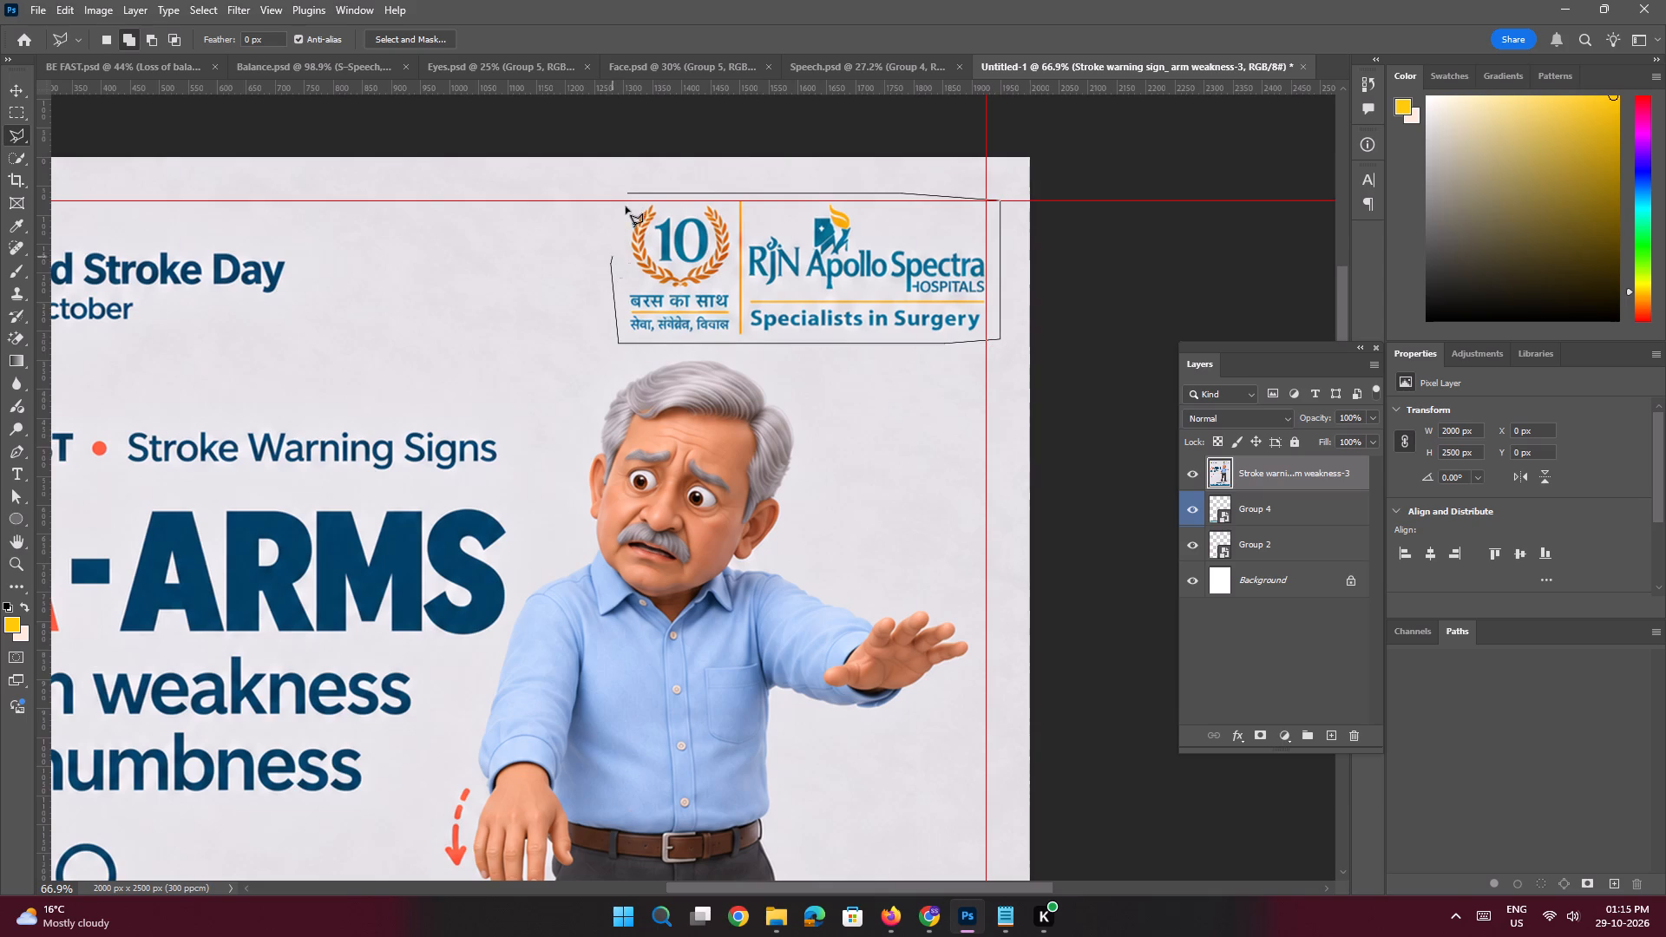
pyautogui.doubleClick(628, 194)
# Add the "World Stroke Day 29th October" text and its yellow bar to the selection with the Polygonal Lasso.
pyautogui.press('space')
pyautogui.press('space')
pyautogui.press('space')
pyautogui.press('space')
pyautogui.press('space')
pyautogui.press('space')
pyautogui.press('space')
pyautogui.press('space')
pyautogui.press('space')
pyautogui.press('space')
pyautogui.press('space')
pyautogui.press('space')
pyautogui.press('space')
pyautogui.press('space')
pyautogui.press('space')
pyautogui.press('space')
pyautogui.moveTo(433, 257); pyautogui.dragTo(559, 265)
pyautogui.click(617, 266)
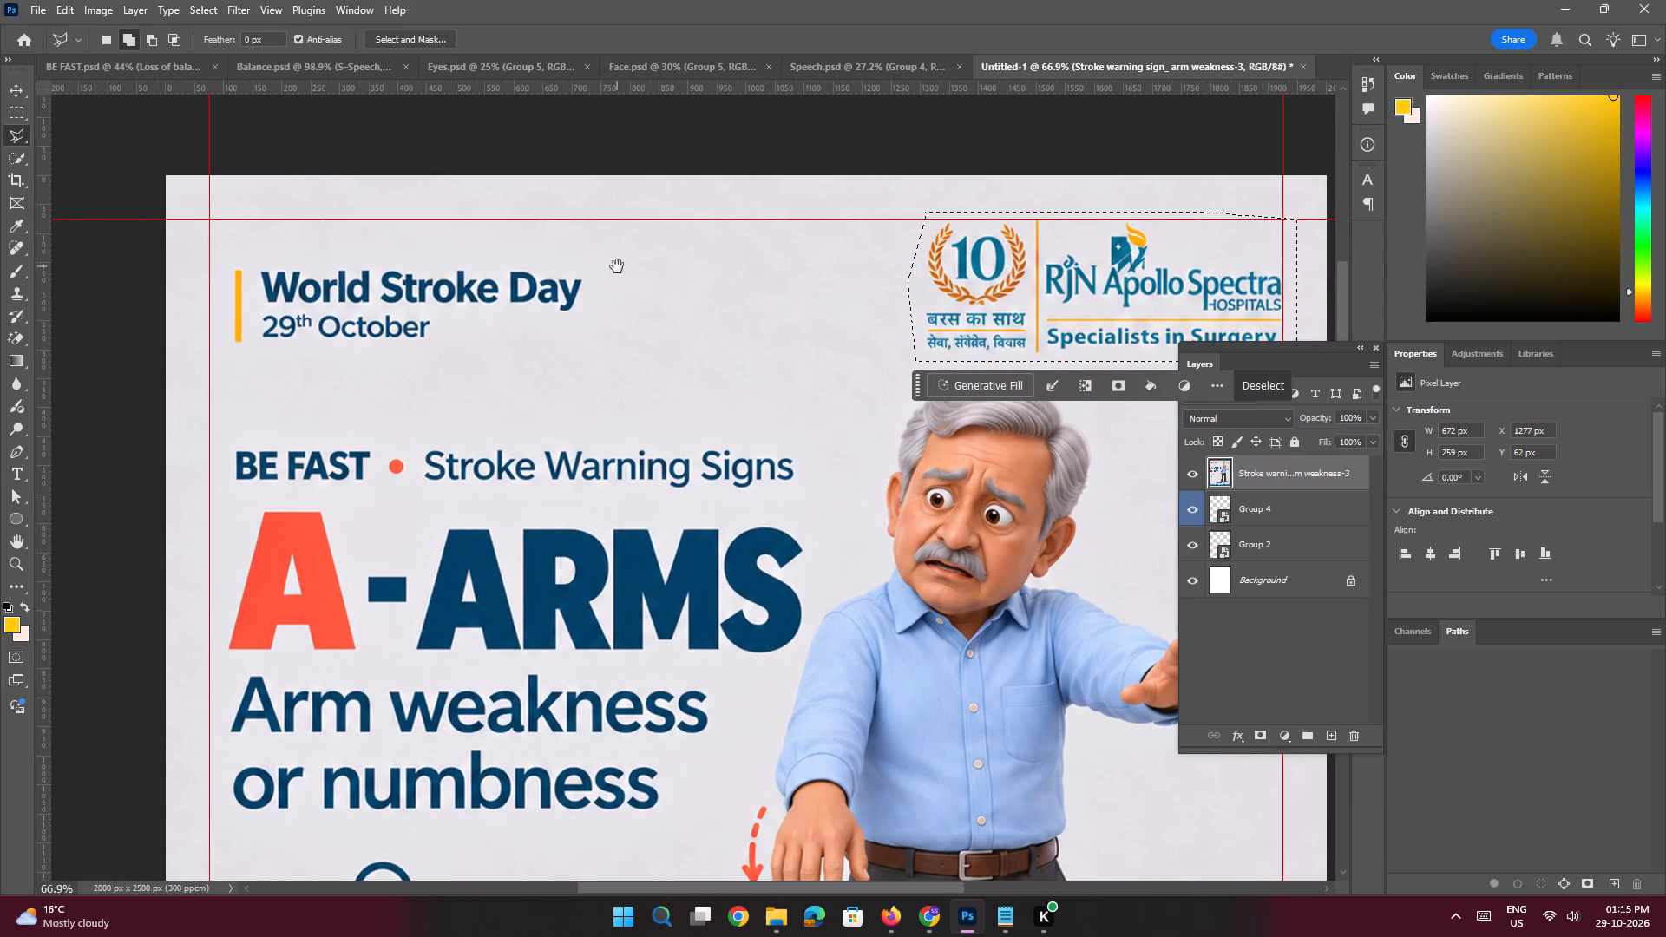
pyautogui.keyDown('shift'); pyautogui.click(226, 258); pyautogui.keyUp('shift')
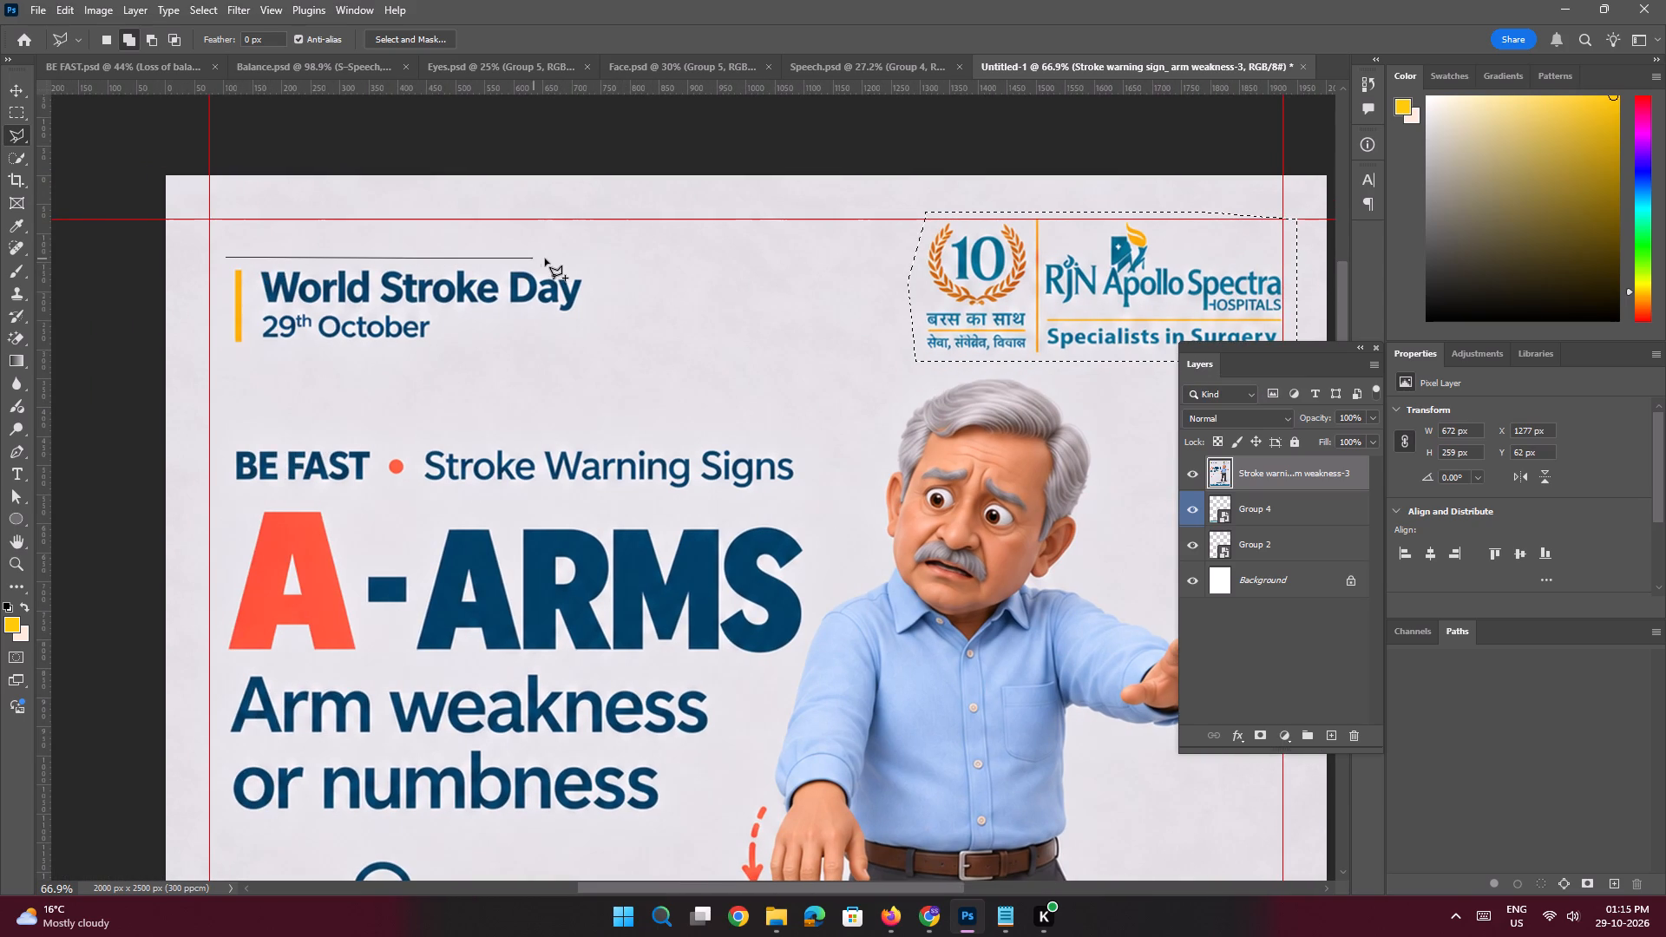
pyautogui.keyDown('shift'); pyautogui.click(597, 261); pyautogui.keyUp('shift')
pyautogui.keyDown('shift'); pyautogui.click(607, 301); pyautogui.keyUp('shift')
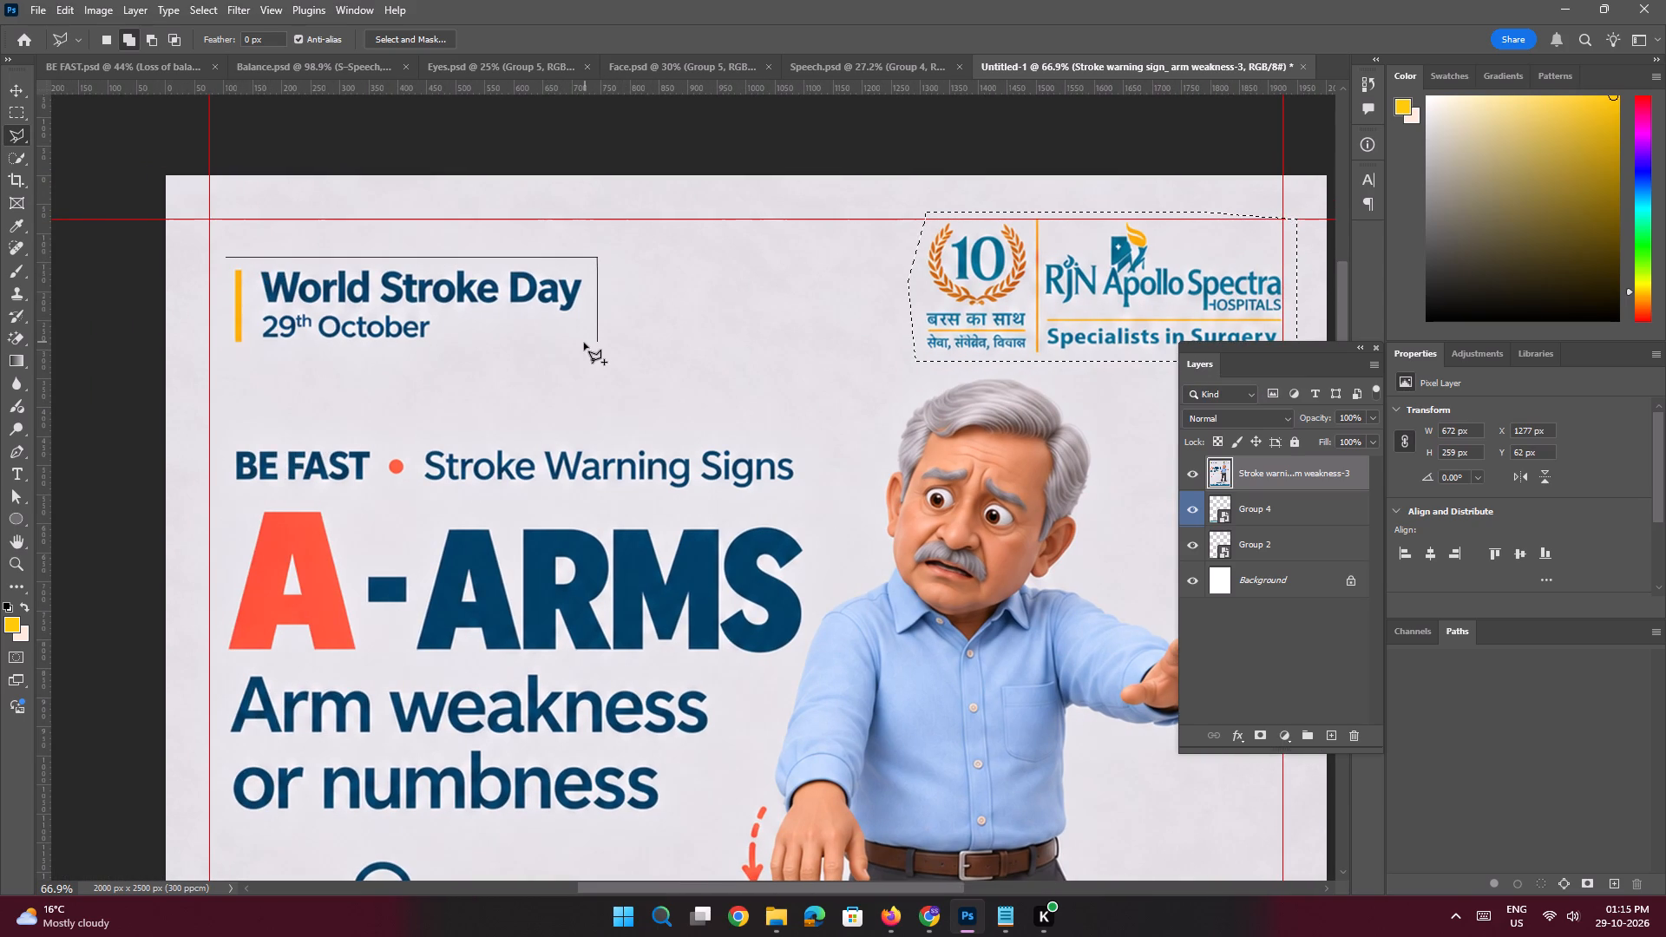
pyautogui.keyDown('shift'); pyautogui.click(584, 343); pyautogui.keyUp('shift')
pyautogui.keyDown('shift'); pyautogui.click(527, 351); pyautogui.keyUp('shift')
pyautogui.click(443, 357)
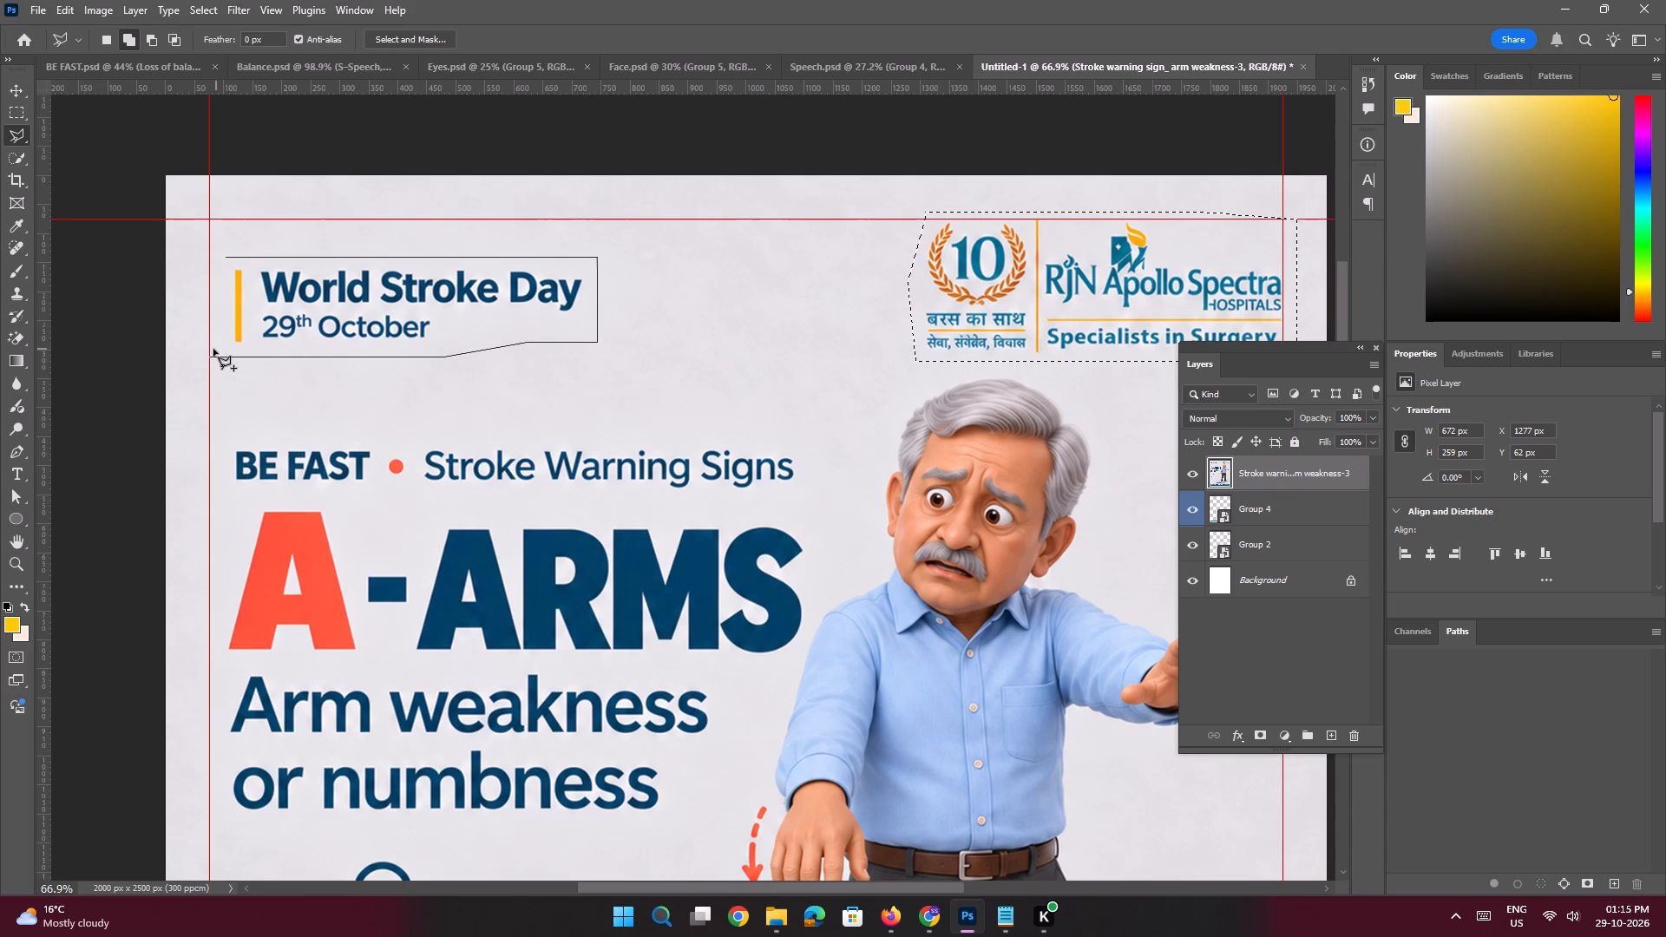
pyautogui.keyDown('shift'); pyautogui.click(213, 349); pyautogui.keyUp('shift')
pyautogui.keyDown('shift'); pyautogui.click(214, 266); pyautogui.keyUp('shift')
pyautogui.doubleClick(223, 255)
# Add the headline block from "BE FAST • Stroke Warning Signs" down to "Arm weakness or numbness" to the lasso selection, skirting the man's sleeve.
pyautogui.press('space')
pyautogui.press('space')
pyautogui.press('space')
pyautogui.press('space')
pyautogui.press('space')
pyautogui.press('space')
pyautogui.press('space')
pyautogui.press('space')
pyautogui.press('space')
pyautogui.press('space')
pyautogui.press('space')
pyautogui.press('space')
pyautogui.press('space')
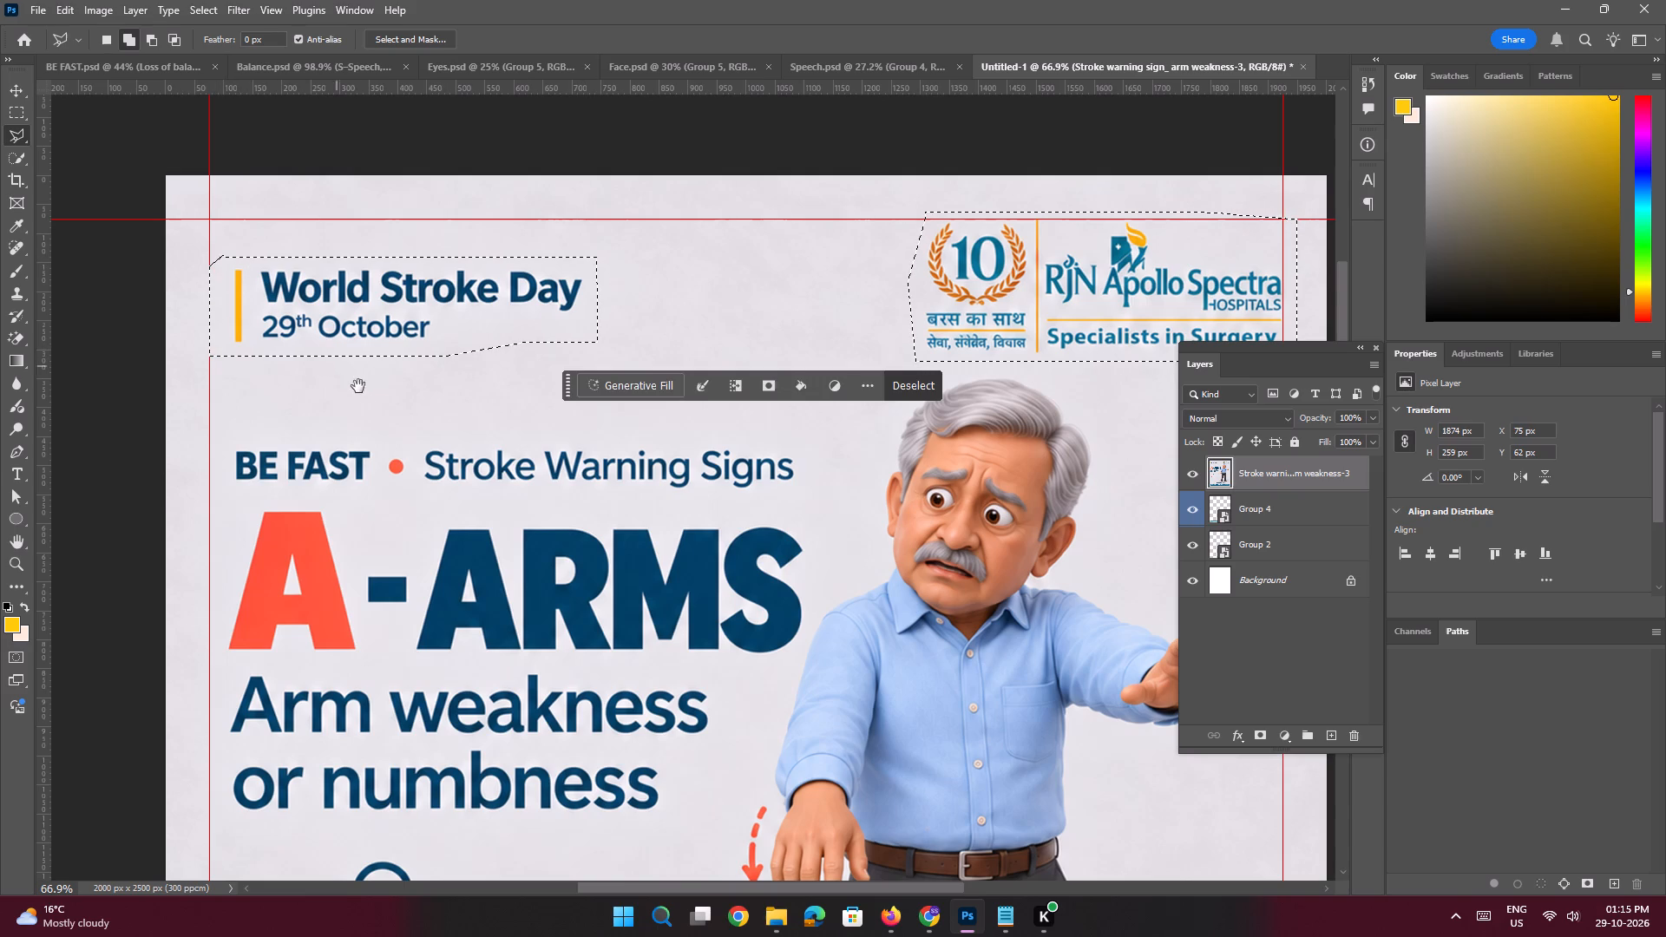
pyautogui.moveTo(359, 387); pyautogui.dragTo(329, 269)
pyautogui.keyDown('ctrl'); pyautogui.moveTo(368, 396); pyautogui.dragTo(330, 381); pyautogui.keyUp('ctrl')
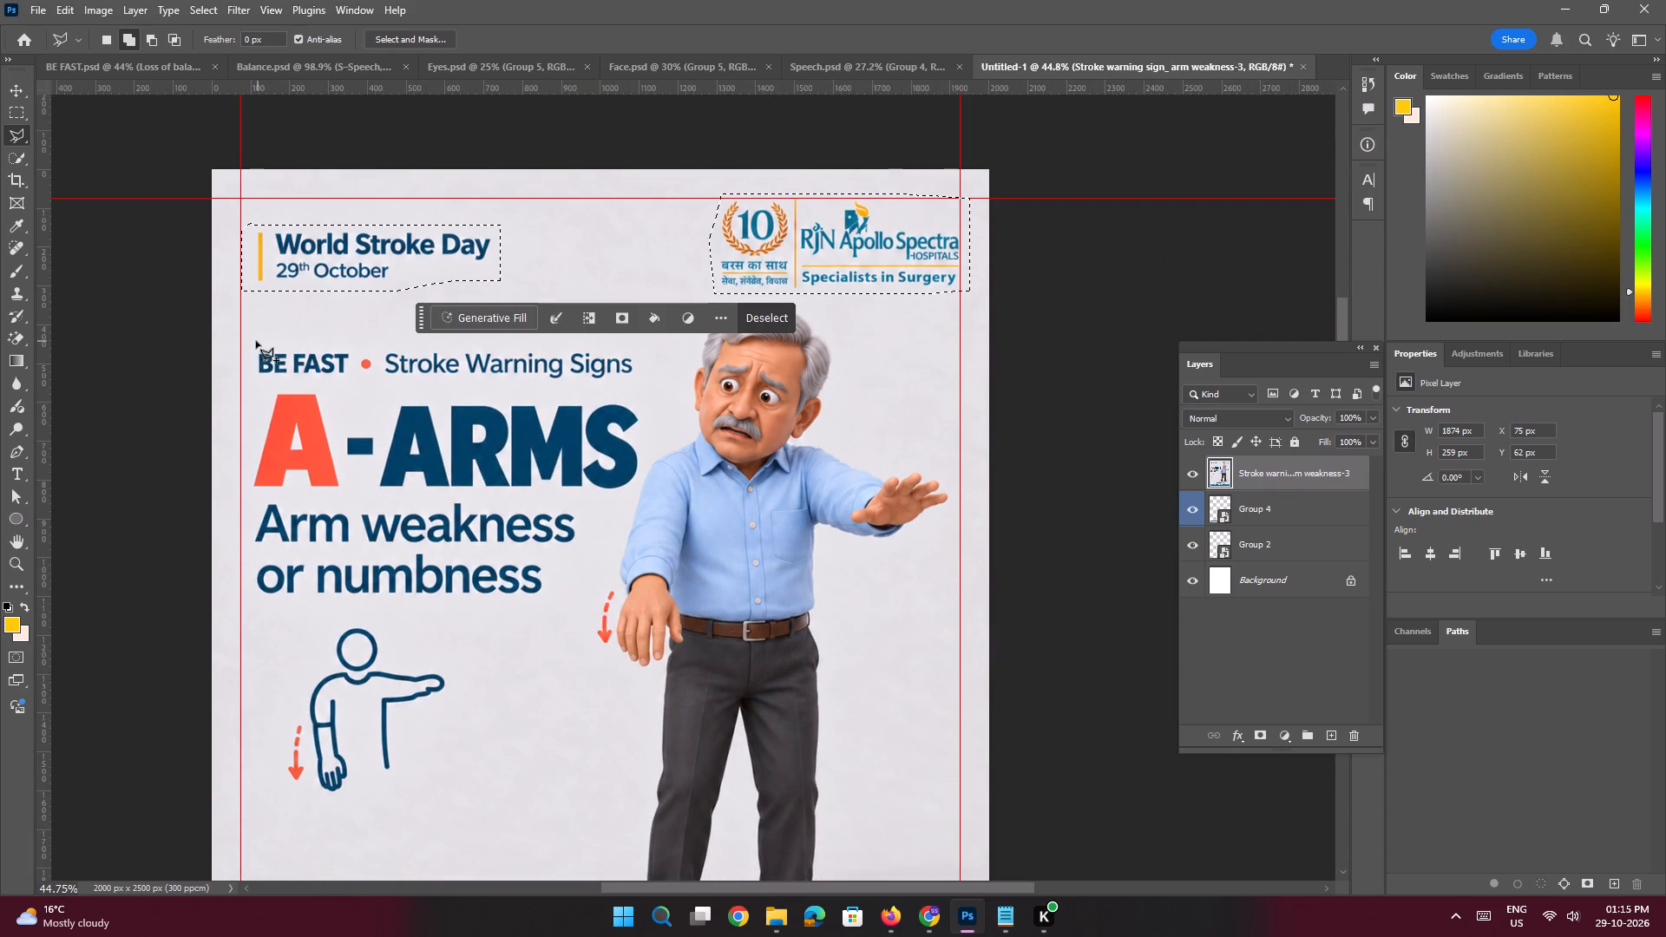
pyautogui.keyDown('shift'); pyautogui.click(255, 341); pyautogui.keyUp('shift')
pyautogui.keyDown('shift'); pyautogui.click(640, 351); pyautogui.keyUp('shift')
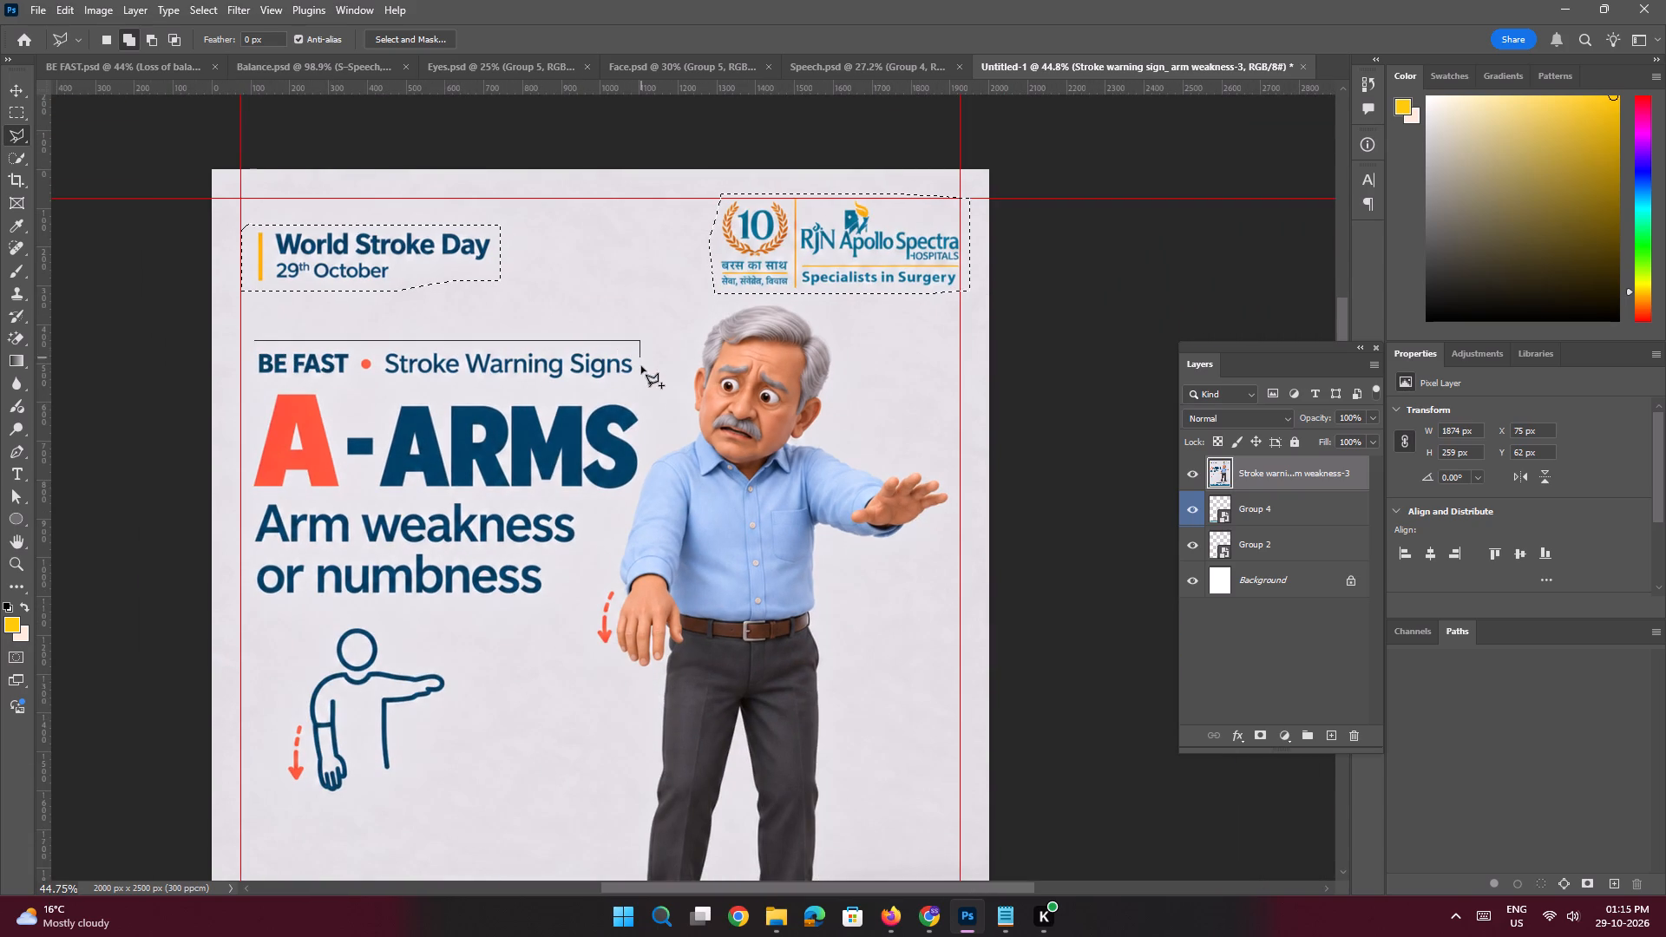
pyautogui.keyDown('shift'); pyautogui.click(646, 416); pyautogui.keyUp('shift')
pyautogui.click(650, 431)
pyautogui.click(646, 468)
pyautogui.click(640, 479)
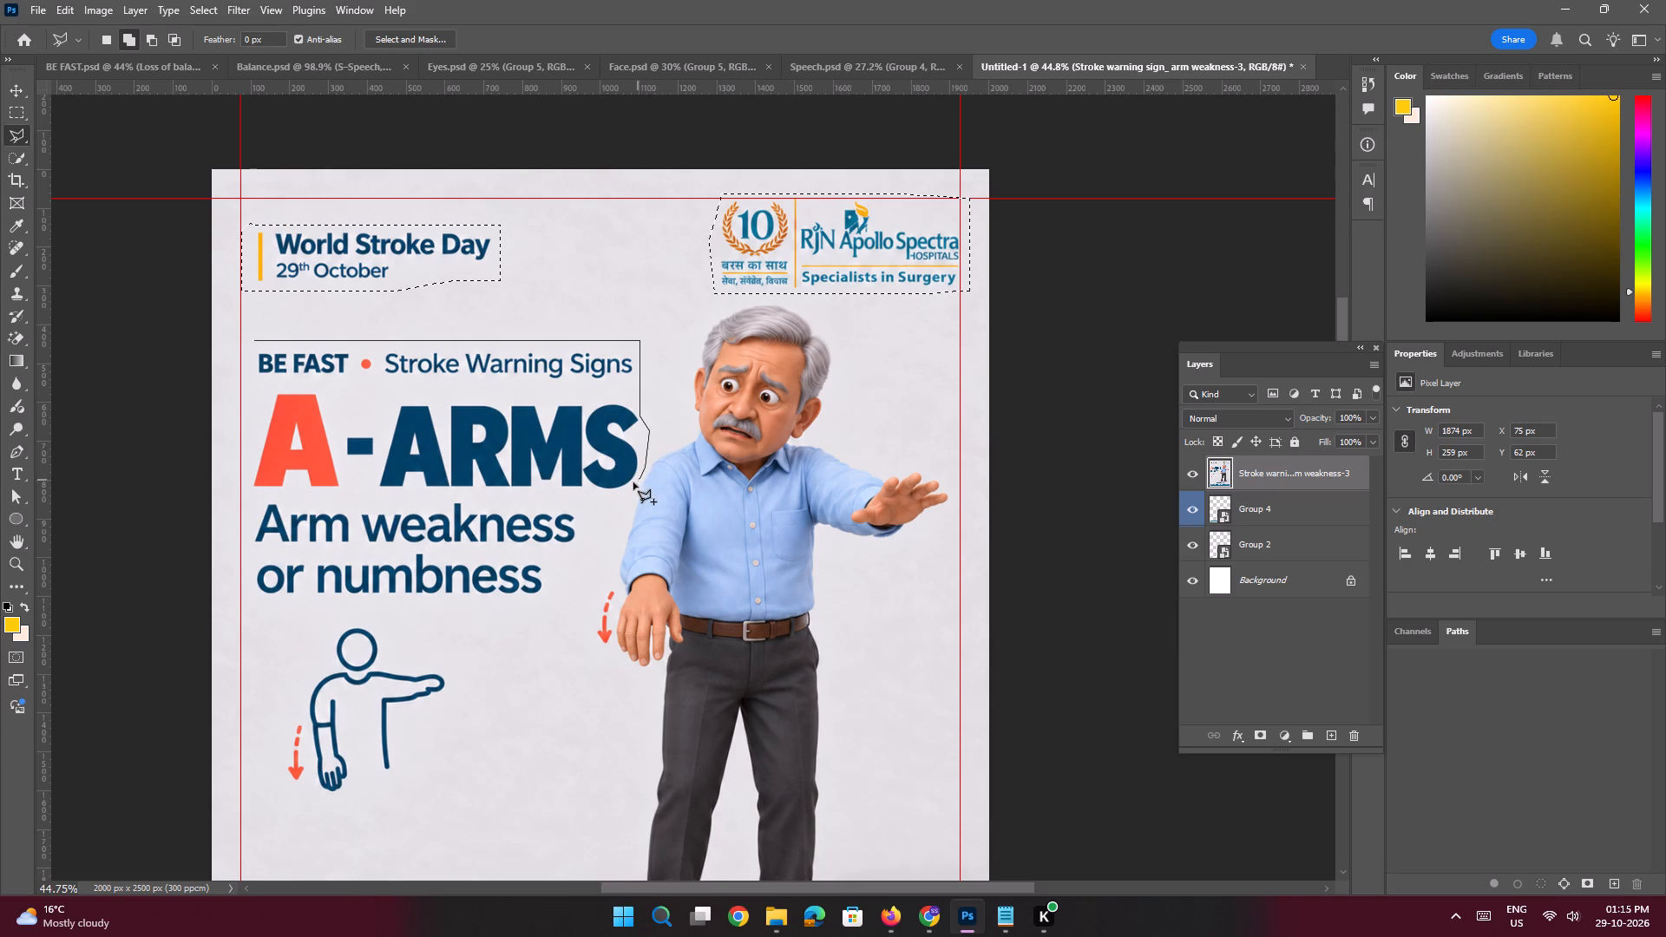
pyautogui.click(629, 487)
pyautogui.click(594, 516)
pyautogui.moveTo(581, 567); pyautogui.dragTo(572, 581)
pyautogui.click(562, 603)
pyautogui.click(535, 603)
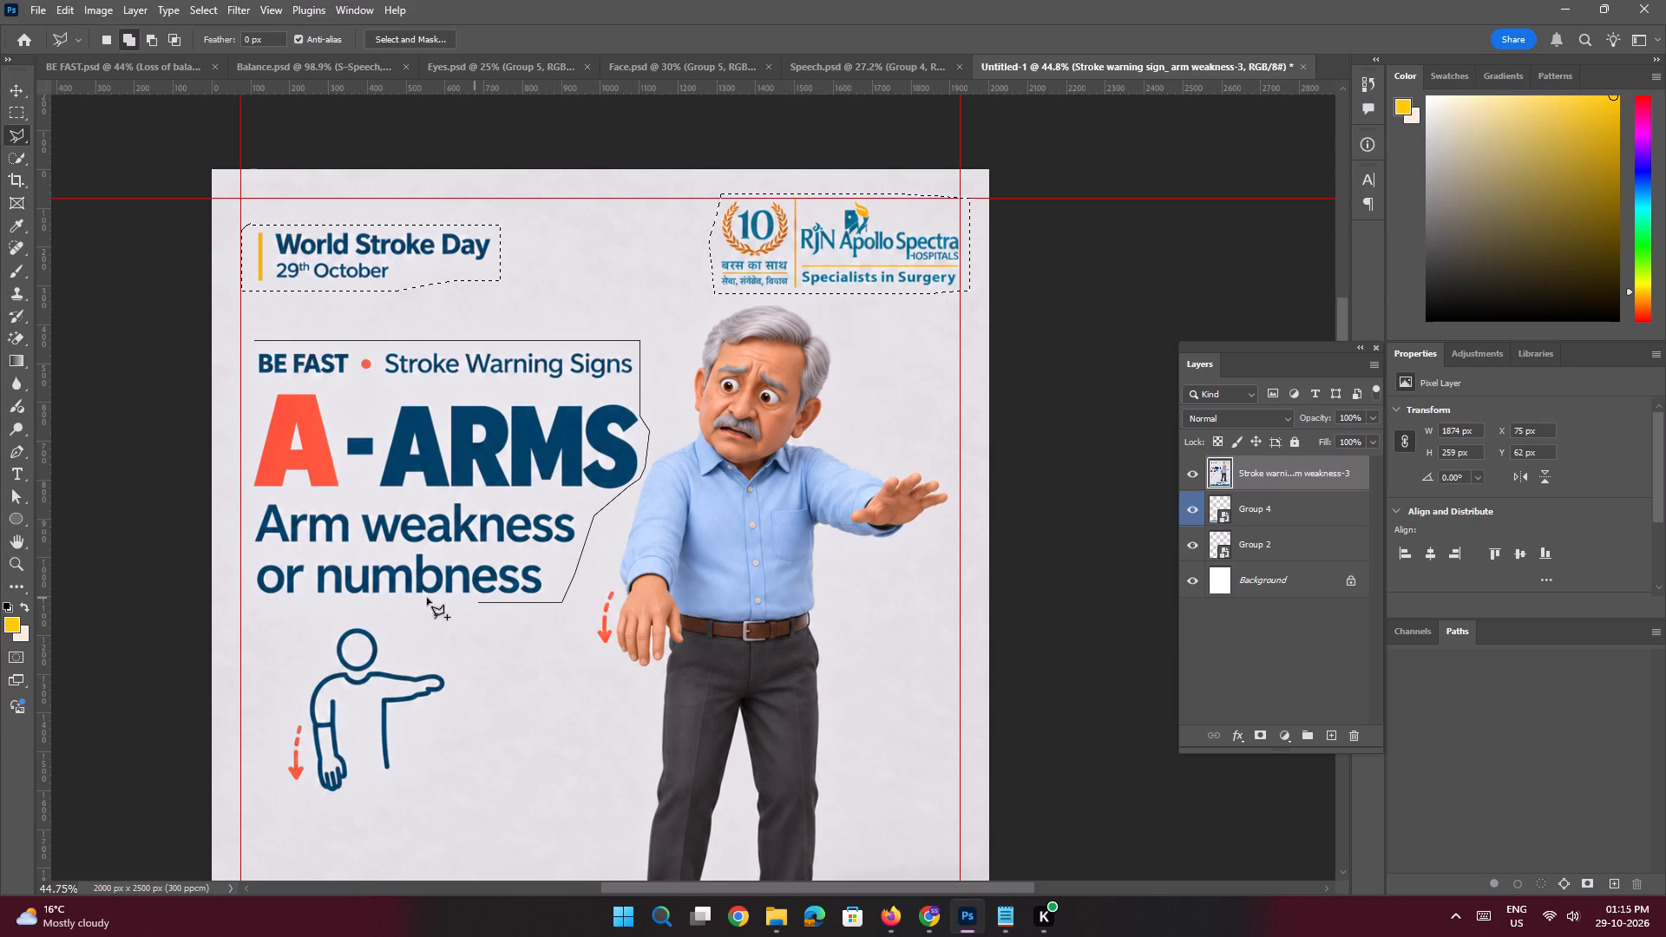
pyautogui.keyDown('shift'); pyautogui.click(256, 605); pyautogui.keyUp('shift')
pyautogui.keyDown('shift'); pyautogui.click(250, 580); pyautogui.keyUp('shift')
pyautogui.click(242, 547)
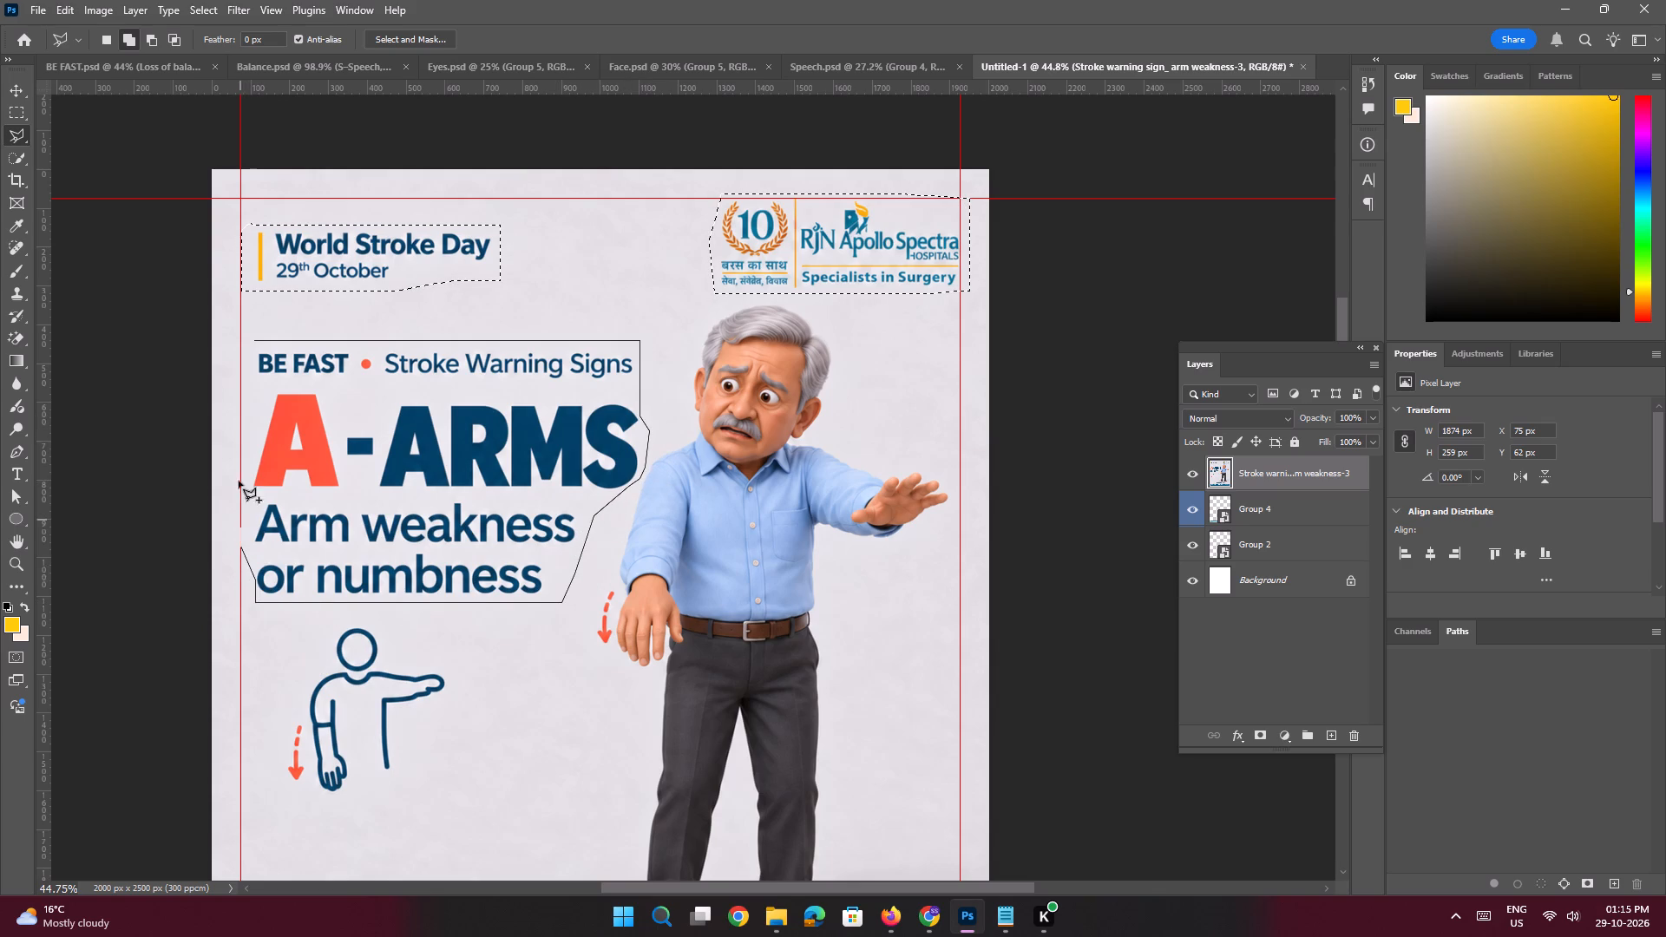
pyautogui.keyDown('shift'); pyautogui.click(250, 351); pyautogui.keyUp('shift')
pyautogui.click(254, 341)
# Add the teal contact and address bar at the bottom of the poster to the lasso selection.
pyautogui.press('space')
pyautogui.press('space')
pyautogui.press('space')
pyautogui.press('space')
pyautogui.press('space')
pyautogui.press('space')
pyautogui.press('space')
pyautogui.press('space')
pyautogui.press('space')
pyautogui.press('space')
pyautogui.press('space')
pyautogui.press('space')
pyautogui.press('space')
pyautogui.press('space')
pyautogui.press('space')
pyautogui.press('space')
pyautogui.press('space')
pyautogui.press('space')
pyautogui.press('space')
pyautogui.press('space')
pyautogui.moveTo(403, 376); pyautogui.dragTo(410, 283)
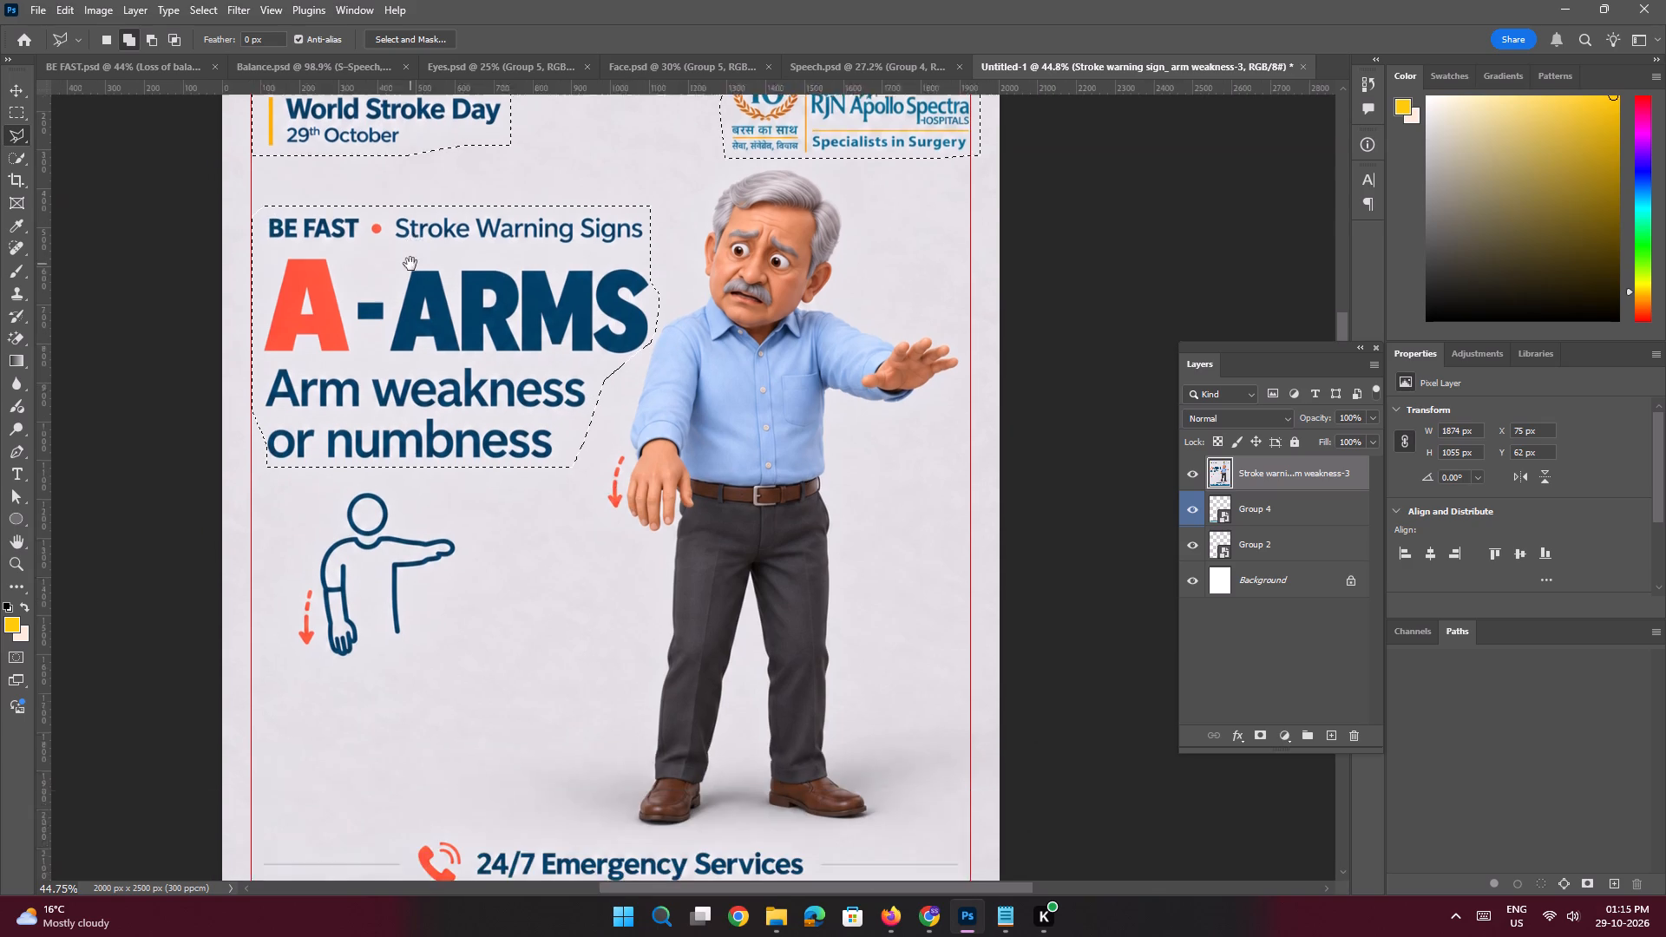
pyautogui.moveTo(502, 583); pyautogui.dragTo(485, 544)
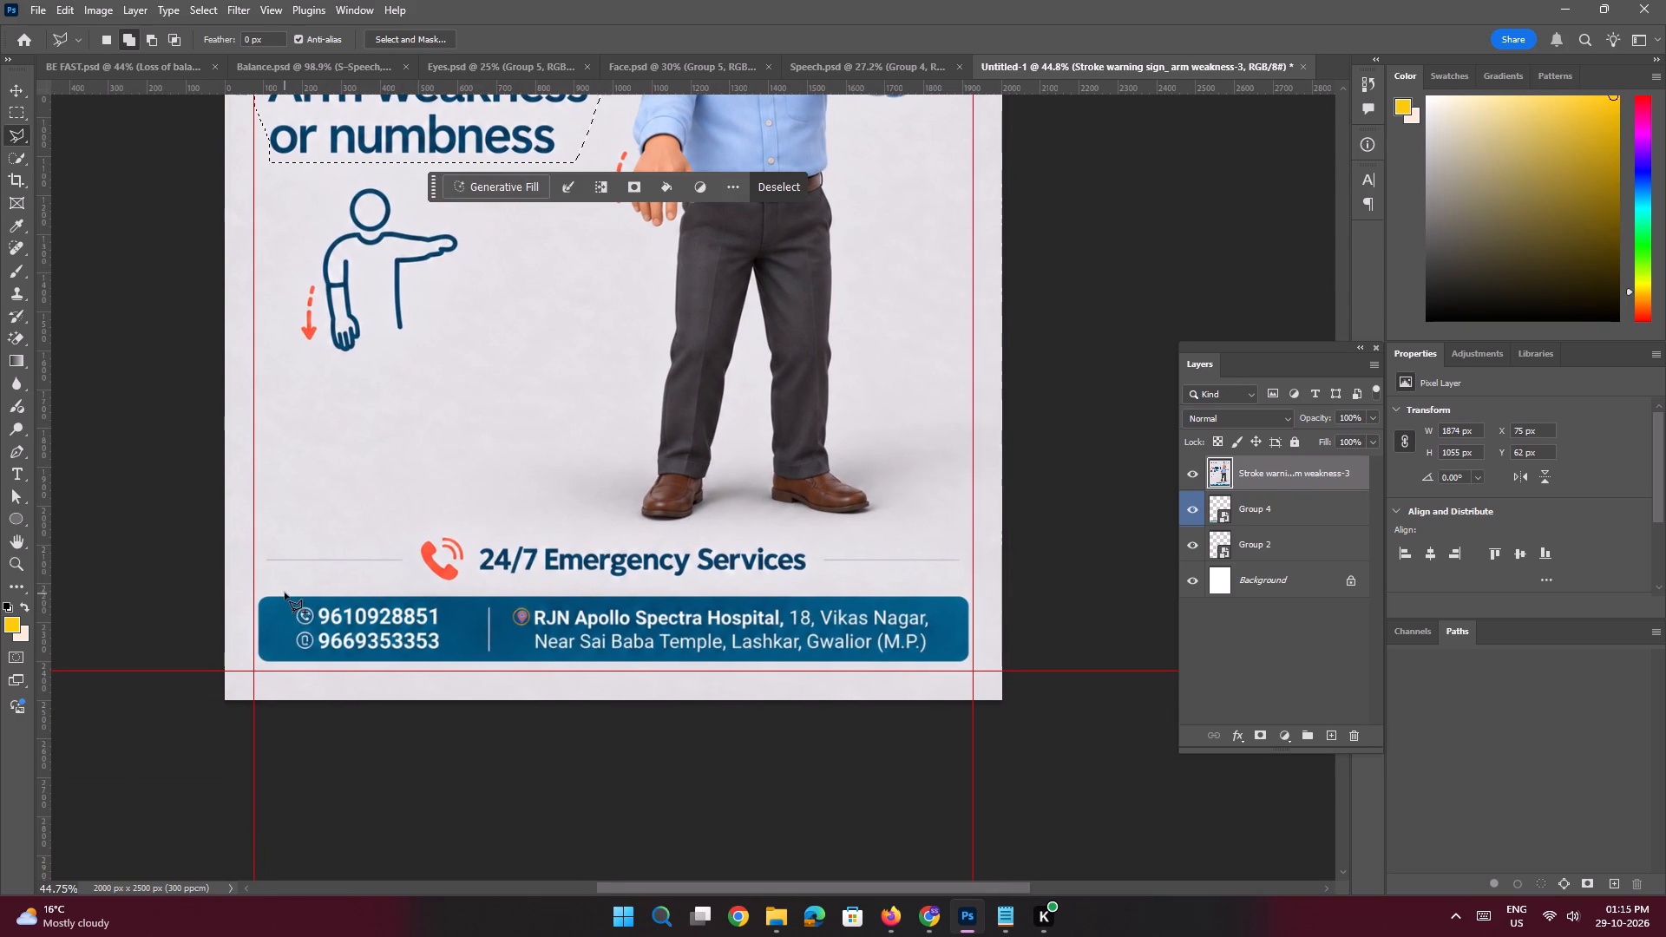
pyautogui.keyDown('shift'); pyautogui.click(285, 592); pyautogui.keyUp('shift')
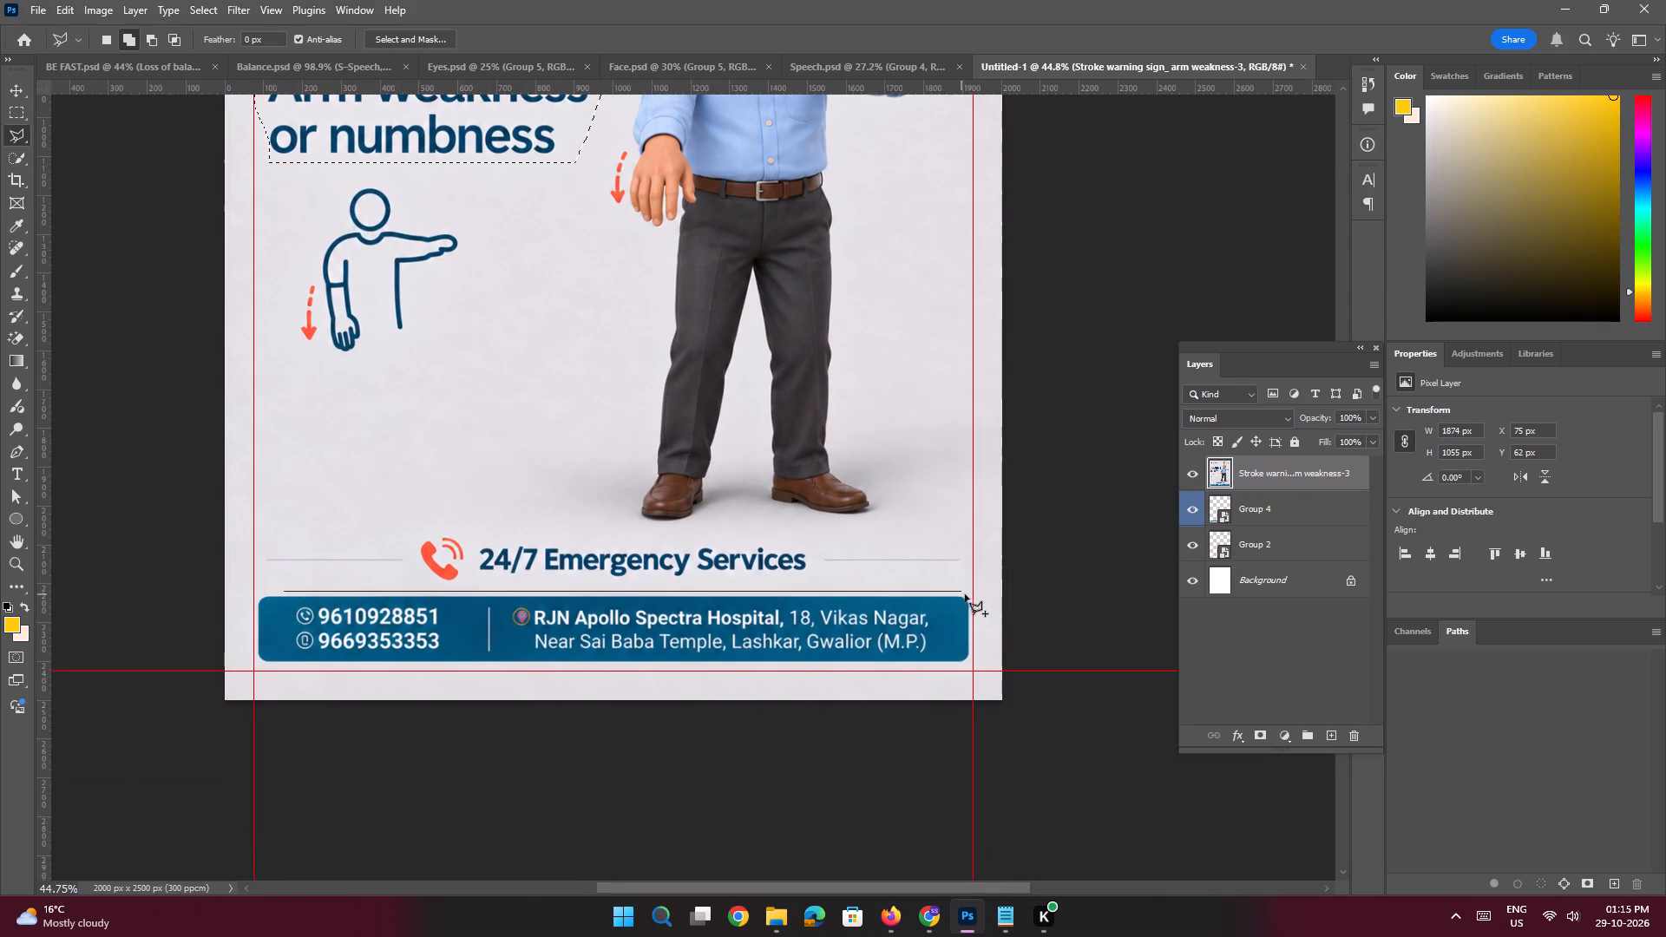
pyautogui.keyDown('shift'); pyautogui.click(977, 595); pyautogui.keyUp('shift')
pyautogui.keyDown('shift'); pyautogui.click(968, 668); pyautogui.keyUp('shift')
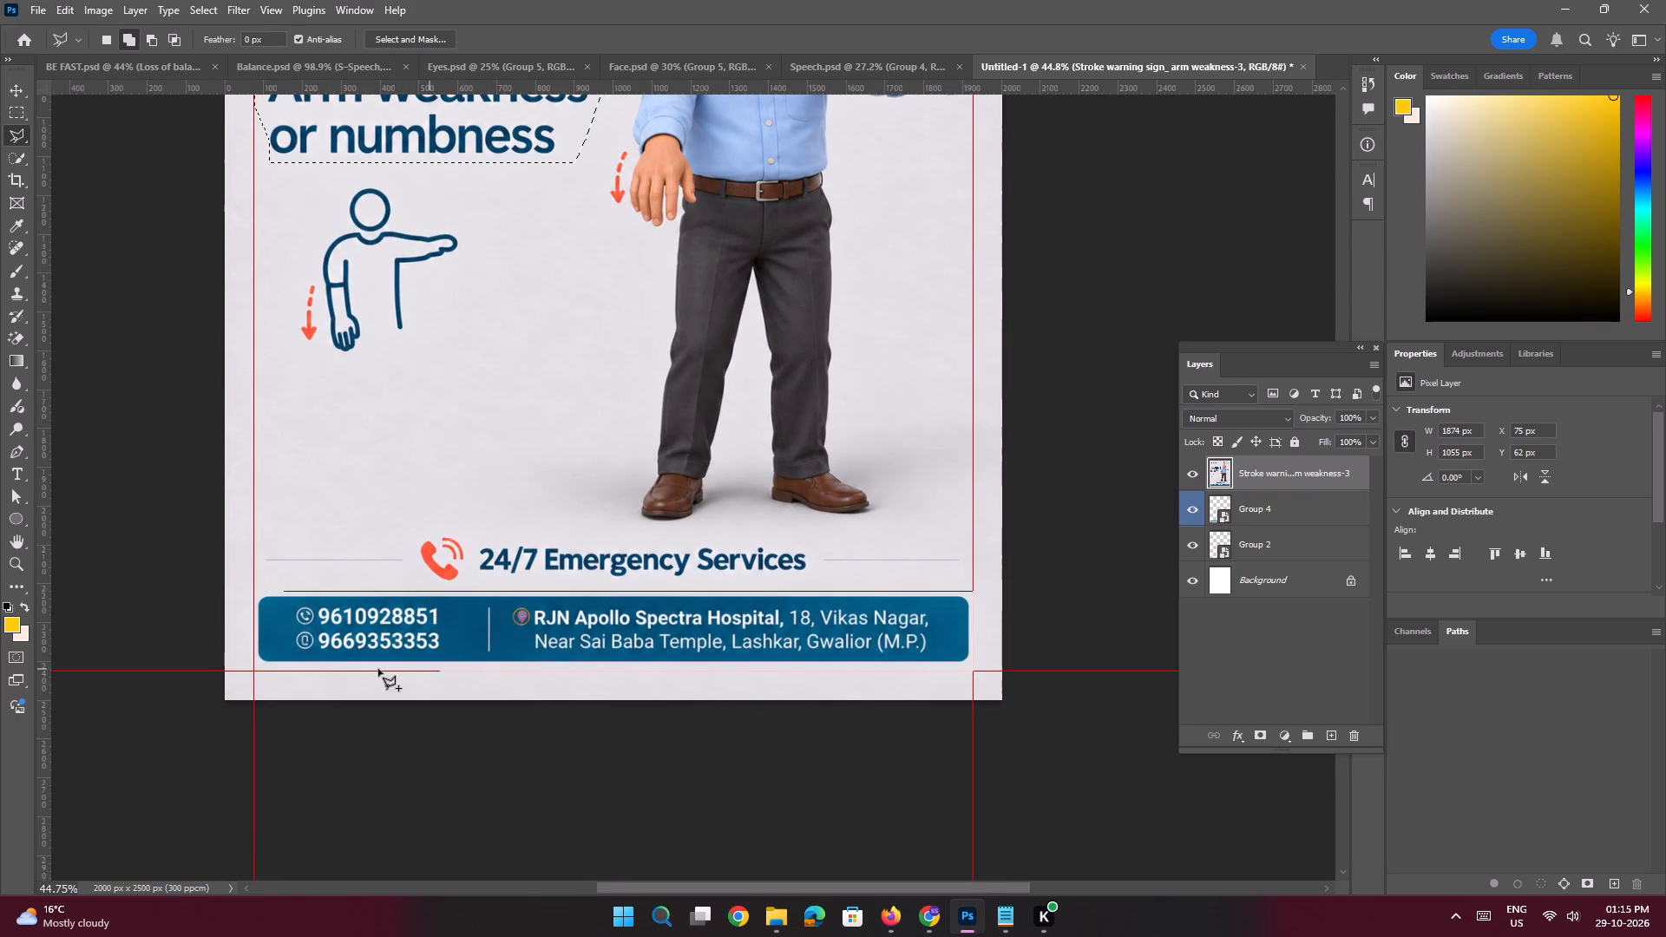
pyautogui.keyDown('shift'); pyautogui.click(253, 668); pyautogui.keyUp('shift')
pyautogui.keyDown('shift'); pyautogui.click(256, 593); pyautogui.keyUp('shift')
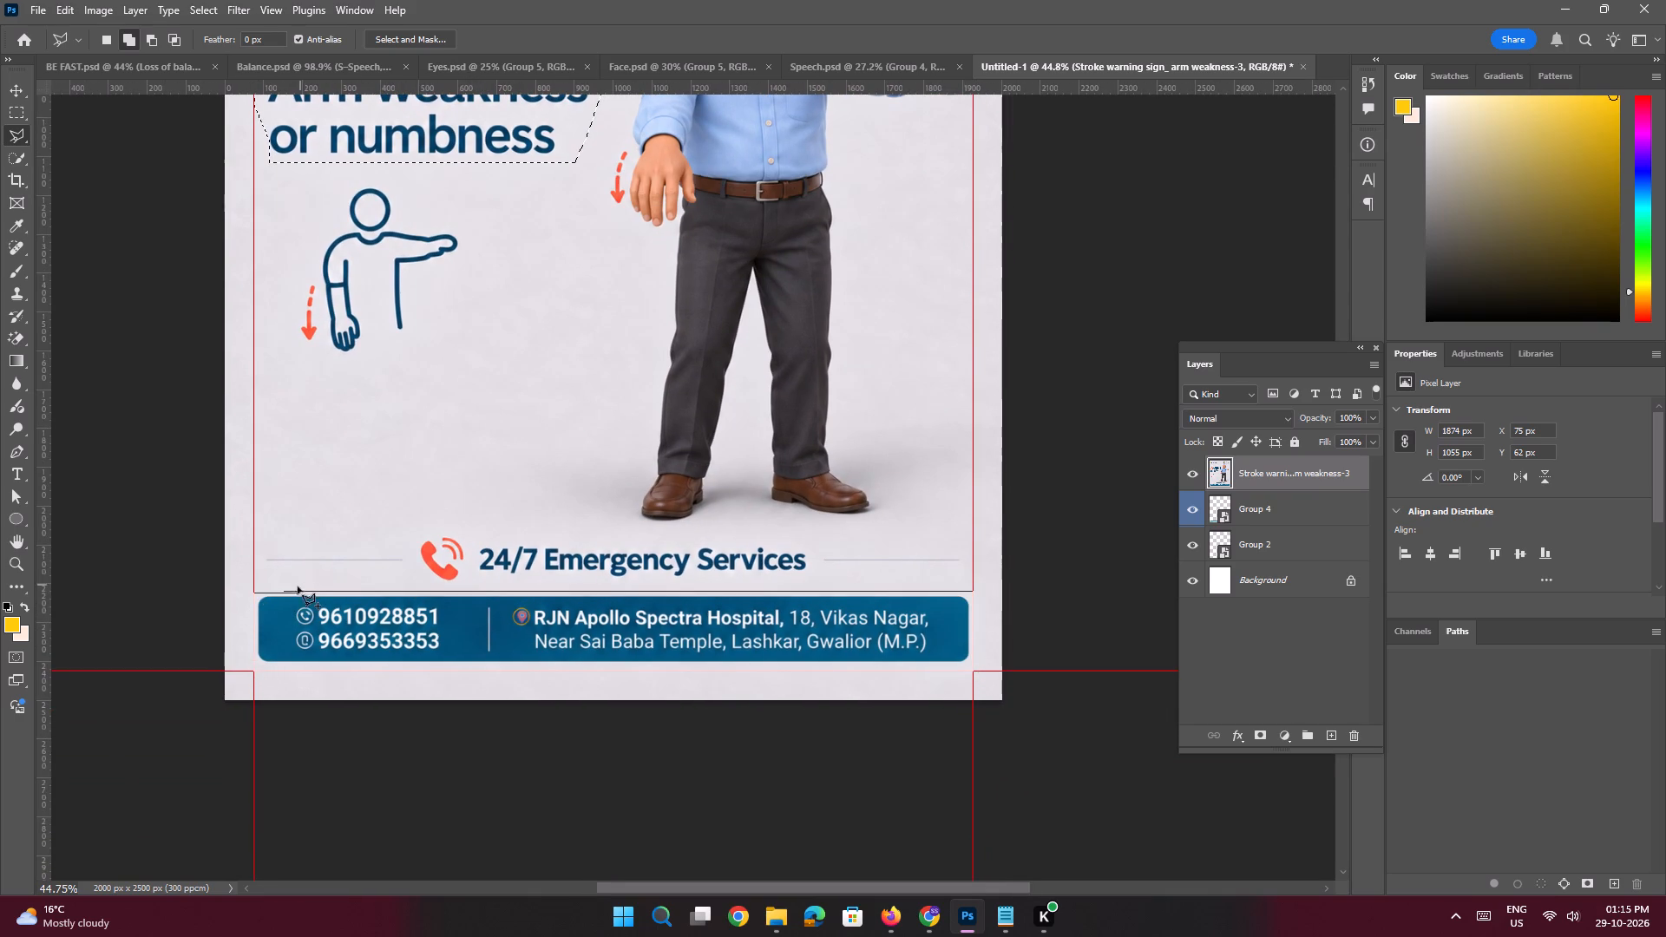
pyautogui.keyDown('shift'); pyautogui.click(284, 589); pyautogui.keyUp('shift')
# Run Generative Fill on the combined selection with the prompt "Remove this".
pyautogui.click(457, 691)
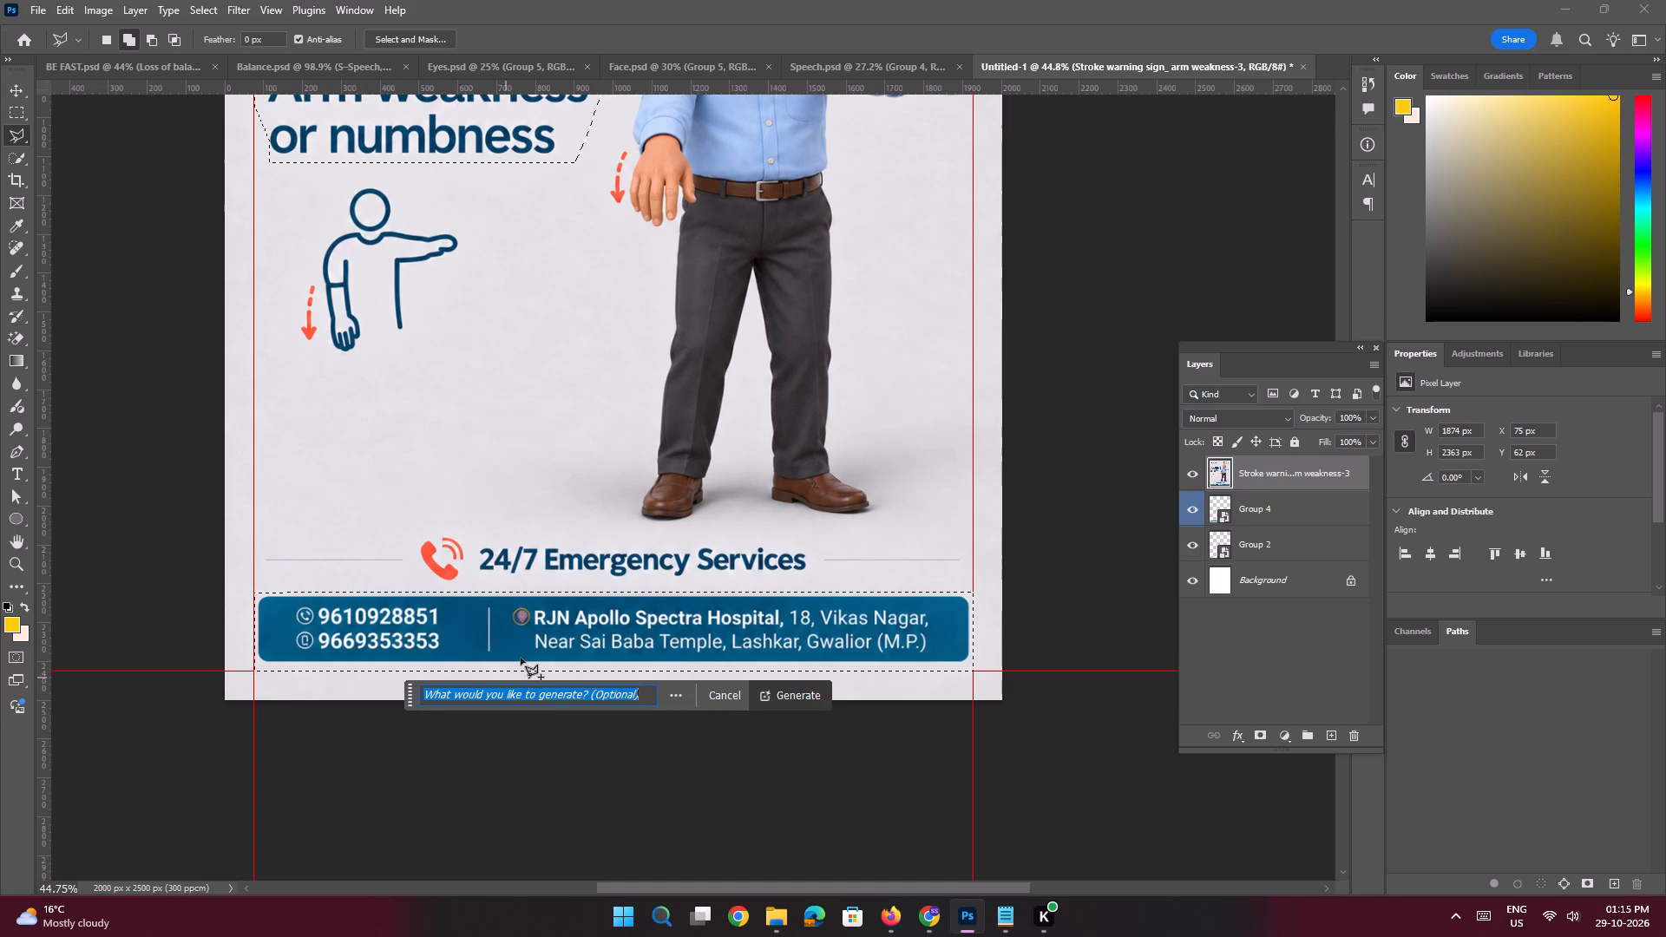
pyautogui.write('Remove this')
pyautogui.press('space')
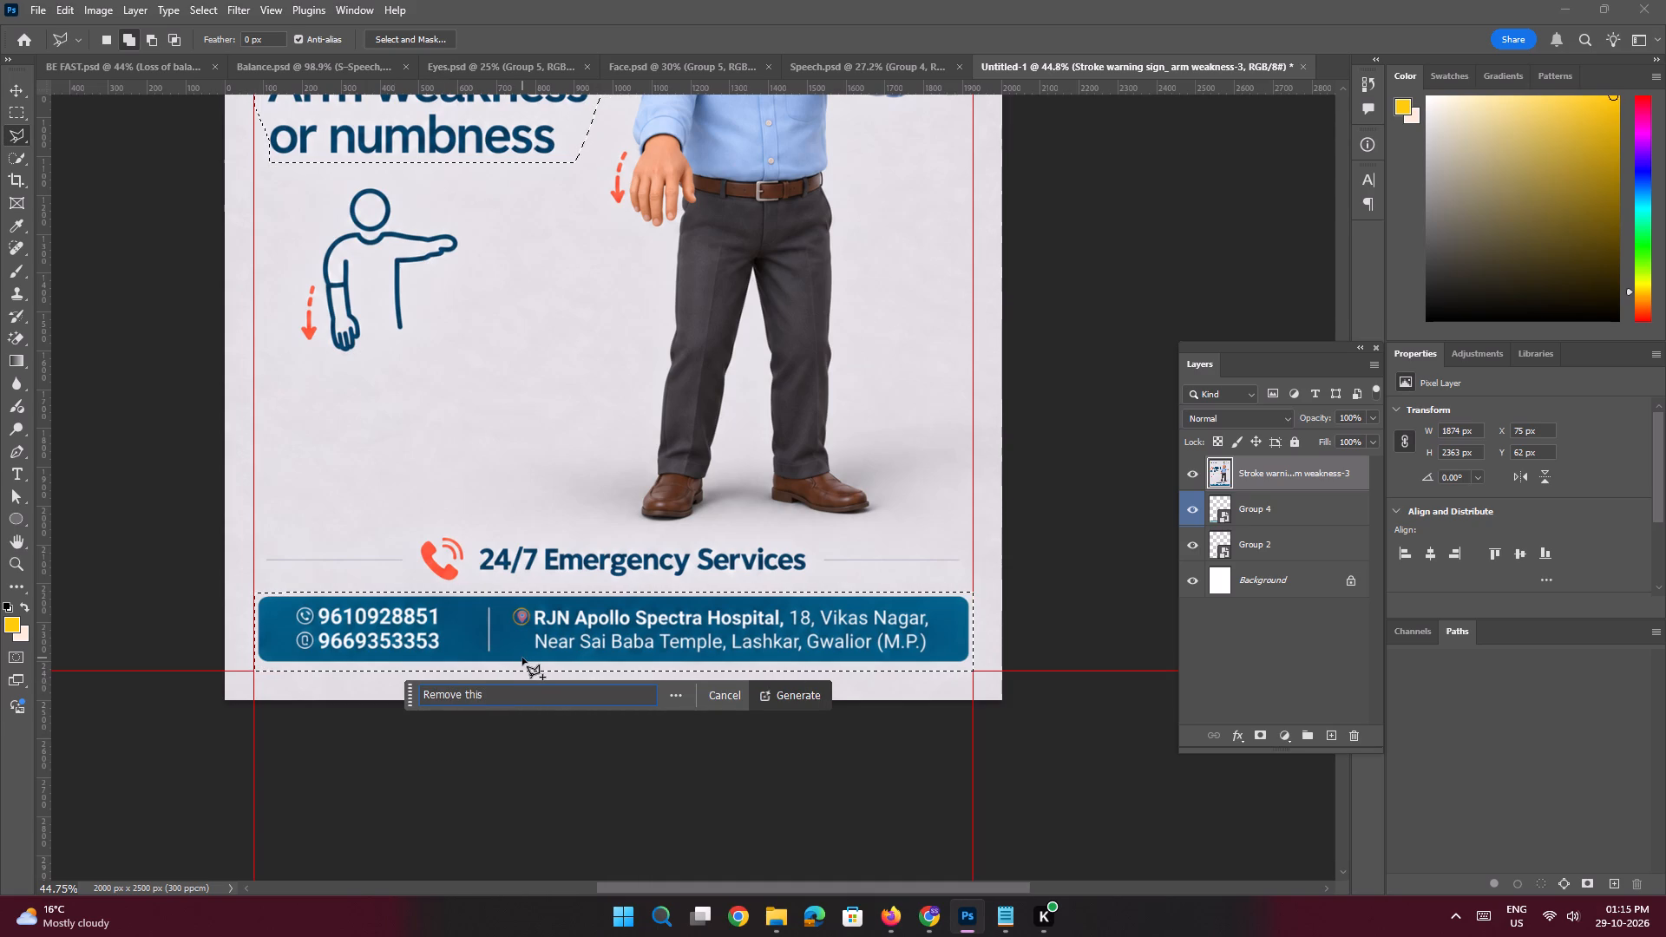
pyautogui.press('Return')
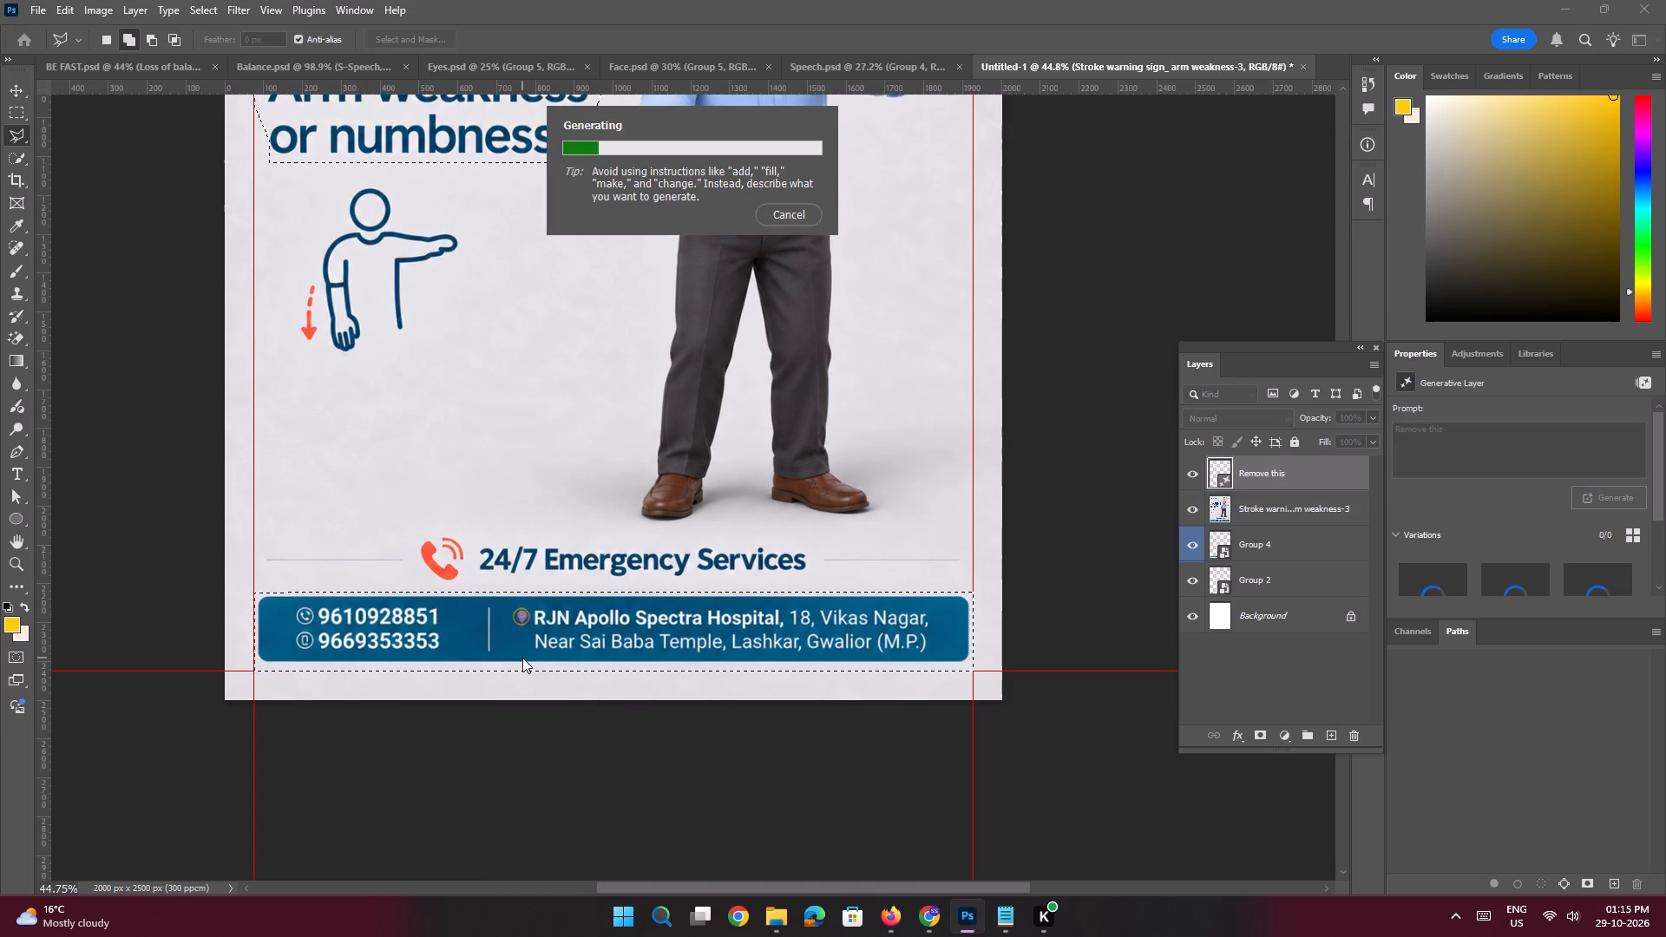
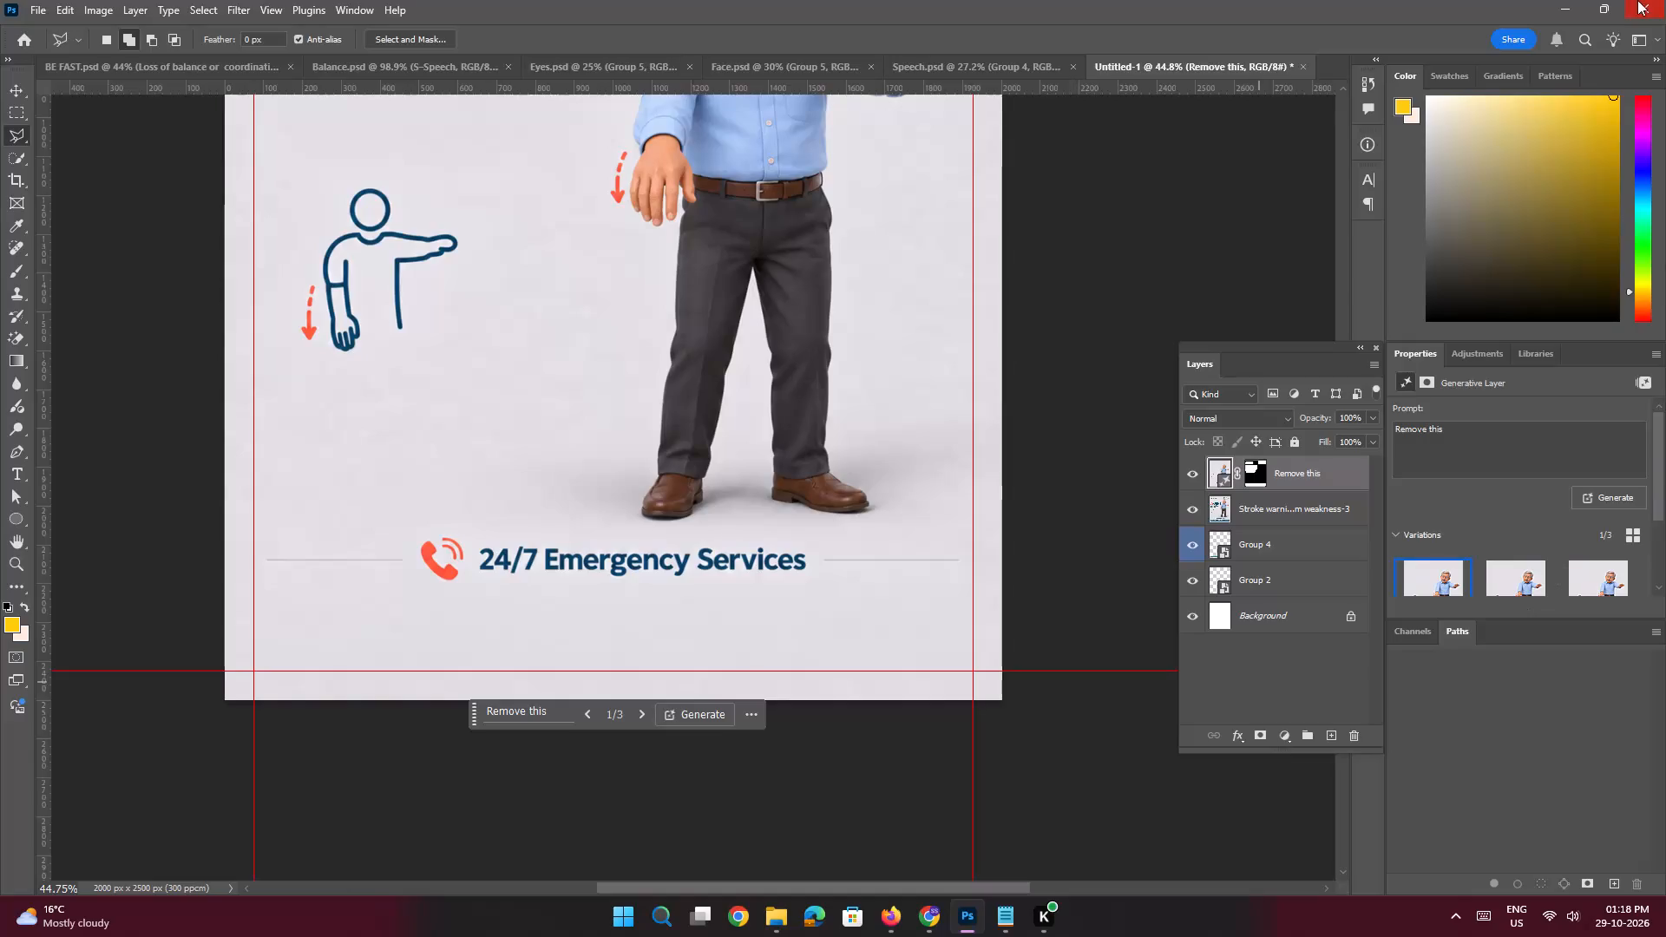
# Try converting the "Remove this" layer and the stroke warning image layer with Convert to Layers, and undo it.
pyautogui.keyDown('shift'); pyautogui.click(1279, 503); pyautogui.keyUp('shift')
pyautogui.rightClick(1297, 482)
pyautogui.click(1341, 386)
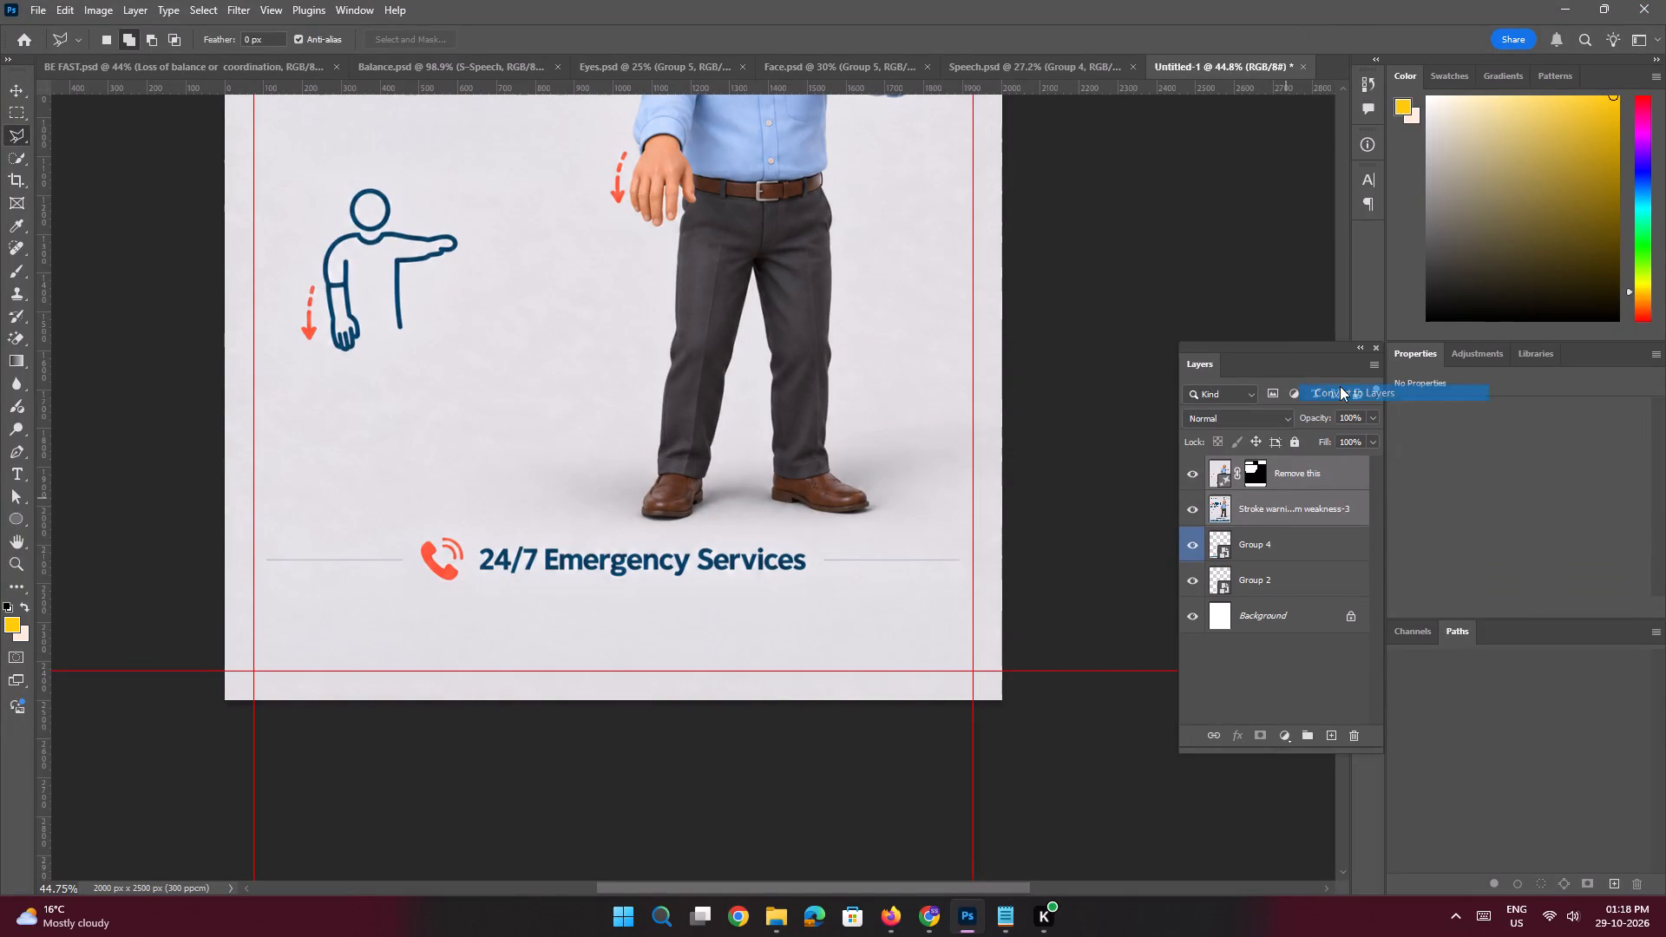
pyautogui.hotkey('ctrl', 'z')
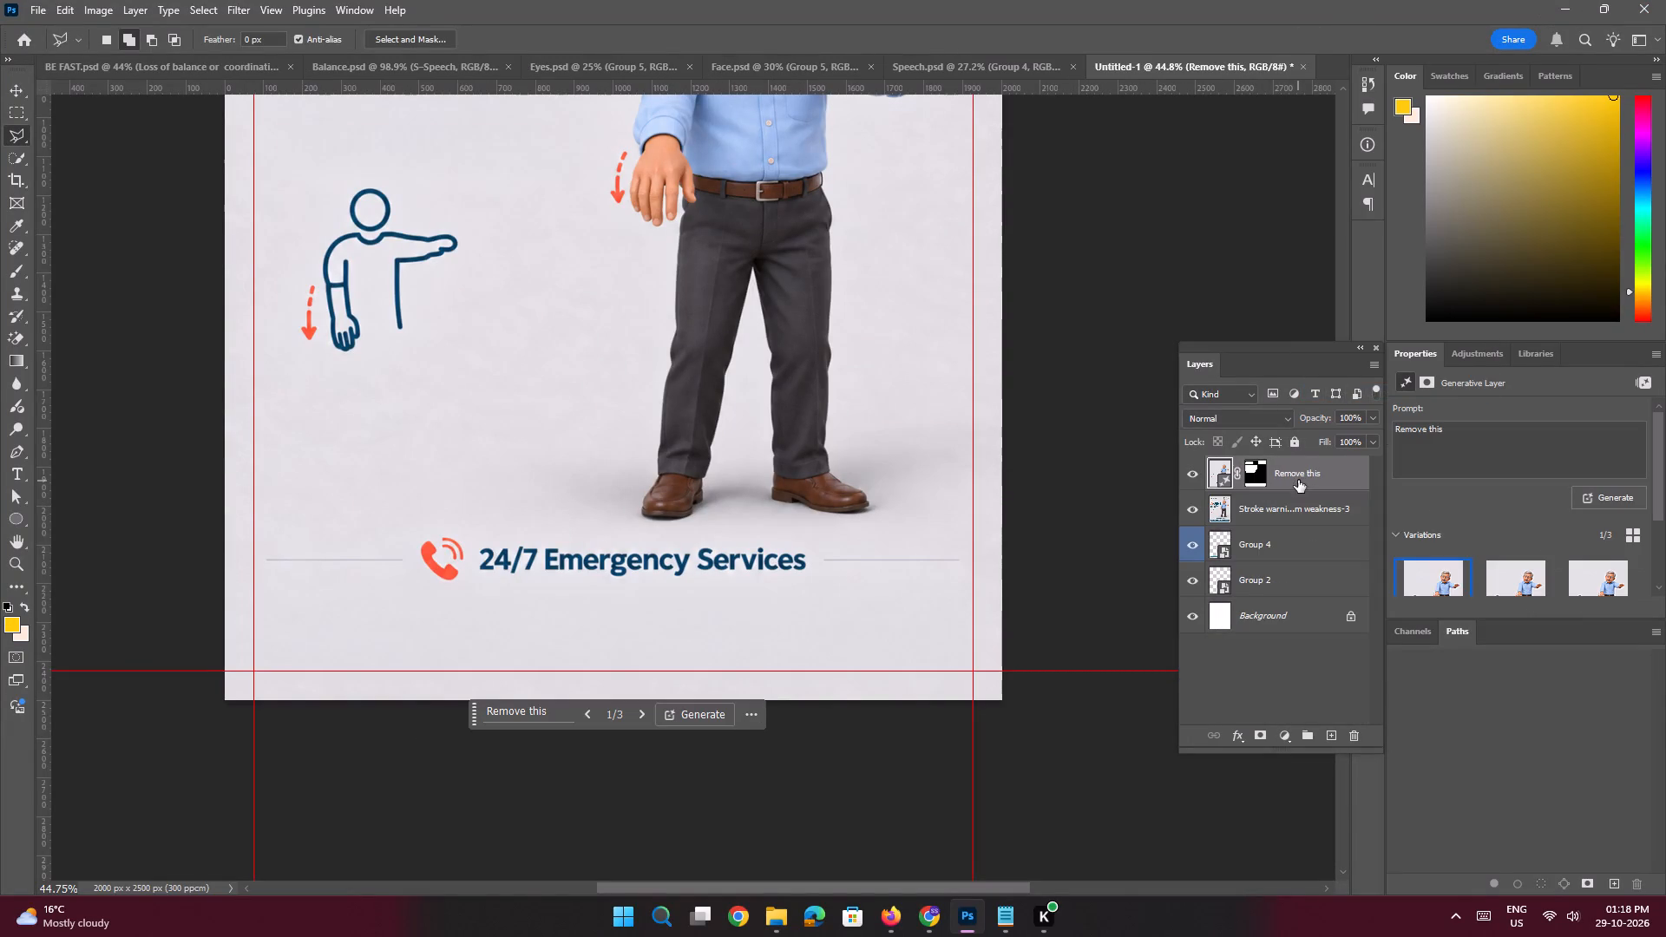
# Convert the "Remove this" layer and the stroke warning image layer together into one smart object.
pyautogui.rightClick(1295, 477)
pyautogui.click(1279, 471)
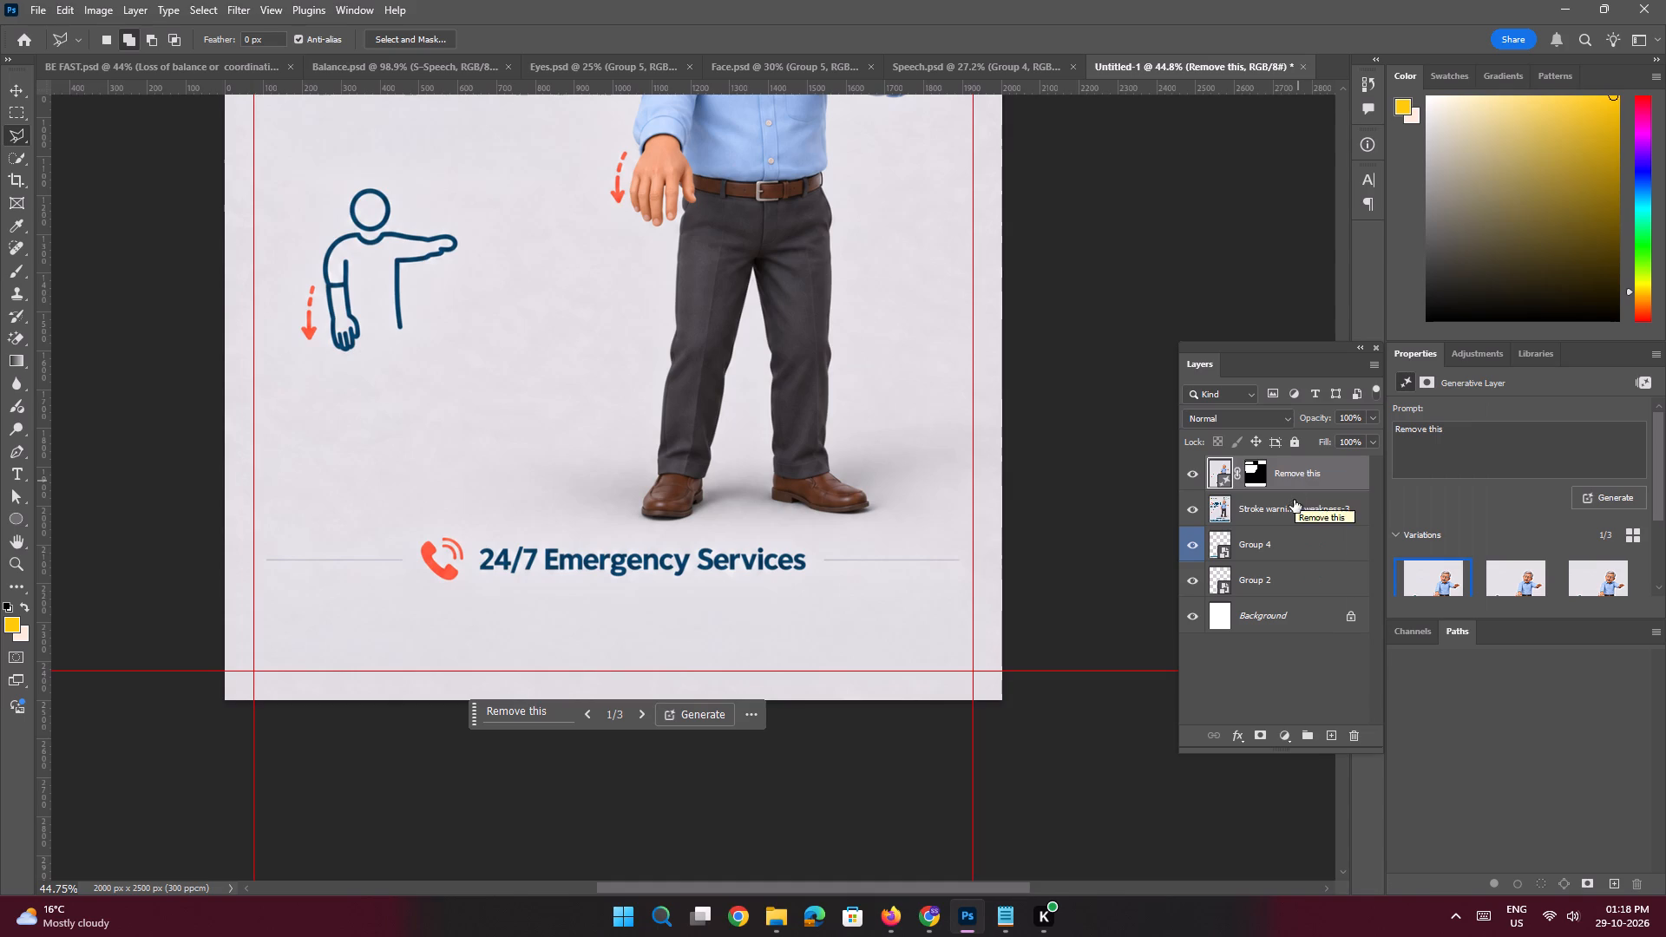
pyautogui.keyDown('shift'); pyautogui.click(1294, 505); pyautogui.keyUp('shift')
pyautogui.rightClick(1299, 475)
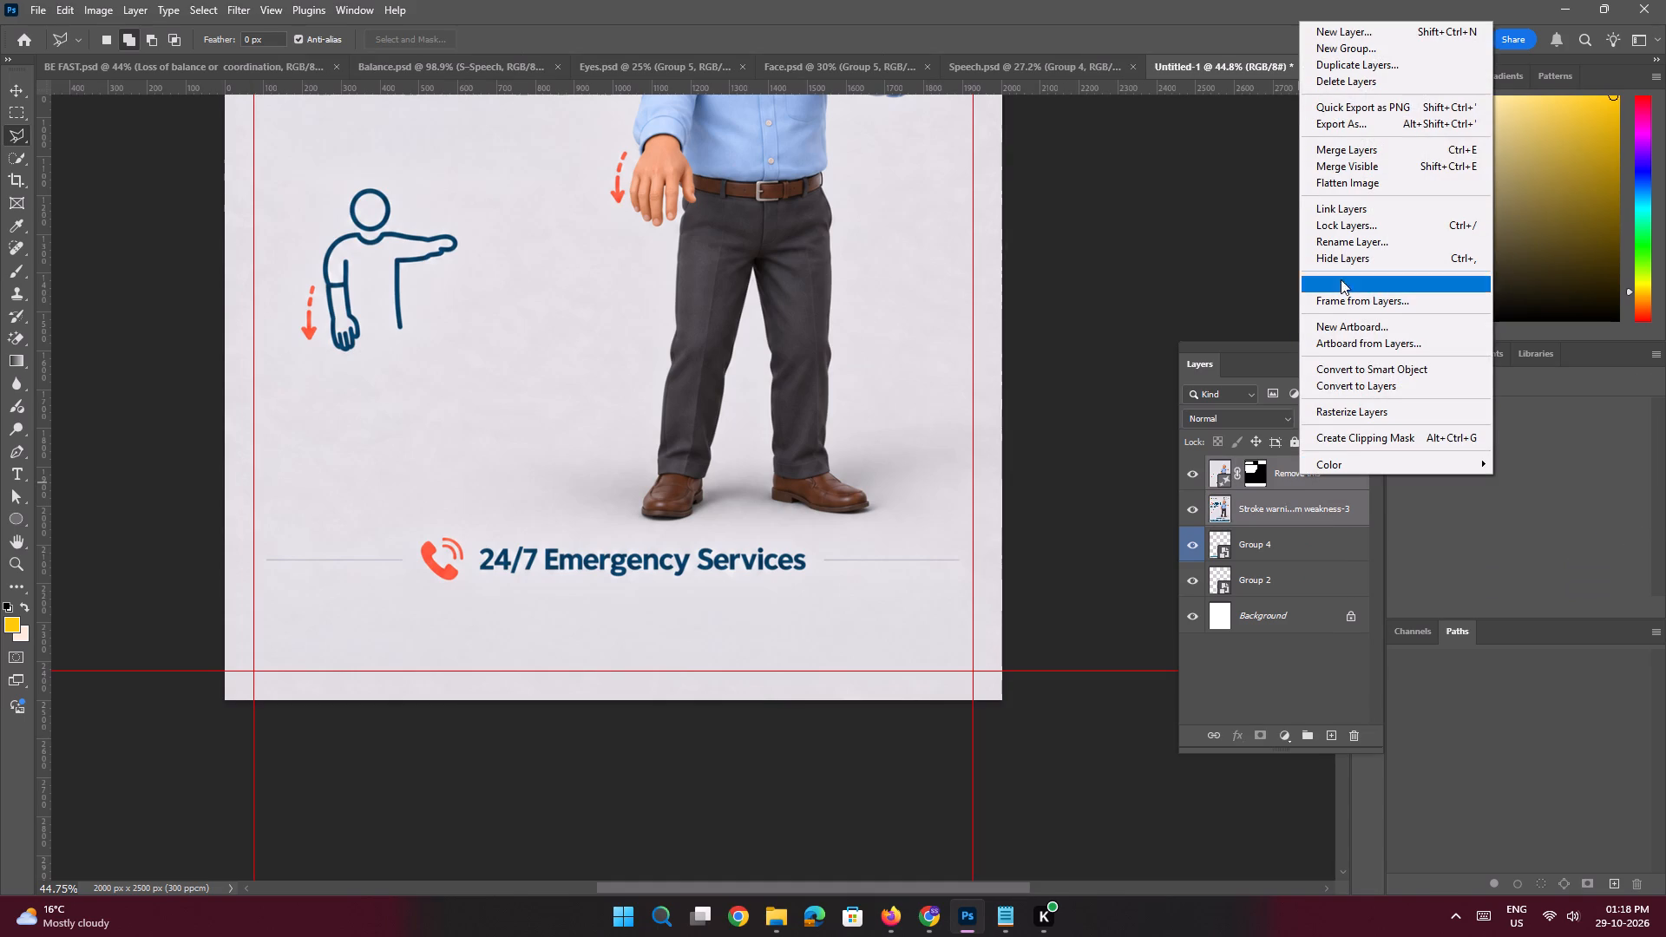
pyautogui.click(1348, 370)
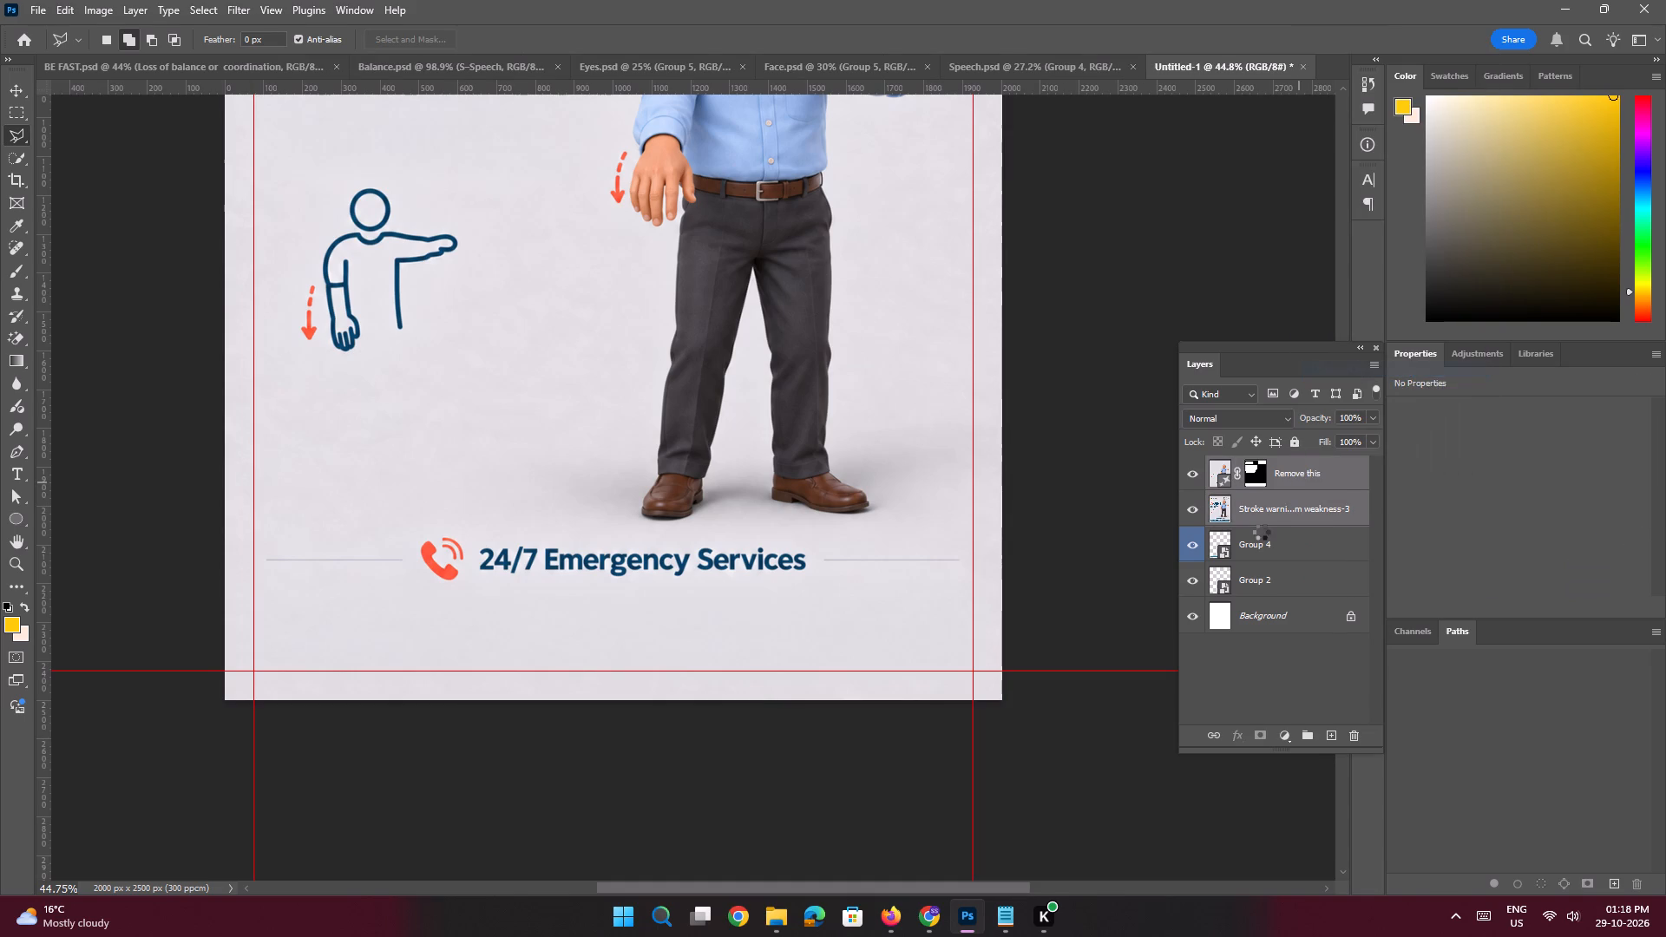
# Move the "Remove this" smart object beneath Group 2 in the layer order and deselect it.
pyautogui.moveTo(1275, 475); pyautogui.dragTo(1278, 564)
pyautogui.press('space')
pyautogui.keyDown('ctrl'); pyautogui.moveTo(757, 514); pyautogui.dragTo(702, 499); pyautogui.keyUp('ctrl')
pyautogui.moveTo(722, 358); pyautogui.dragTo(737, 393)
pyautogui.keyDown('ctrl'); pyautogui.moveTo(745, 345); pyautogui.dragTo(751, 359); pyautogui.keyUp('ctrl')
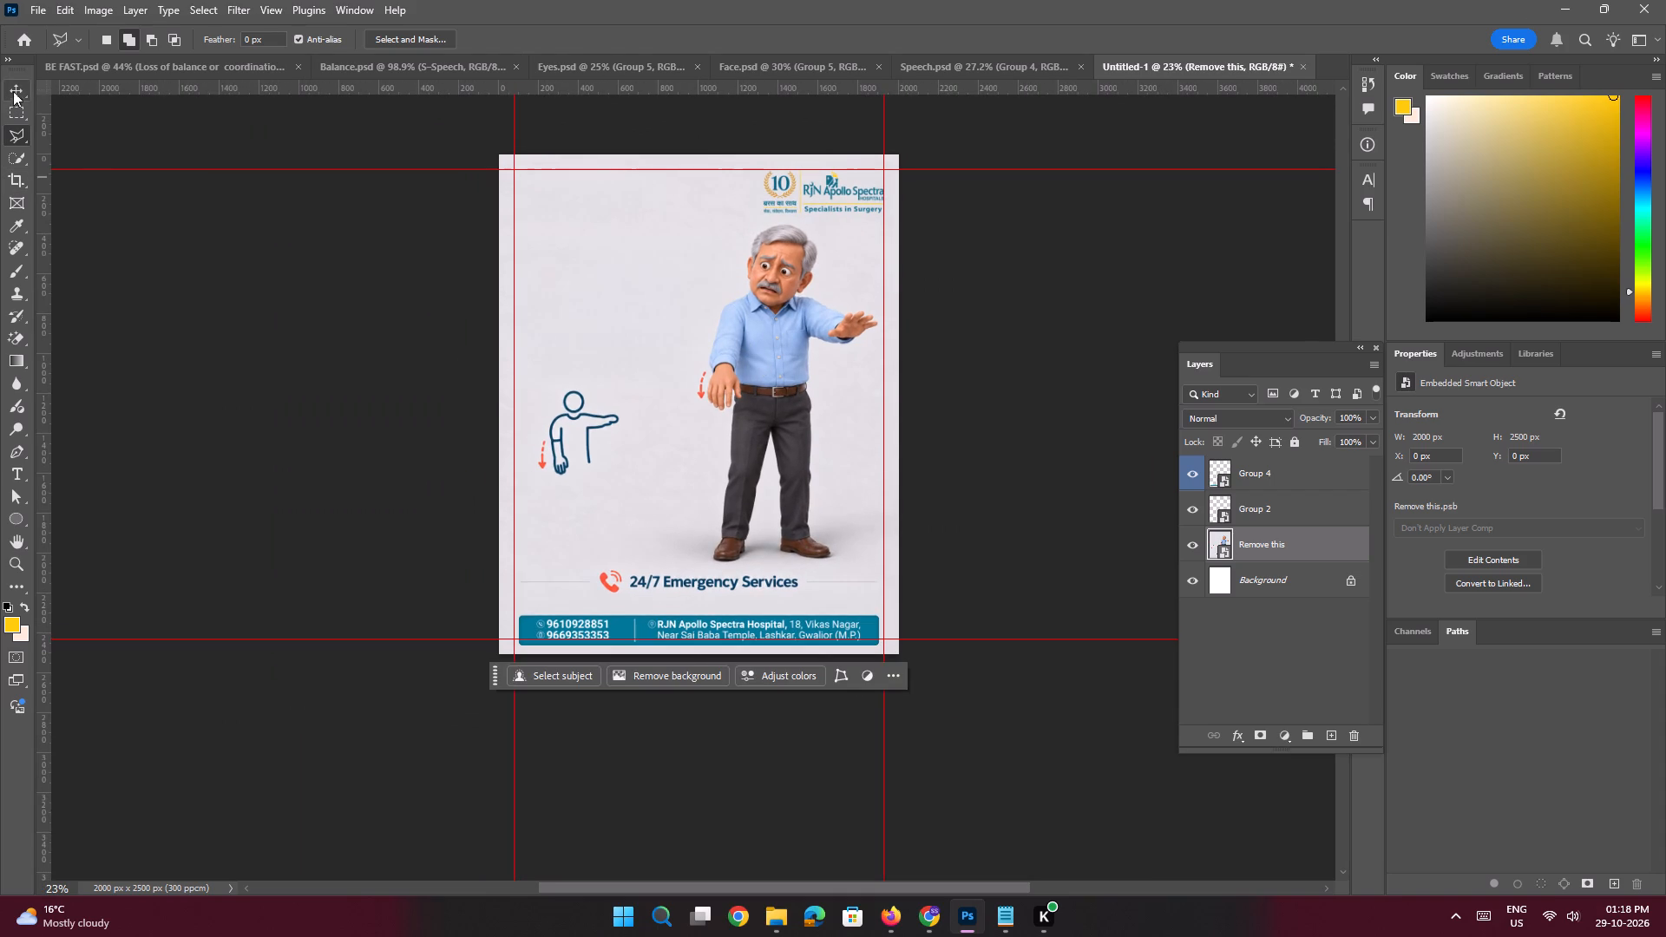
pyautogui.click(16, 88)
pyautogui.click(153, 265)
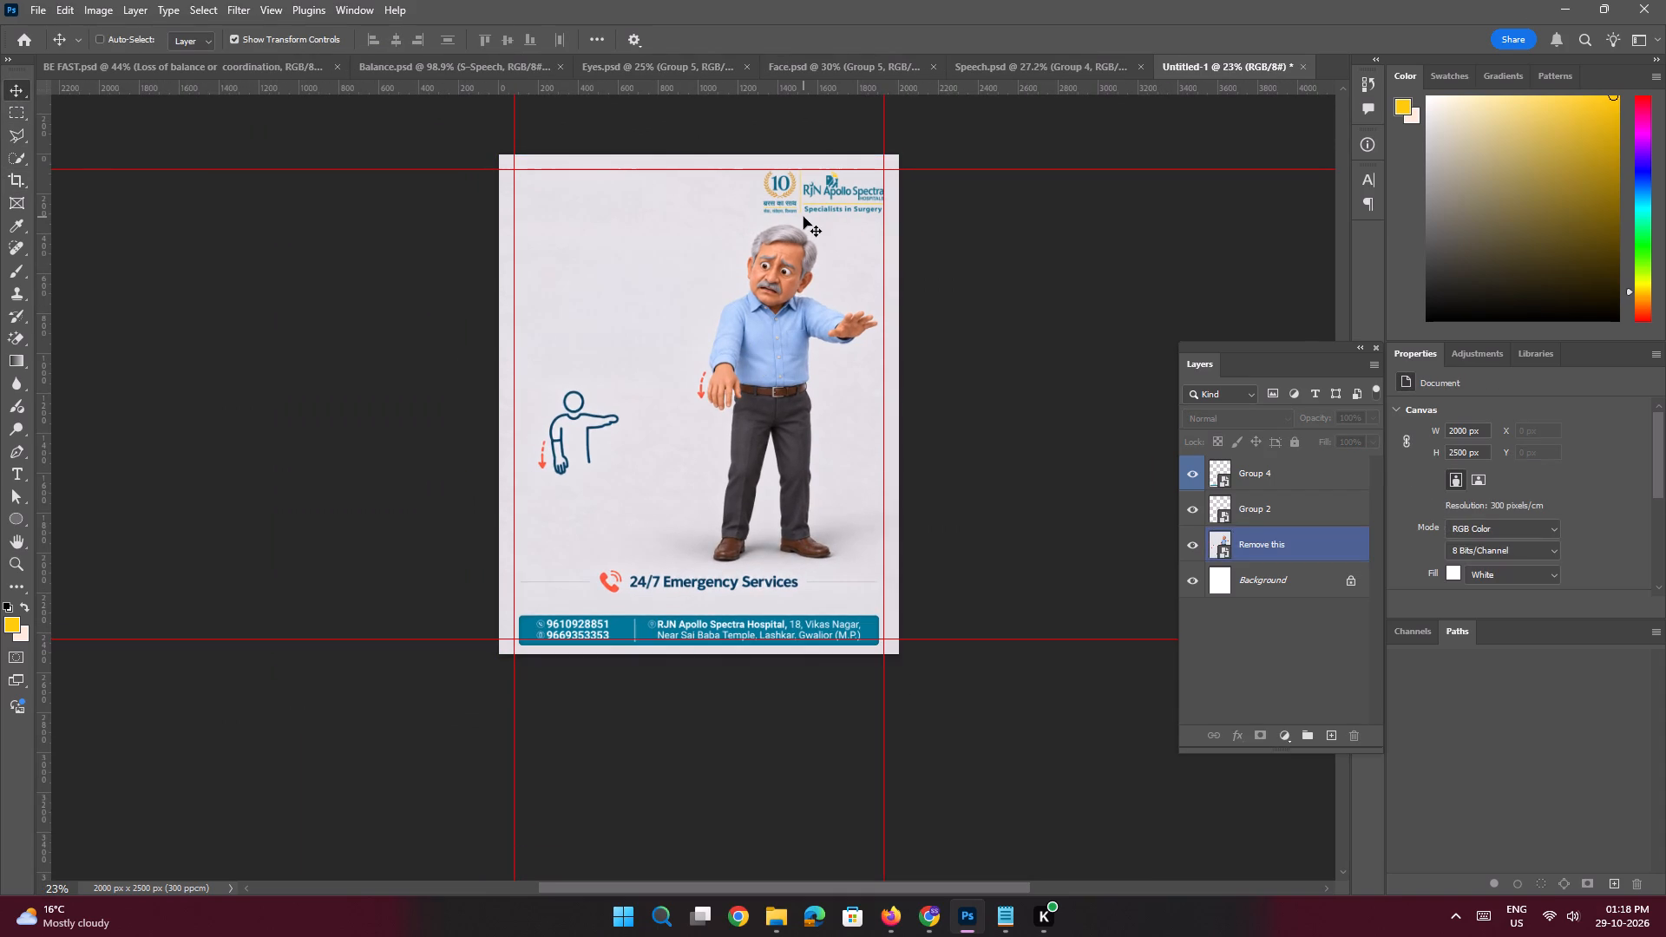
# Save the document as a Photoshop file named ARM in the RJN banner folder.
pyautogui.hotkey('ctrl', 's')
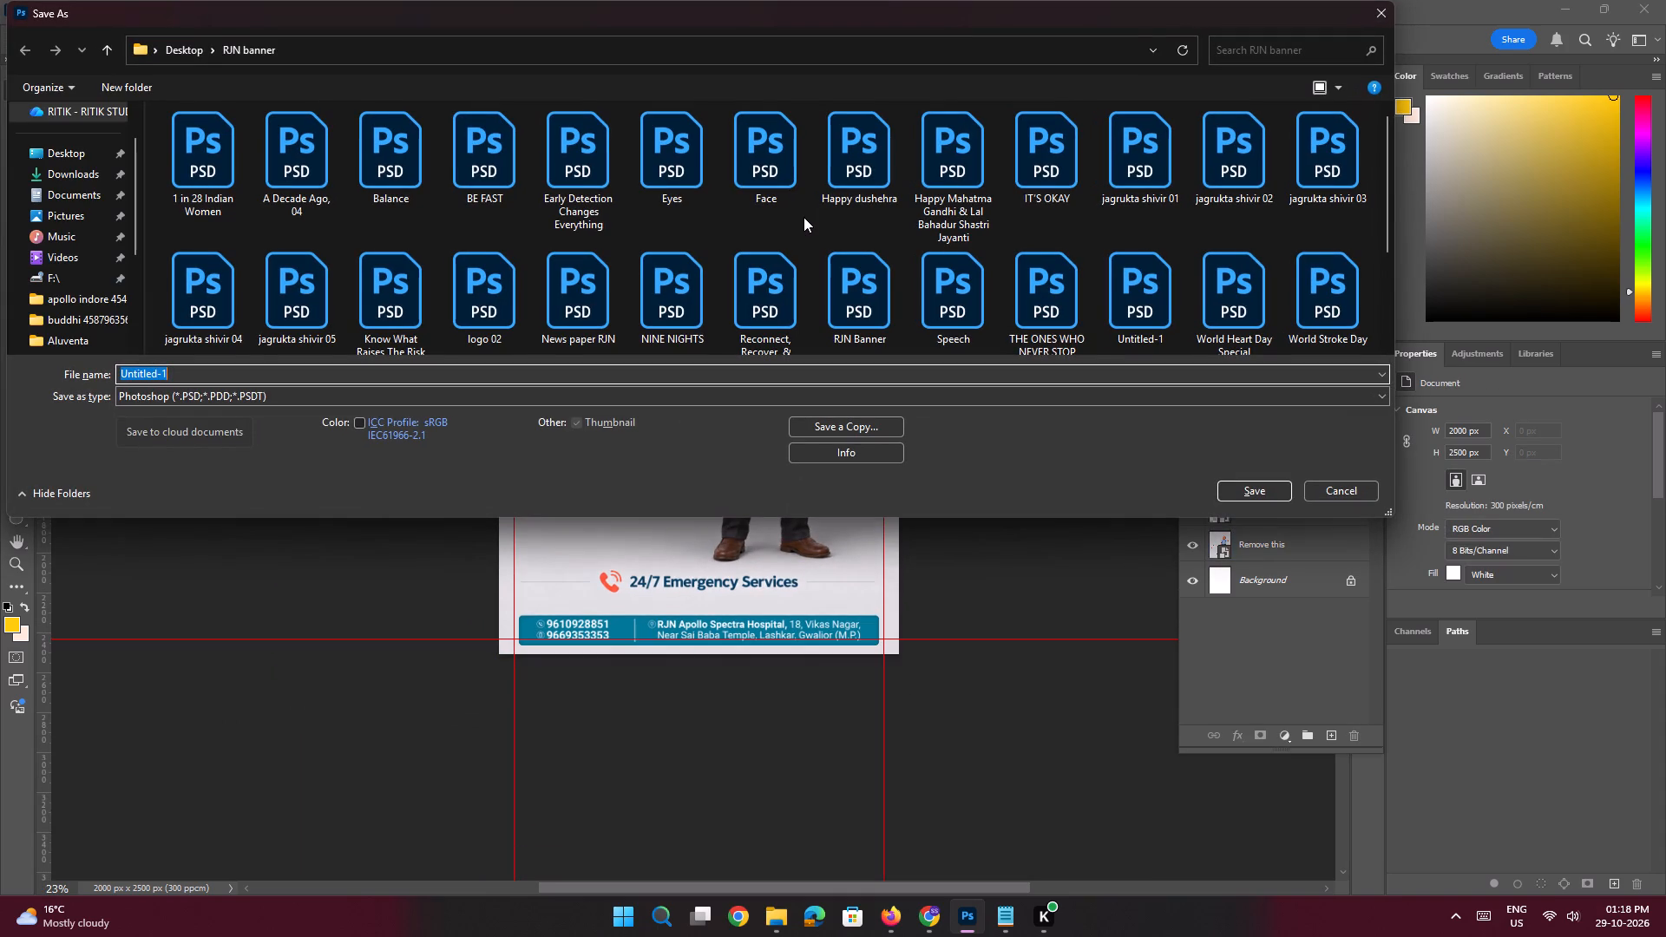
pyautogui.write('ARM')
pyautogui.press('Return')
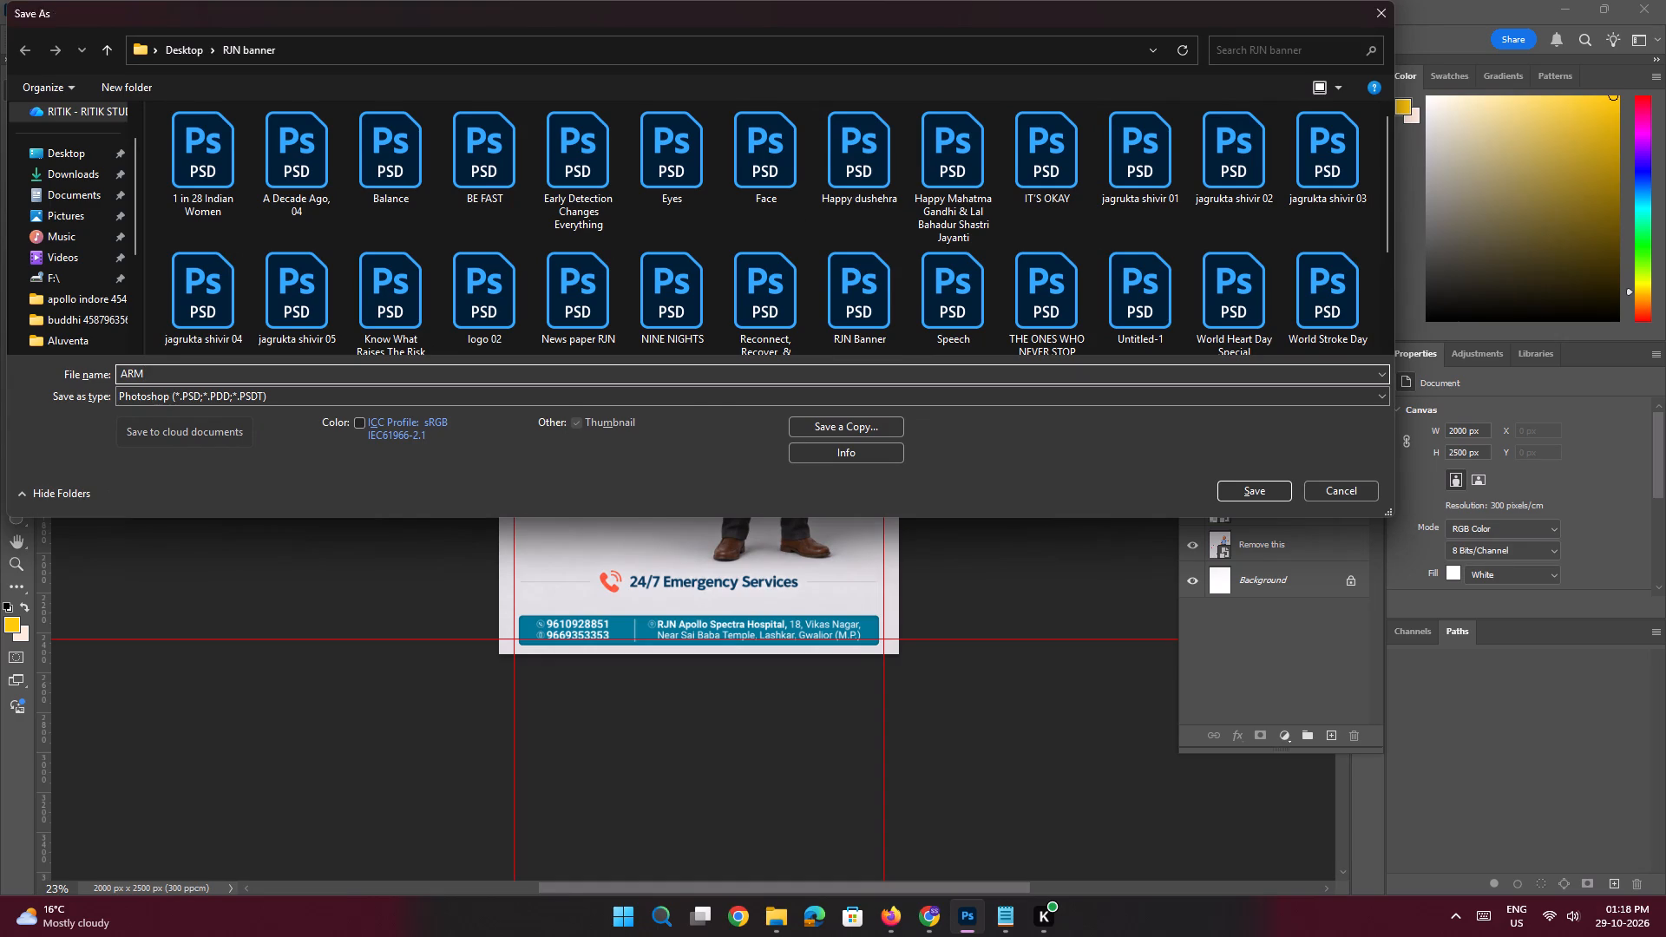
pyautogui.press('Return')
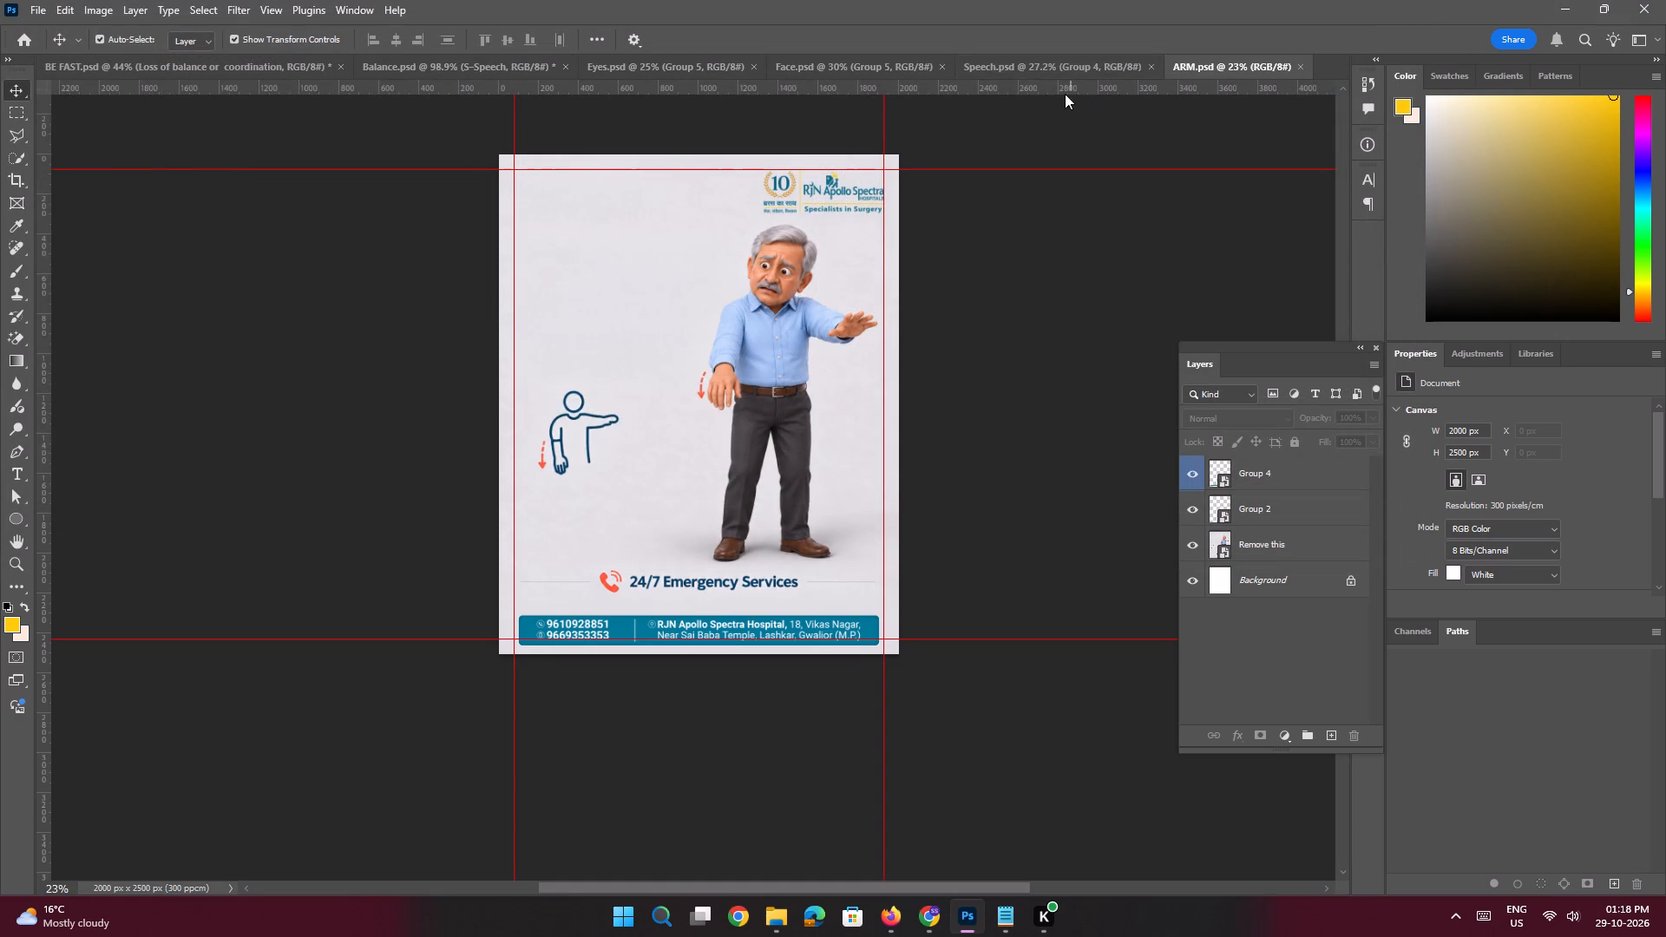
# Copy the Group 5 headline block and the "Loss of balance or coordination" text from Speech.psd into ARM.psd.
pyautogui.click(1028, 69)
pyautogui.press('space')
pyautogui.click(193, 44)
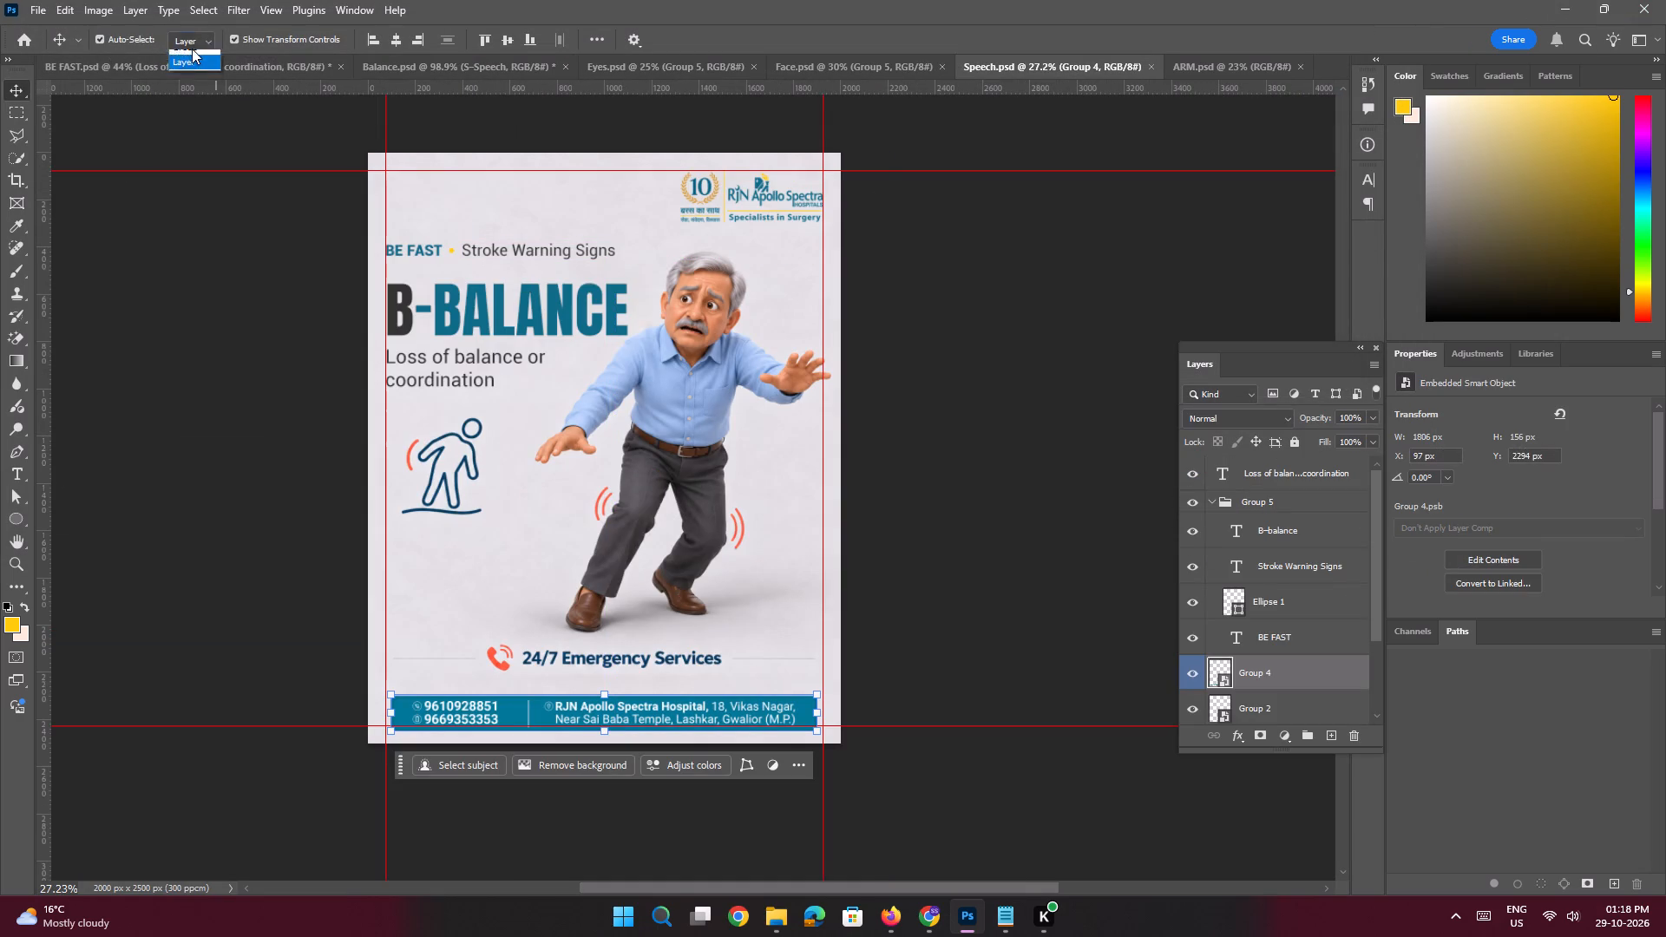
pyautogui.click(189, 57)
pyautogui.click(180, 184)
pyautogui.click(528, 293)
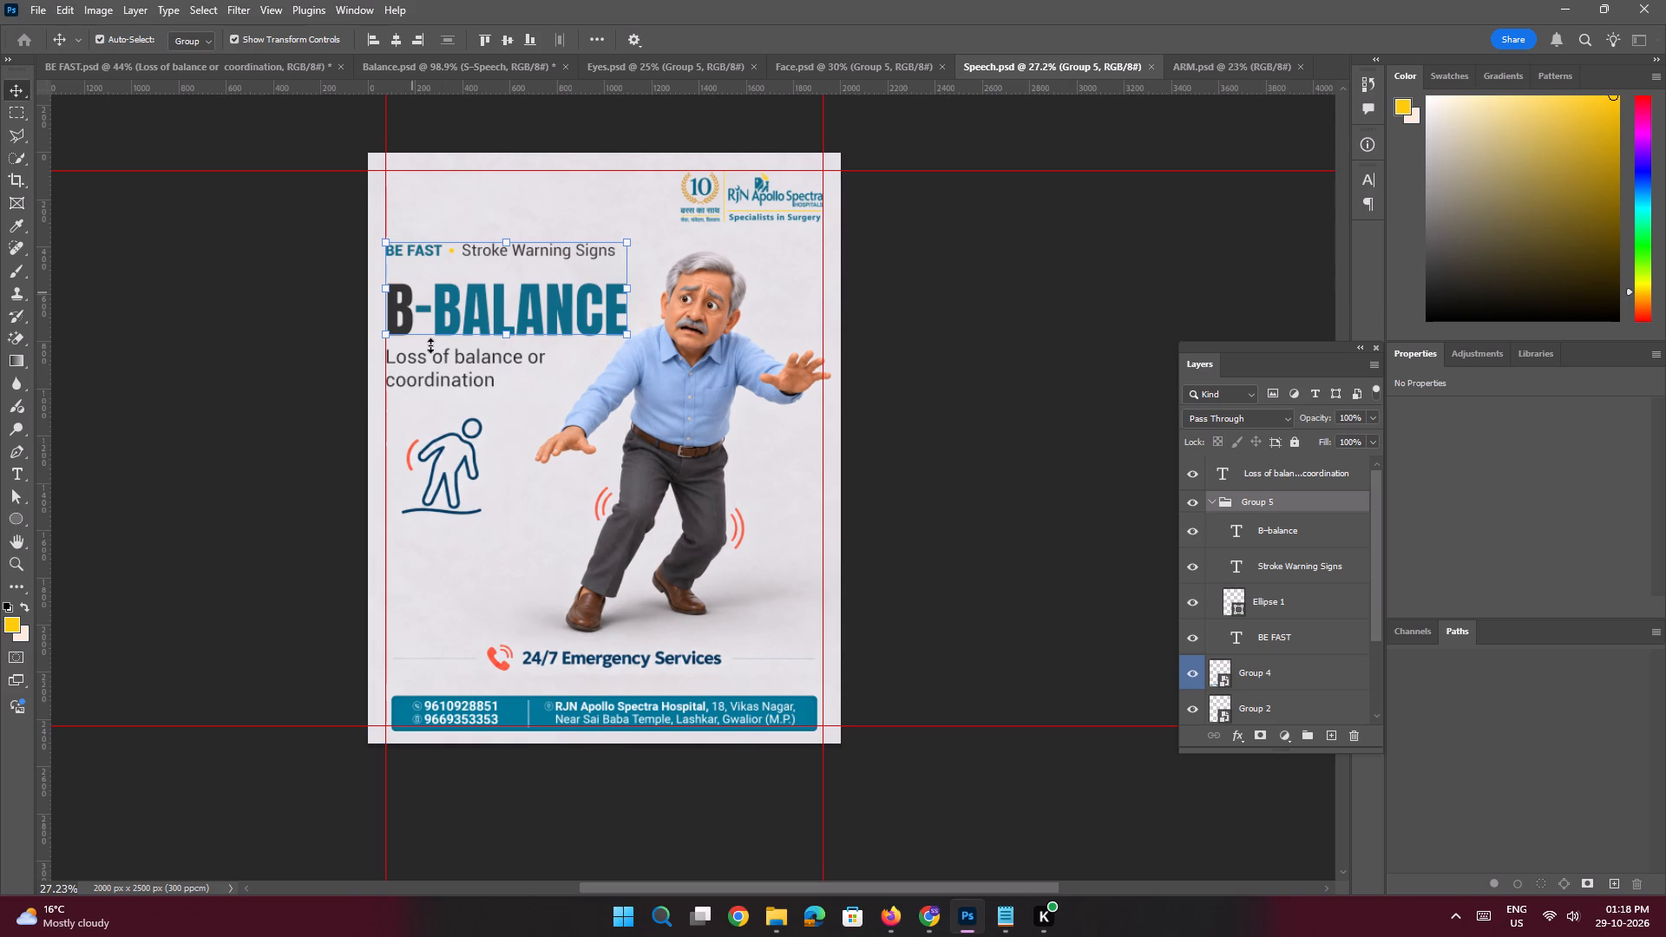
pyautogui.keyDown('shift'); pyautogui.click(439, 368); pyautogui.keyUp('shift')
pyautogui.moveTo(1247, 470); pyautogui.dragTo(1164, 147)
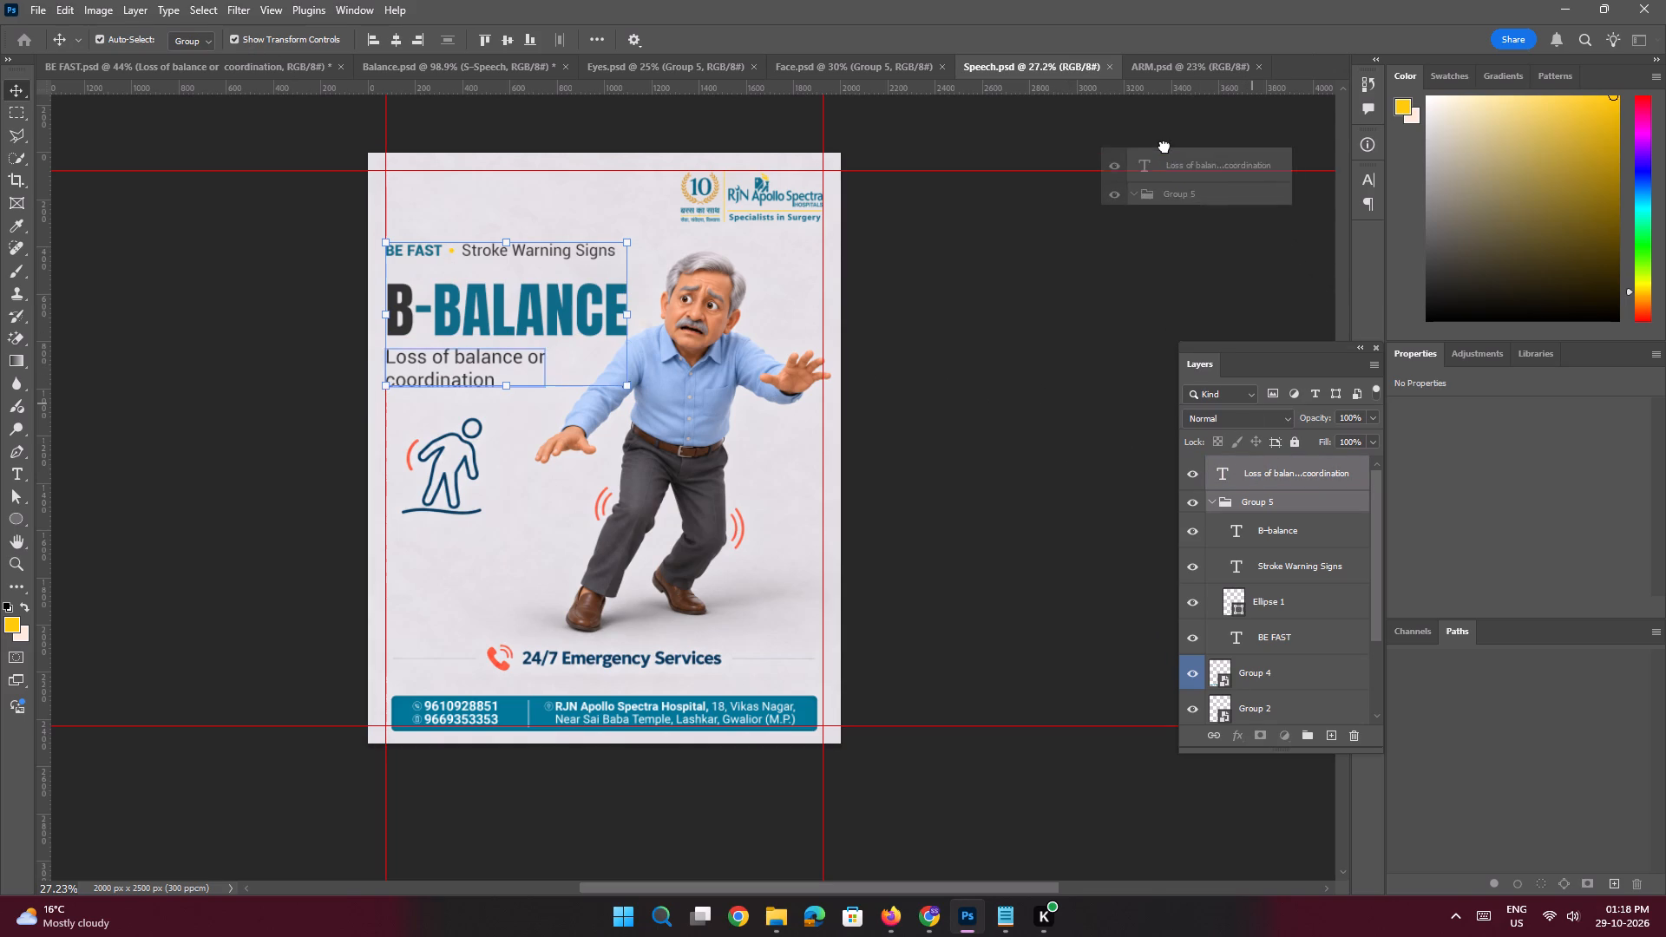
pyautogui.moveTo(1164, 147); pyautogui.dragTo(600, 260)
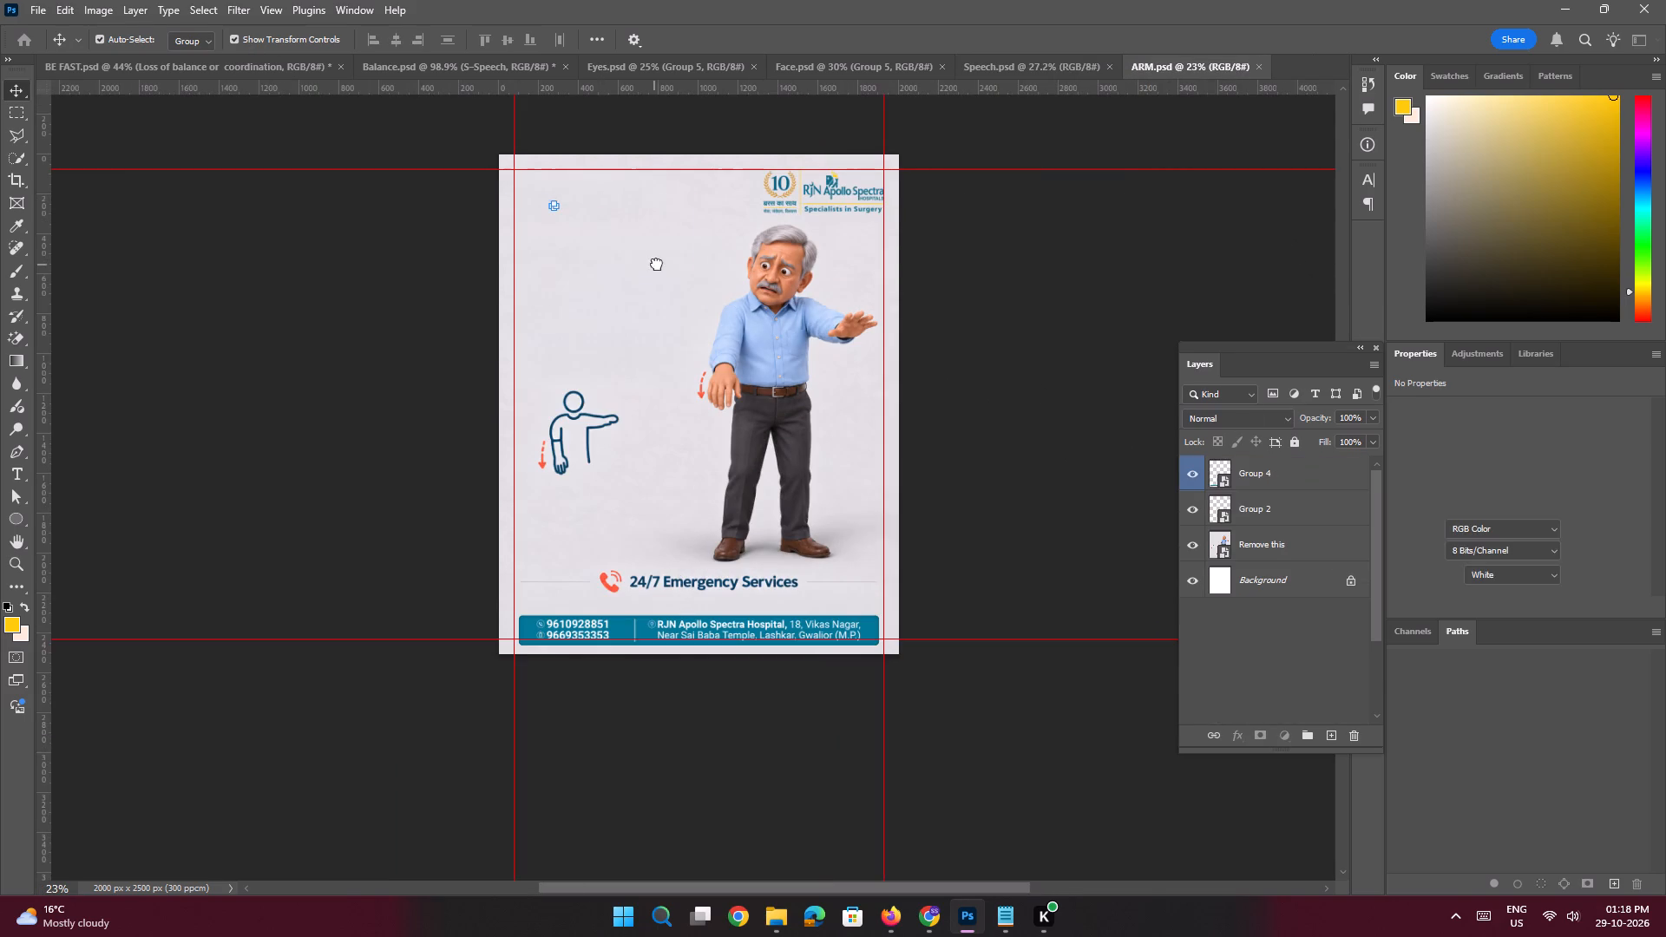
# Position the copied text block against the poster's left margin guide, beside the man's head and above the arm icon.
pyautogui.moveTo(595, 255); pyautogui.dragTo(610, 269)
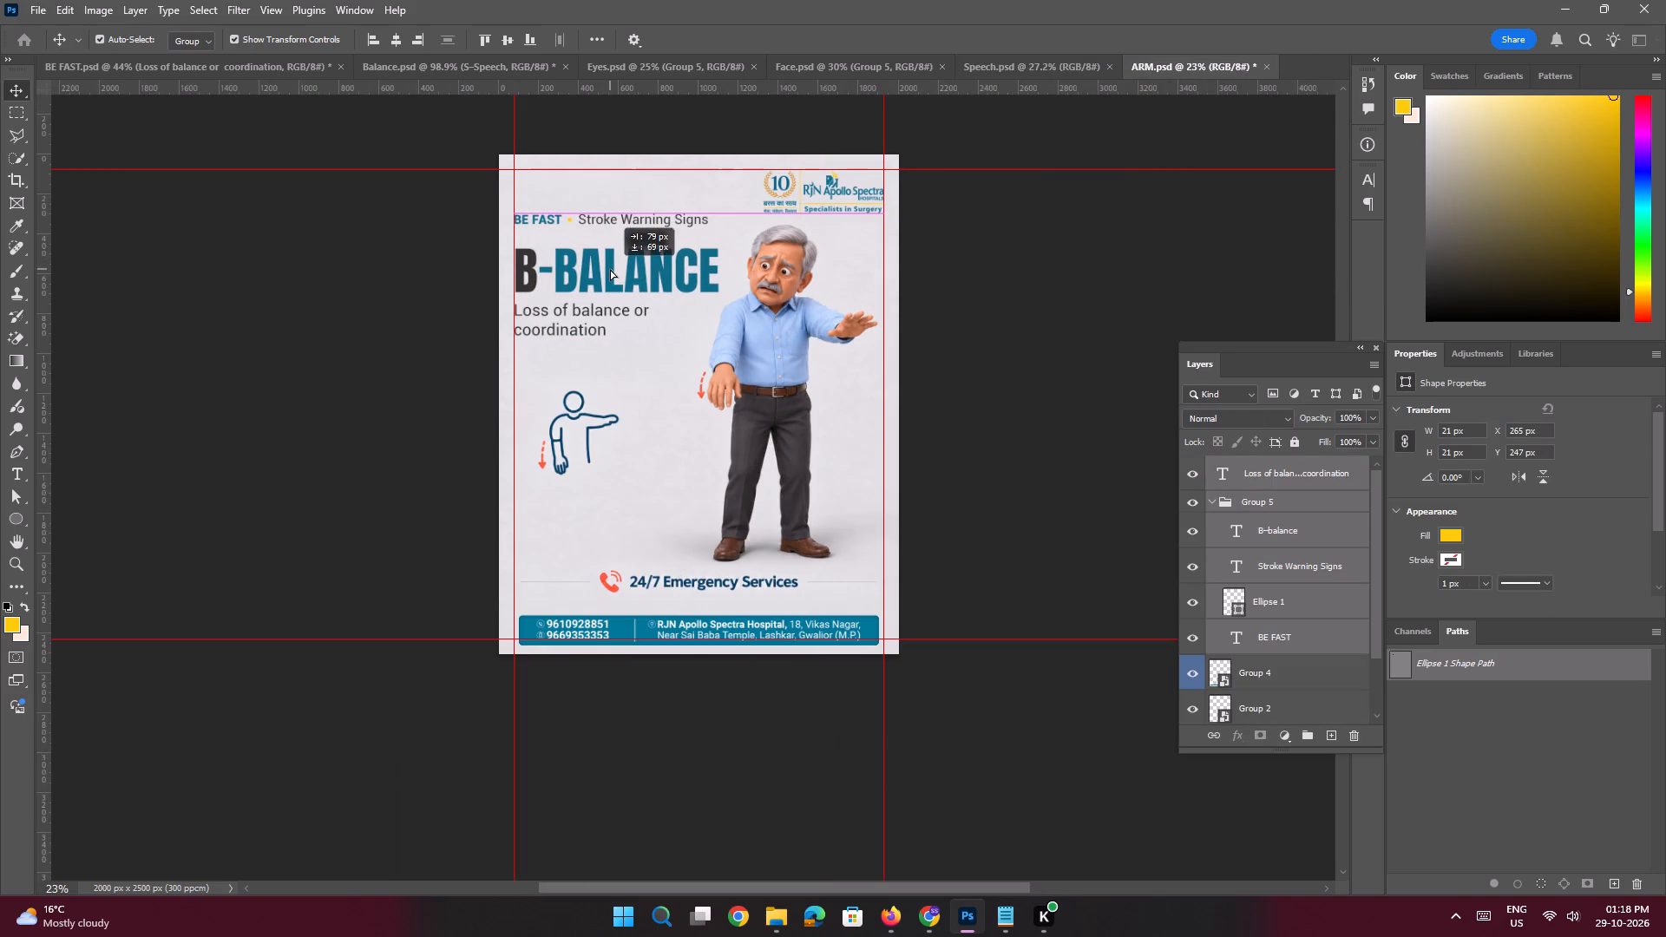
pyautogui.moveTo(610, 269); pyautogui.dragTo(610, 283)
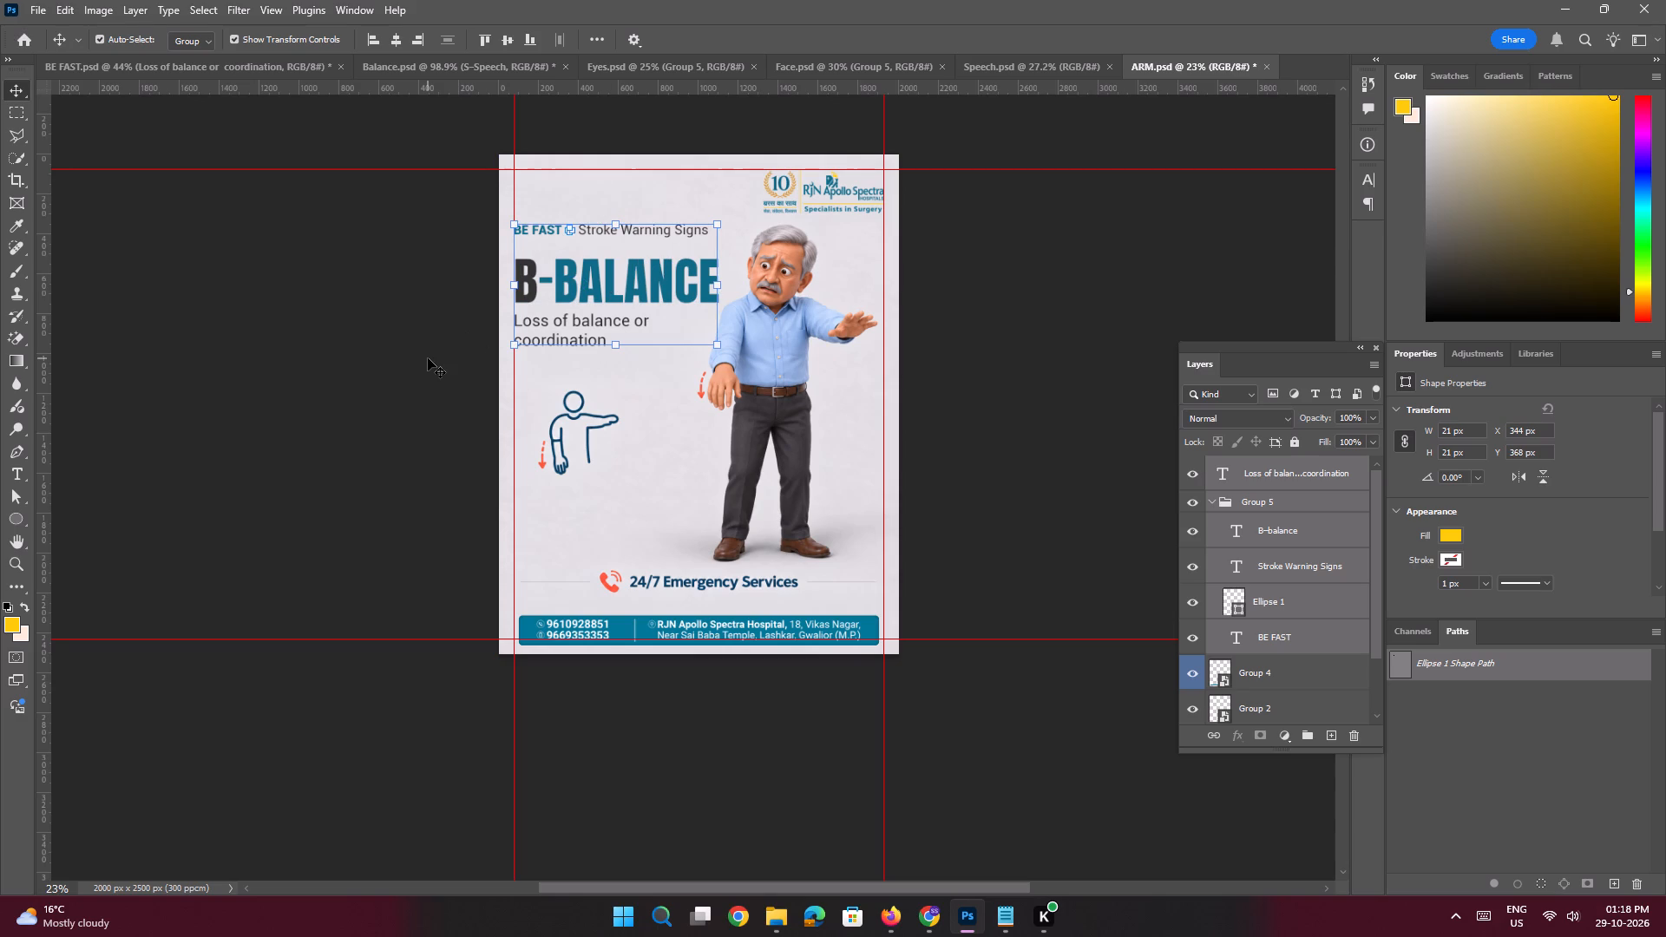
pyautogui.click(428, 358)
pyautogui.press('space')
pyautogui.keyDown('ctrl'); pyautogui.moveTo(607, 313); pyautogui.dragTo(628, 354); pyautogui.keyUp('ctrl')
pyautogui.moveTo(767, 311); pyautogui.dragTo(764, 331)
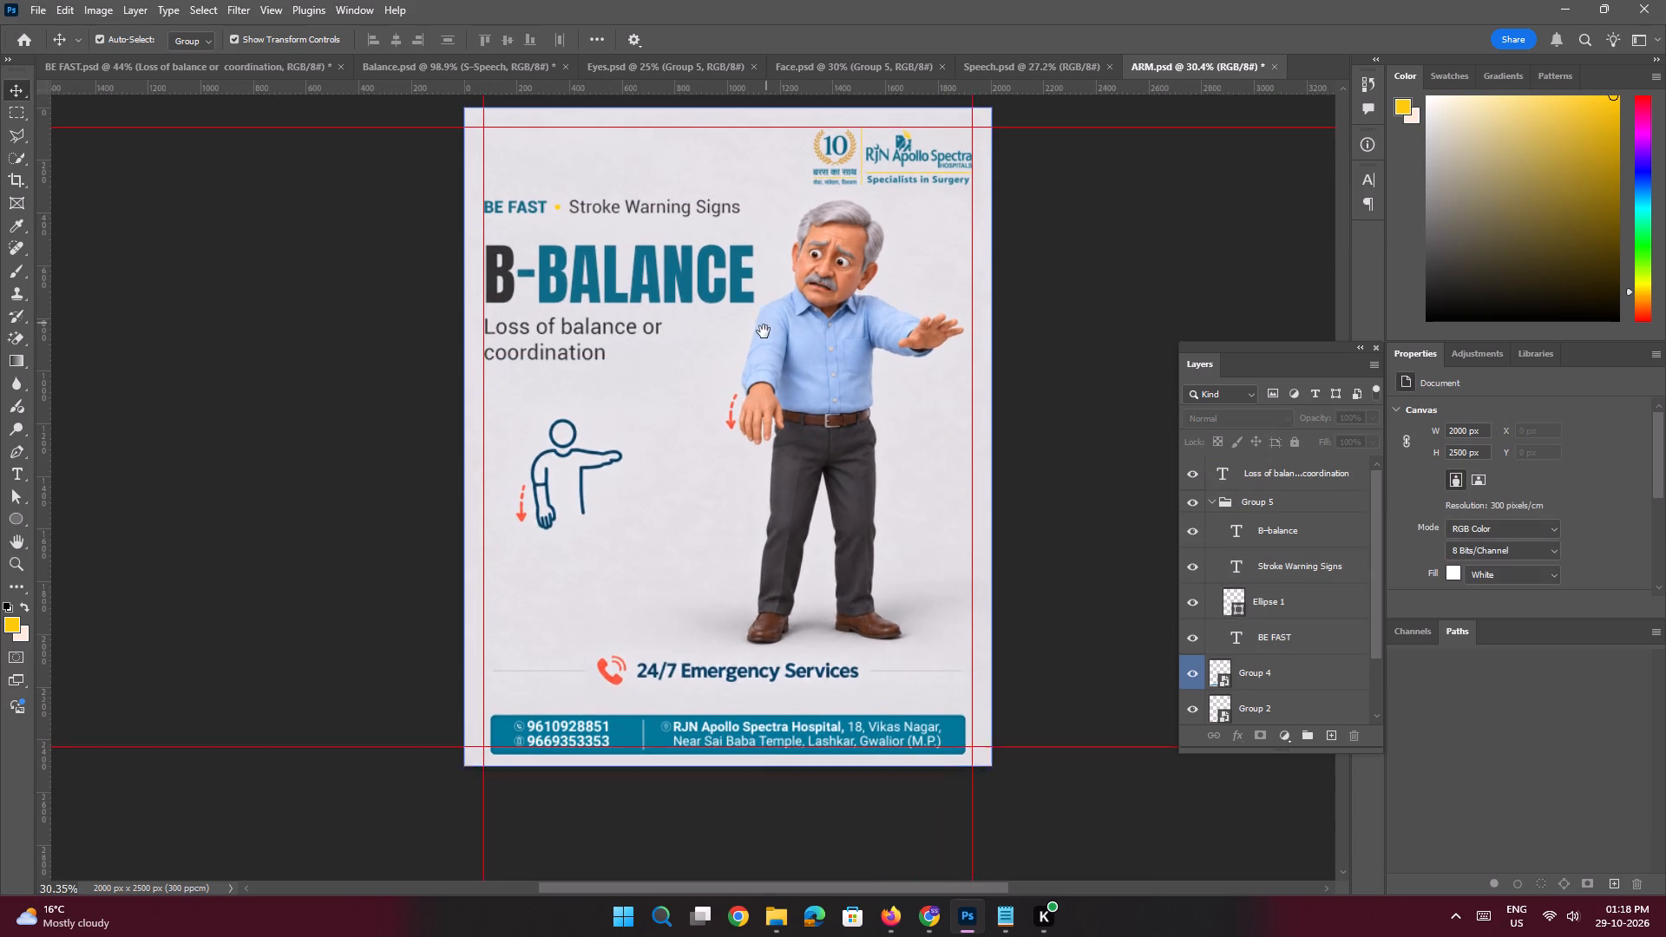
pyautogui.moveTo(764, 331); pyautogui.dragTo(764, 332)
# Select the "B-BALANCE" headline as an individual layer and bring up the text notes in Notepad.
pyautogui.click(190, 41)
pyautogui.click(186, 69)
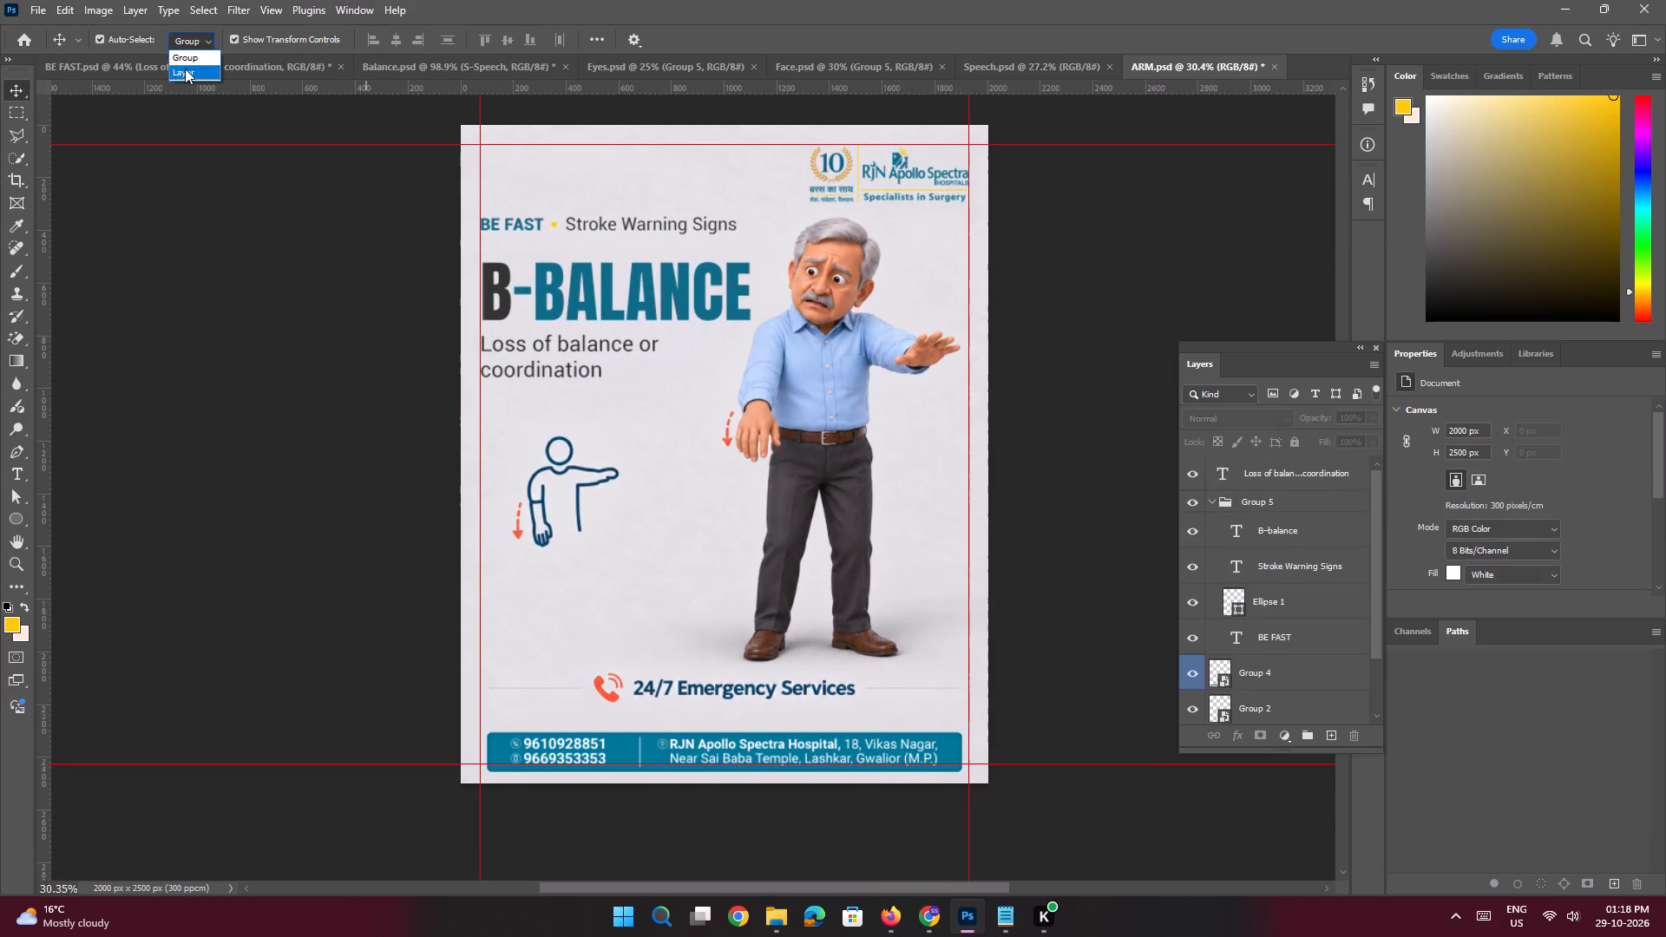
pyautogui.click(169, 221)
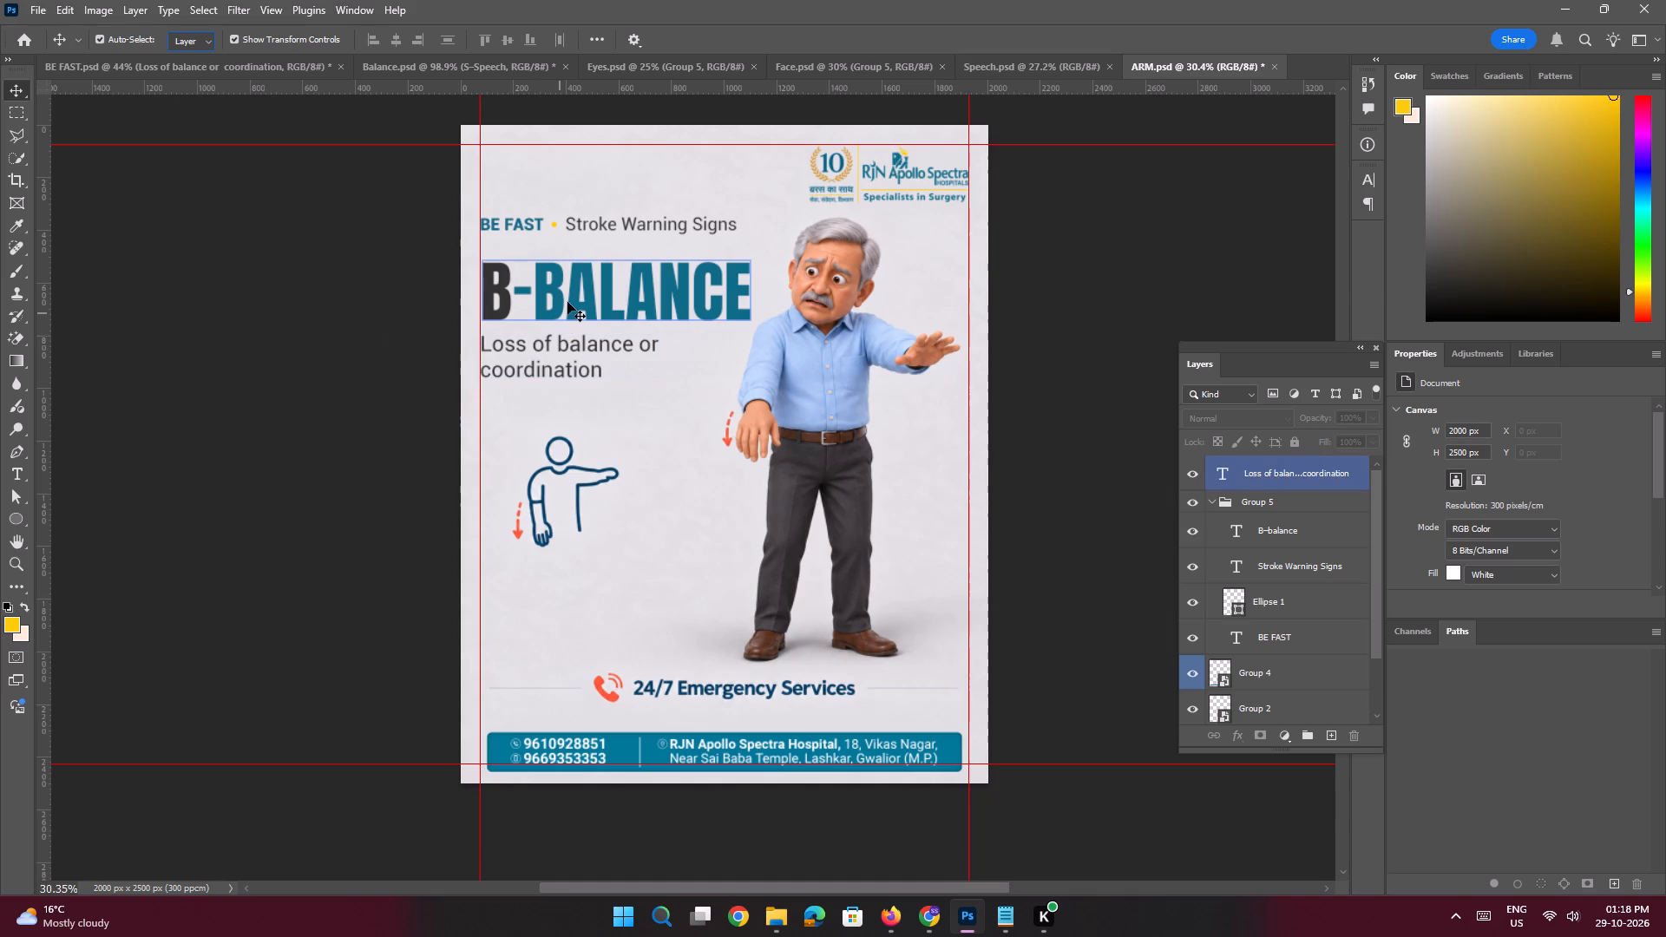
pyautogui.click(567, 302)
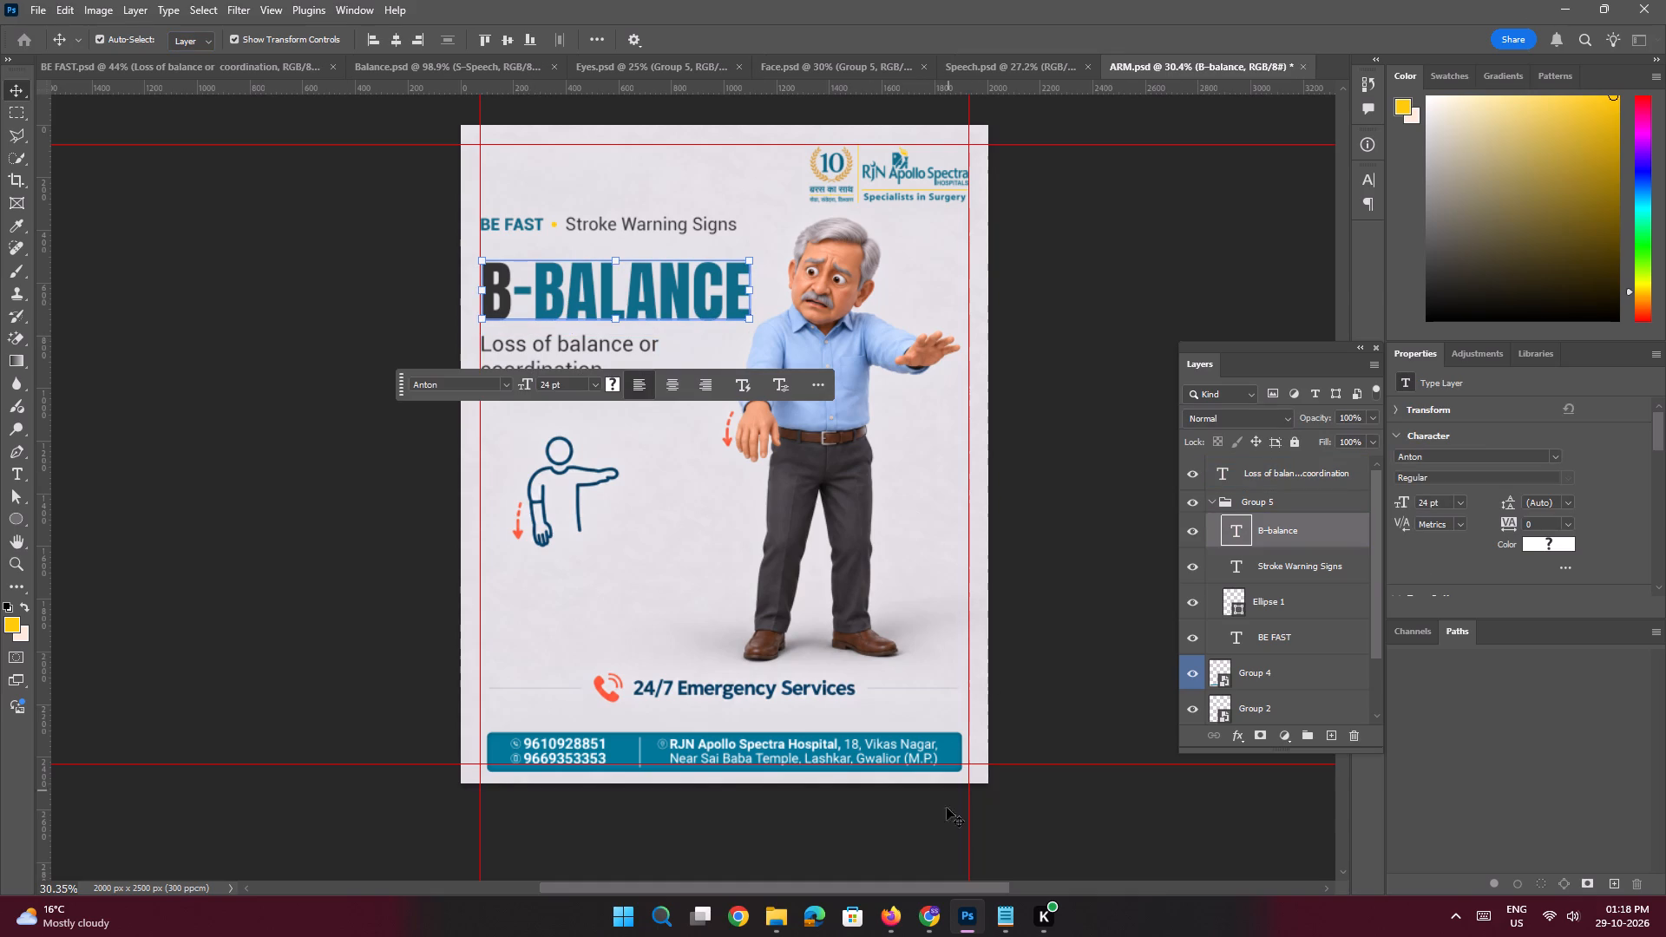
pyautogui.click(999, 908)
pyautogui.click(996, 908)
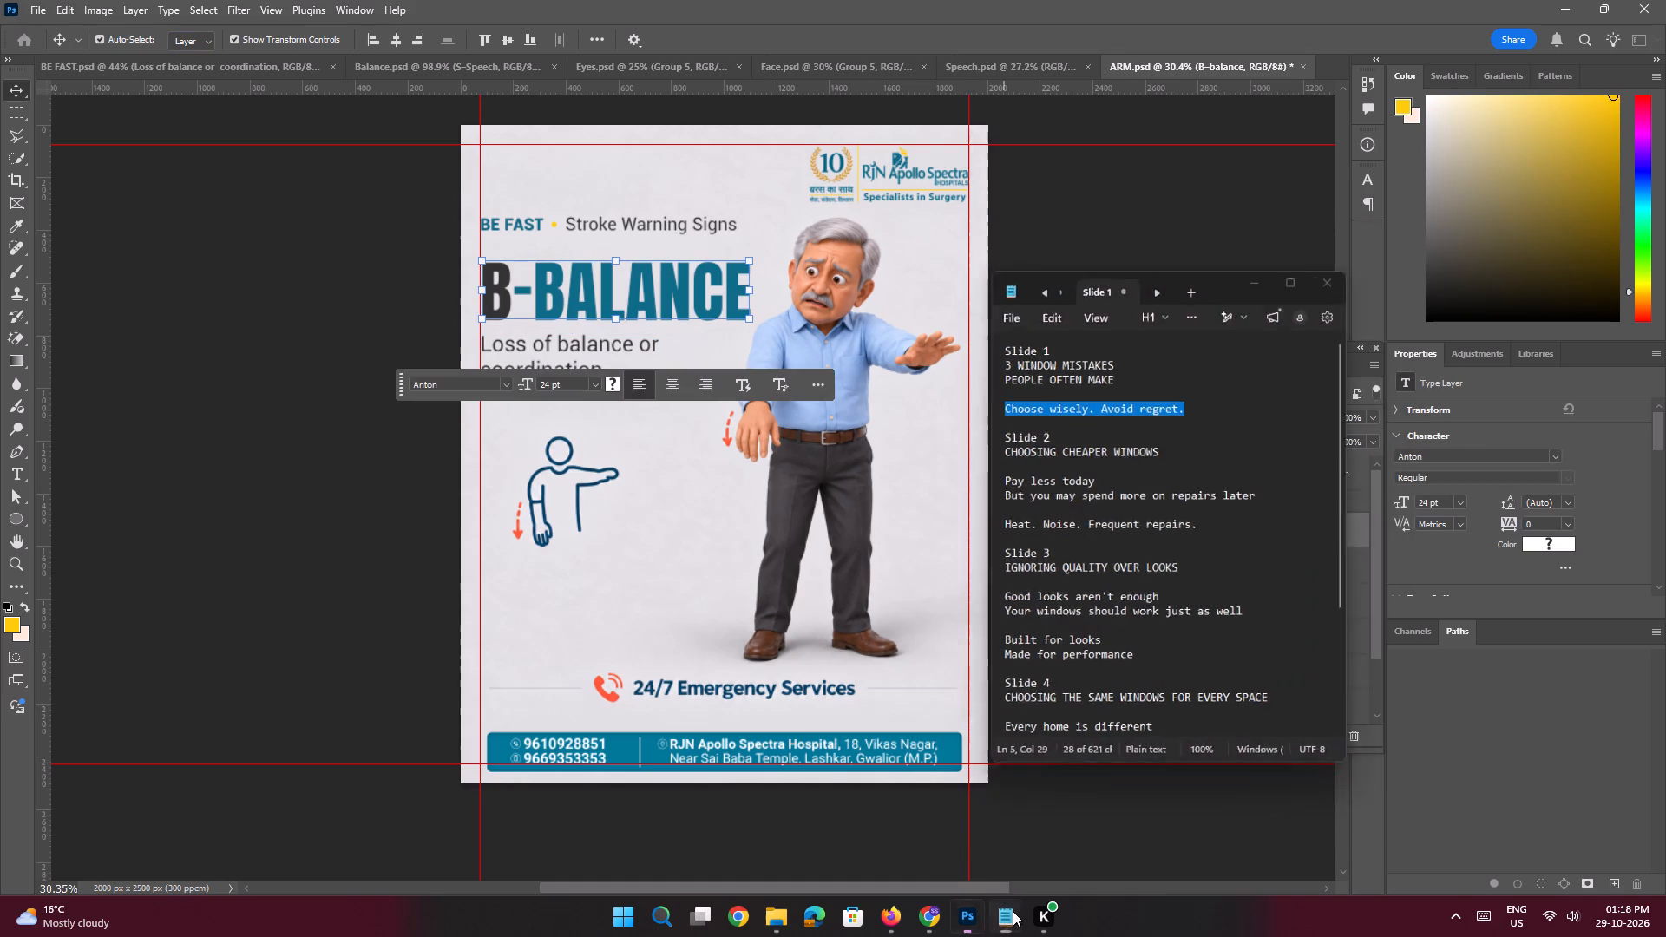
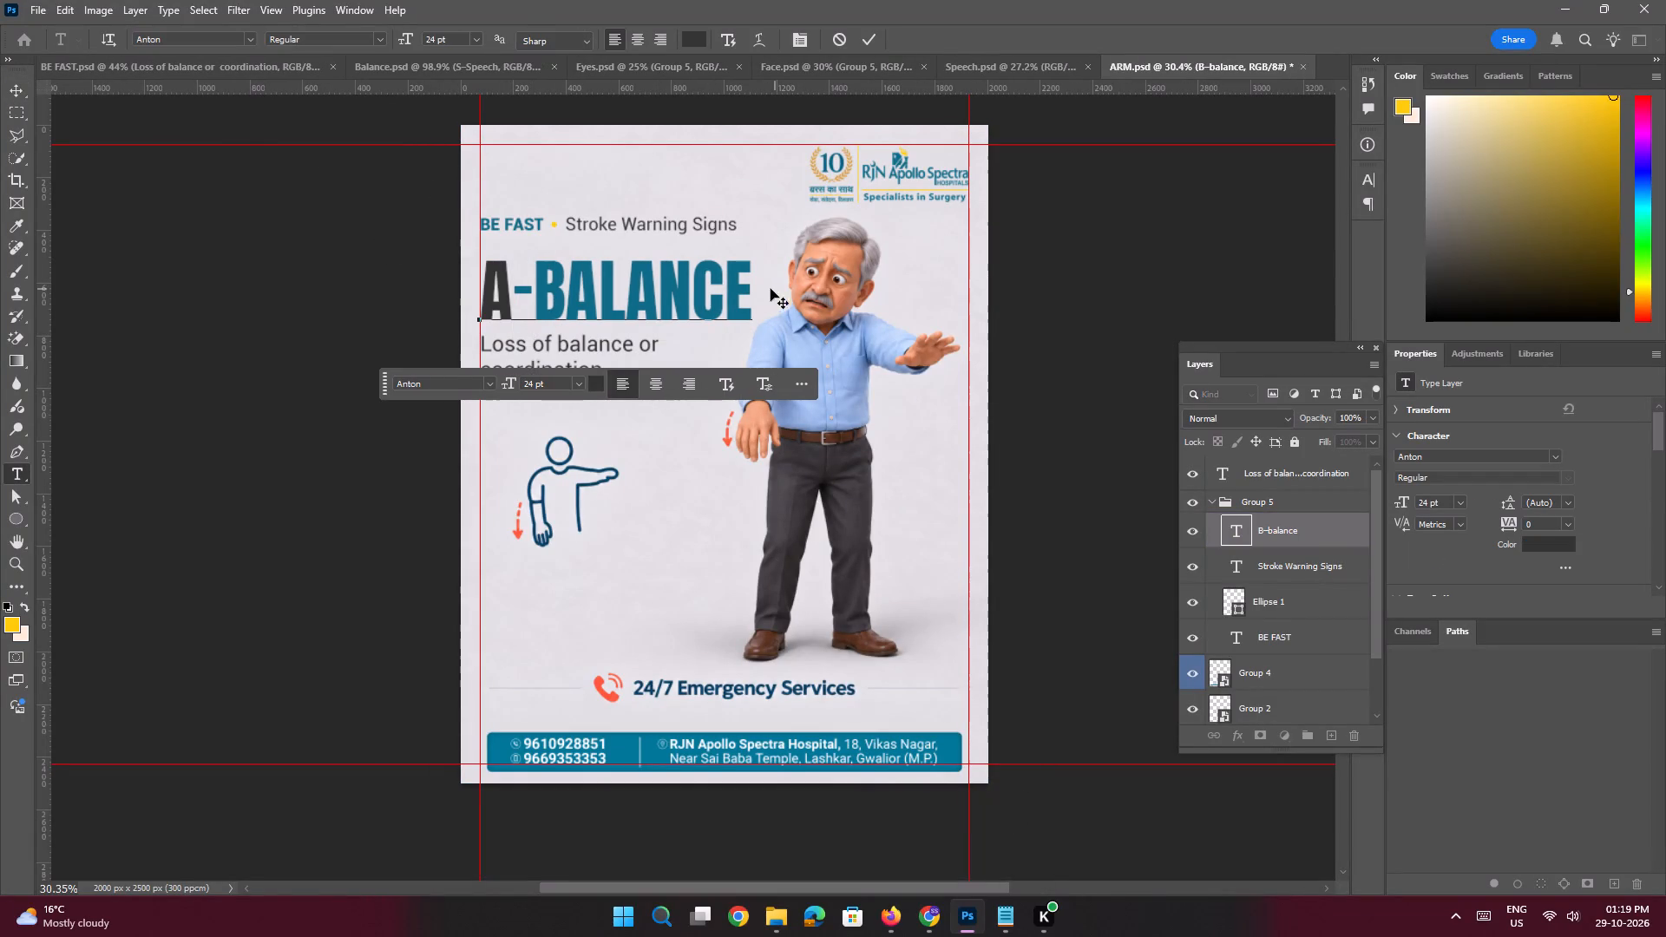
# Change the word BALANCE in the poster headline to "arms" so the headline reads A-ARMS.
pyautogui.moveTo(750, 286); pyautogui.dragTo(542, 288)
pyautogui.write('ar')
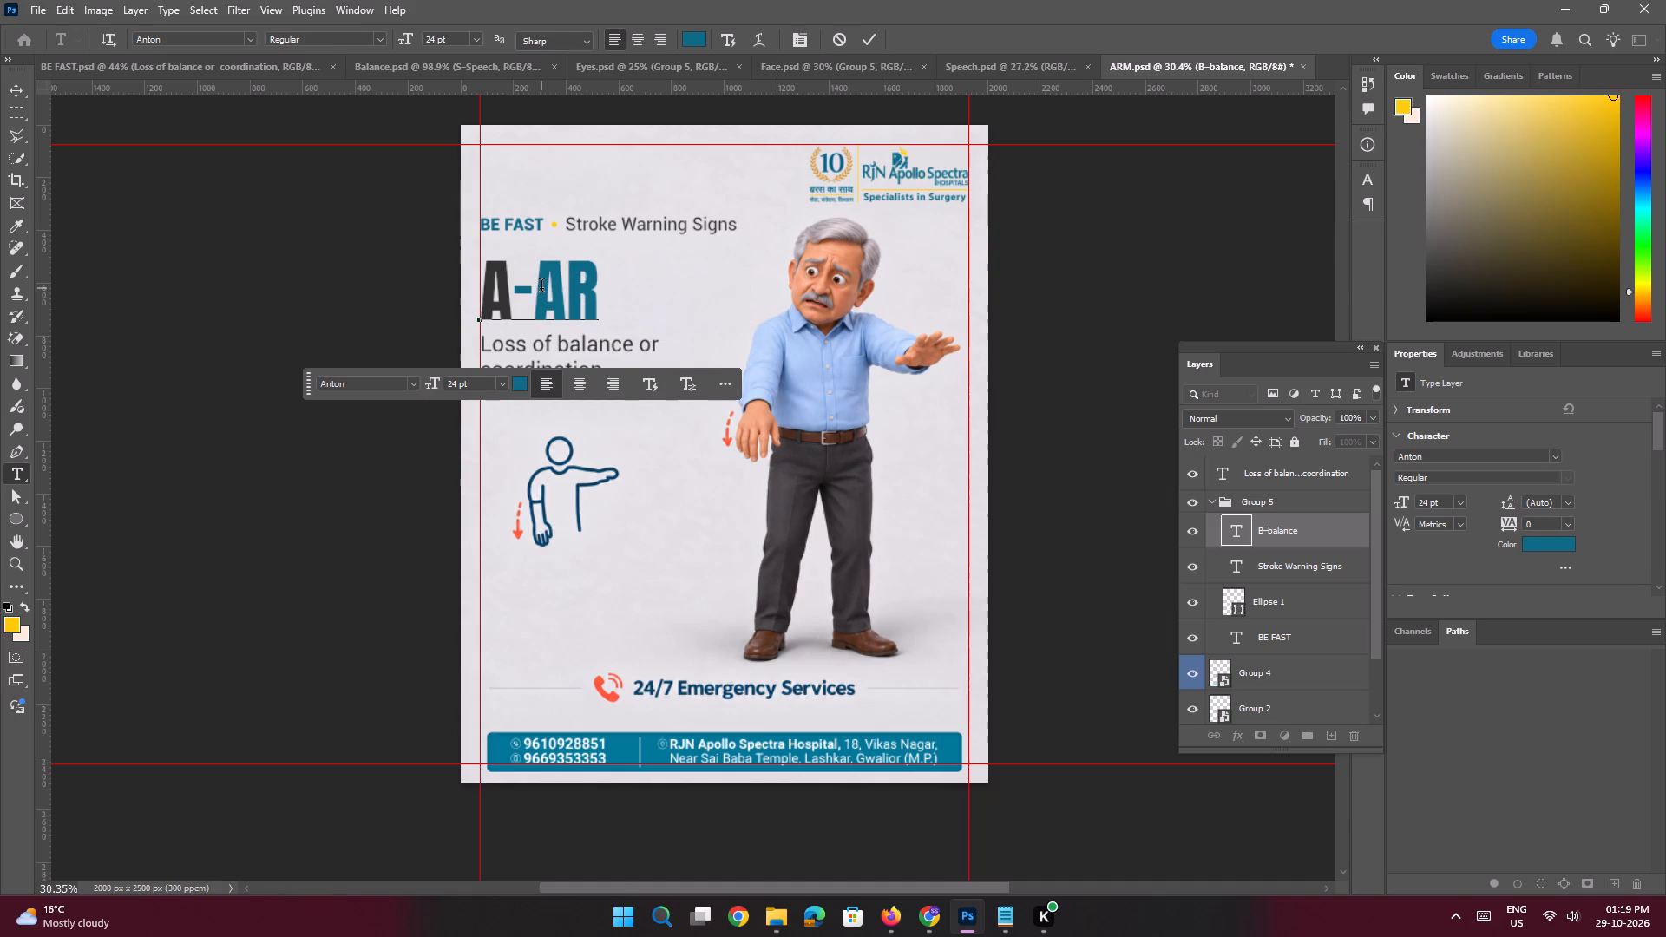
pyautogui.write('ms')
pyautogui.press('Return')
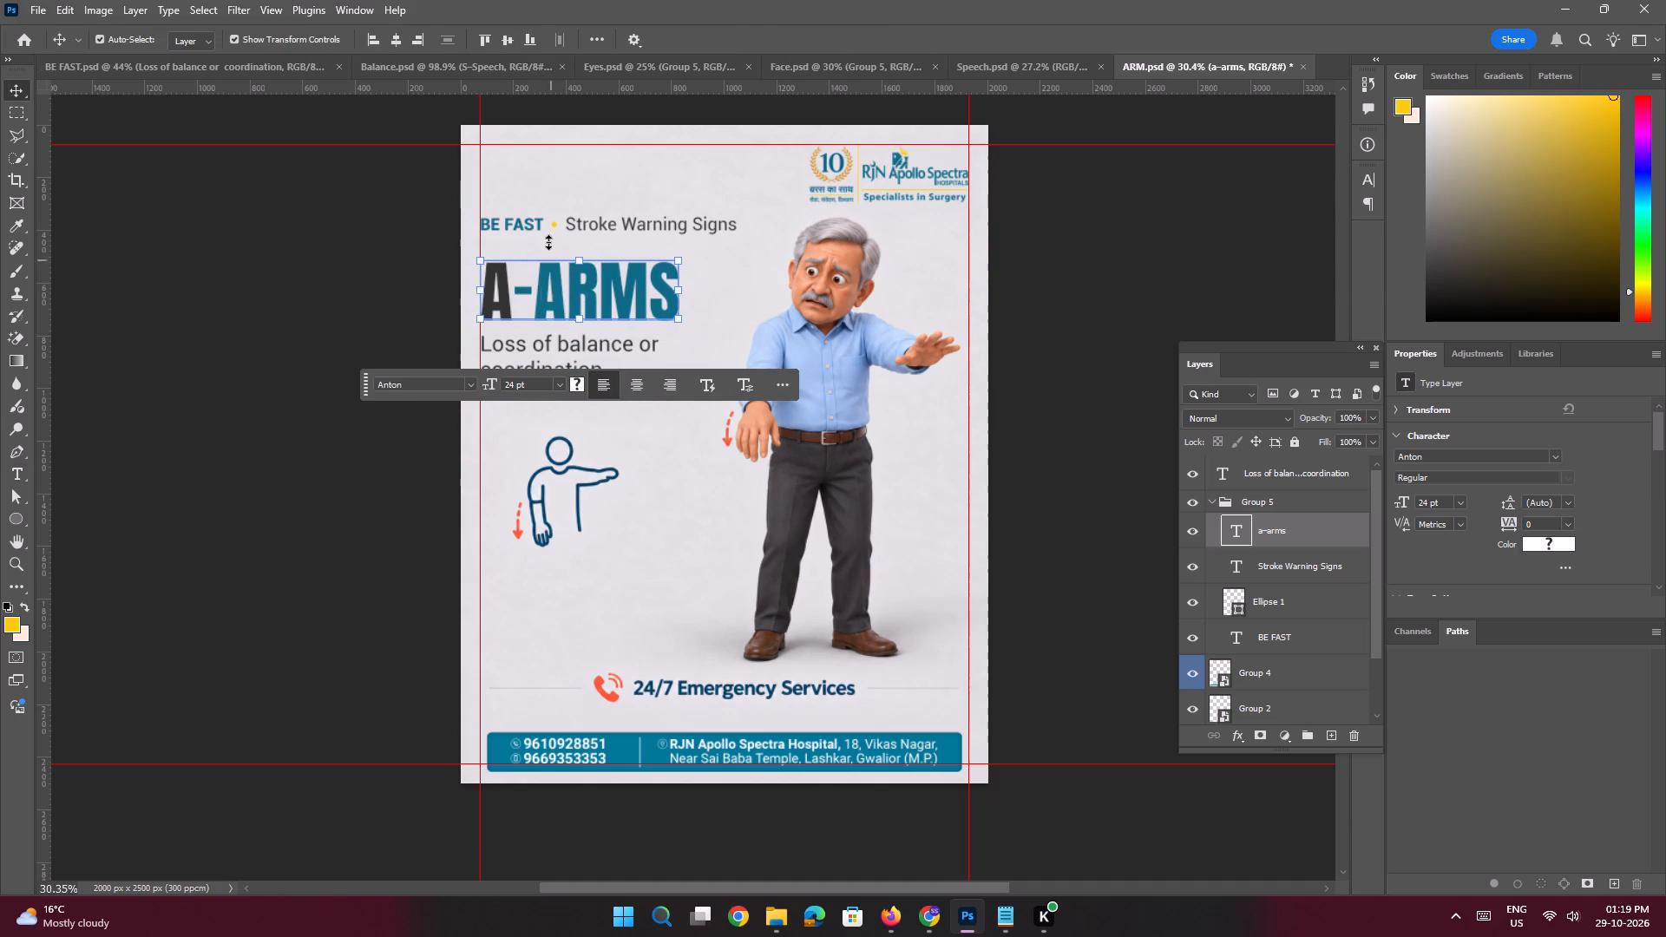
# Copy the "Arm weakness or numbness" text from BE FAST.psd into ARM.psd and set its size to 7.75 pt.
pyautogui.click(224, 66)
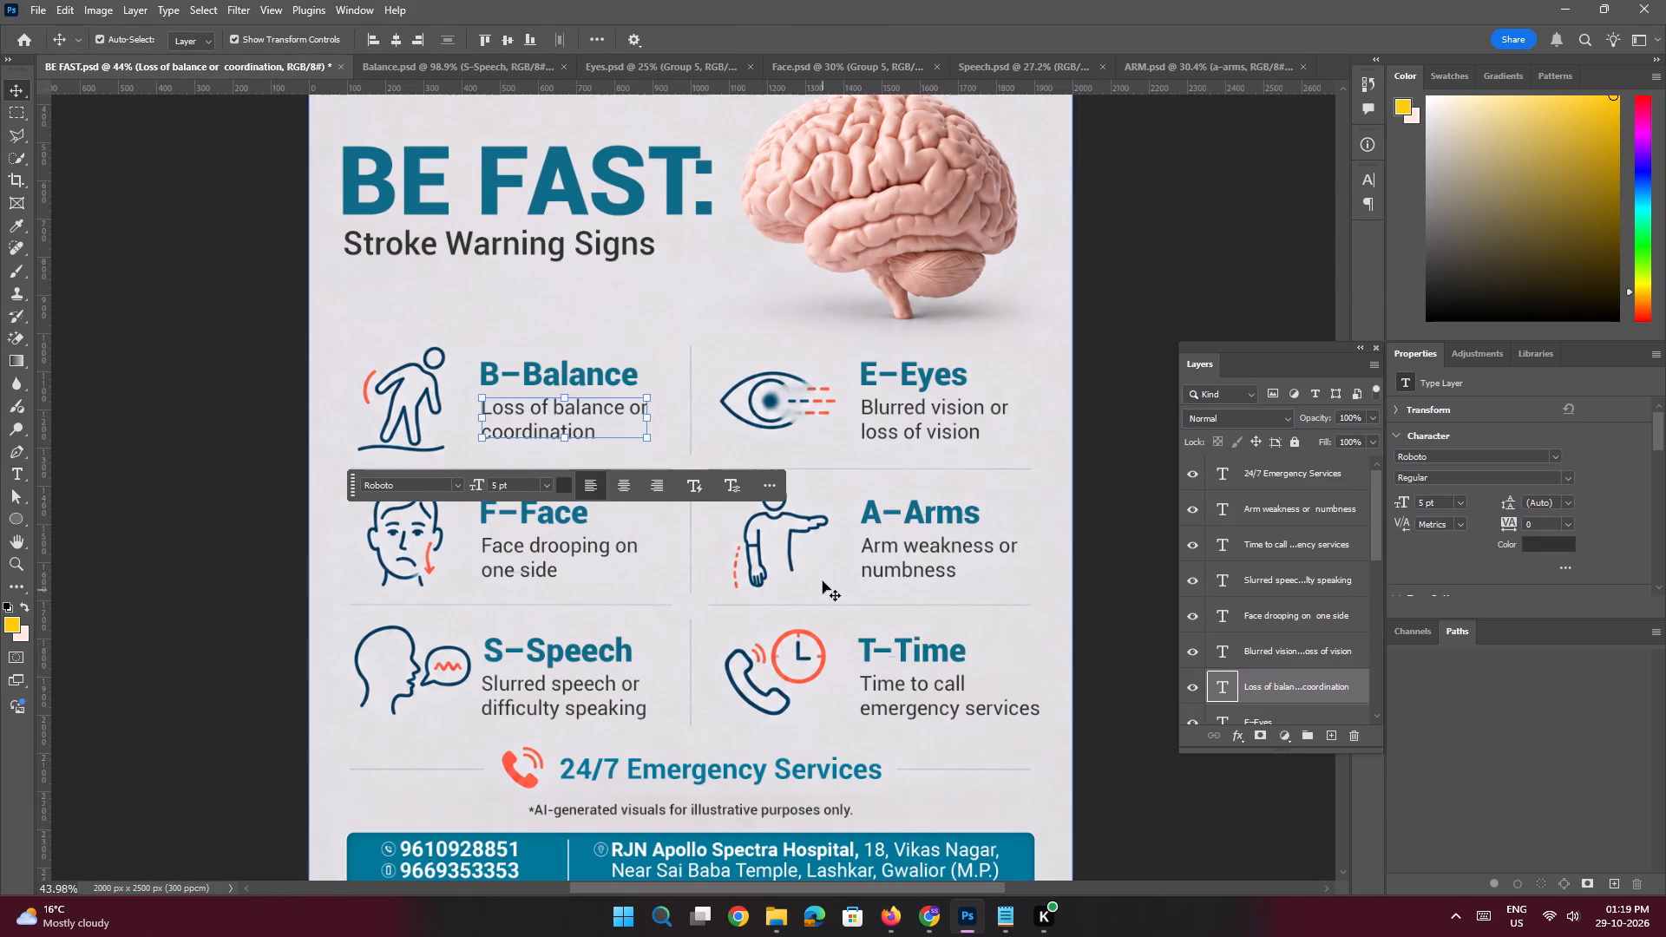
pyautogui.click(916, 562)
pyautogui.moveTo(1312, 508); pyautogui.dragTo(689, 403)
pyautogui.moveTo(1422, 500); pyautogui.dragTo(1385, 486)
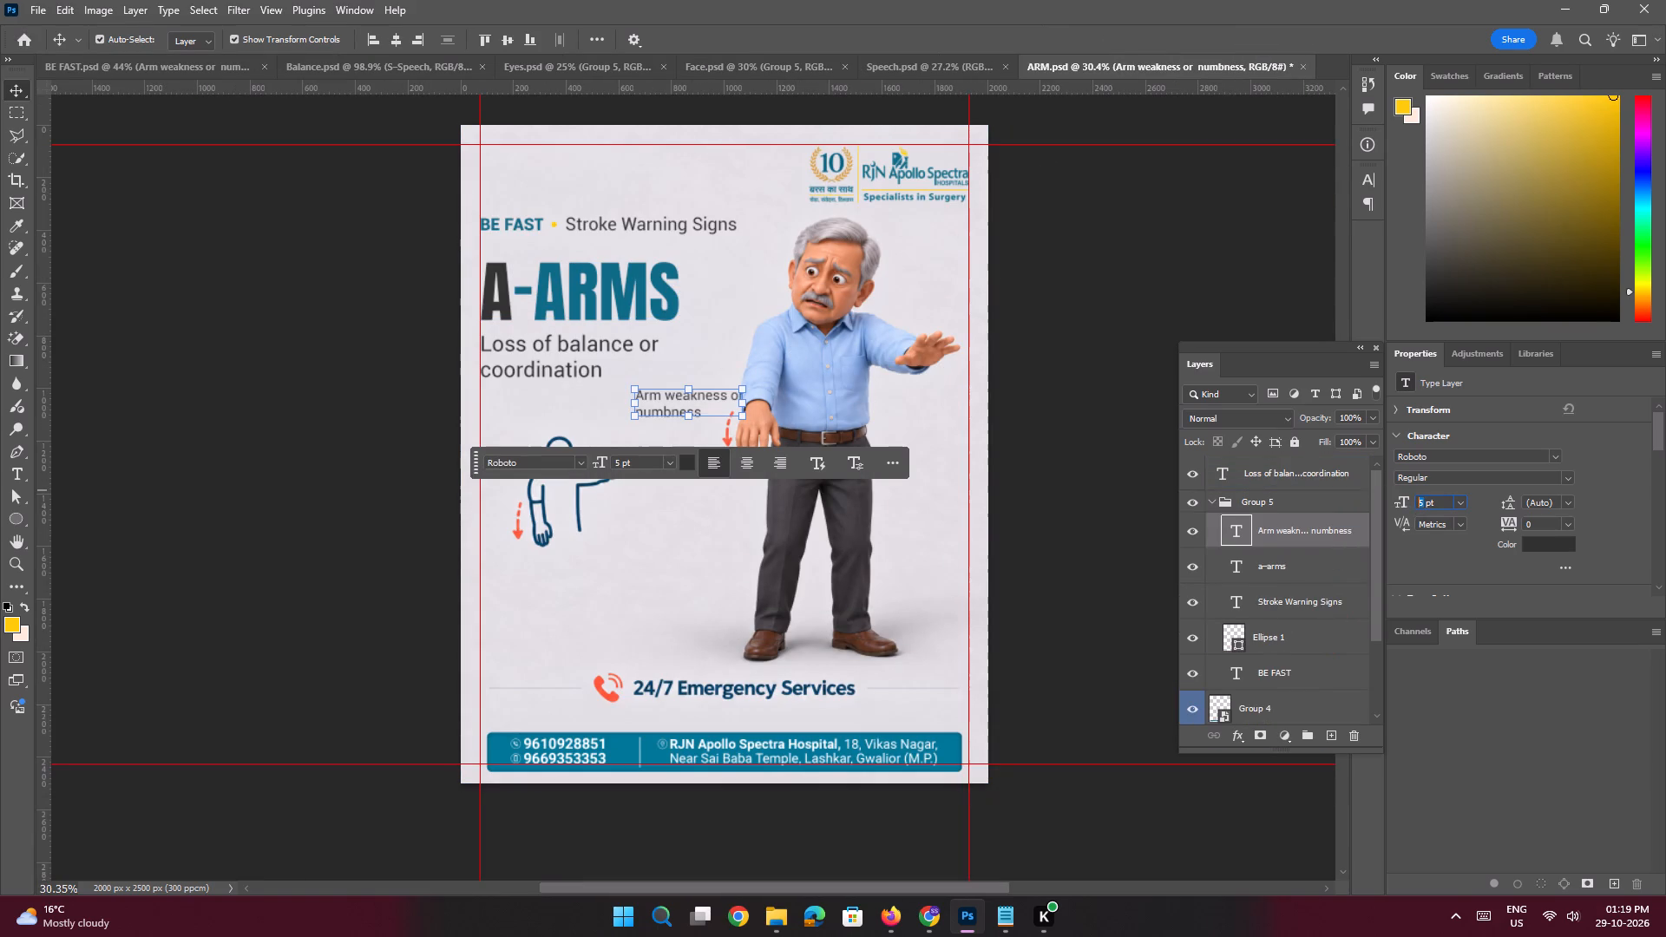
pyautogui.moveTo(1385, 486); pyautogui.dragTo(1383, 486)
pyautogui.write('7.75')
pyautogui.press('Return')
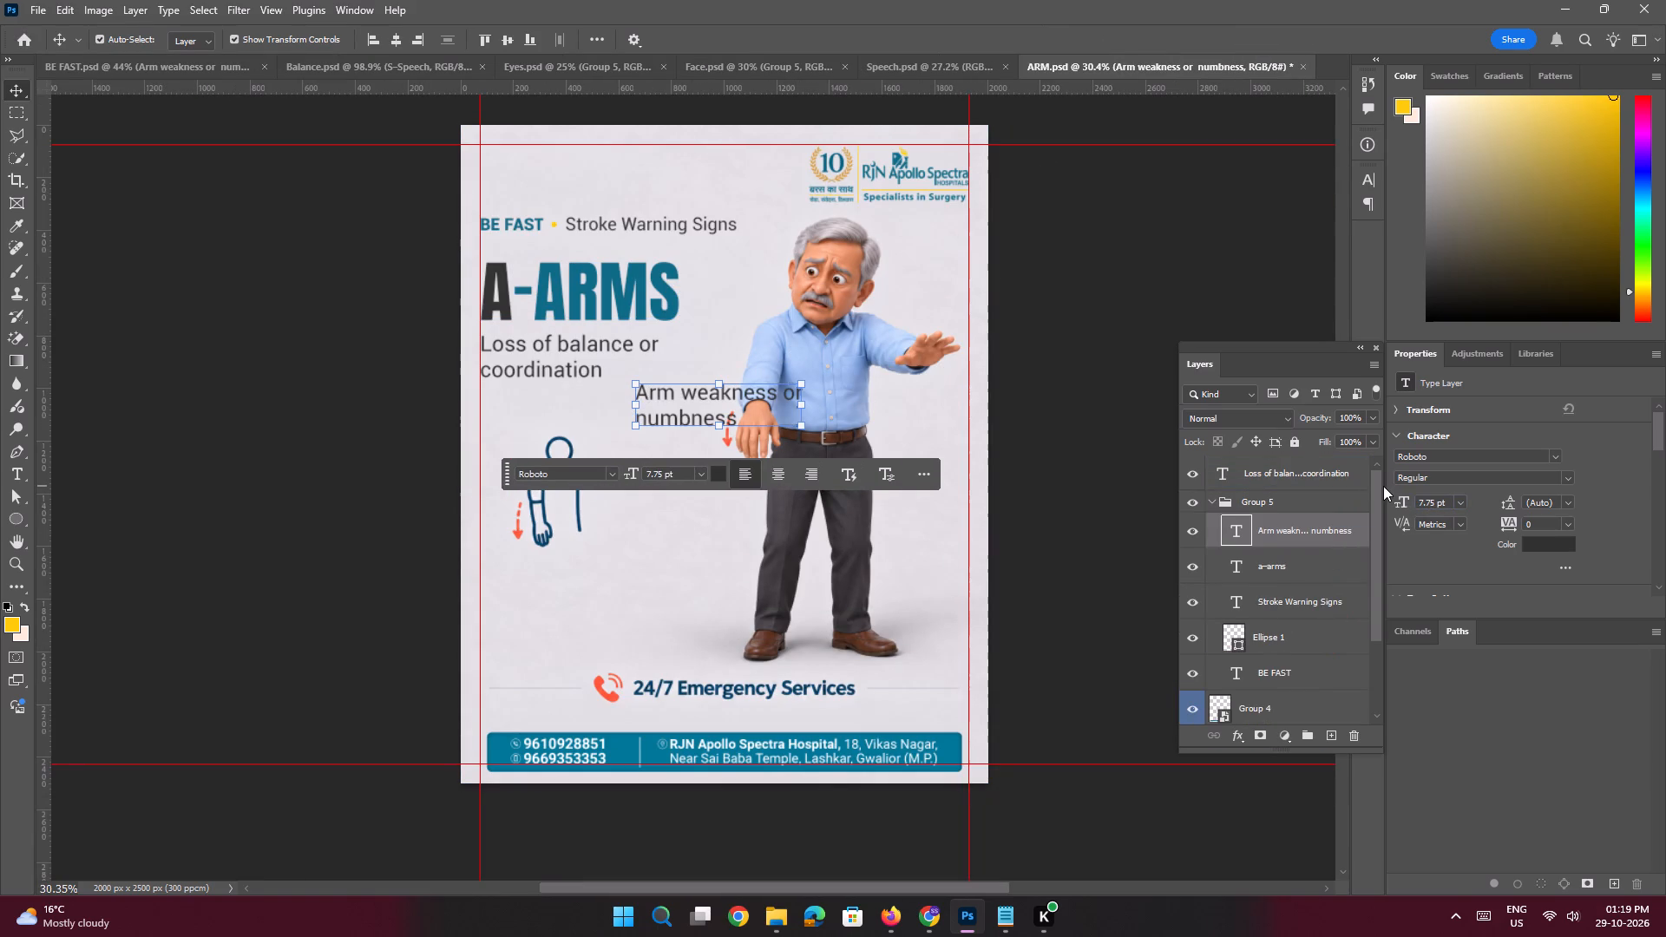
# Delete the "Loss of balance or coordination" text and align "Arm weakness or numbness" in its place beneath the A-ARMS headline.
pyautogui.click(548, 357)
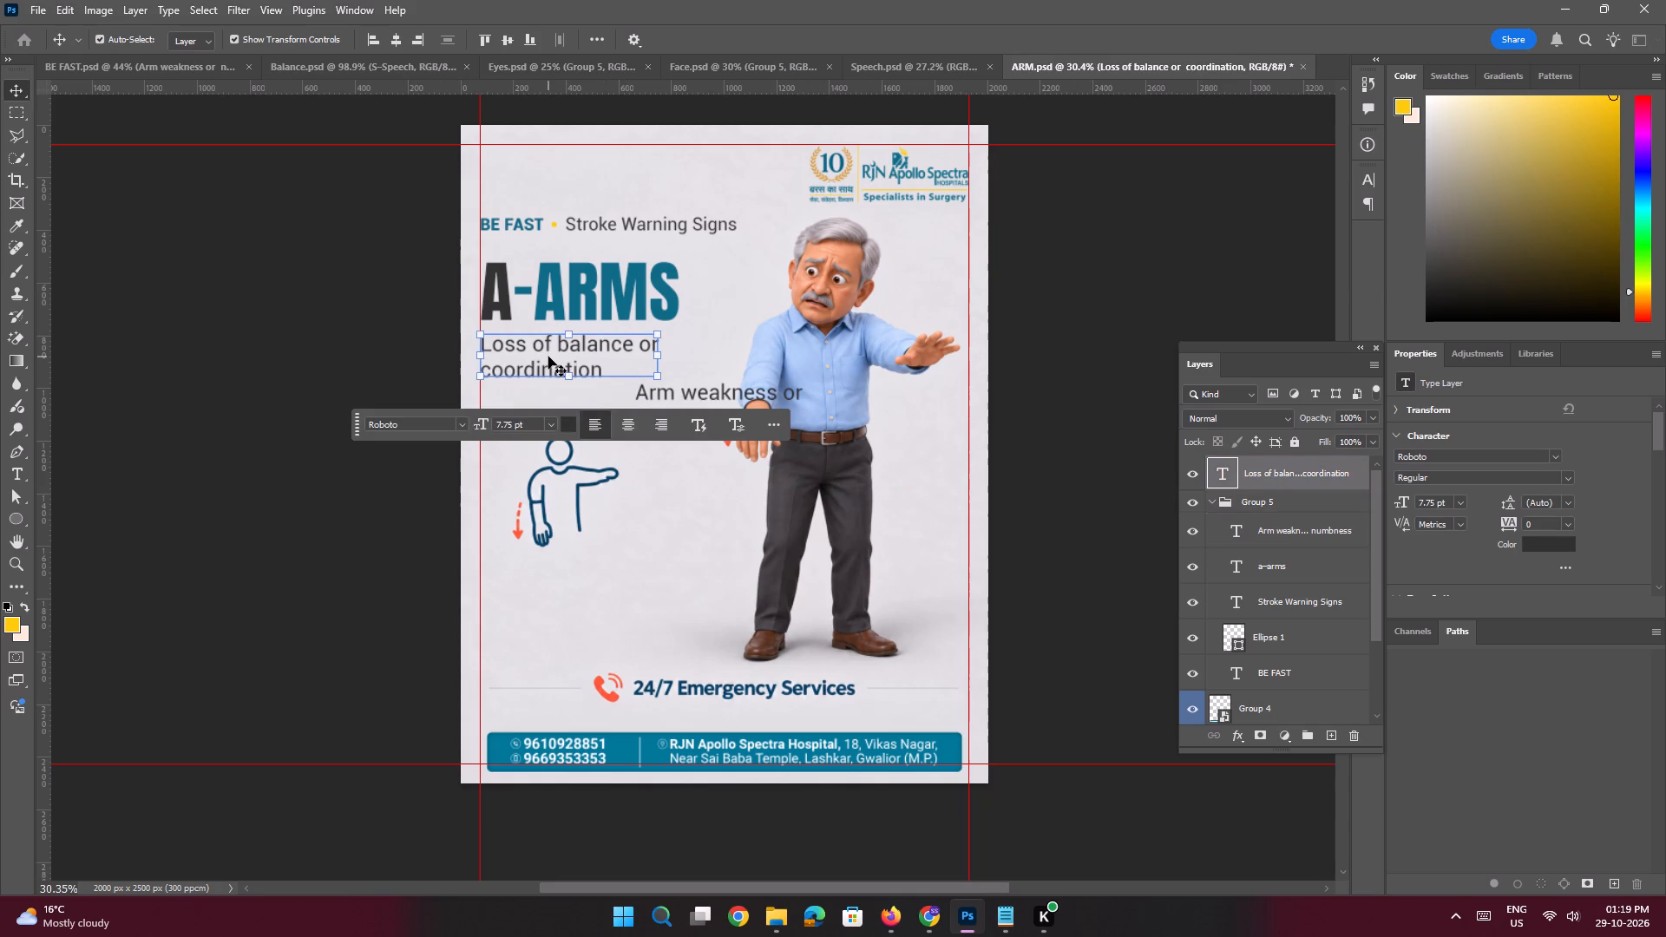
pyautogui.press('Delete')
pyautogui.moveTo(645, 393); pyautogui.dragTo(512, 351)
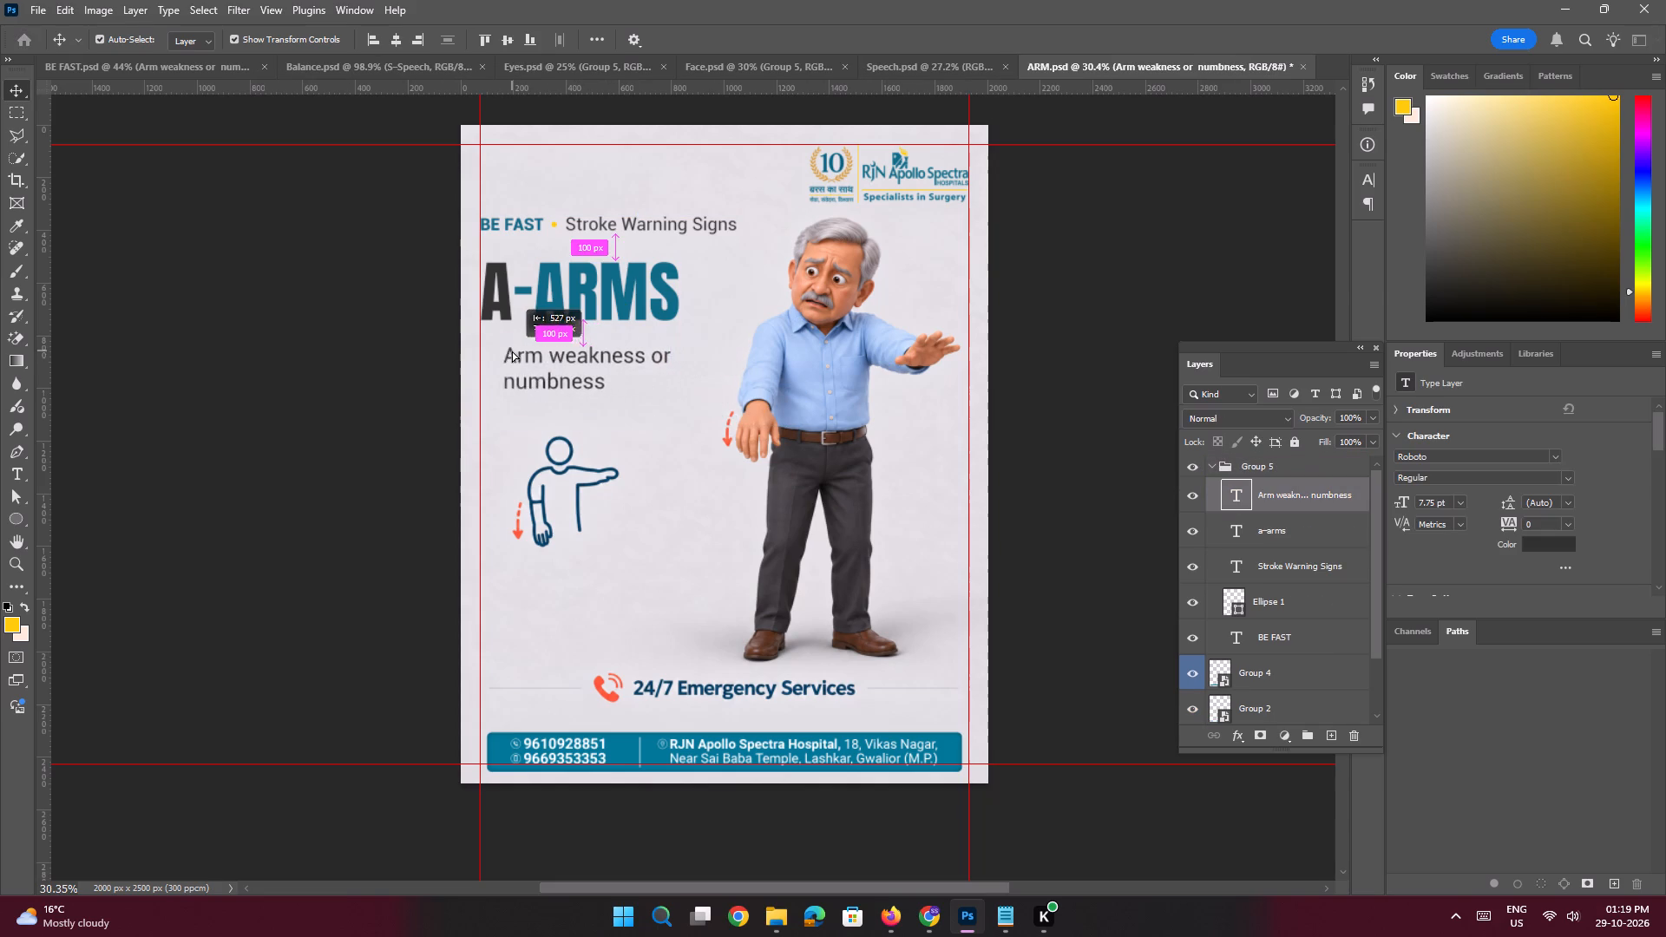
pyautogui.moveTo(512, 351); pyautogui.dragTo(490, 348)
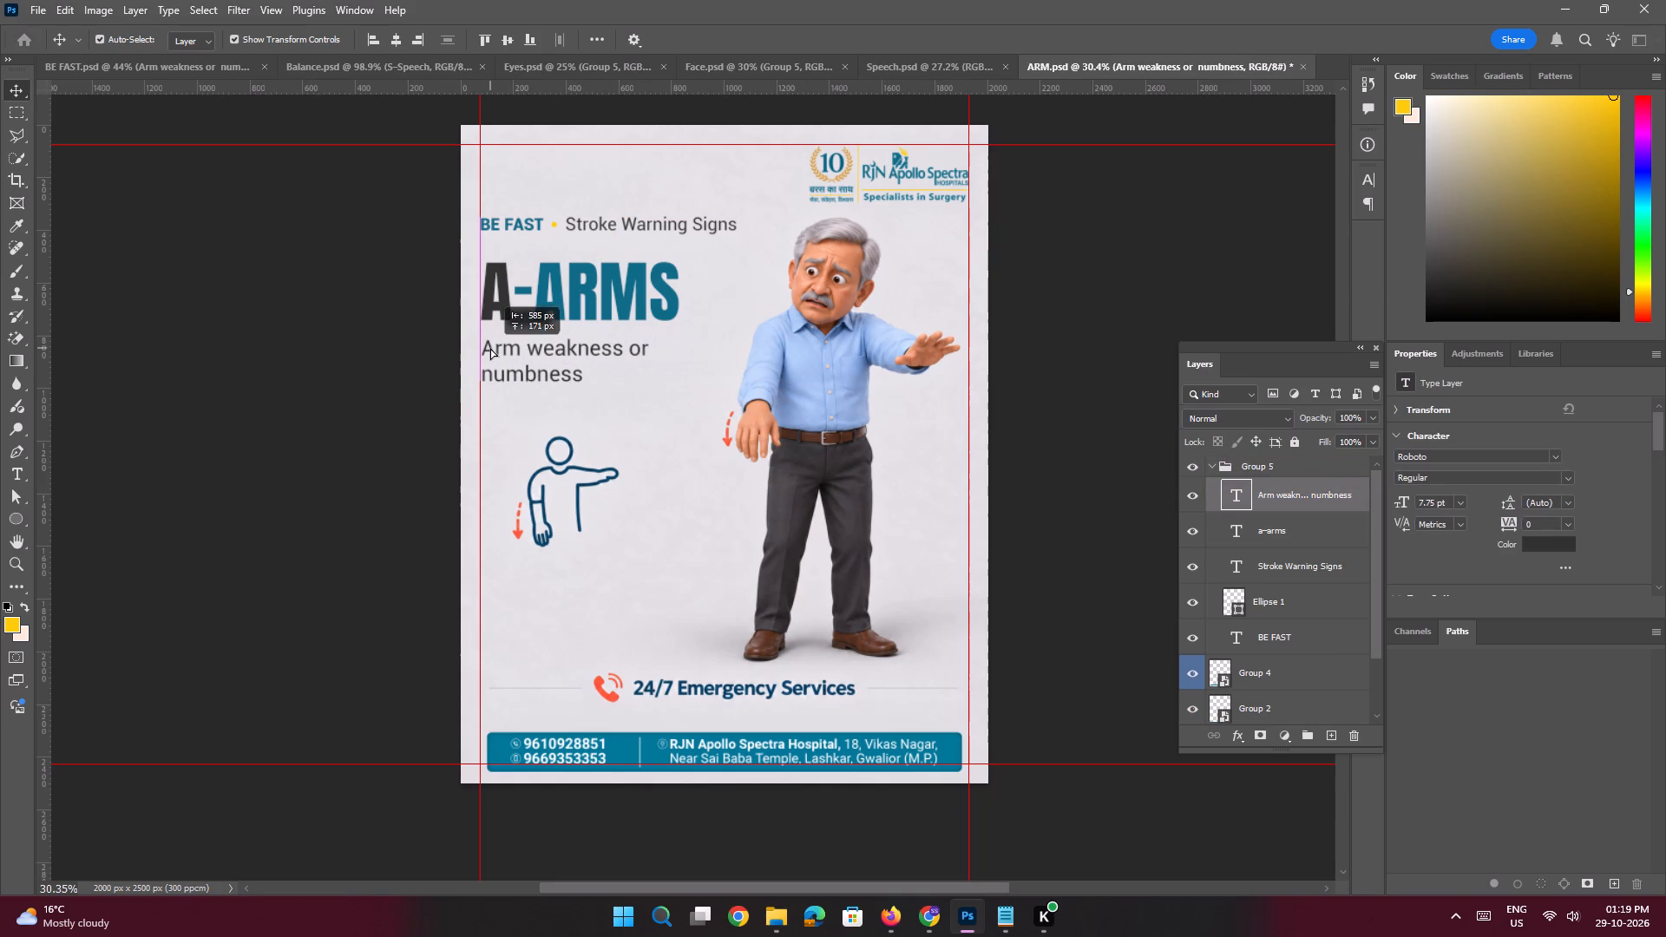
pyautogui.moveTo(490, 348); pyautogui.dragTo(490, 344)
pyautogui.hotkey('shift', 'Down')
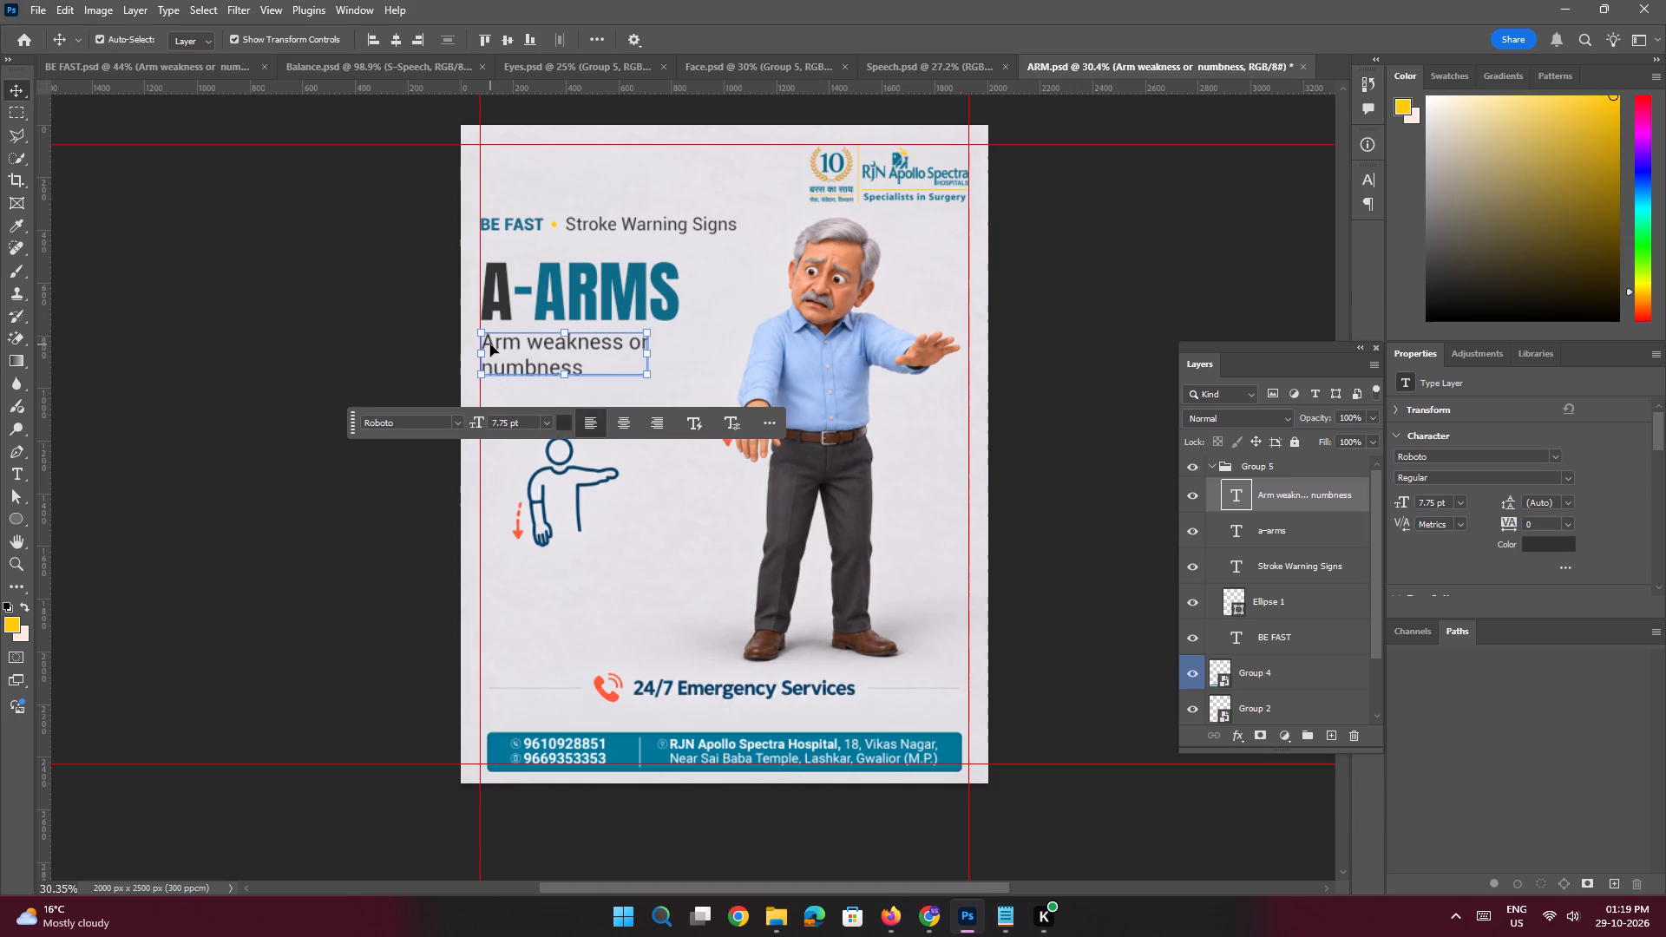
pyautogui.press('Down')
pyautogui.press('Down')
pyautogui.press('Down')
pyautogui.press('Down')
# Save the ARM poster document.
pyautogui.hotkey('ctrl', 's')
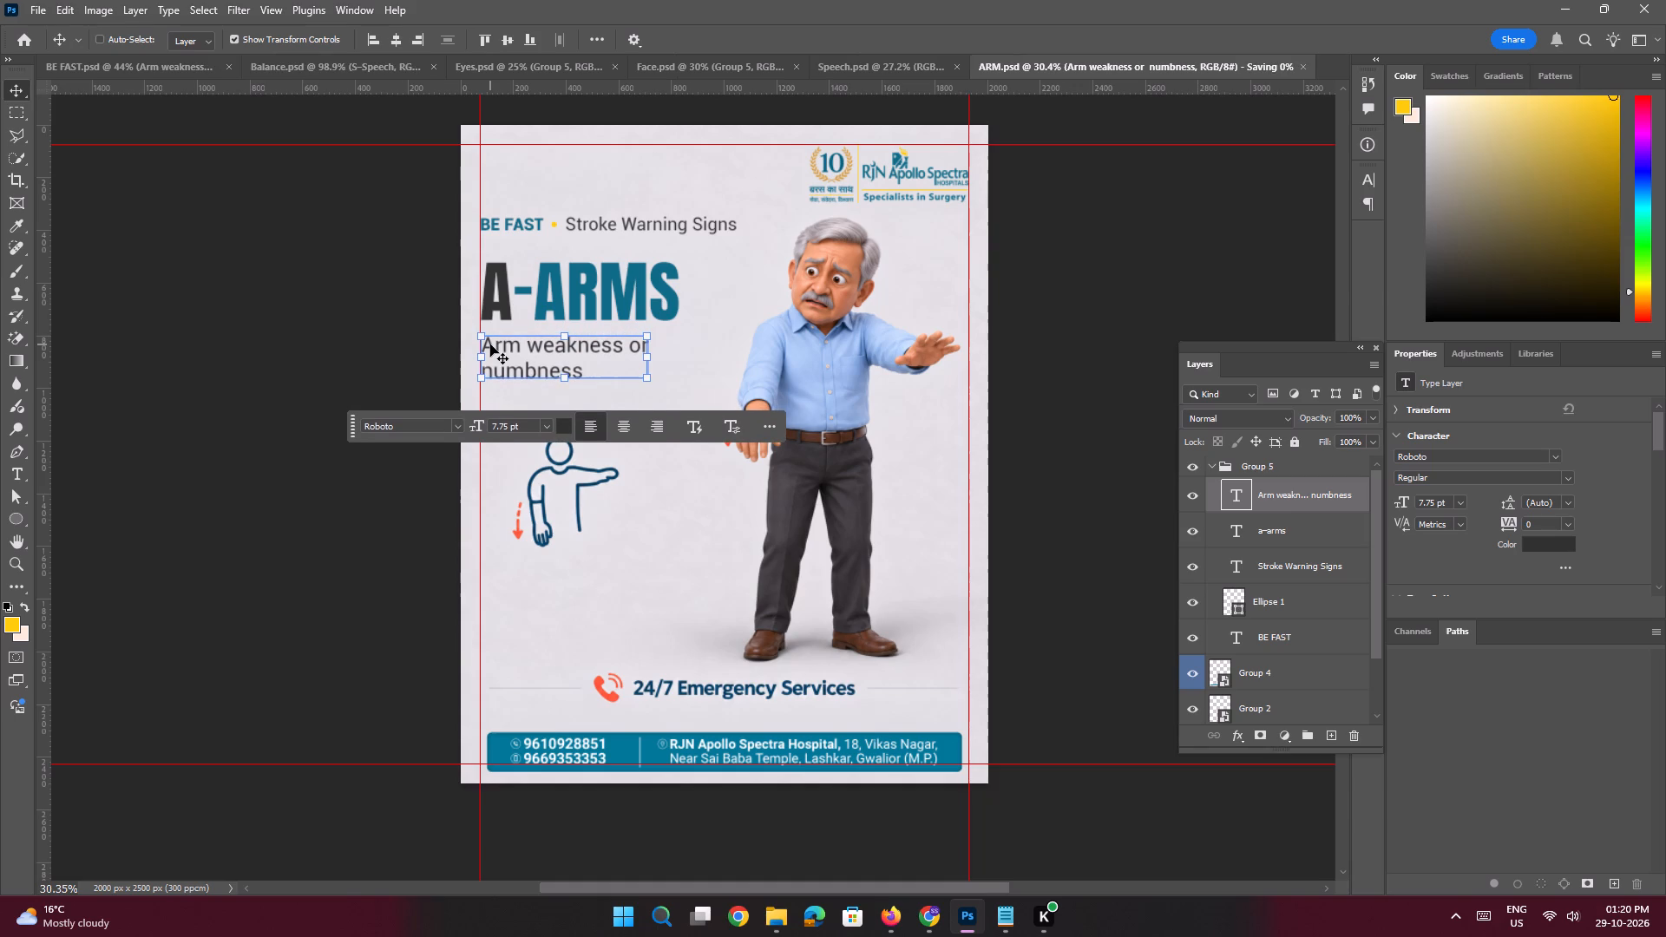
pyautogui.press('space')
pyautogui.press('space')
pyautogui.press('space')
pyautogui.press('space')
pyautogui.press('space')
pyautogui.press('space')
pyautogui.moveTo(939, 250); pyautogui.dragTo(911, 250)
pyautogui.click(1038, 267)
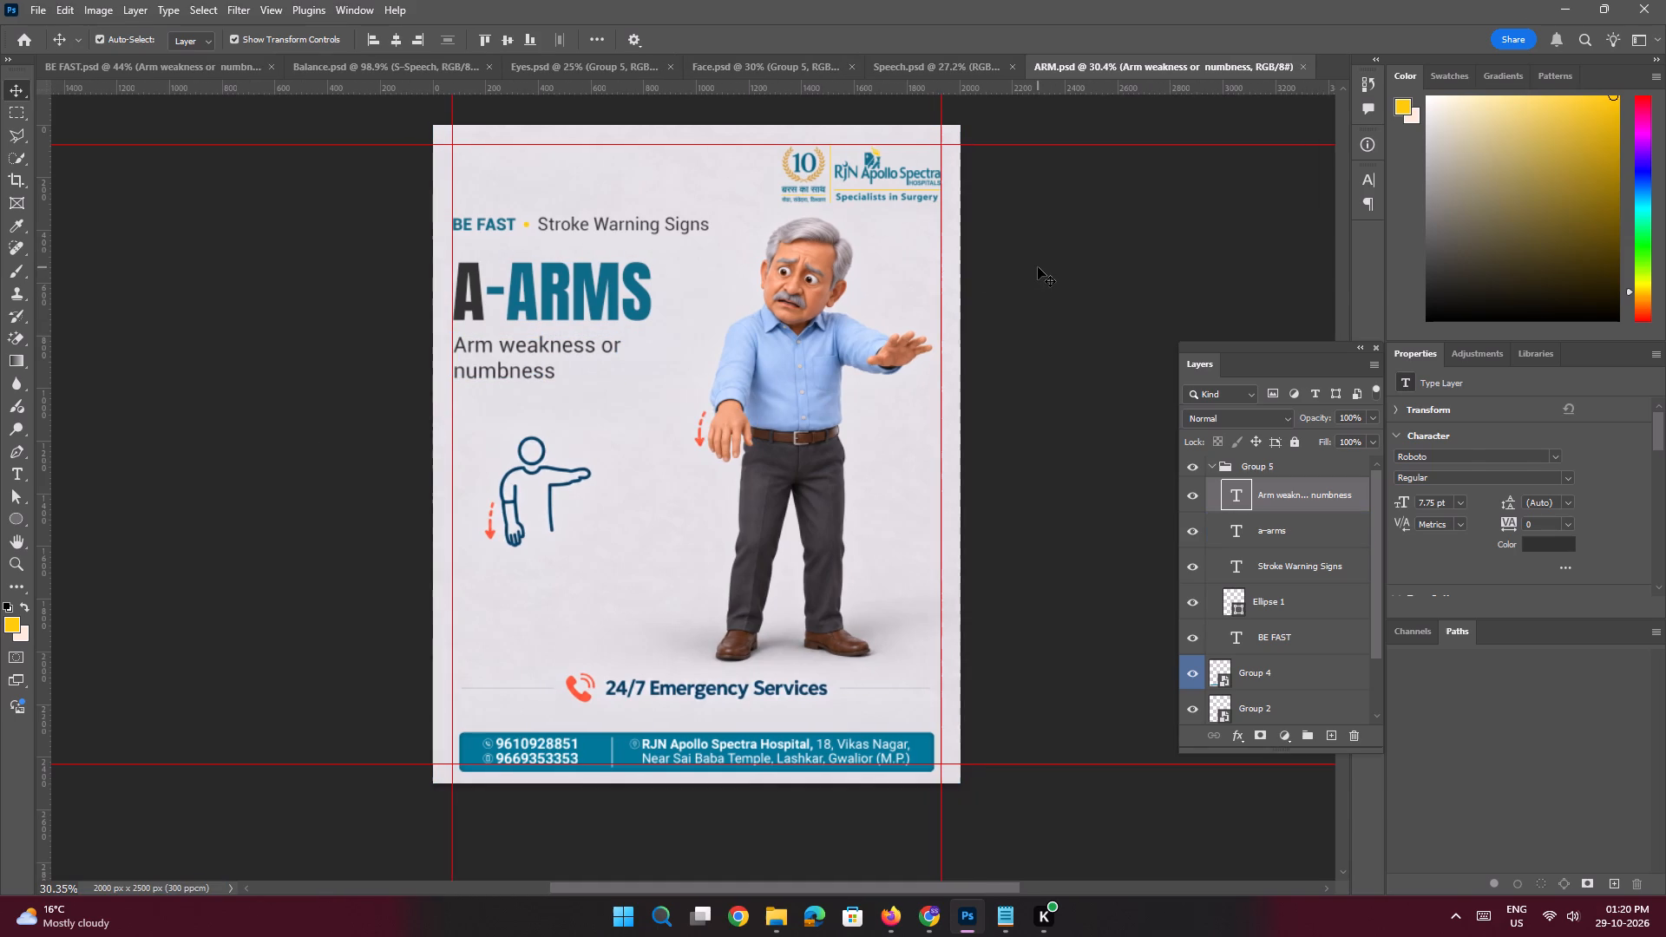
# Create a new blank 2000 x 2500 px RGB document at 300 pixels per centimetre with a white background.
pyautogui.hotkey('ctrl', 'n')
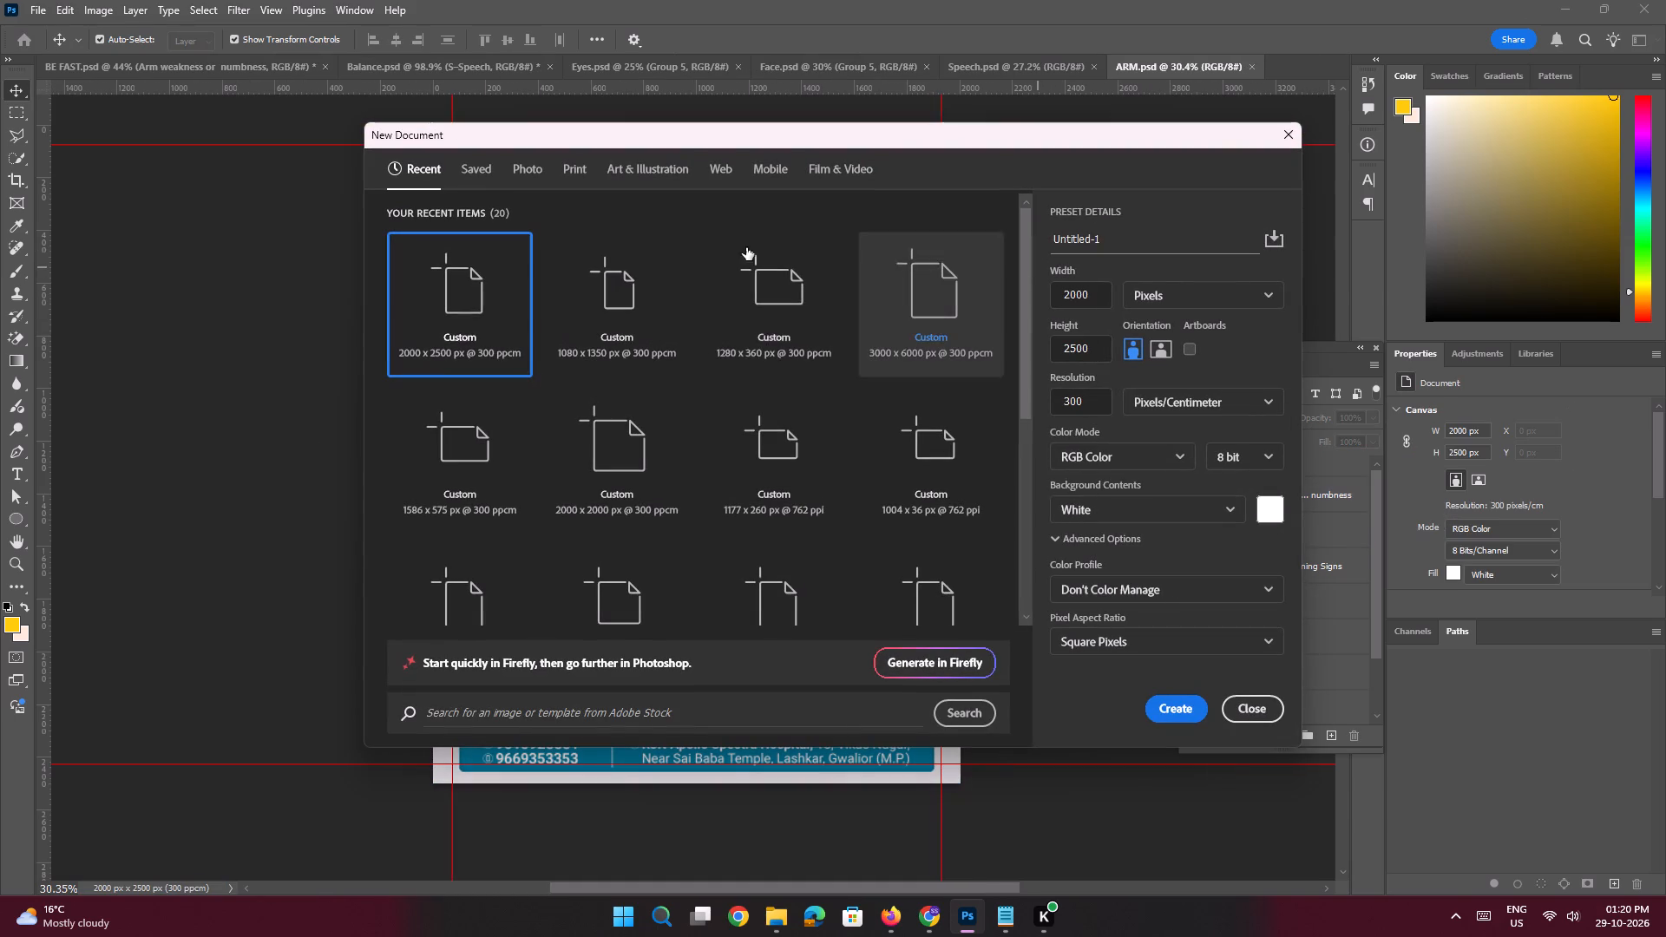
pyautogui.doubleClick(437, 322)
pyautogui.press('space')
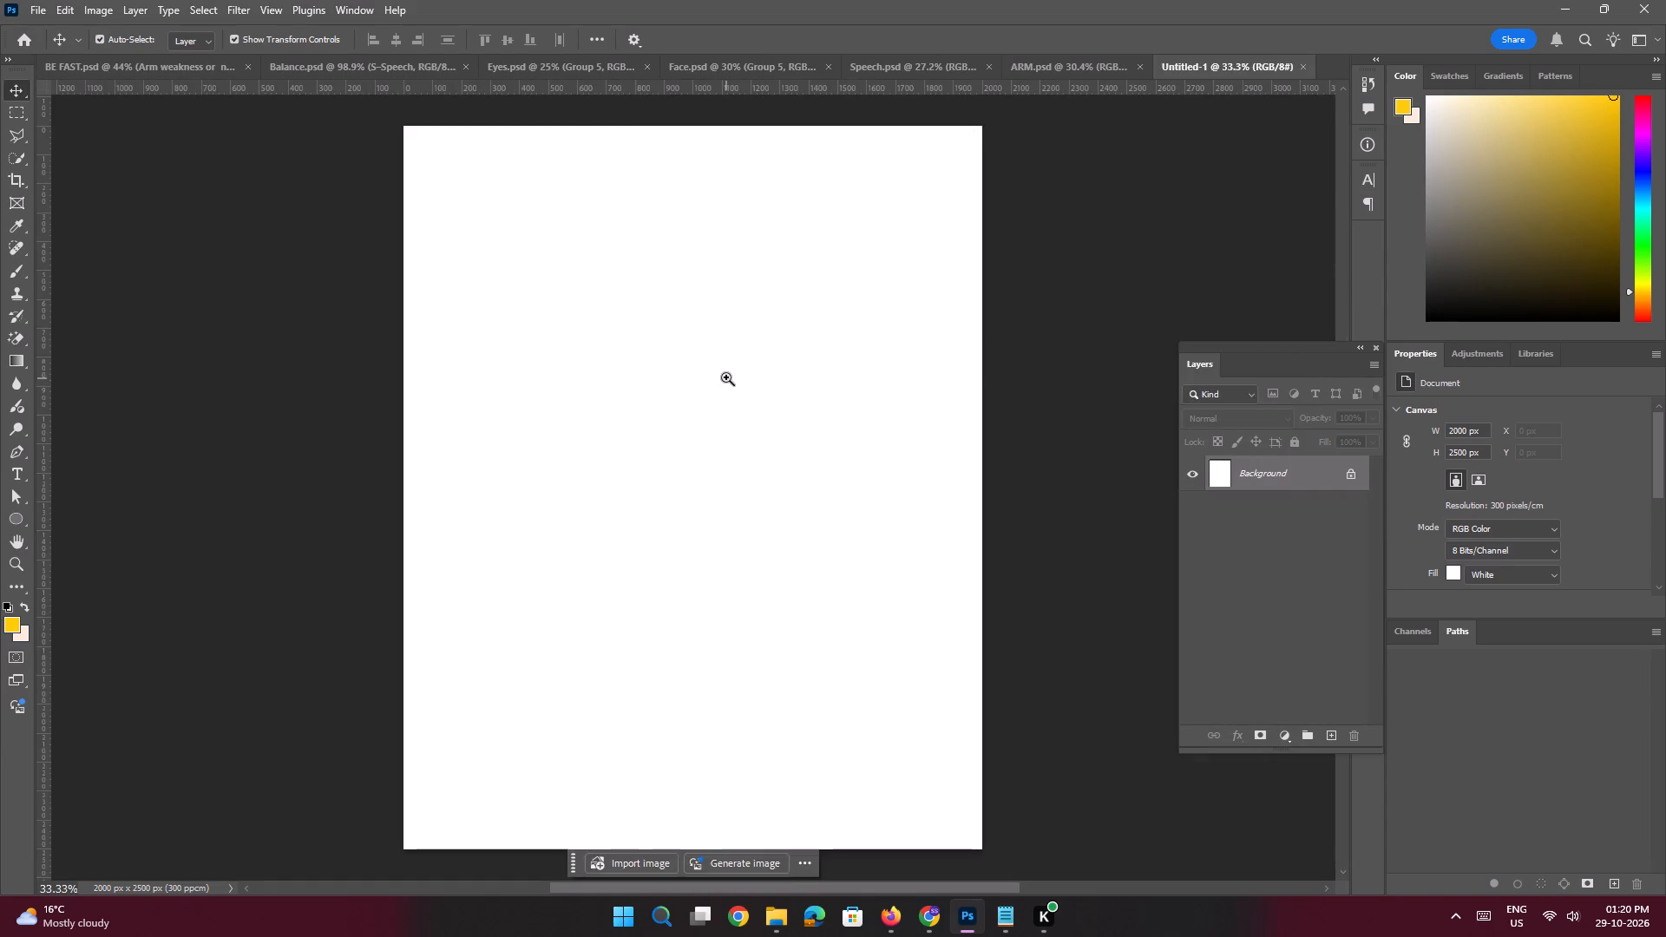
pyautogui.keyDown('ctrl'); pyautogui.moveTo(726, 377); pyautogui.dragTo(715, 374); pyautogui.keyUp('ctrl')
# Save the BE FAST document.
pyautogui.click(181, 68)
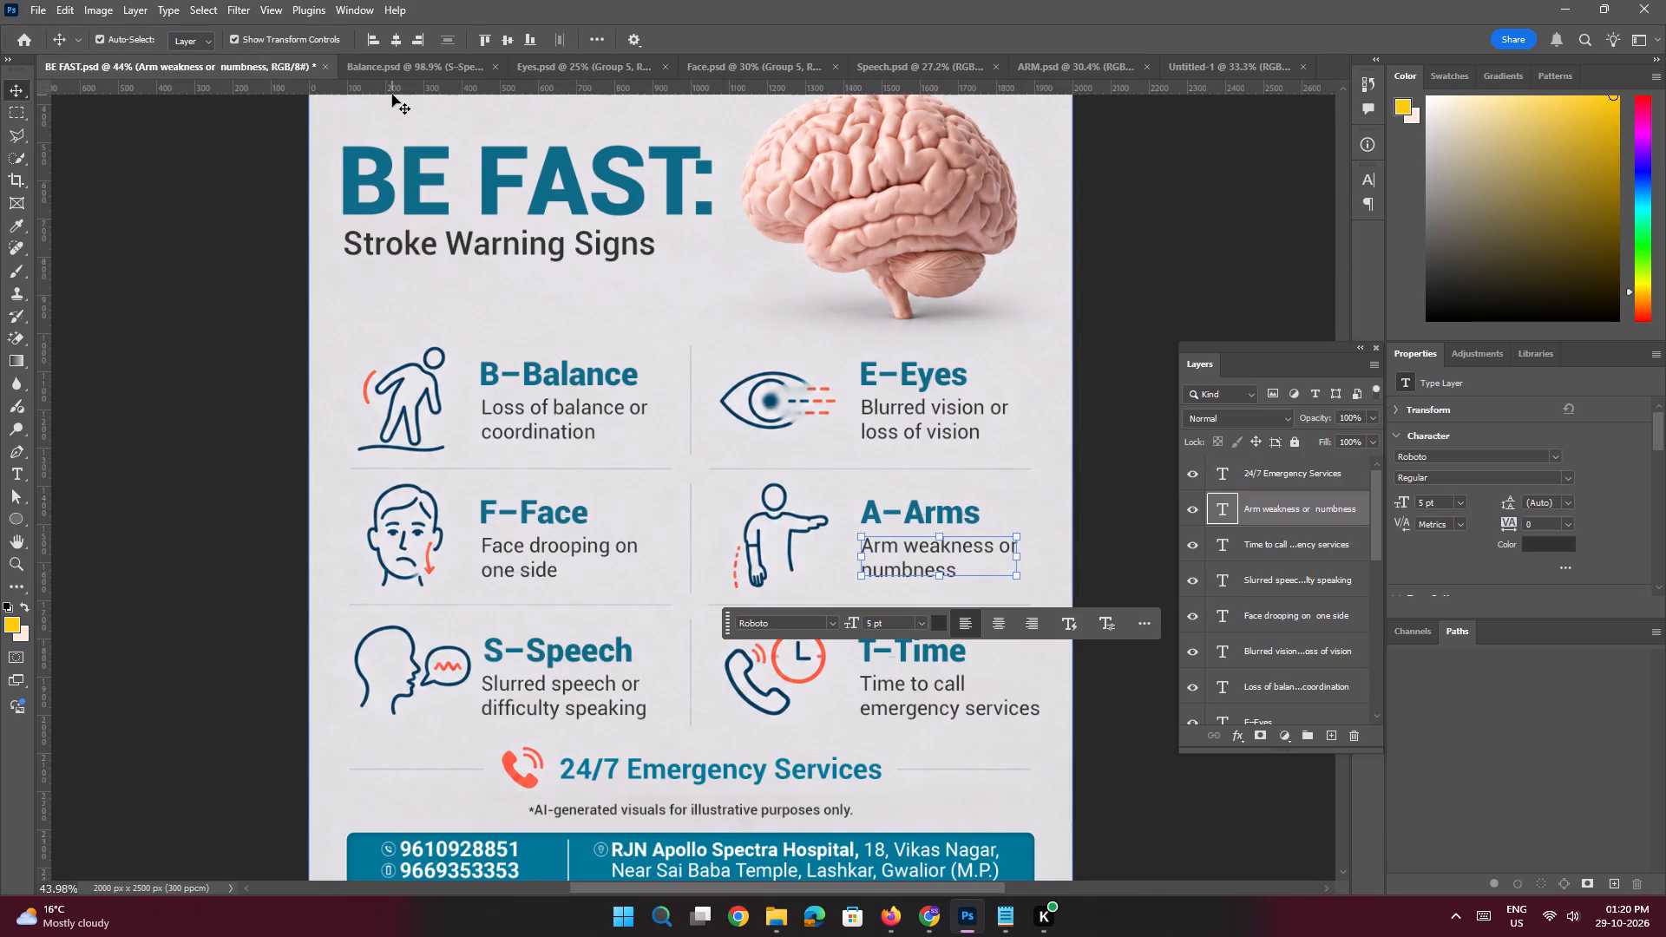
pyautogui.hotkey('ctrl', 's')
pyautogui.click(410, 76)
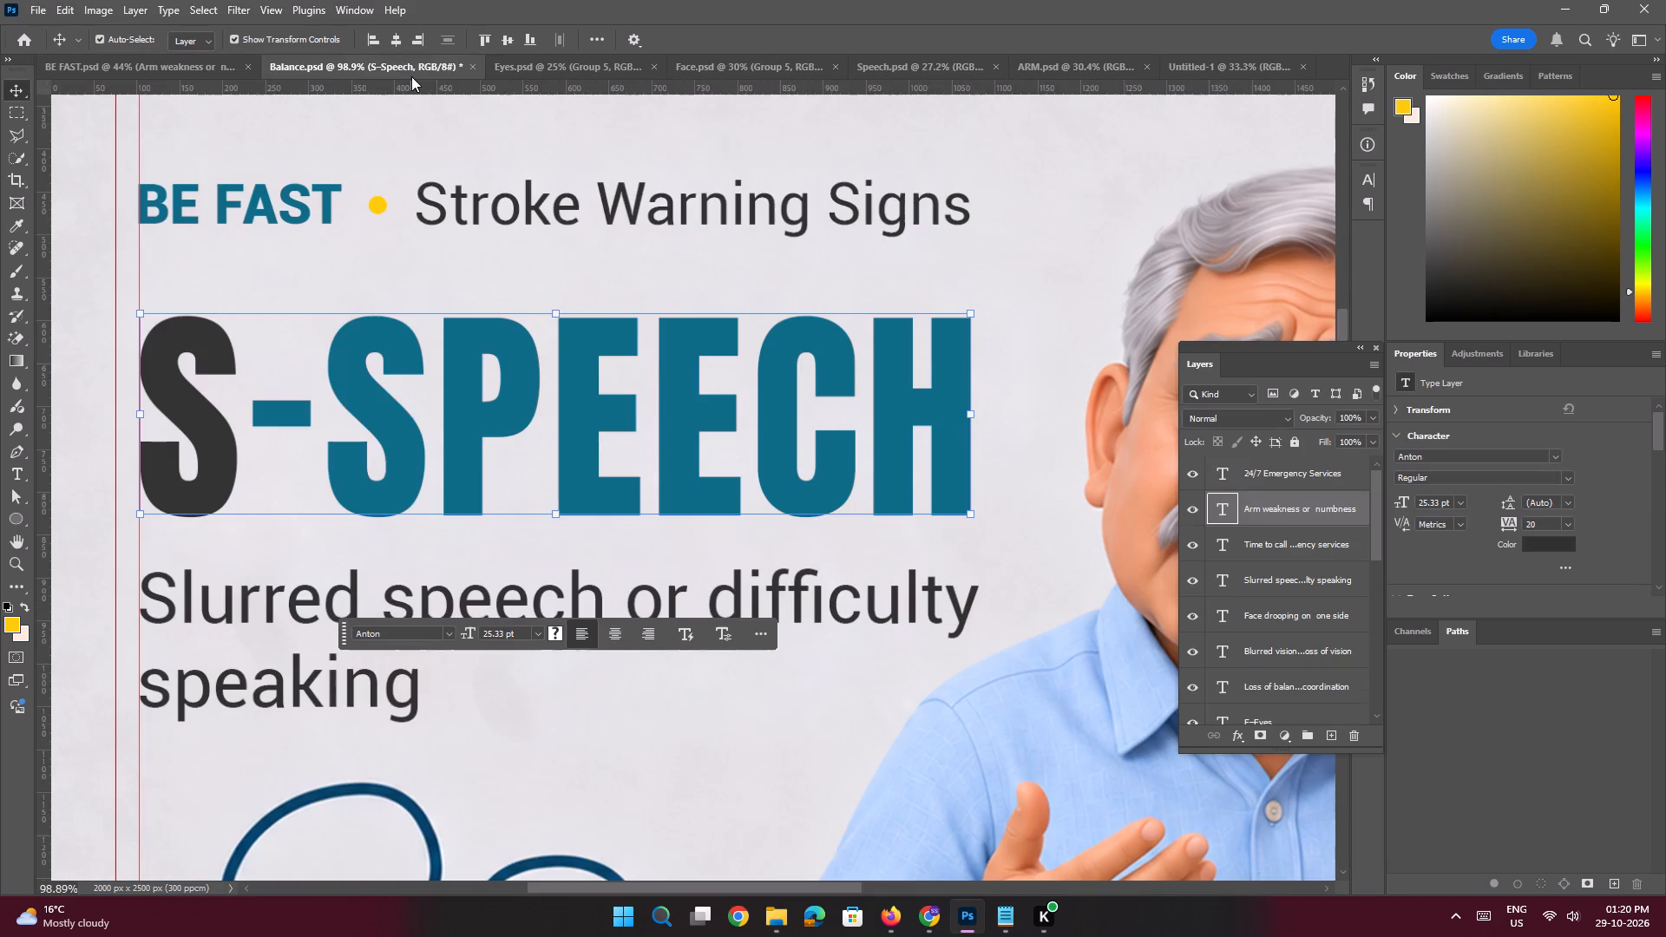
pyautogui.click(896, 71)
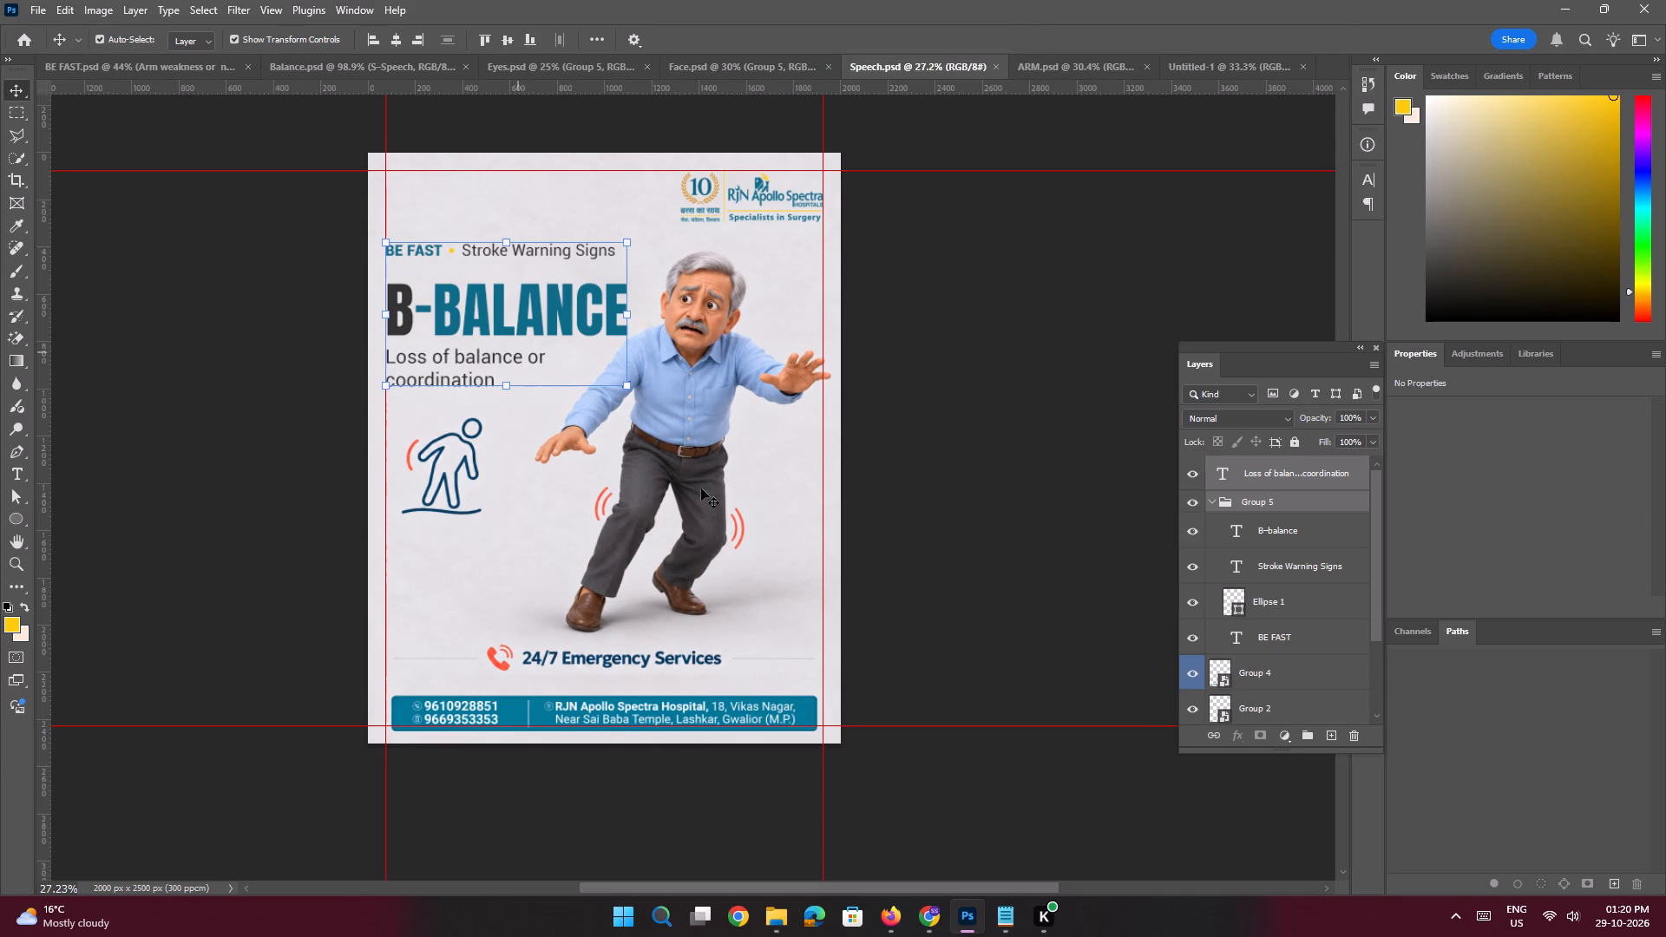
pyautogui.click(763, 830)
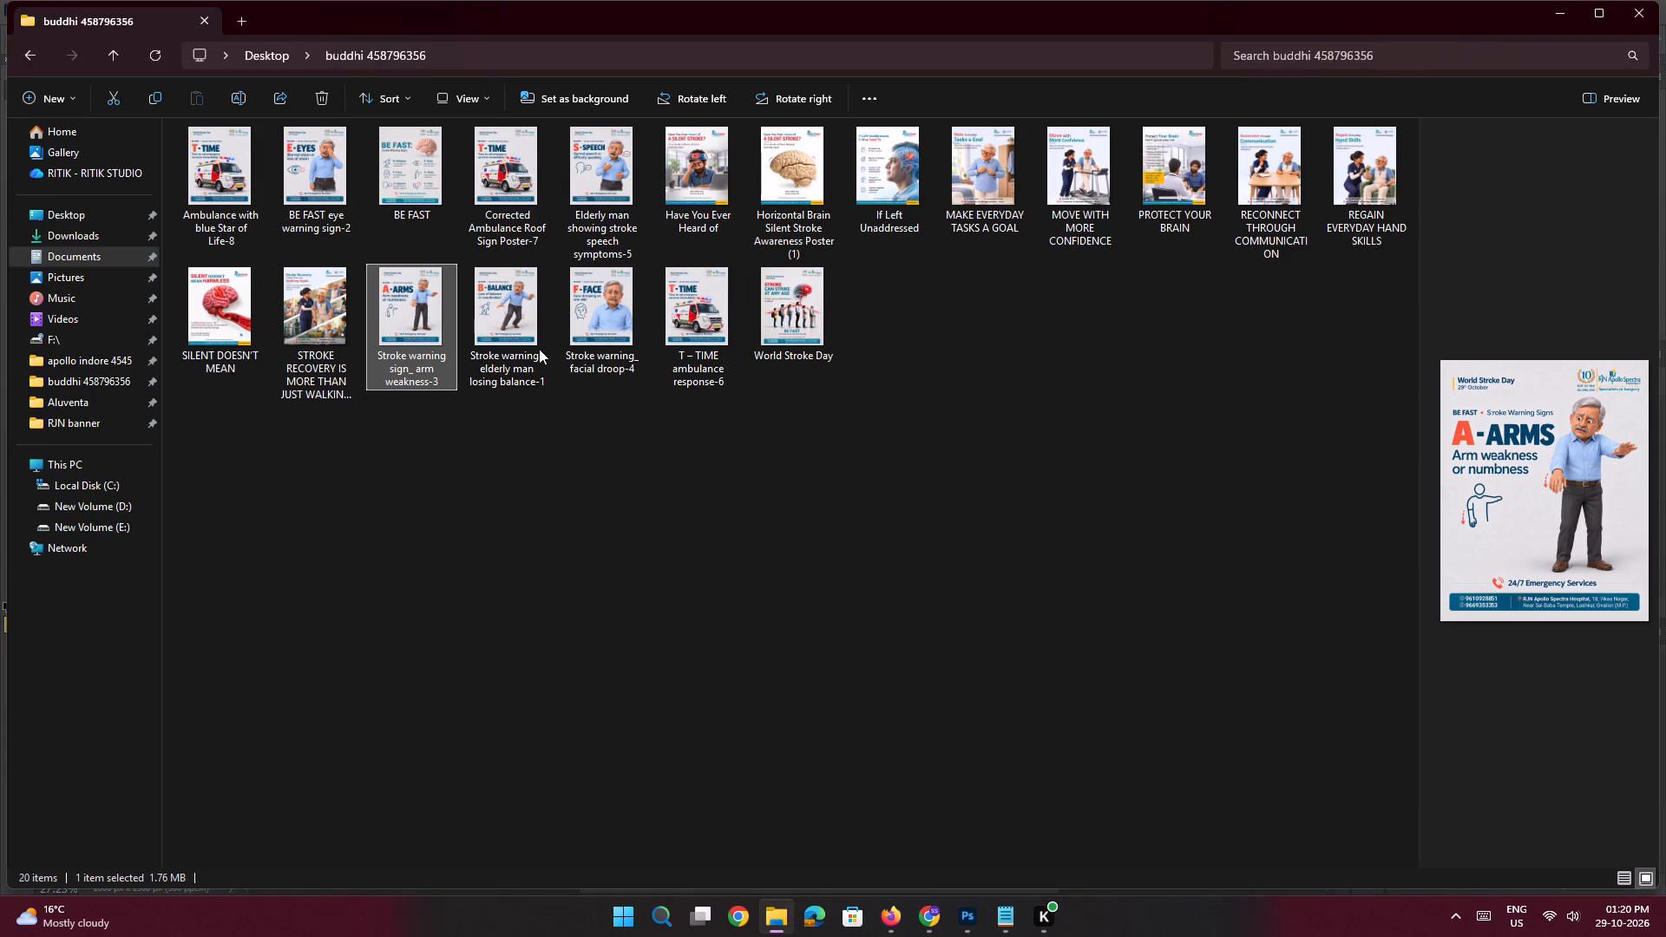
pyautogui.click(713, 324)
pyautogui.moveTo(706, 331); pyautogui.dragTo(922, 662)
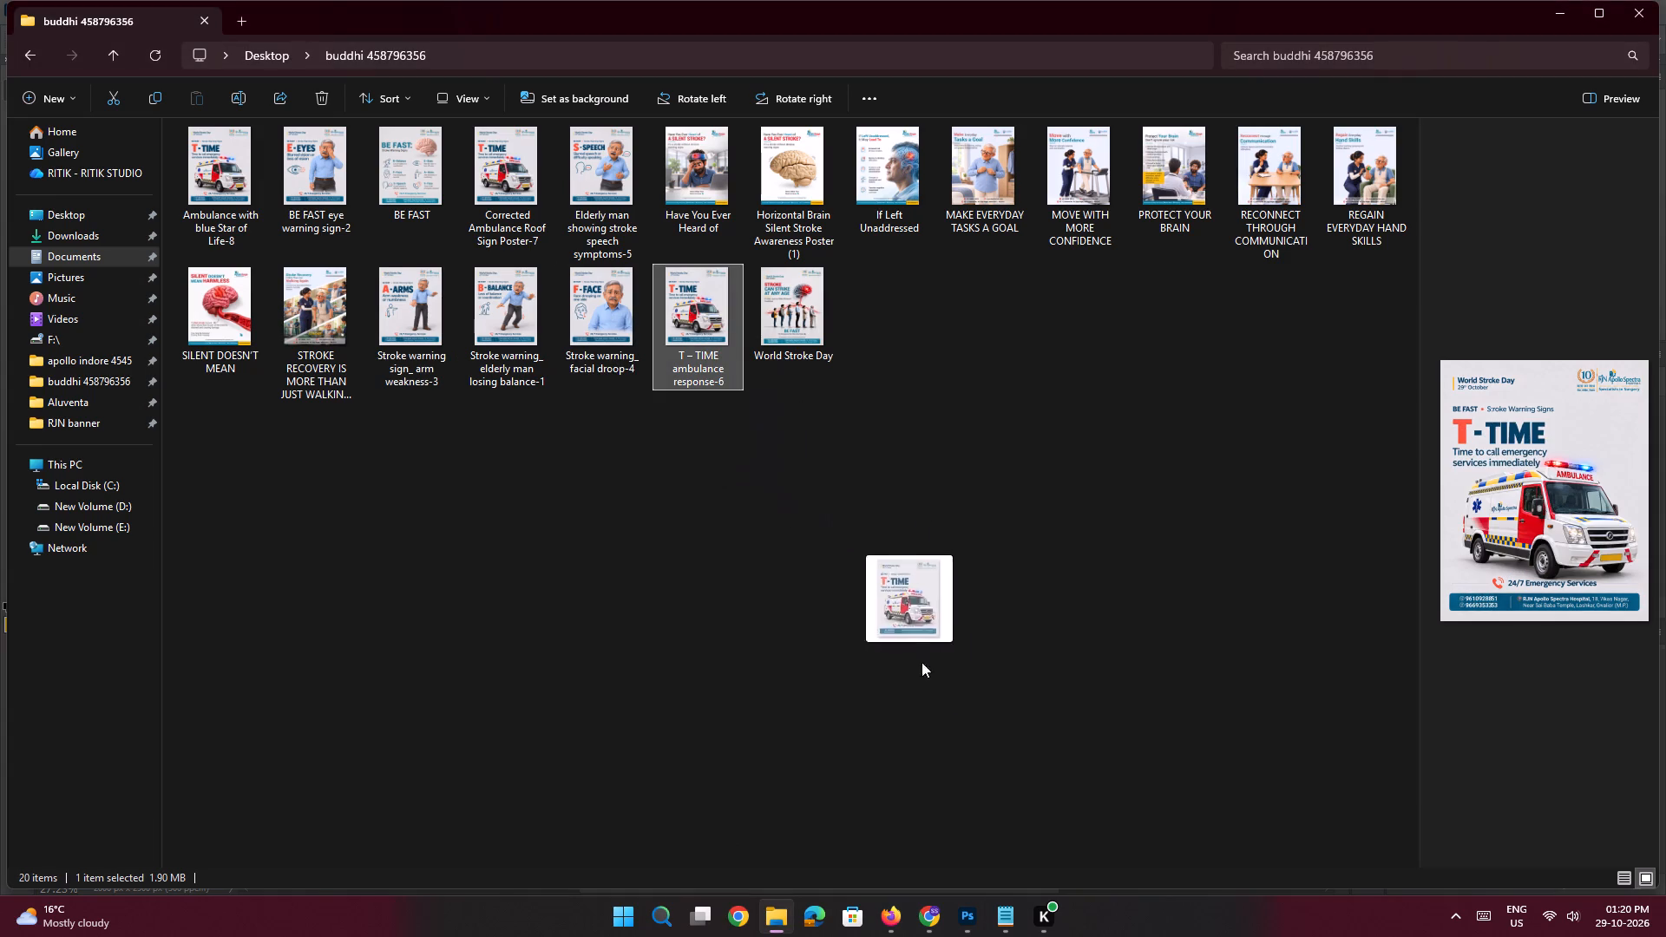
pyautogui.moveTo(922, 662); pyautogui.dragTo(1068, 423)
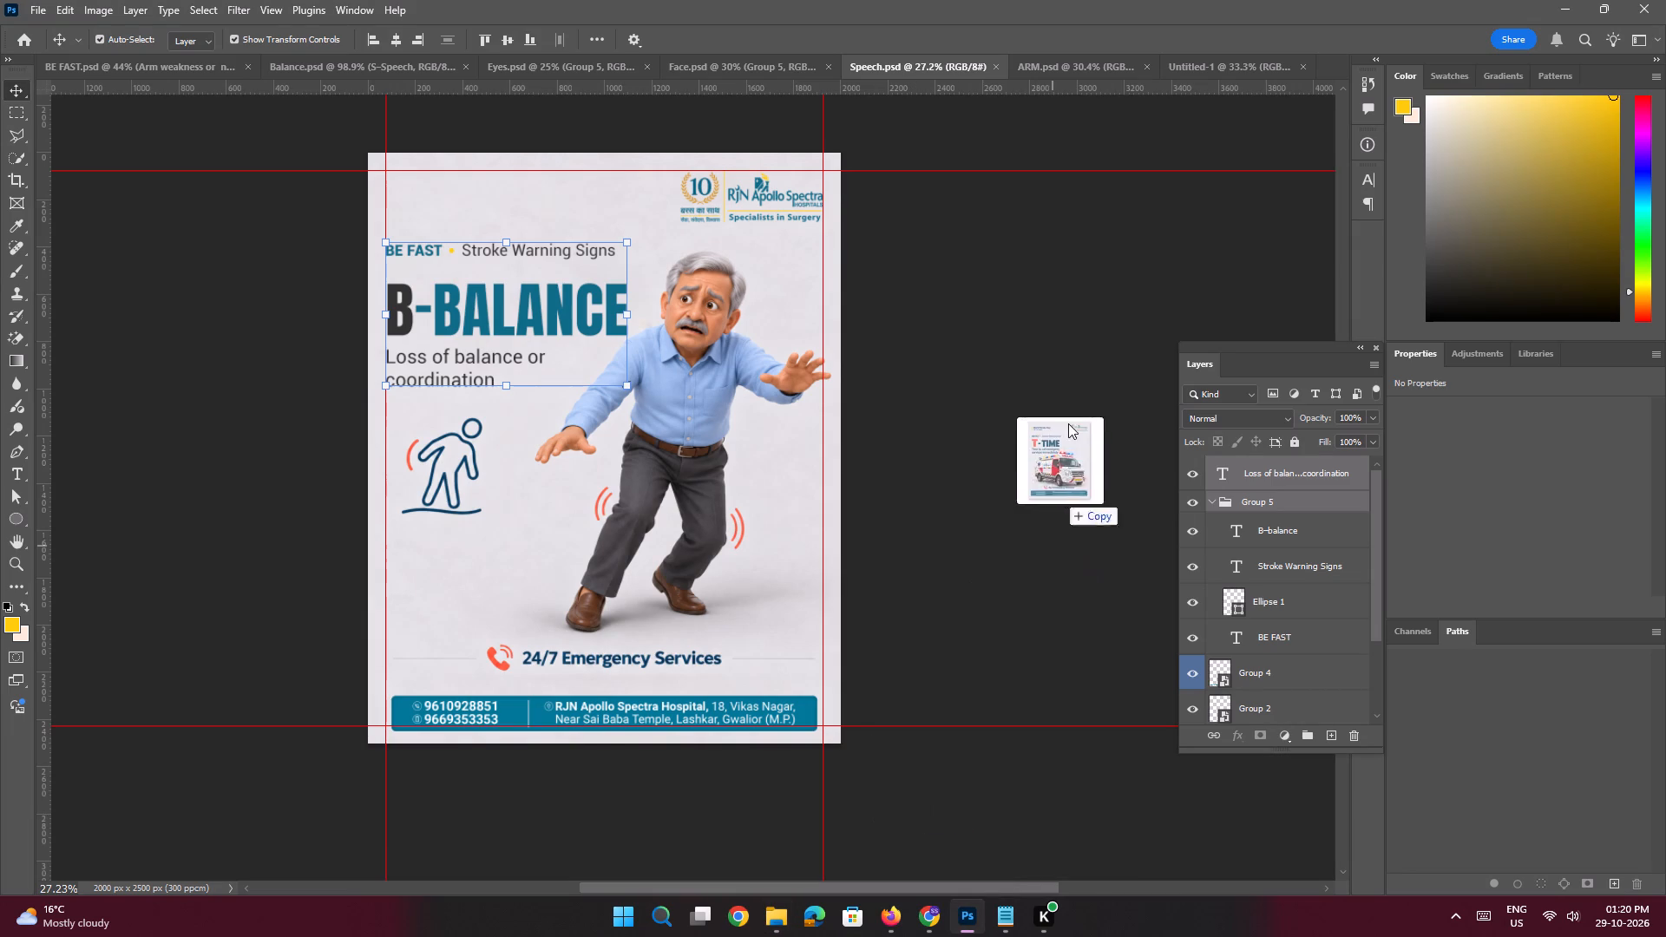
pyautogui.moveTo(1068, 423); pyautogui.dragTo(1207, 76)
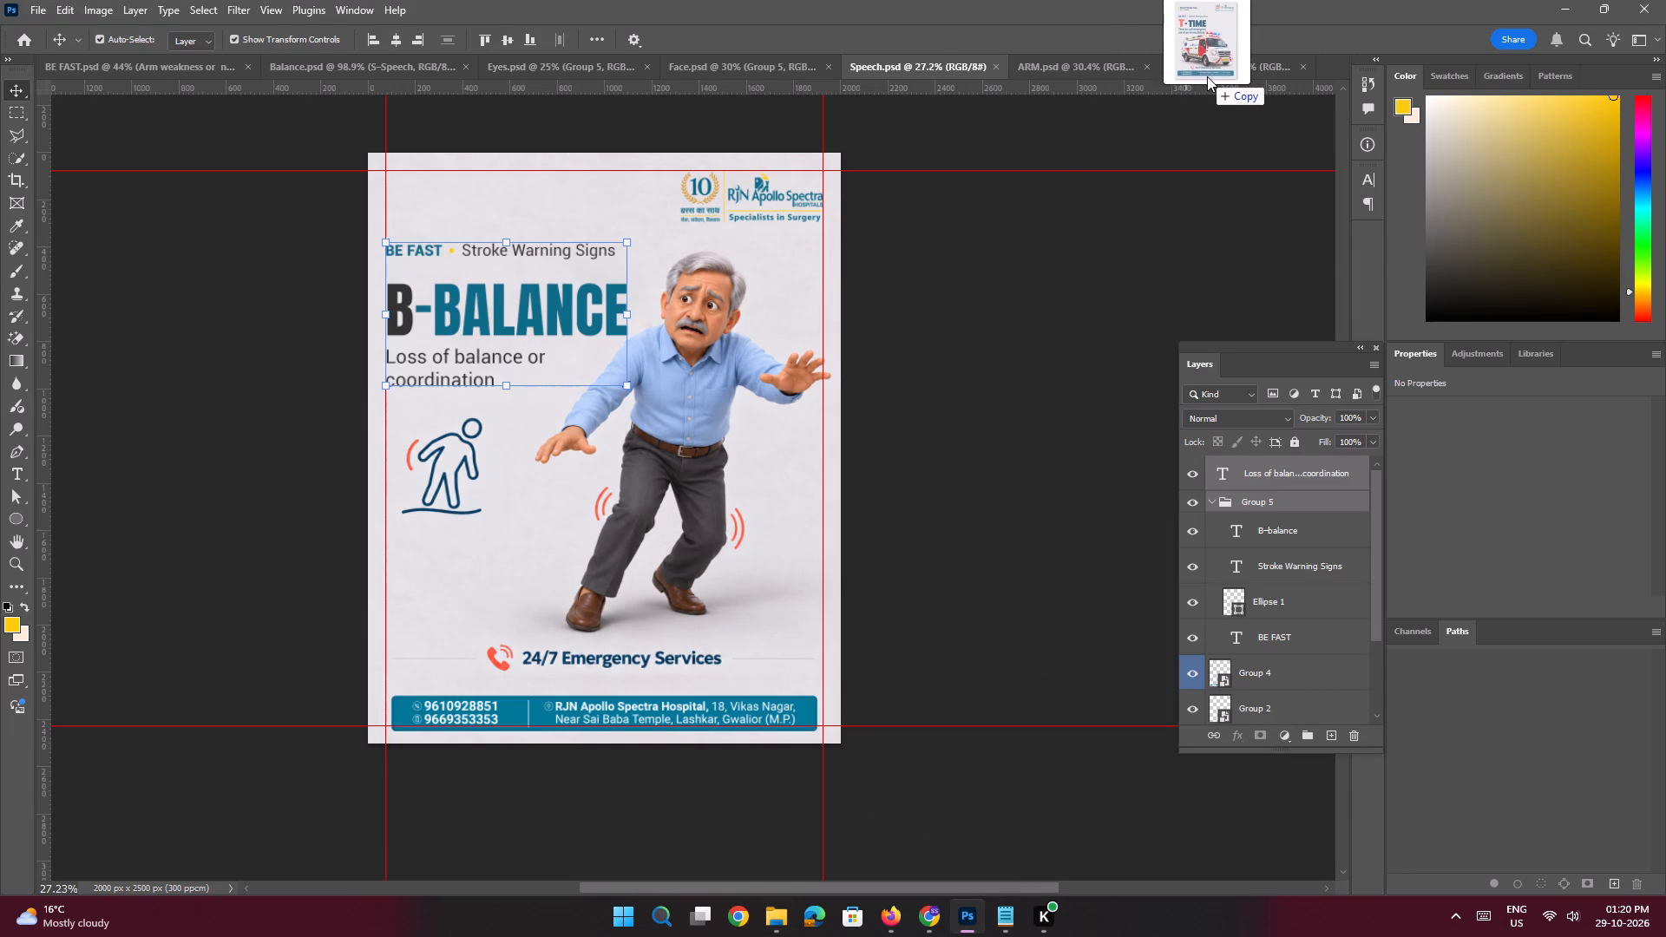
pyautogui.moveTo(1207, 76); pyautogui.dragTo(701, 541)
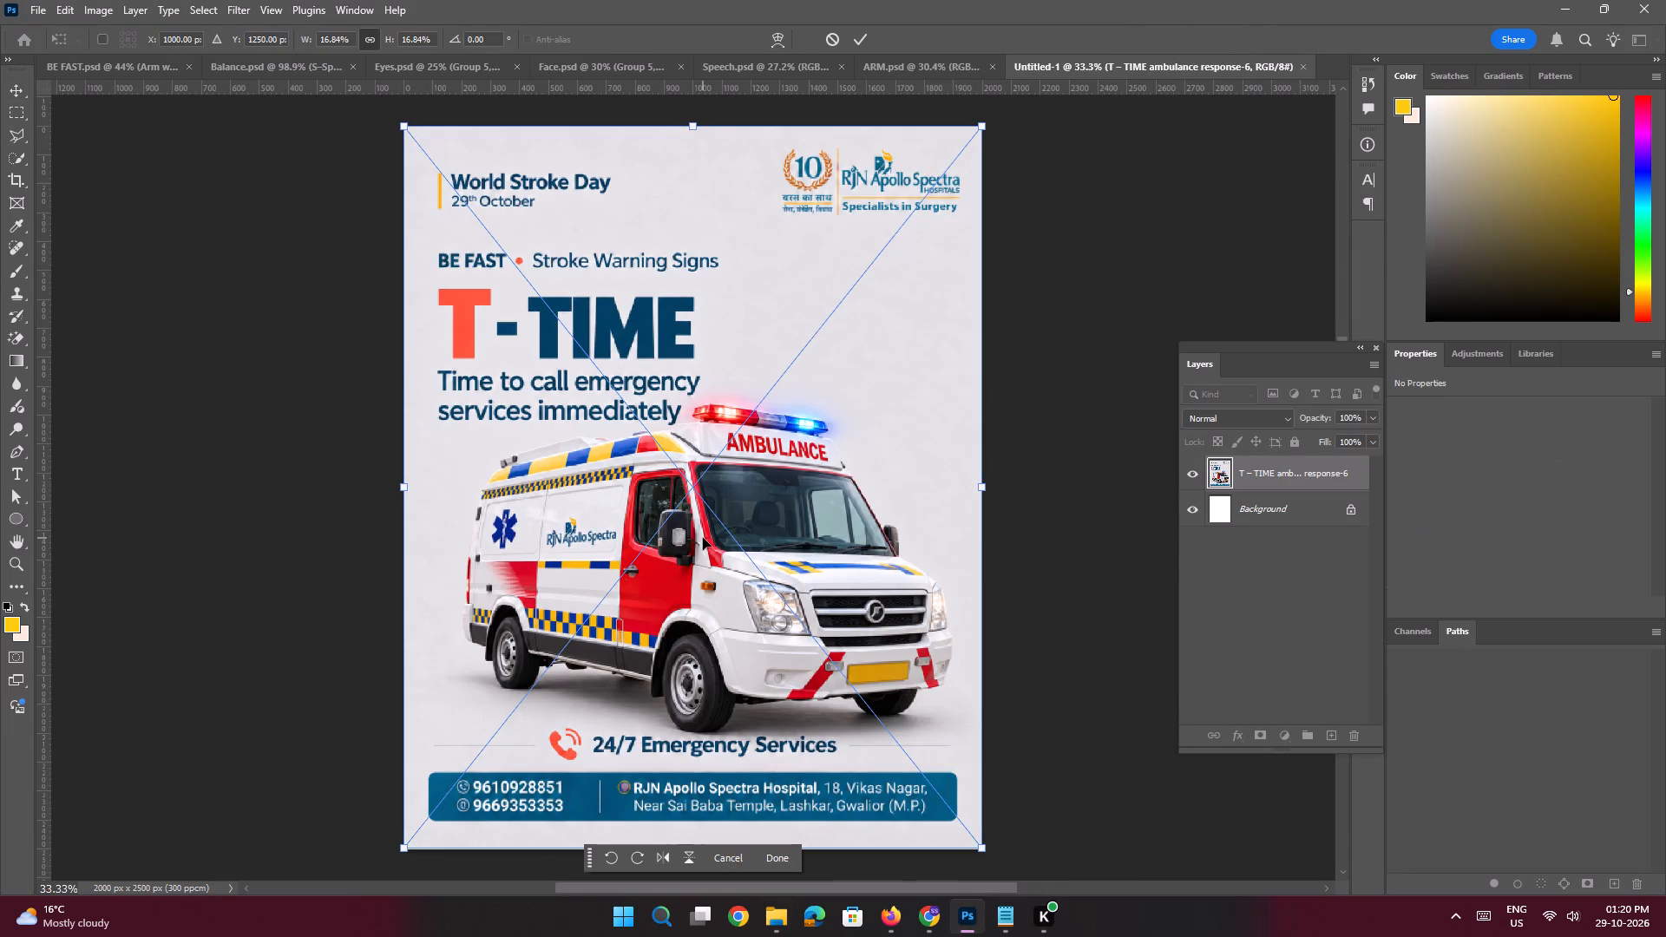
pyautogui.press('Return')
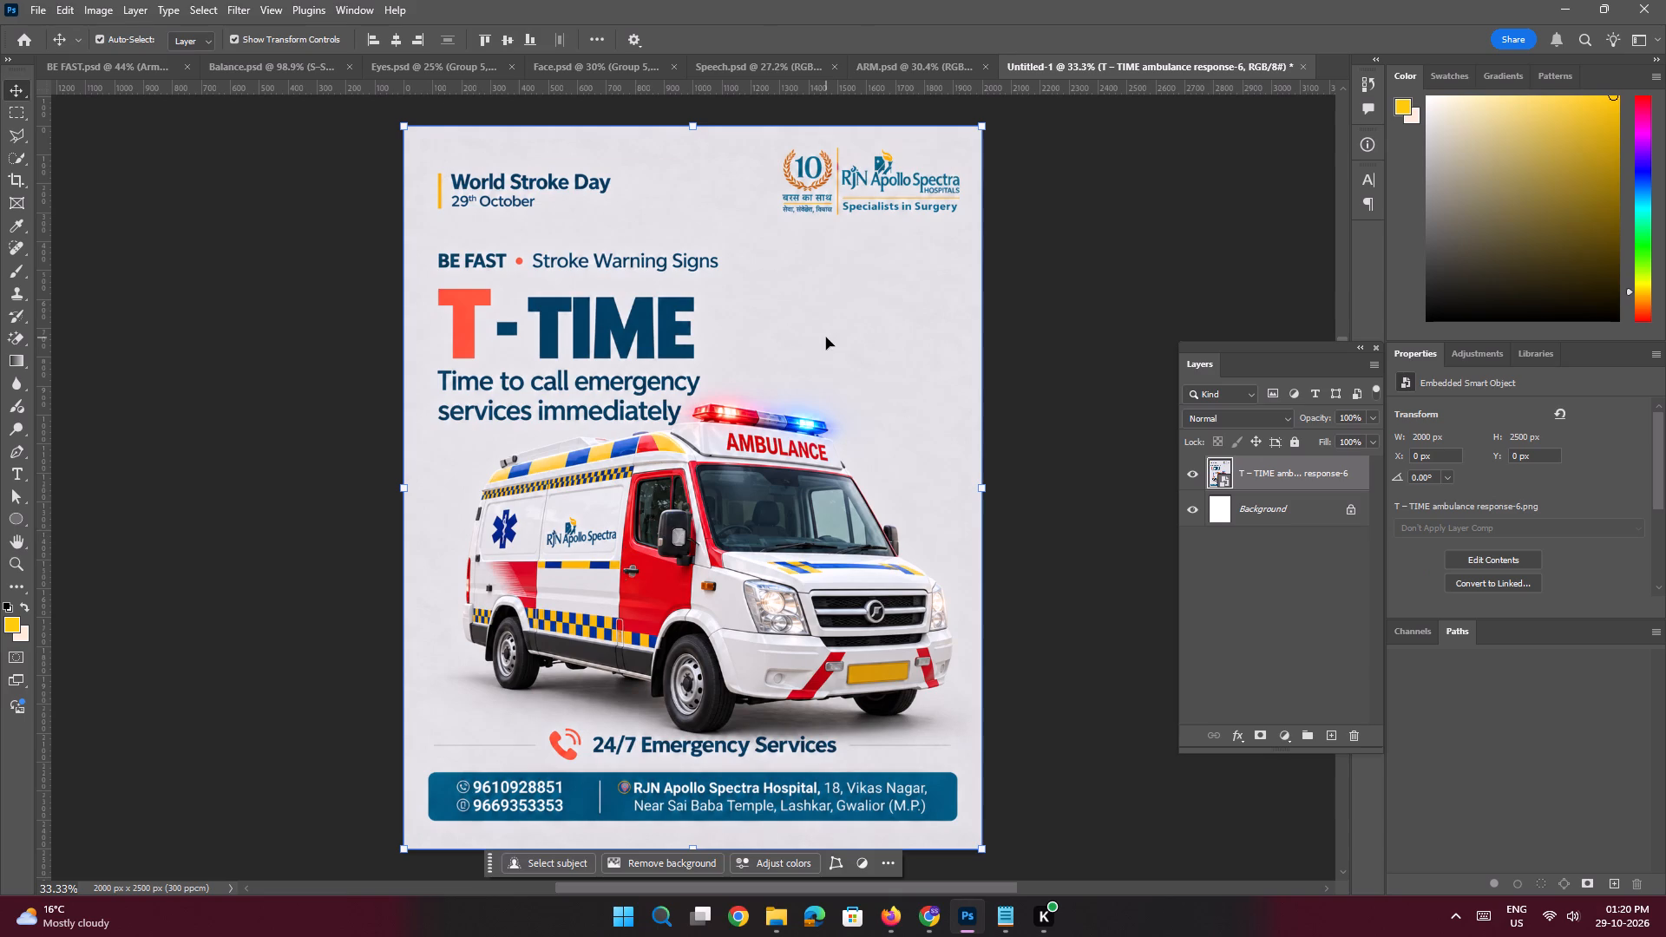
# Rasterize the placed T-TIME ambulance image into a pixel layer.
pyautogui.press('space')
pyautogui.keyDown('ctrl'); pyautogui.moveTo(855, 208); pyautogui.dragTo(890, 277); pyautogui.keyUp('ctrl')
pyautogui.moveTo(993, 213); pyautogui.dragTo(973, 300)
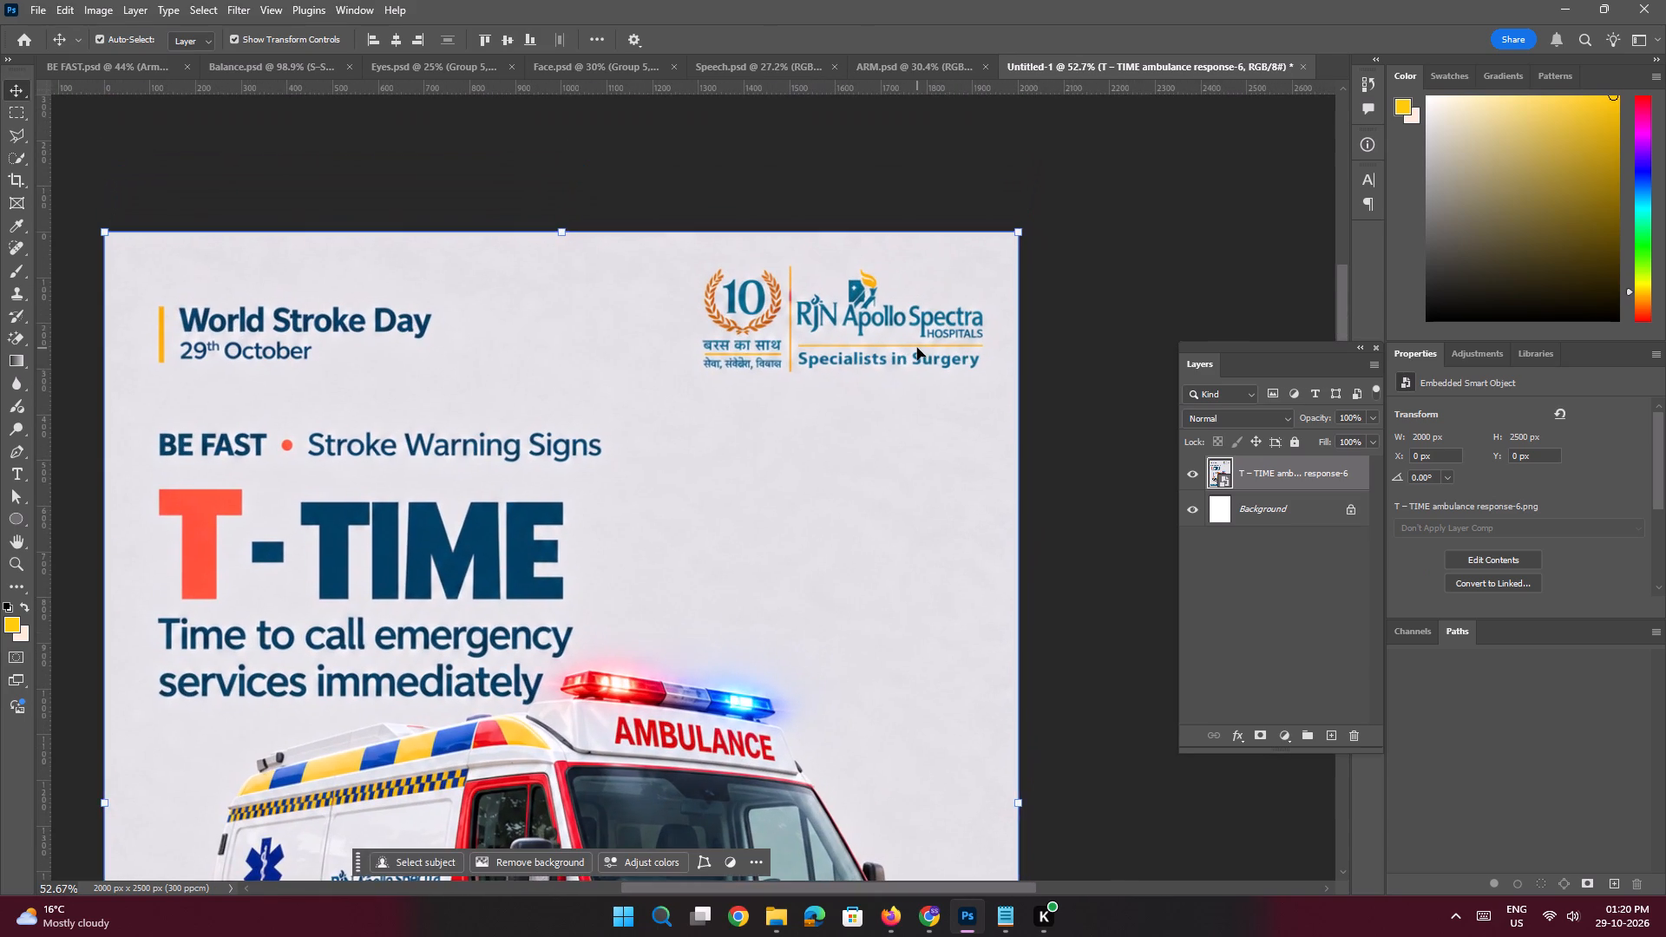
pyautogui.press('e')
pyautogui.click(890, 370)
pyautogui.click(787, 339)
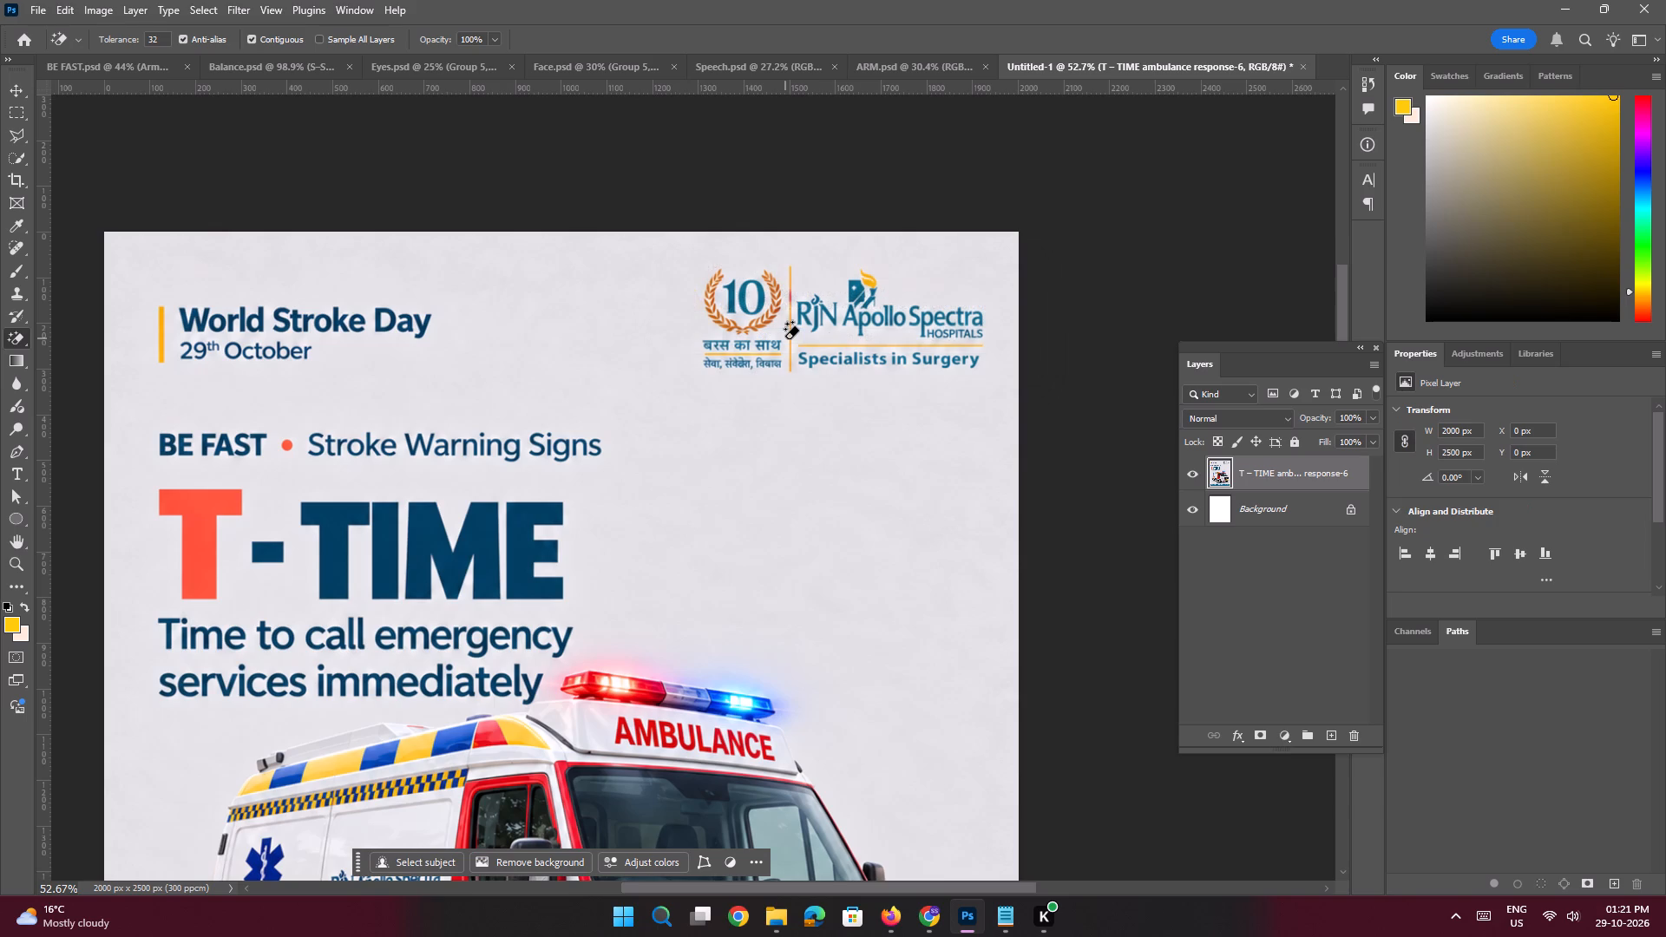
# Select around the anniversary emblem and RJN Apollo Spectra logo with the Polygonal Lasso, and fill the area to replace them with background.
pyautogui.click(16, 138)
pyautogui.click(823, 266)
pyautogui.click(870, 260)
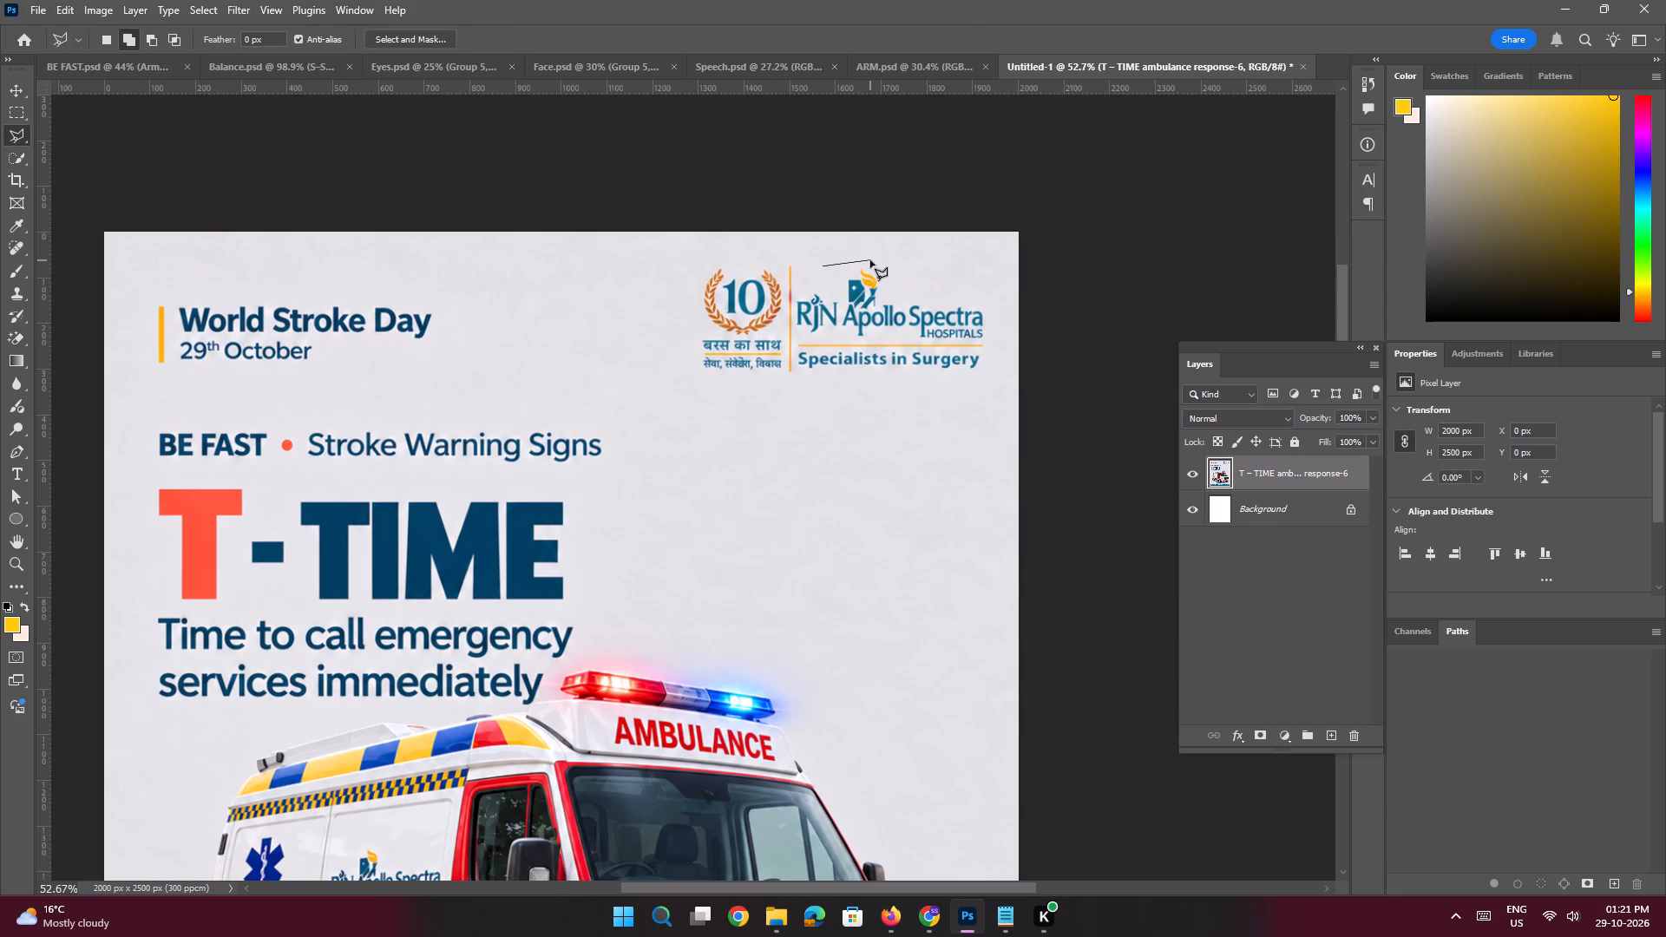
pyautogui.click(961, 287)
pyautogui.click(1000, 310)
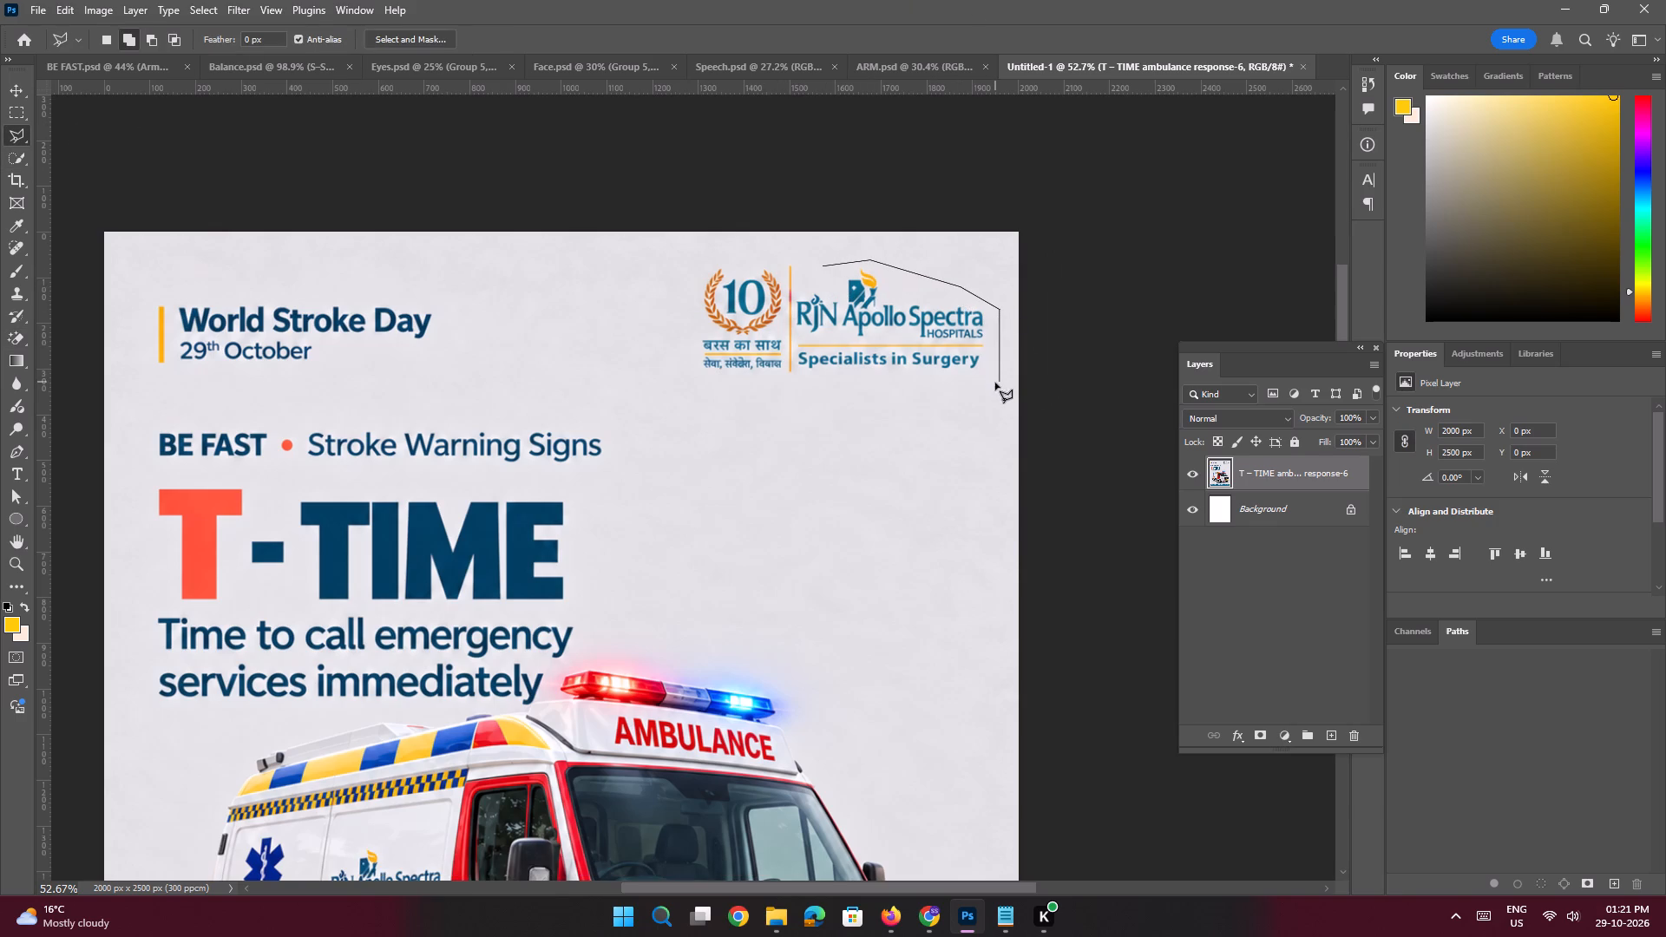
pyautogui.keyDown('shift'); pyautogui.click(995, 383); pyautogui.keyUp('shift')
pyautogui.keyDown('shift'); pyautogui.click(698, 388); pyautogui.keyUp('shift')
pyautogui.moveTo(688, 314); pyautogui.dragTo(695, 295)
pyautogui.click(702, 265)
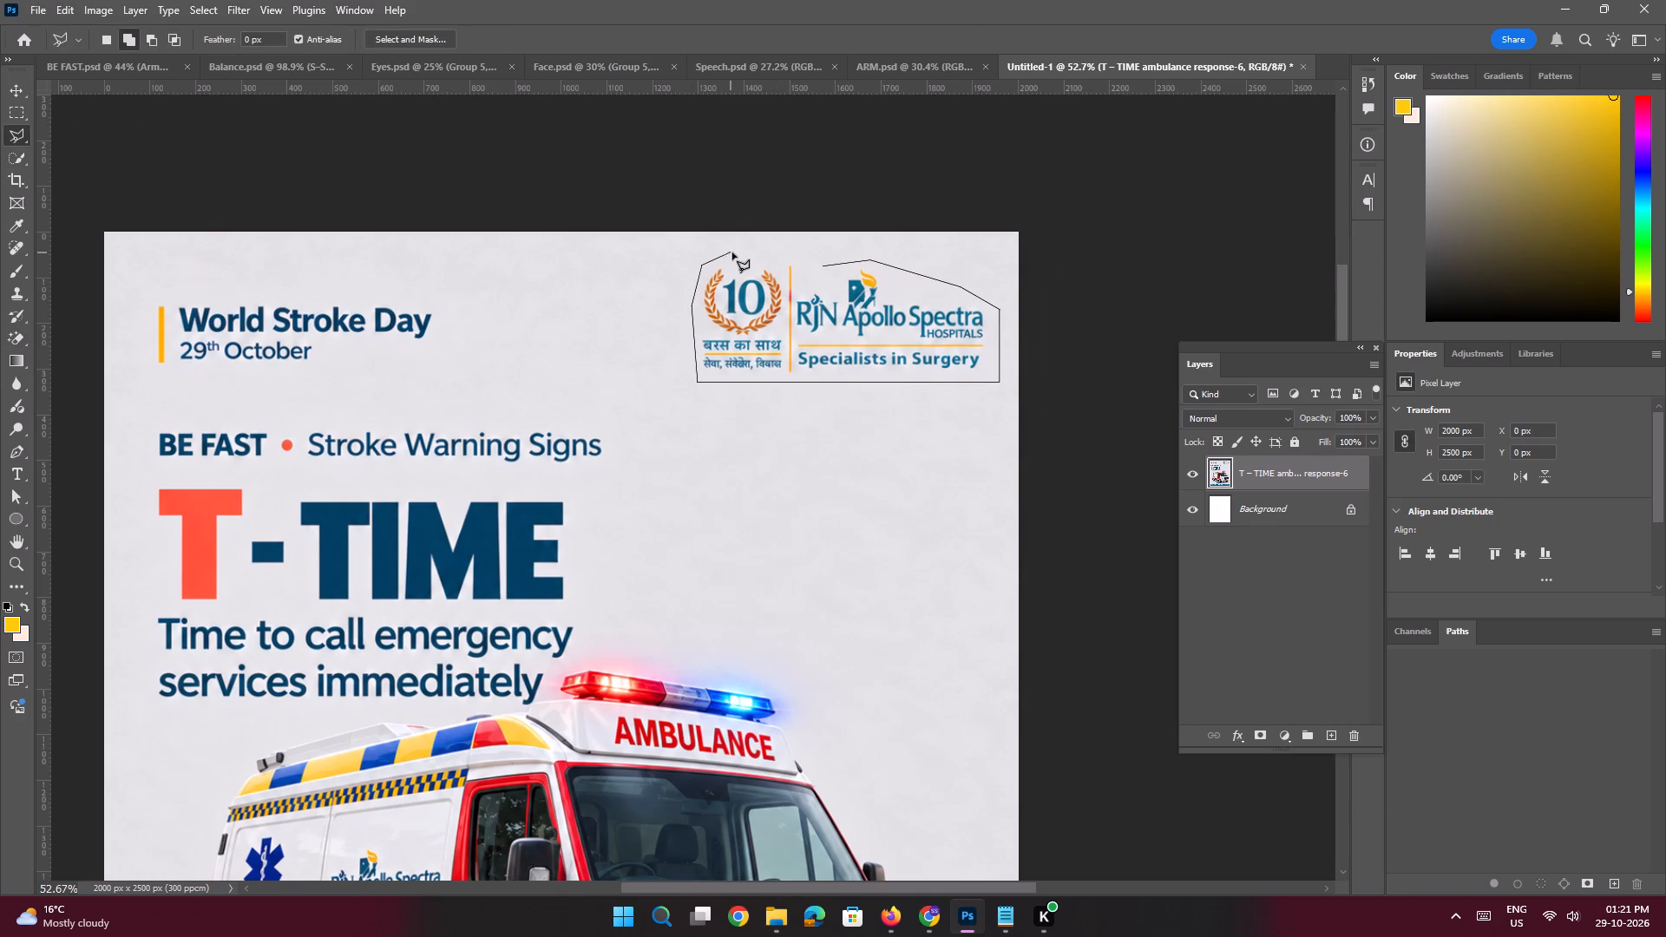
pyautogui.click(732, 252)
pyautogui.click(774, 252)
pyautogui.click(825, 259)
pyautogui.click(825, 265)
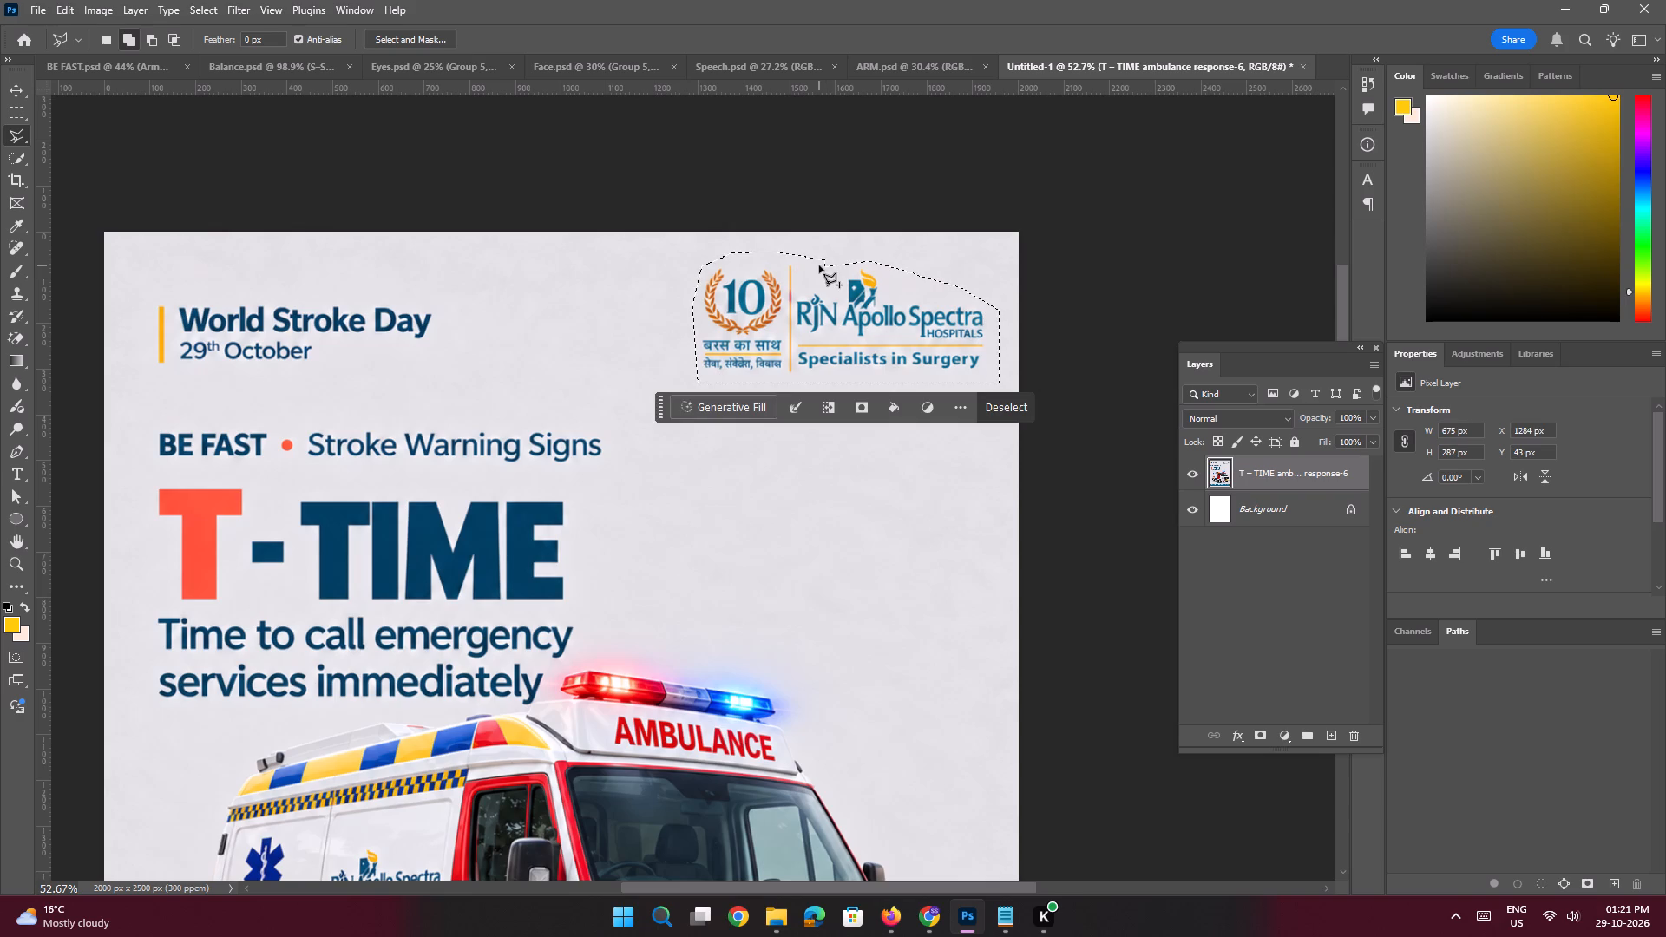
pyautogui.hotkey('shift', 'BackSpace')
pyautogui.press('Return')
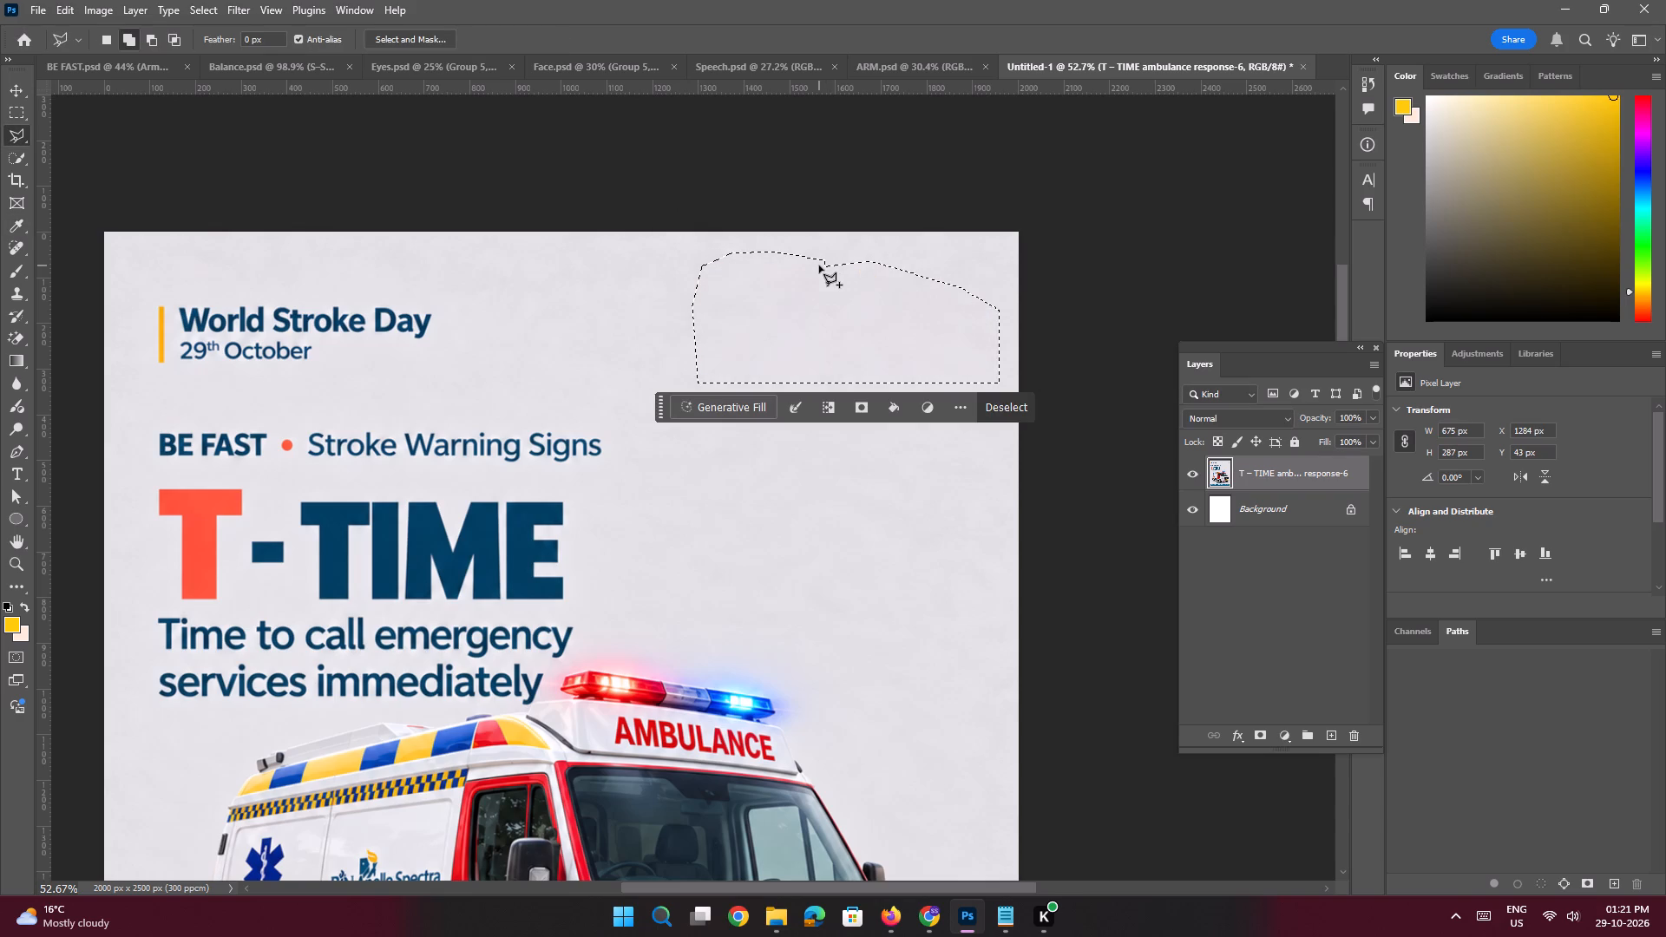
pyautogui.hotkey('ctrl', 'd')
# Select around the blue phone-and-address contact bar with the Polygonal Lasso, fill the area to replace it with background, and deselect.
pyautogui.hotkey('ctrl', '0')
pyautogui.press('space')
pyautogui.press('space')
pyautogui.press('space')
pyautogui.press('space')
pyautogui.press('space')
pyautogui.press('space')
pyautogui.press('space')
pyautogui.press('space')
pyautogui.press('space')
pyautogui.press('space')
pyautogui.press('space')
pyautogui.press('space')
pyautogui.press('space')
pyautogui.press('space')
pyautogui.moveTo(789, 525); pyautogui.dragTo(764, 287)
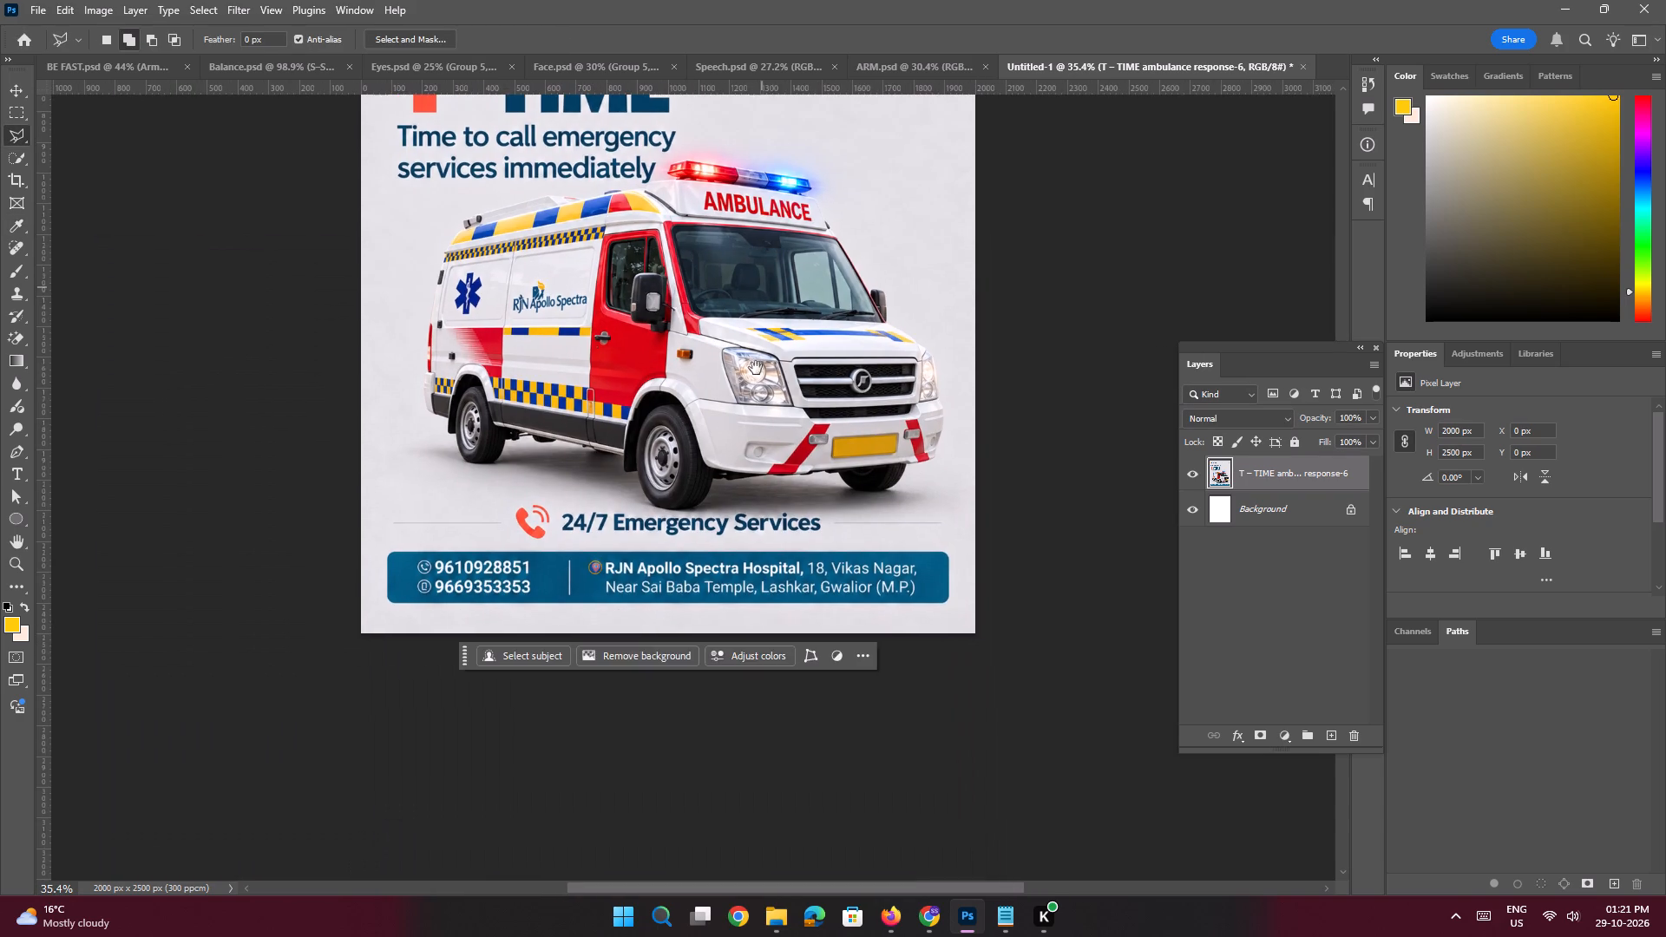
pyautogui.keyDown('ctrl'); pyautogui.click(578, 499); pyautogui.keyUp('ctrl')
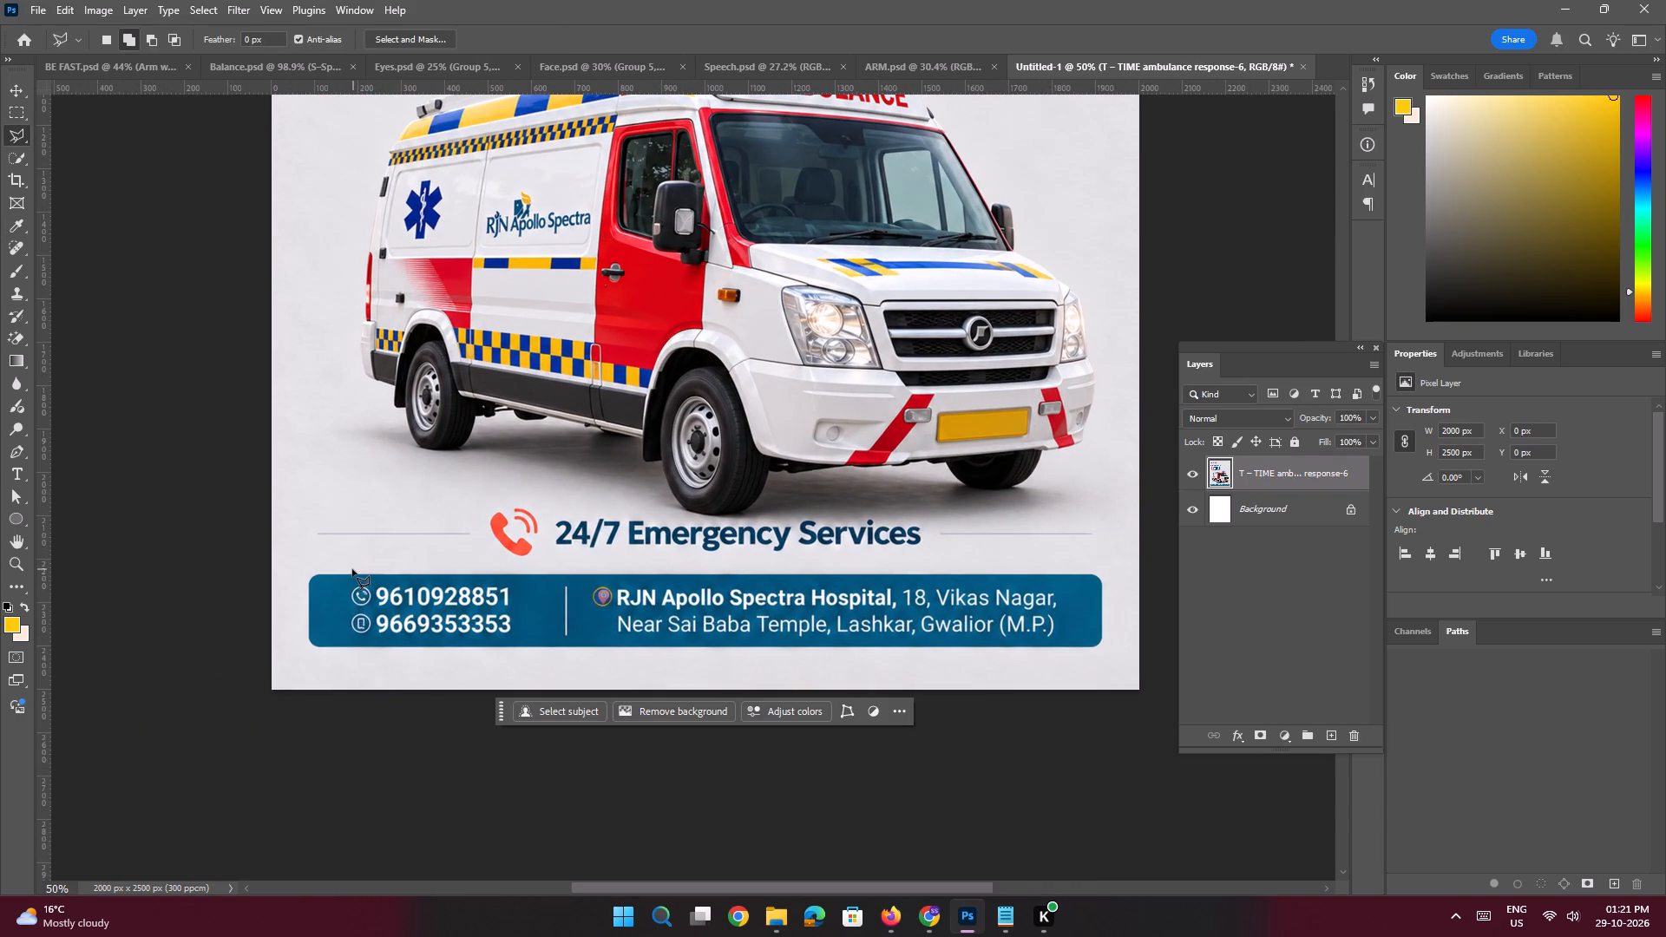
pyautogui.click(352, 569)
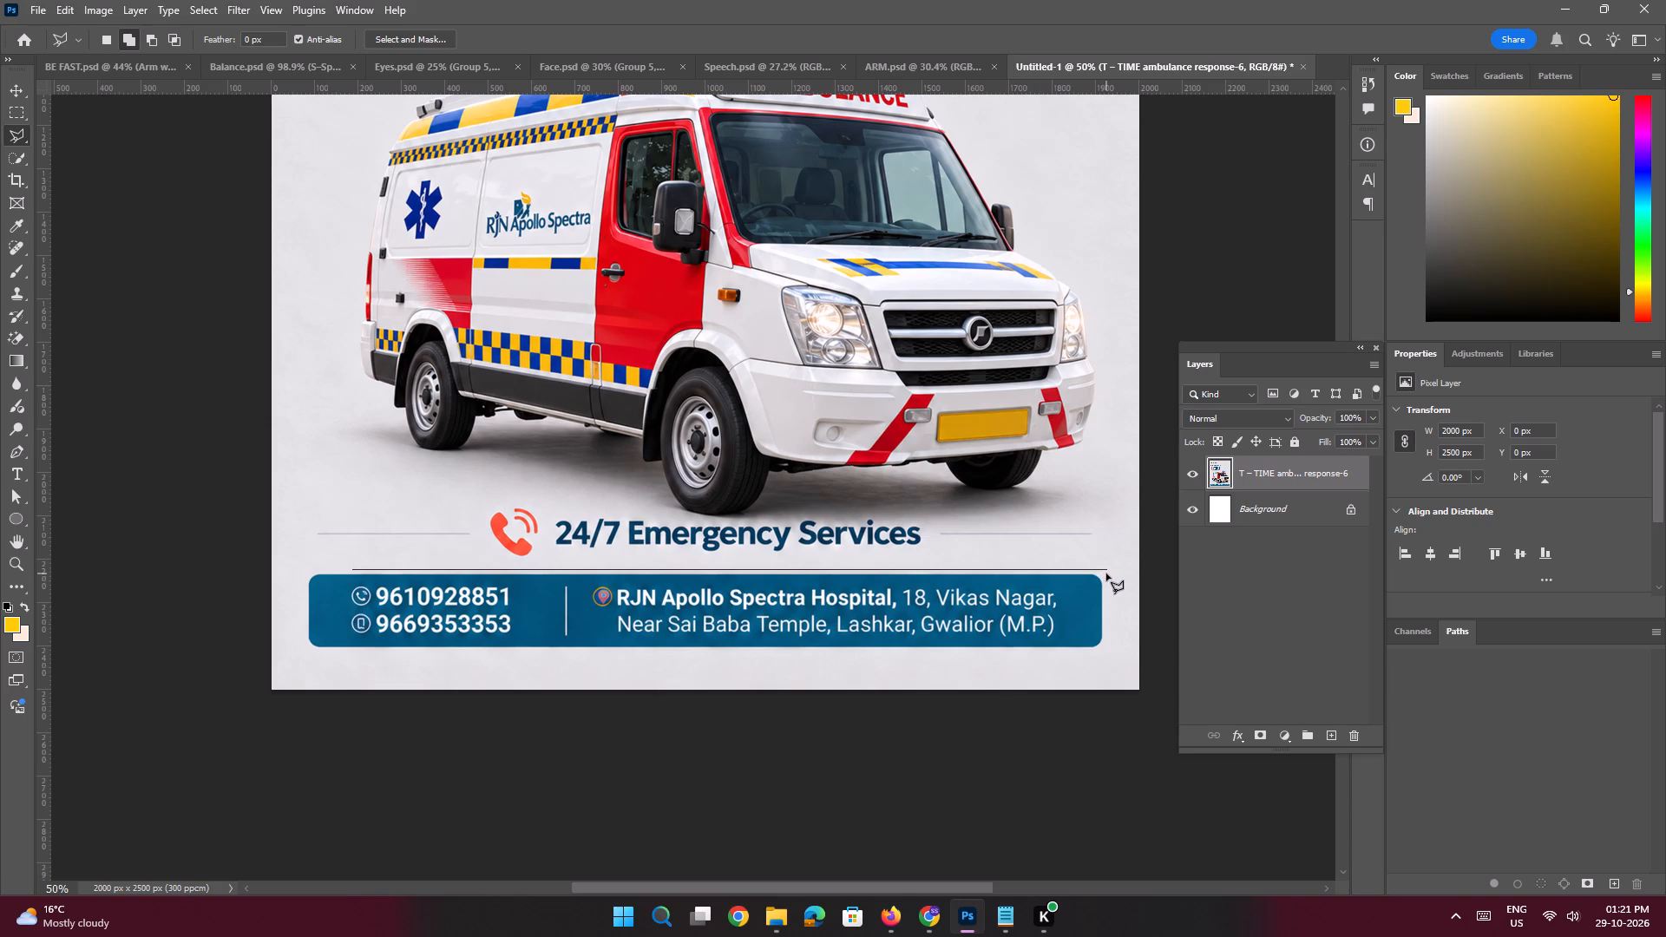
pyautogui.keyDown('shift'); pyautogui.click(1106, 573); pyautogui.keyUp('shift')
pyautogui.keyDown('shift'); pyautogui.click(1108, 653); pyautogui.keyUp('shift')
pyautogui.keyDown('shift'); pyautogui.click(297, 656); pyautogui.keyUp('shift')
pyautogui.keyDown('shift'); pyautogui.click(301, 554); pyautogui.keyUp('shift')
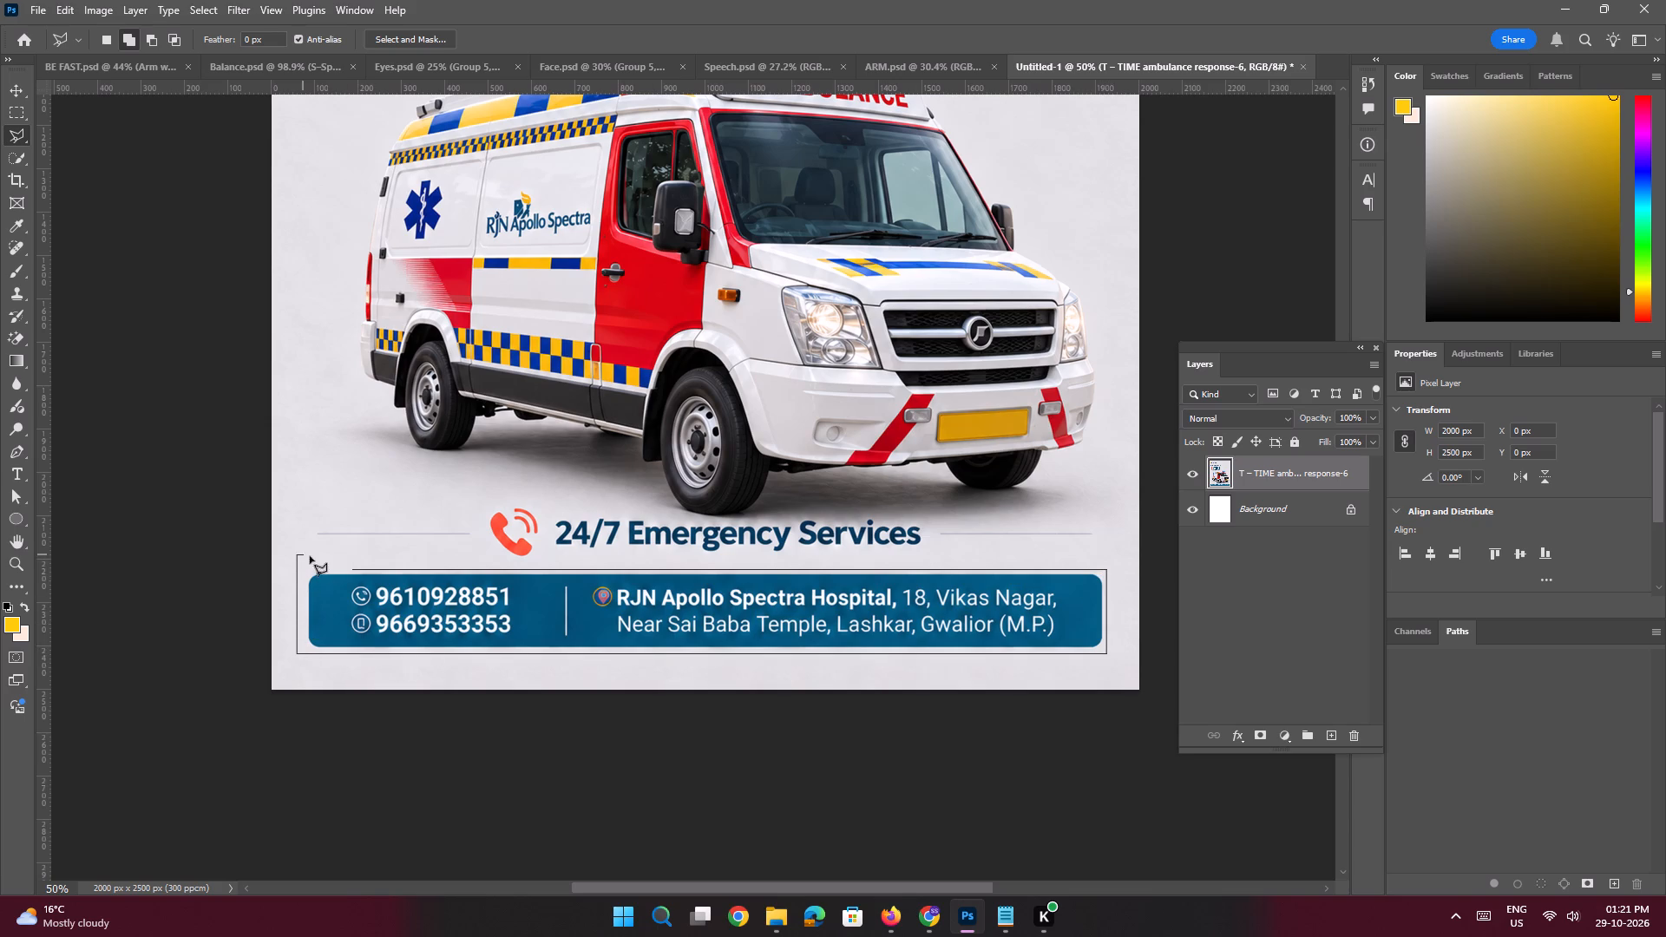
pyautogui.click(344, 565)
pyautogui.click(350, 567)
pyautogui.hotkey('shift', 'BackSpace')
pyautogui.press('Return')
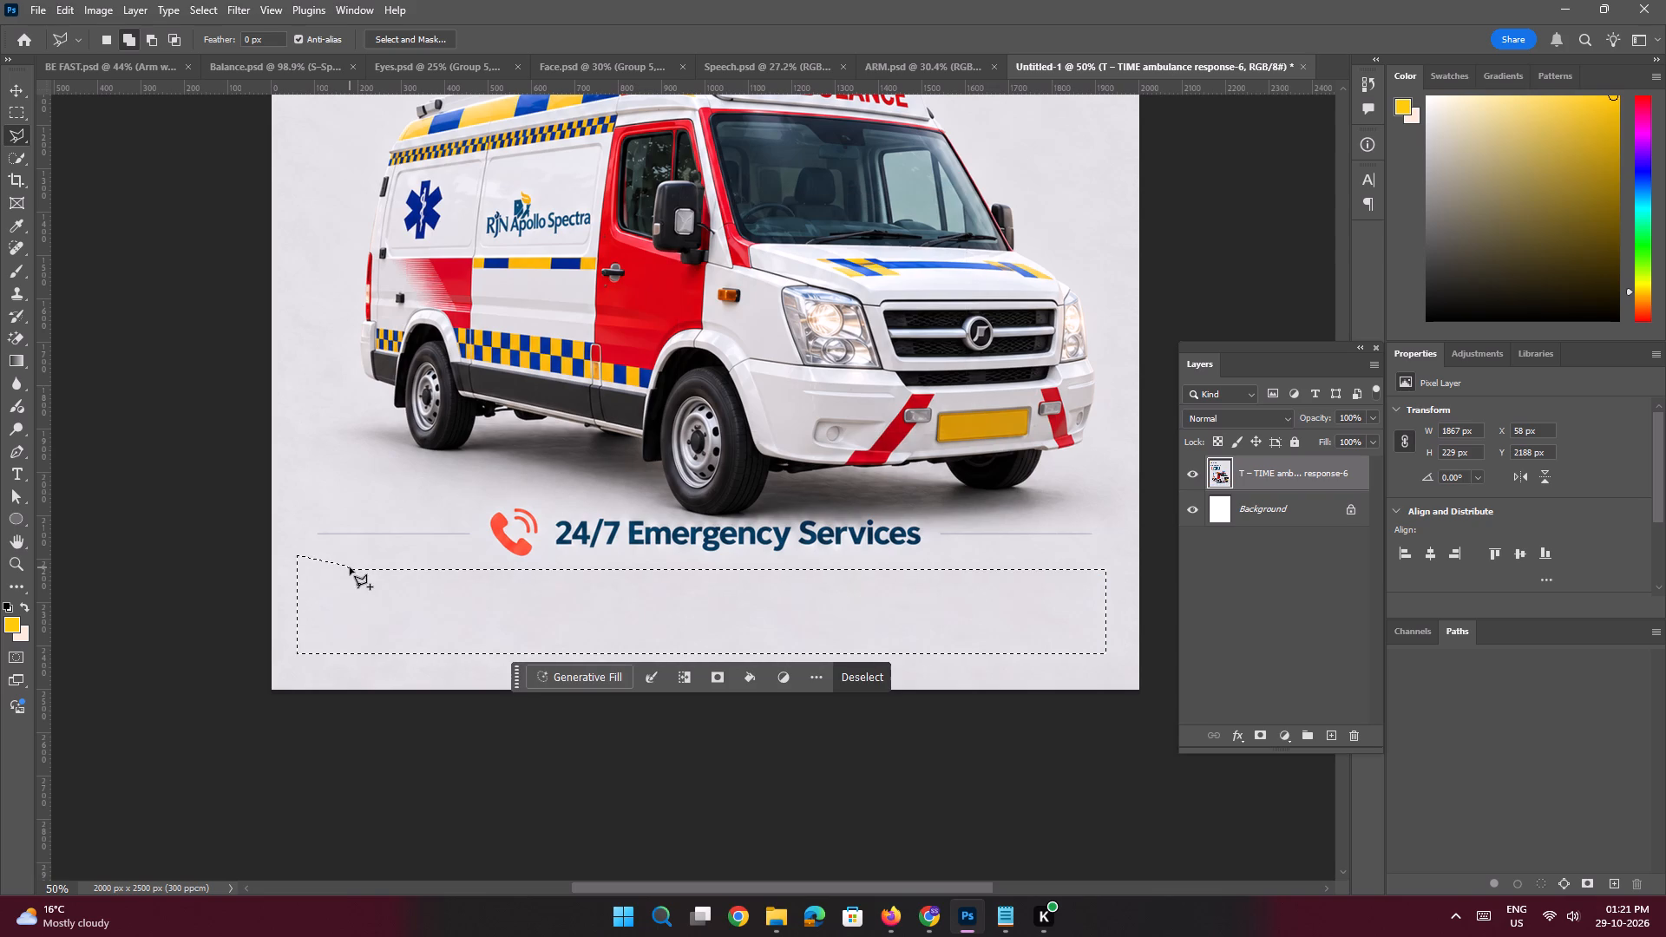
pyautogui.hotkey('ctrl', 'd')
# Outline the World Stroke Day, BE FAST and T-TIME text with the Polygonal Lasso, skirting the ambulance; fill the area with background and deselect.
pyautogui.hotkey('ctrl', 'space')
pyautogui.hotkey('ctrl', 'space')
pyautogui.hotkey('ctrl', 'space')
pyautogui.hotkey('ctrl', 'space')
pyautogui.hotkey('ctrl', 'space')
pyautogui.hotkey('ctrl', 'space')
pyautogui.hotkey('ctrl', 'space')
pyautogui.hotkey('ctrl', 'space')
pyautogui.hotkey('ctrl', 'space')
pyautogui.hotkey('ctrl', 'space')
pyautogui.hotkey('ctrl', 'space')
pyautogui.hotkey('ctrl', 'space')
pyautogui.hotkey('ctrl', 'space')
pyautogui.hotkey('ctrl', 'space')
pyautogui.hotkey('ctrl', 'space')
pyautogui.hotkey('ctrl', 'space')
pyautogui.hotkey('ctrl', 'space')
pyautogui.keyDown('ctrl'); pyautogui.moveTo(567, 499); pyautogui.dragTo(522, 482); pyautogui.keyUp('ctrl')
pyautogui.moveTo(586, 348); pyautogui.dragTo(594, 481)
pyautogui.keyDown('ctrl'); pyautogui.moveTo(555, 246); pyautogui.dragTo(573, 285); pyautogui.keyUp('ctrl')
pyautogui.moveTo(620, 247); pyautogui.dragTo(619, 301)
pyautogui.moveTo(620, 297); pyautogui.dragTo(622, 302)
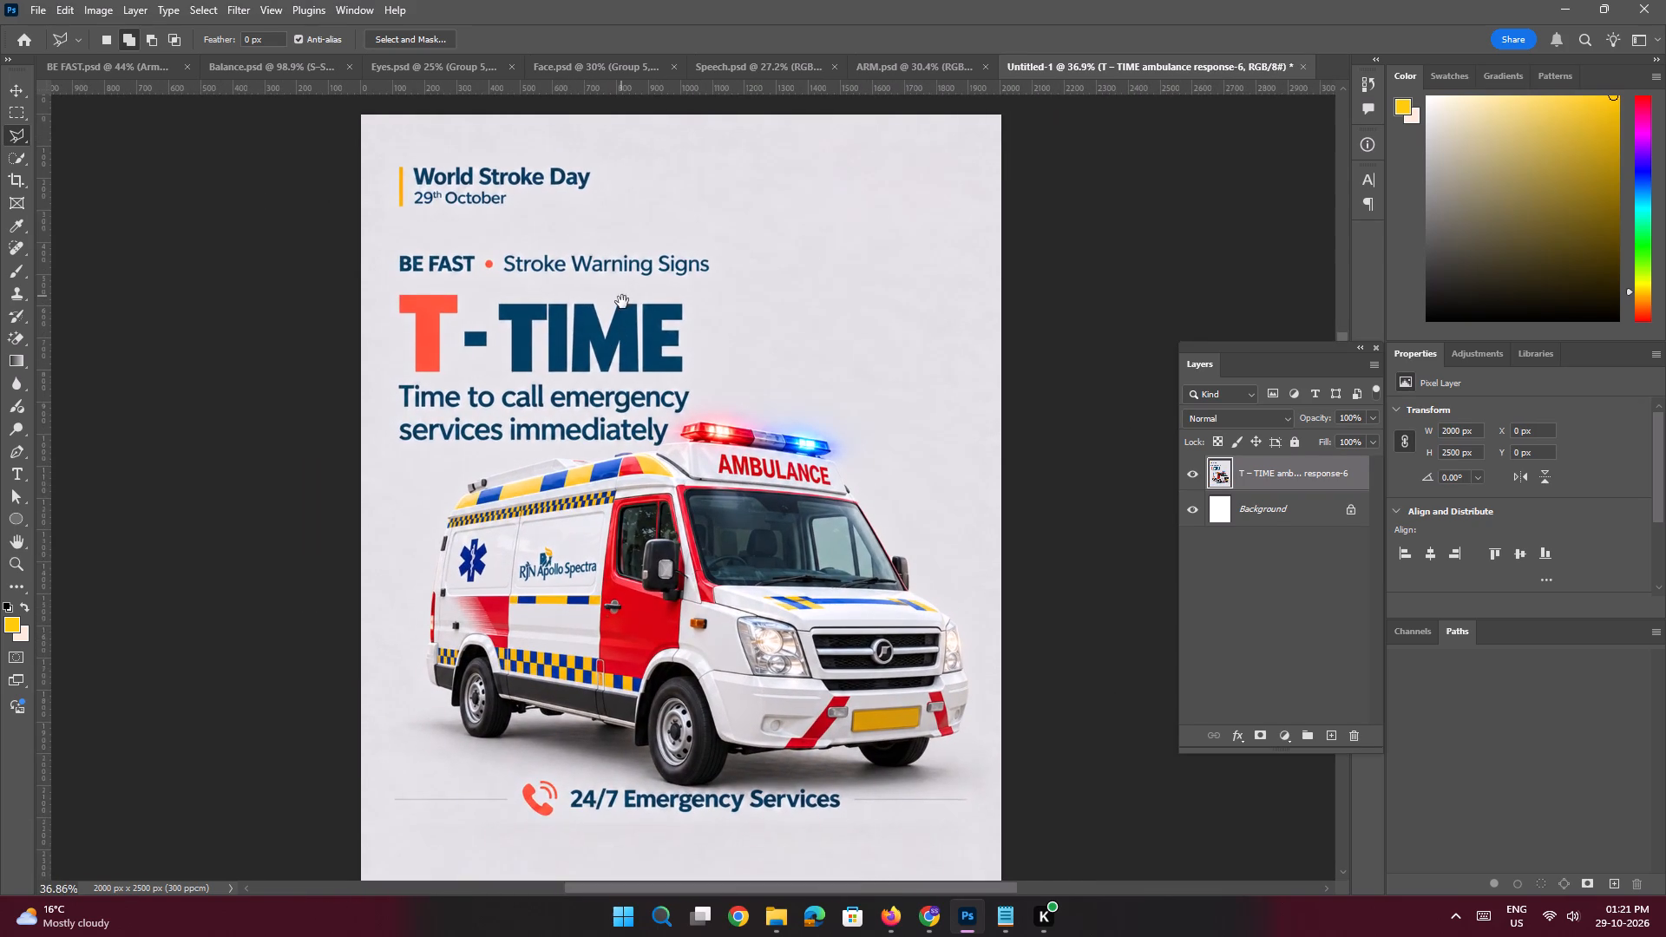
pyautogui.moveTo(622, 302); pyautogui.dragTo(622, 305)
pyautogui.click(390, 167)
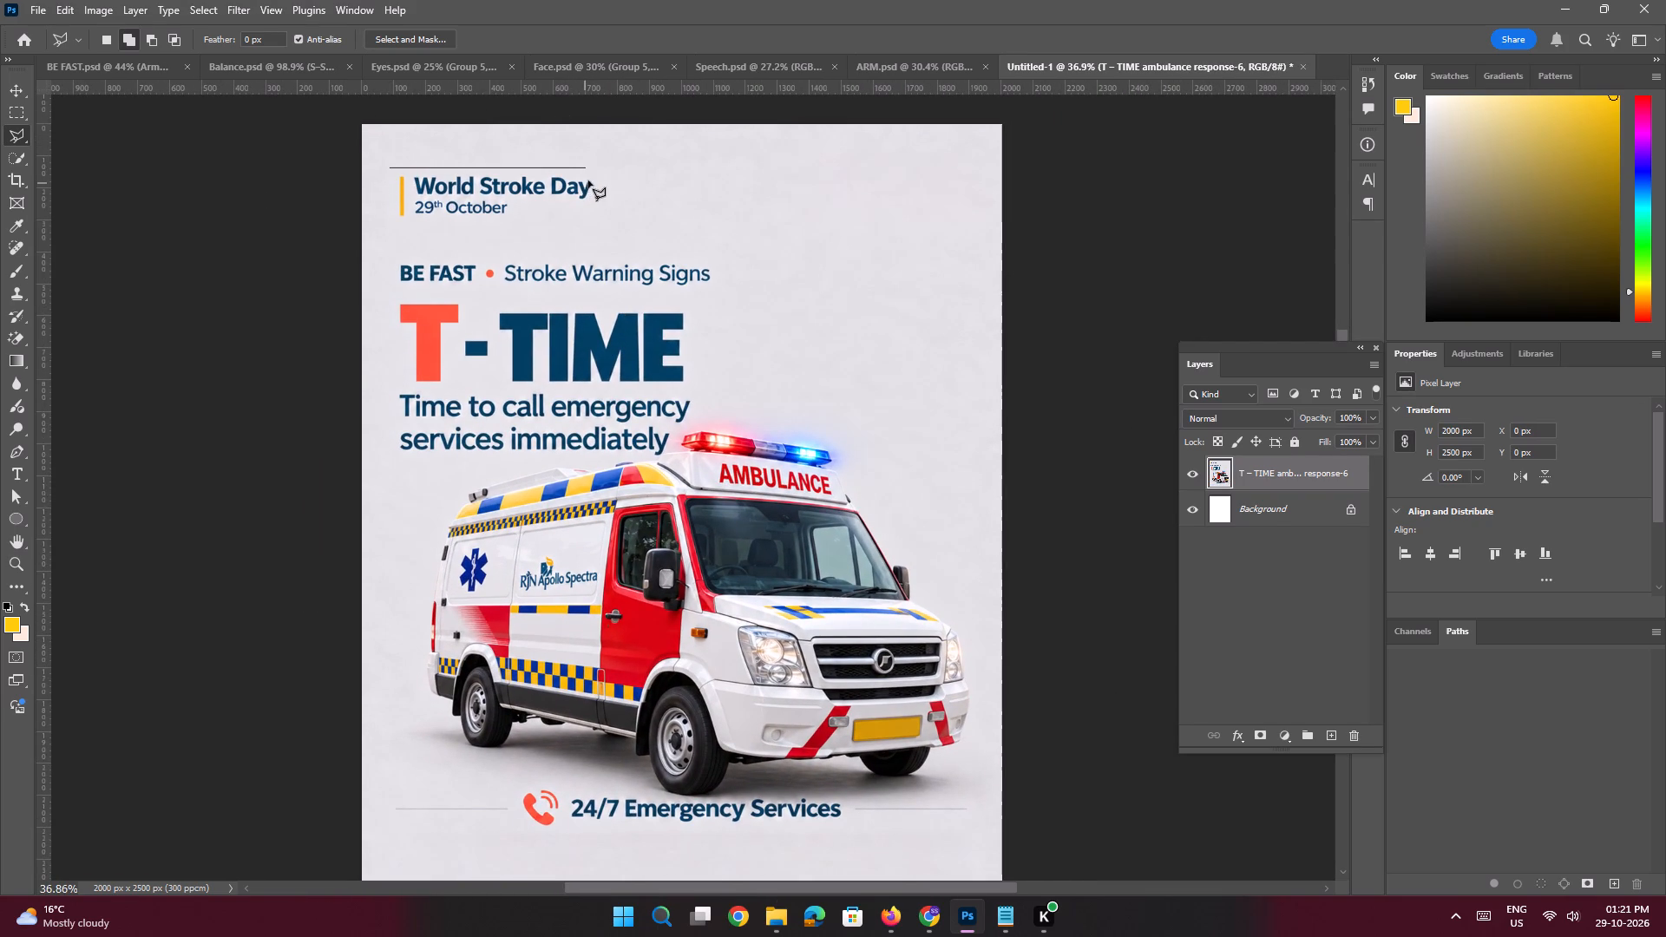
pyautogui.keyDown('shift'); pyautogui.click(594, 177); pyautogui.keyUp('shift')
pyautogui.click(610, 241)
pyautogui.click(702, 255)
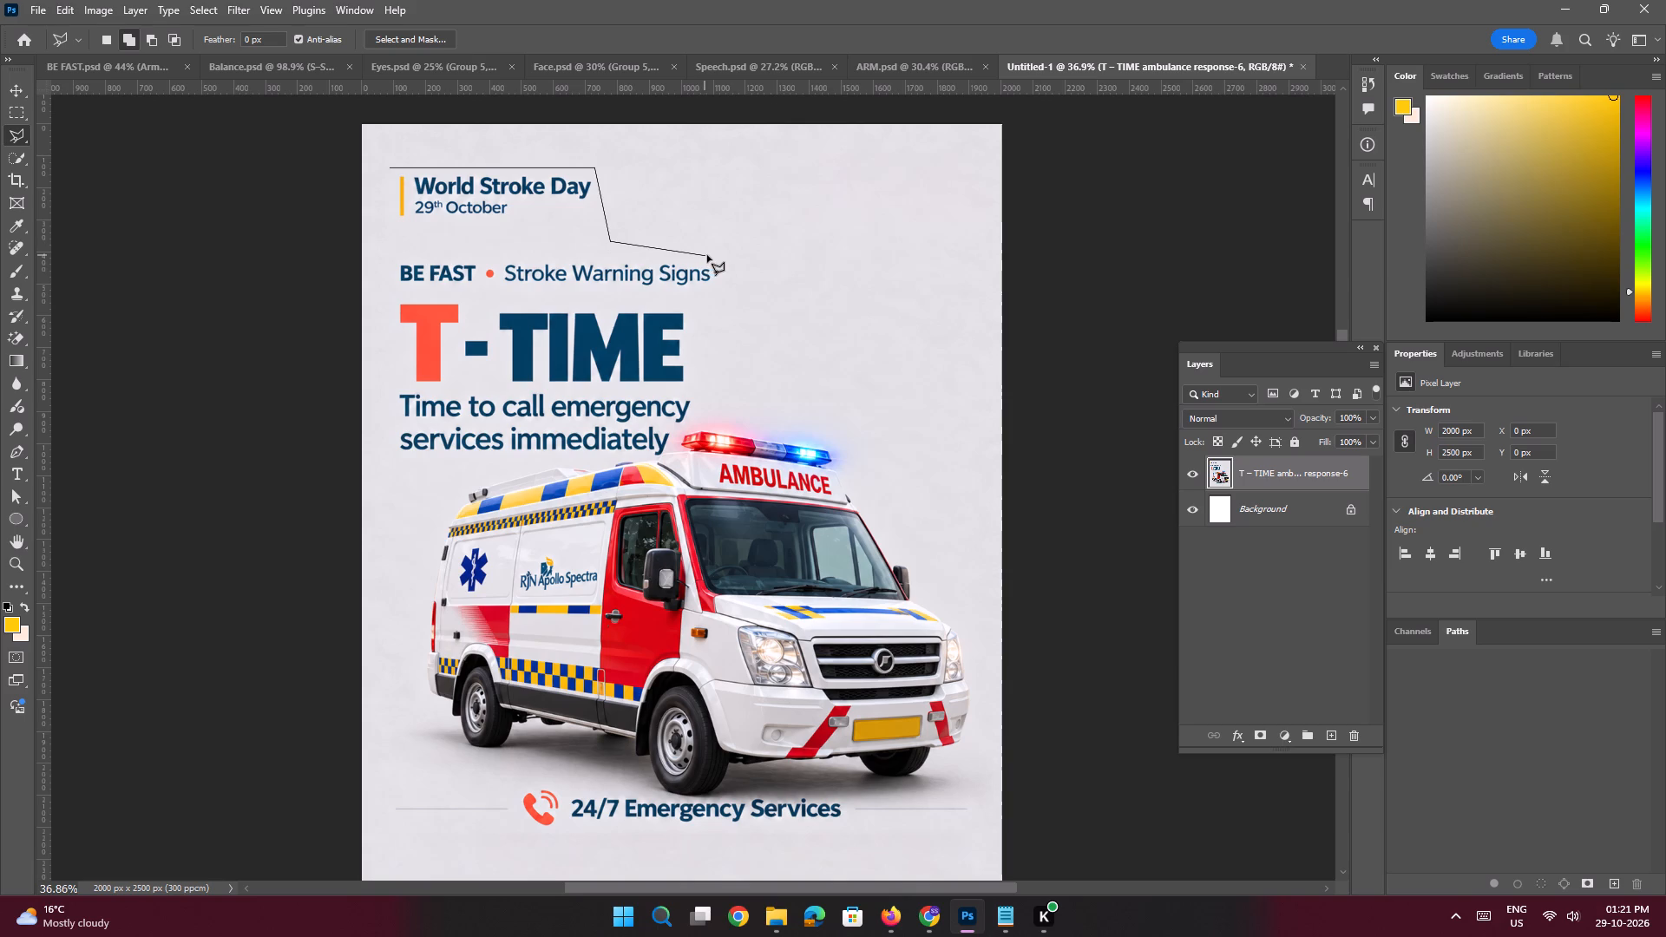
pyautogui.click(707, 255)
pyautogui.click(729, 276)
pyautogui.moveTo(719, 337); pyautogui.dragTo(716, 350)
pyautogui.click(704, 401)
pyautogui.hotkey('ctrl', 'space')
pyautogui.hotkey('ctrl', 'space')
pyautogui.hotkey('ctrl', 'space')
pyautogui.hotkey('ctrl', 'space')
pyautogui.hotkey('ctrl', 'space')
pyautogui.hotkey('ctrl', 'space')
pyautogui.hotkey('ctrl', 'space')
pyautogui.hotkey('ctrl', 'space')
pyautogui.hotkey('ctrl', 'space')
pyautogui.hotkey('ctrl', 'space')
pyautogui.hotkey('ctrl', 'space')
pyautogui.hotkey('ctrl', 'space')
pyautogui.hotkey('ctrl', 'space')
pyautogui.hotkey('ctrl', 'space')
pyautogui.hotkey('ctrl', 'space')
pyautogui.hotkey('ctrl', 'space')
pyautogui.hotkey('ctrl', 'space')
pyautogui.hotkey('ctrl', 'space')
pyautogui.hotkey('ctrl', 'space')
pyautogui.hotkey('ctrl', 'space')
pyautogui.keyDown('ctrl'); pyautogui.tripleClick(704, 401); pyautogui.keyUp('ctrl')
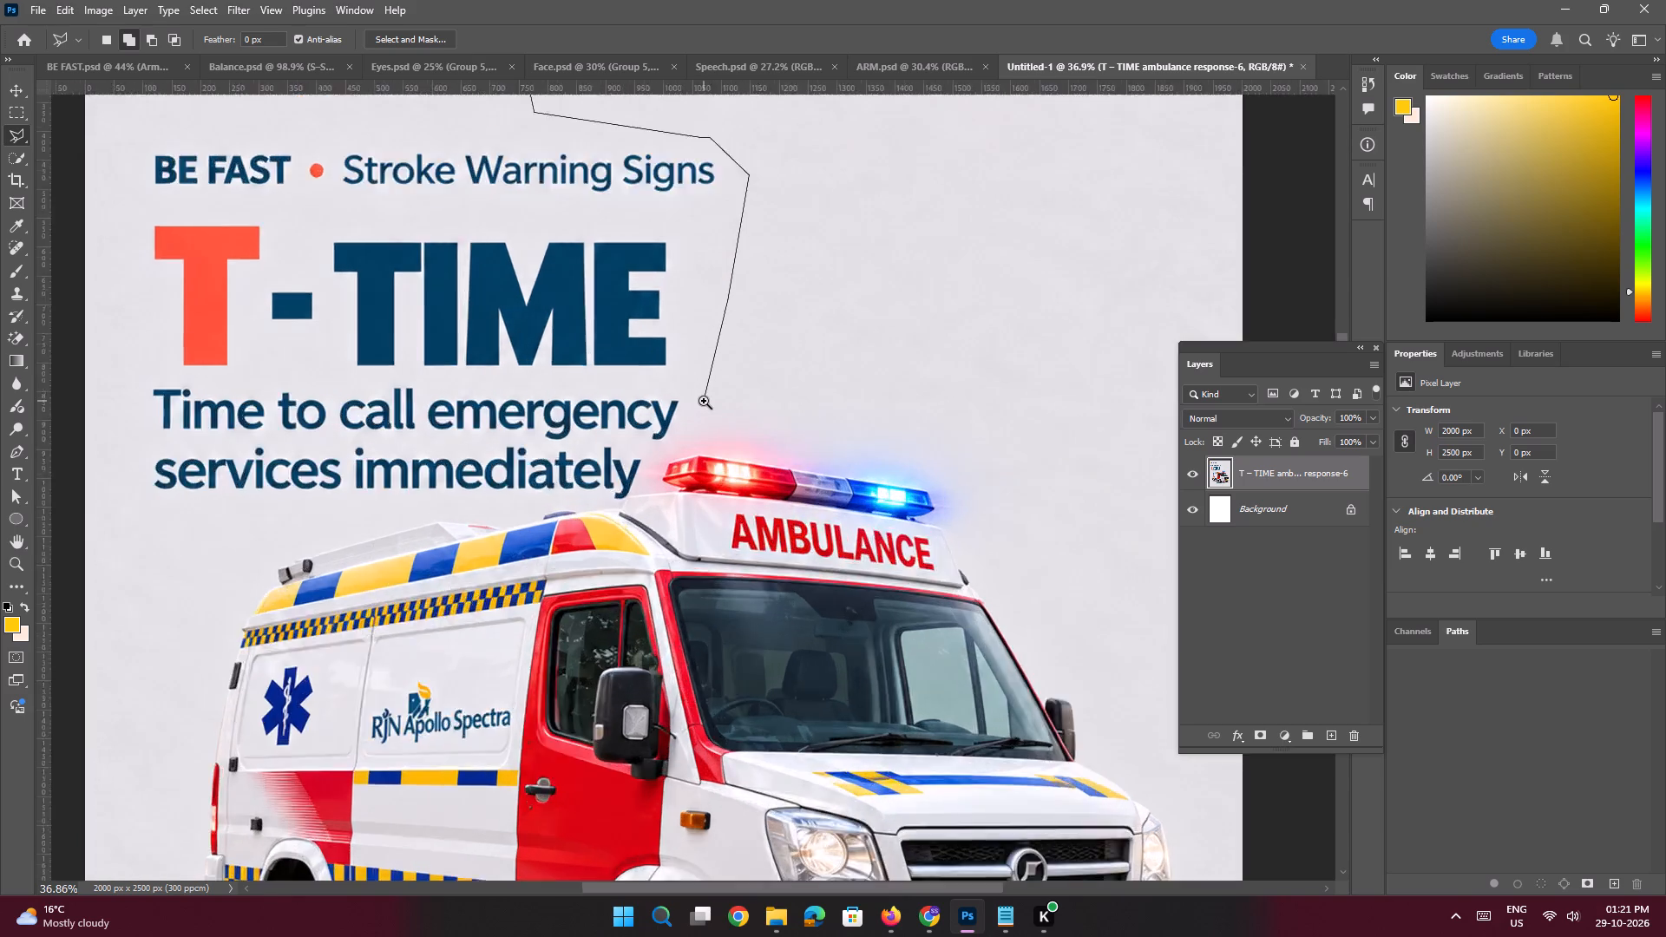
pyautogui.moveTo(700, 402); pyautogui.dragTo(817, 239)
pyautogui.click(791, 270)
pyautogui.click(769, 298)
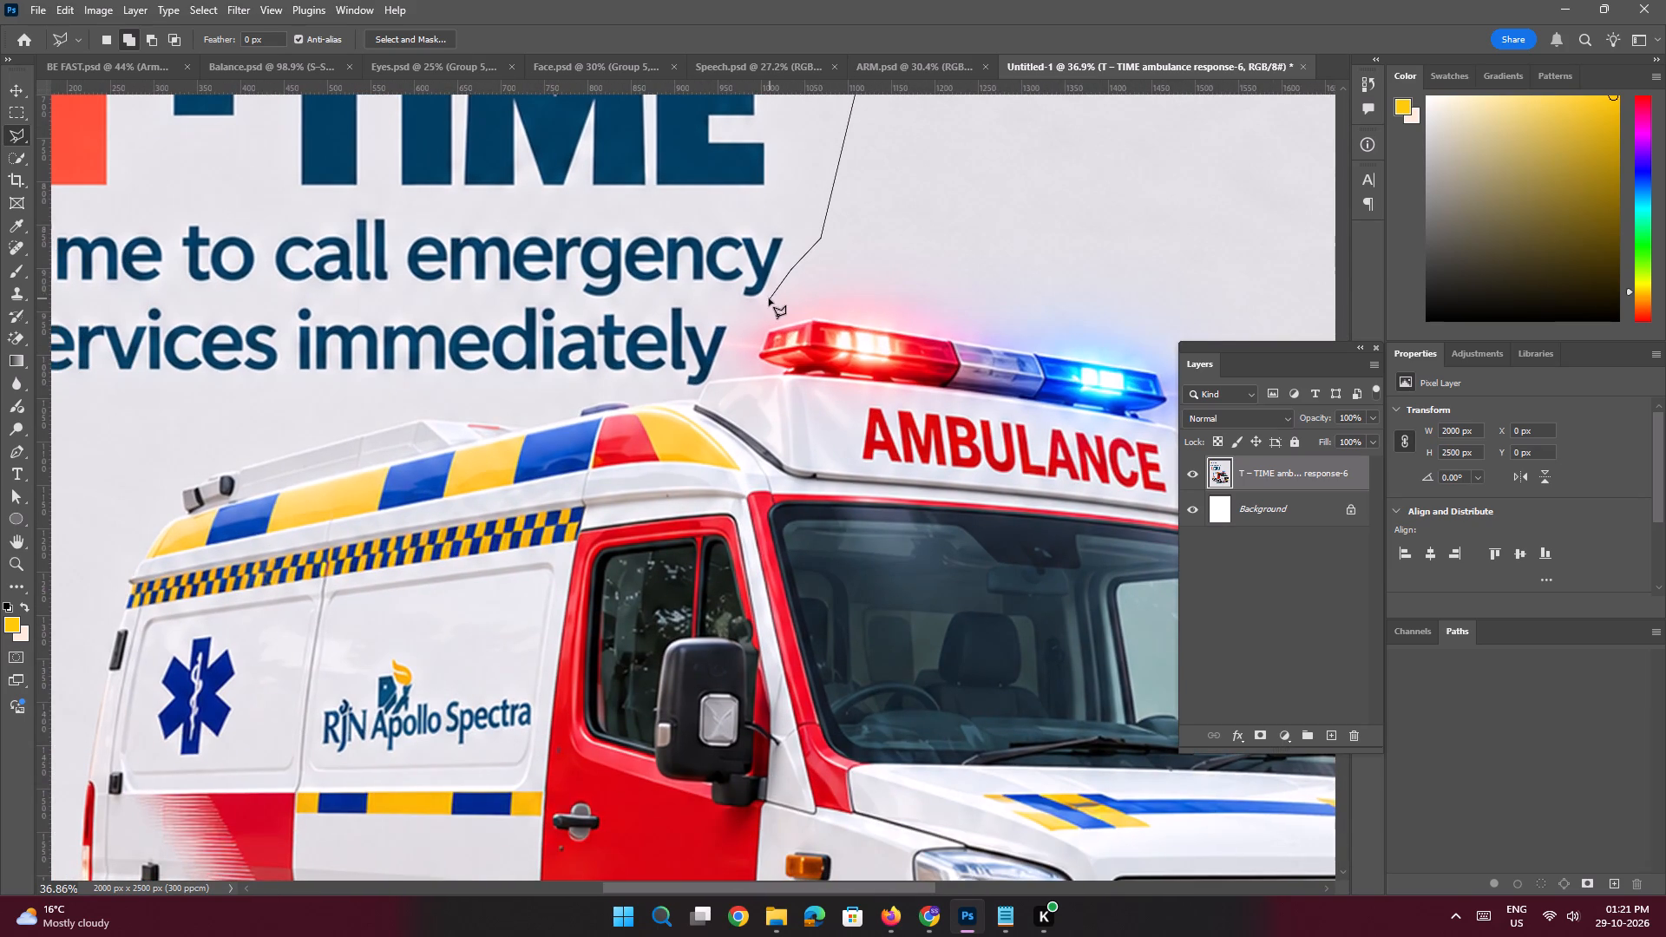
pyautogui.click(749, 311)
pyautogui.click(731, 304)
pyautogui.click(728, 337)
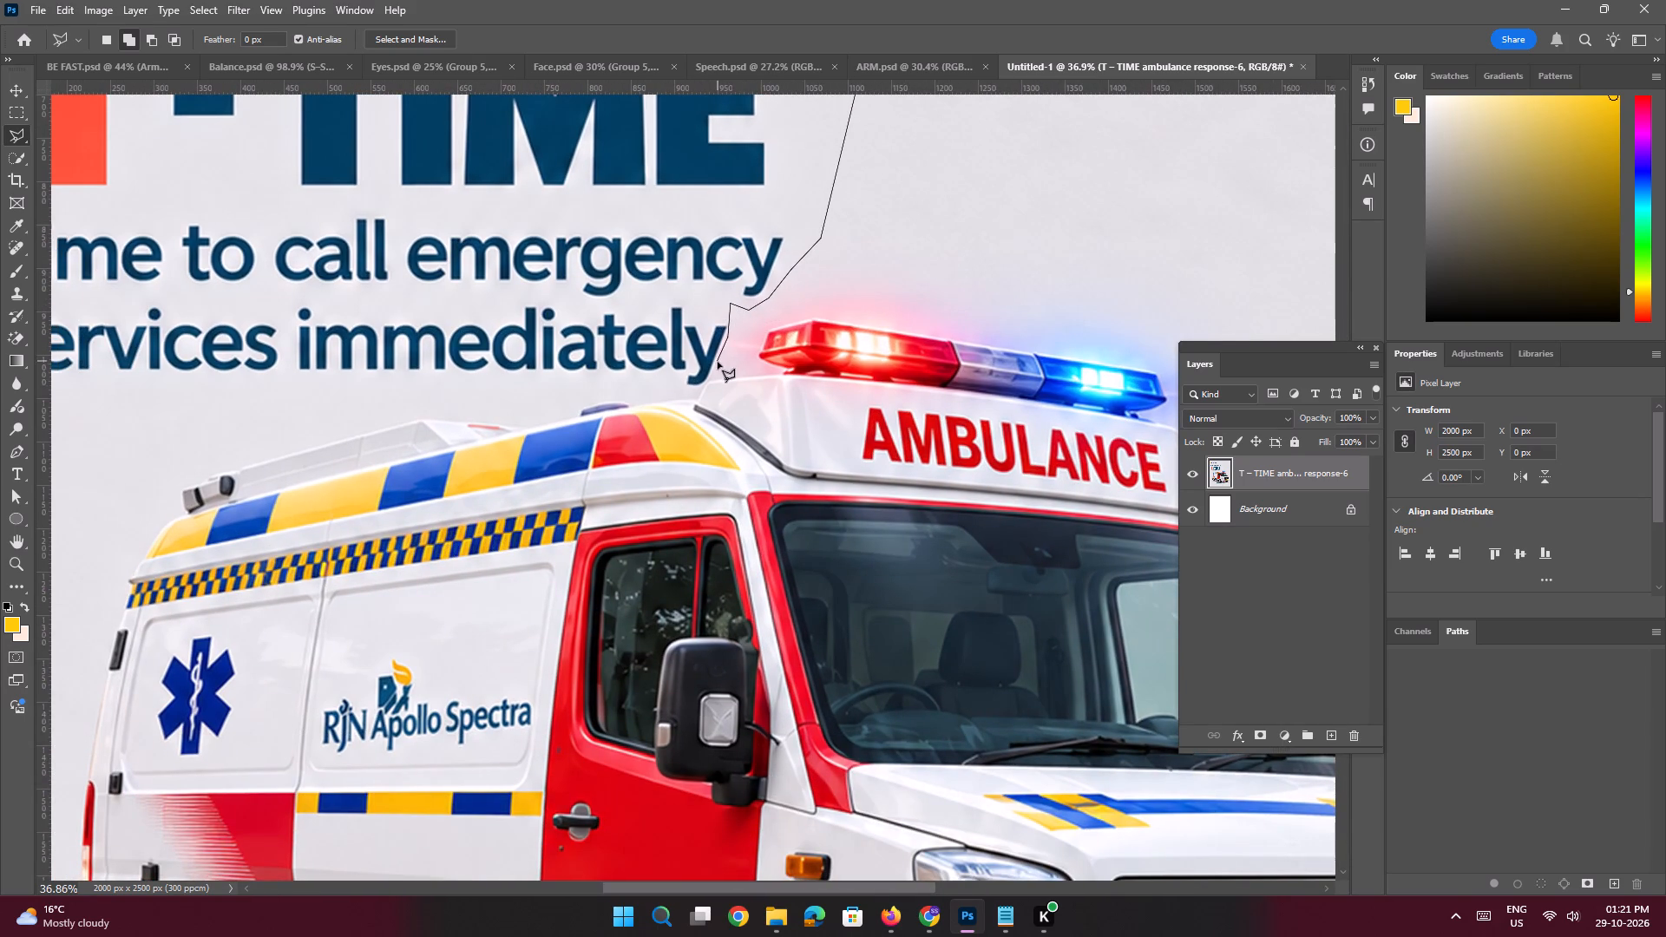
pyautogui.click(718, 362)
pyautogui.click(710, 378)
pyautogui.click(705, 385)
pyautogui.click(697, 390)
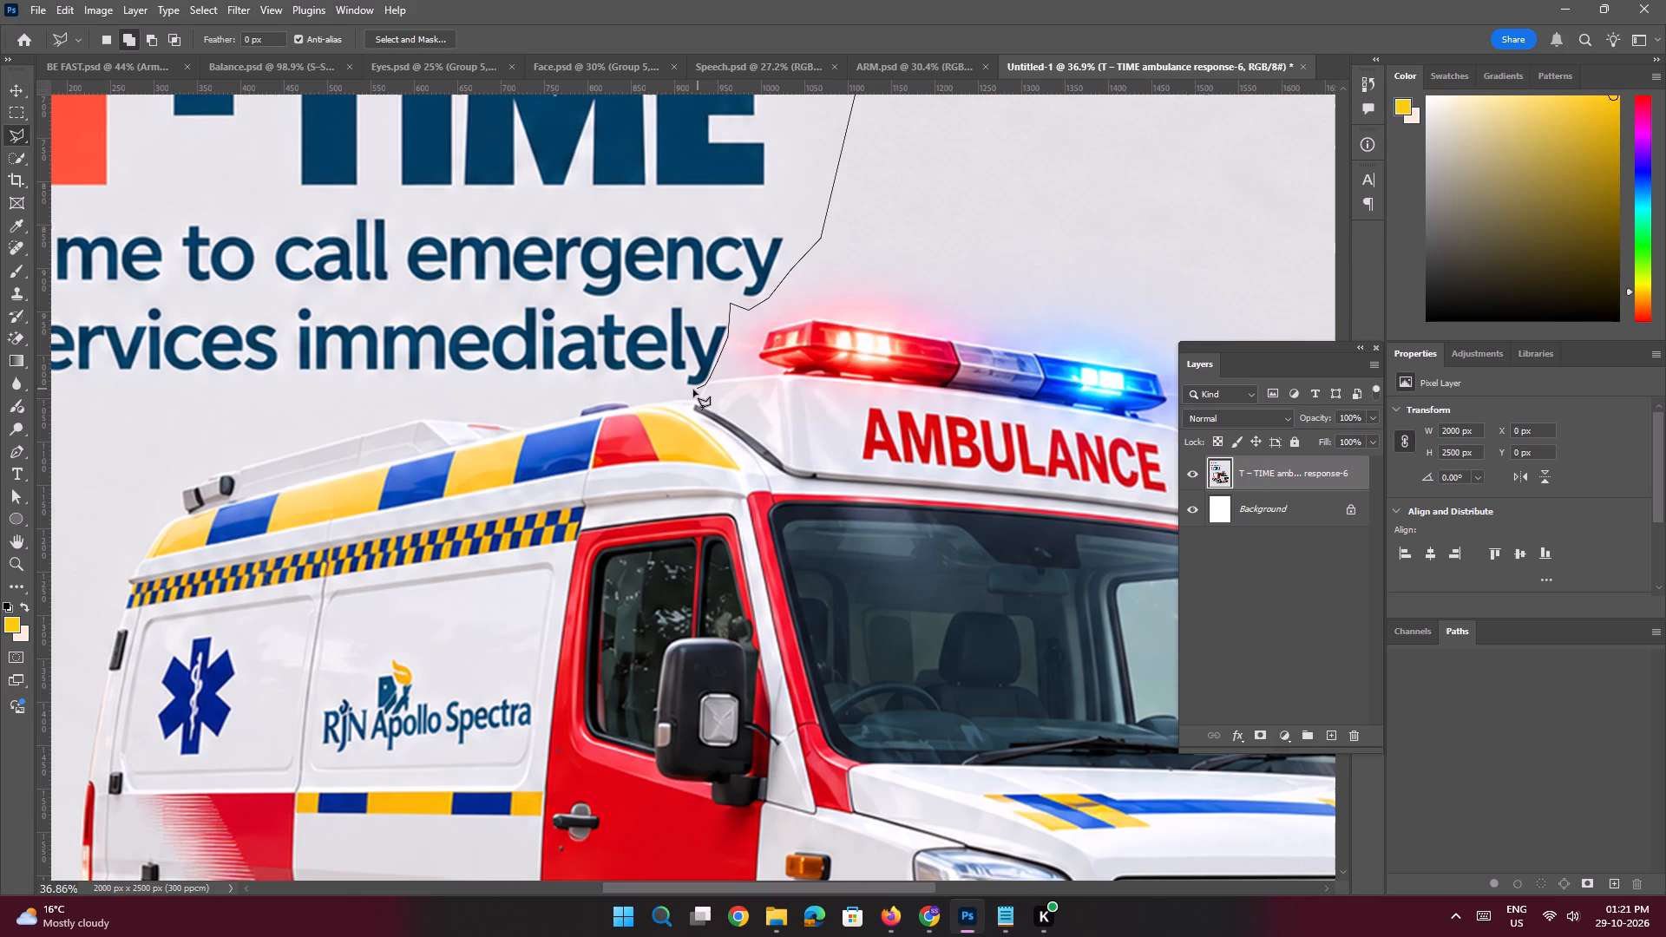
pyautogui.click(688, 390)
pyautogui.click(659, 382)
pyautogui.hotkey('shift', 'space')
pyautogui.hotkey('shift', 'space')
pyautogui.hotkey('shift', 'space')
pyautogui.hotkey('shift', 'space')
pyautogui.hotkey('shift', 'space')
pyautogui.hotkey('shift', 'space')
pyautogui.hotkey('shift', 'space')
pyautogui.hotkey('shift', 'space')
pyautogui.hotkey('shift', 'space')
pyautogui.hotkey('shift', 'space')
pyautogui.hotkey('shift', 'space')
pyautogui.moveTo(659, 382); pyautogui.dragTo(848, 370)
pyautogui.keyDown('shift'); pyautogui.click(169, 370); pyautogui.keyUp('shift')
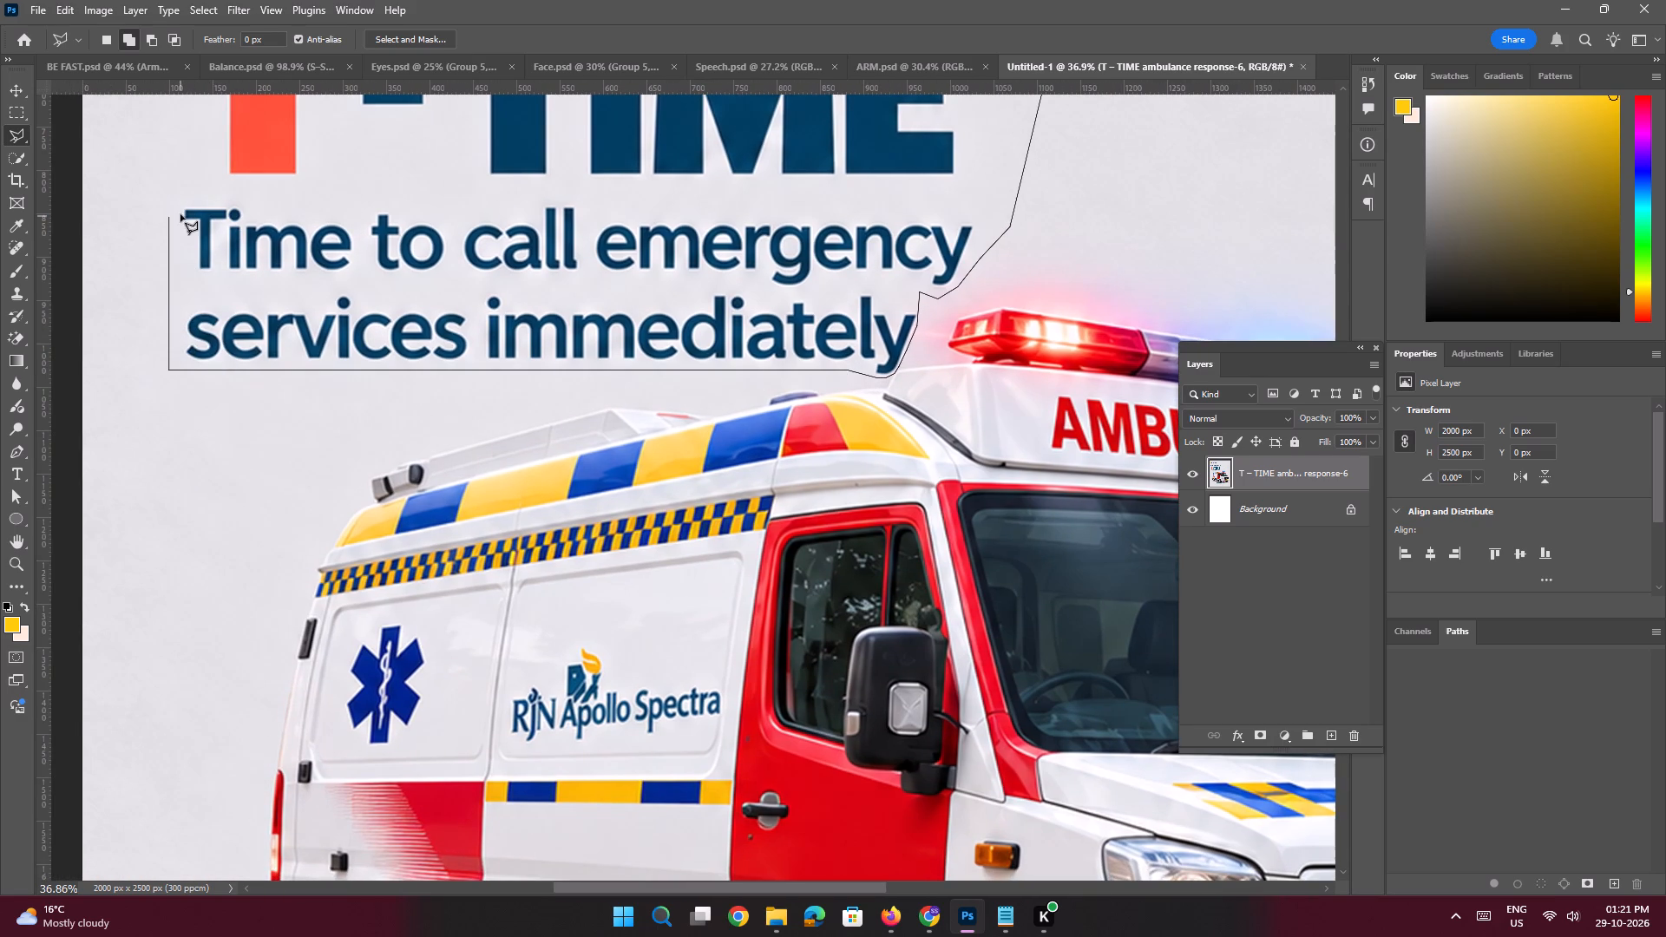
pyautogui.press('space')
pyautogui.press('space')
pyautogui.press('space')
pyautogui.press('space')
pyautogui.press('space')
pyautogui.press('space')
pyautogui.press('space')
pyautogui.press('space')
pyautogui.moveTo(180, 214); pyautogui.dragTo(243, 485)
pyautogui.hotkey('shift', 'space')
pyautogui.hotkey('shift', 'space')
pyautogui.hotkey('shift', 'space')
pyautogui.hotkey('shift', 'space')
pyautogui.hotkey('shift', 'space')
pyautogui.moveTo(221, 186); pyautogui.dragTo(219, 428)
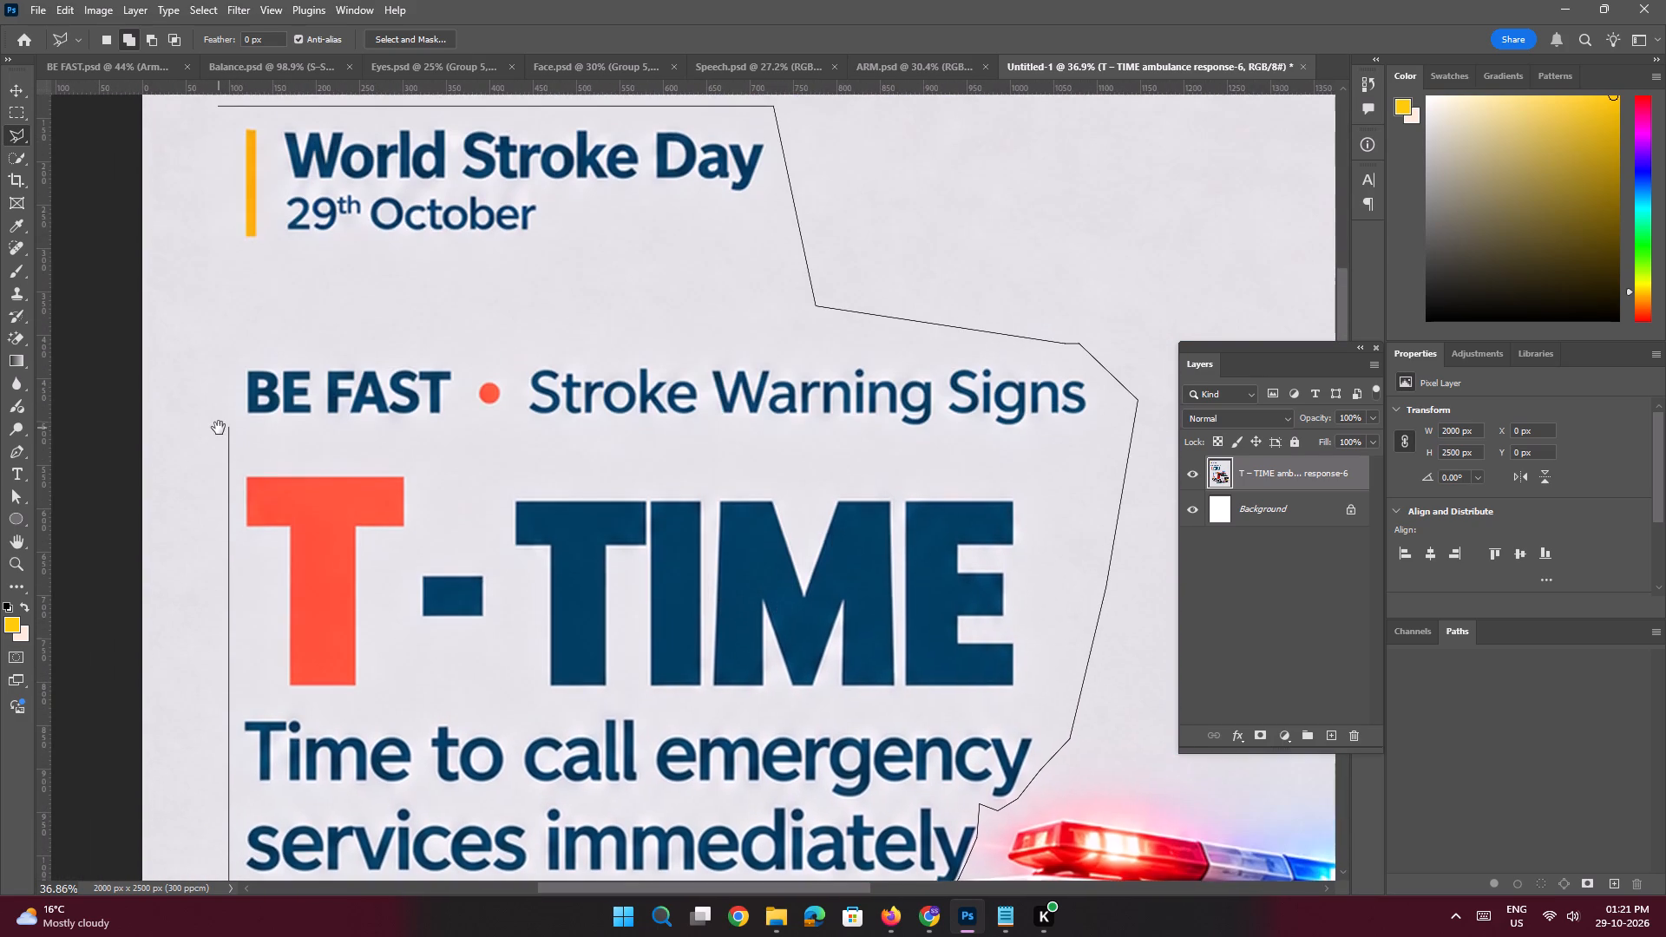
pyautogui.moveTo(219, 428); pyautogui.dragTo(220, 428)
pyautogui.keyDown('shift'); pyautogui.click(236, 147); pyautogui.keyUp('shift')
pyautogui.hotkey('shift', 'space')
pyautogui.hotkey('shift', 'space')
pyautogui.hotkey('shift', 'space')
pyautogui.hotkey('shift', 'space')
pyautogui.hotkey('shift', 'space')
pyautogui.hotkey('shift', 'space')
pyautogui.hotkey('shift', 'space')
pyautogui.hotkey('shift', 'space')
pyautogui.moveTo(236, 147); pyautogui.dragTo(250, 311)
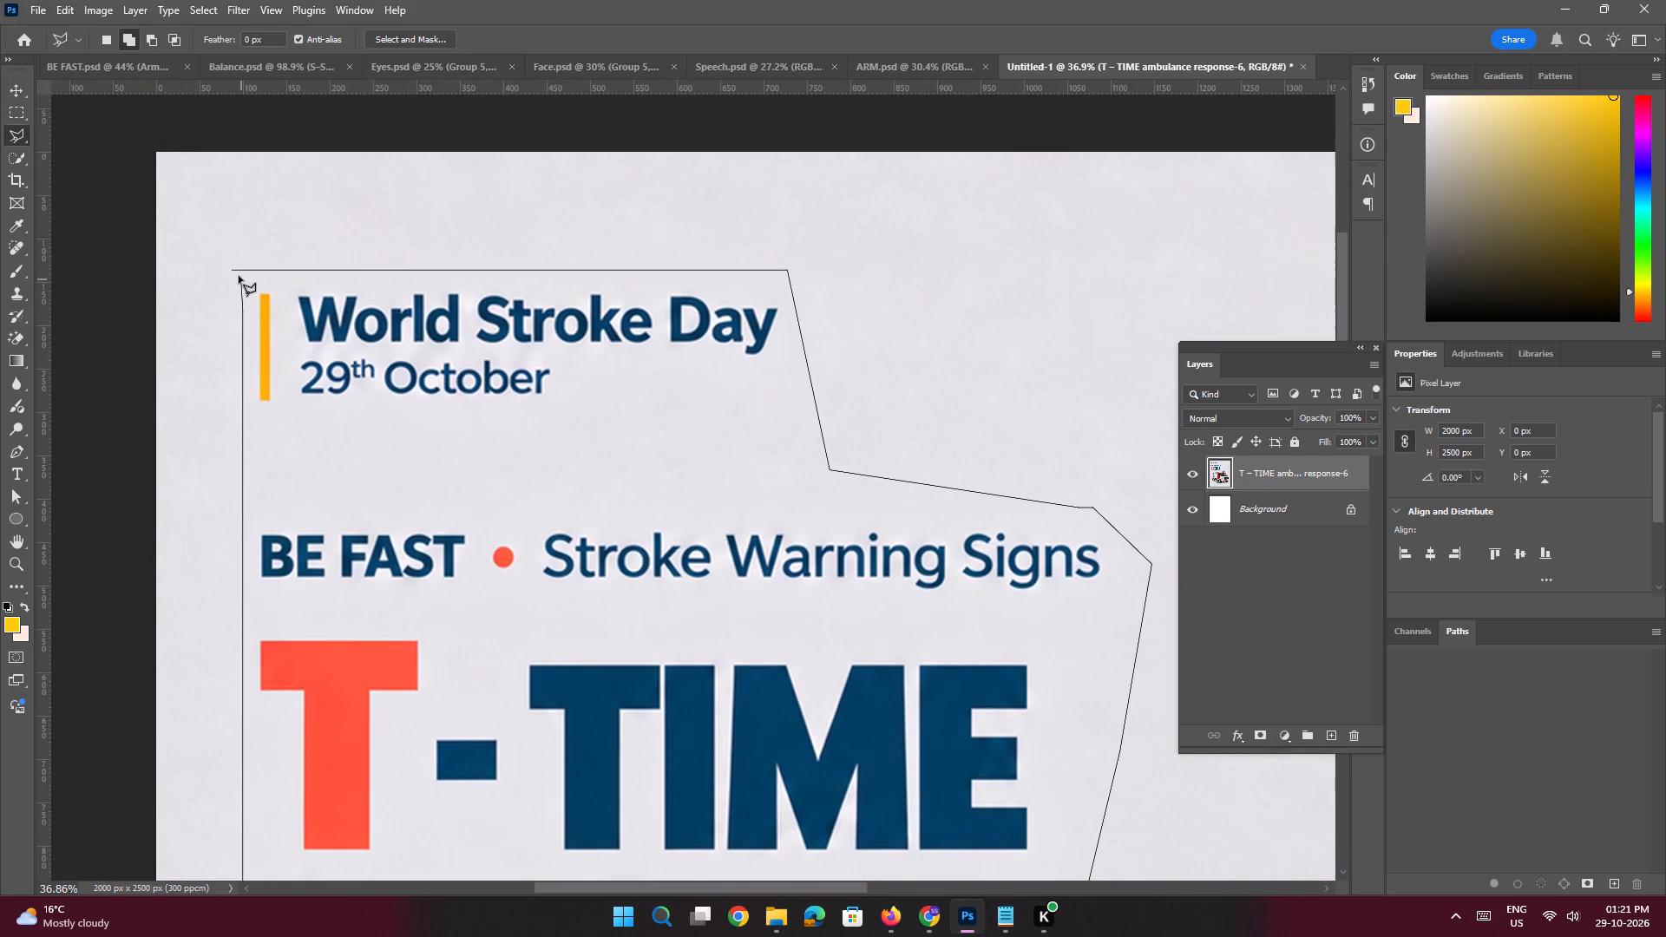
pyautogui.click(234, 270)
pyautogui.hotkey('shift', 'BackSpace')
pyautogui.press('Return')
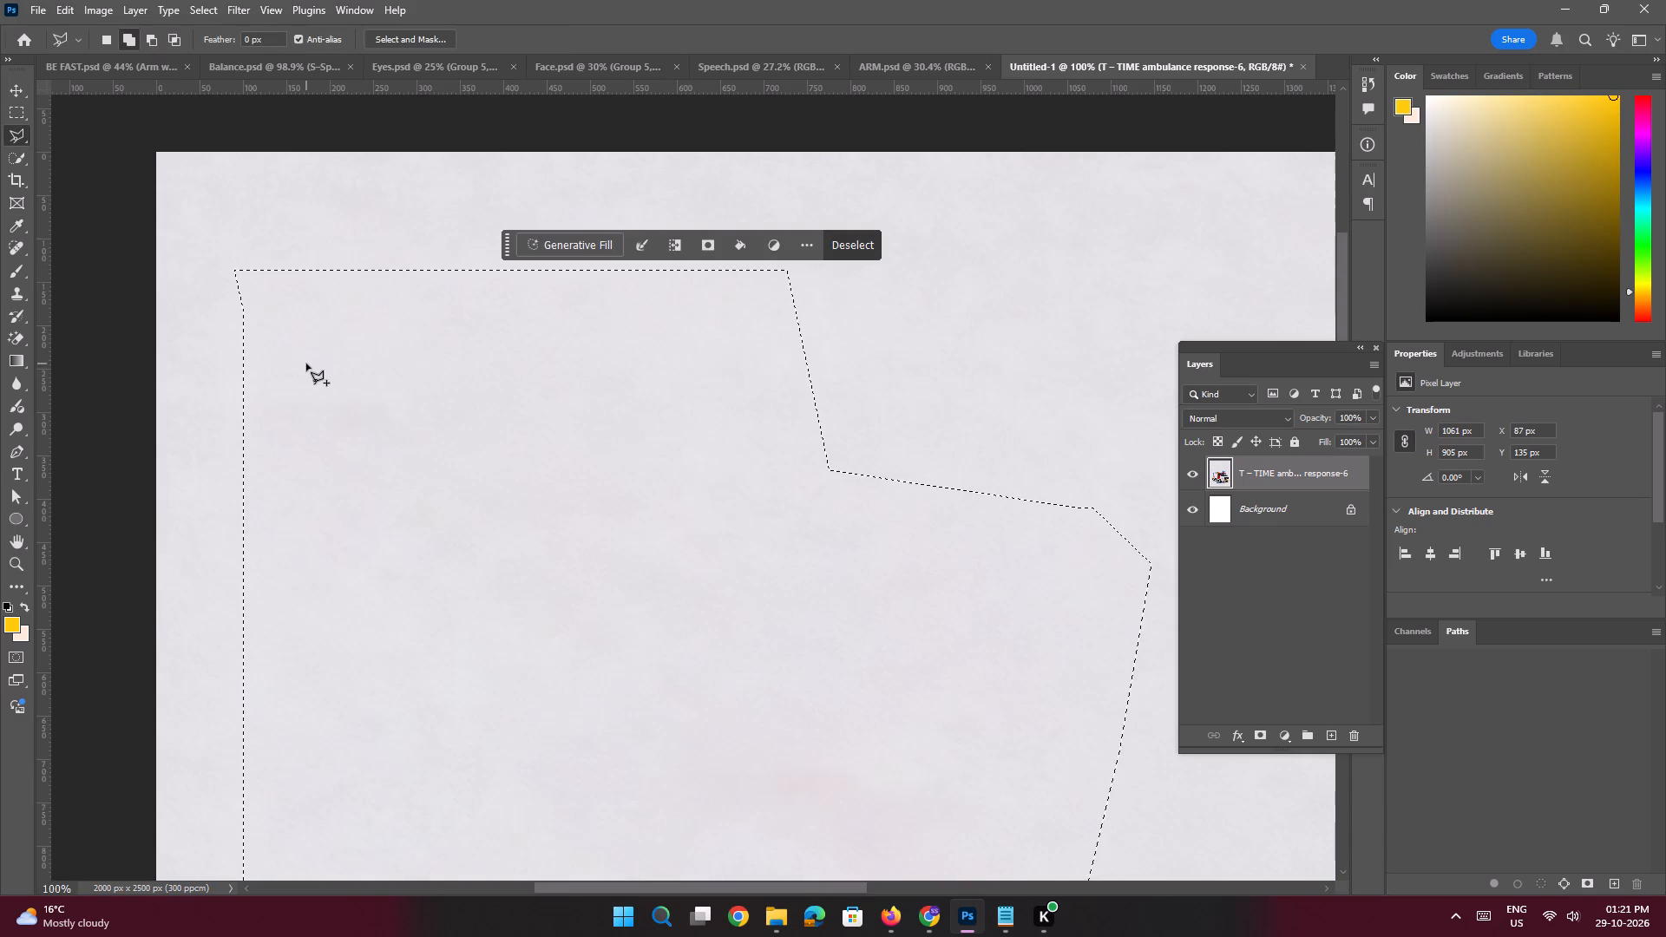
pyautogui.hotkey('ctrl', 'd')
# Save the cleaned ambulance document under the file name Time.
pyautogui.hotkey('ctrl', '0')
pyautogui.press('space')
pyautogui.keyDown('ctrl'); pyautogui.moveTo(692, 427); pyautogui.dragTo(662, 417); pyautogui.keyUp('ctrl')
pyautogui.click(712, 409)
pyautogui.hotkey('ctrl', 's')
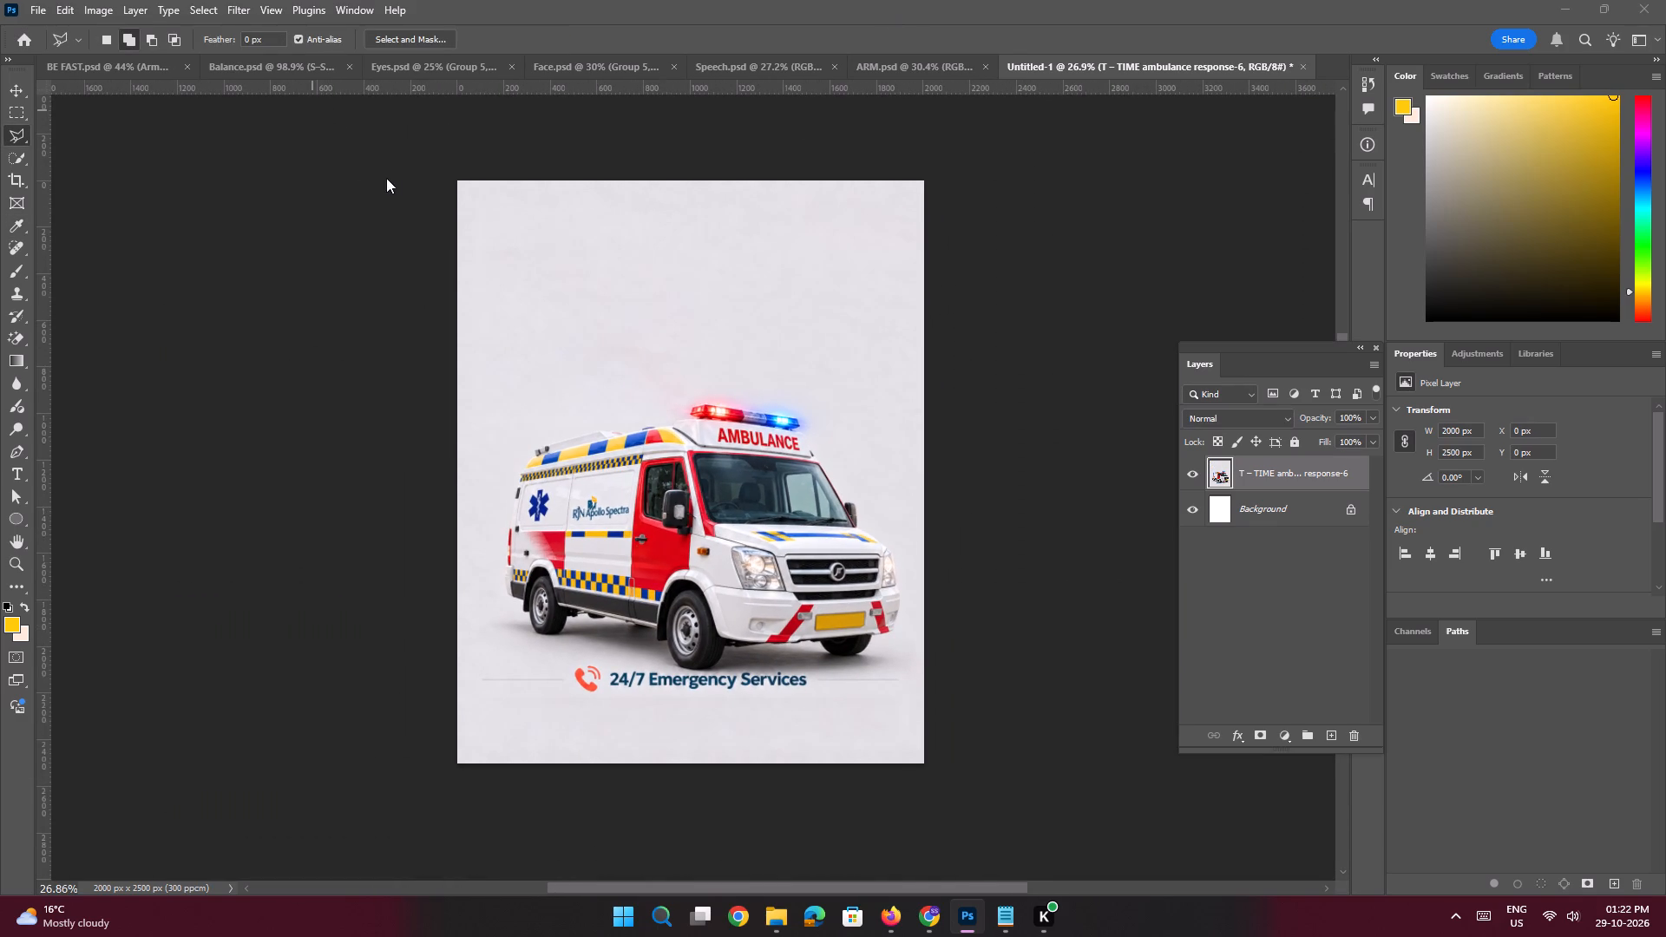
pyautogui.write('Time')
pyautogui.press('Return')
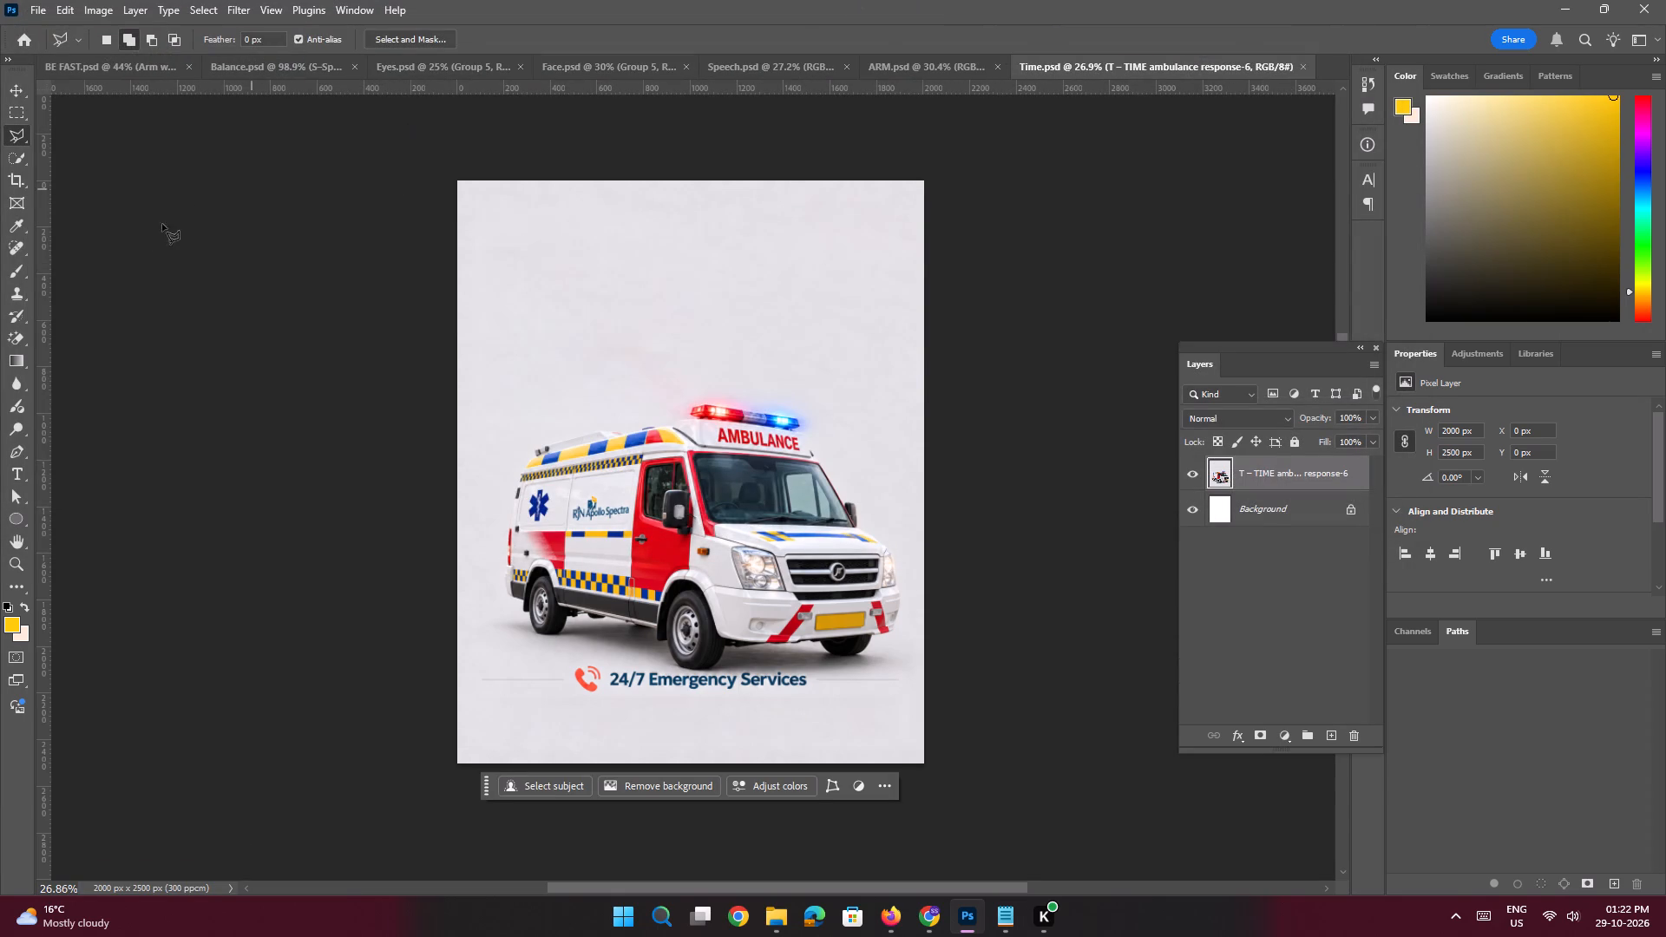
# Copy the Group 2 anniversary emblem and RJN Apollo Spectra logo from ARM.psd into Time.psd.
pyautogui.click(17, 88)
pyautogui.click(906, 63)
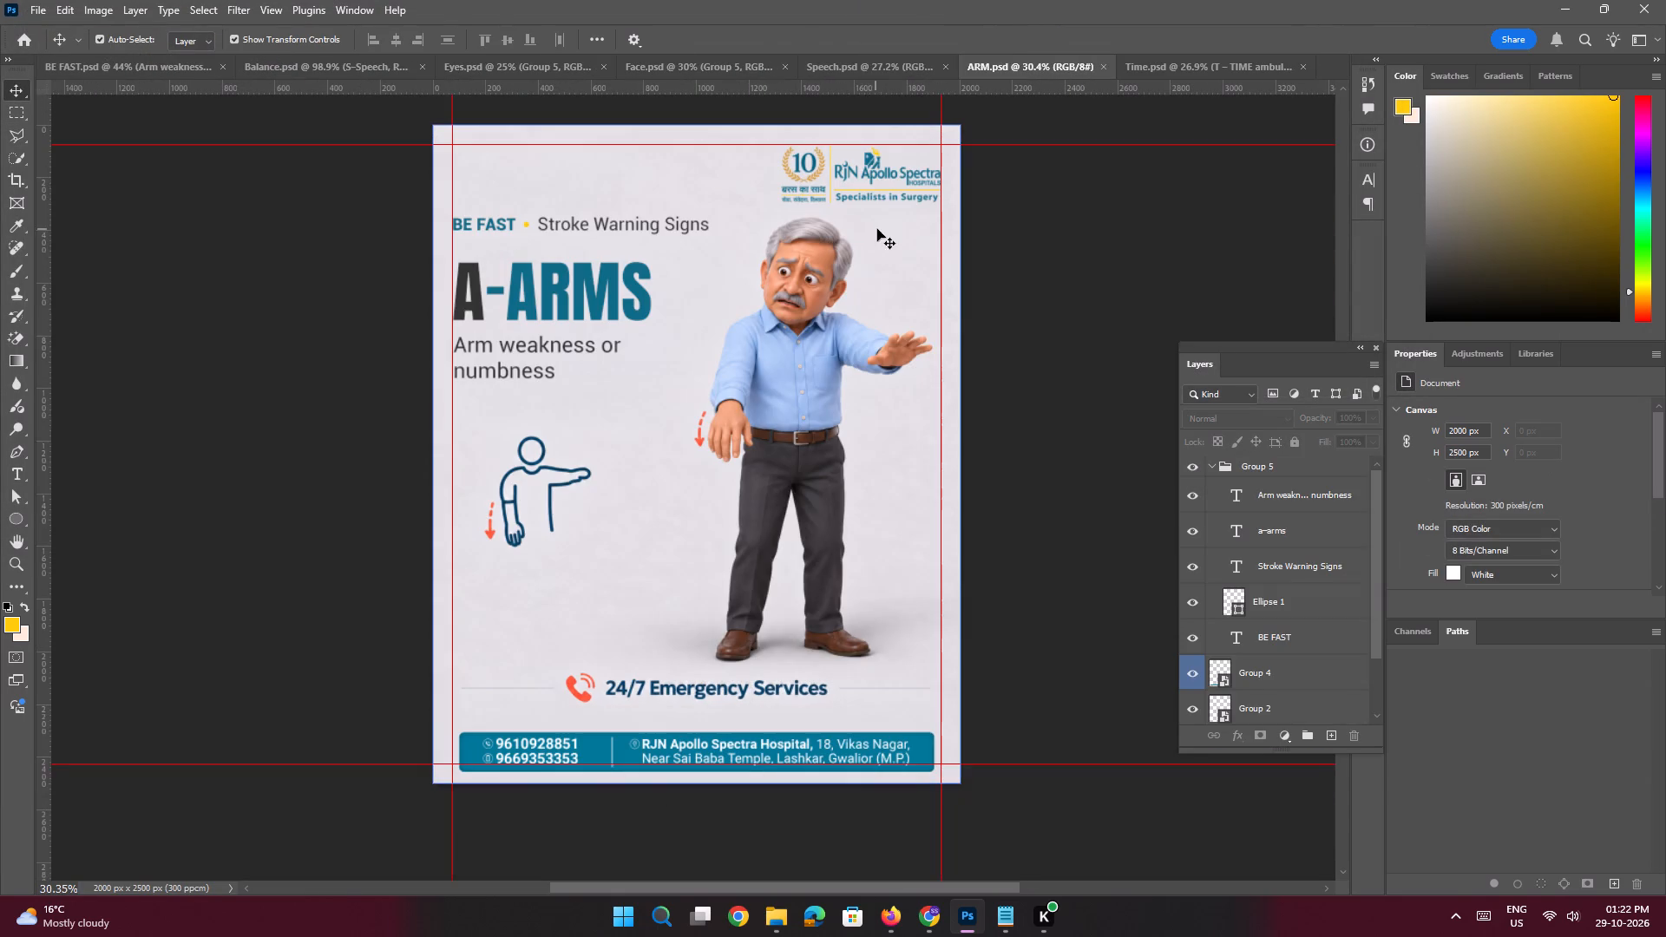
pyautogui.click(870, 161)
pyautogui.moveTo(1263, 699); pyautogui.dragTo(839, 251)
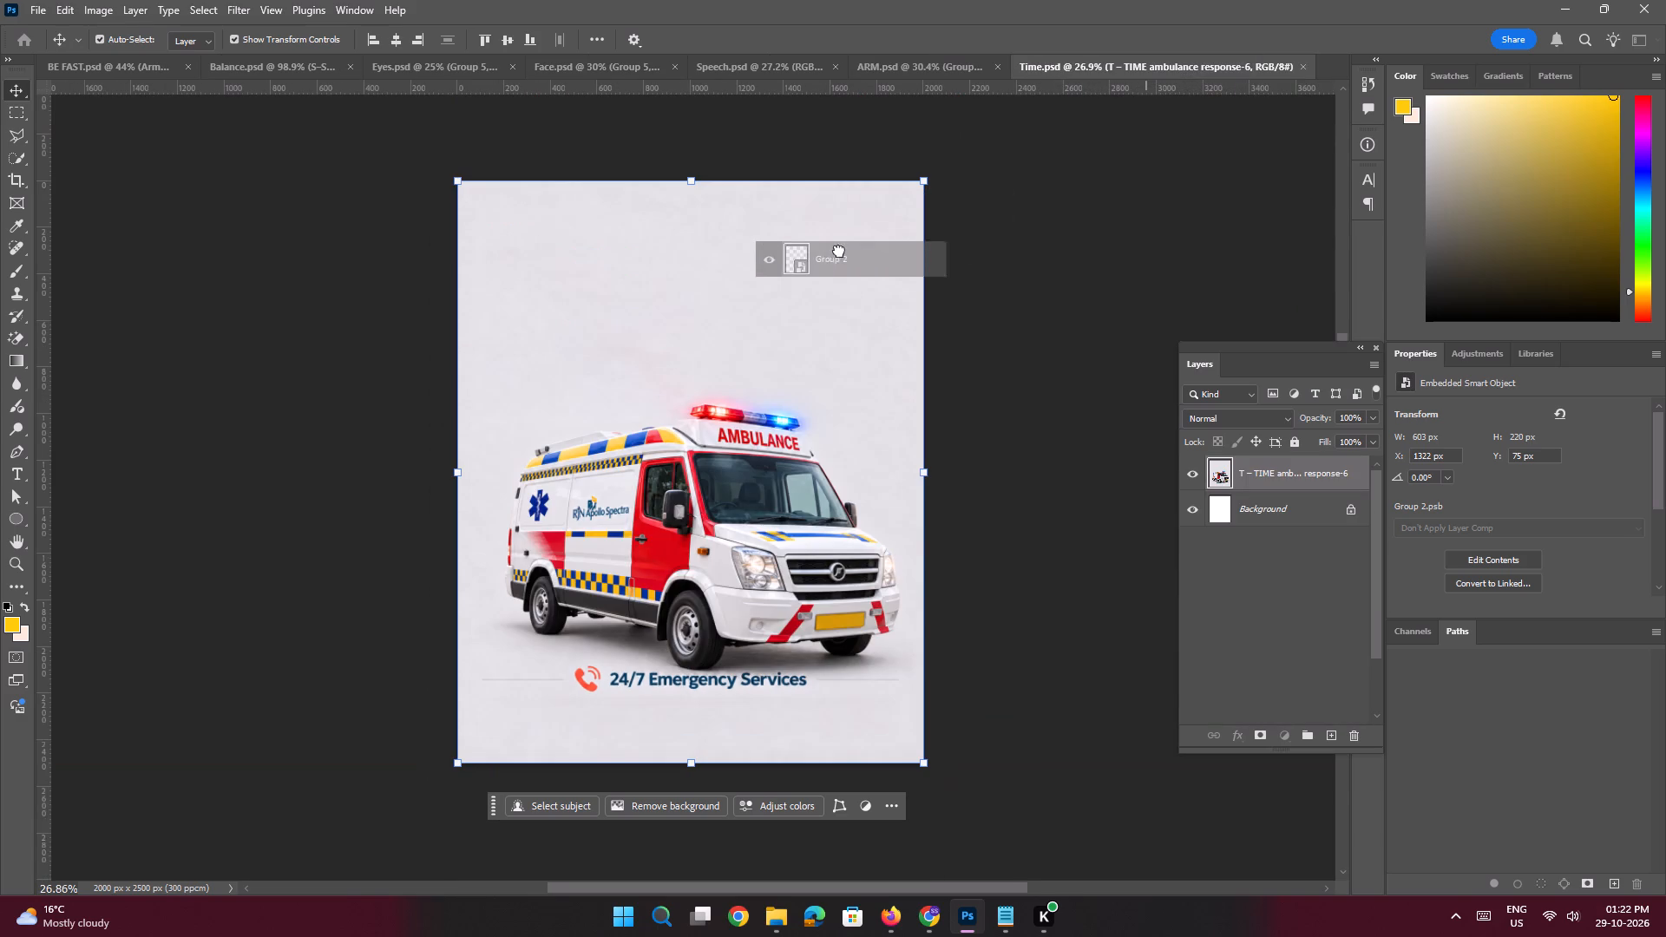
pyautogui.moveTo(839, 251); pyautogui.dragTo(806, 261)
pyautogui.click(1040, 267)
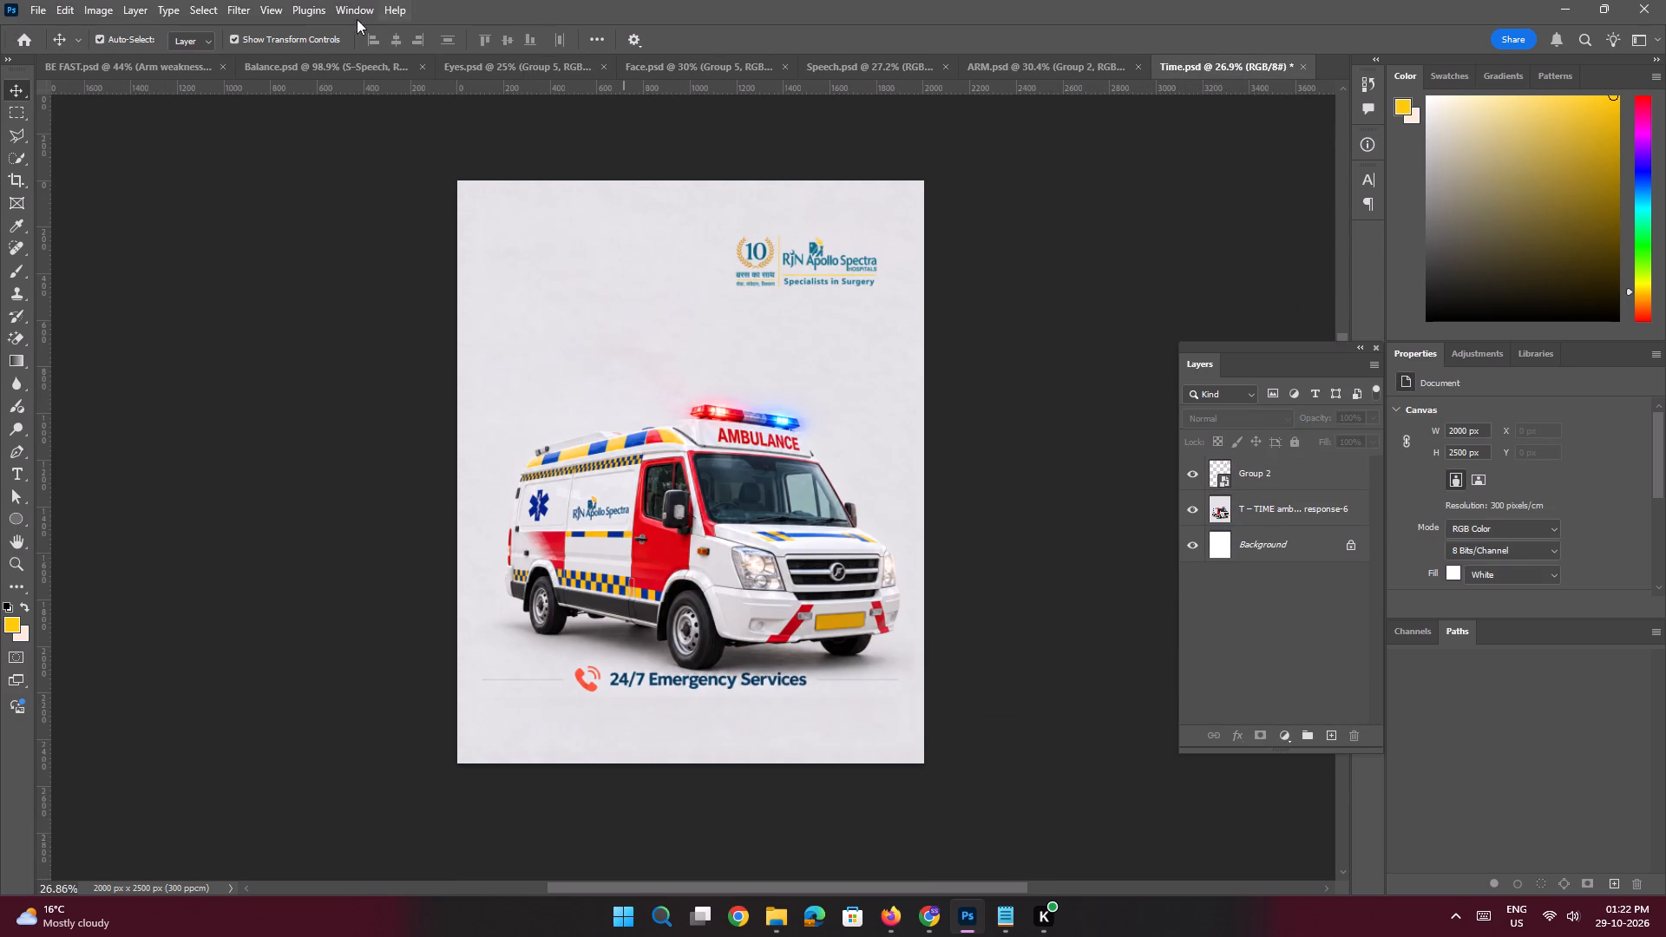
# Add a new guide layout with margin guides along all four sides of the Time.psd canvas.
pyautogui.click(264, 12)
pyautogui.click(1058, 292)
pyautogui.scroll(-8, 1467, 499)
pyautogui.click(274, 10)
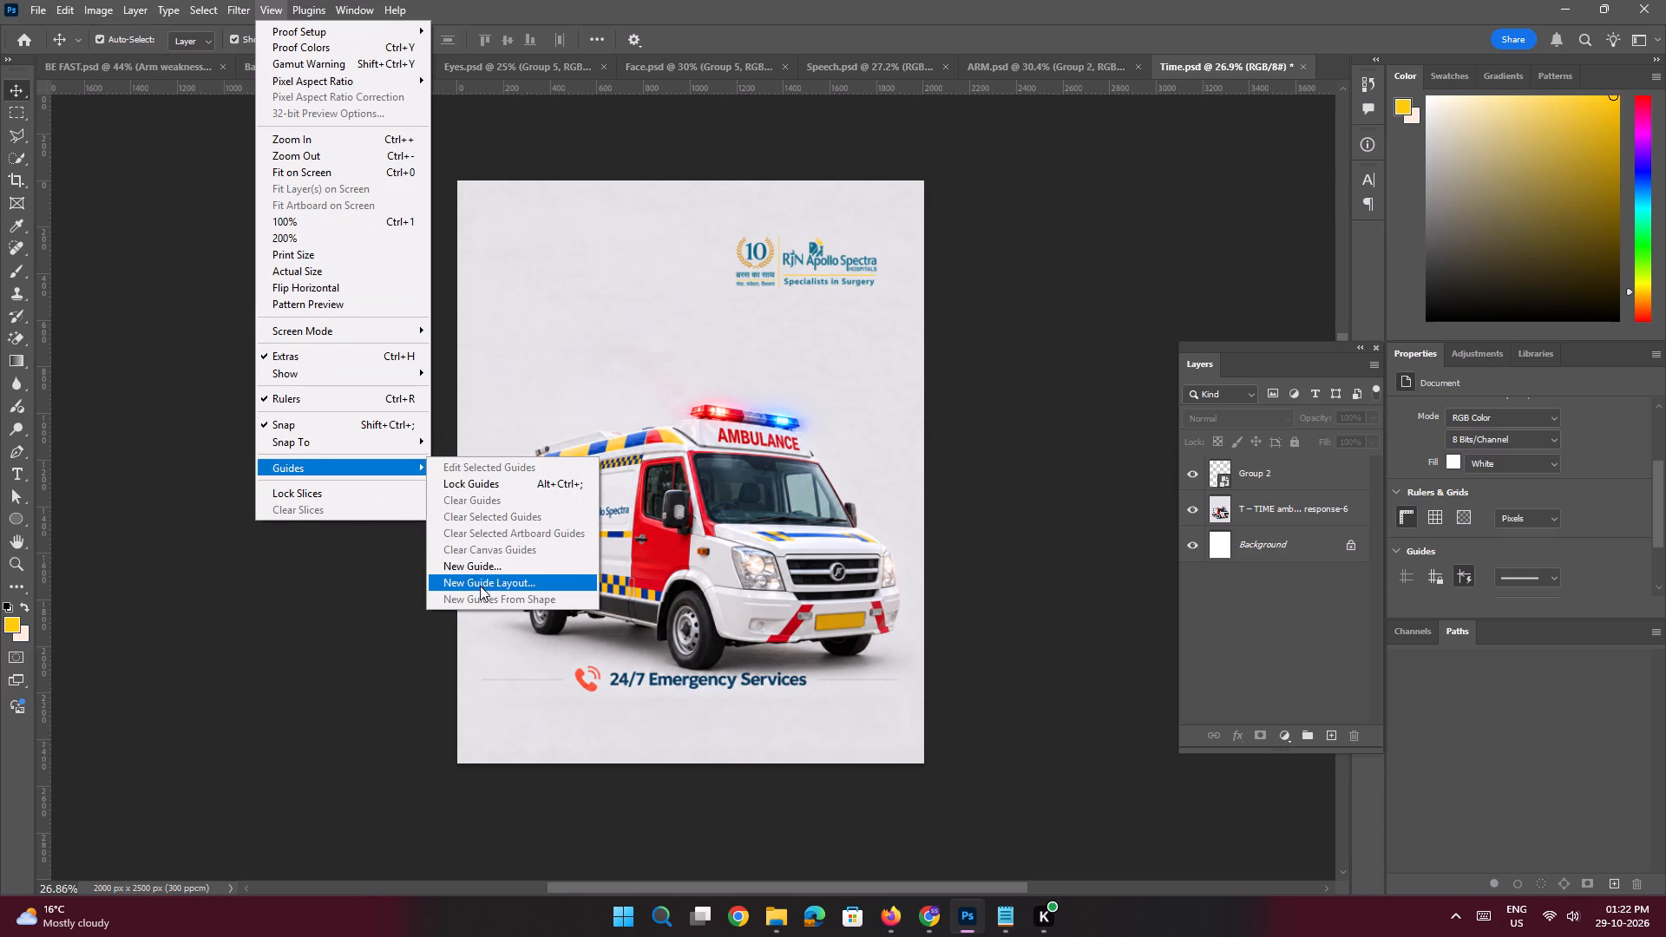
pyautogui.click(481, 586)
pyautogui.click(946, 197)
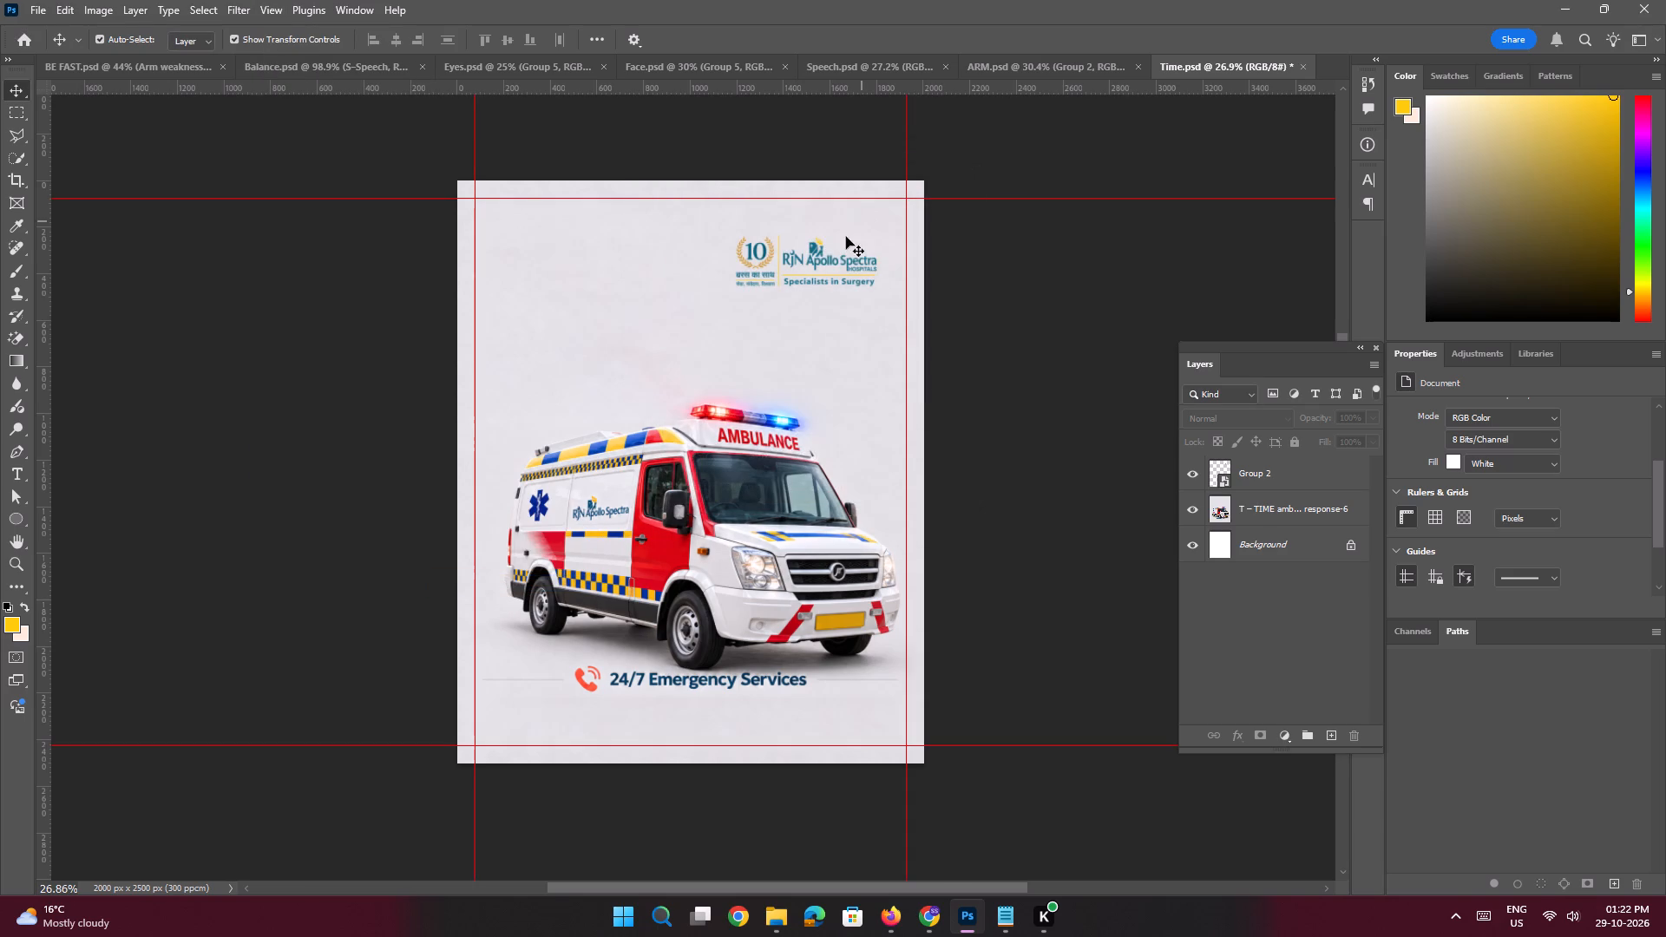
# Move the Group 2 logo into the upper-right corner of the margin guides, at X 1322 px, Y 75 px.
pyautogui.click(811, 250)
pyautogui.moveTo(815, 246); pyautogui.dragTo(839, 215)
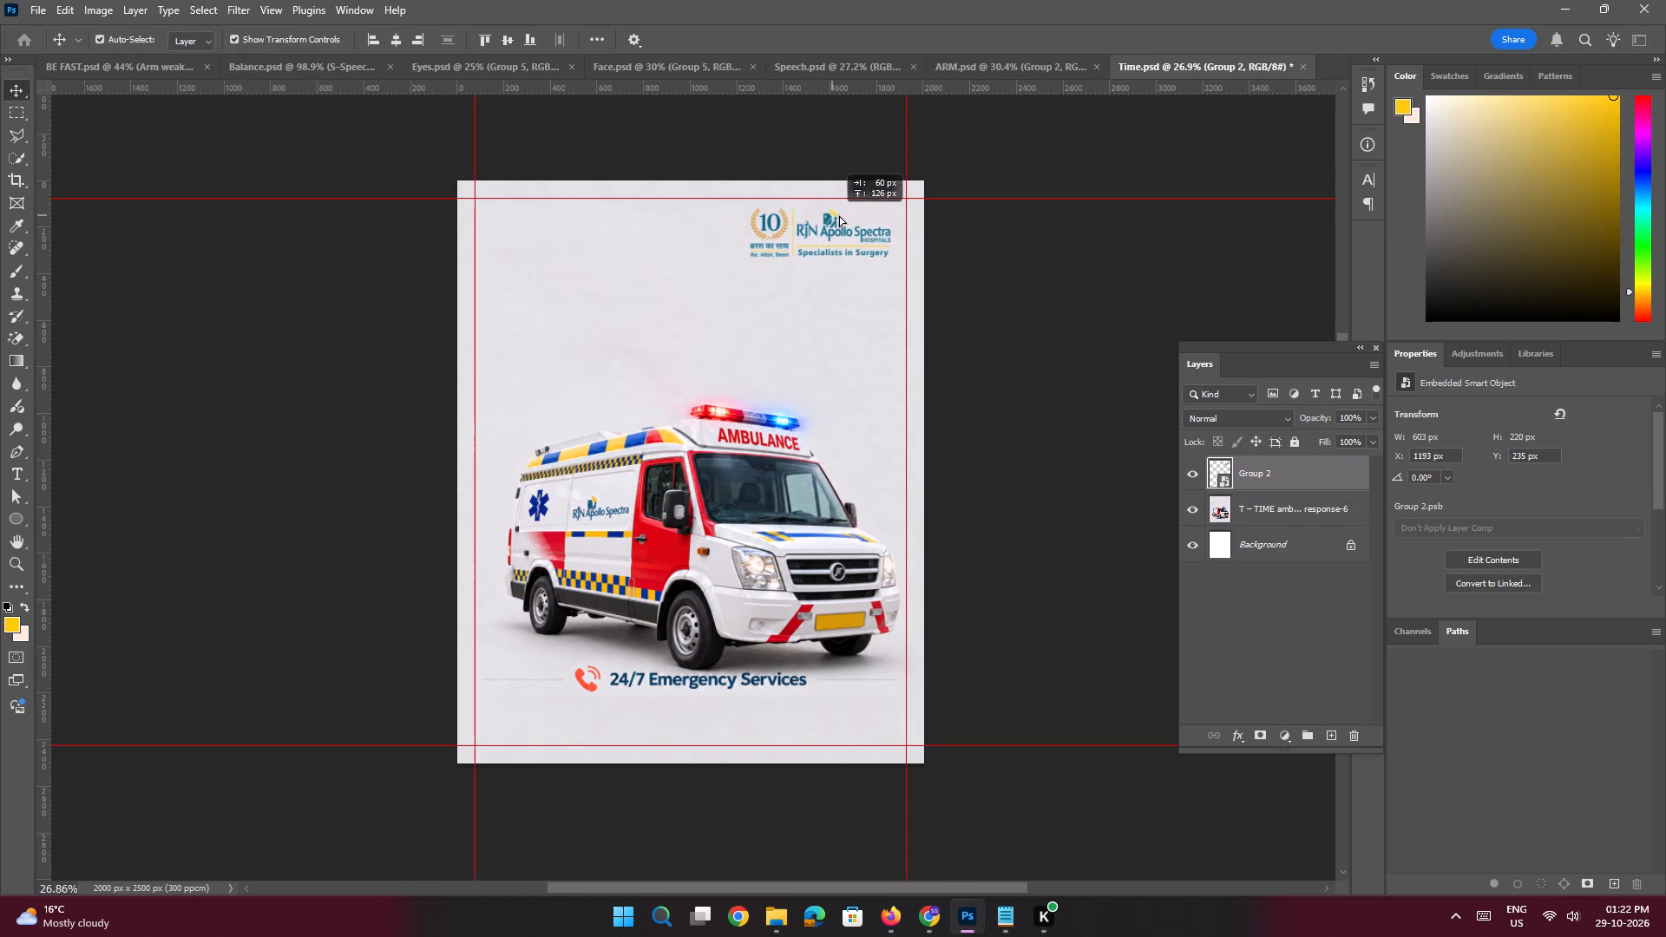
pyautogui.moveTo(839, 215); pyautogui.dragTo(851, 209)
# Copy the Group 5 heading text from ARM.psd into Time.psd, aligned to the left margin guide above the ambulance.
pyautogui.press('space')
pyautogui.keyDown('ctrl'); pyautogui.moveTo(858, 245); pyautogui.dragTo(833, 239); pyautogui.keyUp('ctrl')
pyautogui.click(999, 61)
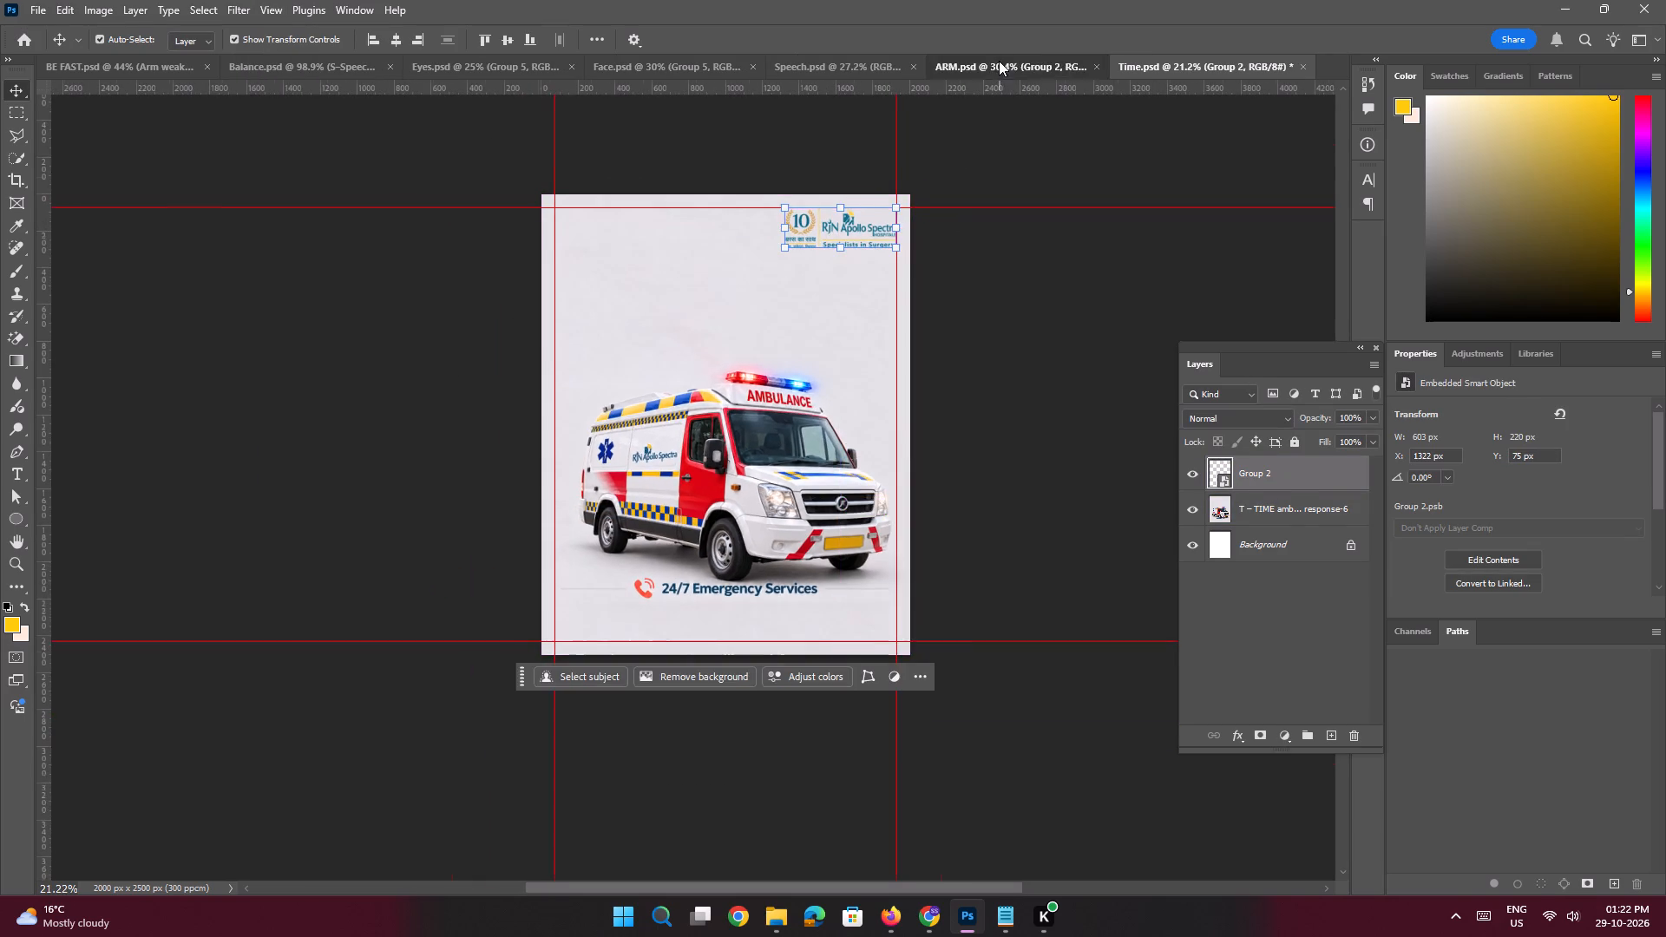
pyautogui.click(200, 36)
pyautogui.click(201, 57)
pyautogui.click(205, 165)
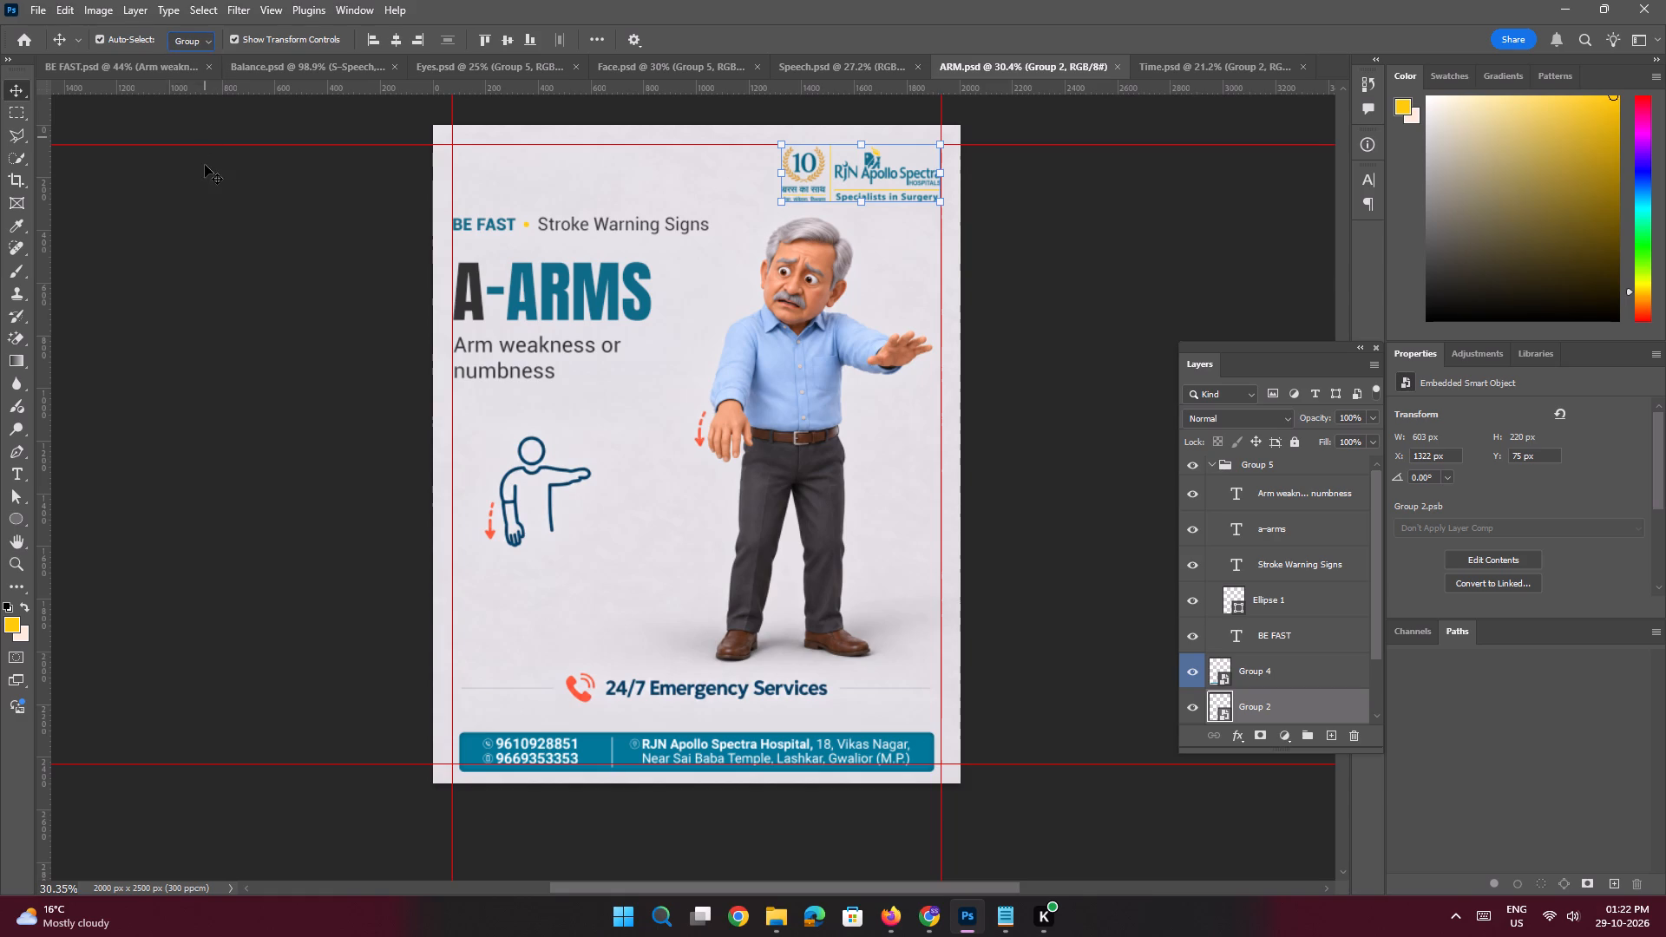
pyautogui.click(516, 270)
pyautogui.moveTo(1288, 468); pyautogui.dragTo(1288, 468)
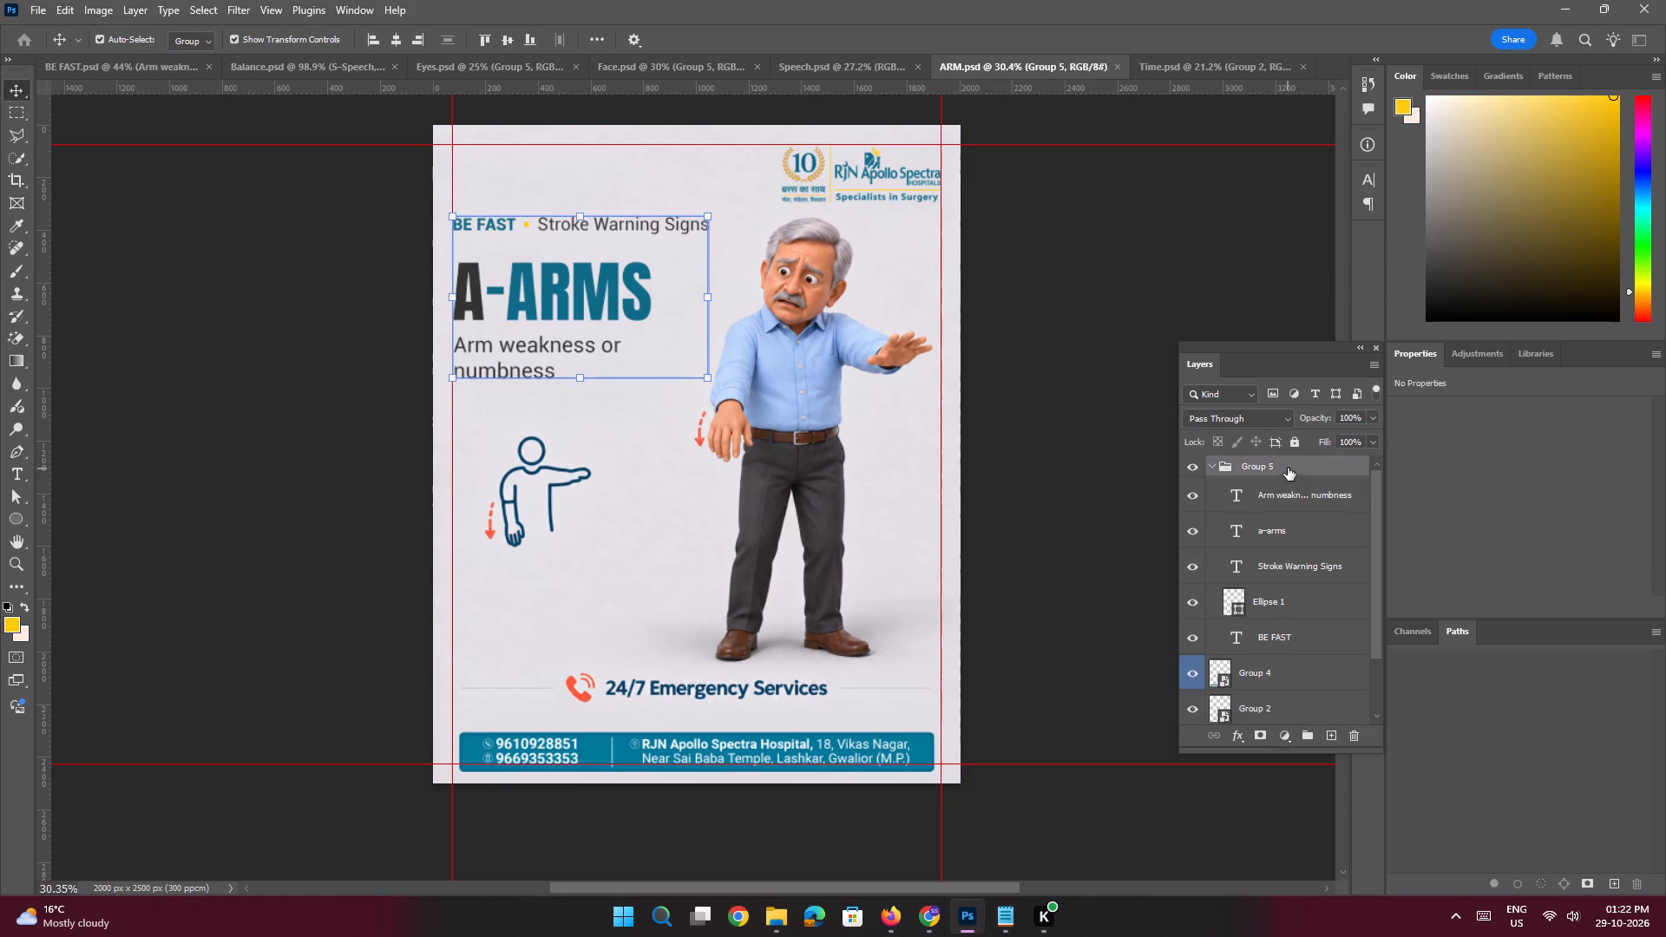
pyautogui.moveTo(1288, 468); pyautogui.dragTo(673, 285)
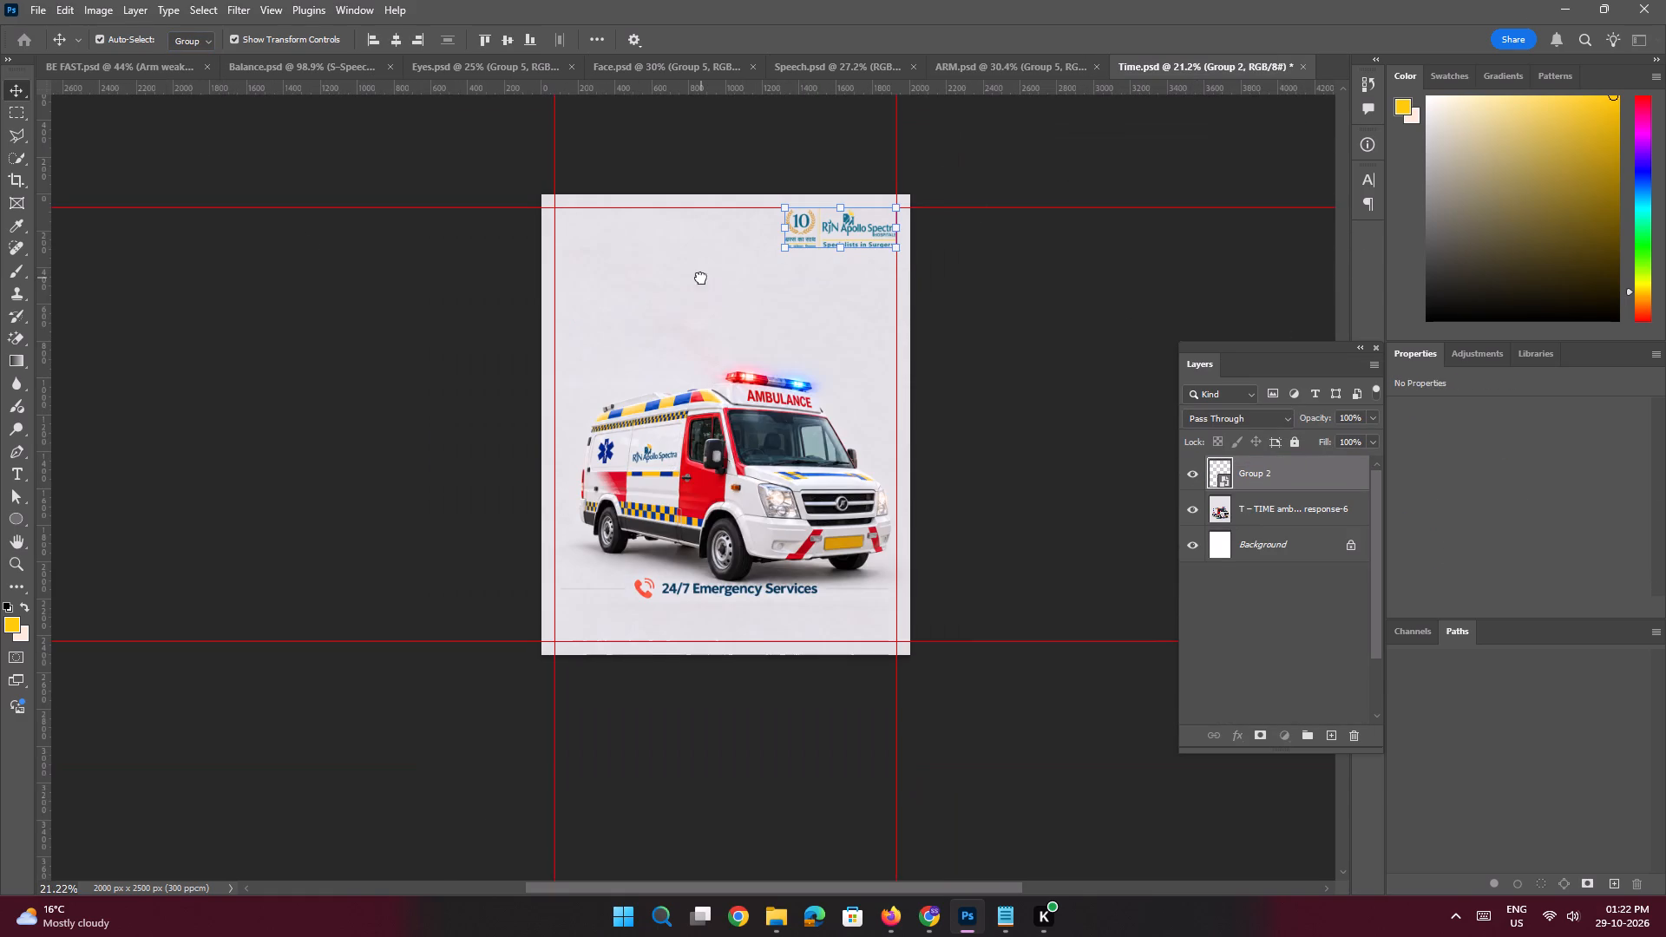
pyautogui.moveTo(663, 283); pyautogui.dragTo(635, 301)
pyautogui.click(489, 305)
pyautogui.press('space')
# Set auto-select to Layer and change the A-ARMS heading in Time.psd to T-TIME.
pyautogui.click(195, 39)
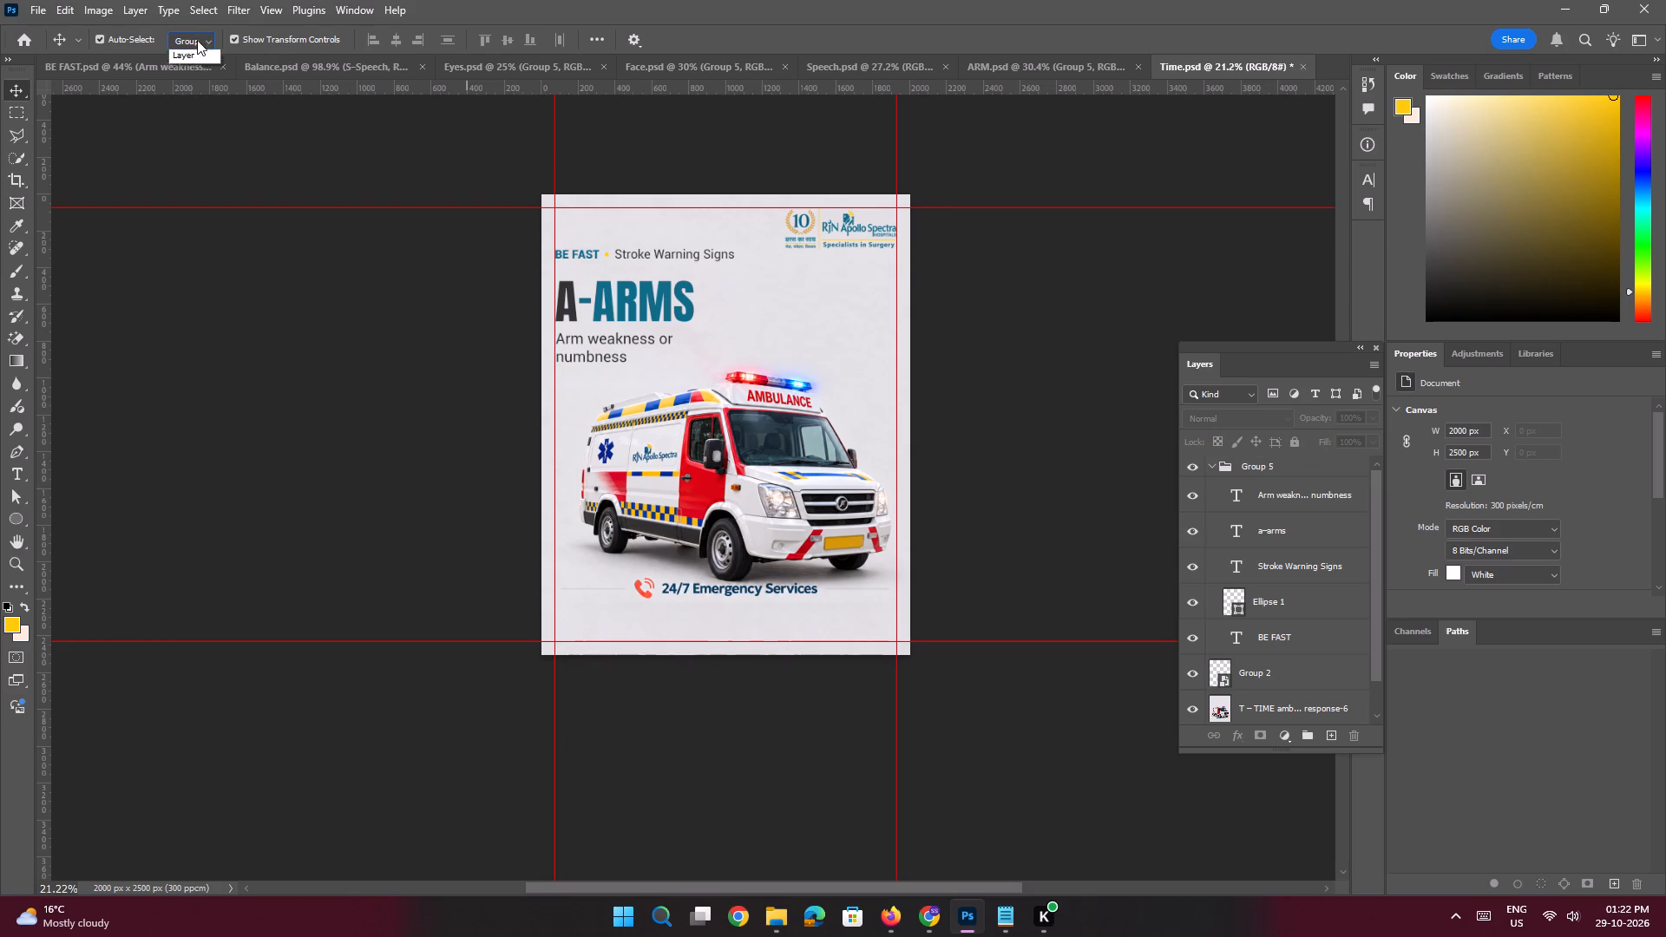
pyautogui.click(197, 69)
pyautogui.click(217, 190)
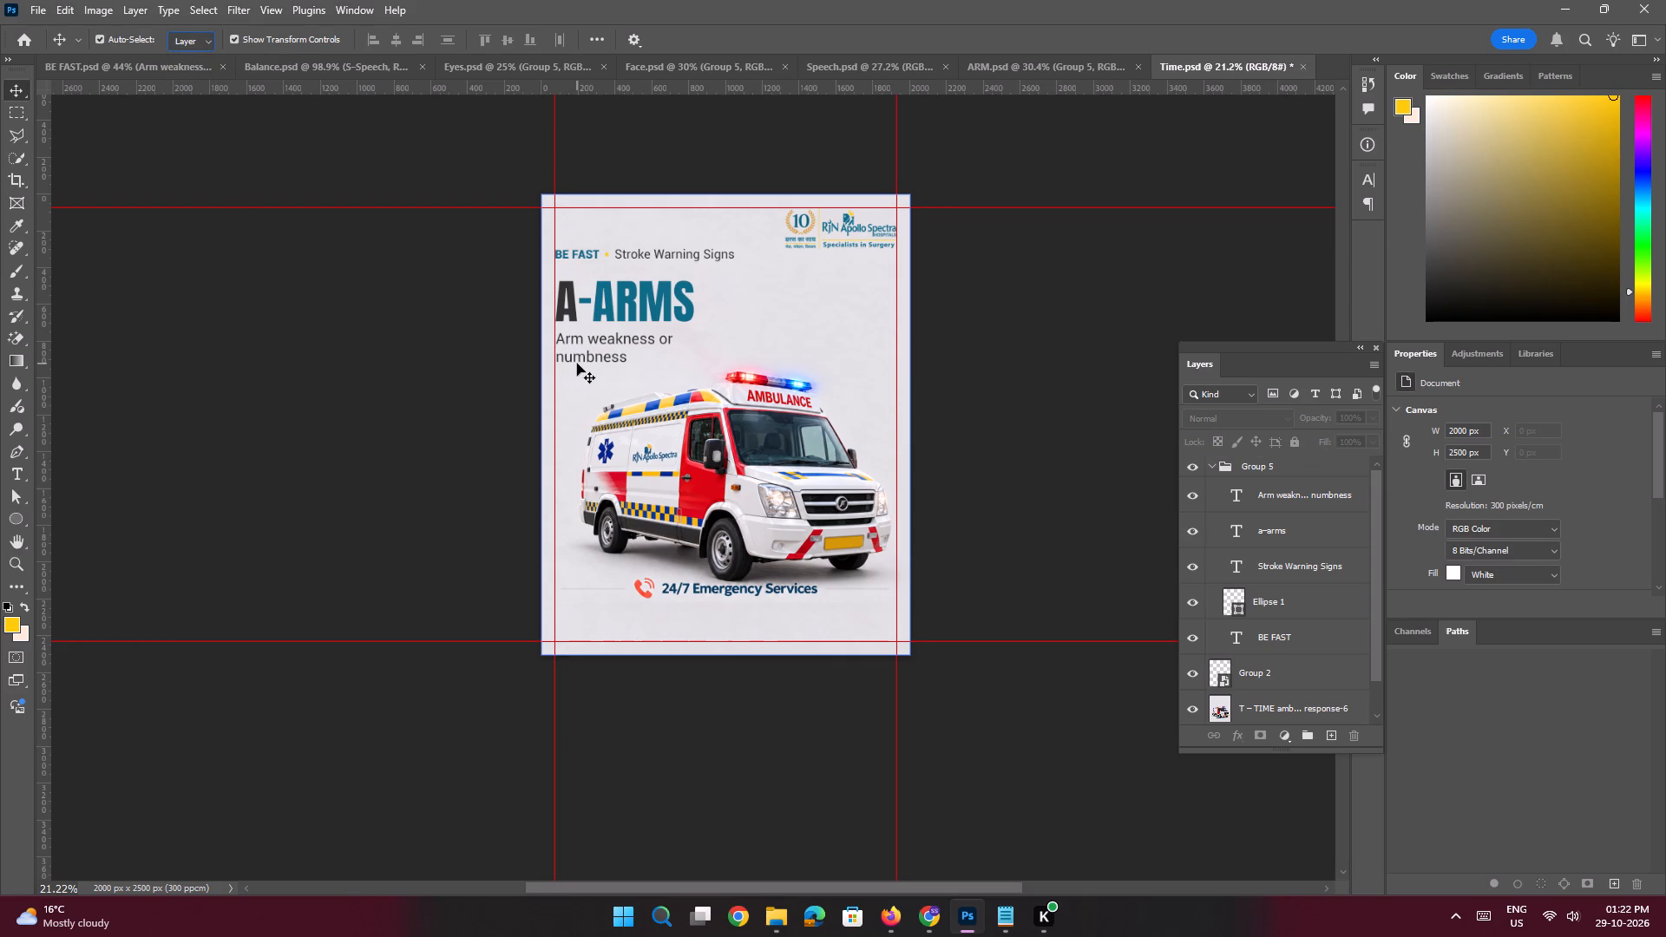
pyautogui.doubleClick(566, 307)
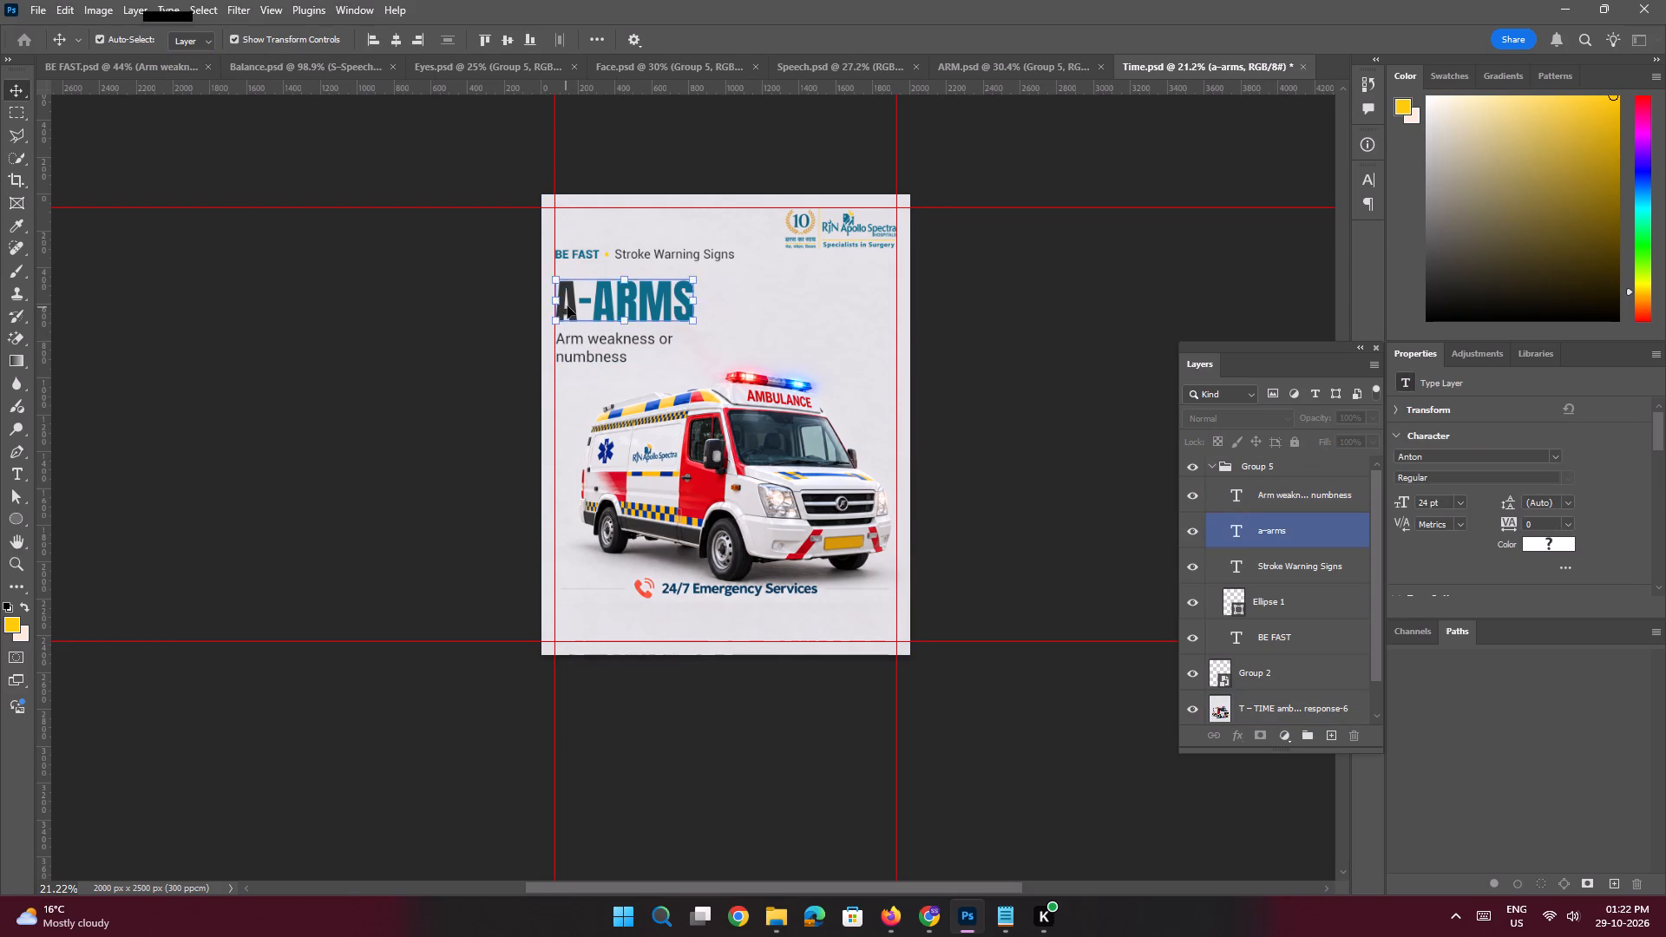
pyautogui.click(574, 296)
pyautogui.press('BackSpace')
pyautogui.press('t')
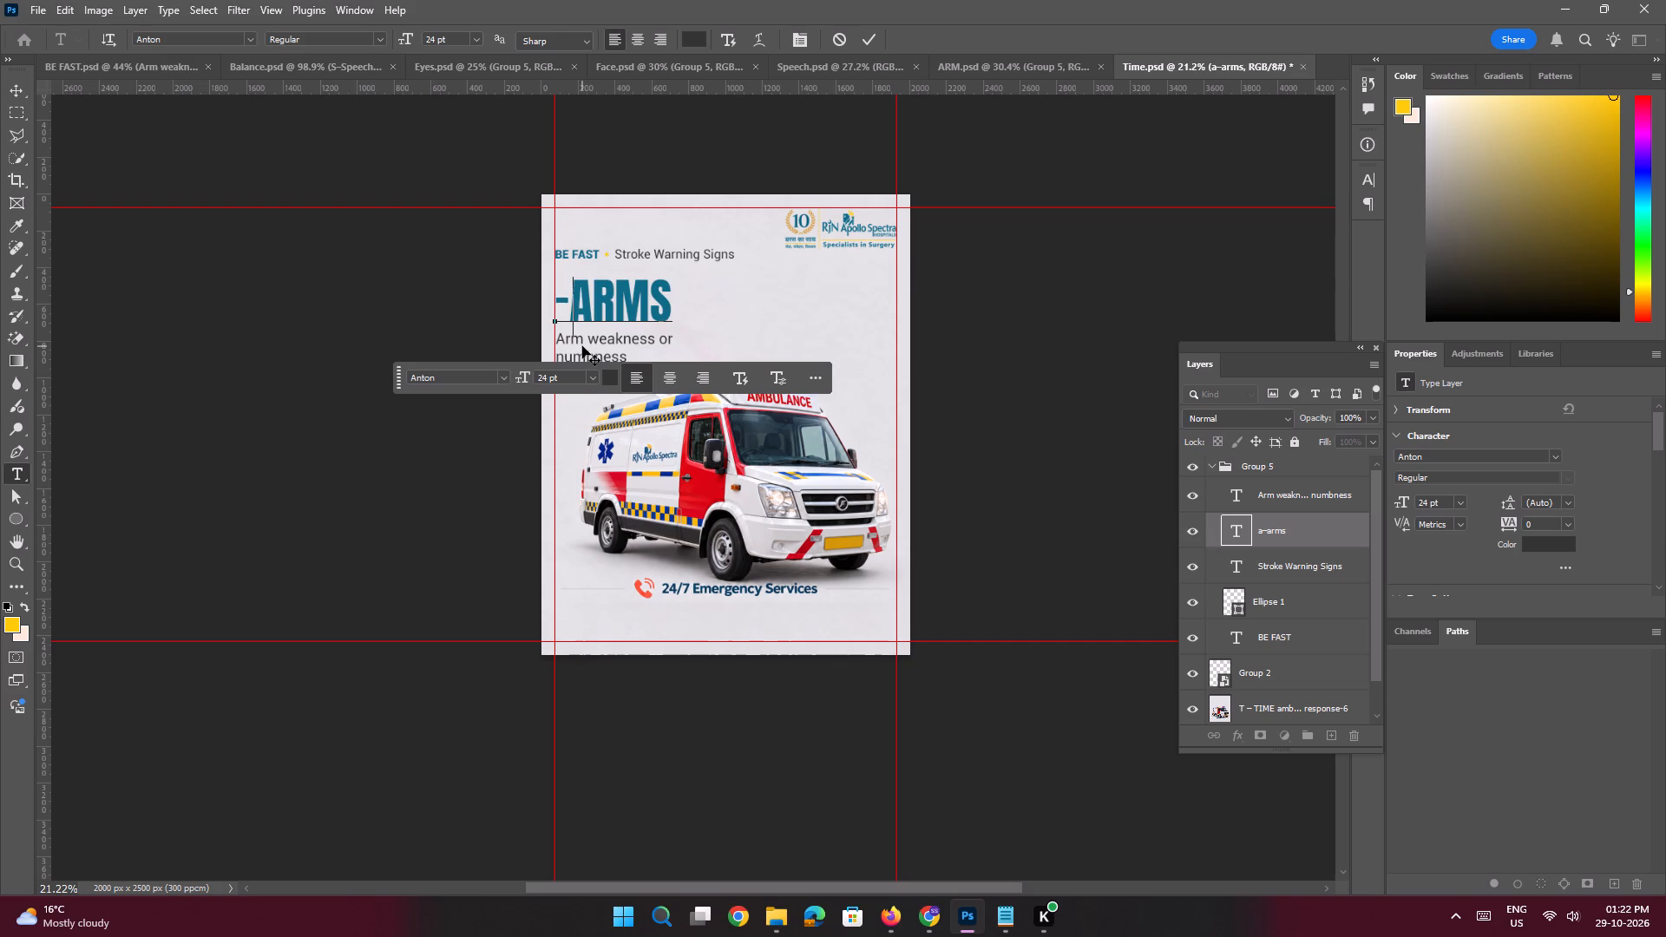
pyautogui.moveTo(690, 305); pyautogui.dragTo(634, 304)
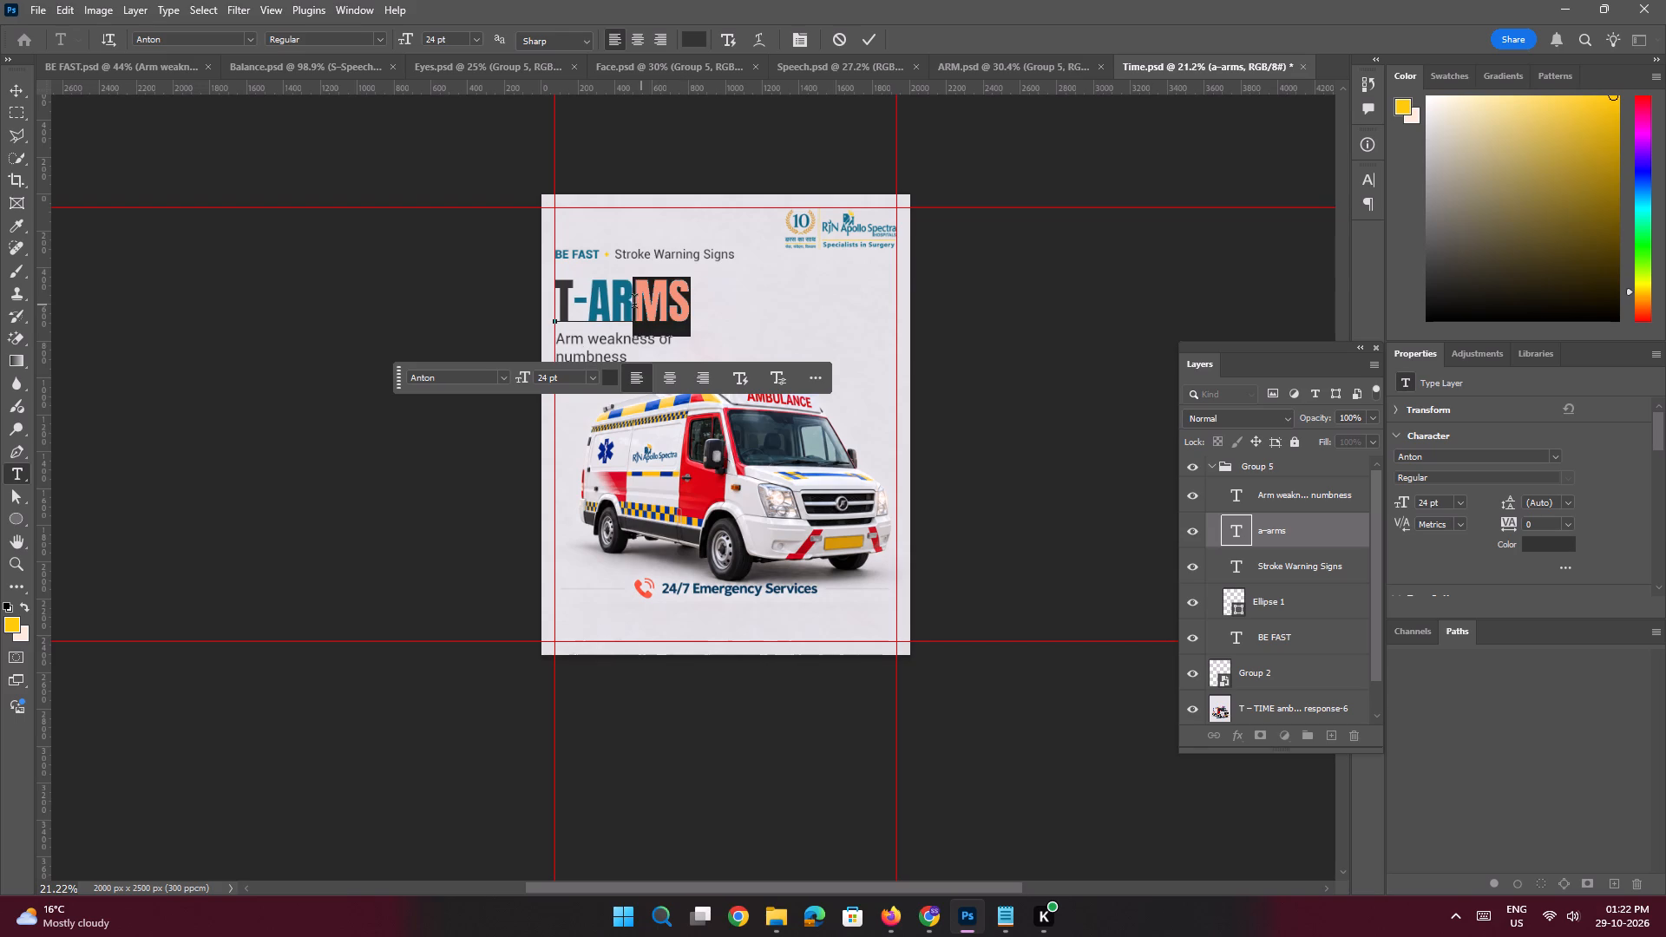
pyautogui.moveTo(634, 304); pyautogui.dragTo(595, 302)
pyautogui.write('time')
pyautogui.press('Return')
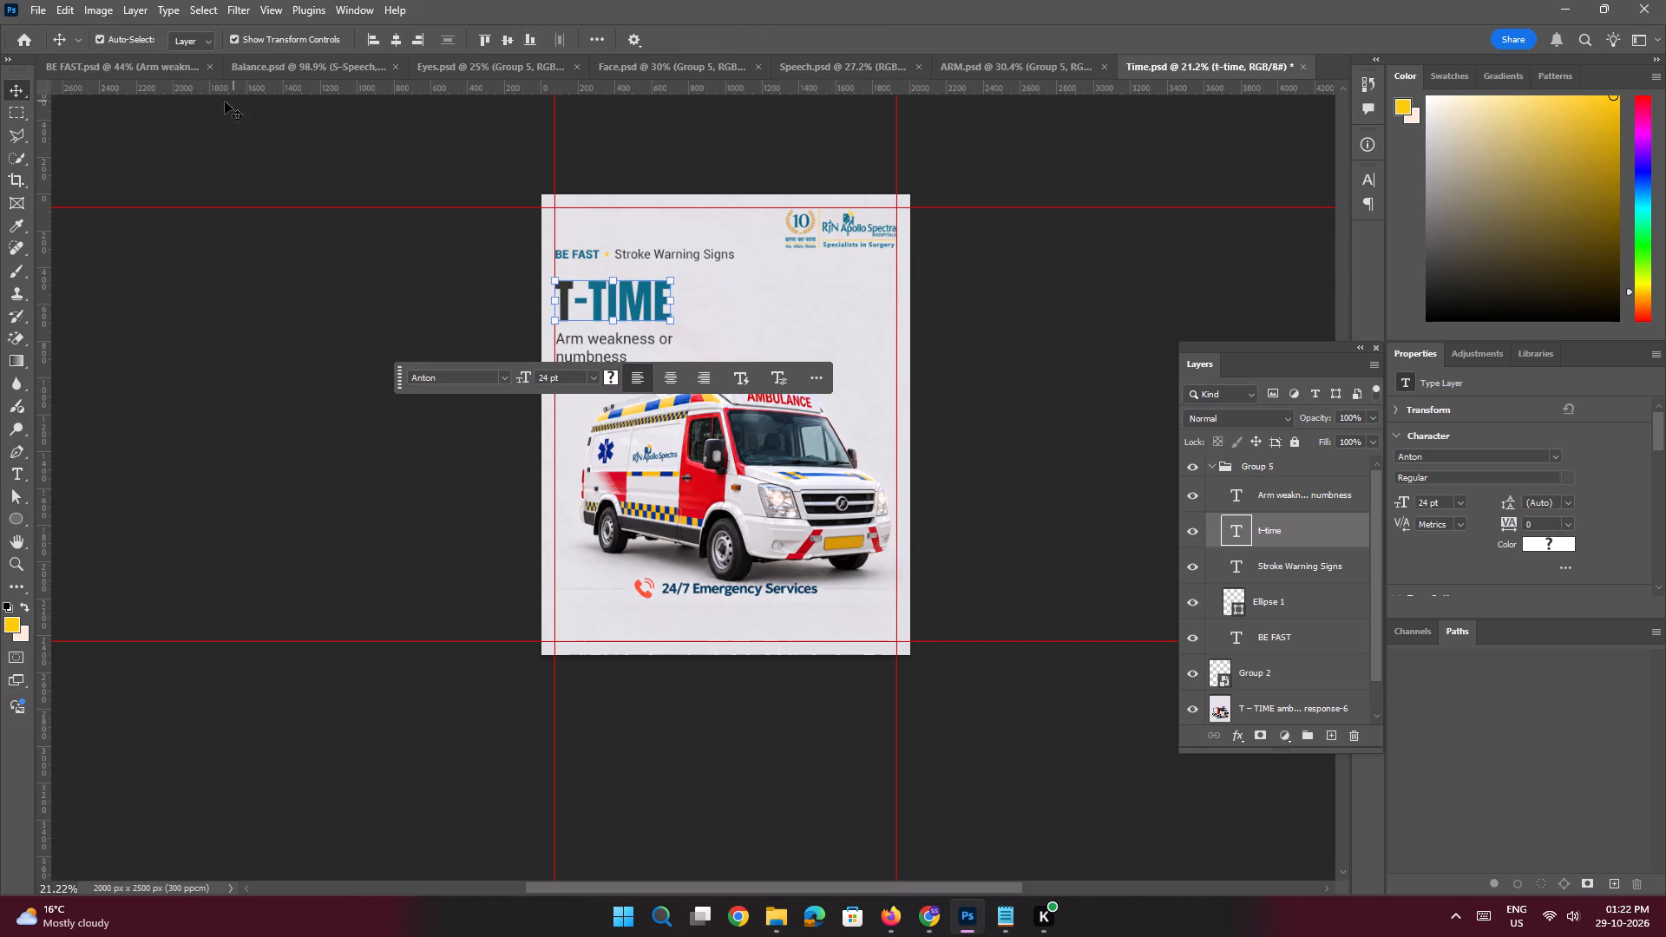
# Compare the headings, subtitles and layout across the BE FAST, Balance, Eyes, Face, Speech, ARM and Time documents.
pyautogui.click(154, 66)
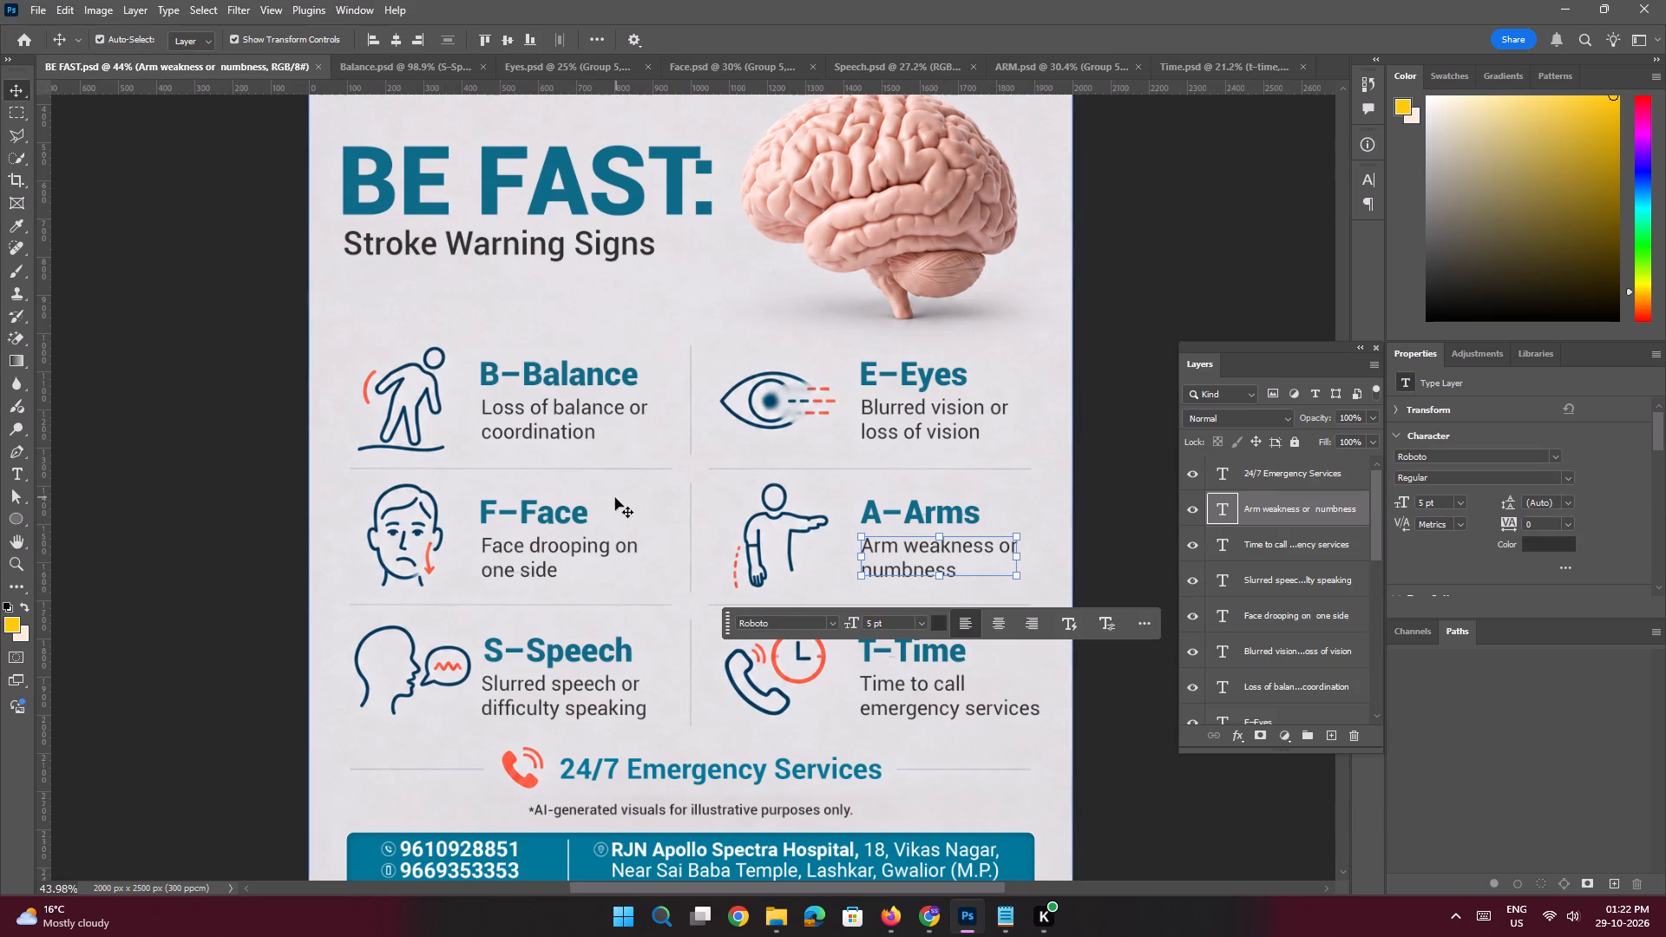
pyautogui.press('space')
pyautogui.press('space')
pyautogui.press('space')
pyautogui.press('space')
pyautogui.press('space')
pyautogui.press('space')
pyautogui.press('space')
pyautogui.press('space')
pyautogui.press('space')
pyautogui.press('space')
pyautogui.press('space')
pyautogui.press('space')
pyautogui.press('space')
pyautogui.press('space')
pyautogui.press('space')
pyautogui.press('space')
pyautogui.press('space')
pyautogui.press('space')
pyautogui.press('space')
pyautogui.press('space')
pyautogui.moveTo(615, 498); pyautogui.dragTo(574, 465)
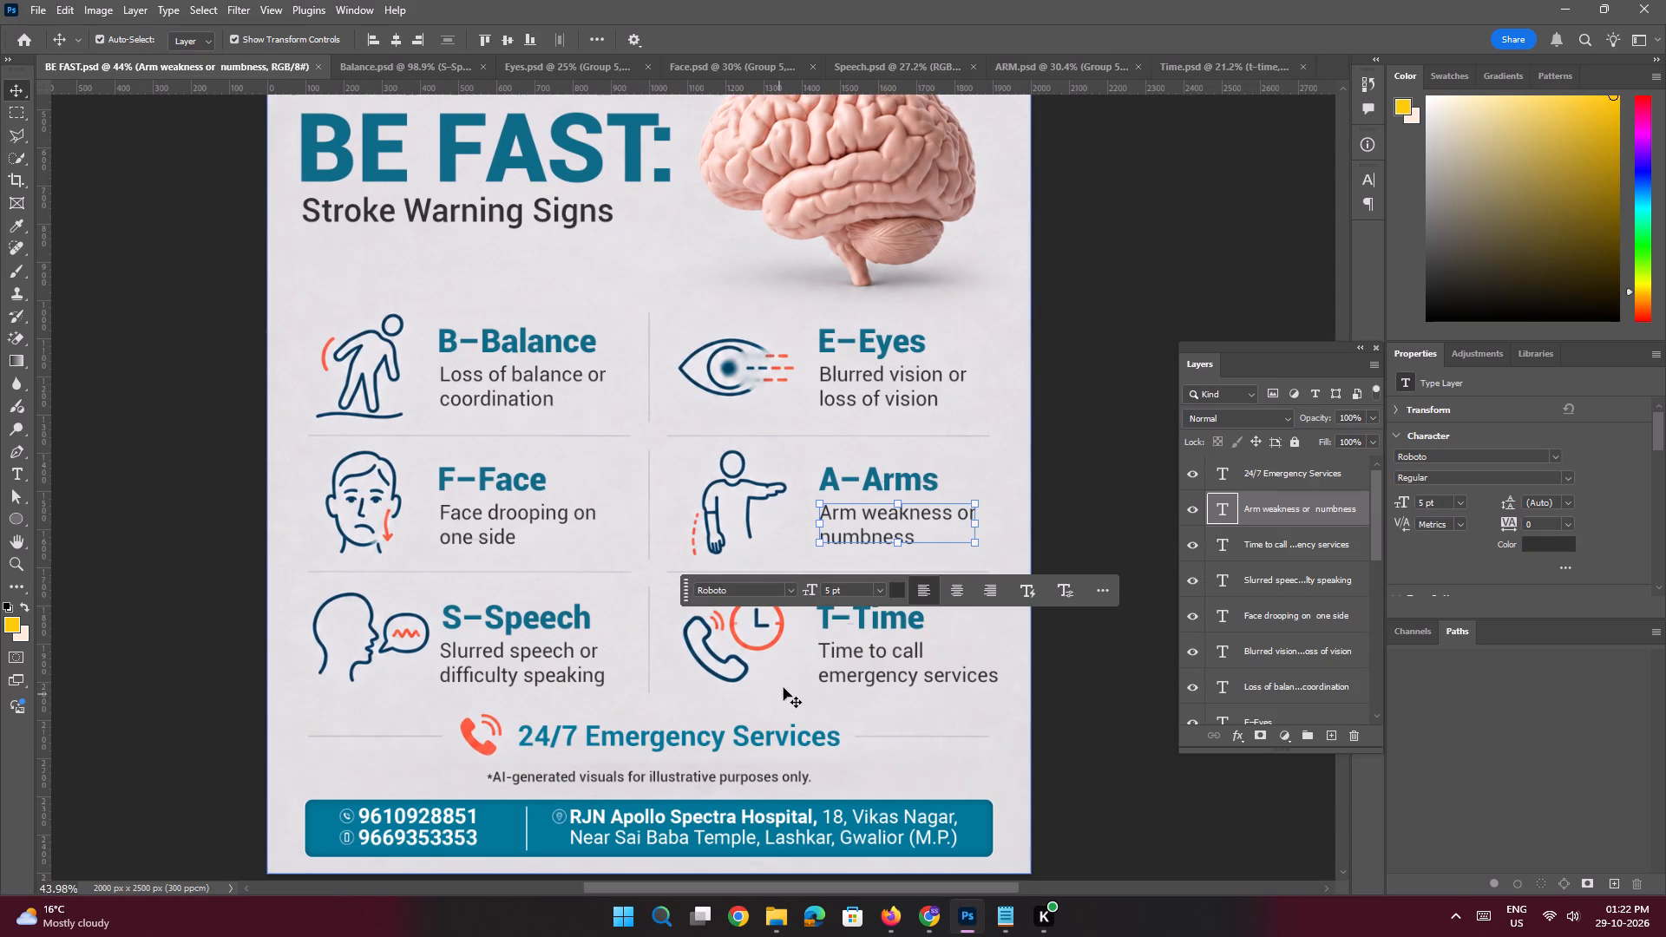
pyautogui.click(387, 73)
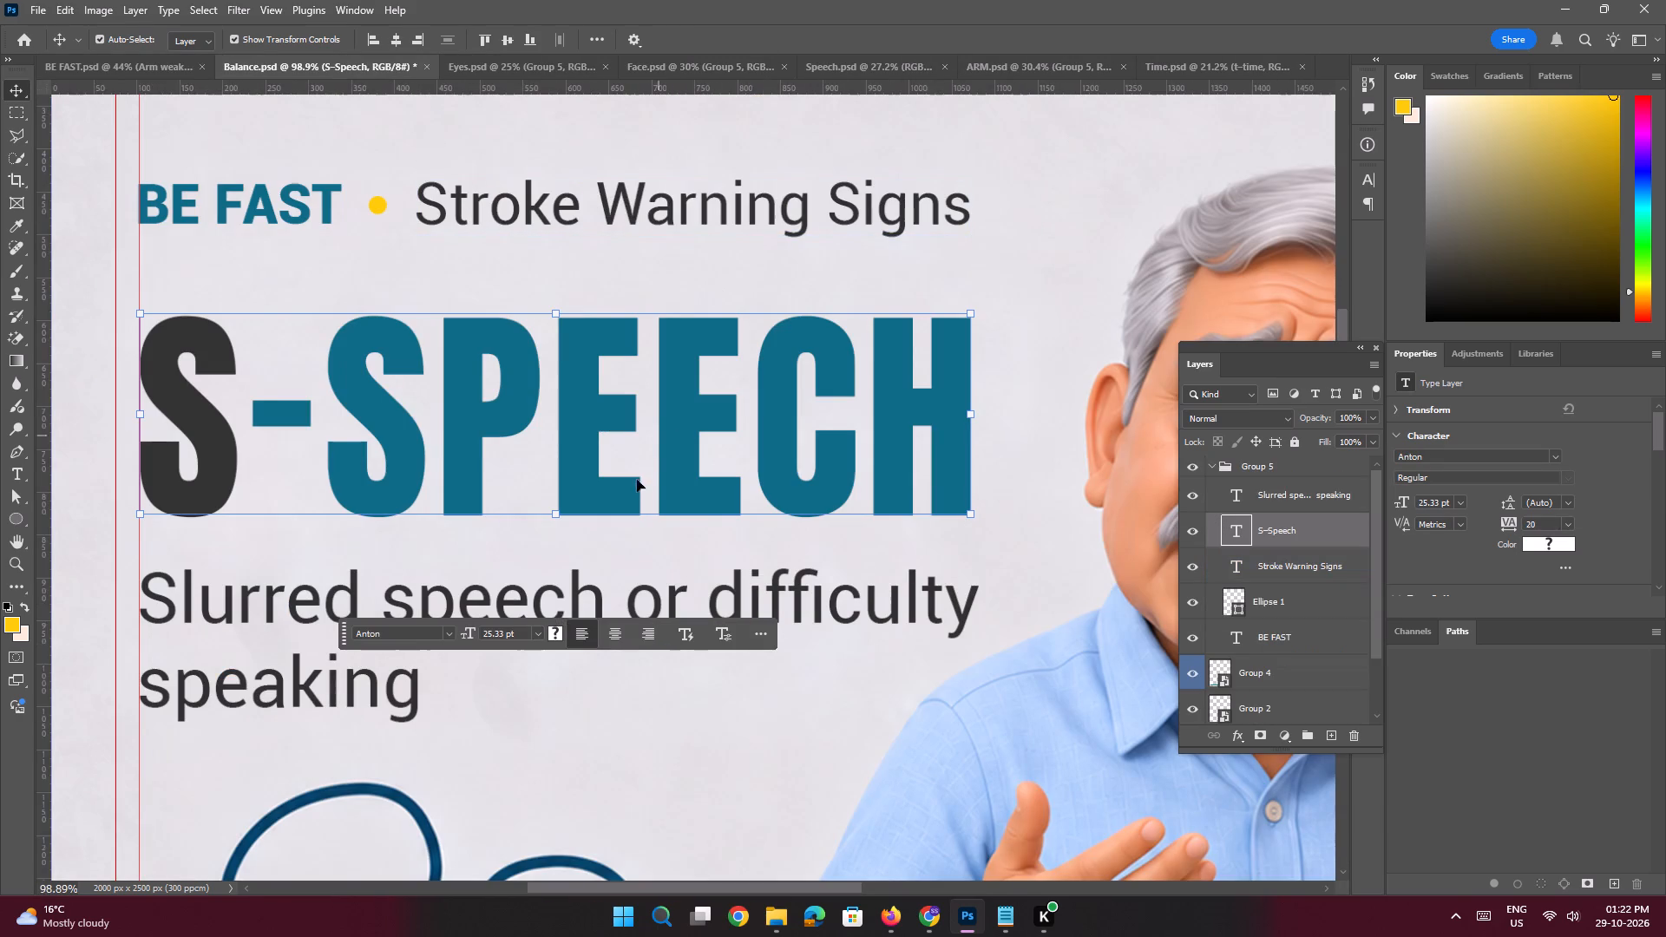
pyautogui.click(757, 608)
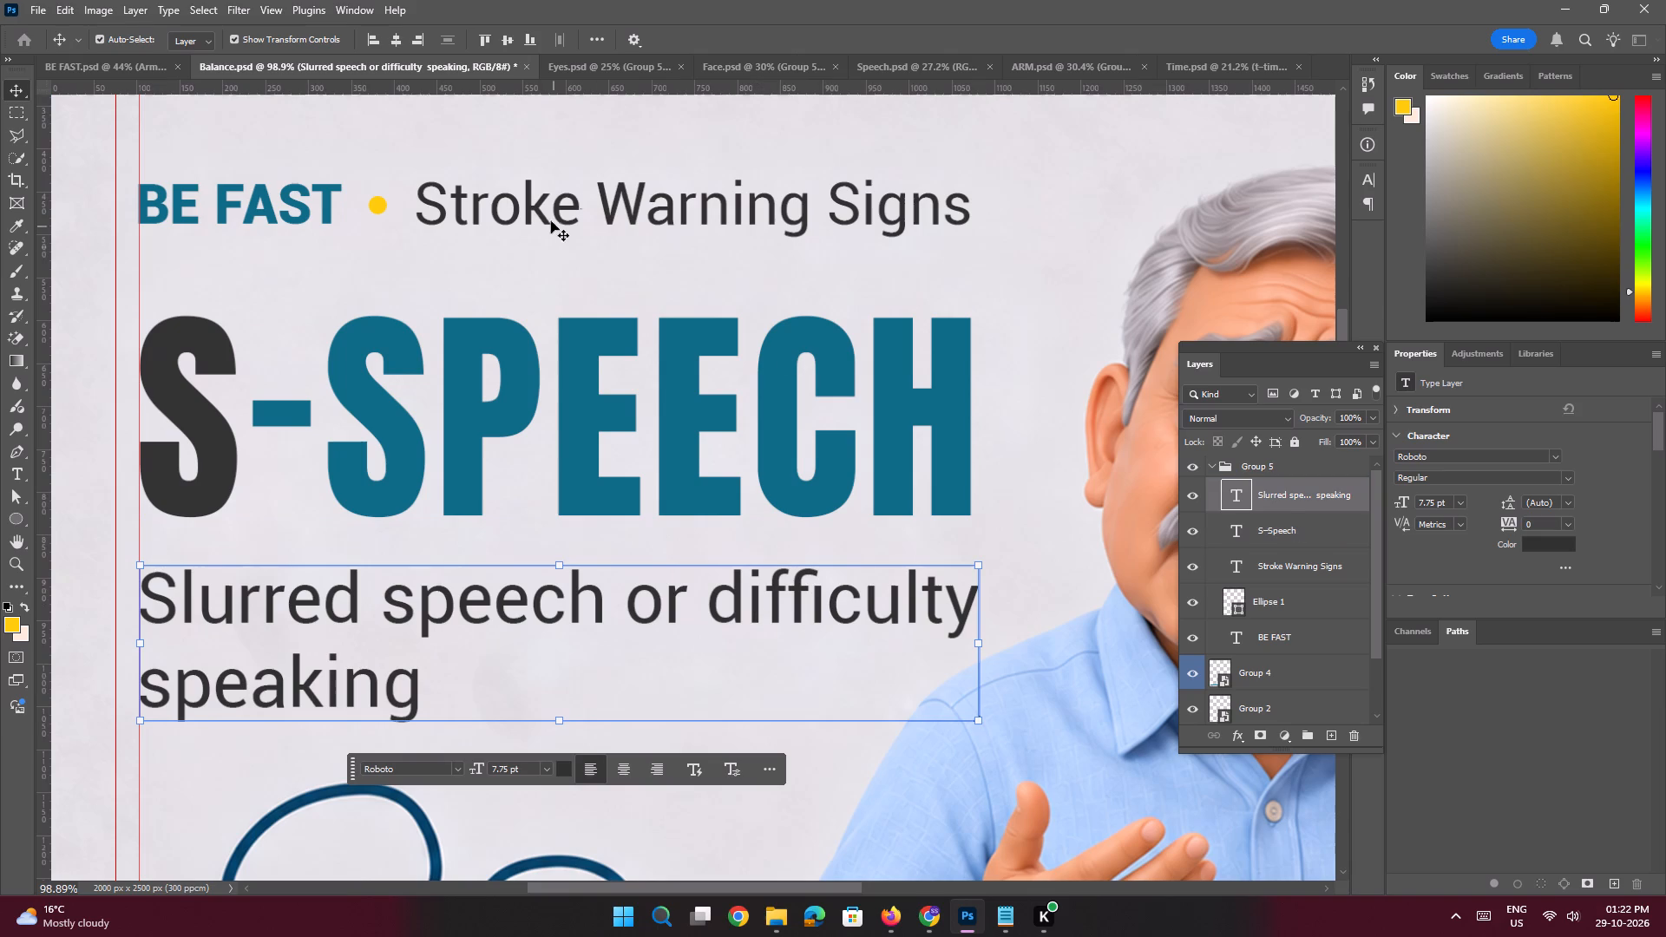
pyautogui.click(608, 68)
pyautogui.click(276, 416)
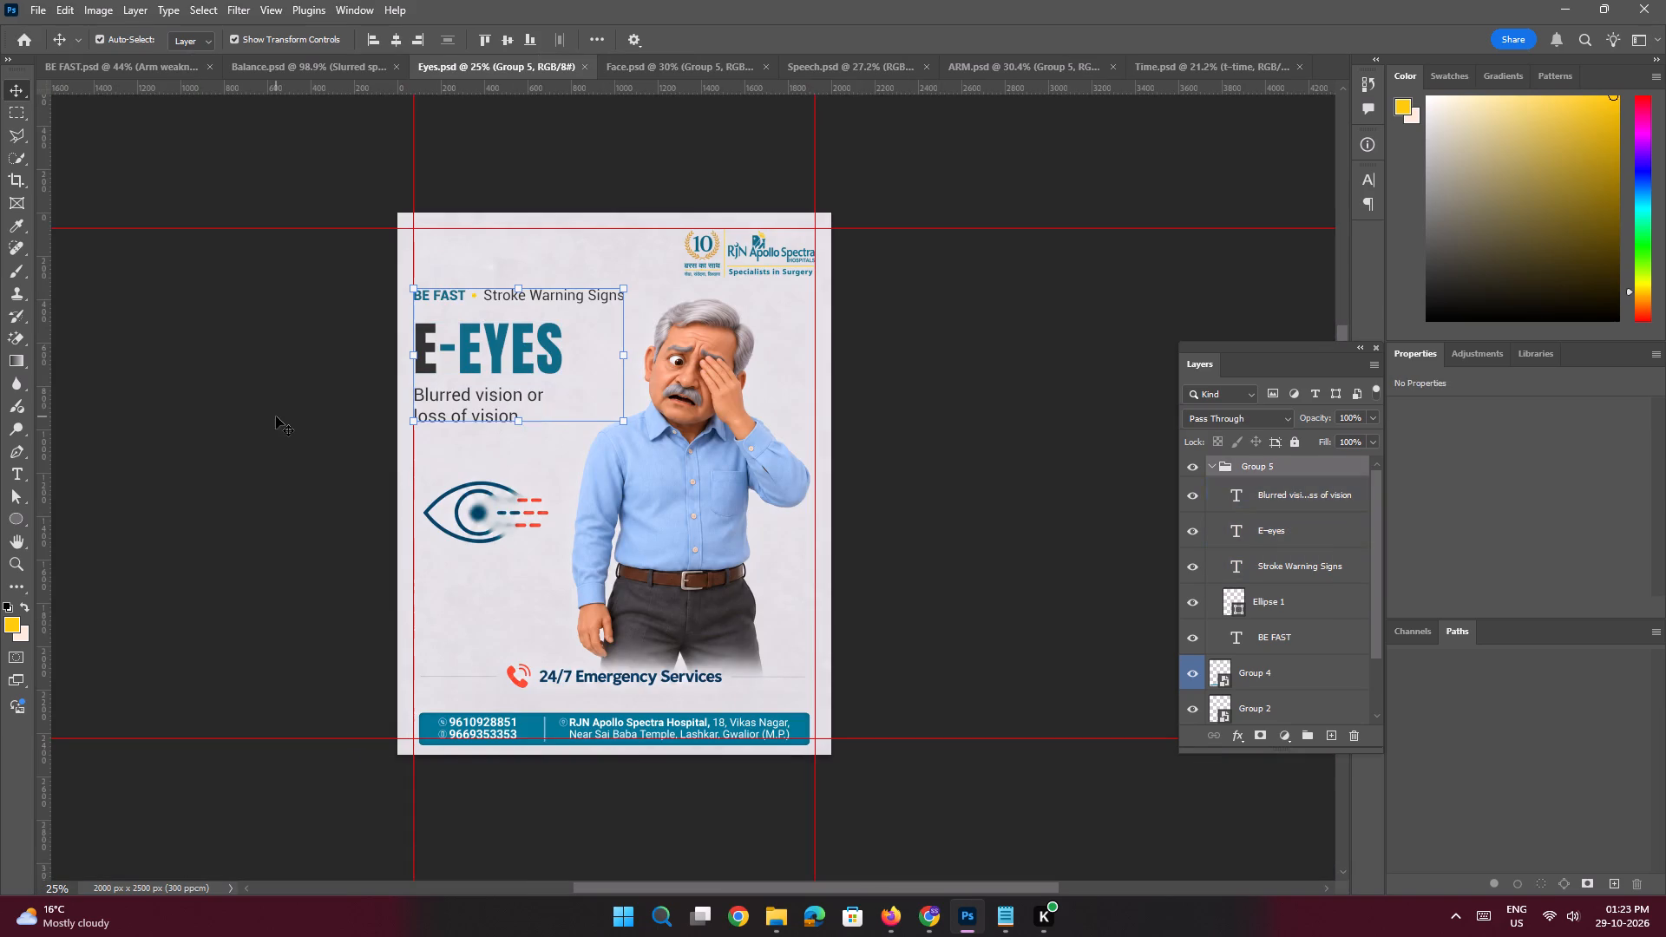
pyautogui.click(318, 78)
pyautogui.click(369, 620)
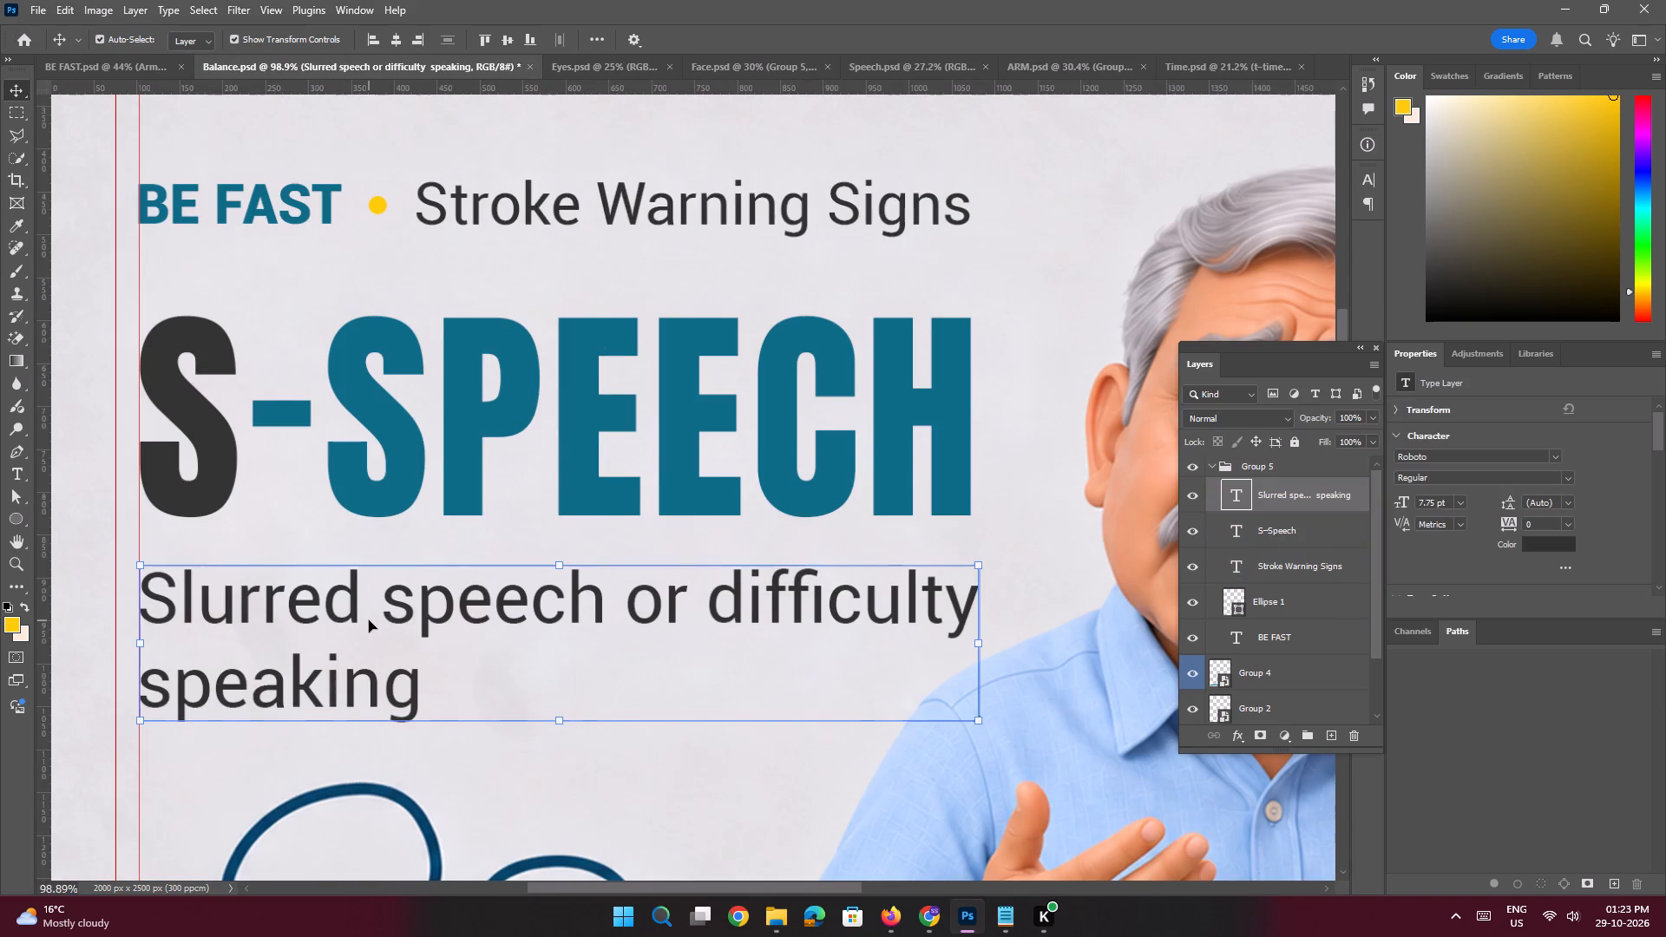
pyautogui.click(565, 63)
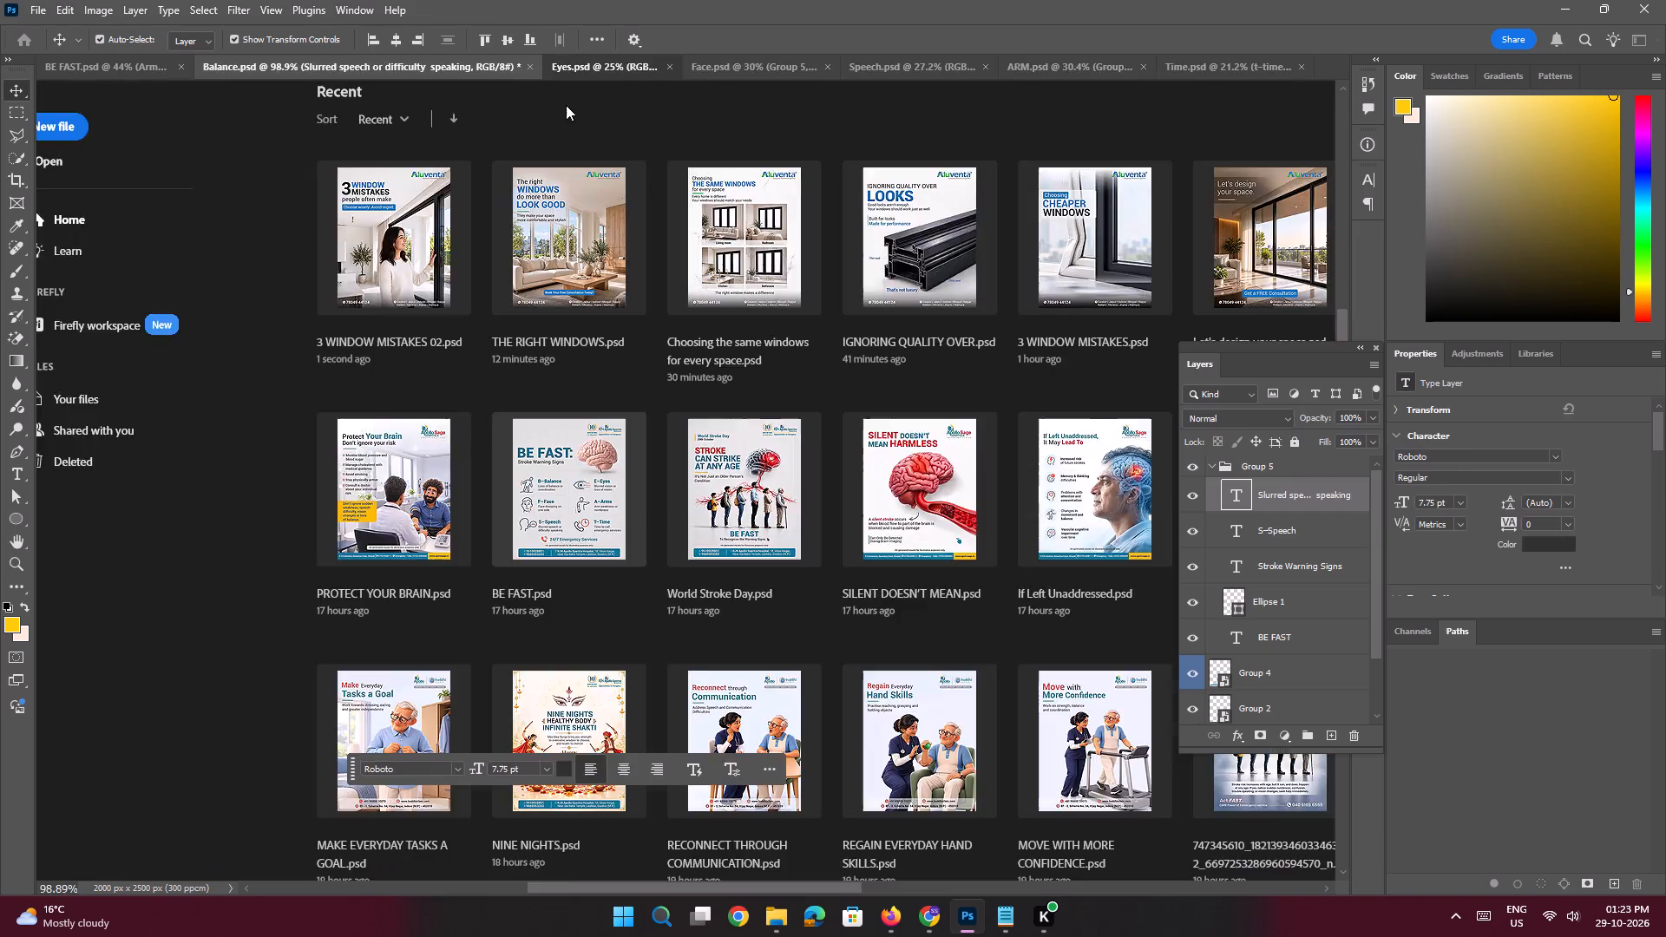
pyautogui.click(492, 404)
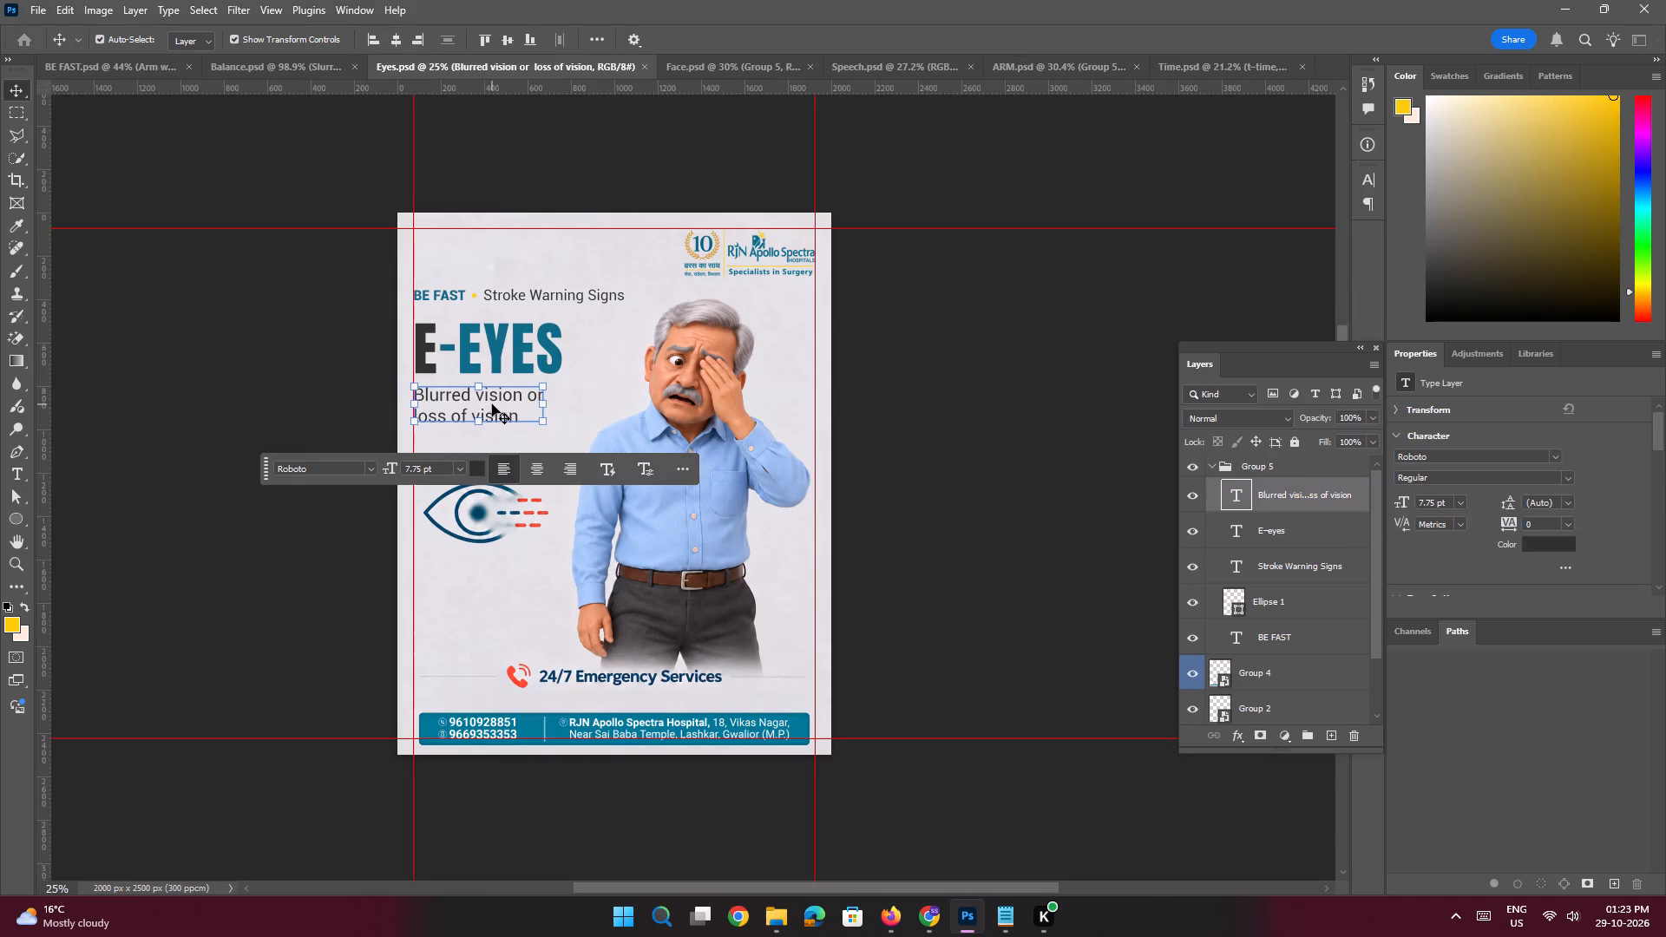
pyautogui.click(692, 70)
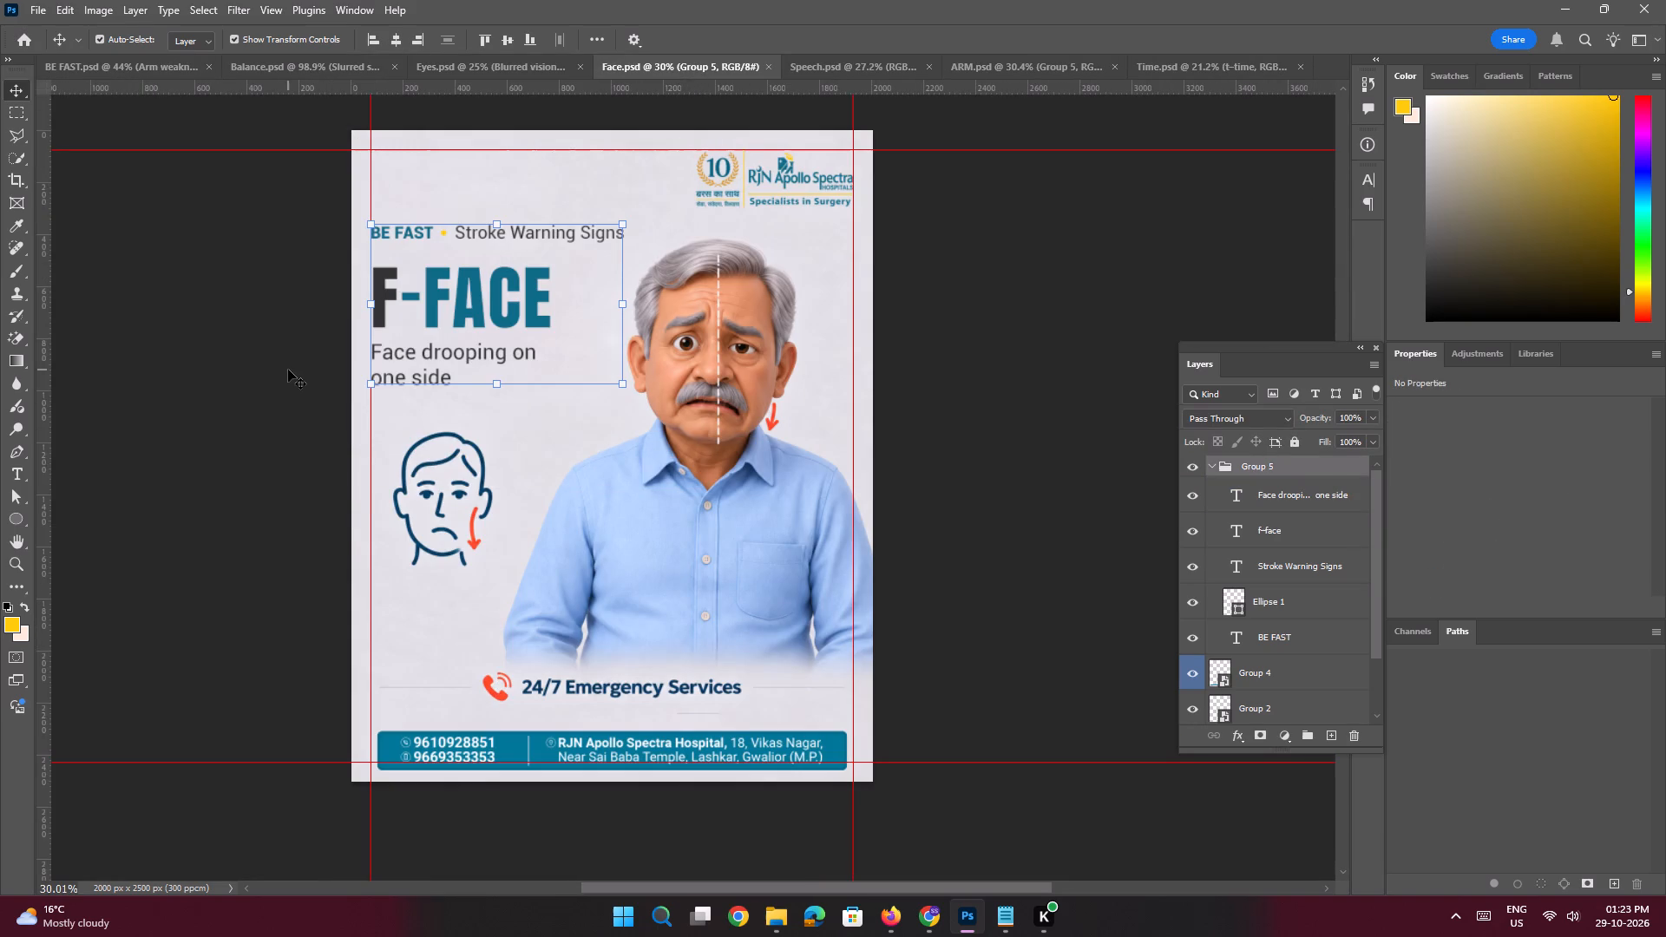
pyautogui.click(852, 67)
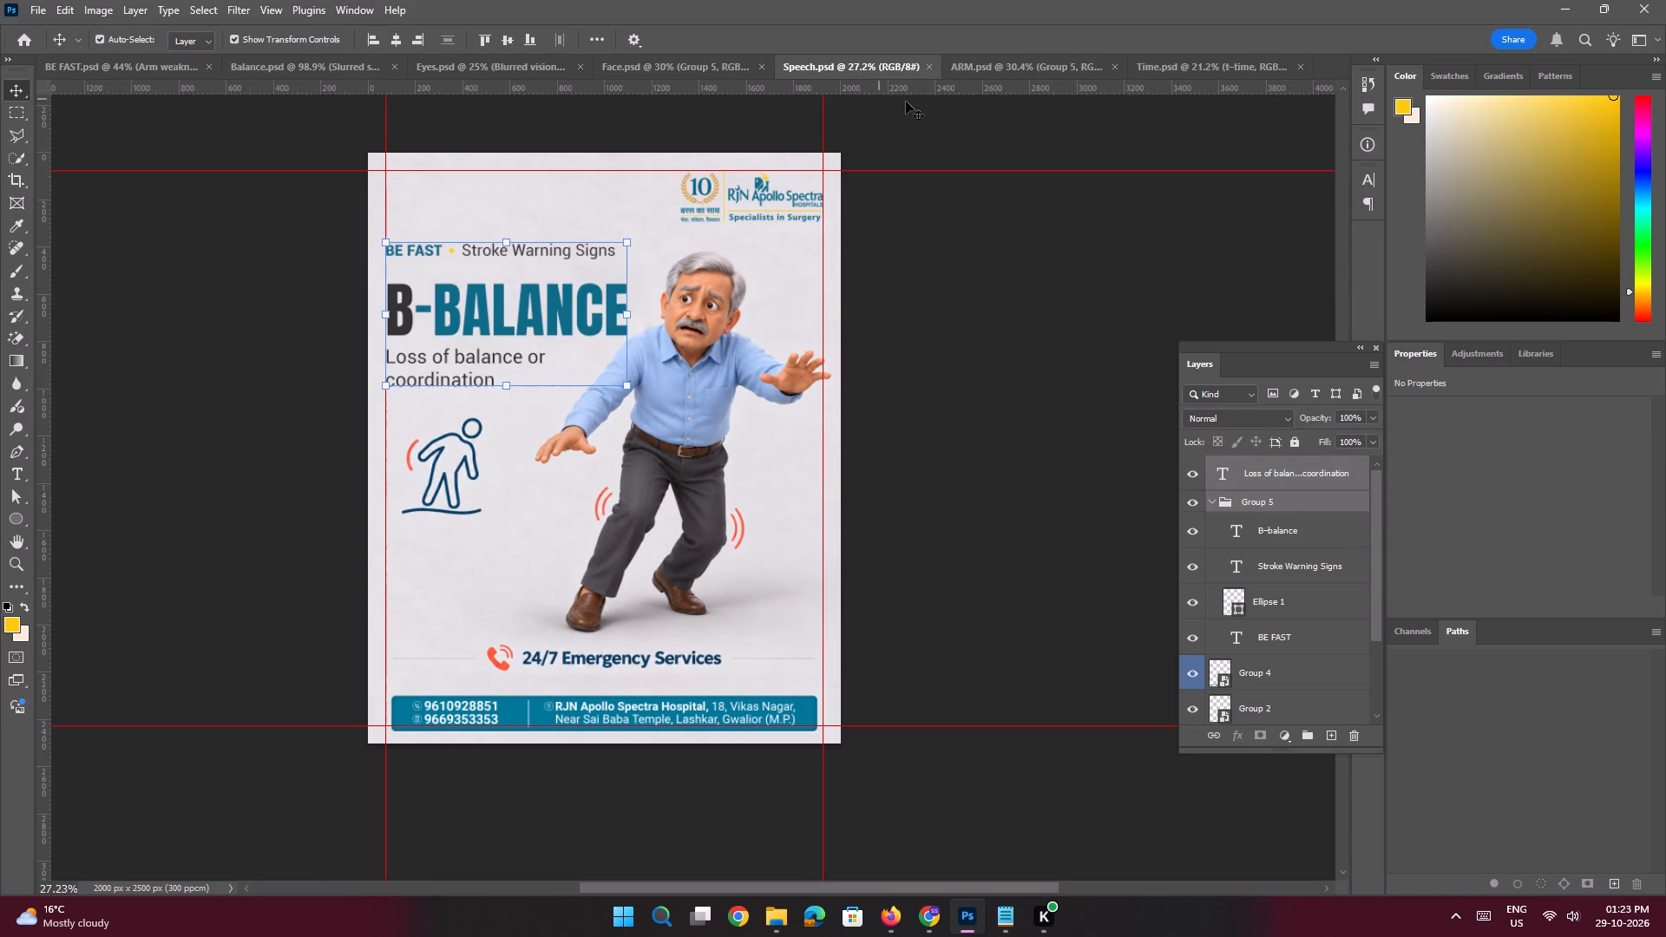
pyautogui.click(1000, 63)
pyautogui.click(1167, 71)
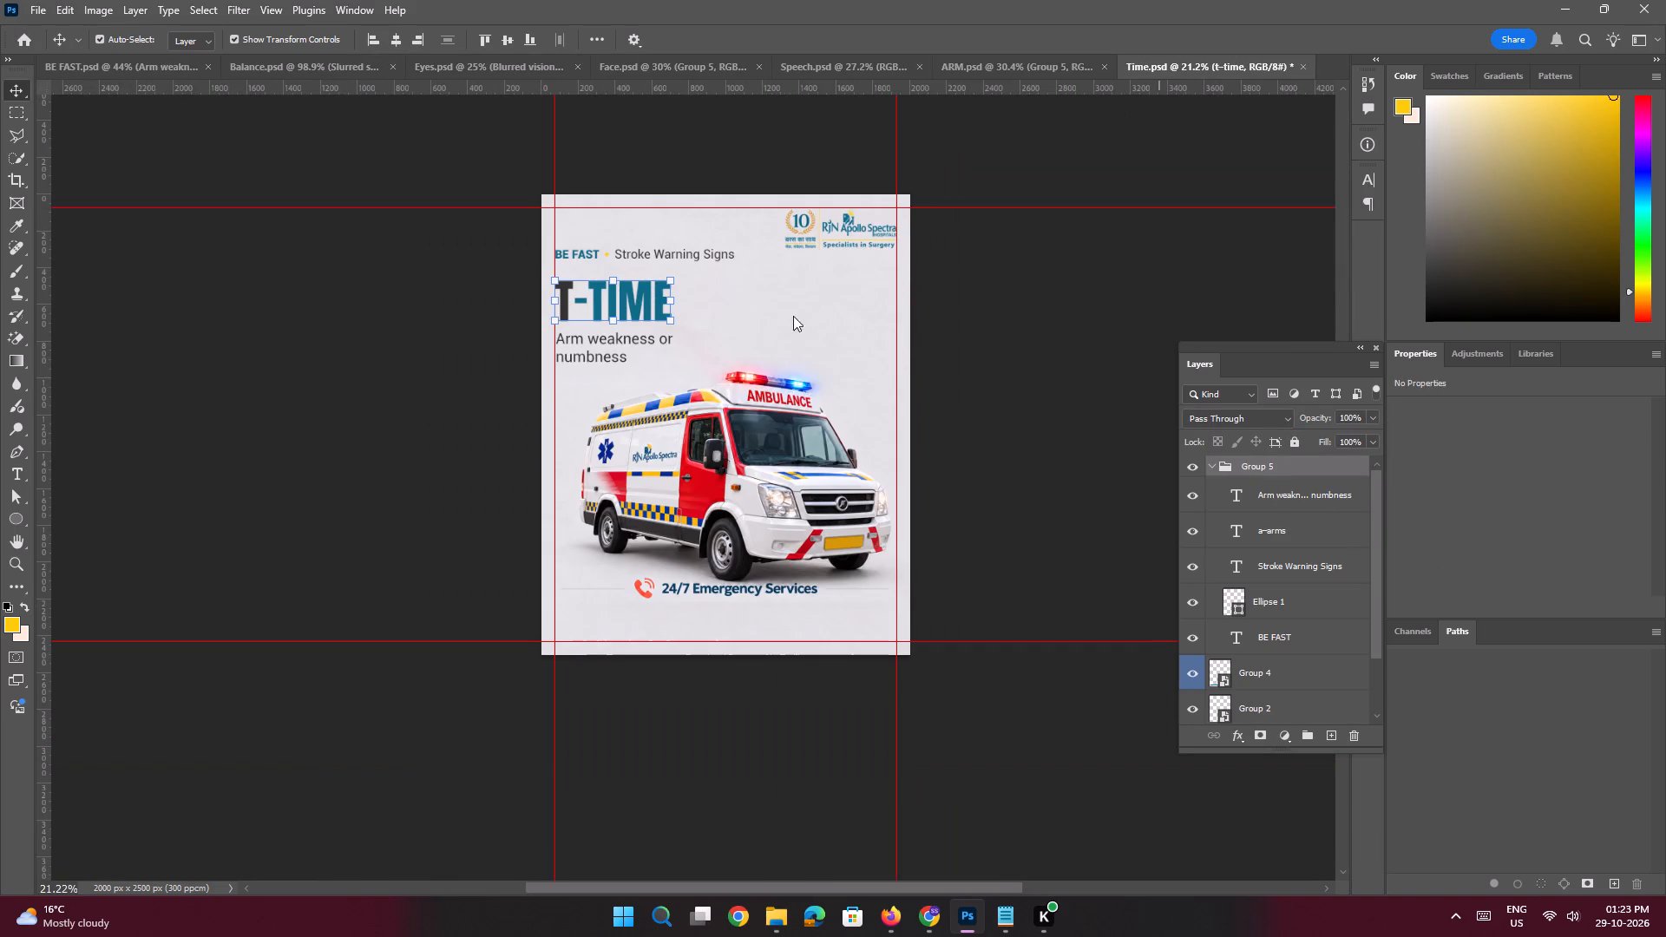
pyautogui.press('space')
pyautogui.keyDown('ctrl'); pyautogui.moveTo(771, 503); pyautogui.dragTo(795, 540); pyautogui.keyUp('ctrl')
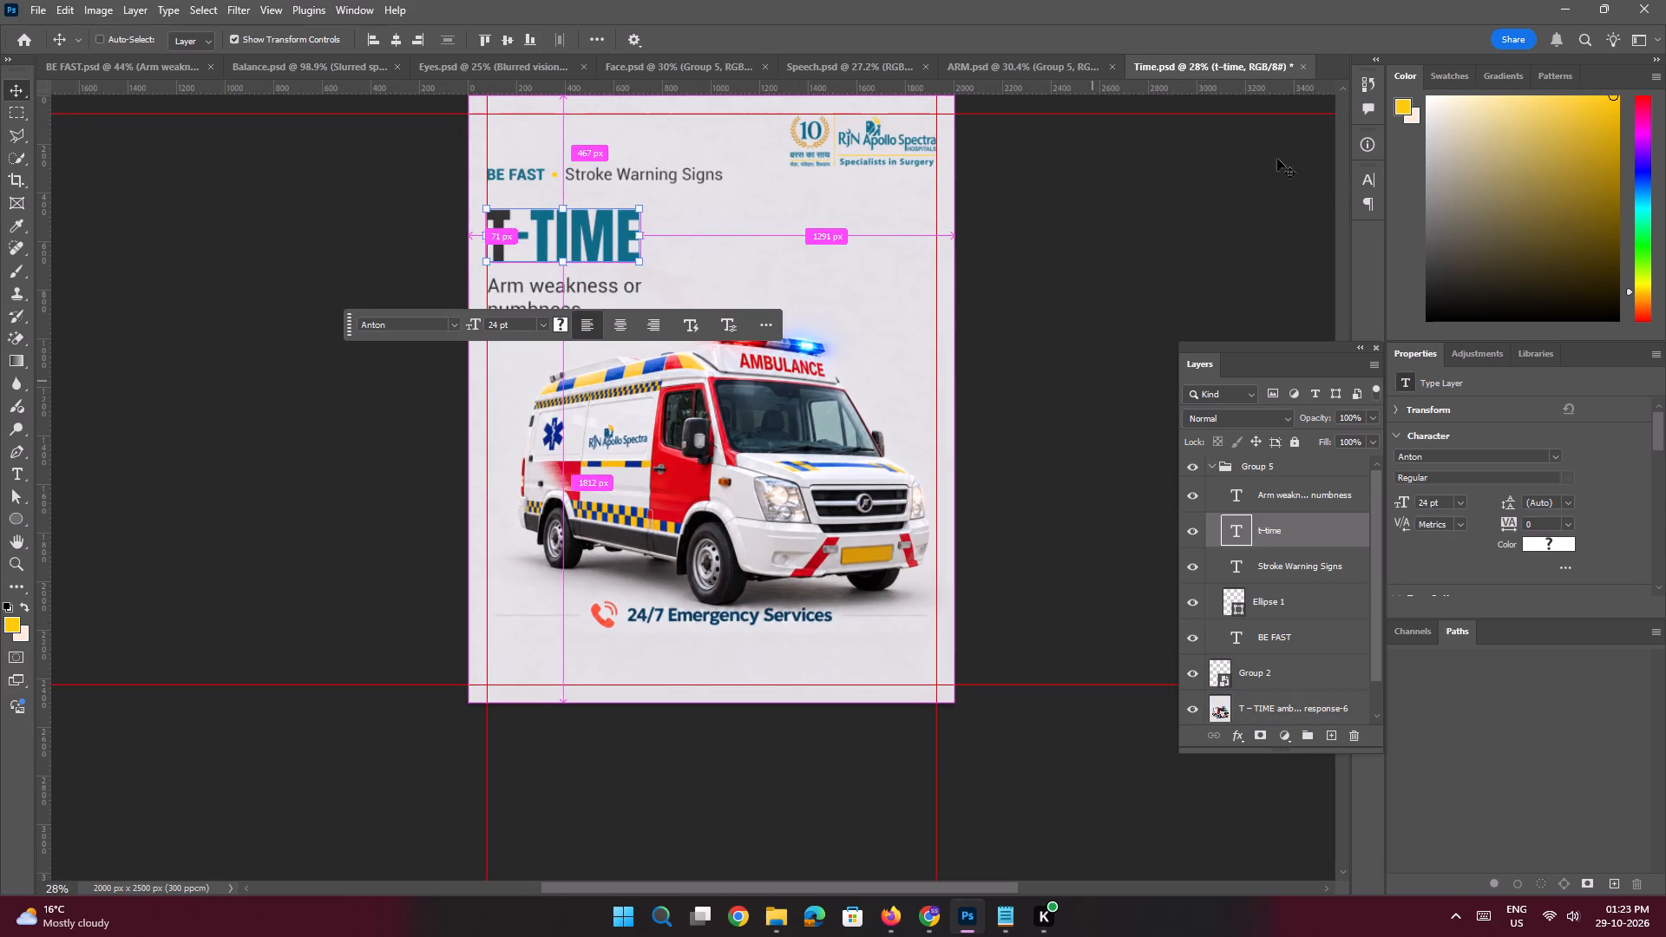
# Copy the Group 4 hospital contact bar from ARM.psd into Time.psd, below the 24/7 Emergency Services line.
pyautogui.click(973, 71)
pyautogui.click(746, 755)
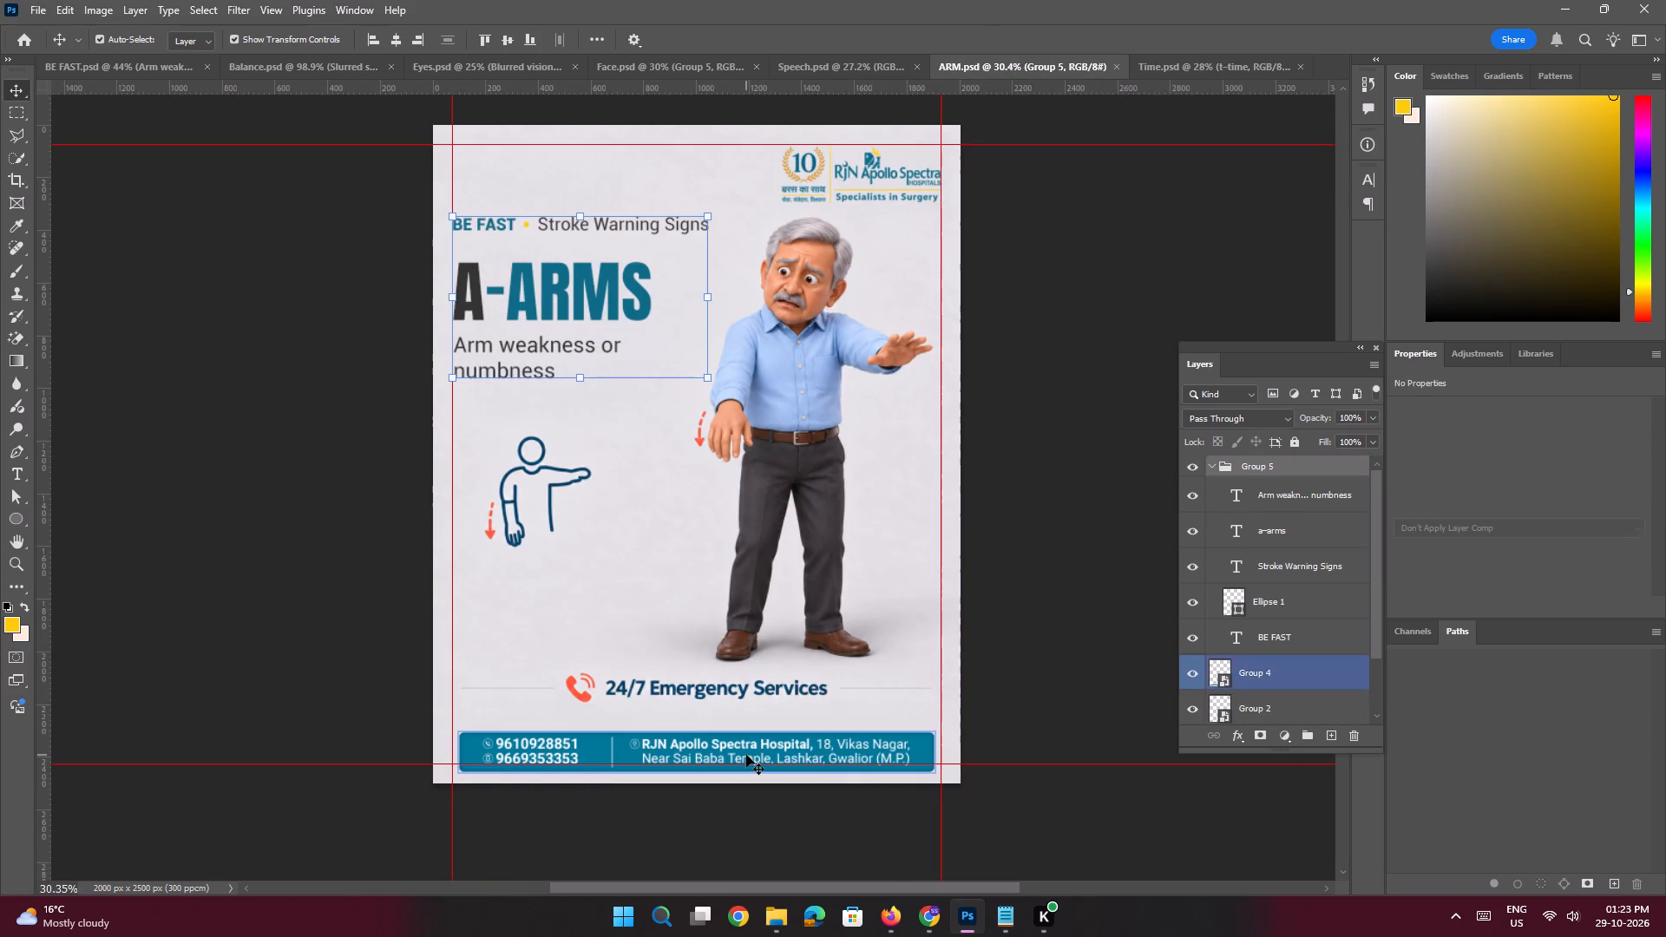
pyautogui.moveTo(1247, 672); pyautogui.dragTo(1168, 60)
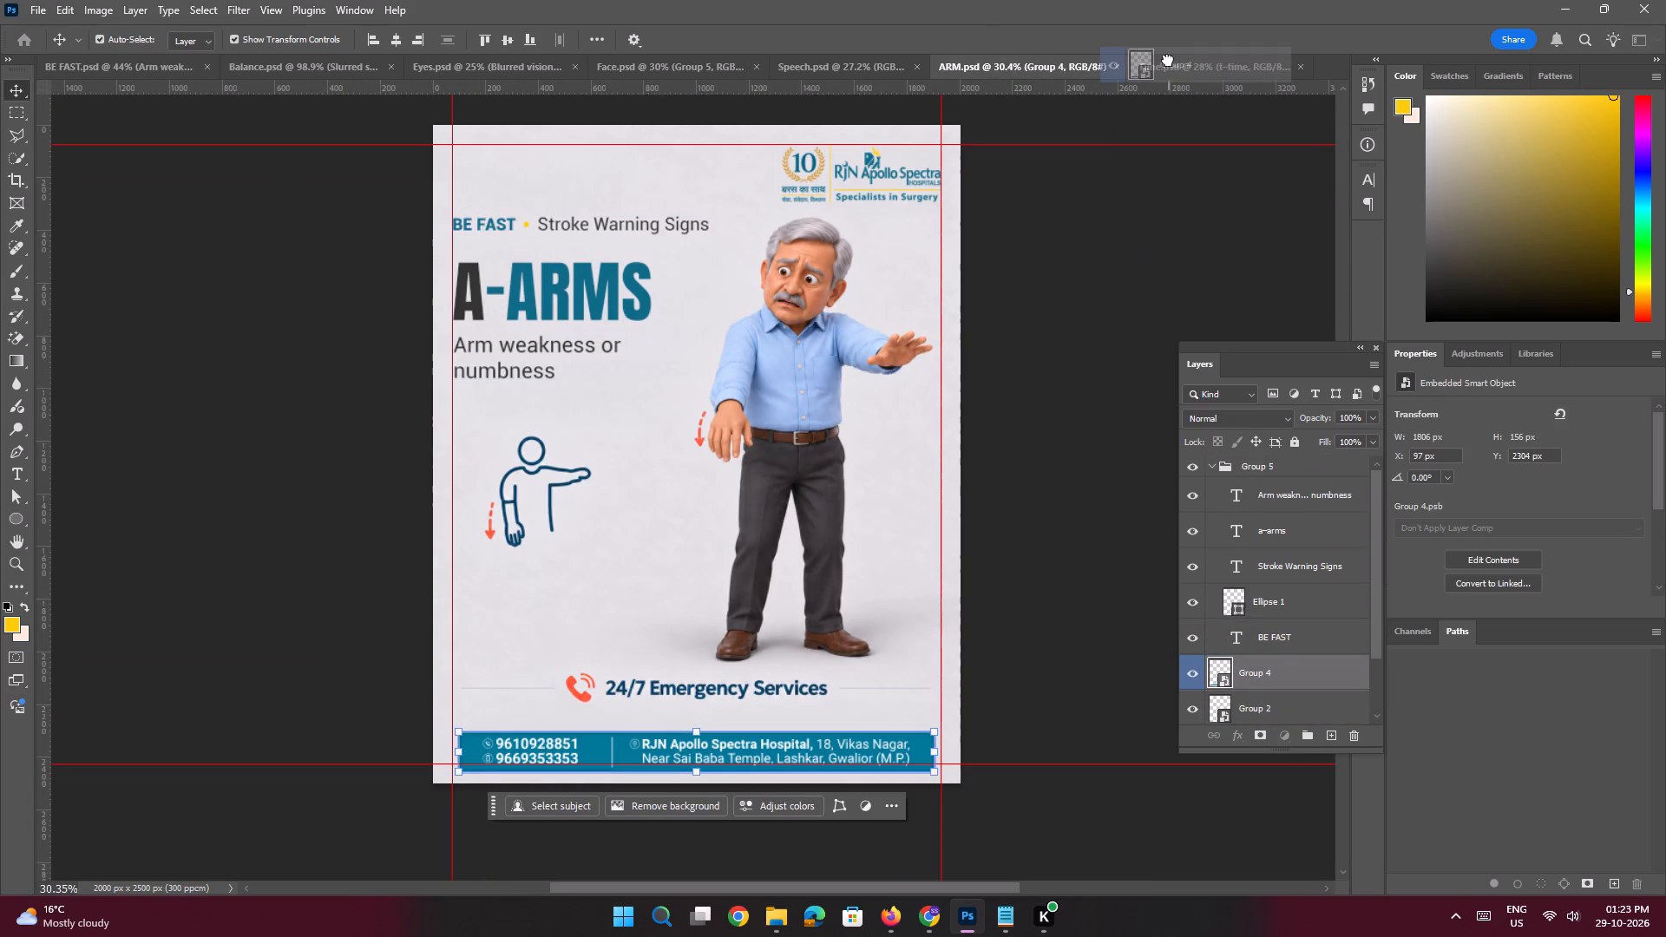
pyautogui.moveTo(1168, 60); pyautogui.dragTo(718, 656)
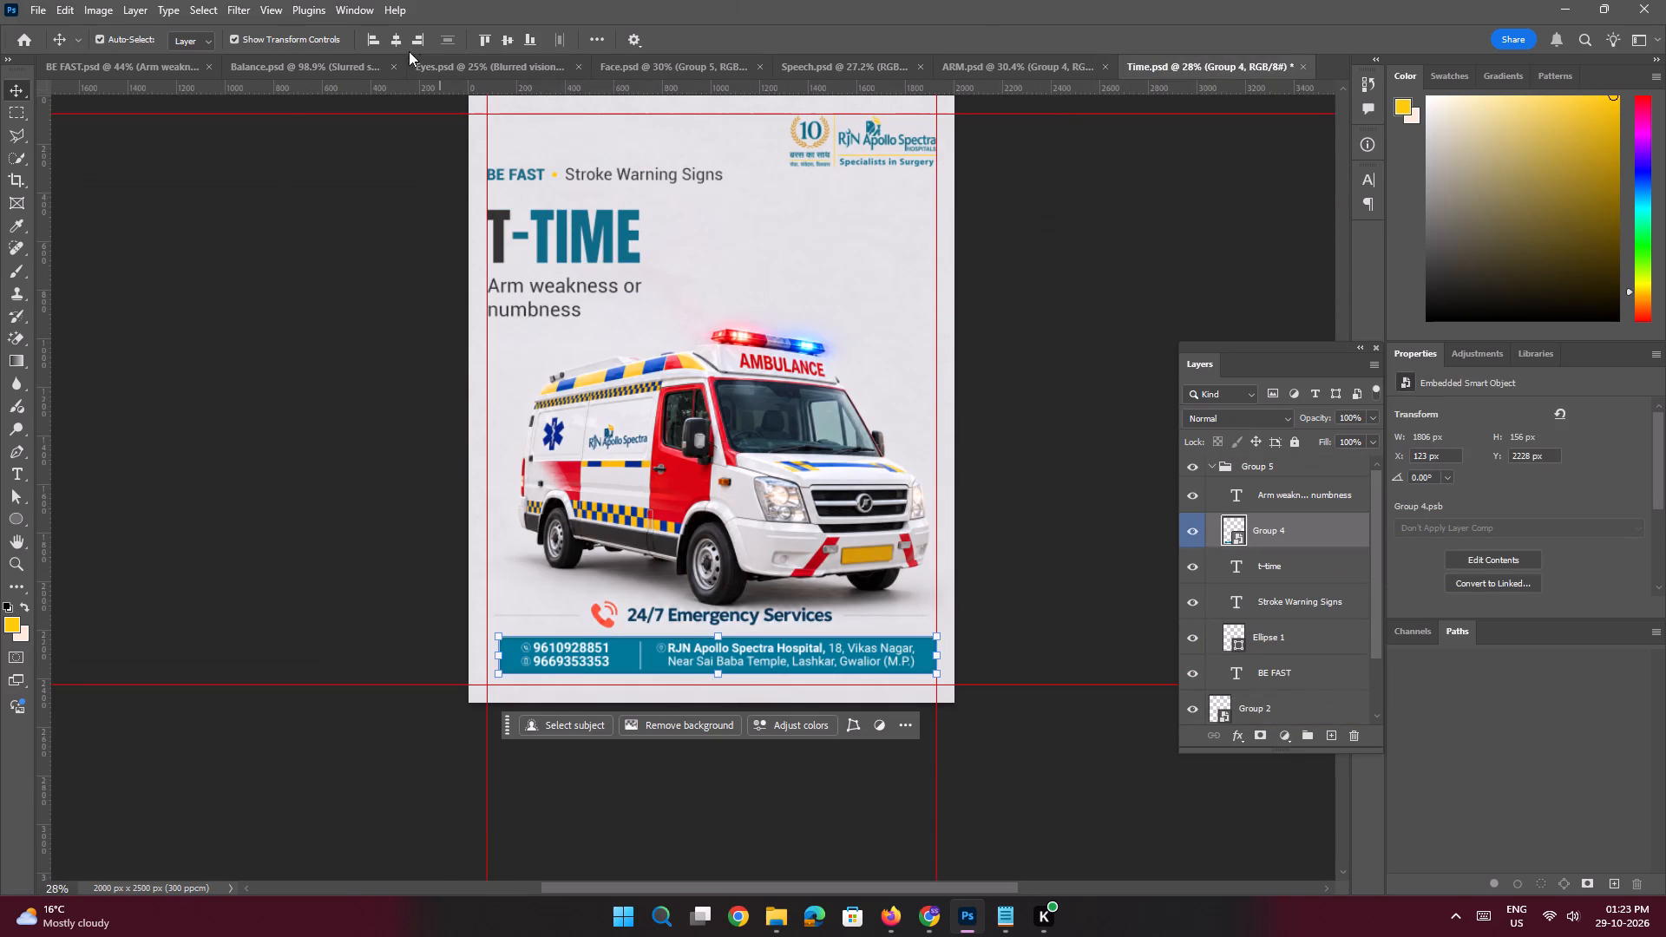
# Centre the contact bar horizontally on the canvas and move it down over the bottom guide, at X 97 px, Y 2300 px.
pyautogui.doubleClick(398, 46)
pyautogui.press('space')
pyautogui.keyDown('ctrl'); pyautogui.moveTo(723, 657); pyautogui.dragTo(763, 685); pyautogui.keyUp('ctrl')
pyautogui.keyDown('shift'); pyautogui.moveTo(756, 659); pyautogui.dragTo(755, 672); pyautogui.keyUp('shift')
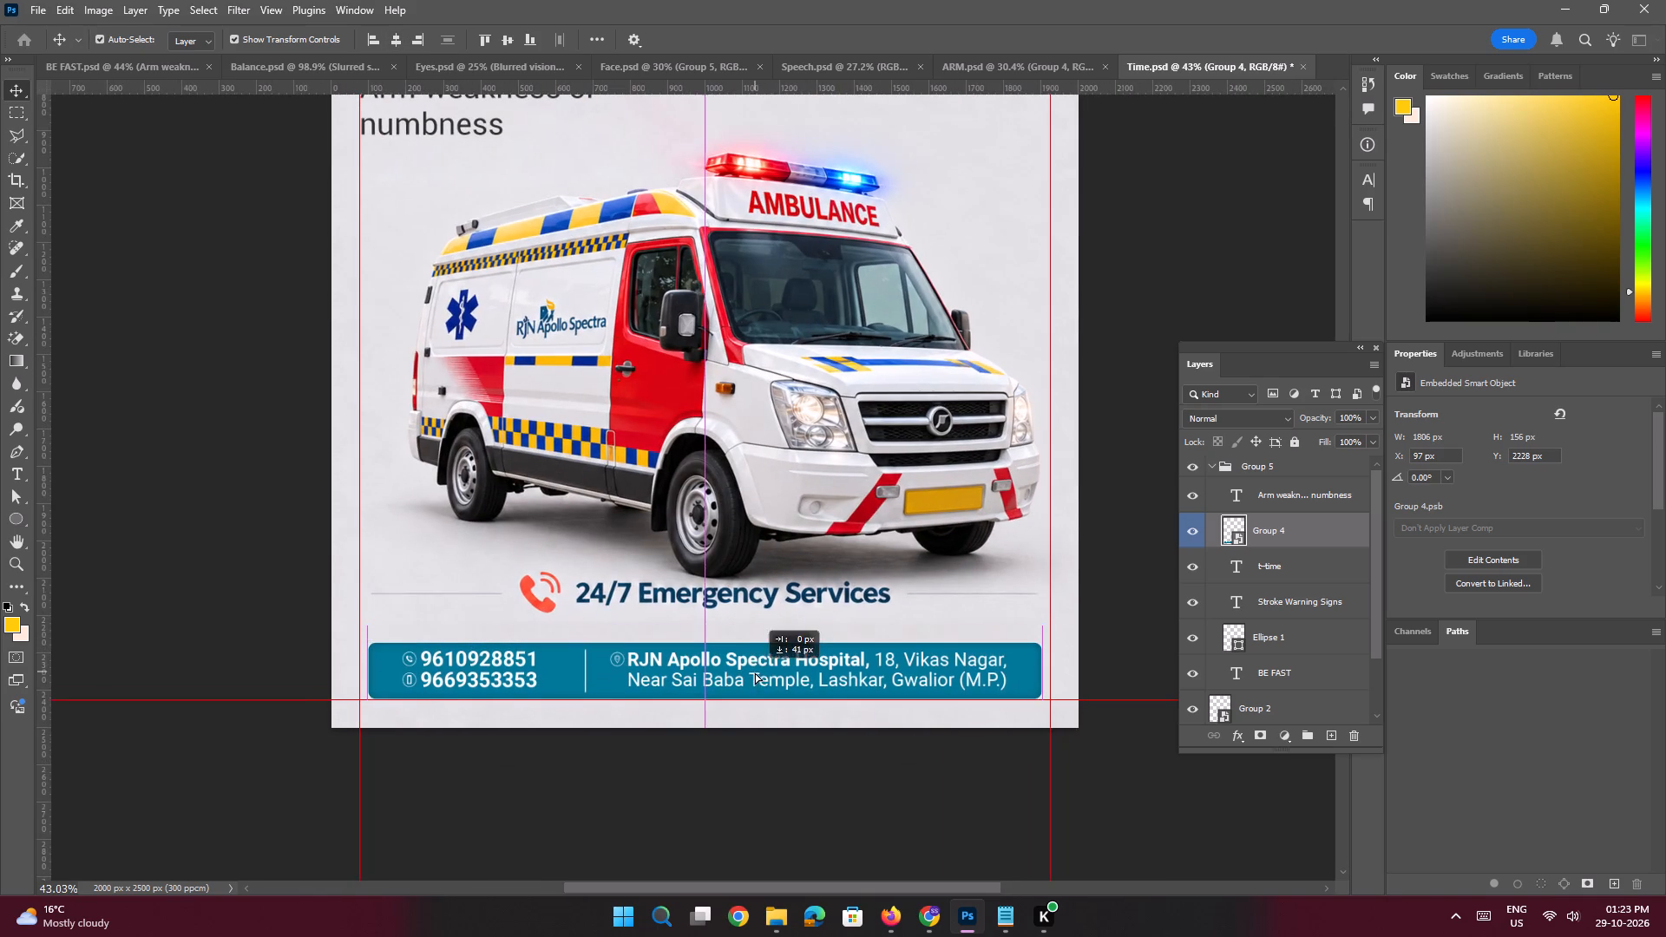
pyautogui.keyDown('shift'); pyautogui.moveTo(755, 672); pyautogui.dragTo(755, 685); pyautogui.keyUp('shift')
pyautogui.press('space')
pyautogui.keyDown('ctrl'); pyautogui.moveTo(718, 429); pyautogui.dragTo(677, 418); pyautogui.keyUp('ctrl')
pyautogui.click(346, 392)
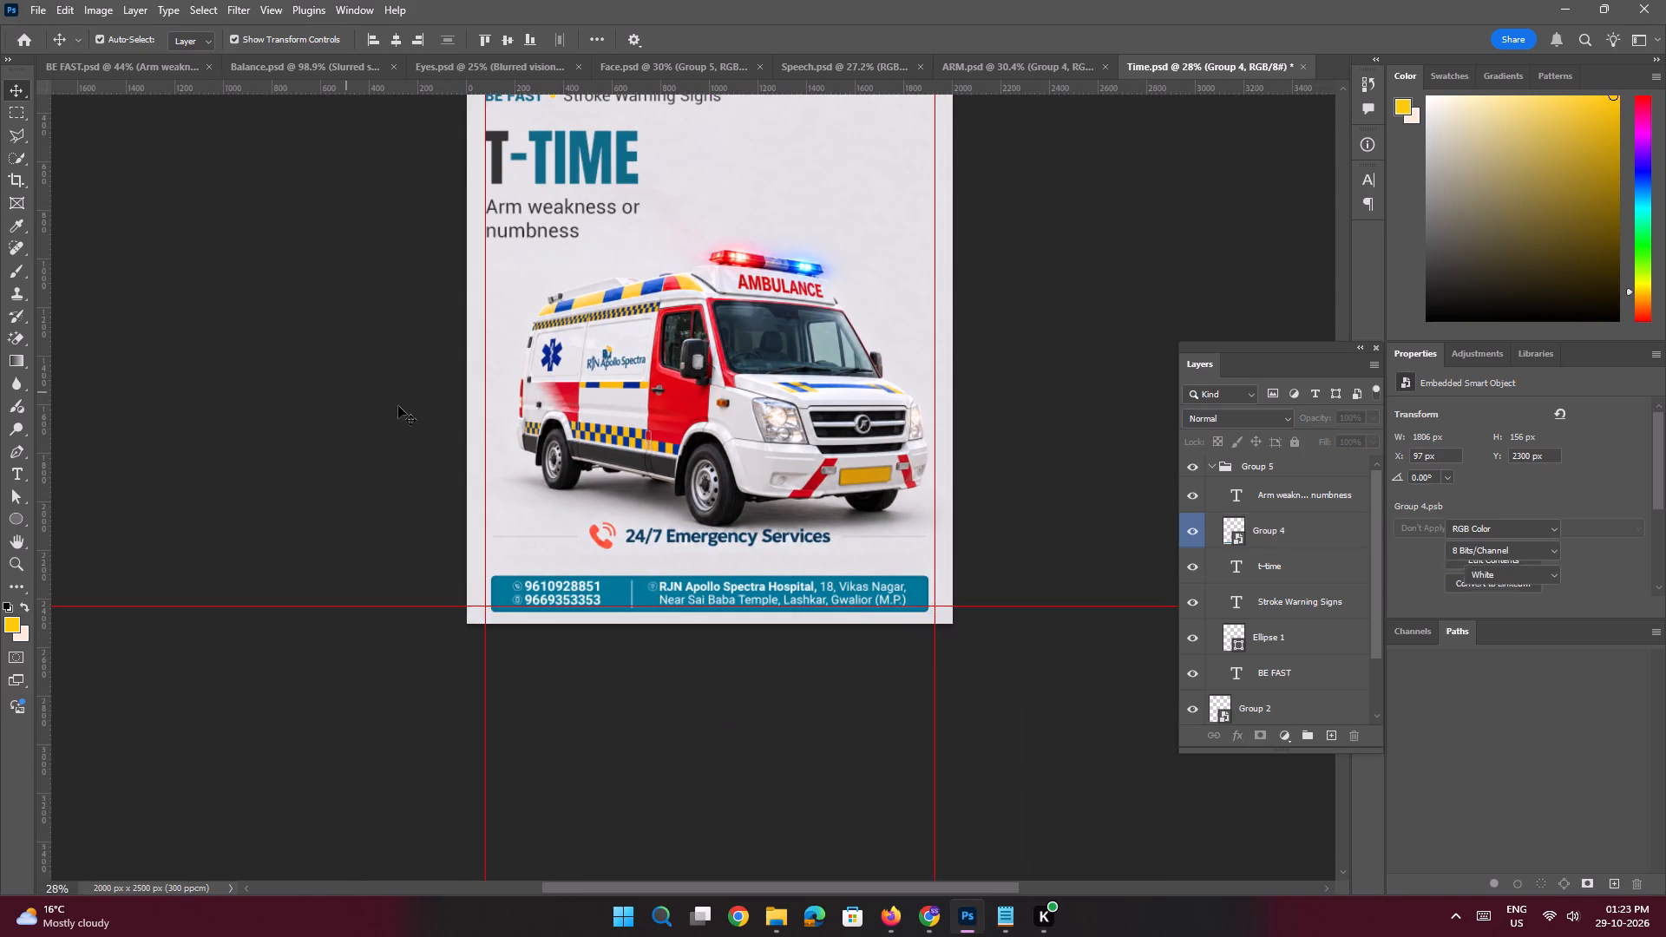
# Check the full Time.psd poster and save the document.
pyautogui.press('space')
pyautogui.press('space')
pyautogui.press('space')
pyautogui.press('space')
pyautogui.press('space')
pyautogui.press('space')
pyautogui.press('space')
pyautogui.press('space')
pyautogui.press('space')
pyautogui.press('space')
pyautogui.press('space')
pyautogui.press('space')
pyautogui.press('space')
pyautogui.press('space')
pyautogui.press('space')
pyautogui.press('space')
pyautogui.press('space')
pyautogui.moveTo(790, 287); pyautogui.dragTo(791, 407)
pyautogui.hotkey('ctrl', 's')
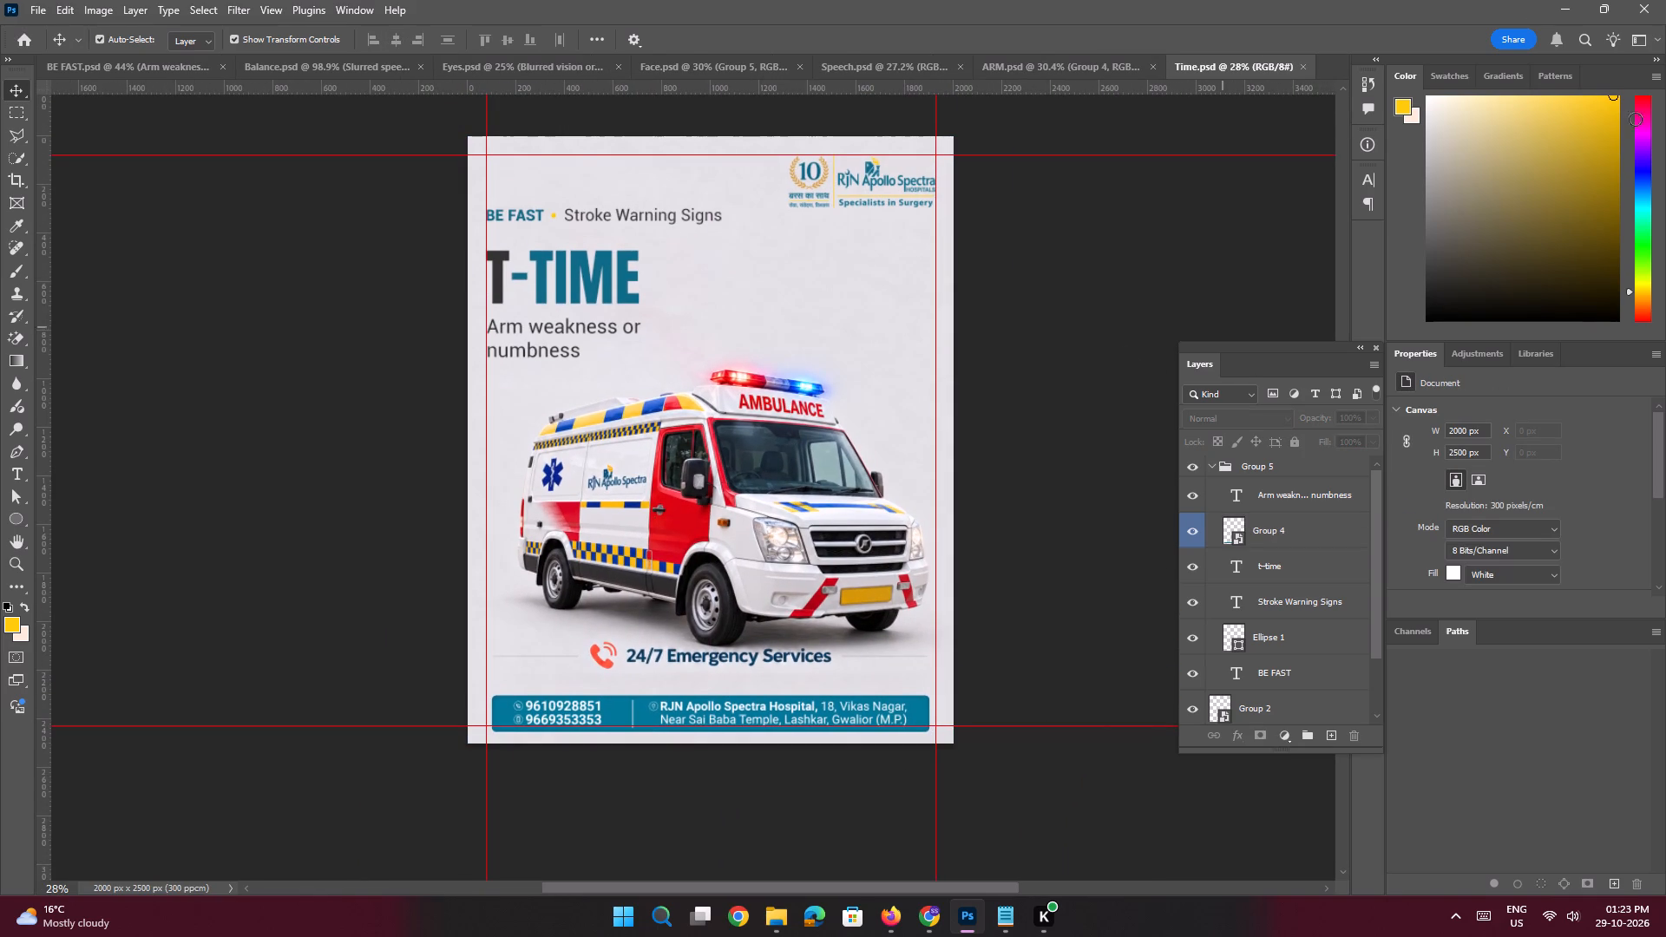
# Switch to Balance.psd, check the whole S-SPEECH poster and save the document.
pyautogui.click(307, 69)
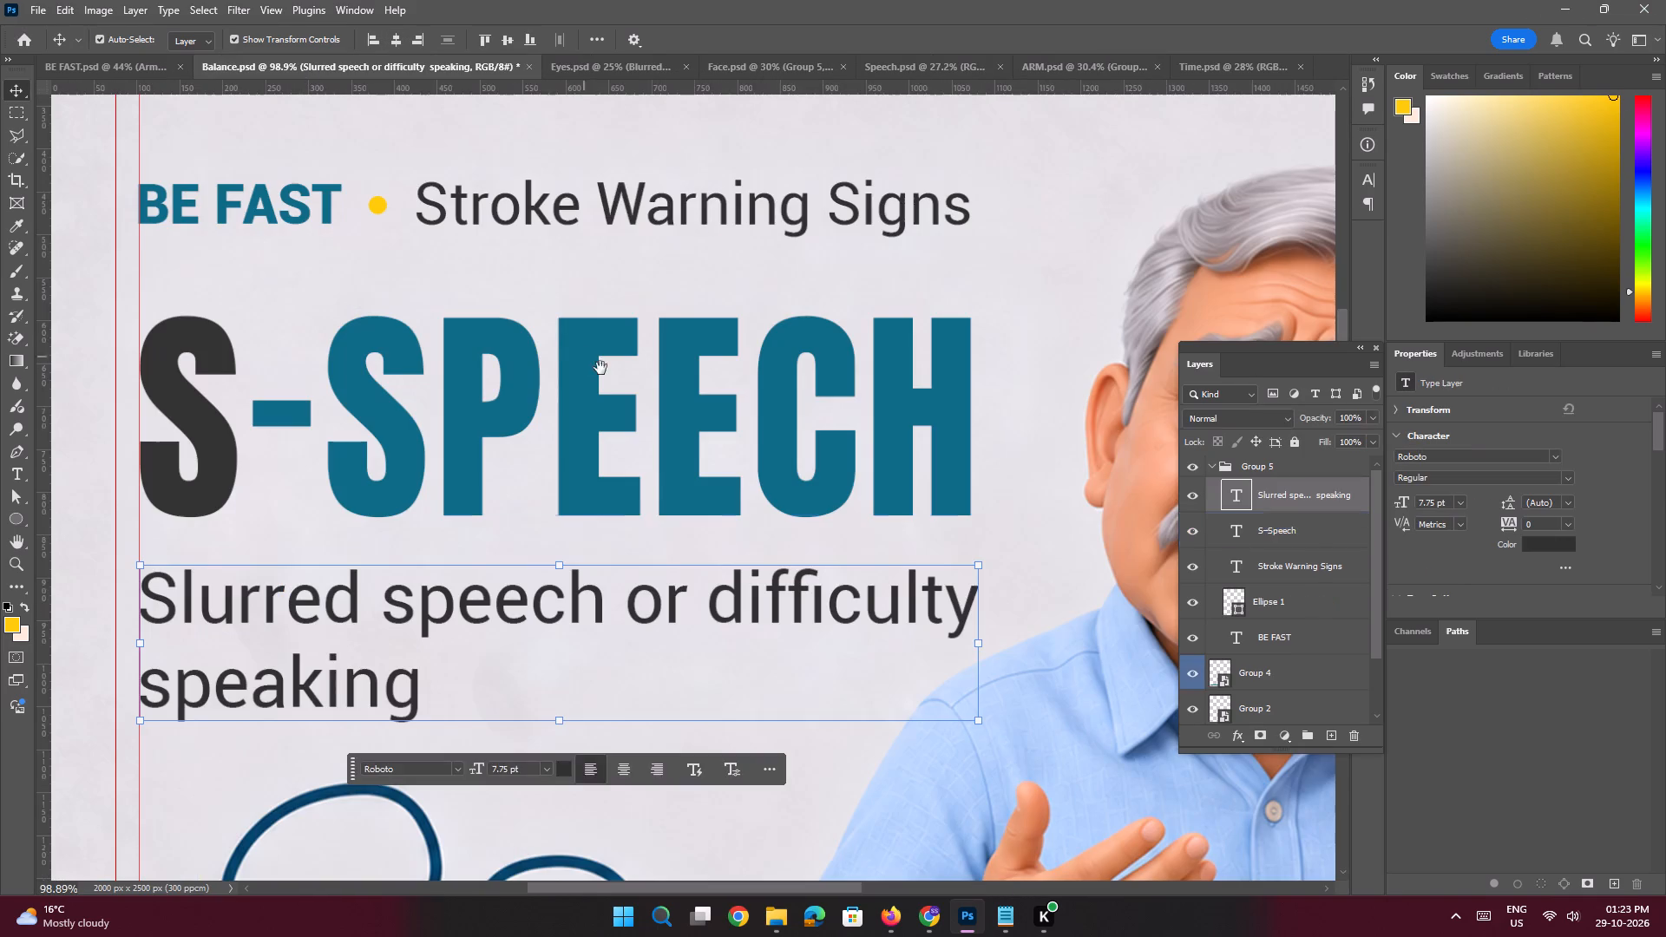
pyautogui.press('space')
pyautogui.keyDown('ctrl'); pyautogui.moveTo(653, 365); pyautogui.dragTo(565, 342); pyautogui.keyUp('ctrl')
pyautogui.click(355, 370)
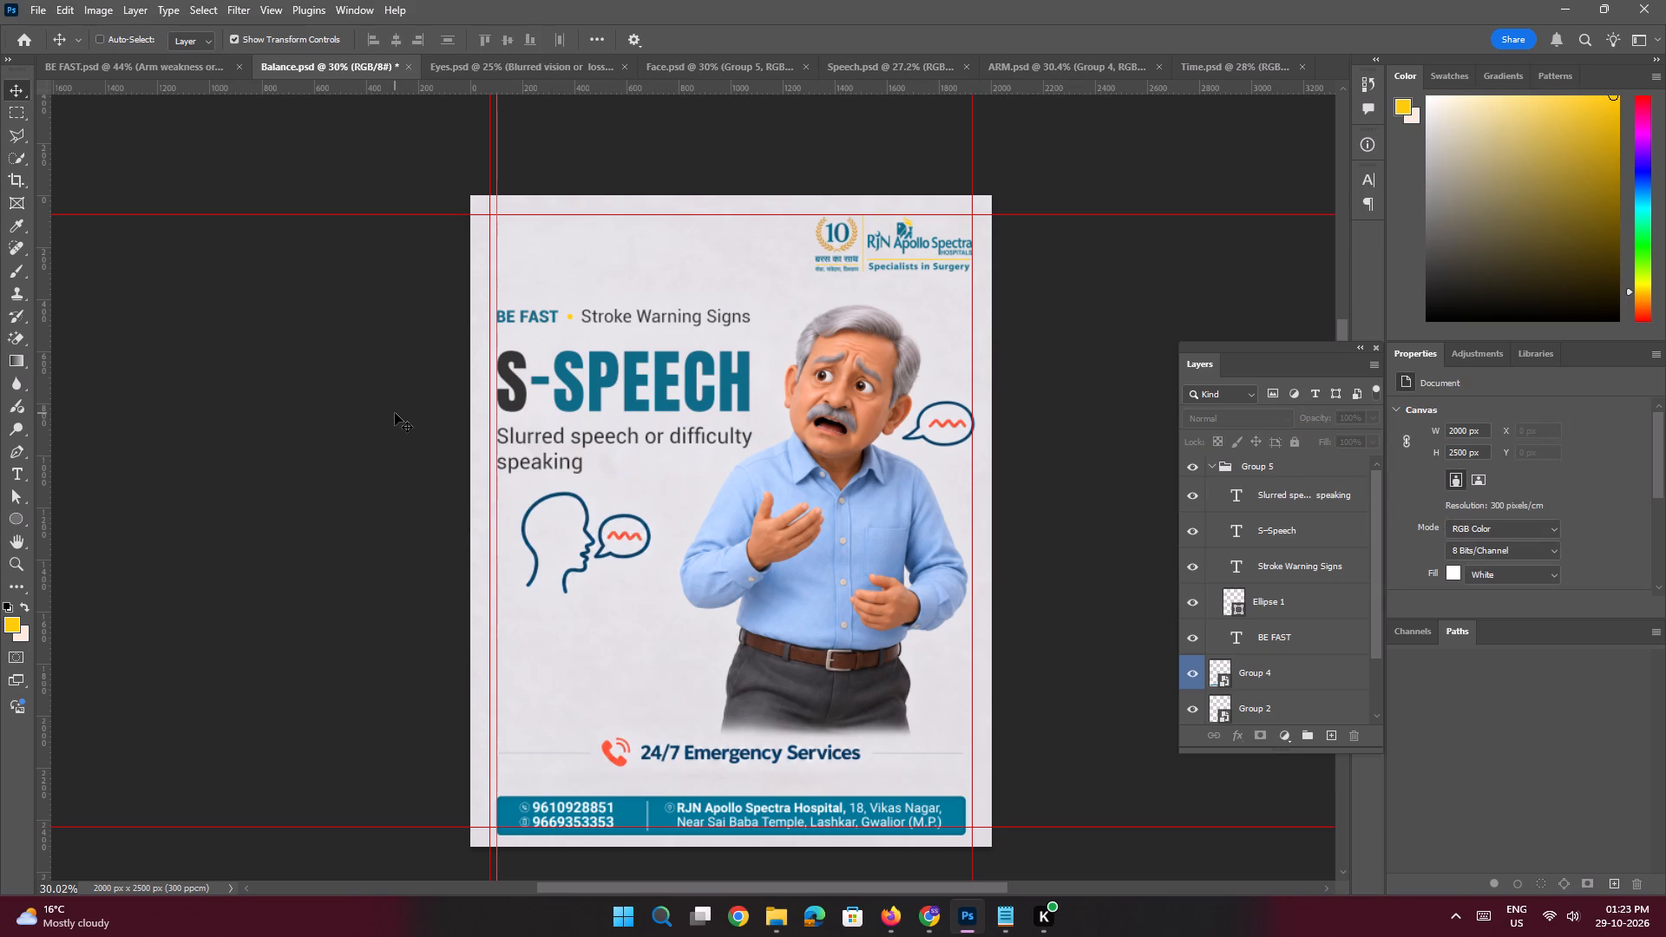
pyautogui.hotkey('ctrl', 's')
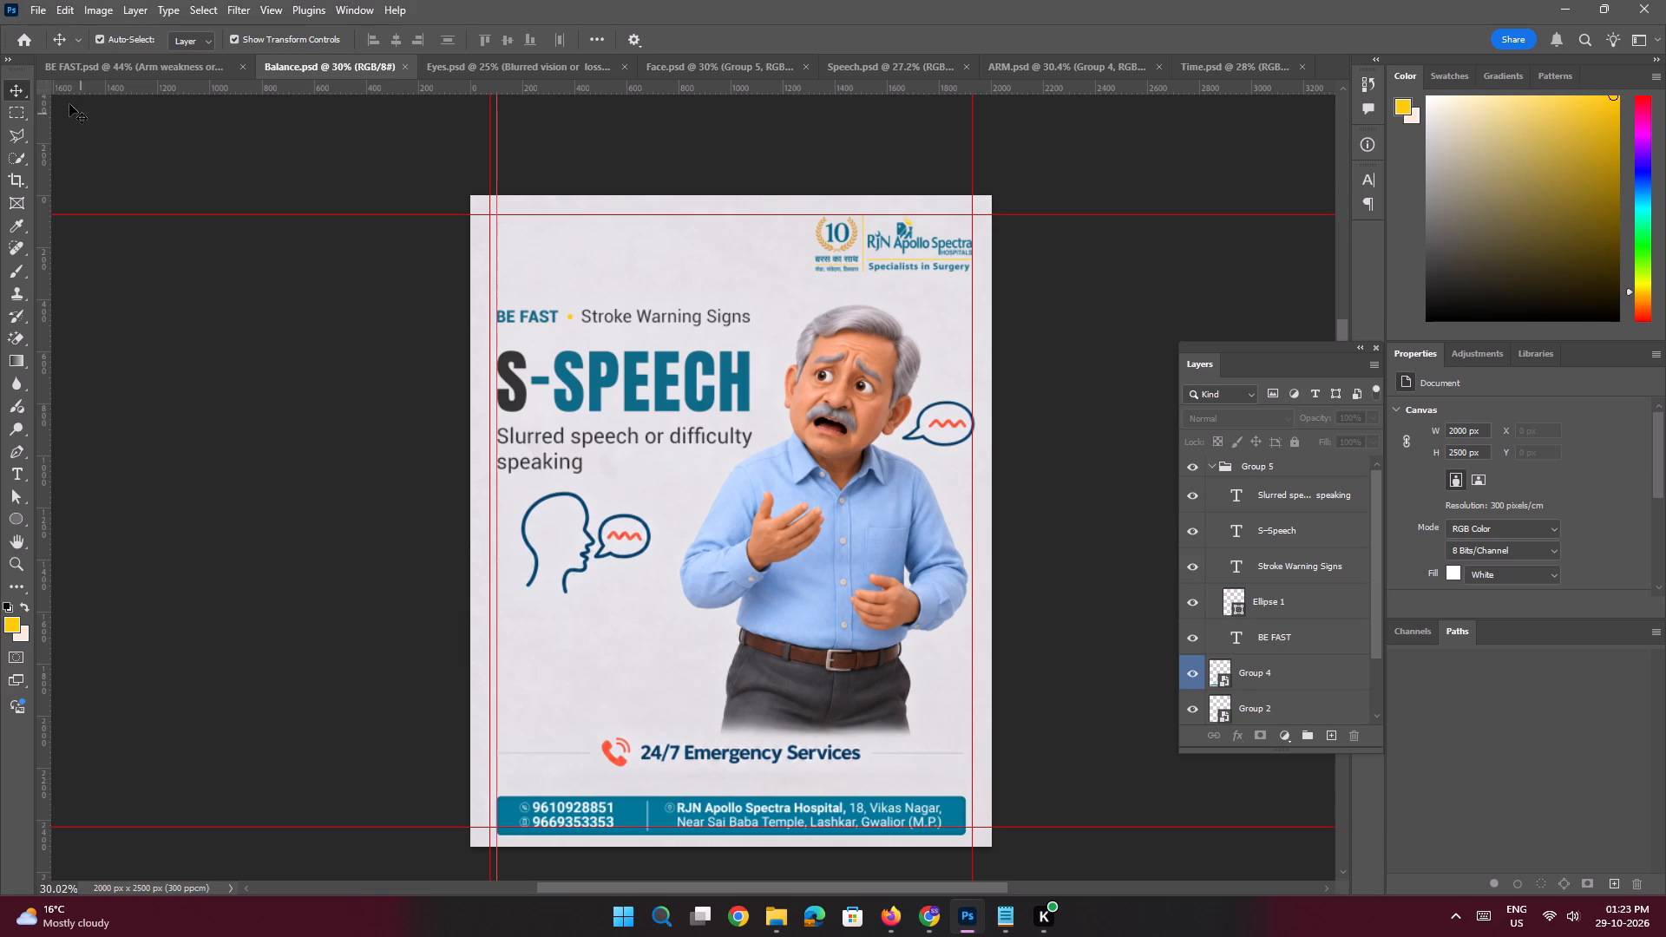
# Check the AI-generated visuals disclaimer in BE FAST.psd and review the footer areas of the Balance, Eyes, Face, Speech, ARM and Time posters.
pyautogui.click(182, 66)
pyautogui.press('space')
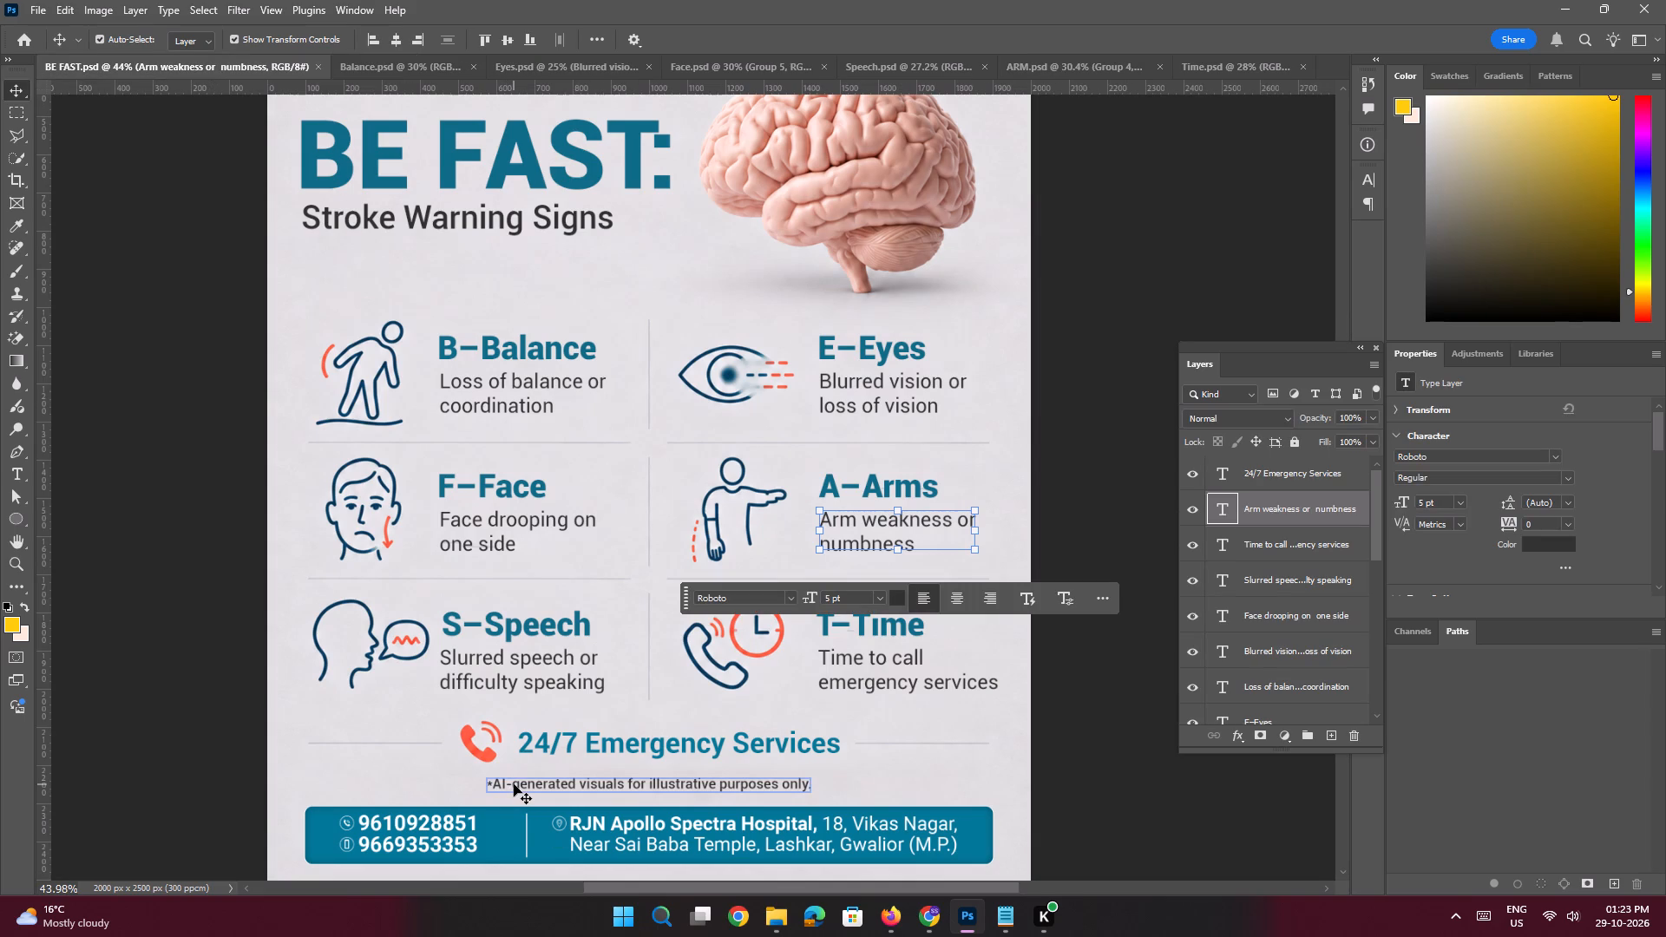
pyautogui.click(514, 784)
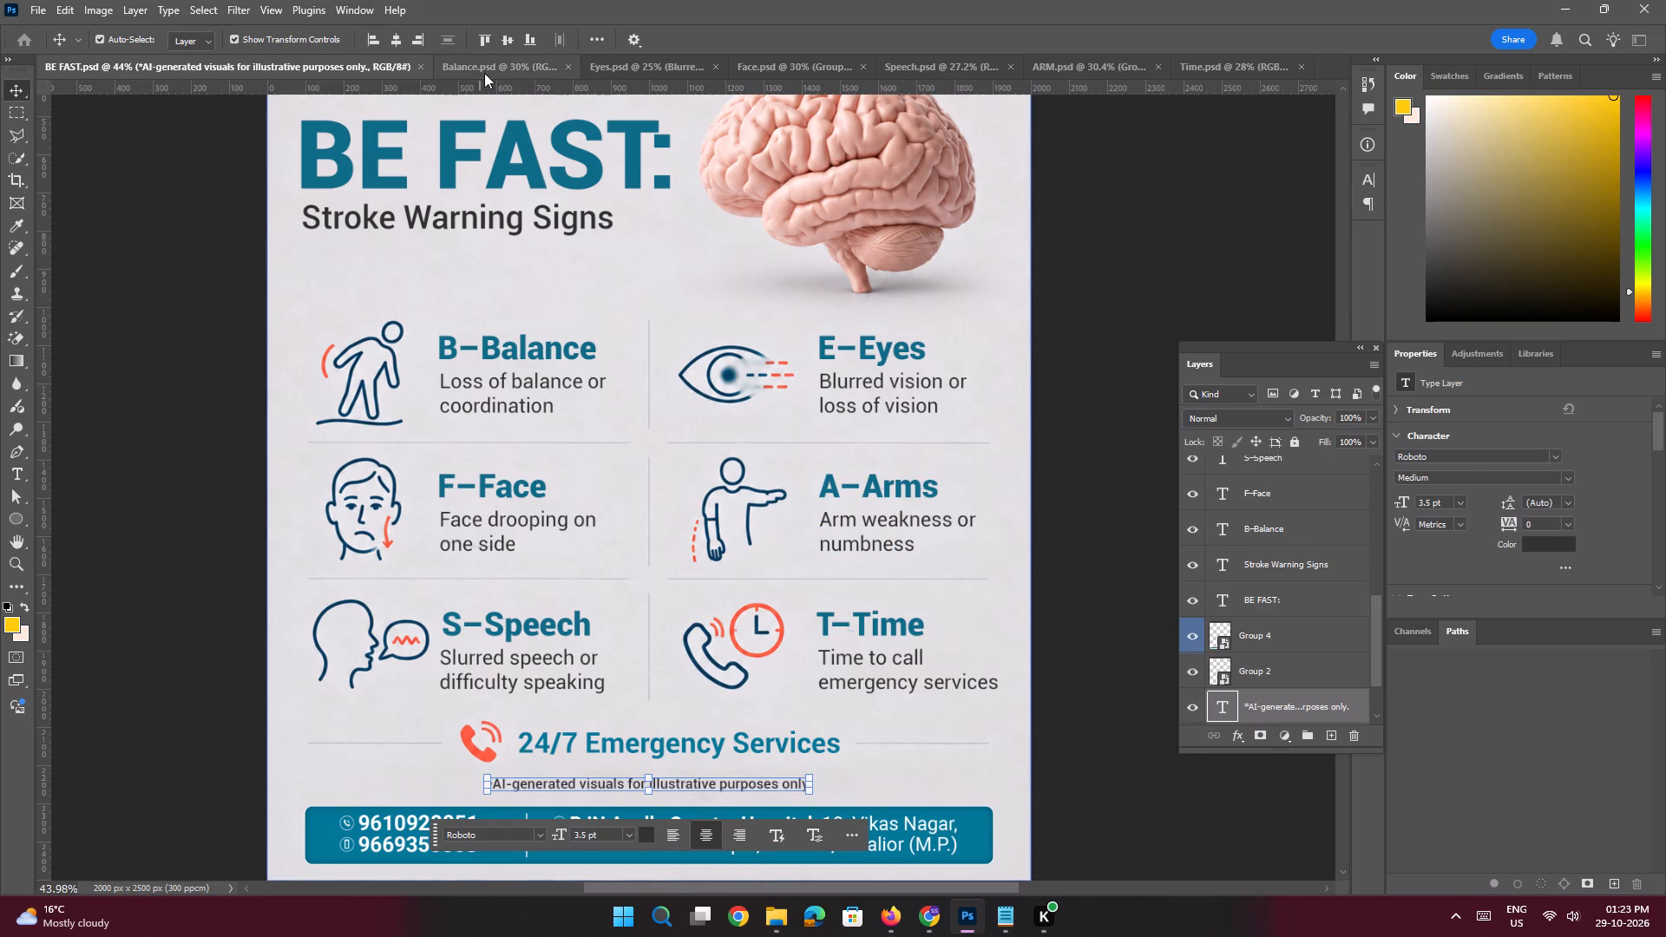
pyautogui.click(484, 73)
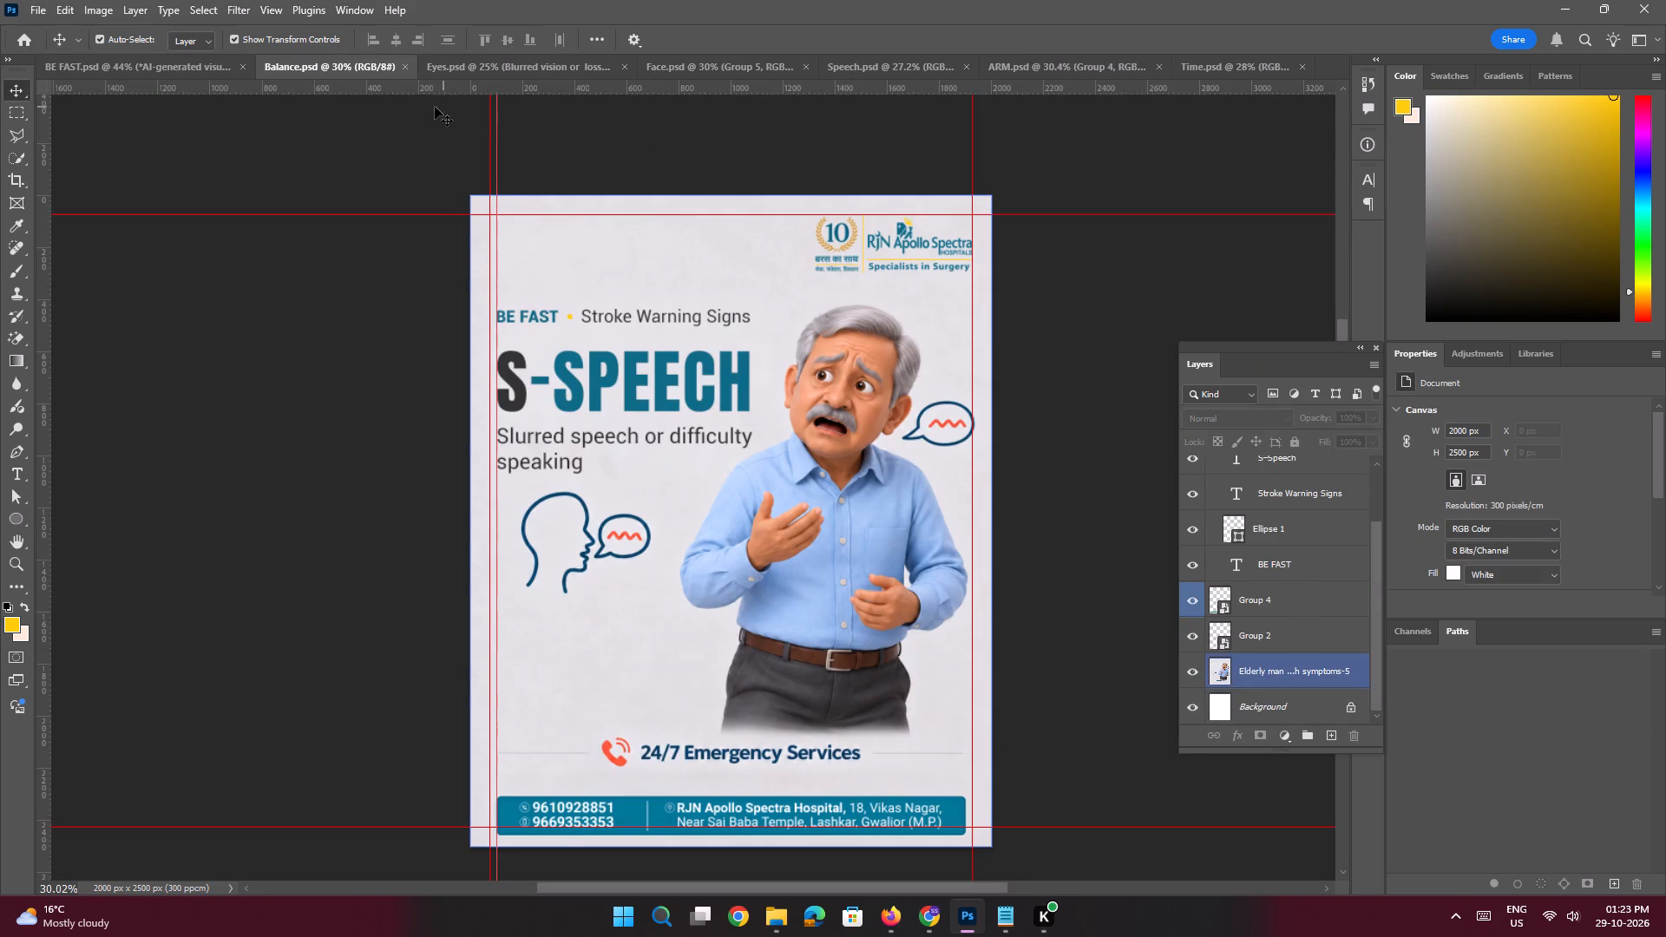
pyautogui.click(501, 63)
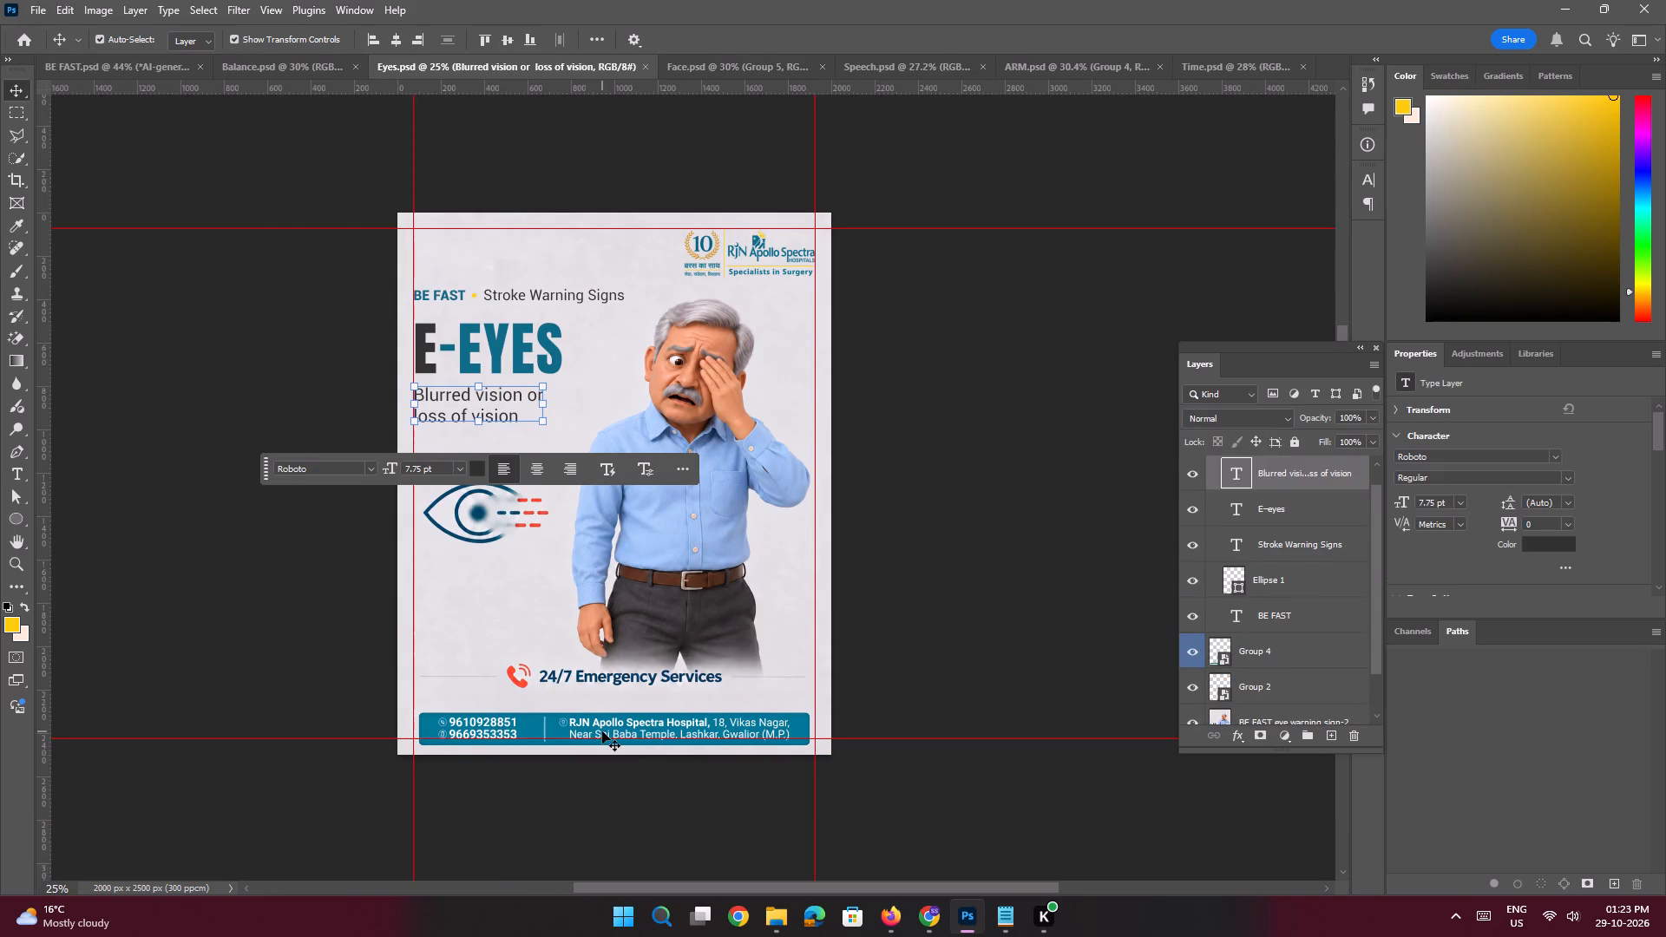
pyautogui.click(703, 60)
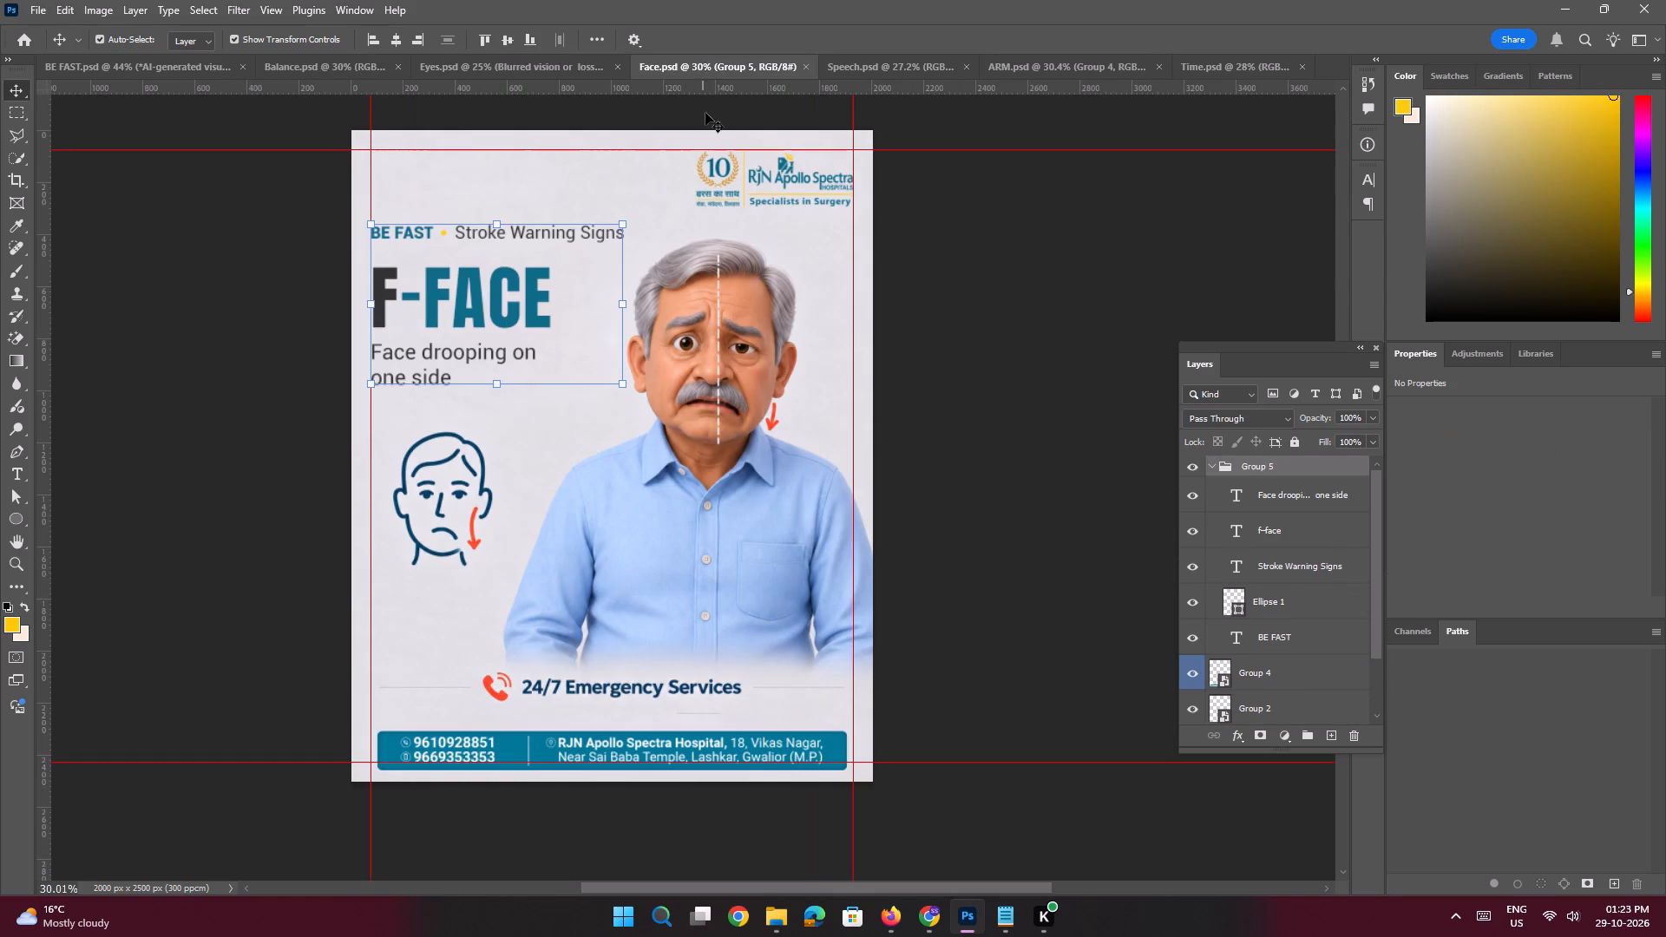
pyautogui.click(897, 71)
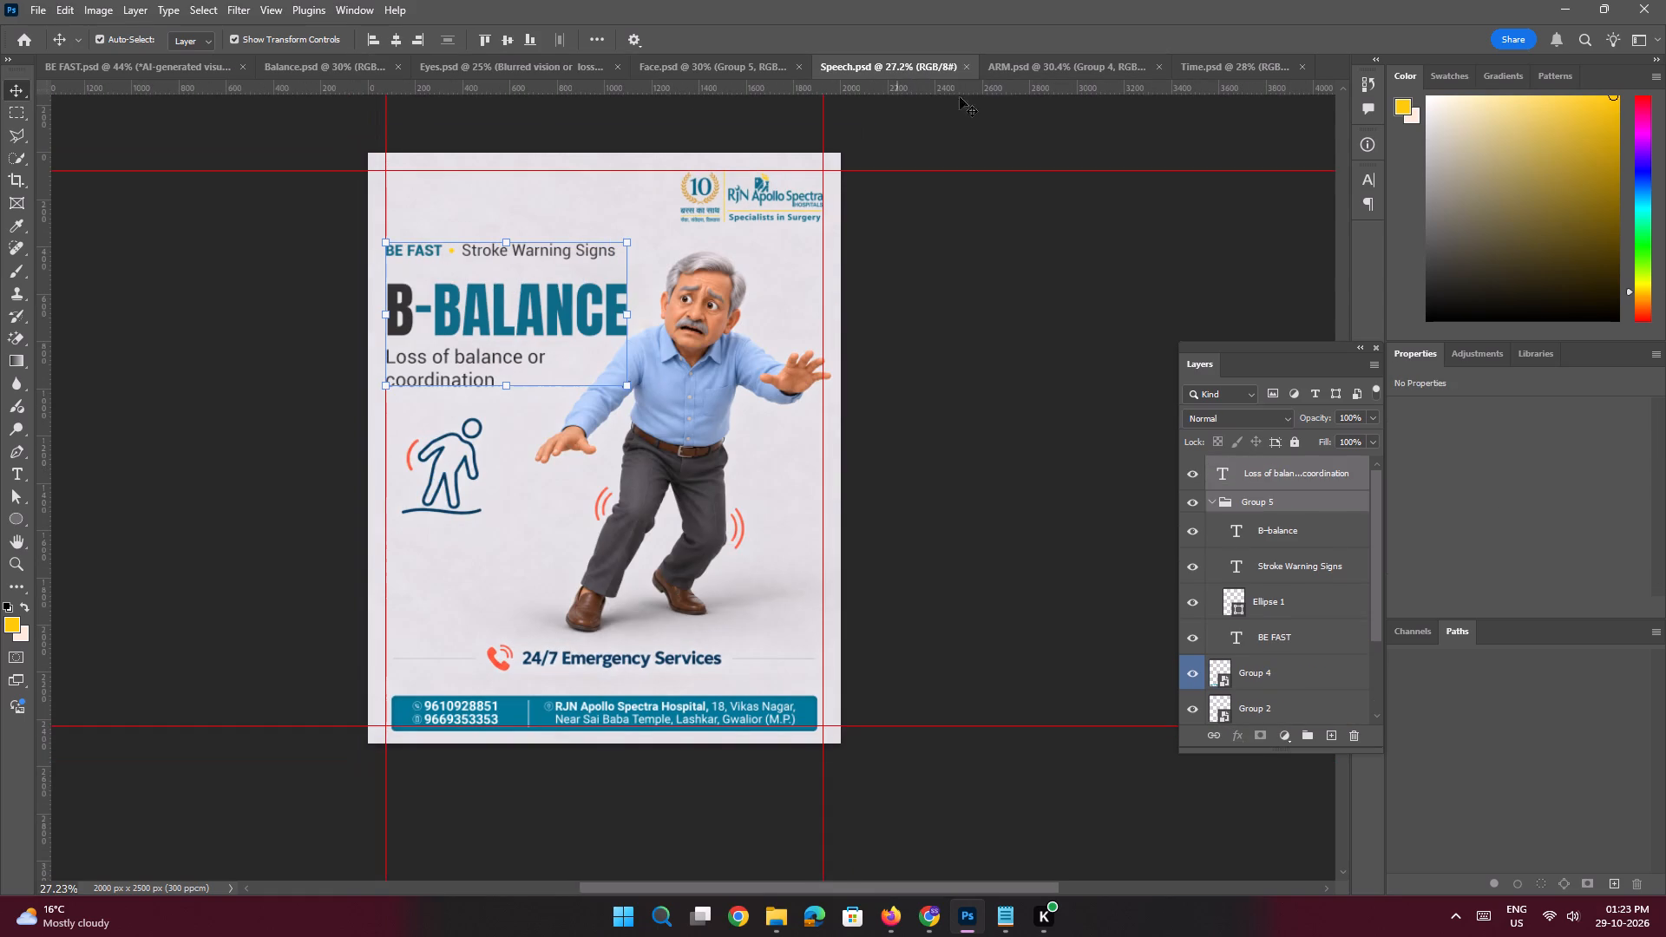
pyautogui.click(1013, 71)
pyautogui.click(1210, 74)
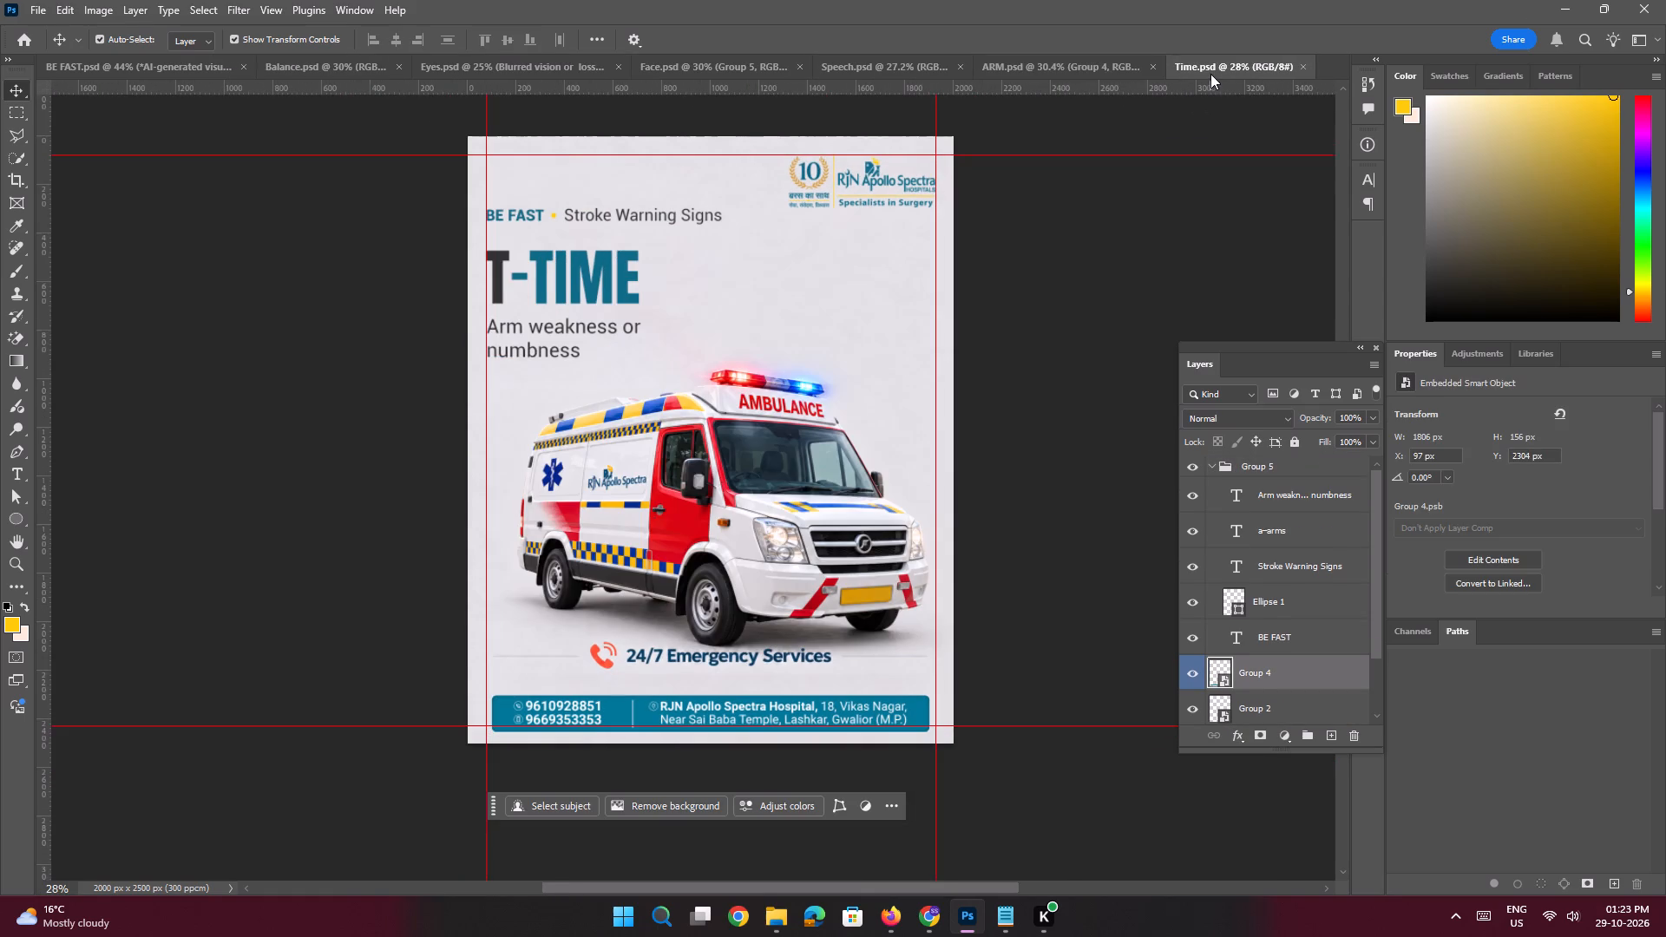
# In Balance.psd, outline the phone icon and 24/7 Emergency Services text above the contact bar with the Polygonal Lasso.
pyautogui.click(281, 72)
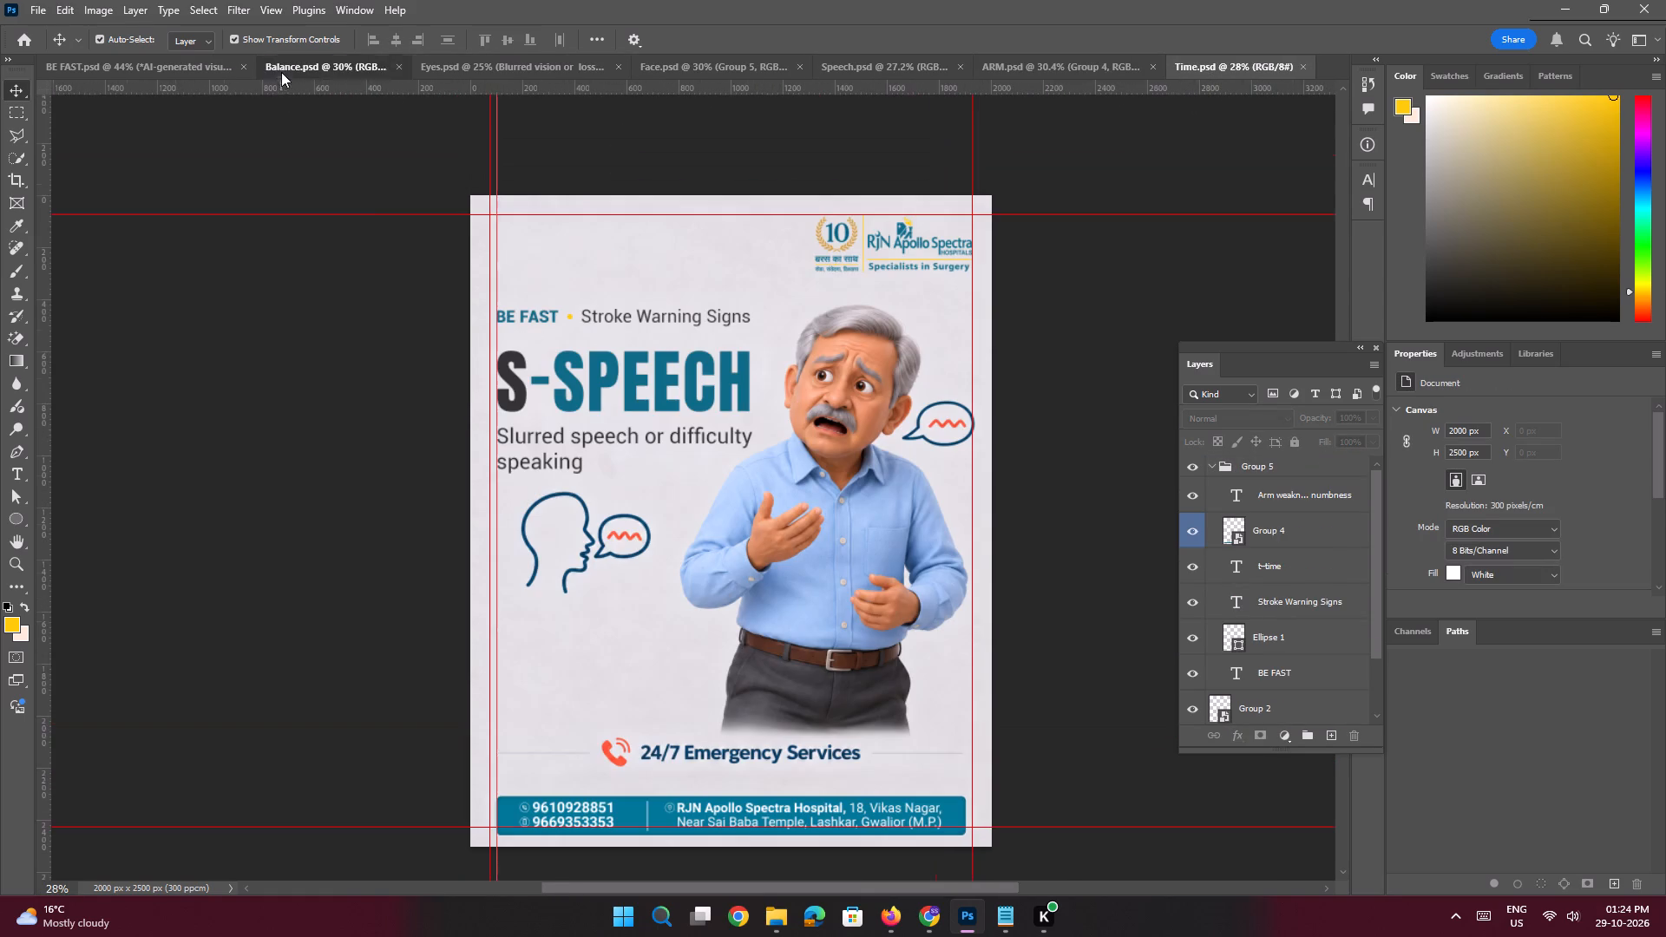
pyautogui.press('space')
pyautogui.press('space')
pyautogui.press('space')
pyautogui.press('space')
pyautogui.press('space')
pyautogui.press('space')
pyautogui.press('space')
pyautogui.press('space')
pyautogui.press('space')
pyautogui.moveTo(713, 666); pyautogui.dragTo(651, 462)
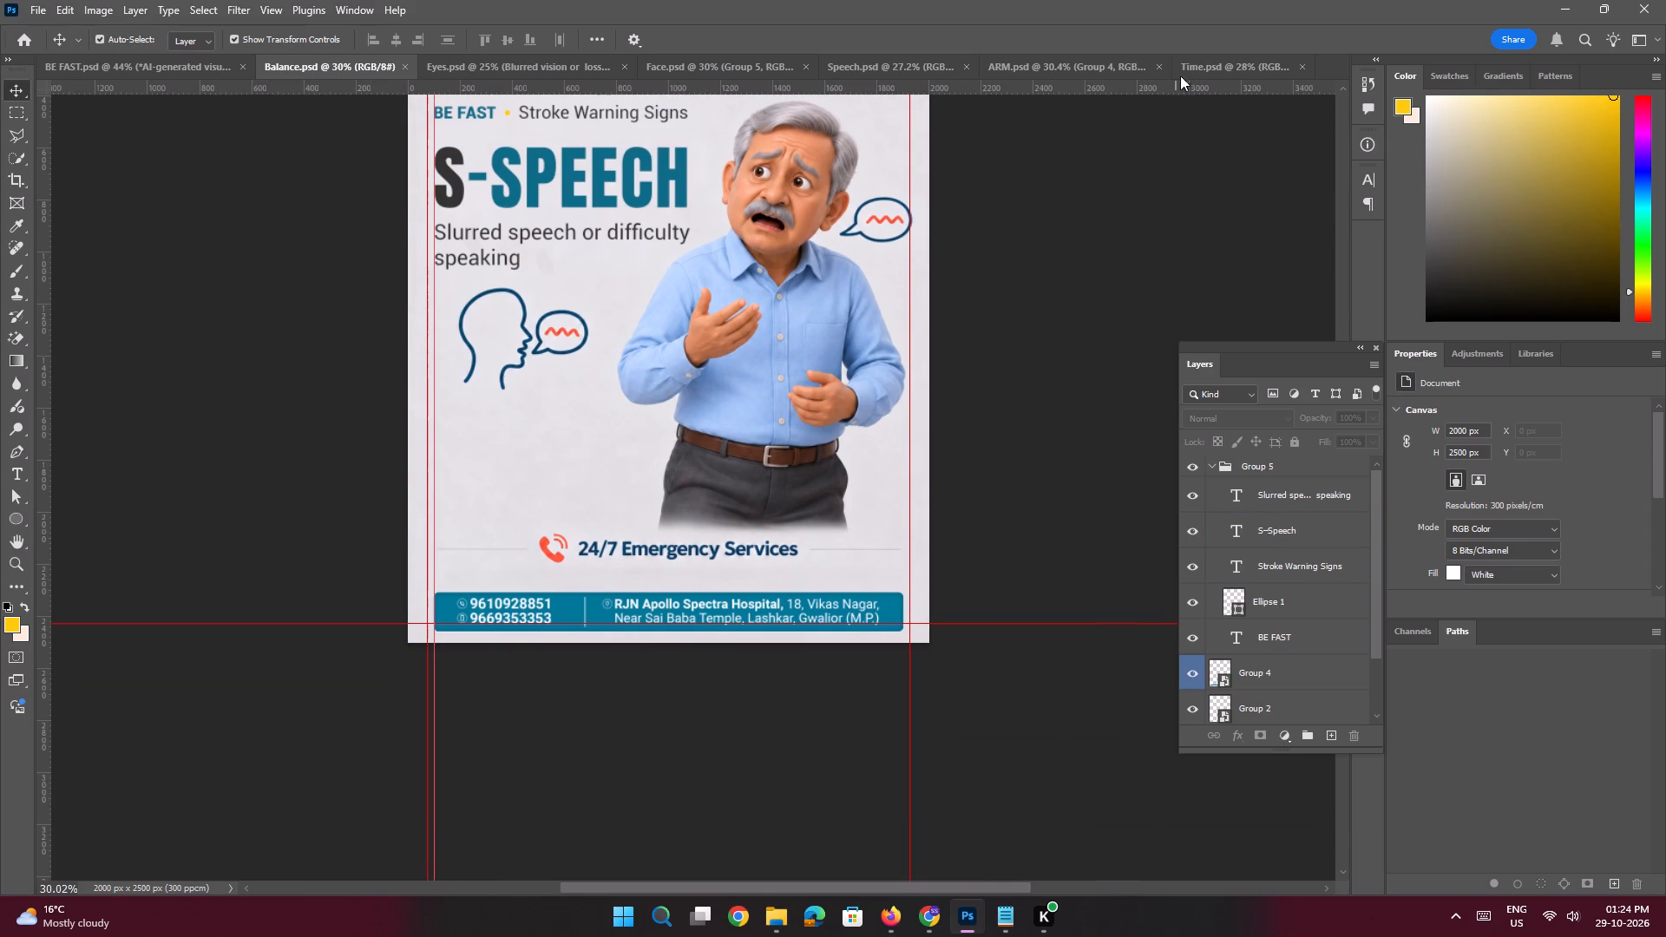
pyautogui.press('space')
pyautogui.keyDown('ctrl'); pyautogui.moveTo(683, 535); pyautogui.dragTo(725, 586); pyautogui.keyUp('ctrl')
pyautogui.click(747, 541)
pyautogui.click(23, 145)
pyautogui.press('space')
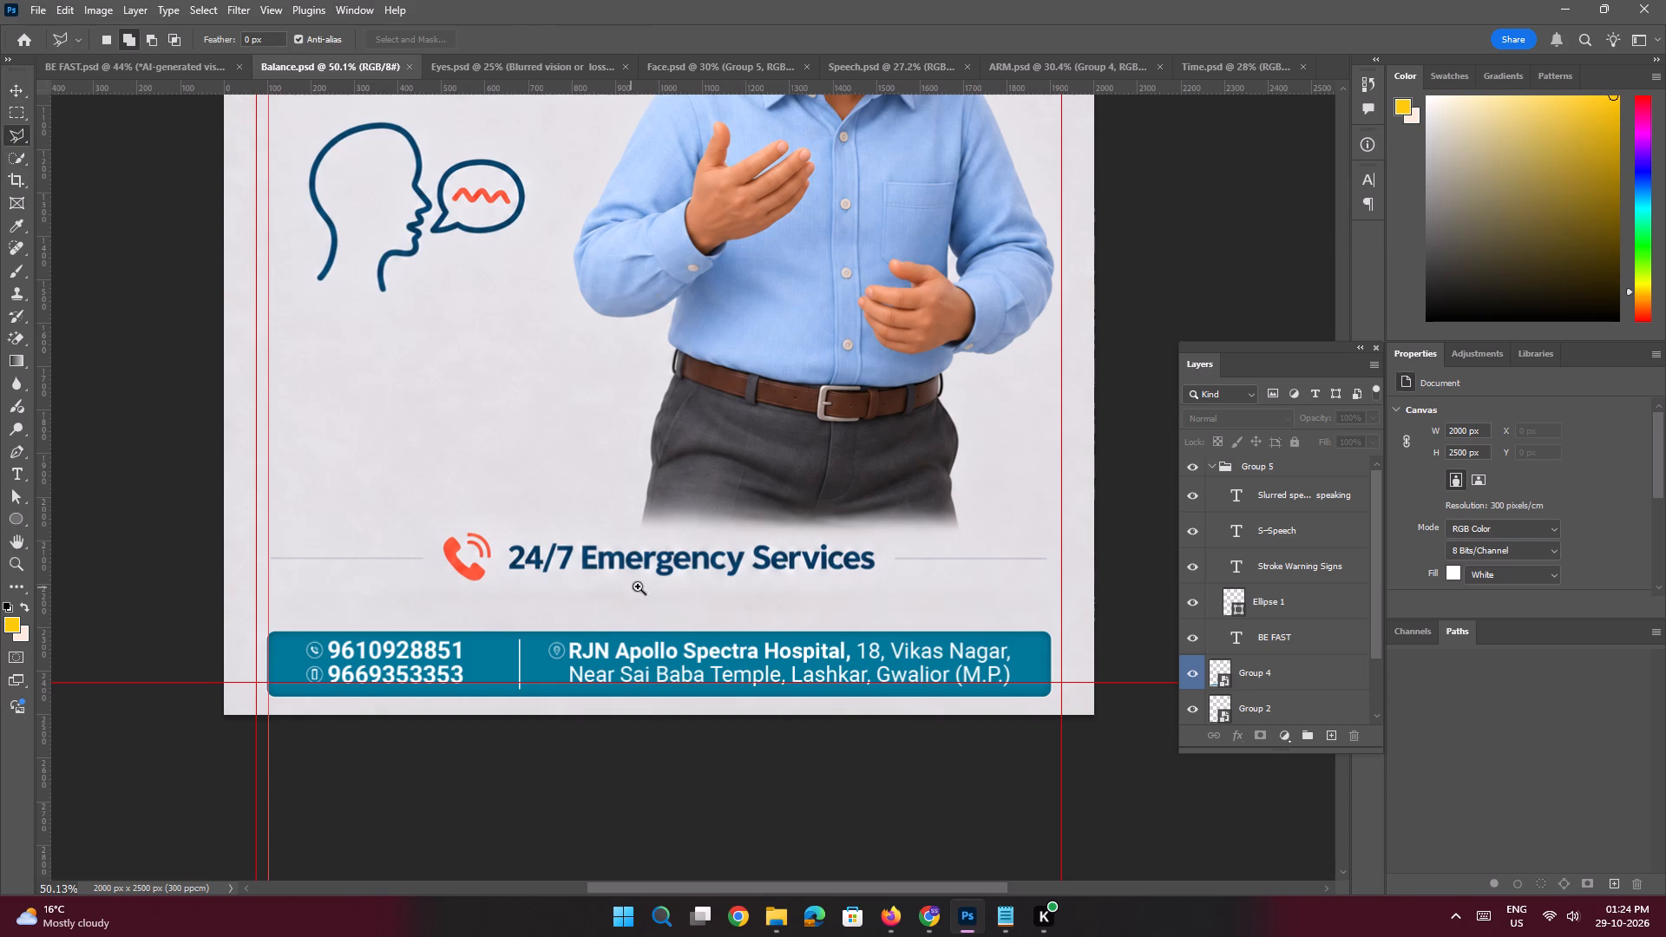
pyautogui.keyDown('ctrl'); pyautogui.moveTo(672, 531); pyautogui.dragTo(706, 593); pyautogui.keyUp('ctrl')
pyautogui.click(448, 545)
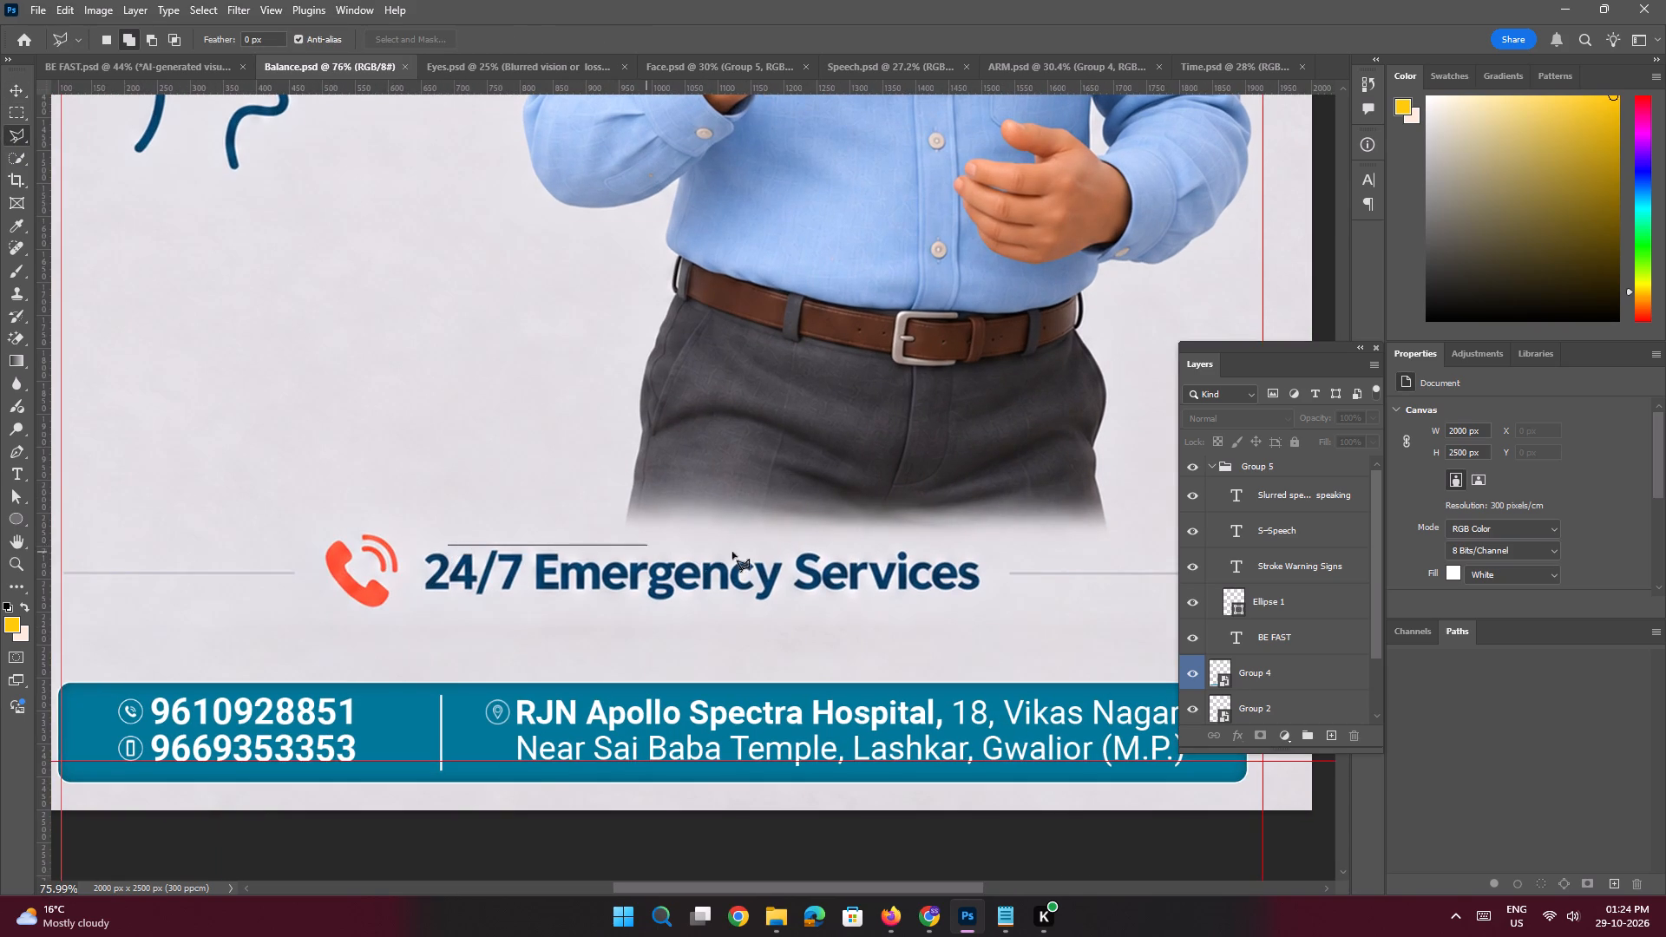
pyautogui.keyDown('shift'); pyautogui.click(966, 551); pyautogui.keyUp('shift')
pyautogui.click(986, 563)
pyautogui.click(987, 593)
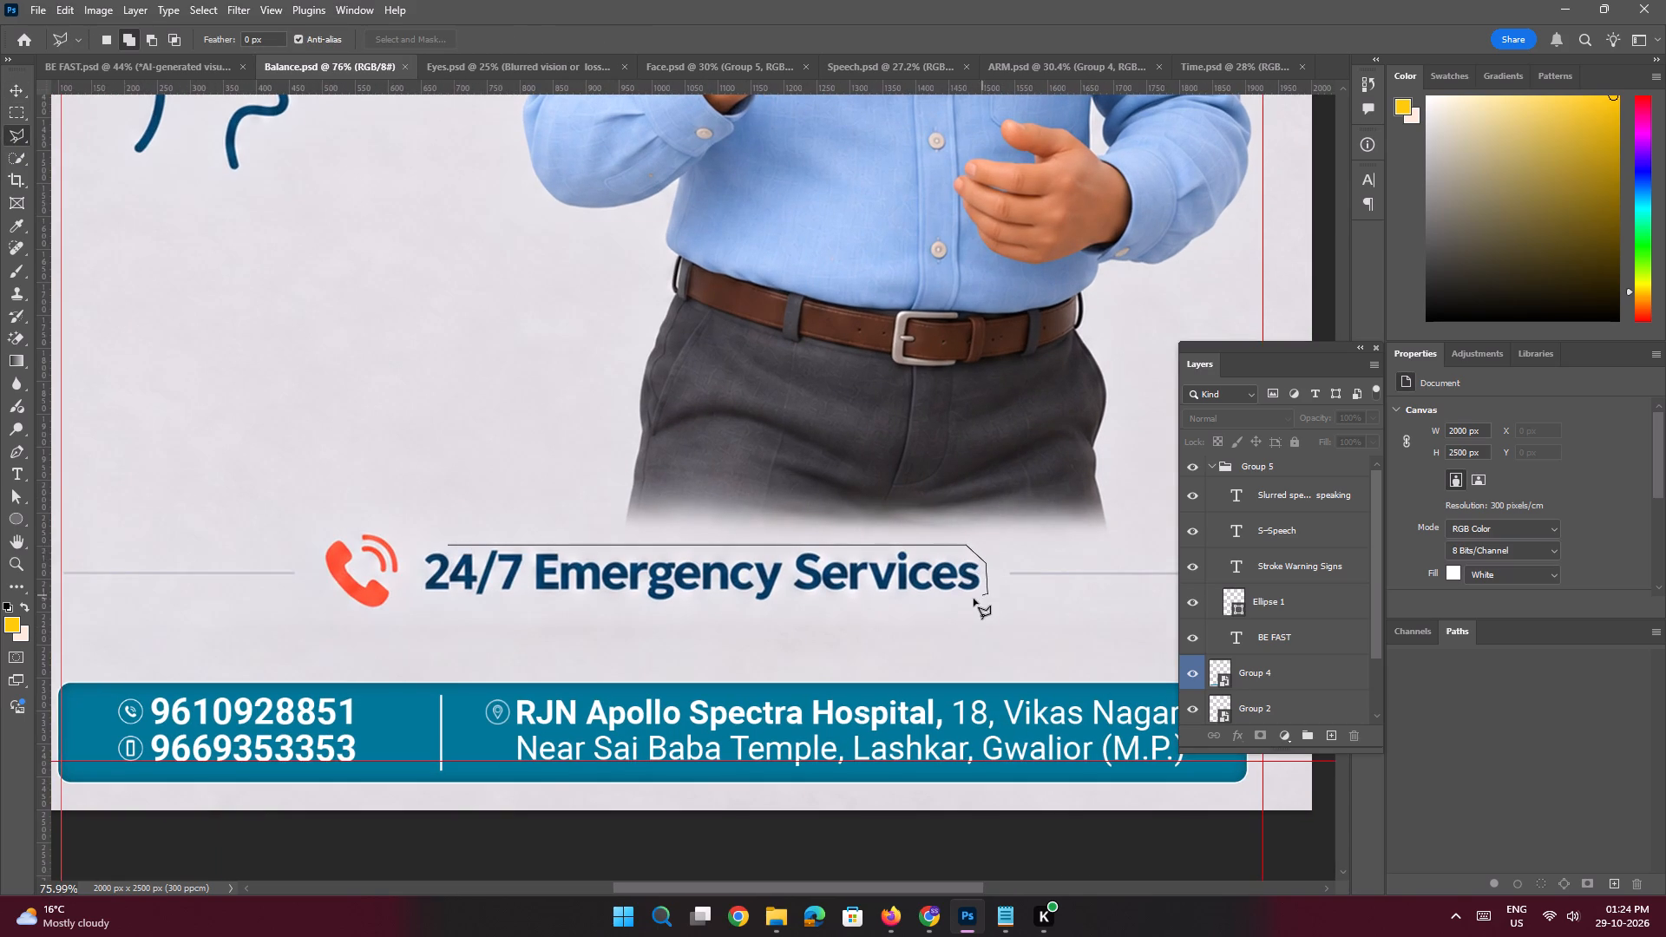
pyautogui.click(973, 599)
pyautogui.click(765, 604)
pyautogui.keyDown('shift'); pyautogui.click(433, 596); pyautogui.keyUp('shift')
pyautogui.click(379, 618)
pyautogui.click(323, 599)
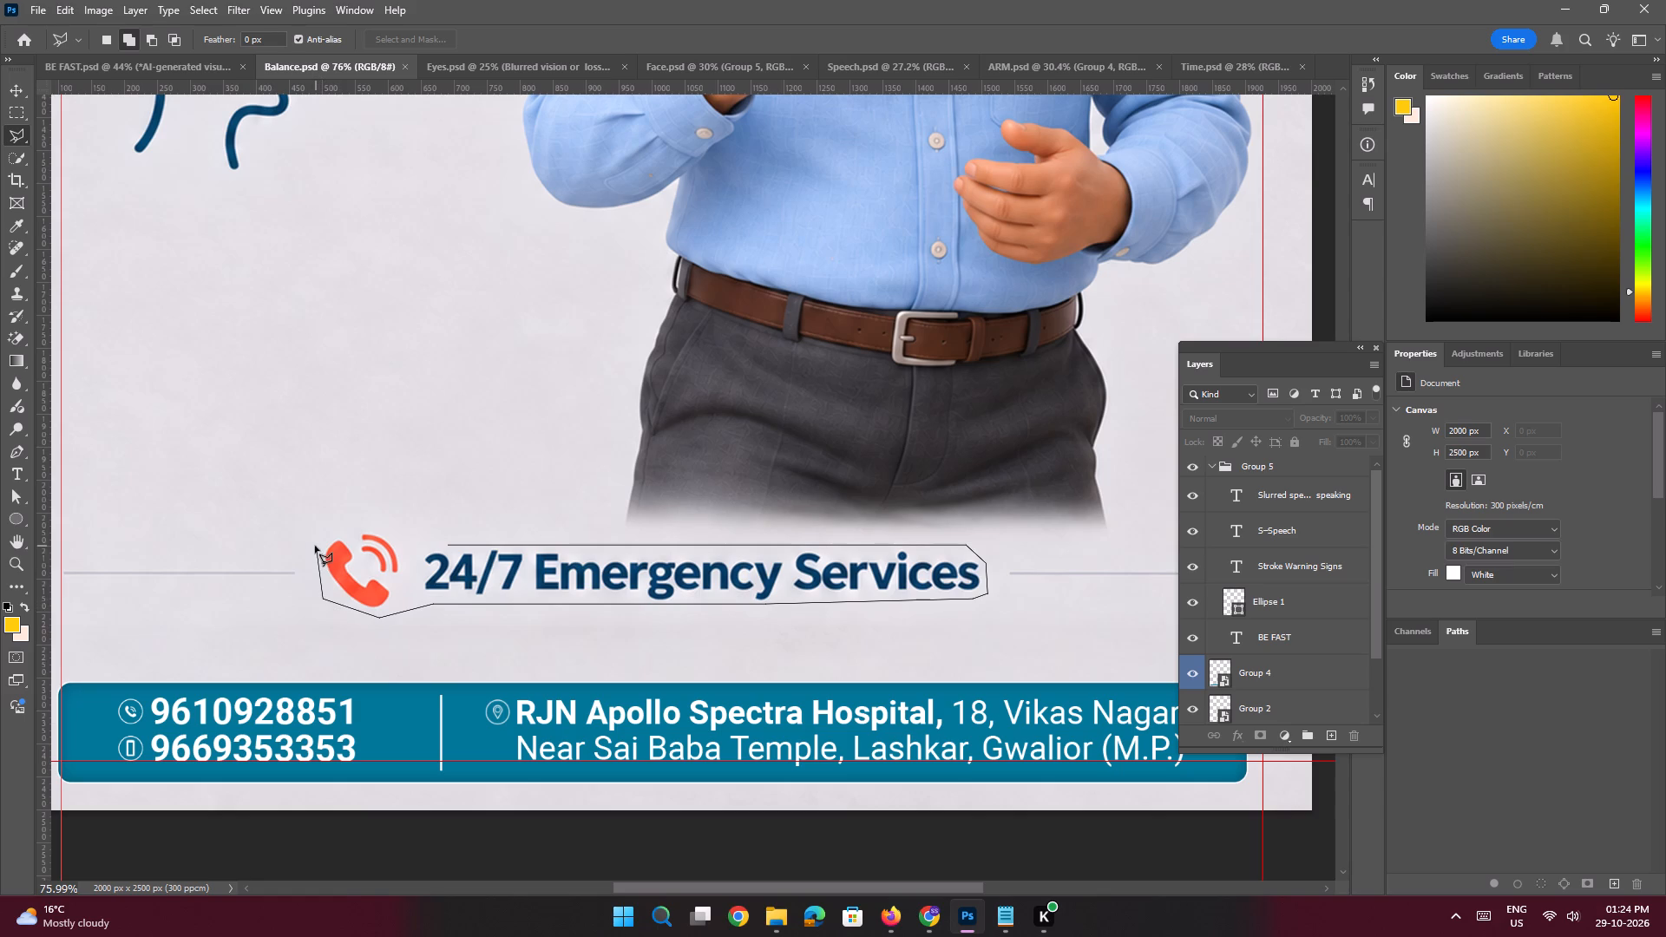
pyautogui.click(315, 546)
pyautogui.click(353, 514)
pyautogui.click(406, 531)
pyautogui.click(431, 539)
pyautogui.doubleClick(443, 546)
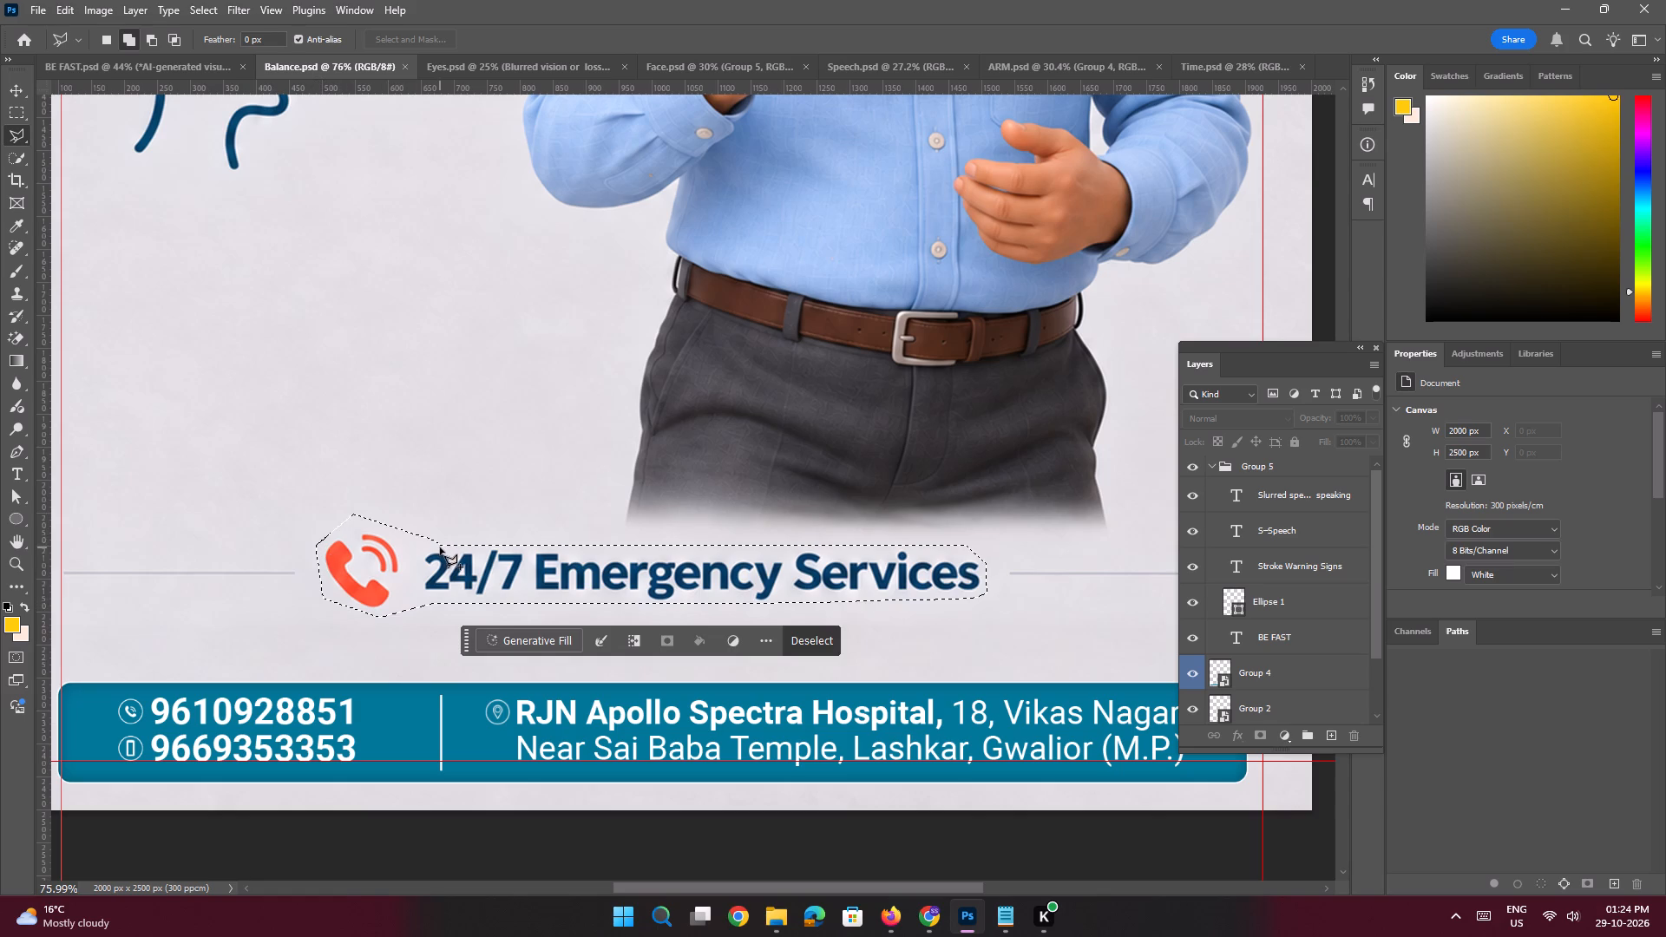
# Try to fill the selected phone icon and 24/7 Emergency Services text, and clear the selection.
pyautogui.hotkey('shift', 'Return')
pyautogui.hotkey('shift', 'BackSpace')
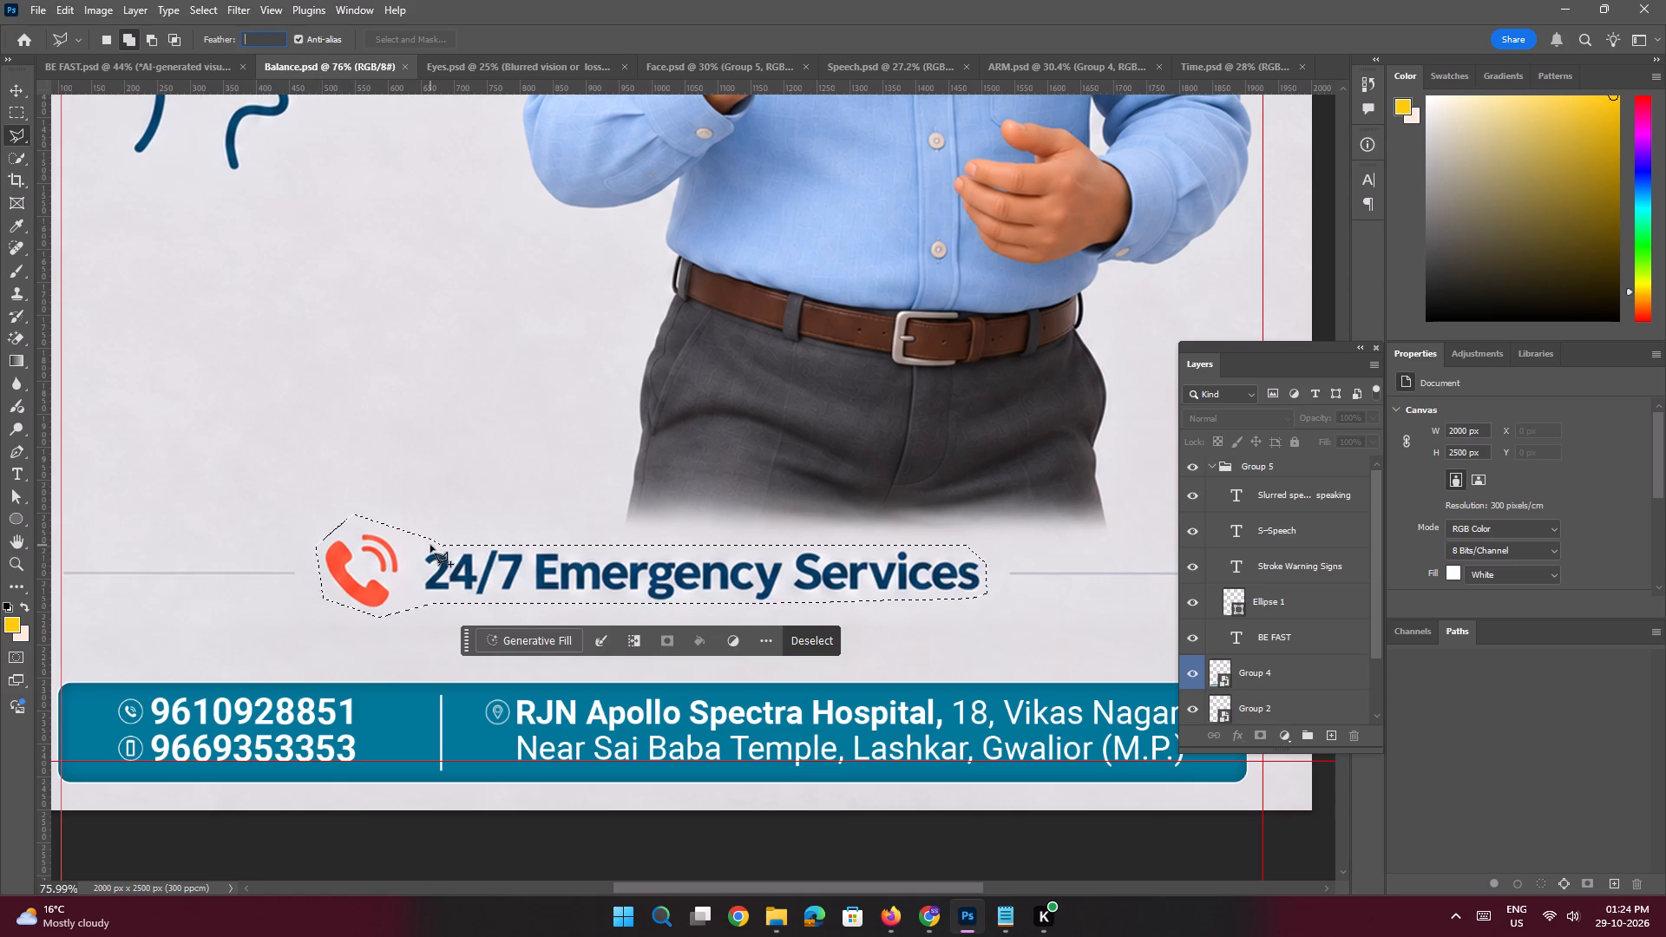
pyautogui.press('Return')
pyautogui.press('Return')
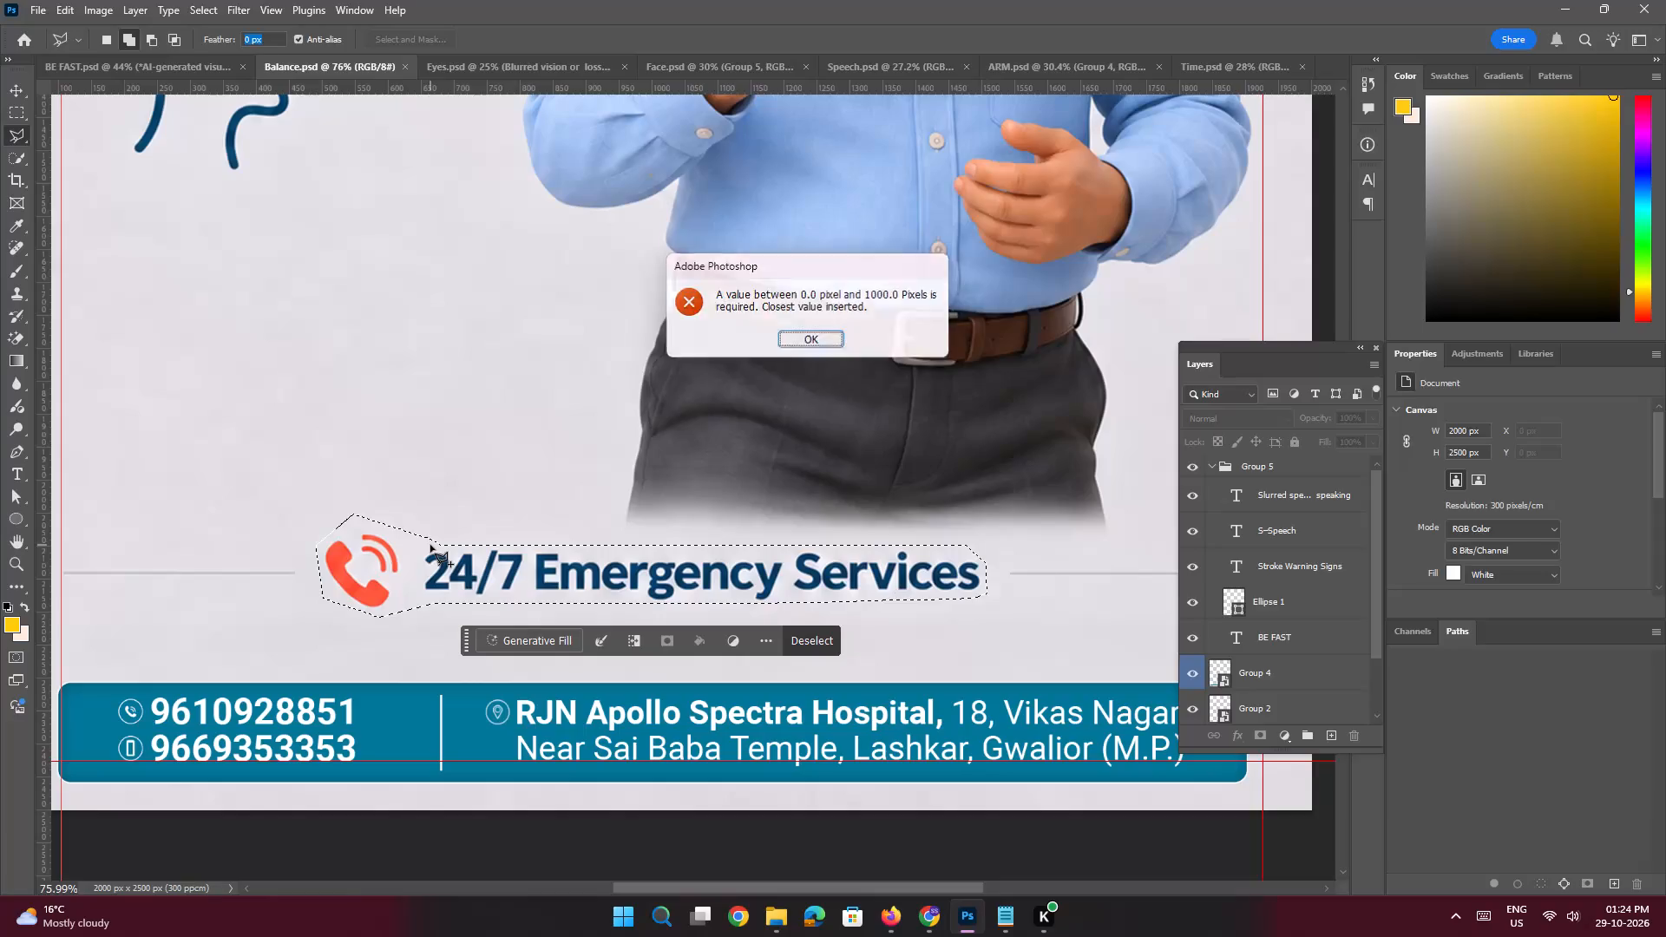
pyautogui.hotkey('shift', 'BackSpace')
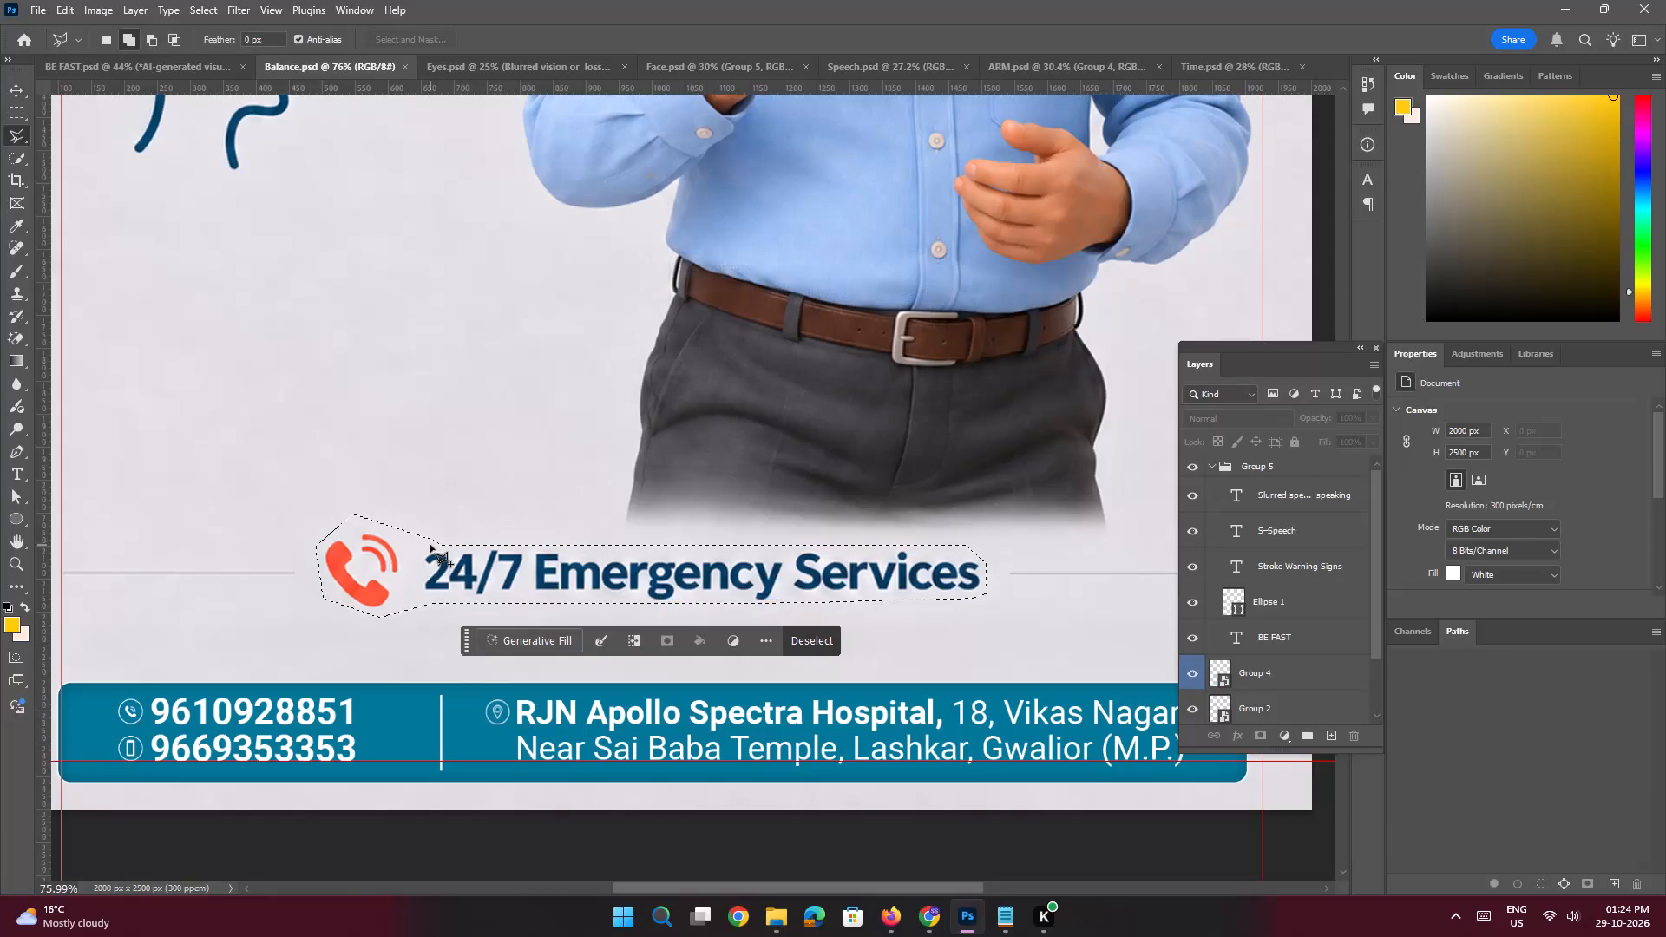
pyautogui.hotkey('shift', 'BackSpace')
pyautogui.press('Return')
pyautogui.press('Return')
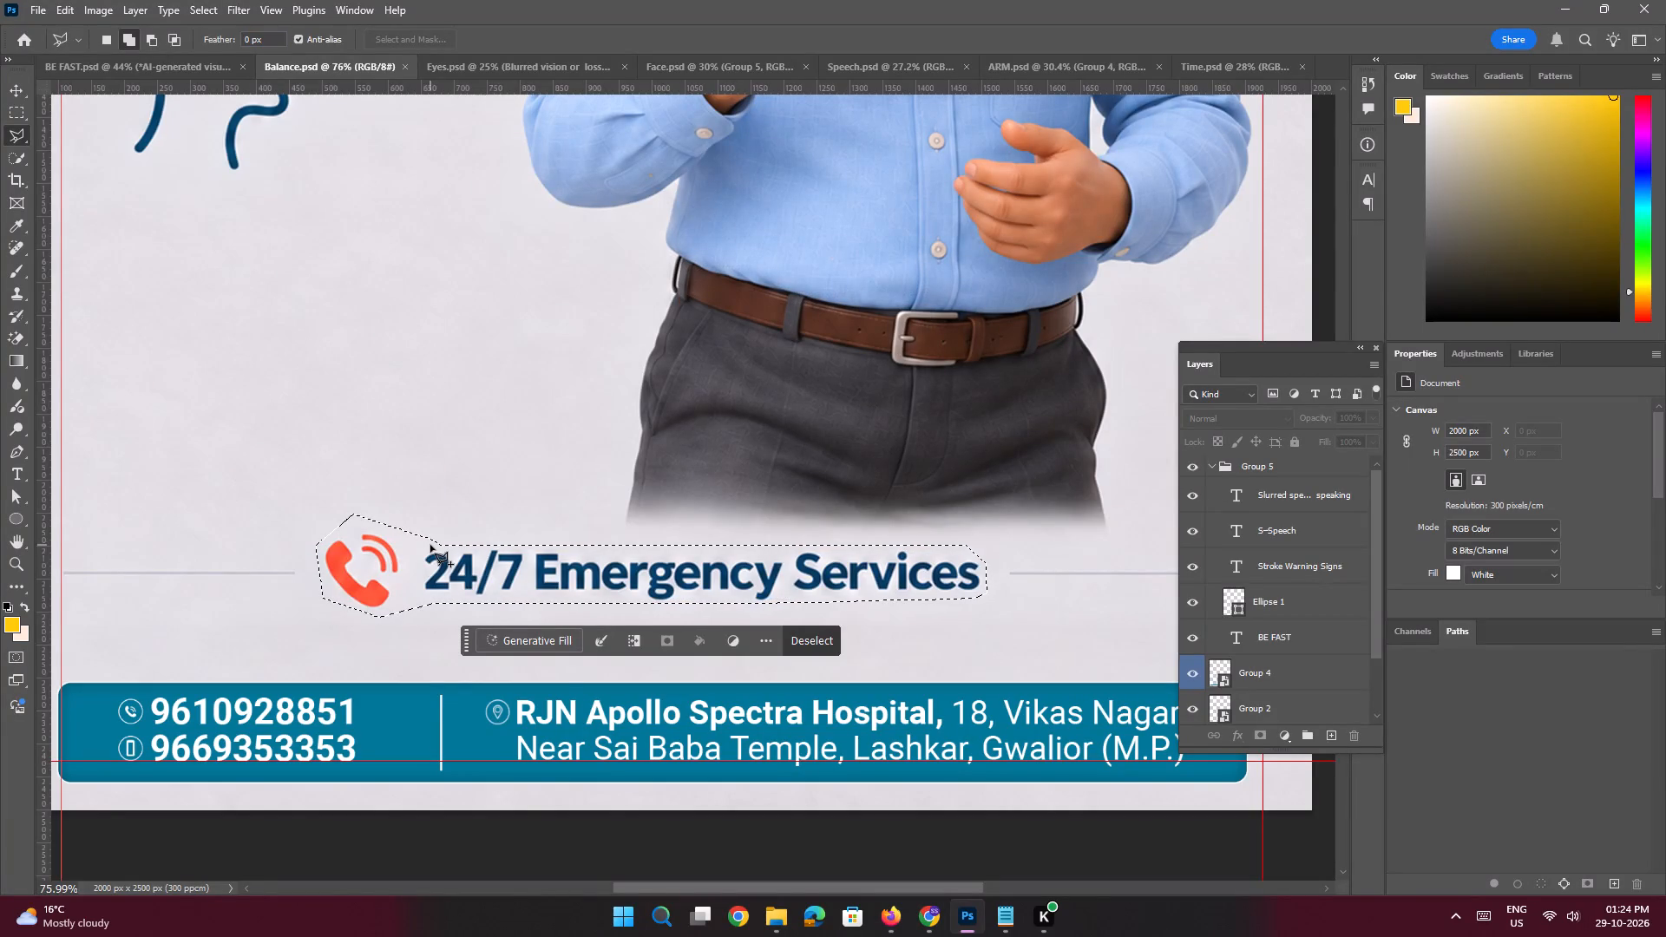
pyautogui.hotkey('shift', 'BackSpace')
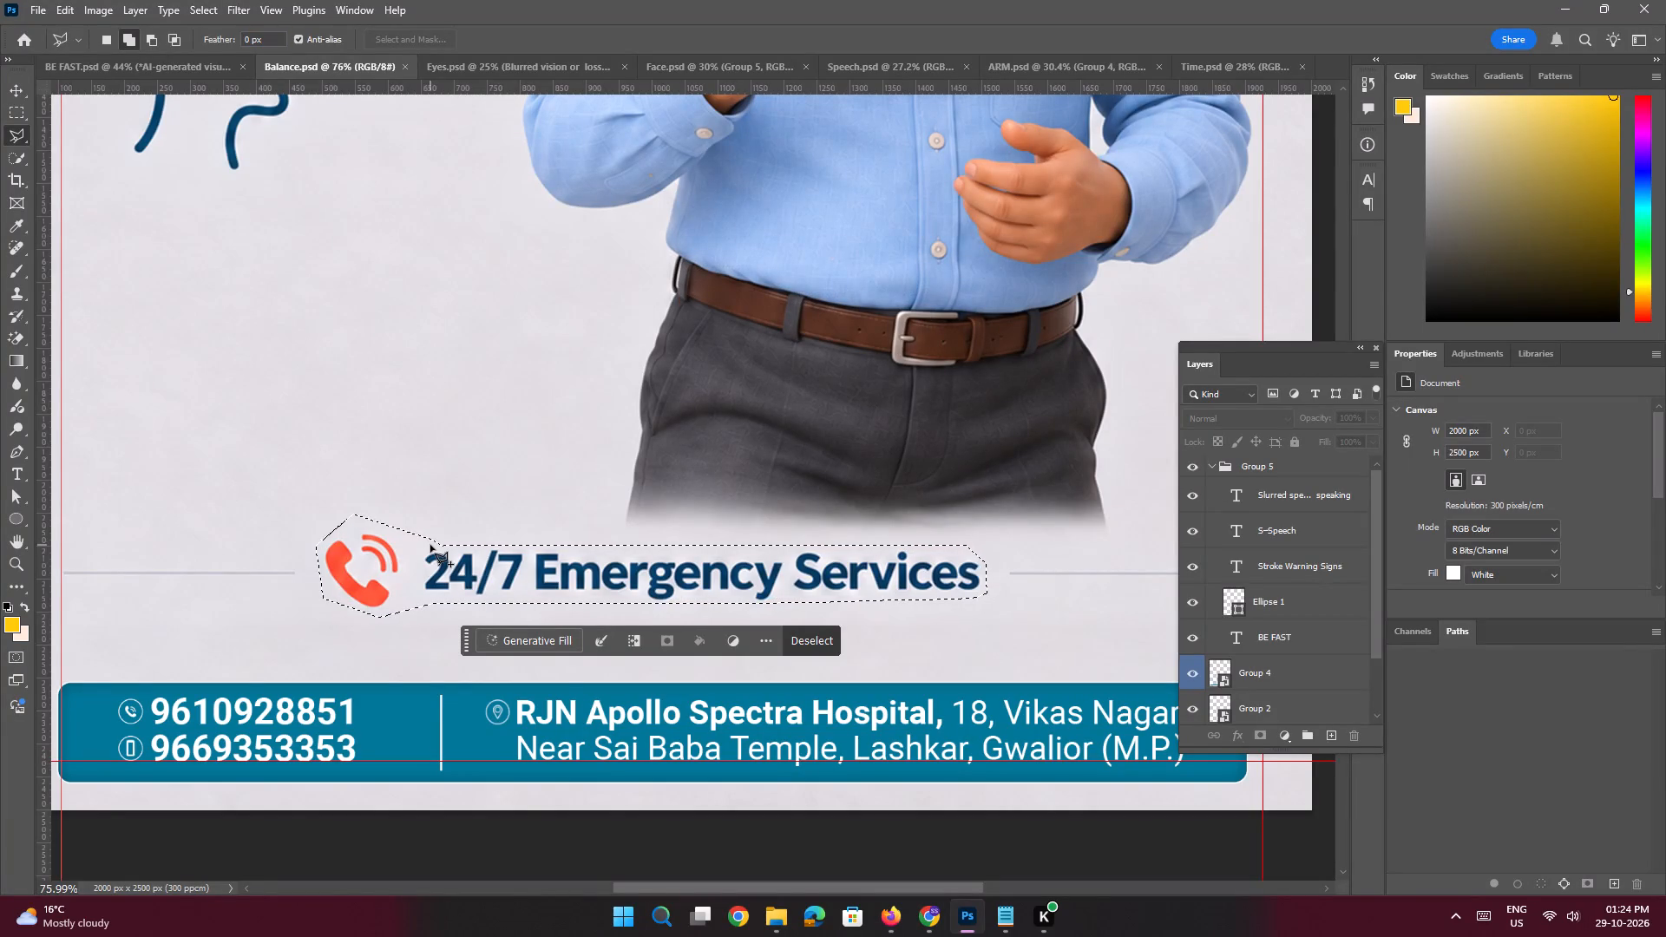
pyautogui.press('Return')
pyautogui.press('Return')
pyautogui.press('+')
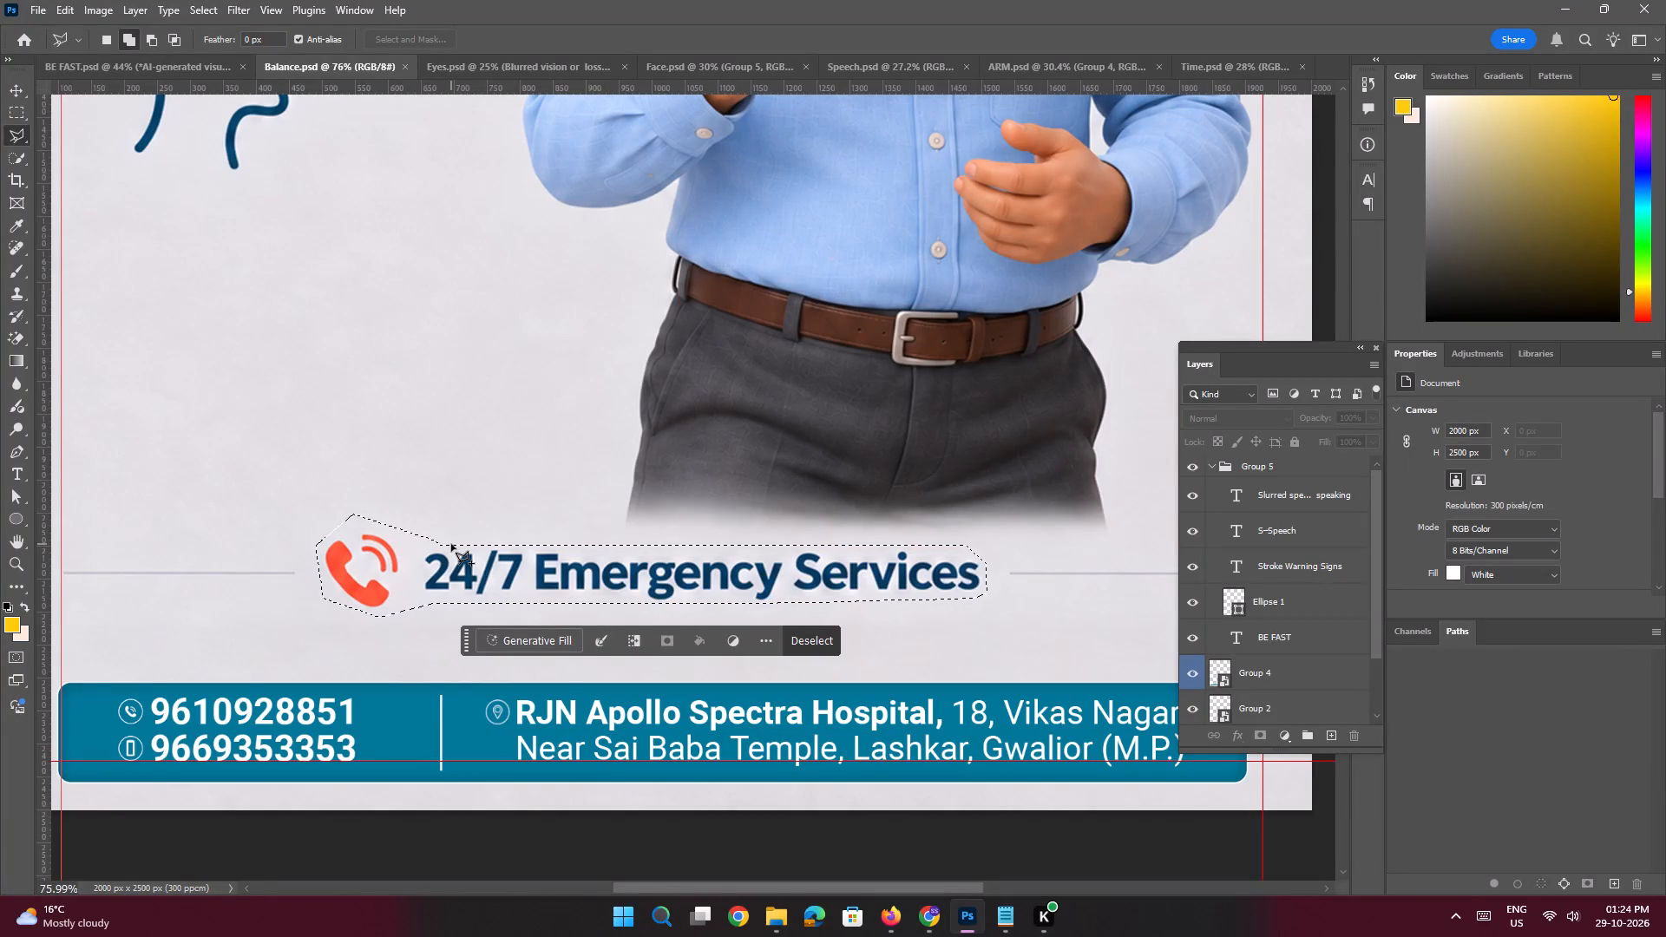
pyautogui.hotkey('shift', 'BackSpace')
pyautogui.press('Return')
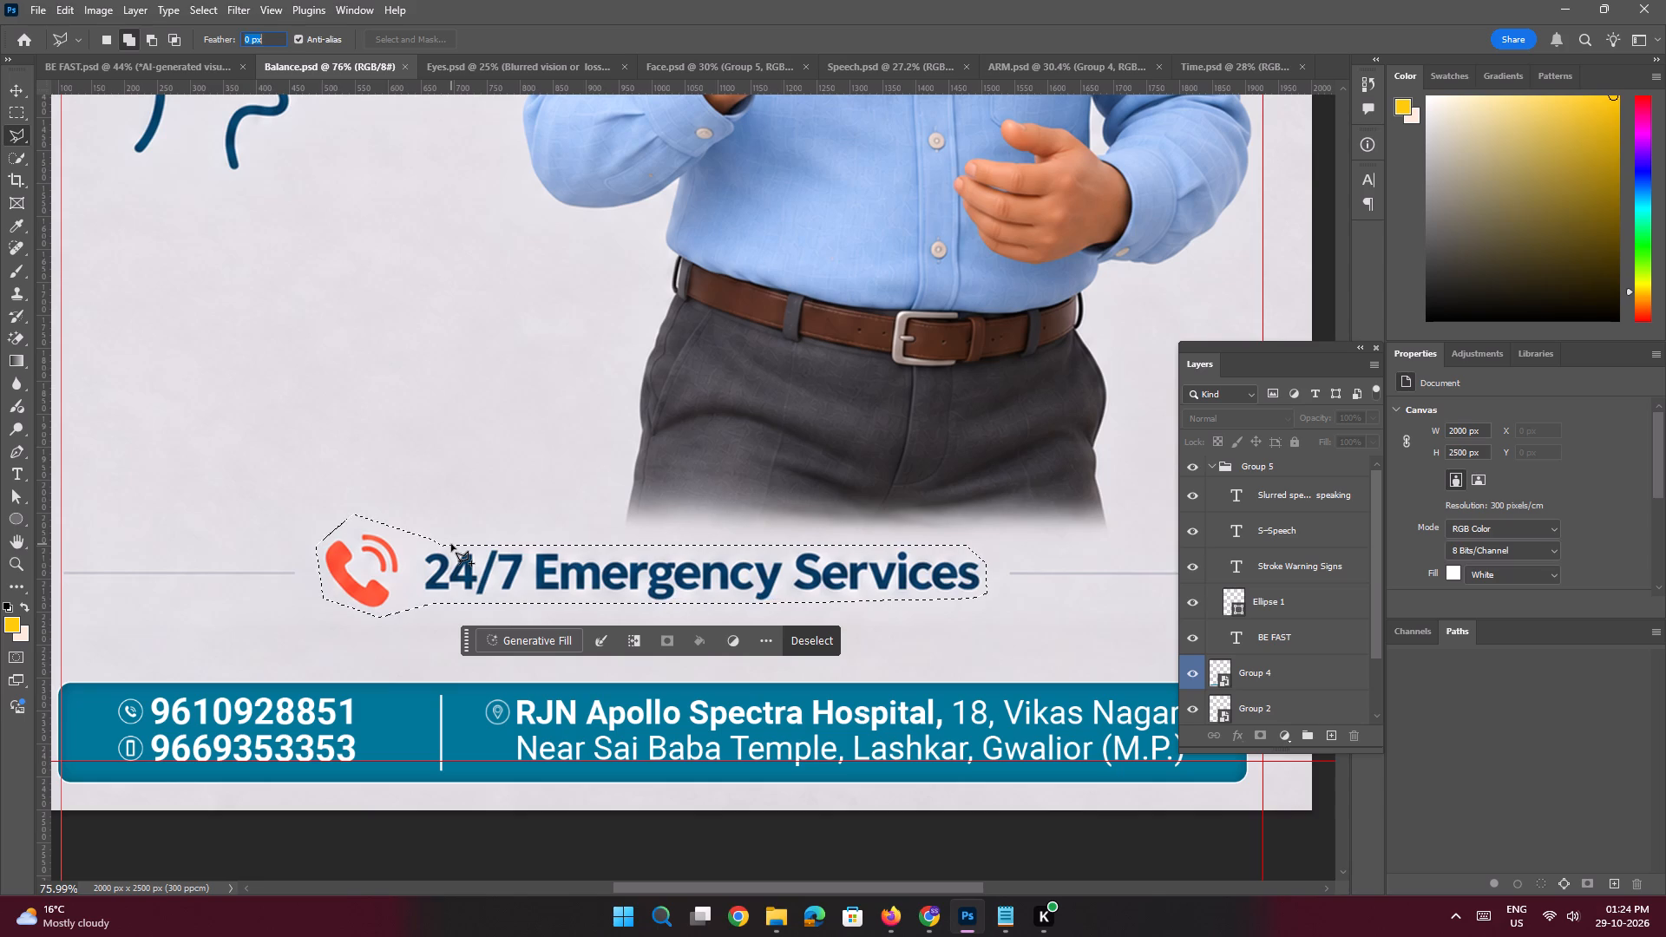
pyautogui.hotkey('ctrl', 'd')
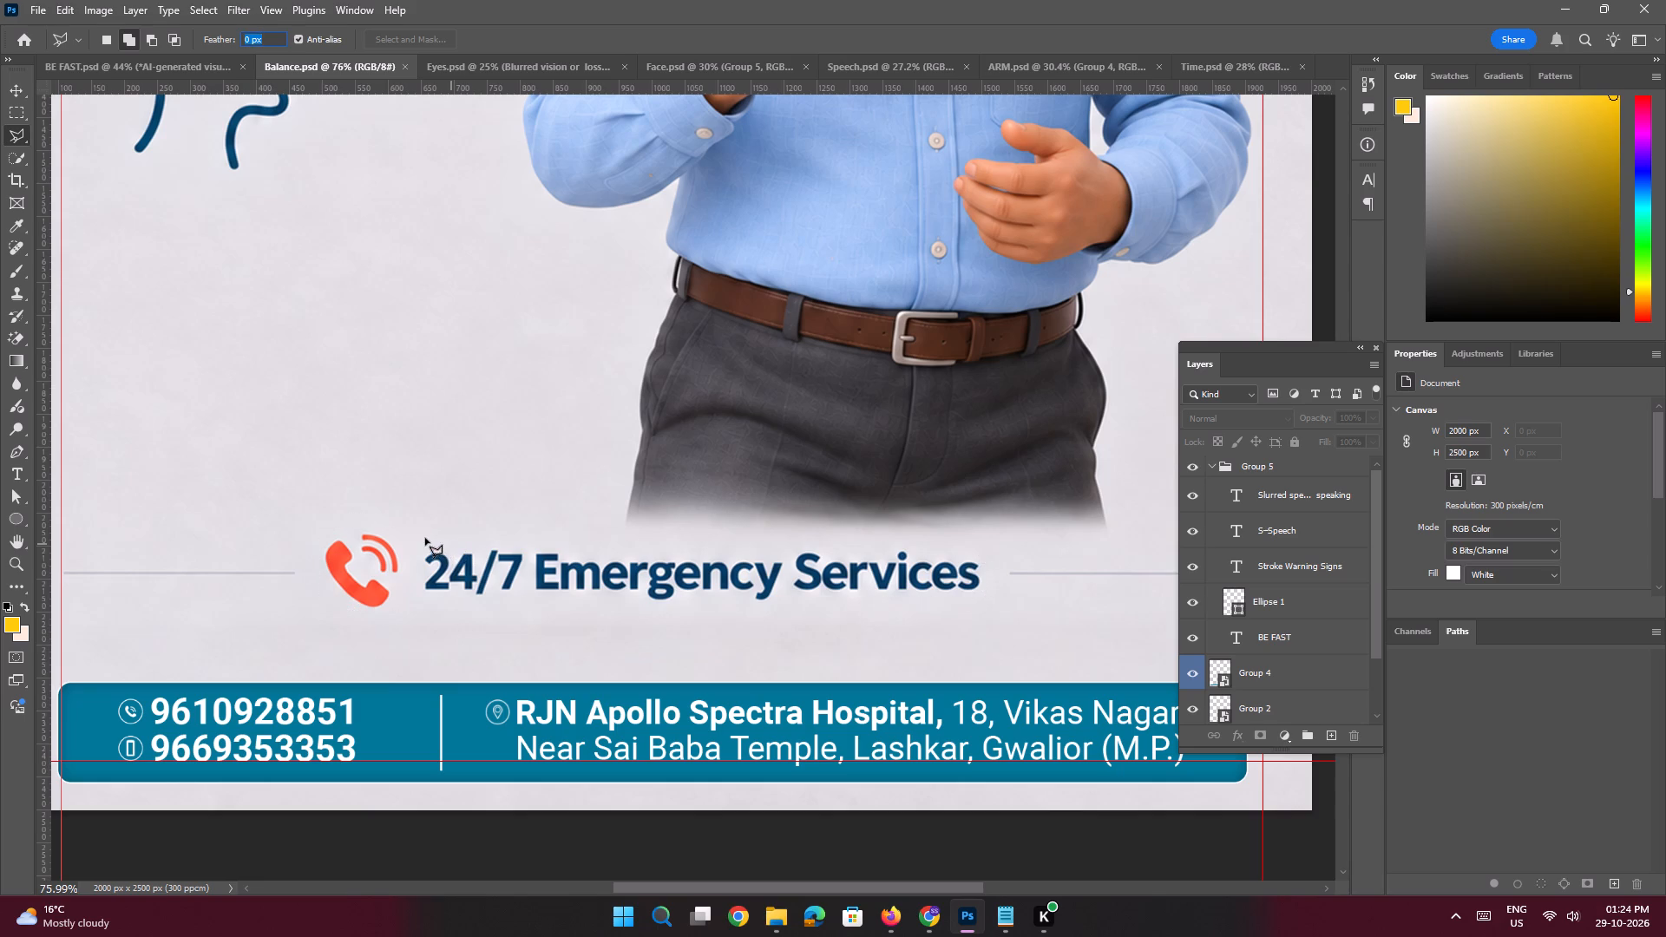
# Draw a fresh Polygonal Lasso selection closely around the phone icon and the 24/7 Emergency Services text.
pyautogui.click(425, 538)
pyautogui.keyDown('shift'); pyautogui.click(927, 541); pyautogui.keyUp('shift')
pyautogui.click(984, 556)
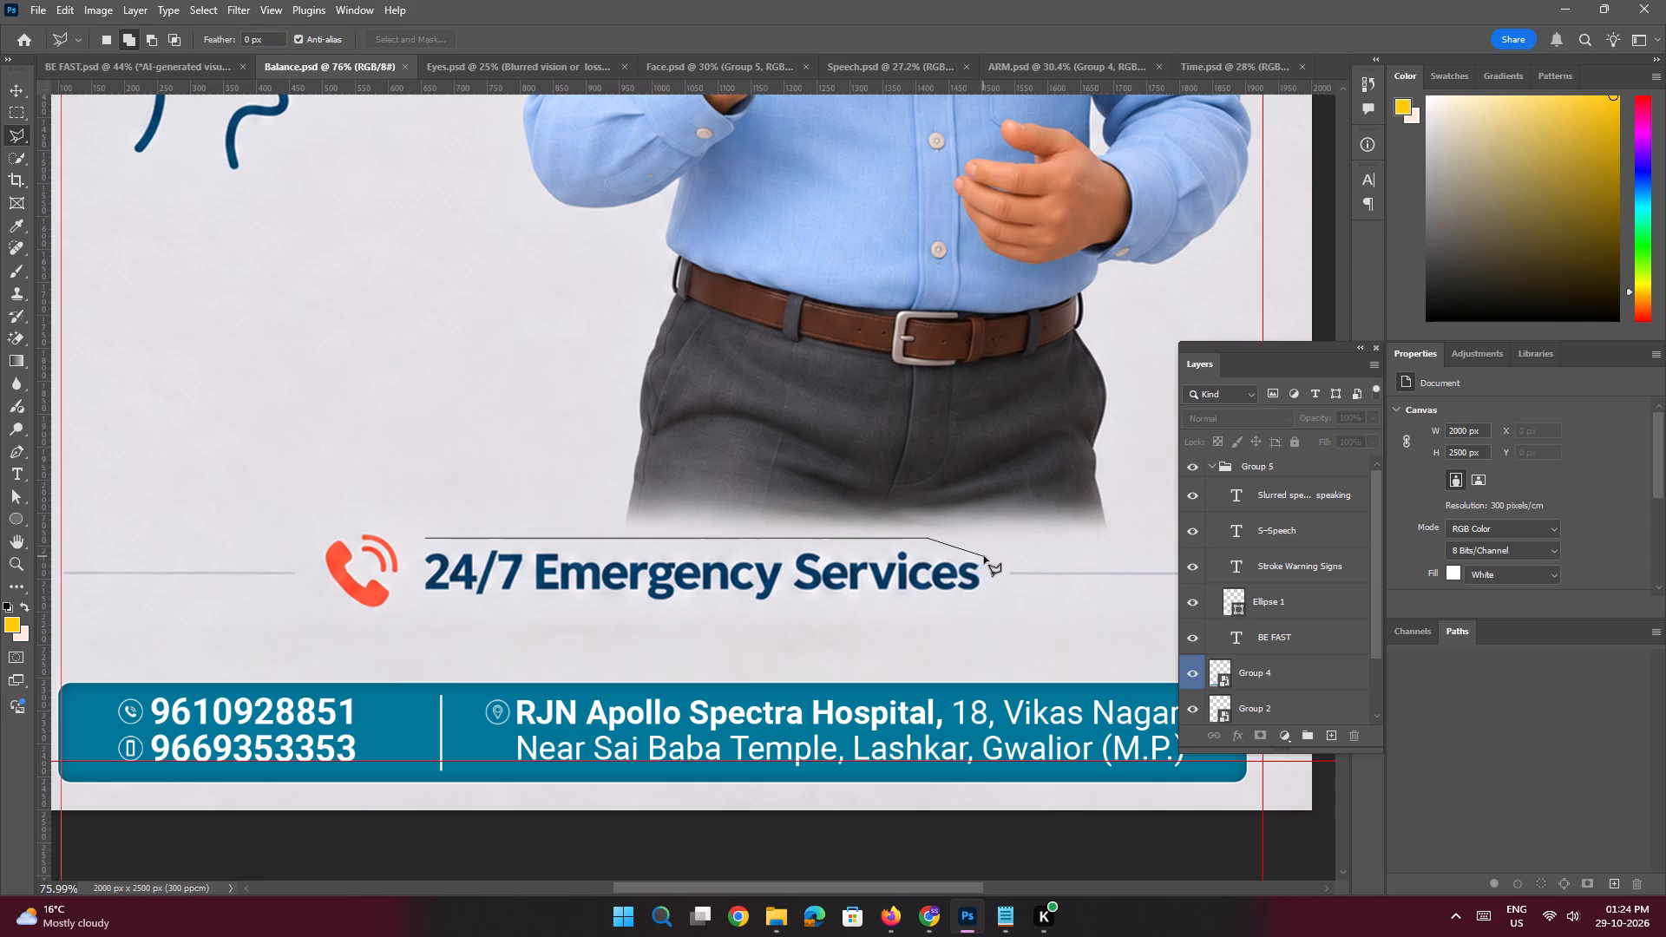
pyautogui.click(982, 596)
pyautogui.click(961, 604)
pyautogui.click(365, 612)
pyautogui.click(339, 596)
pyautogui.click(311, 556)
pyautogui.click(317, 527)
pyautogui.click(377, 522)
pyautogui.click(406, 532)
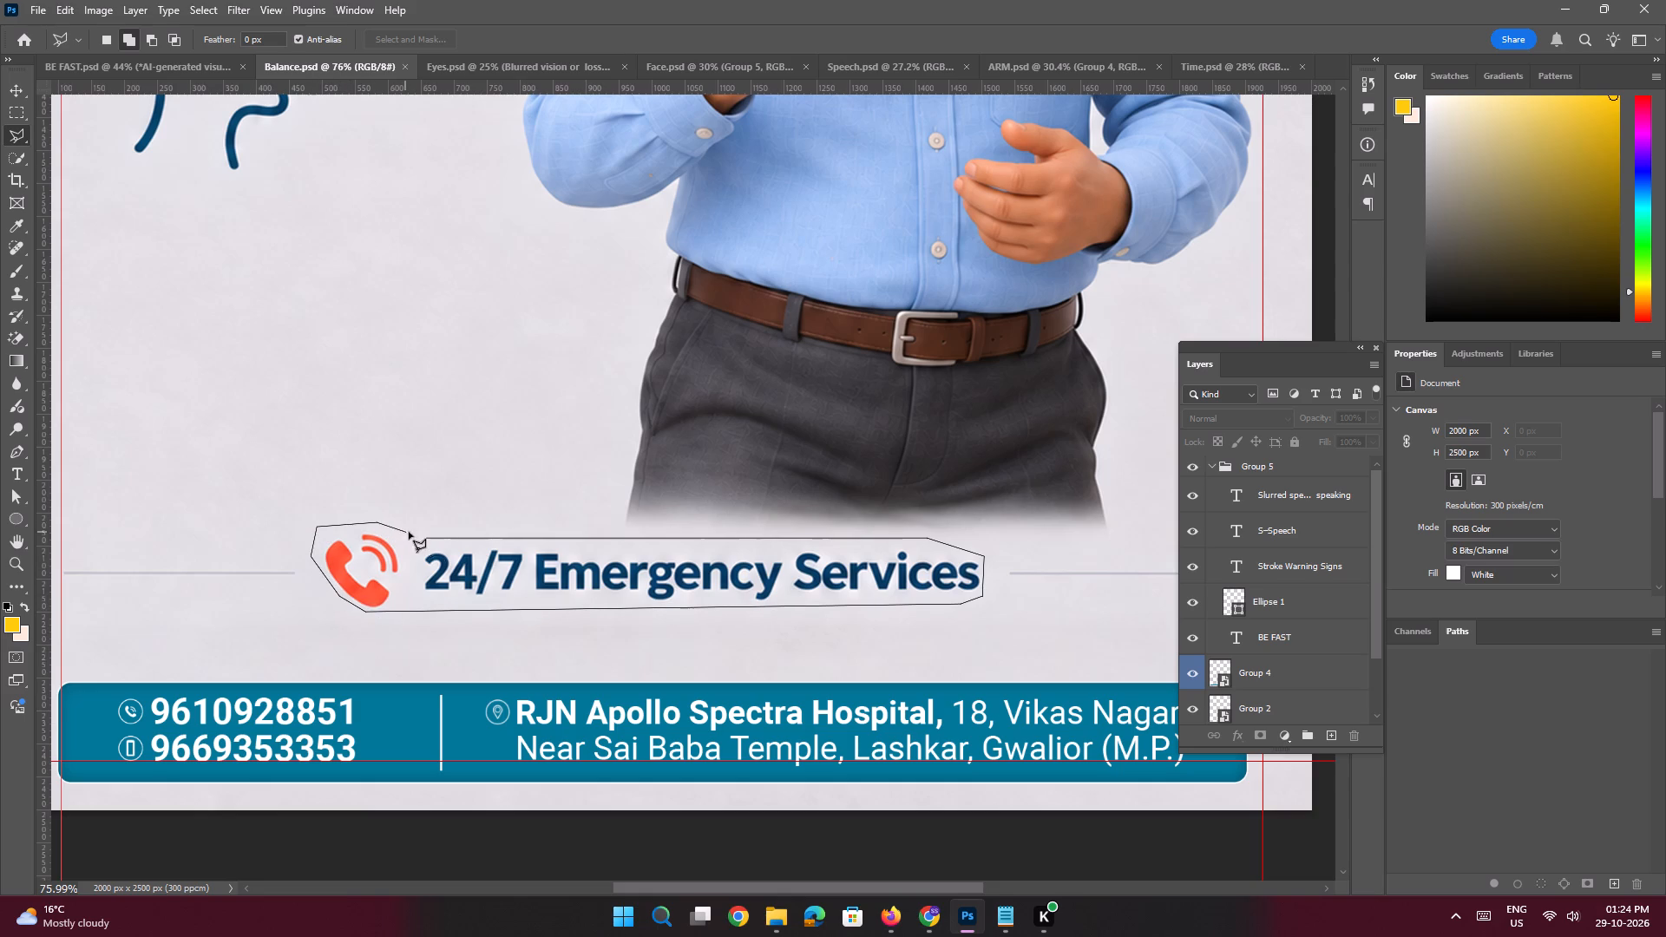
pyautogui.click(424, 539)
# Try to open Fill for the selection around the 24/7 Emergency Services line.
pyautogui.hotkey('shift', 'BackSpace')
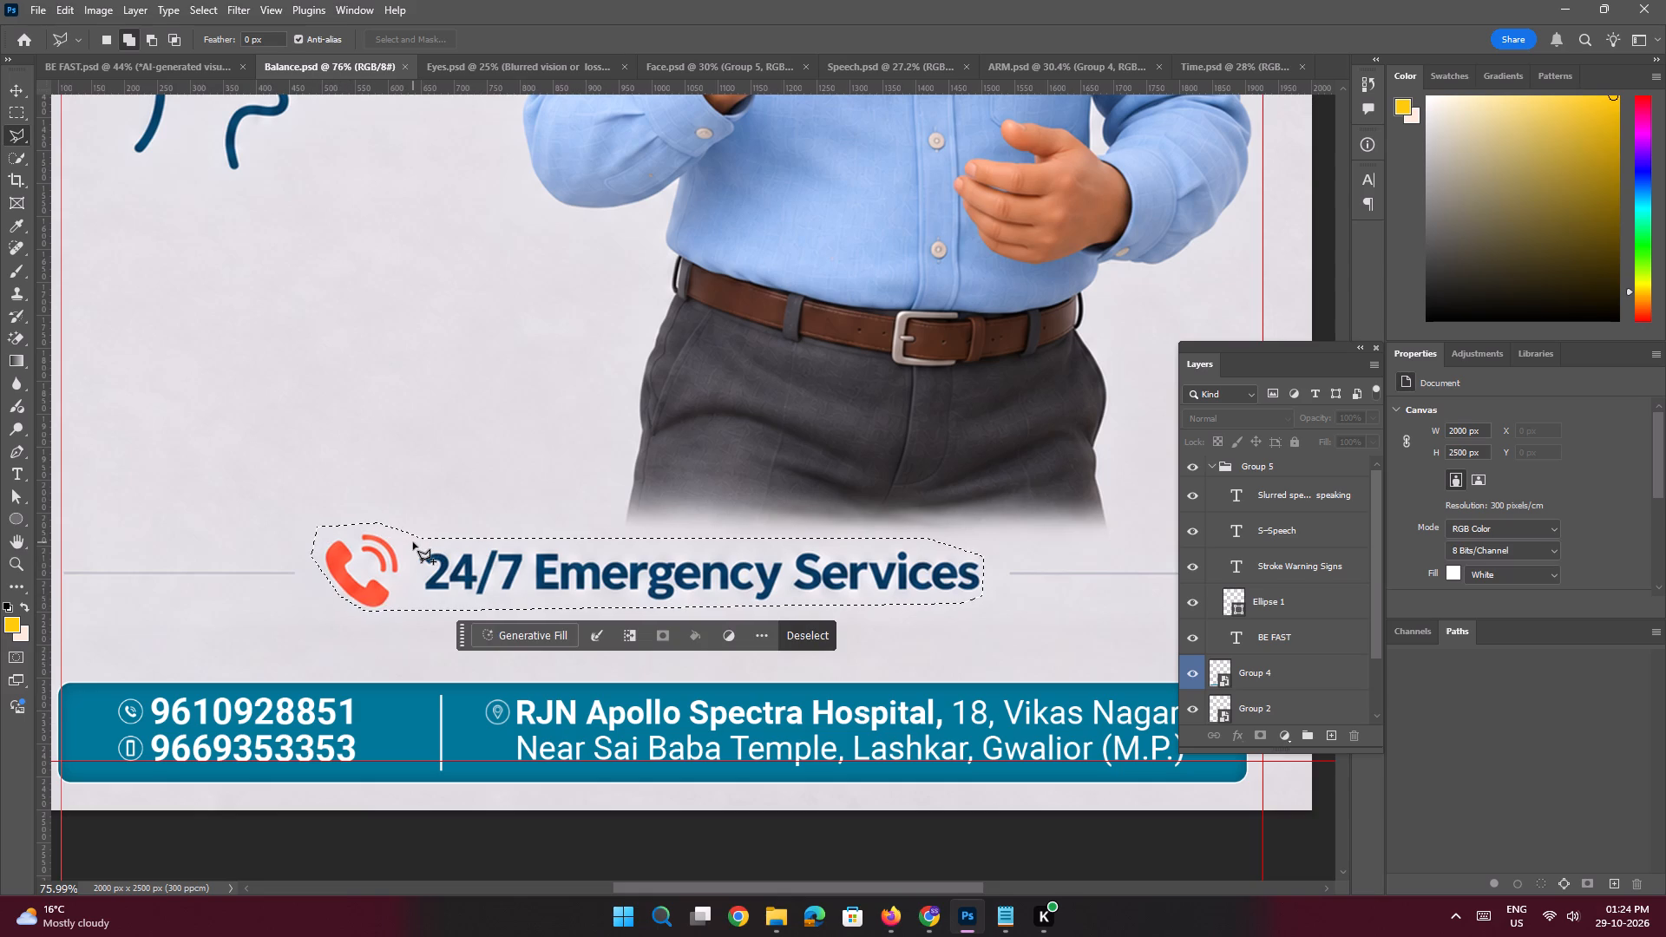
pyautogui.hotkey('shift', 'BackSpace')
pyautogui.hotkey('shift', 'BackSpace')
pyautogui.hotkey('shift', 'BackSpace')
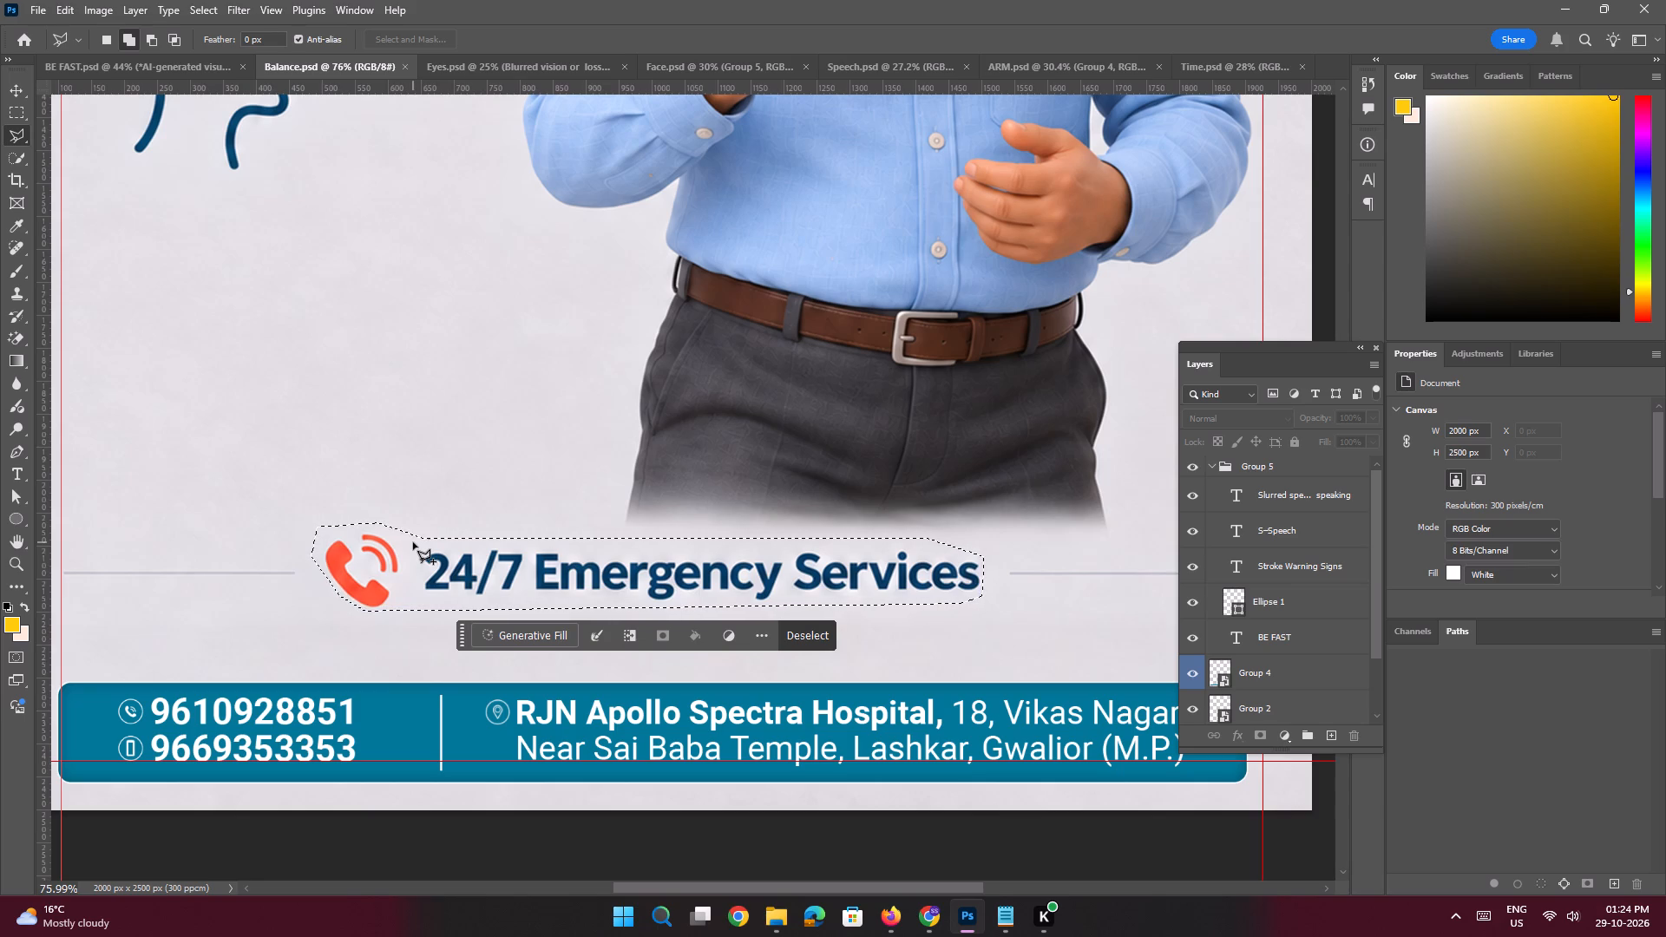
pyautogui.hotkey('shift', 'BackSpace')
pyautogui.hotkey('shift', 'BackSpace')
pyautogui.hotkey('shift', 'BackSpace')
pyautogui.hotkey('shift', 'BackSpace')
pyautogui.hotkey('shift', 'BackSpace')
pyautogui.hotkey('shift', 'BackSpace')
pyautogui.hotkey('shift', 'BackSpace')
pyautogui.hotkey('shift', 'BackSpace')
# On the elderly man image layer, remove the selected phone icon and 24/7 Emergency Services text with Content-Aware Fill, and deselect.
pyautogui.scroll(-9, 1248, 608)
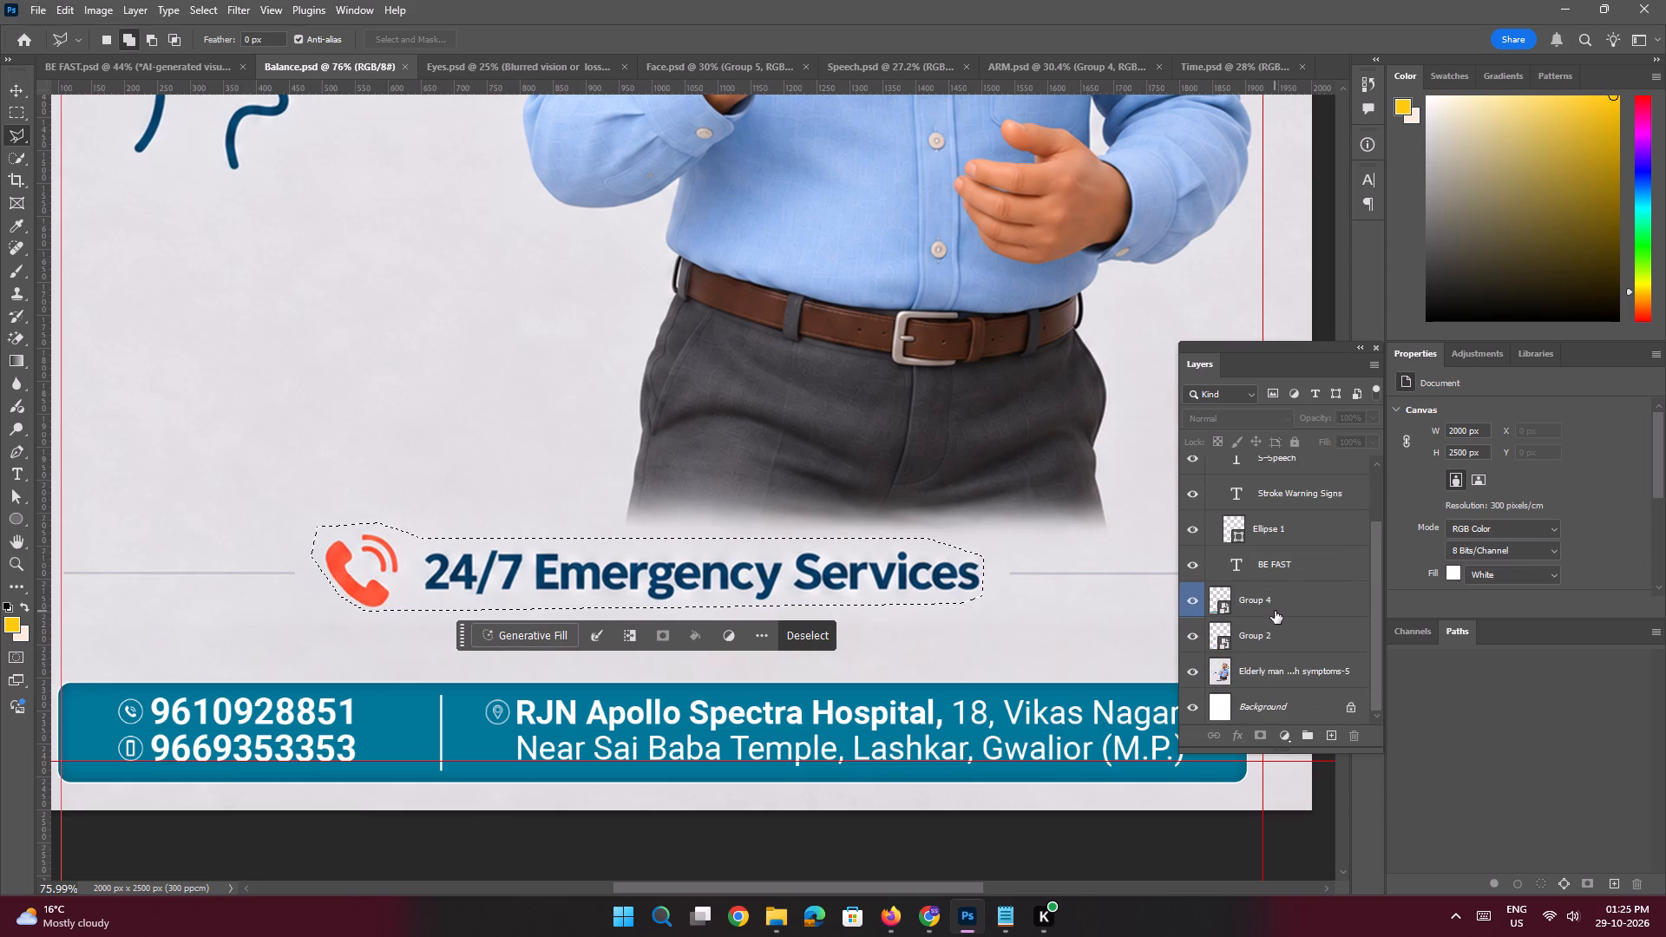
pyautogui.click(1263, 667)
pyautogui.hotkey('shift', 'BackSpace')
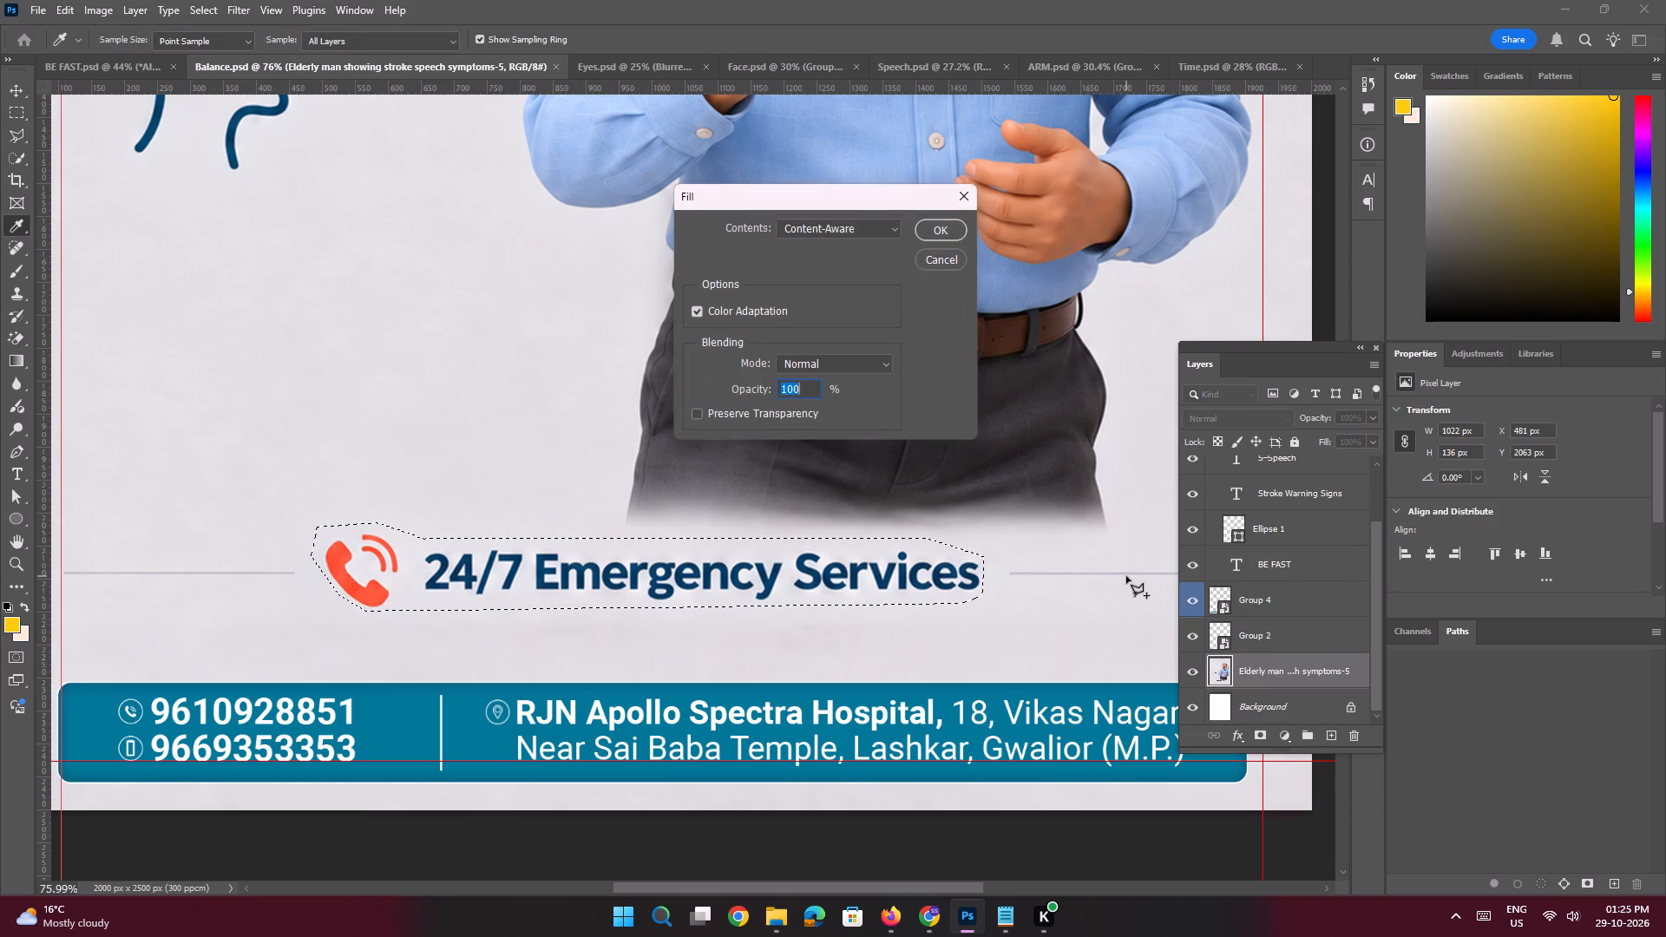
pyautogui.press('Return')
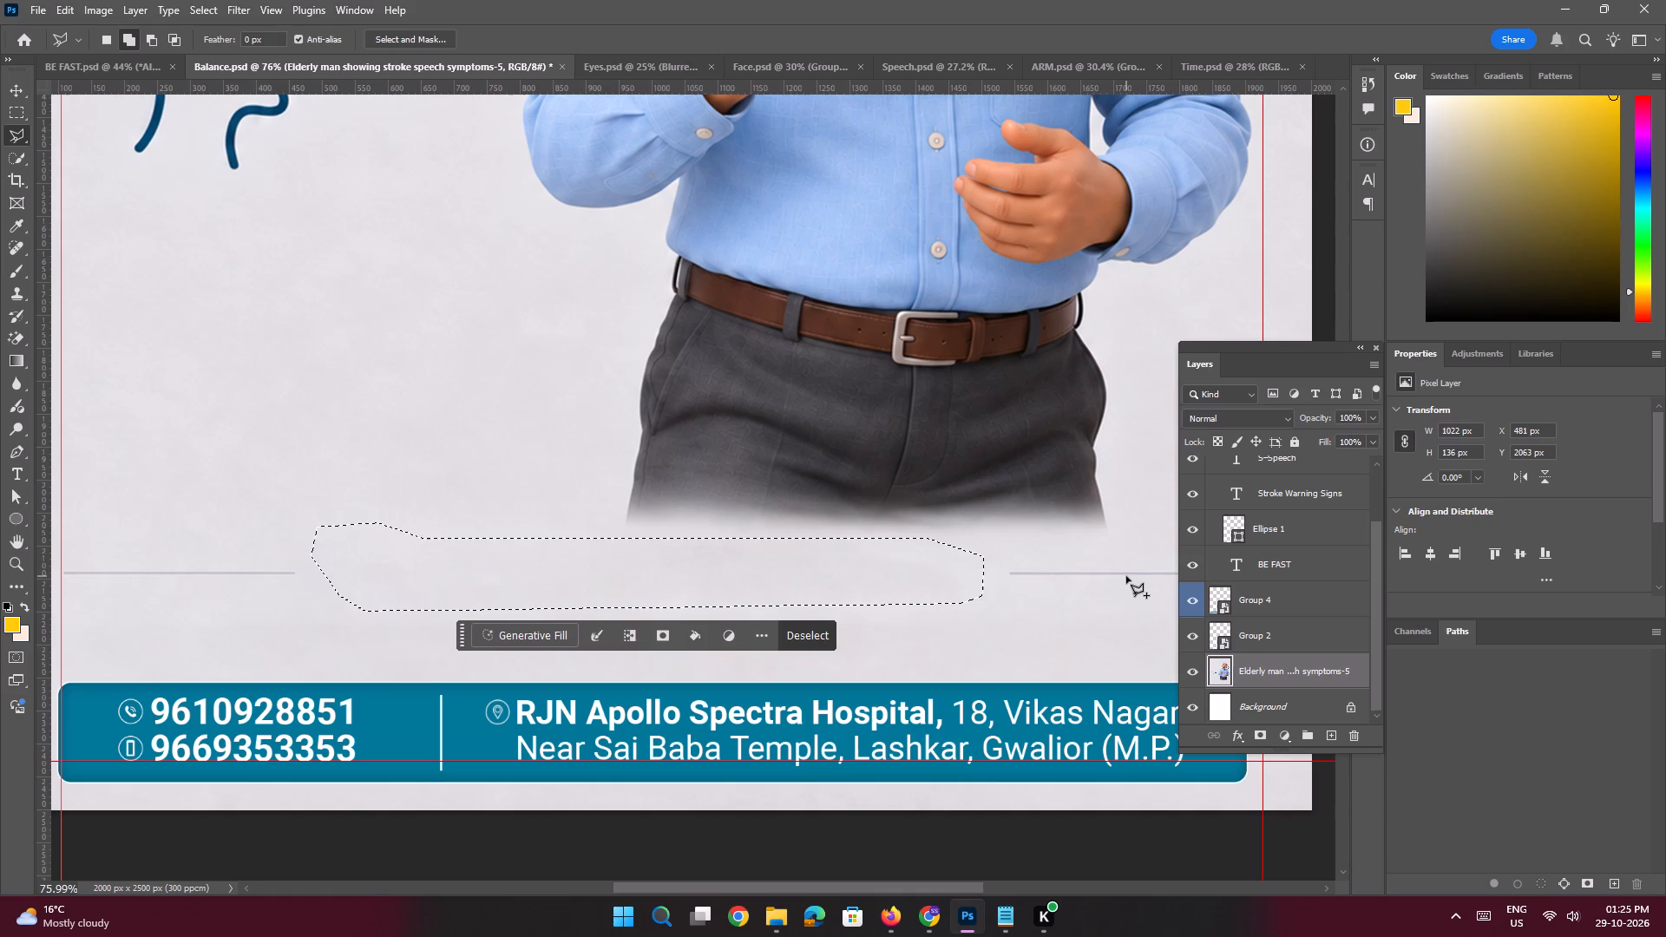
pyautogui.hotkey('ctrl', 'd')
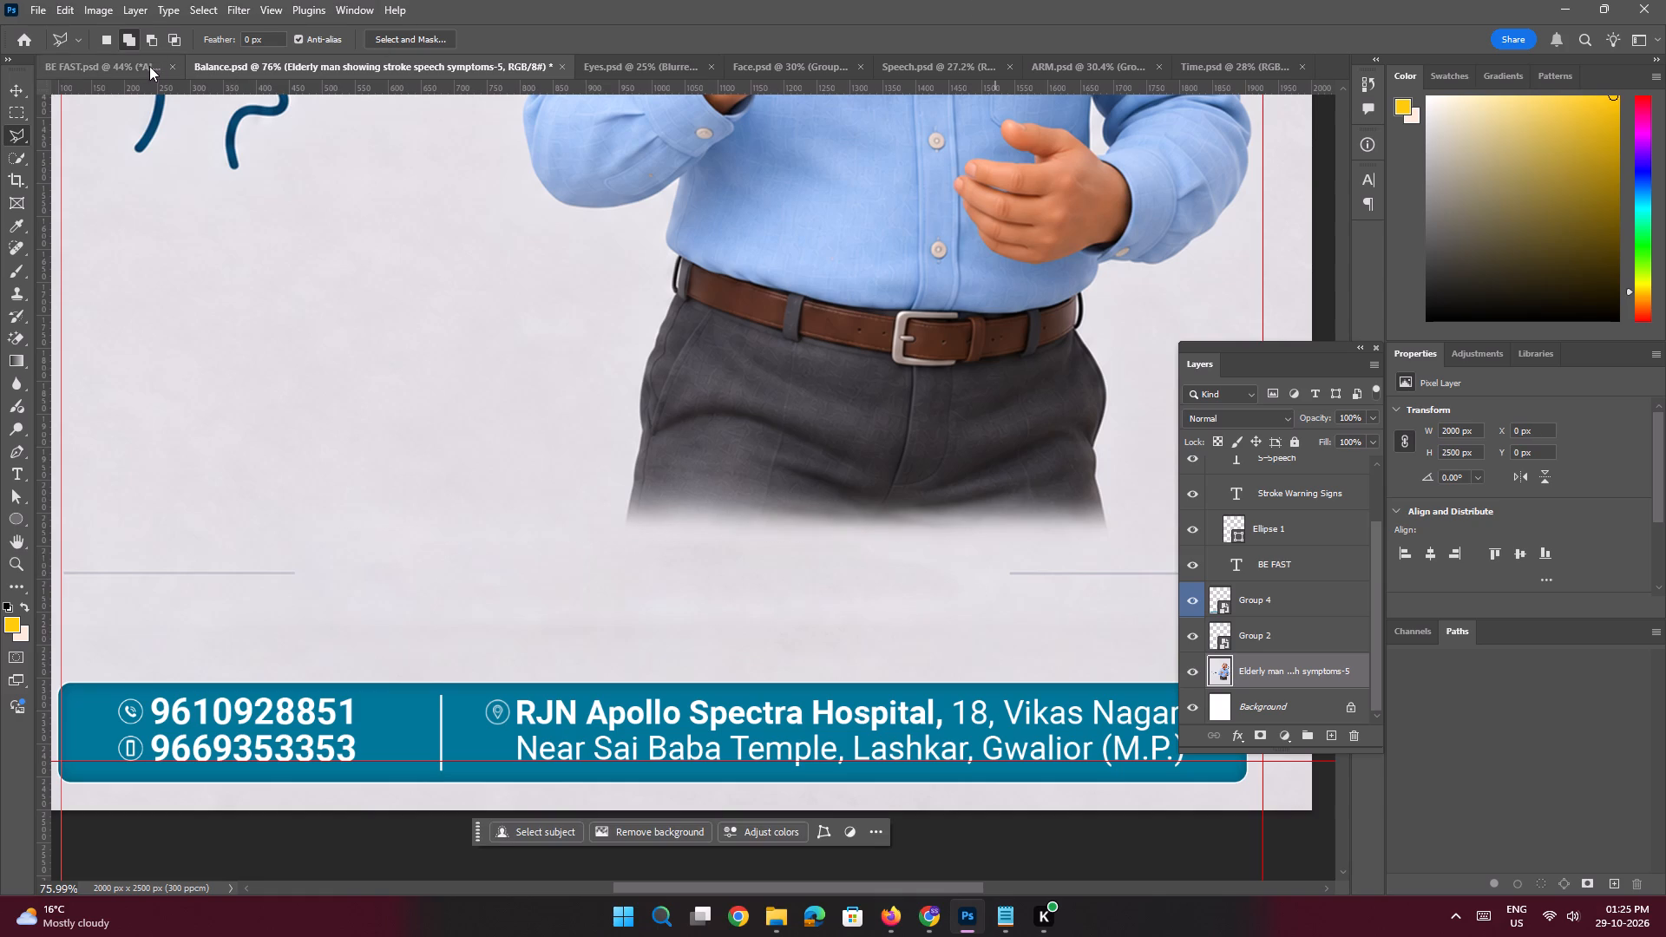
# Copy the "*AI-generated visuals for illustrative purposes only." text from BE FAST.psd into Balance.psd, centred horizontally between the divider lines above the contact bar.
pyautogui.click(147, 66)
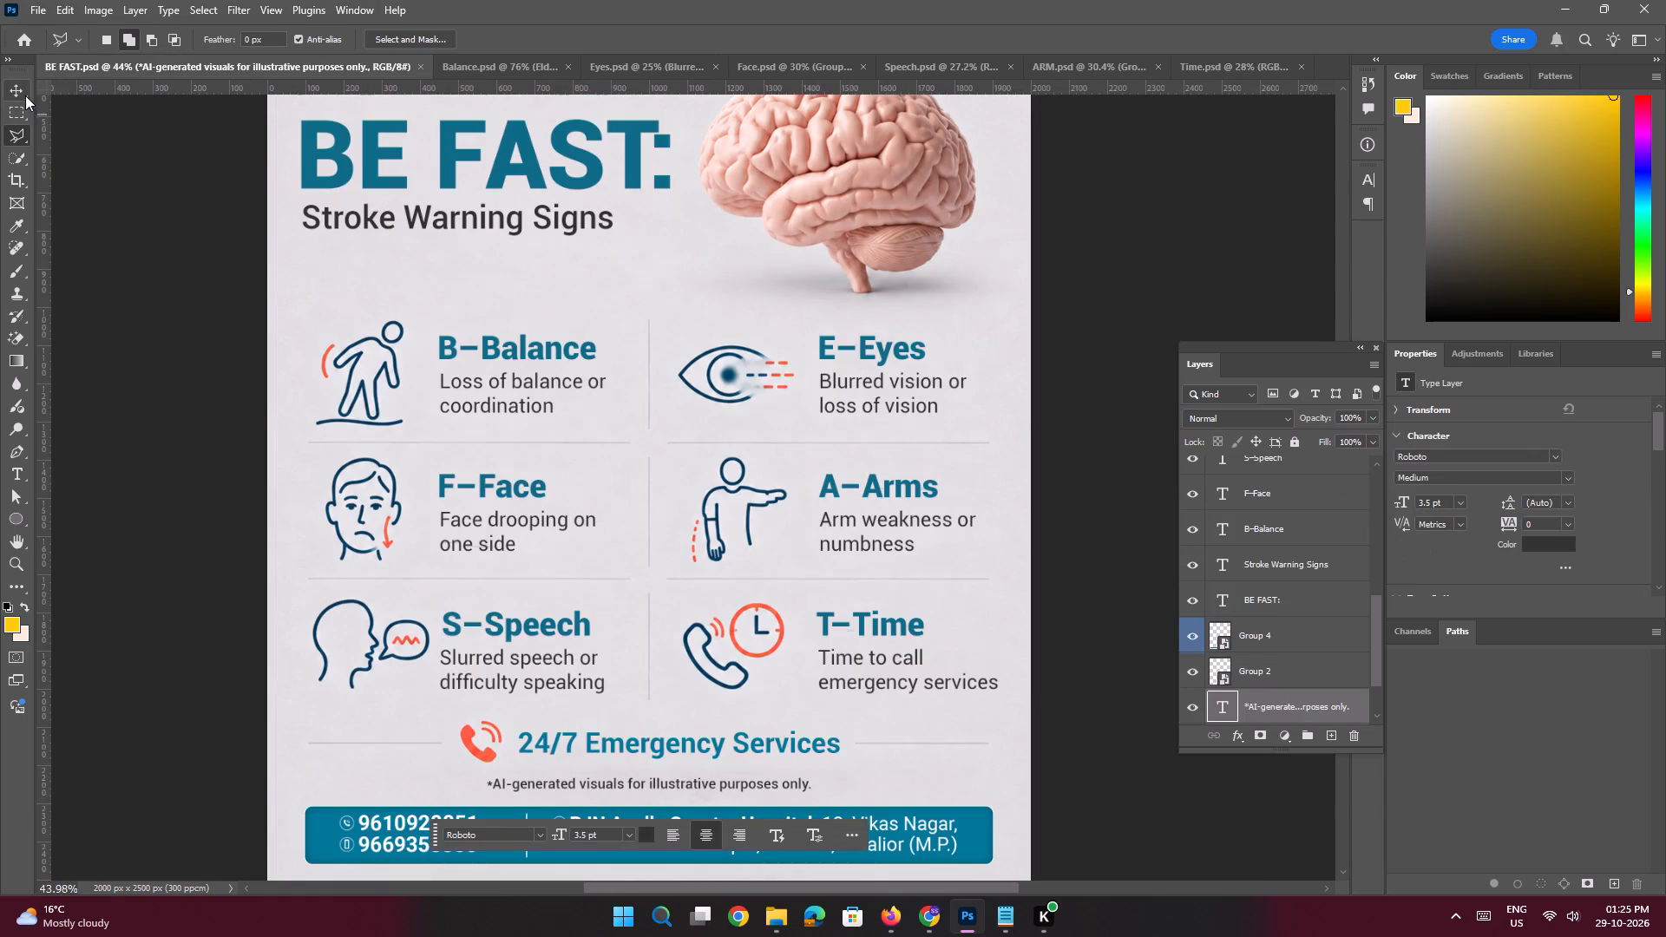
pyautogui.click(25, 95)
pyautogui.click(109, 211)
pyautogui.click(612, 784)
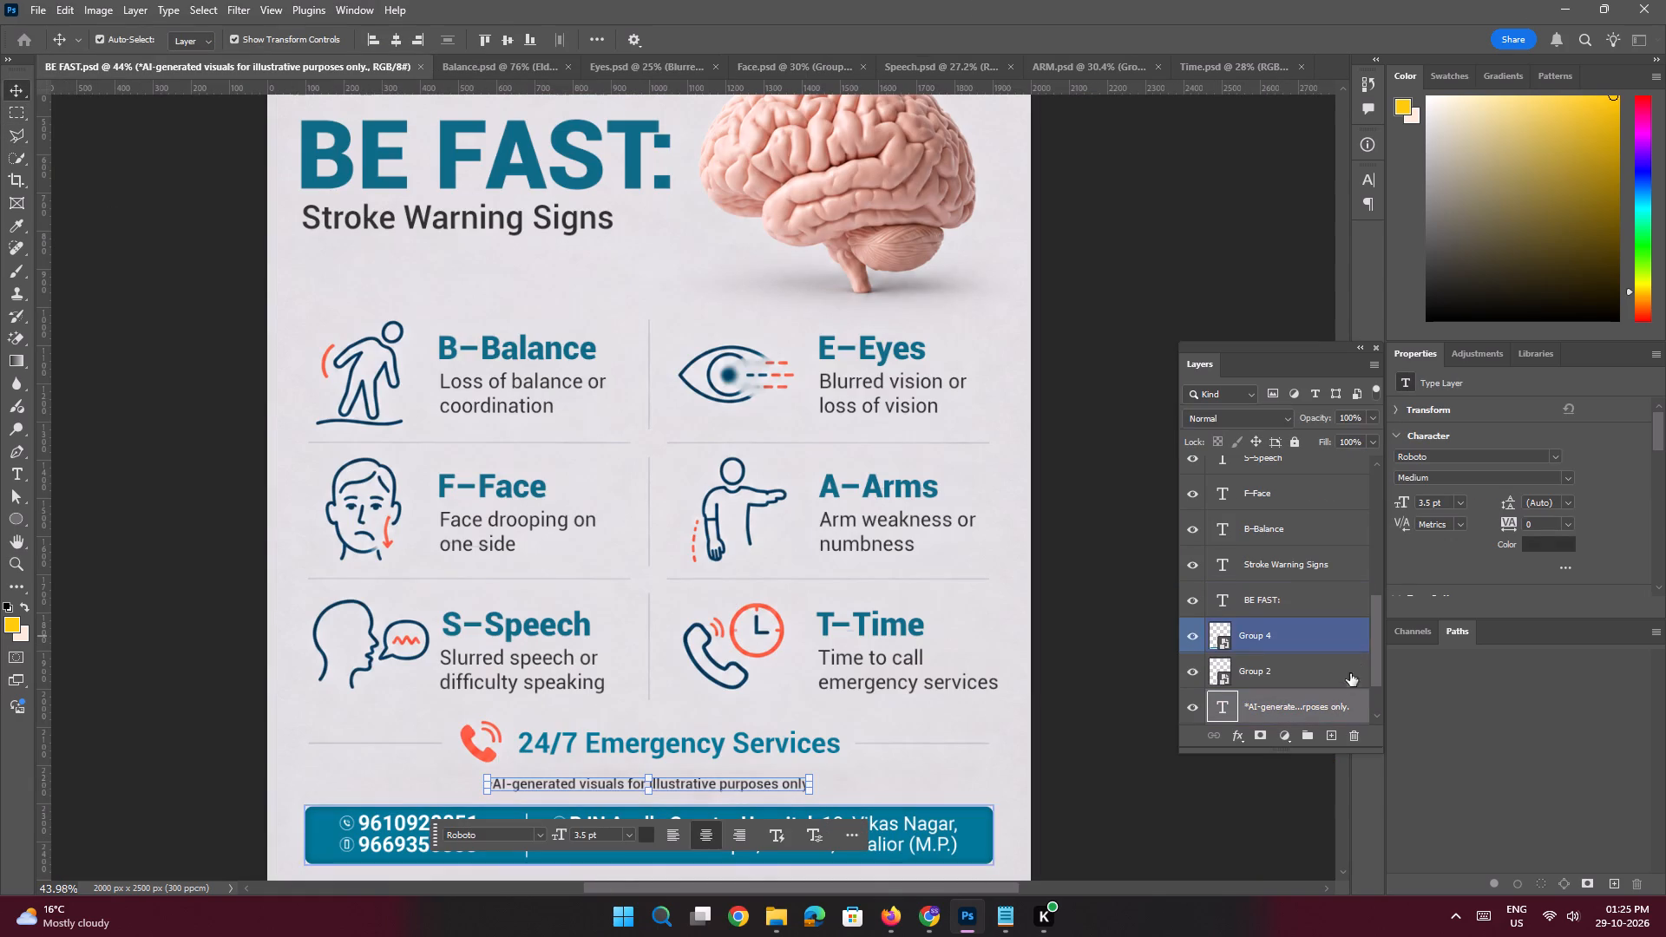
pyautogui.moveTo(1308, 707); pyautogui.dragTo(517, 71)
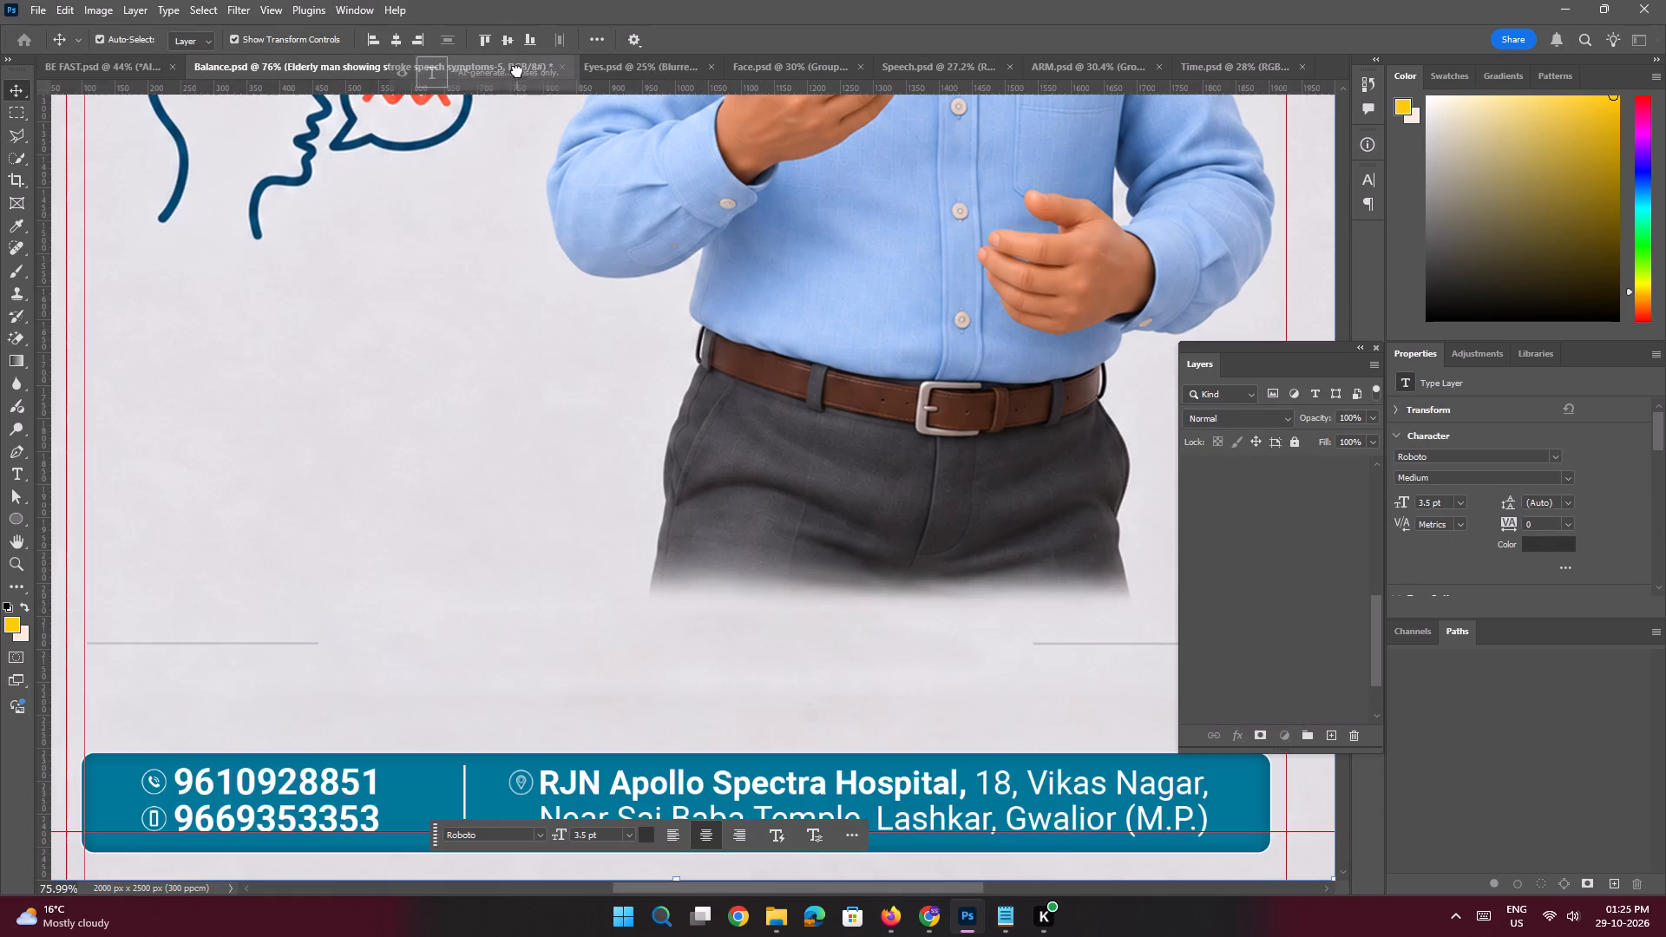
pyautogui.moveTo(517, 71); pyautogui.dragTo(745, 623)
pyautogui.moveTo(827, 620); pyautogui.dragTo(775, 633)
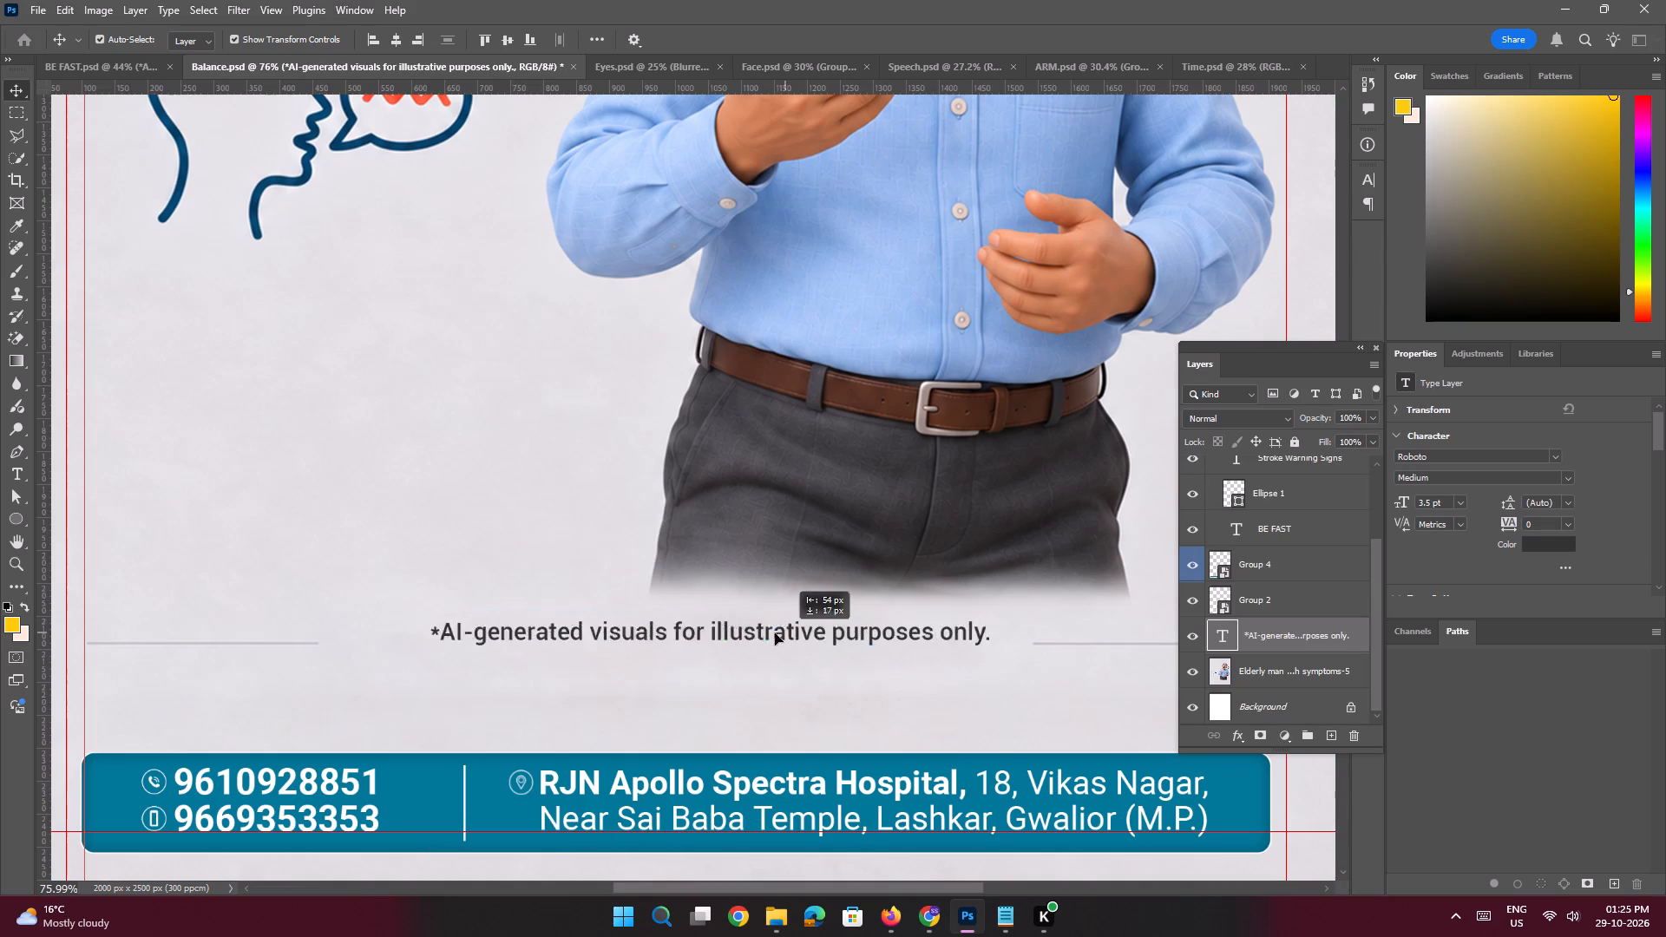
pyautogui.moveTo(775, 633); pyautogui.dragTo(774, 639)
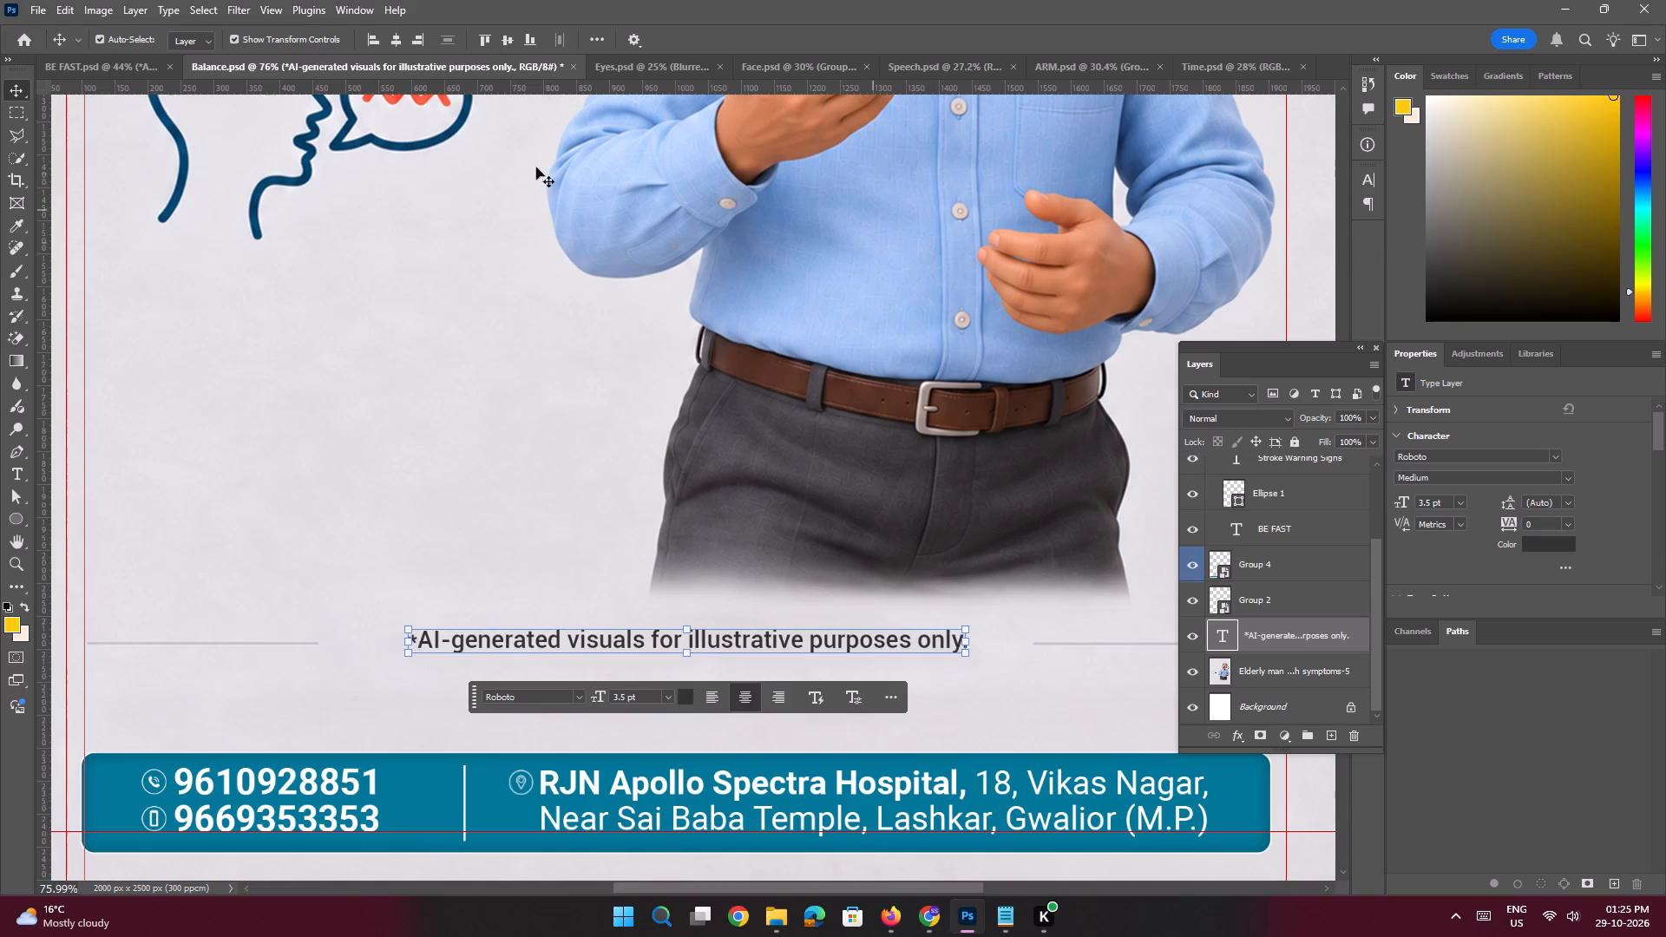
pyautogui.click(398, 39)
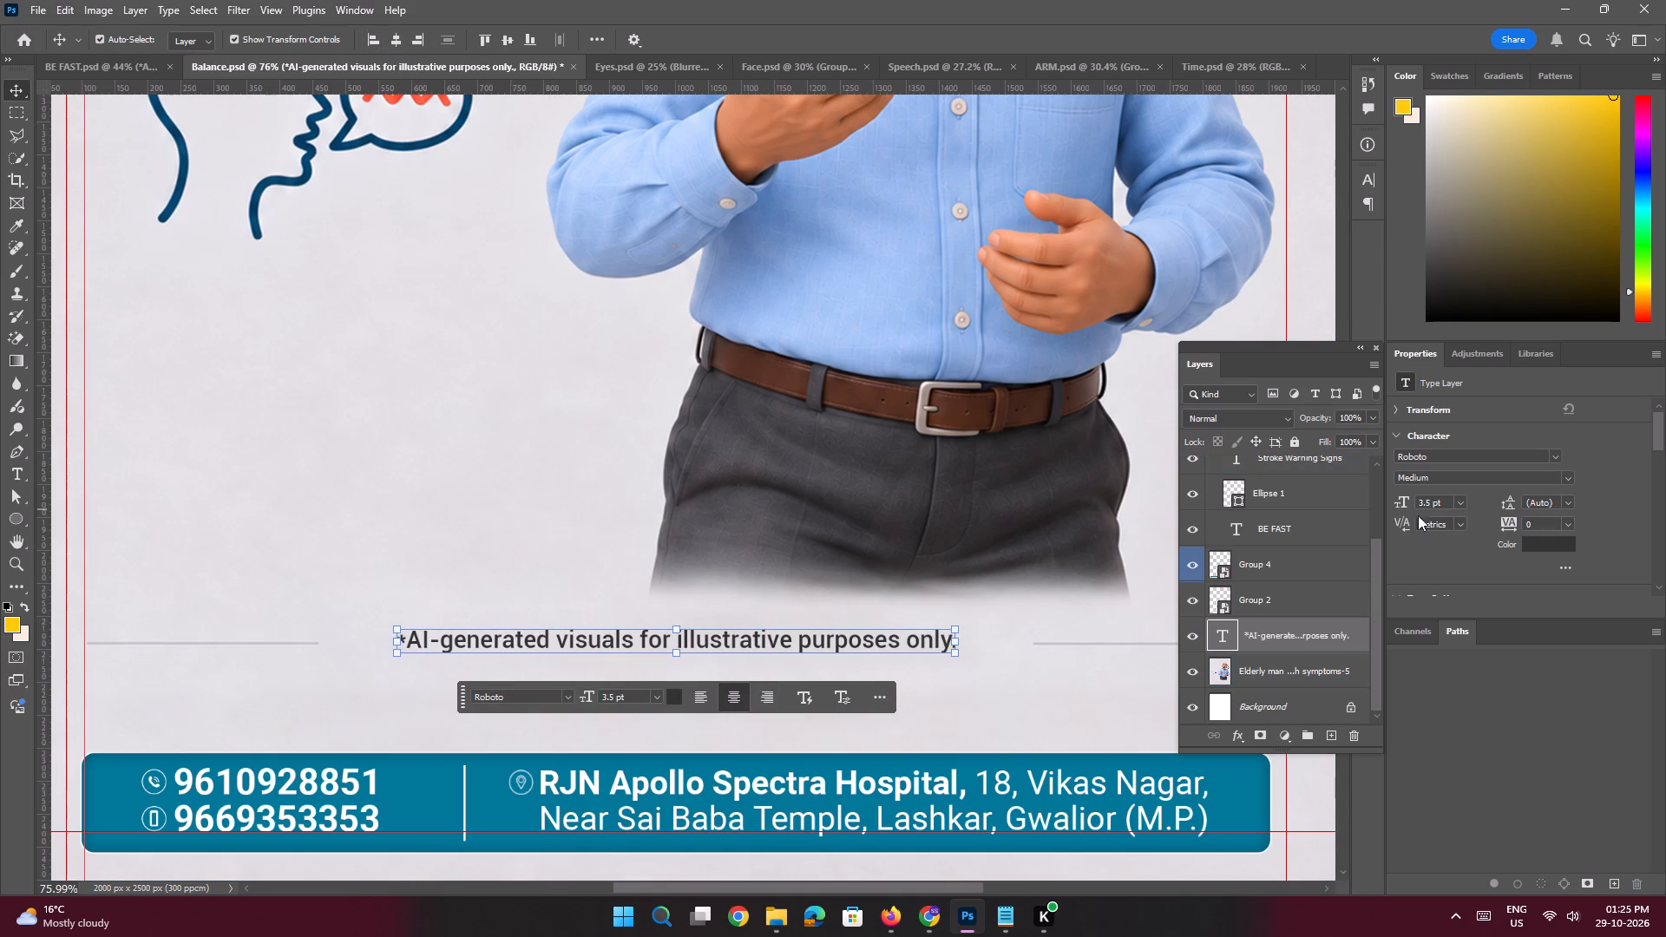
# Set the disclaimer text size to 4 pt and nudge it slightly down in line with the divider lines.
pyautogui.moveTo(1432, 501); pyautogui.dragTo(1381, 479)
pyautogui.press('4')
pyautogui.press('Return')
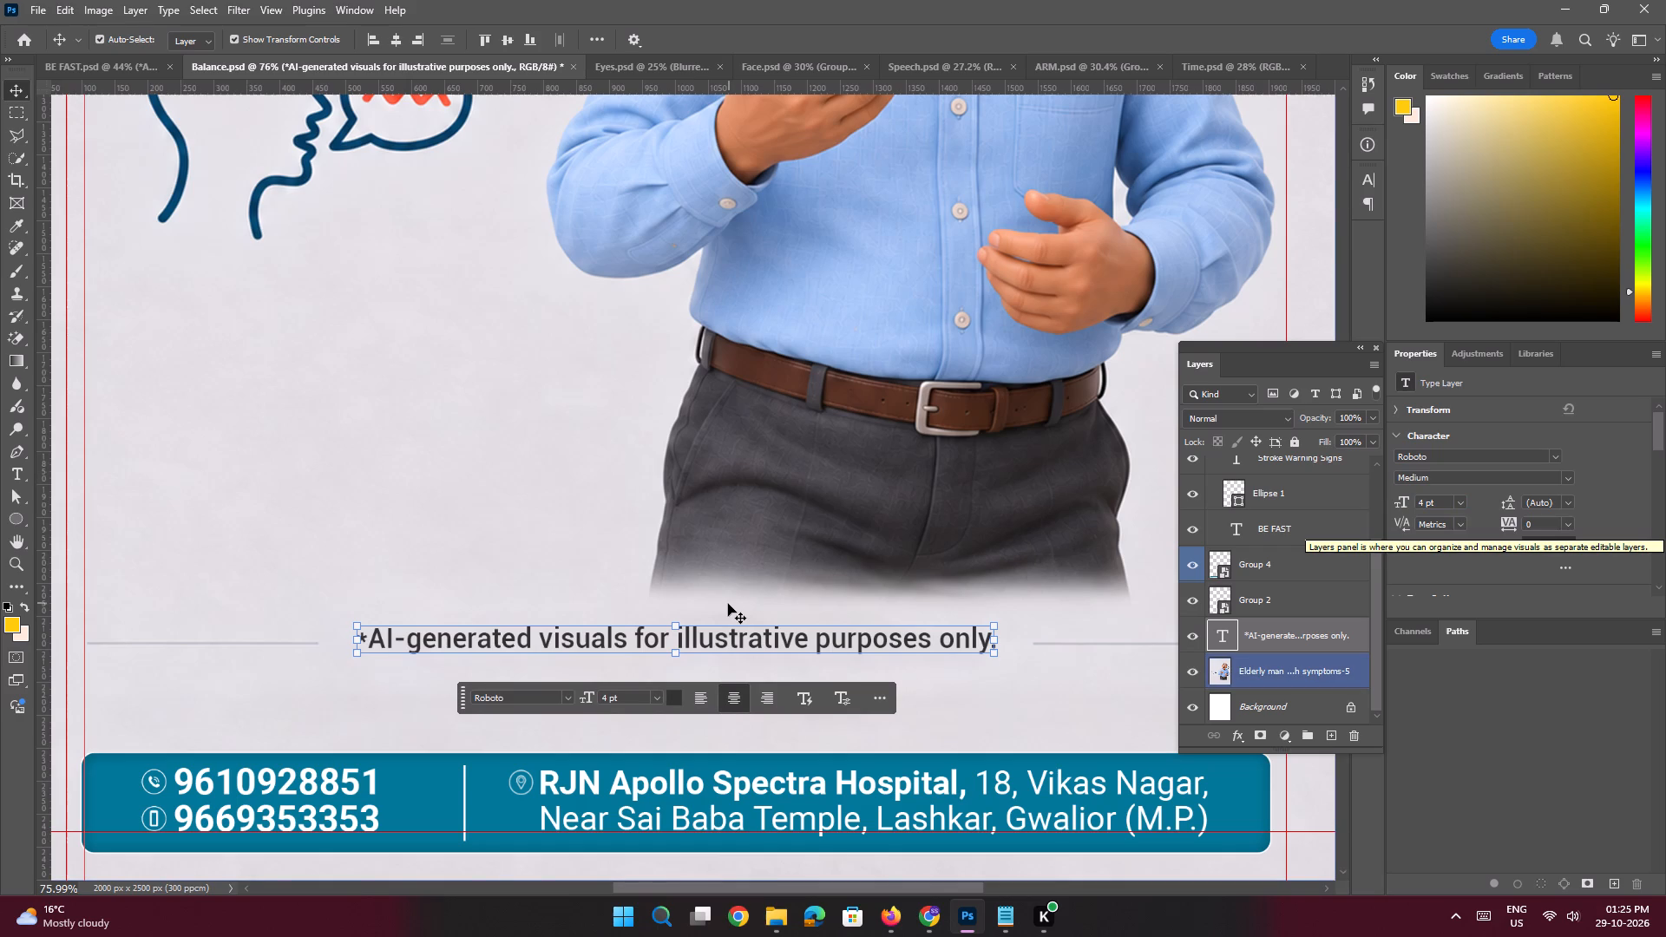
pyautogui.press('Down')
pyautogui.press('Down')
pyautogui.press('Down')
pyautogui.press('Down')
pyautogui.press('Down')
# Check the whole S-Speech poster and save Balance.psd.
pyautogui.press('space')
pyautogui.keyDown('ctrl'); pyautogui.moveTo(676, 499); pyautogui.dragTo(599, 488); pyautogui.keyUp('ctrl')
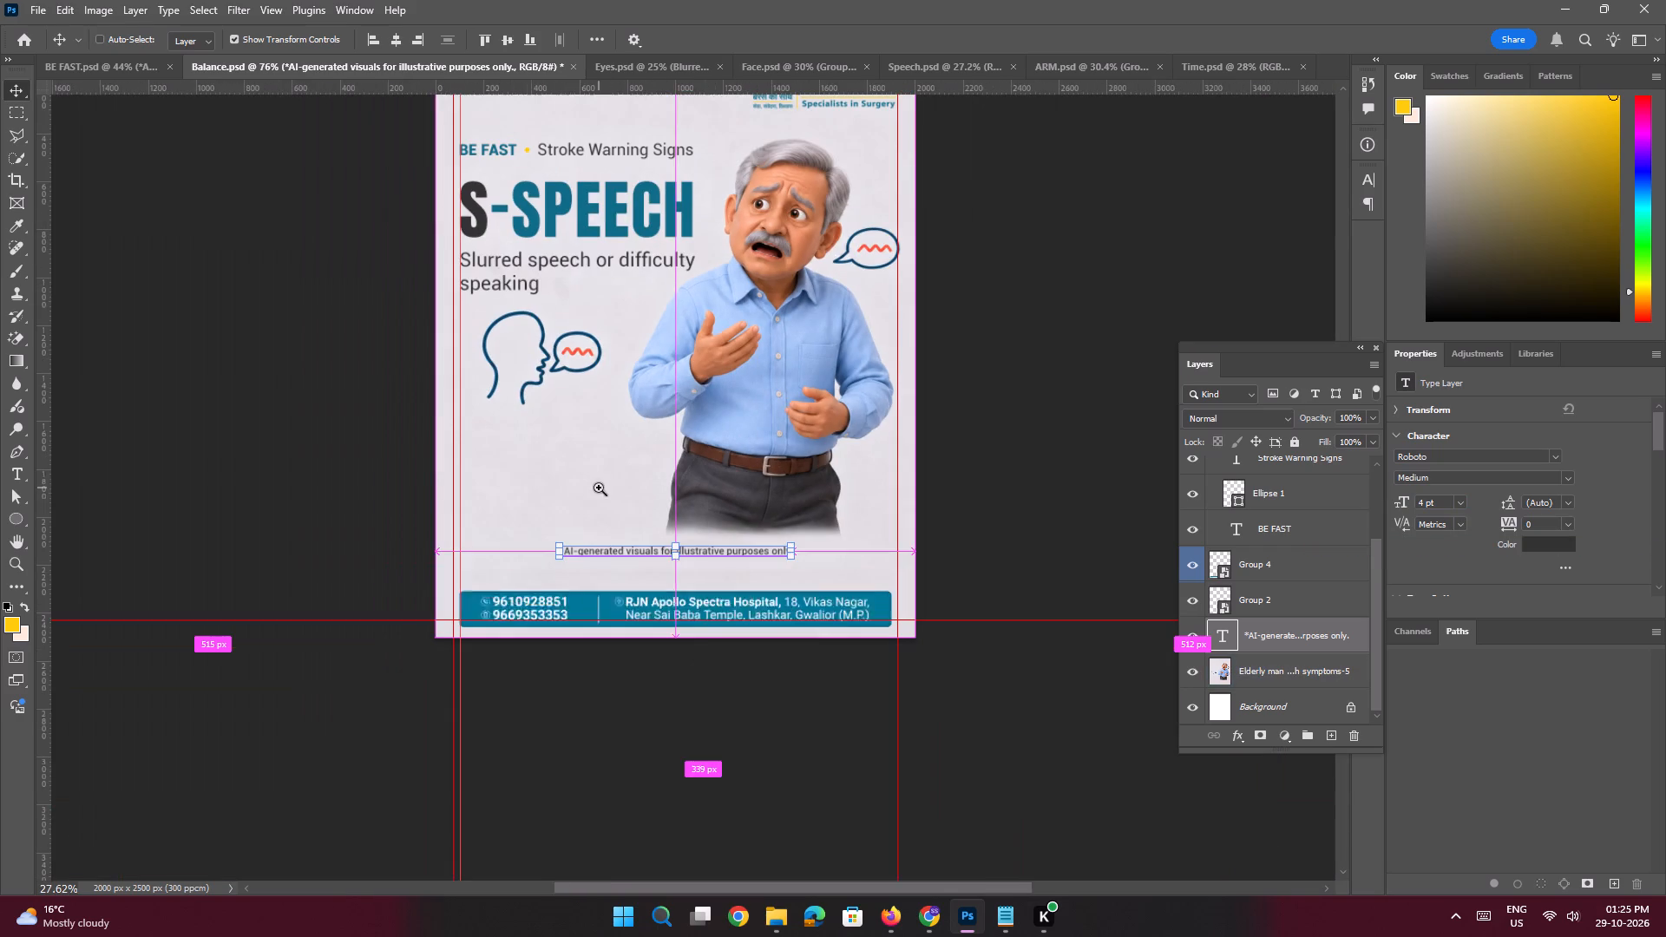
pyautogui.click(325, 442)
pyautogui.press('space')
pyautogui.press('space')
pyautogui.press('space')
pyautogui.press('space')
pyautogui.press('space')
pyautogui.press('space')
pyautogui.press('space')
pyautogui.press('space')
pyautogui.moveTo(825, 460); pyautogui.dragTo(825, 485)
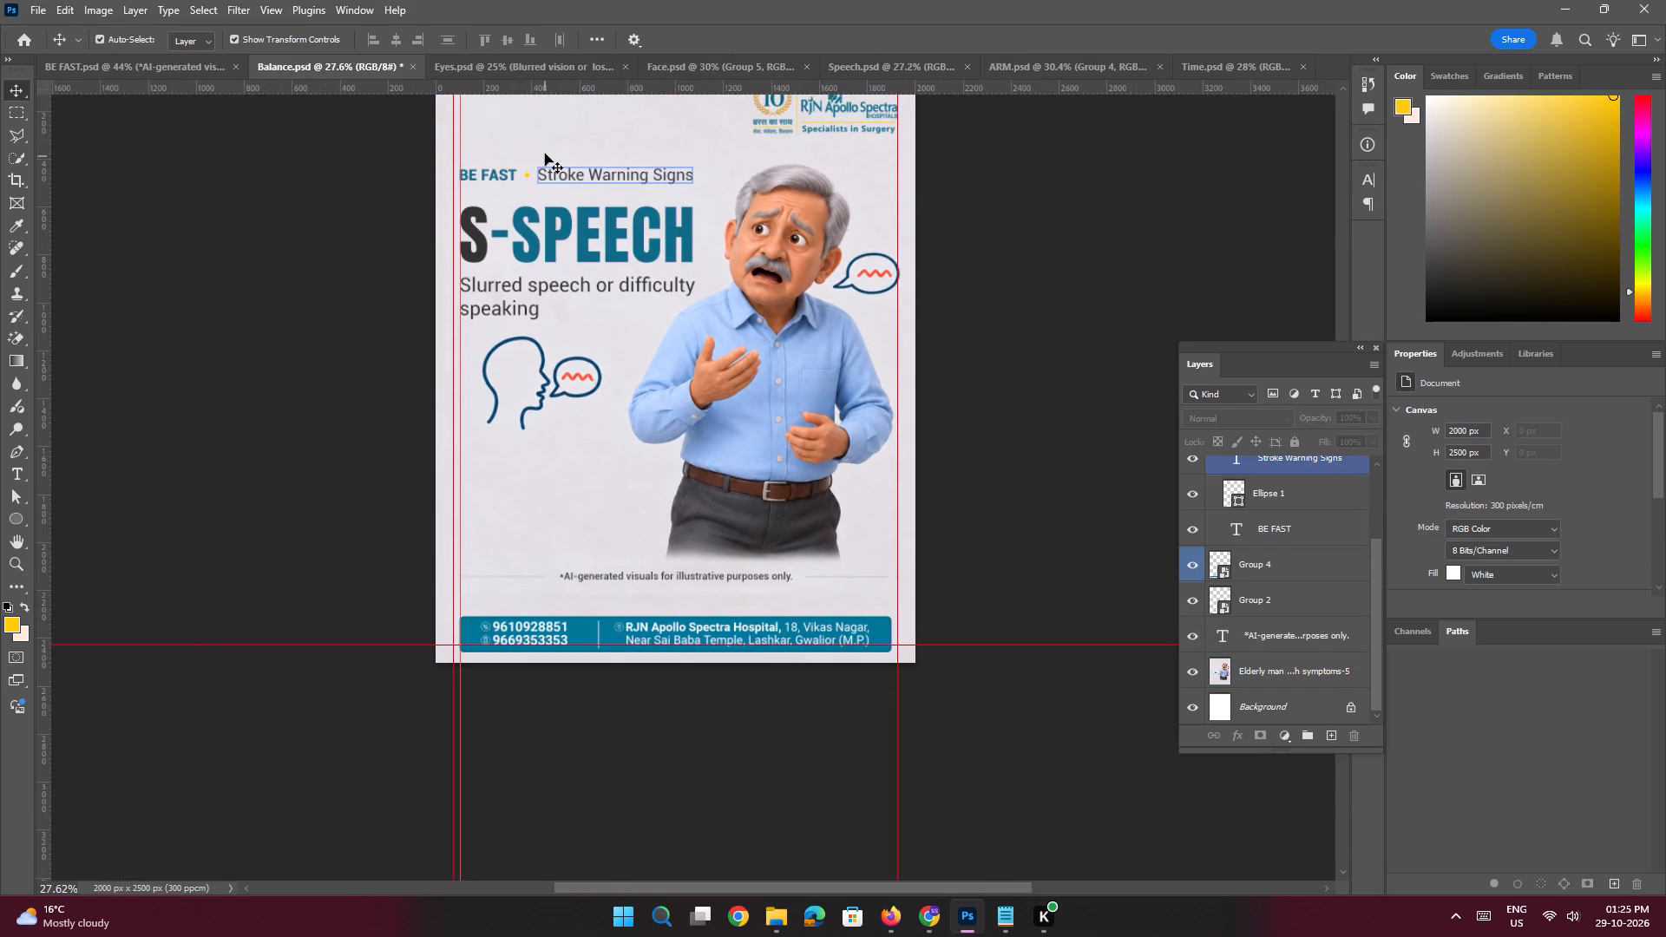
pyautogui.hotkey('ctrl', 's')
# In Eyes.psd, outline the phone icon and 24/7 Emergency Services text with the Polygonal Lasso, remove them with Content-Aware Fill, and deselect.
pyautogui.click(504, 69)
pyautogui.press('space')
pyautogui.keyDown('ctrl'); pyautogui.moveTo(619, 670); pyautogui.dragTo(719, 761); pyautogui.keyUp('ctrl')
pyautogui.click(706, 750)
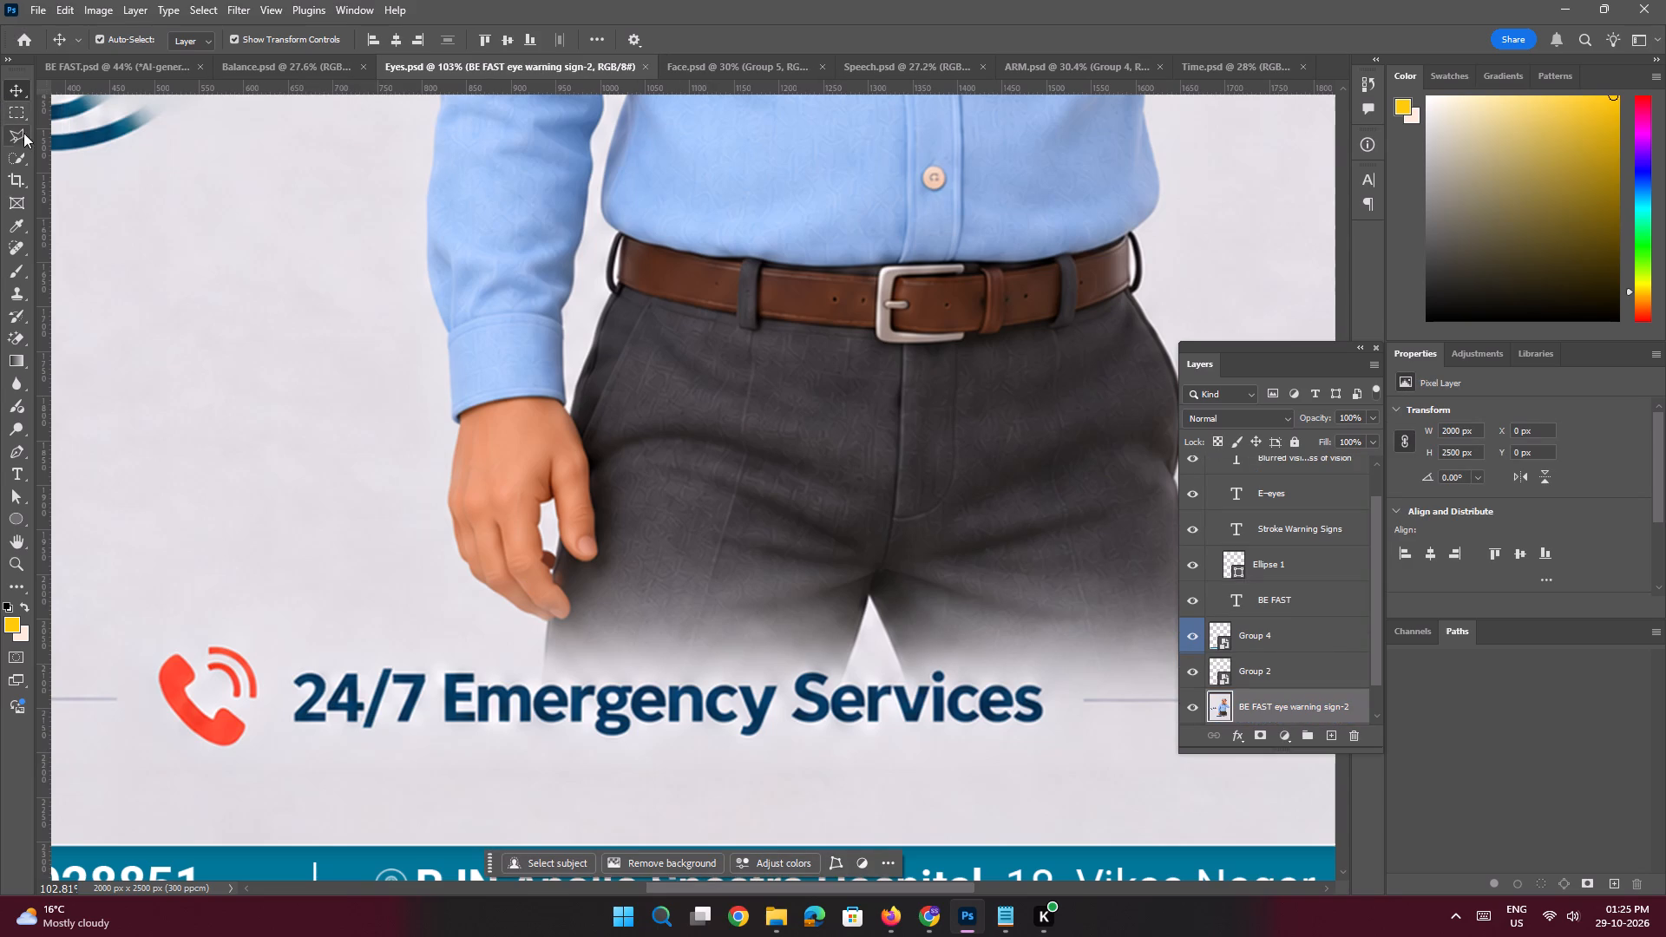
pyautogui.click(23, 141)
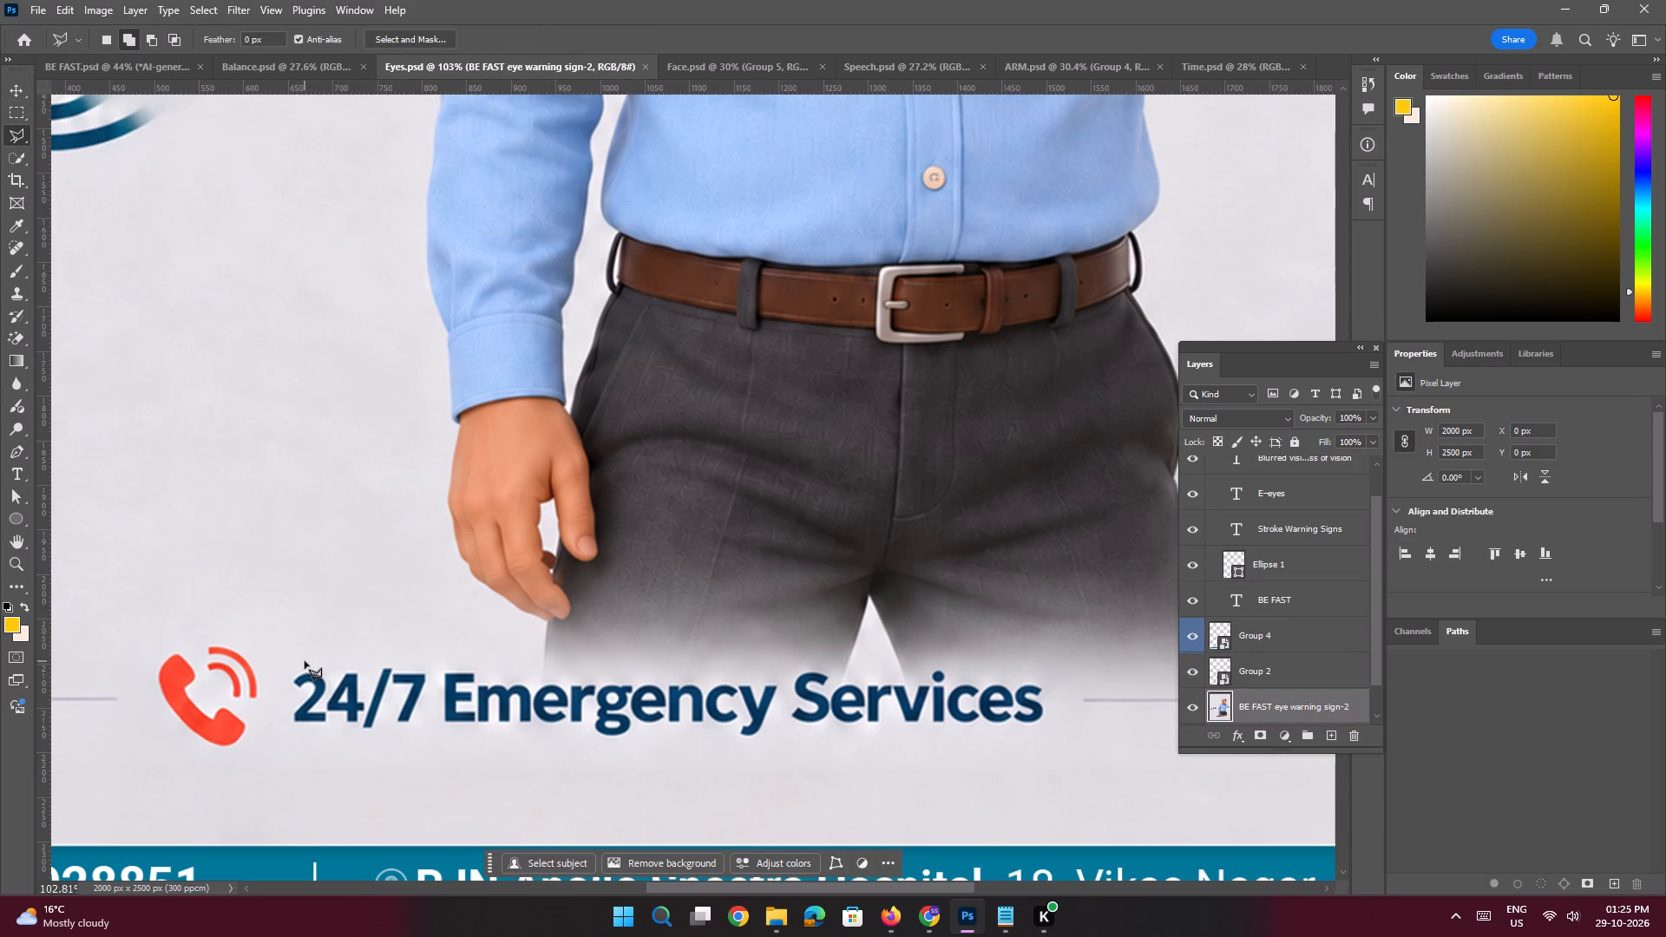
pyautogui.click(300, 663)
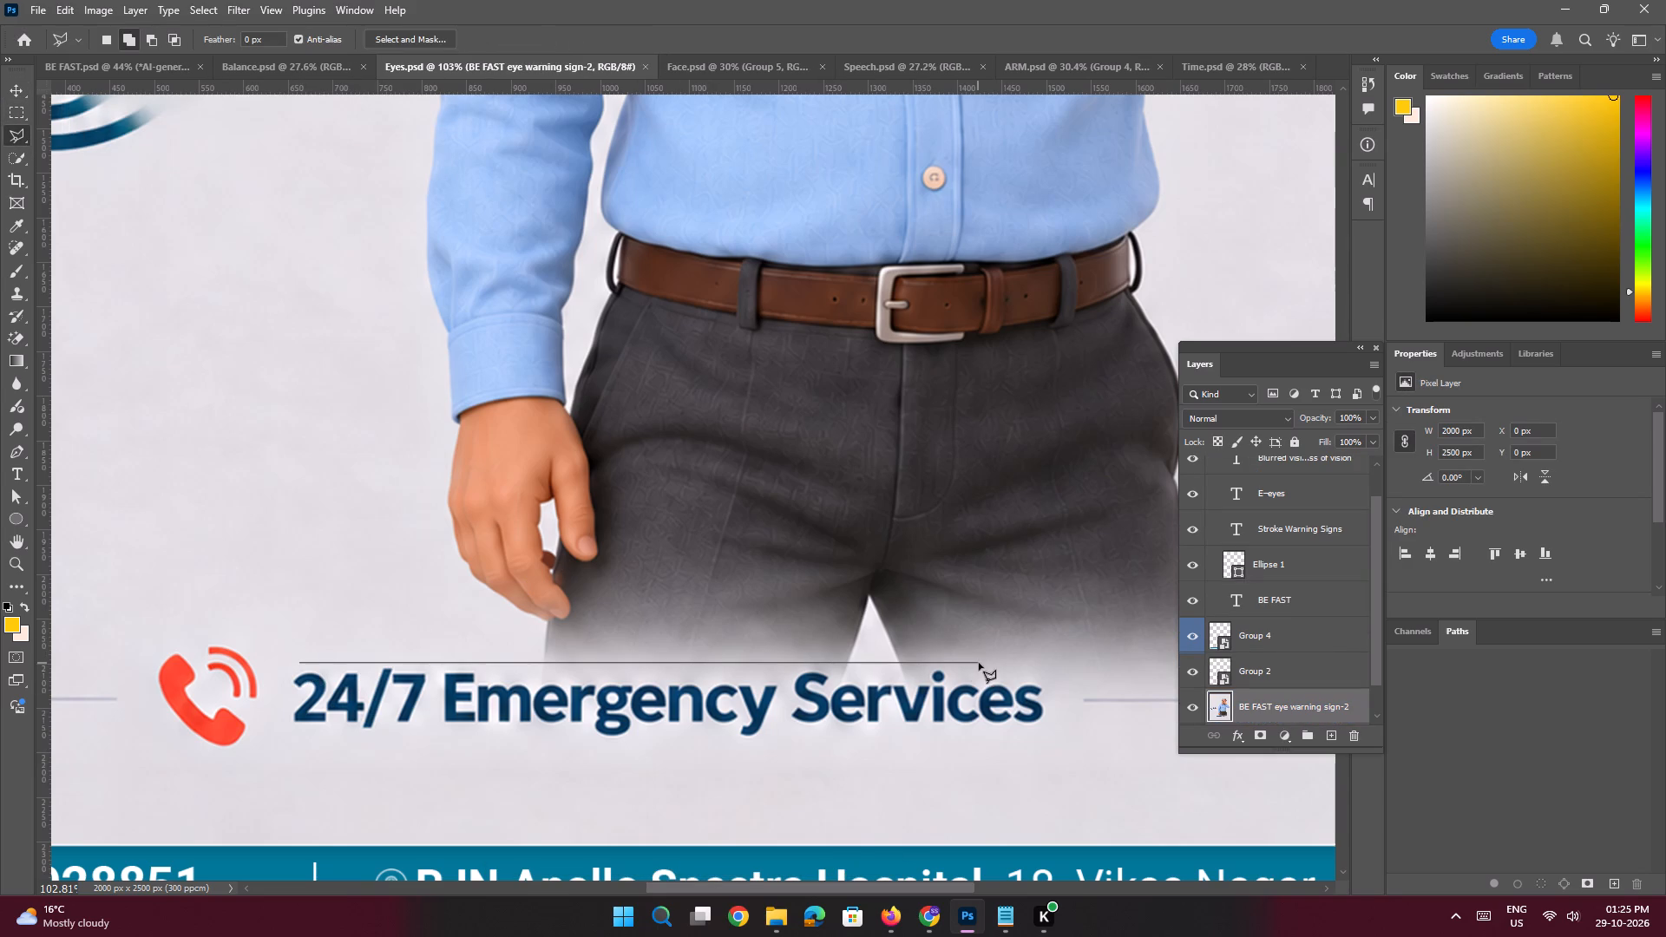
pyautogui.keyDown('shift'); pyautogui.click(979, 663); pyautogui.keyUp('shift')
pyautogui.click(1037, 674)
pyautogui.click(1048, 691)
pyautogui.click(1050, 722)
pyautogui.click(1041, 728)
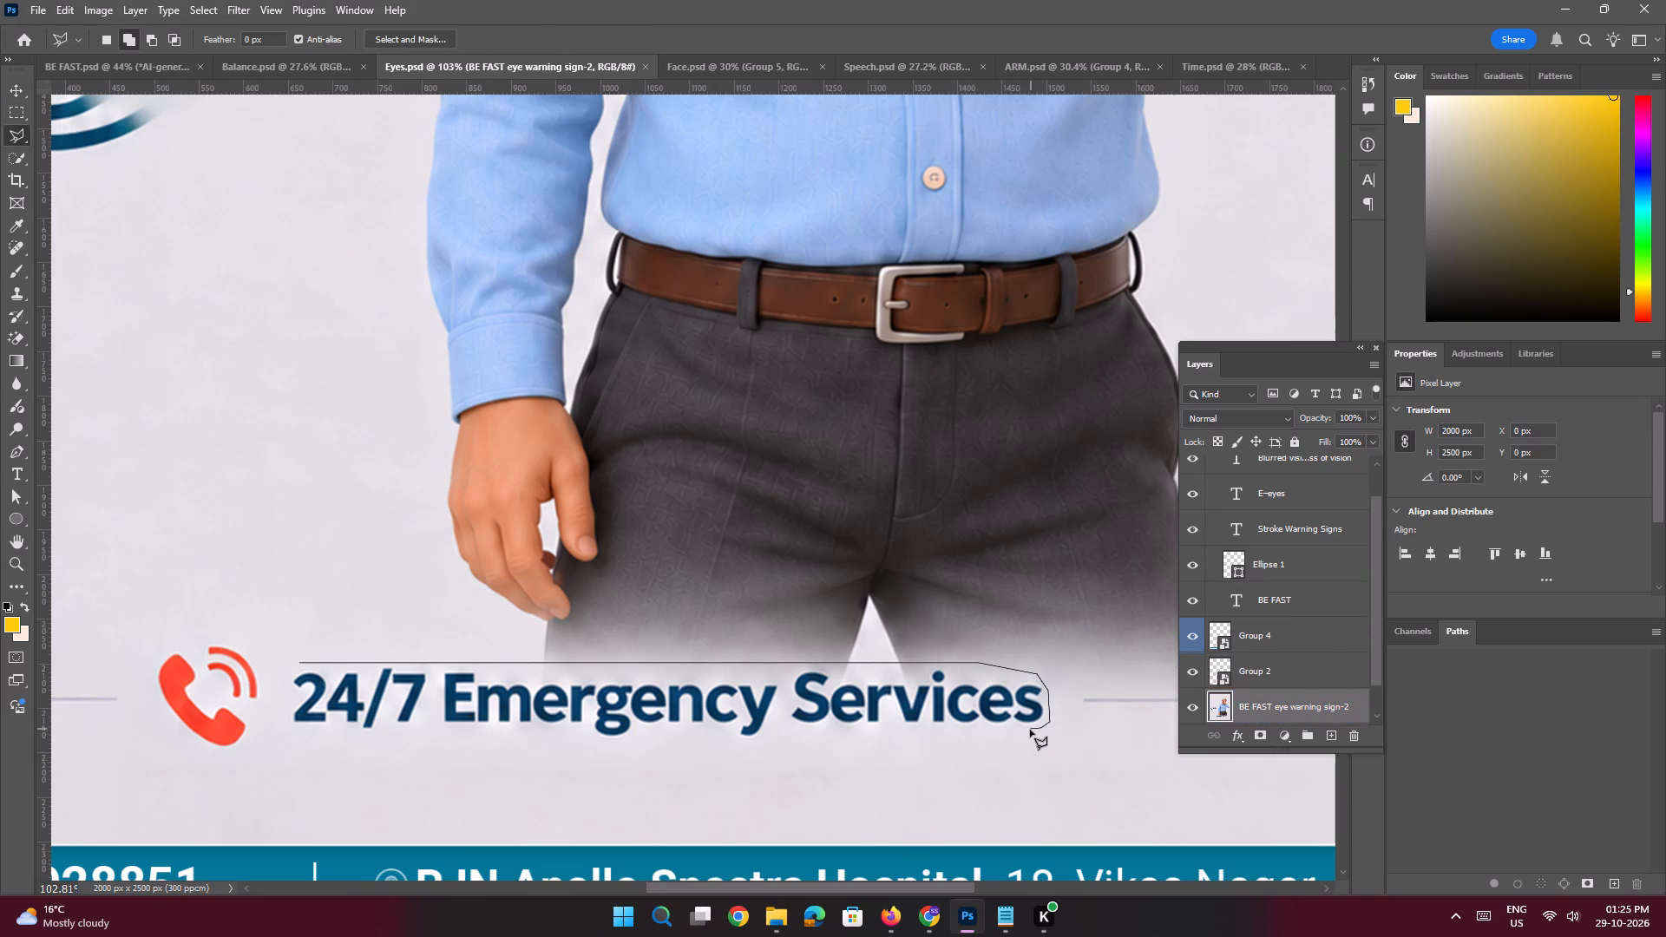
pyautogui.click(1030, 730)
pyautogui.keyDown('shift'); pyautogui.click(776, 729); pyautogui.keyUp('shift')
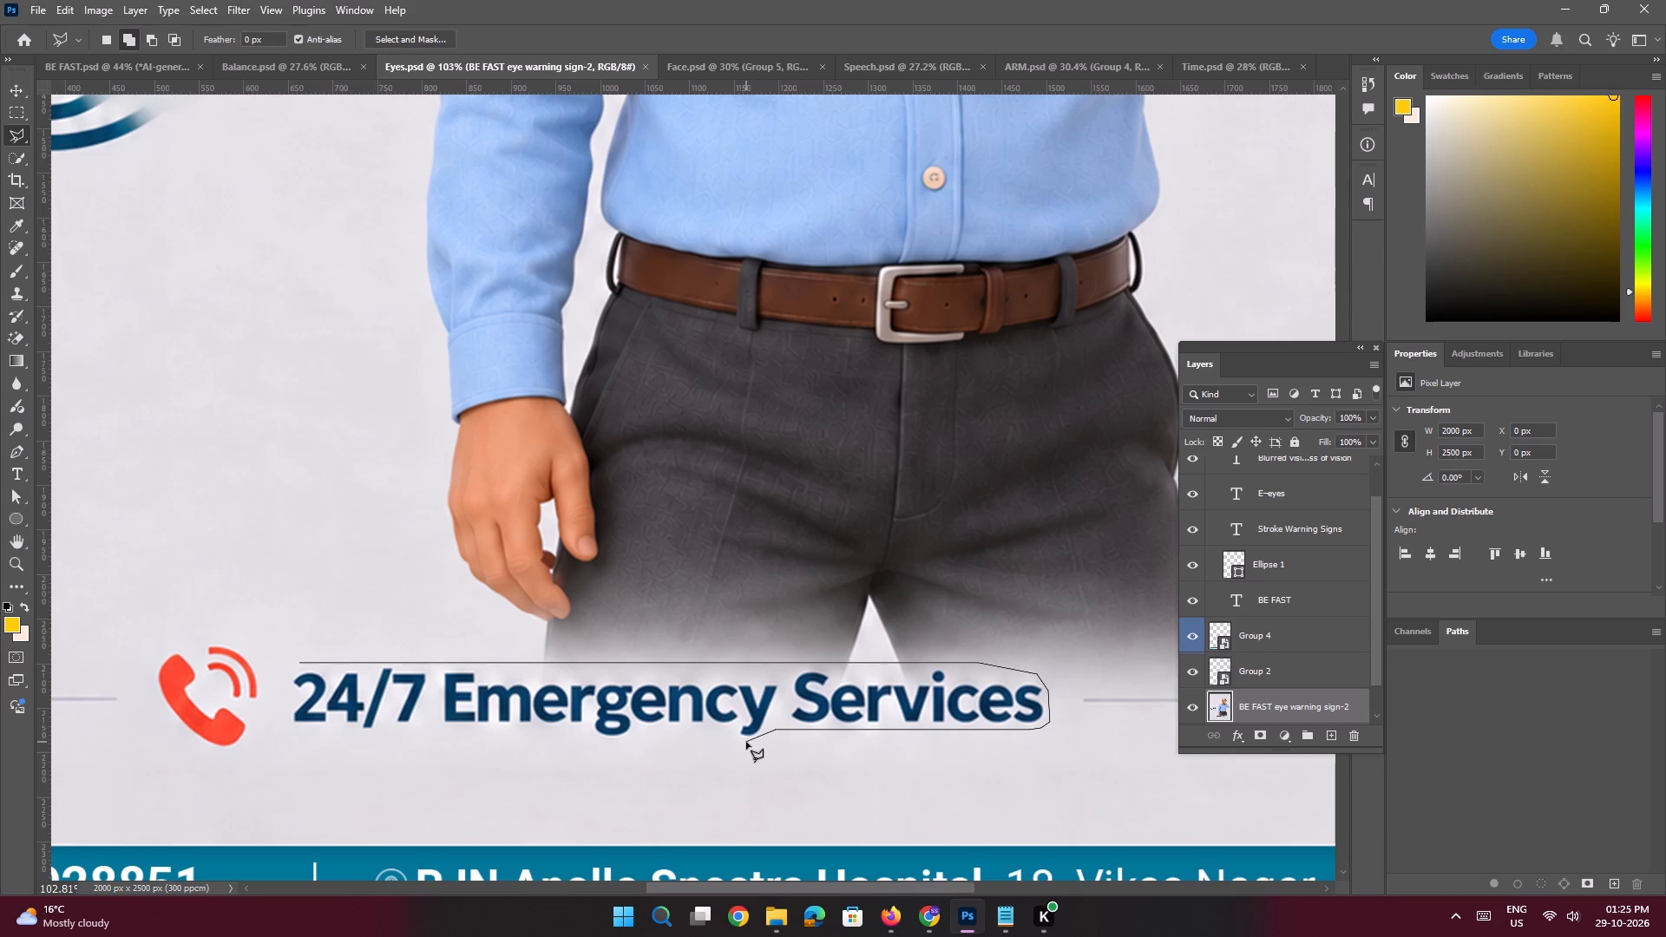
pyautogui.click(746, 742)
pyautogui.click(725, 742)
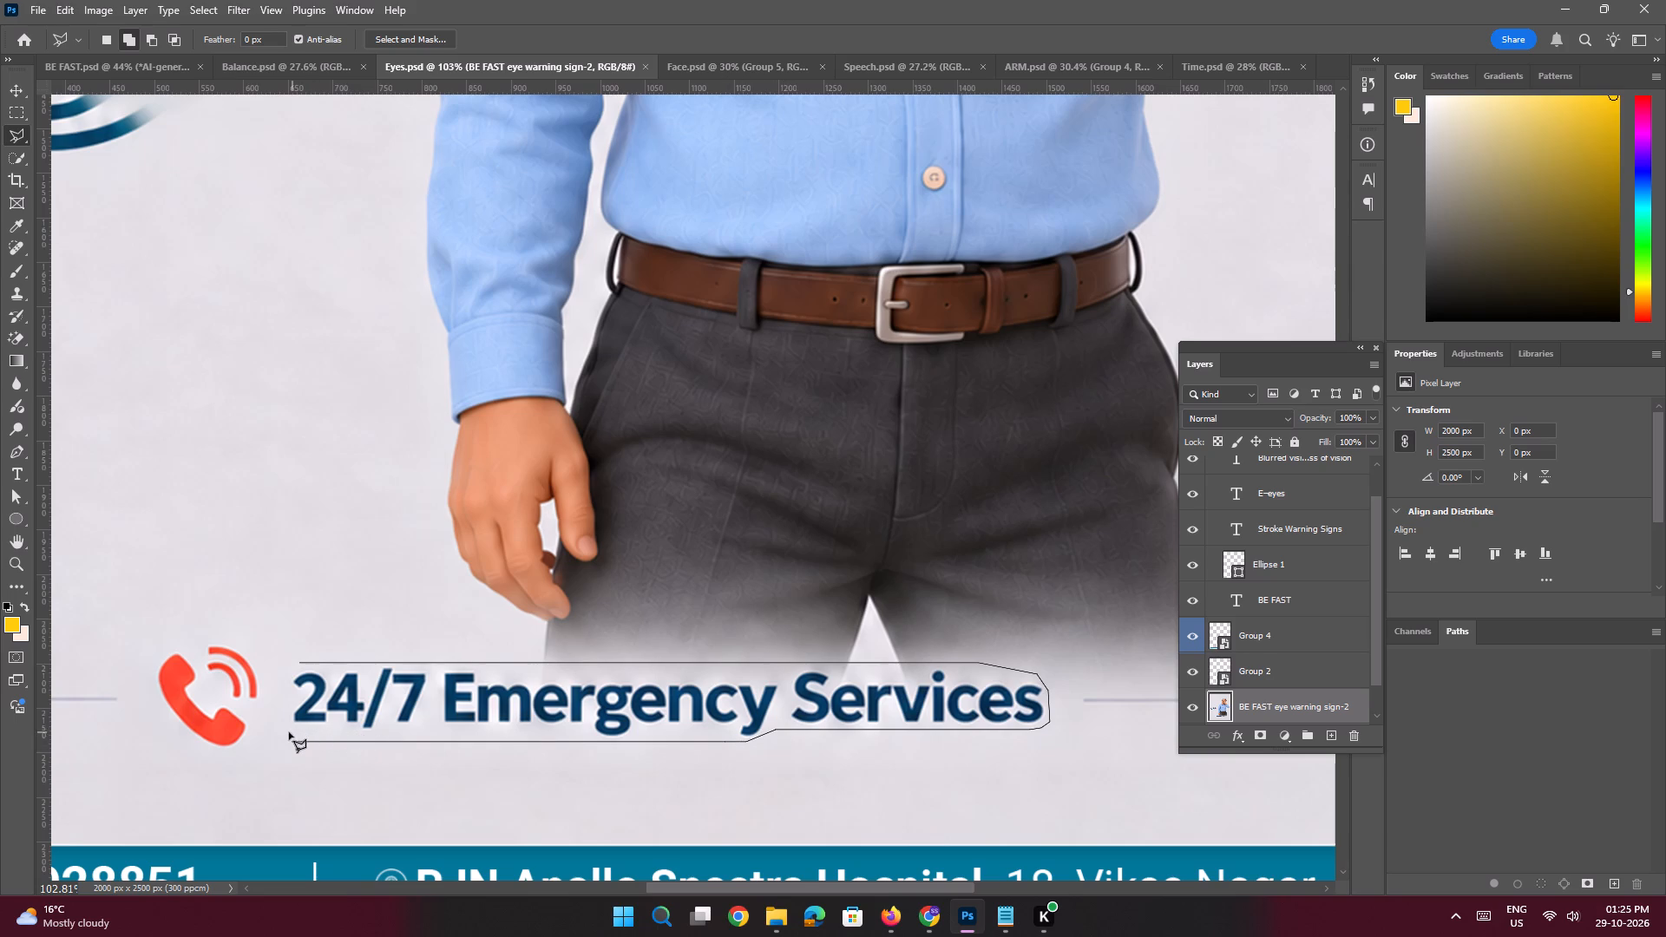
pyautogui.keyDown('shift'); pyautogui.click(289, 732); pyautogui.keyUp('shift')
pyautogui.click(259, 748)
pyautogui.click(220, 757)
pyautogui.click(173, 745)
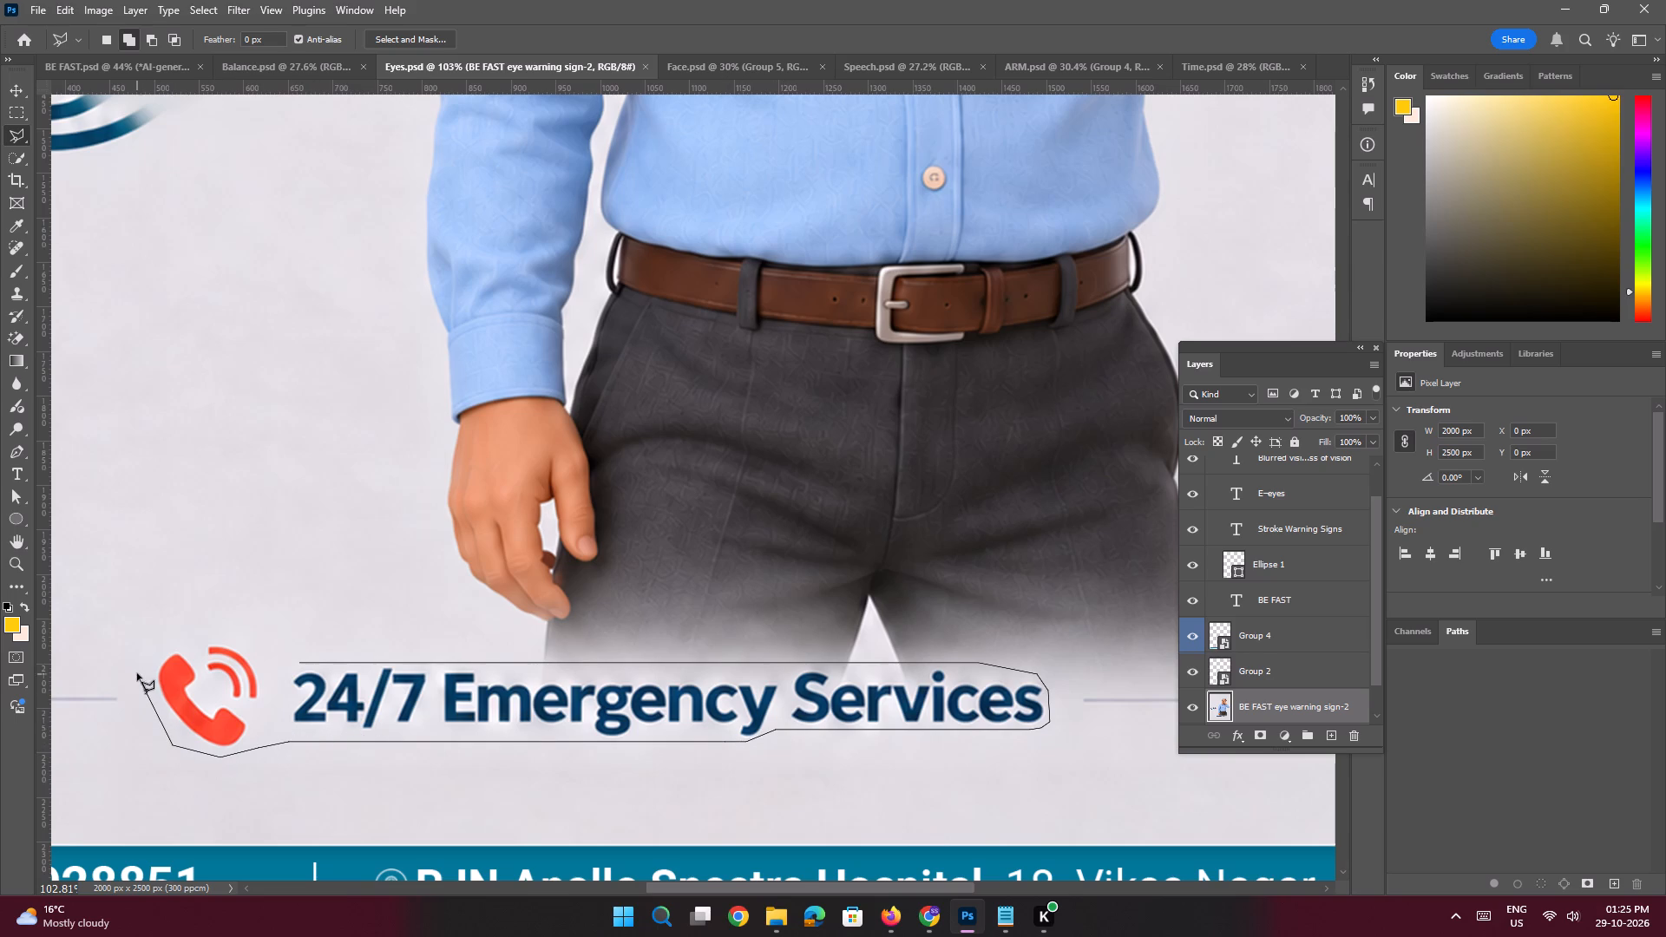
pyautogui.click(137, 673)
pyautogui.click(150, 646)
pyautogui.click(248, 631)
pyautogui.click(285, 650)
pyautogui.click(302, 659)
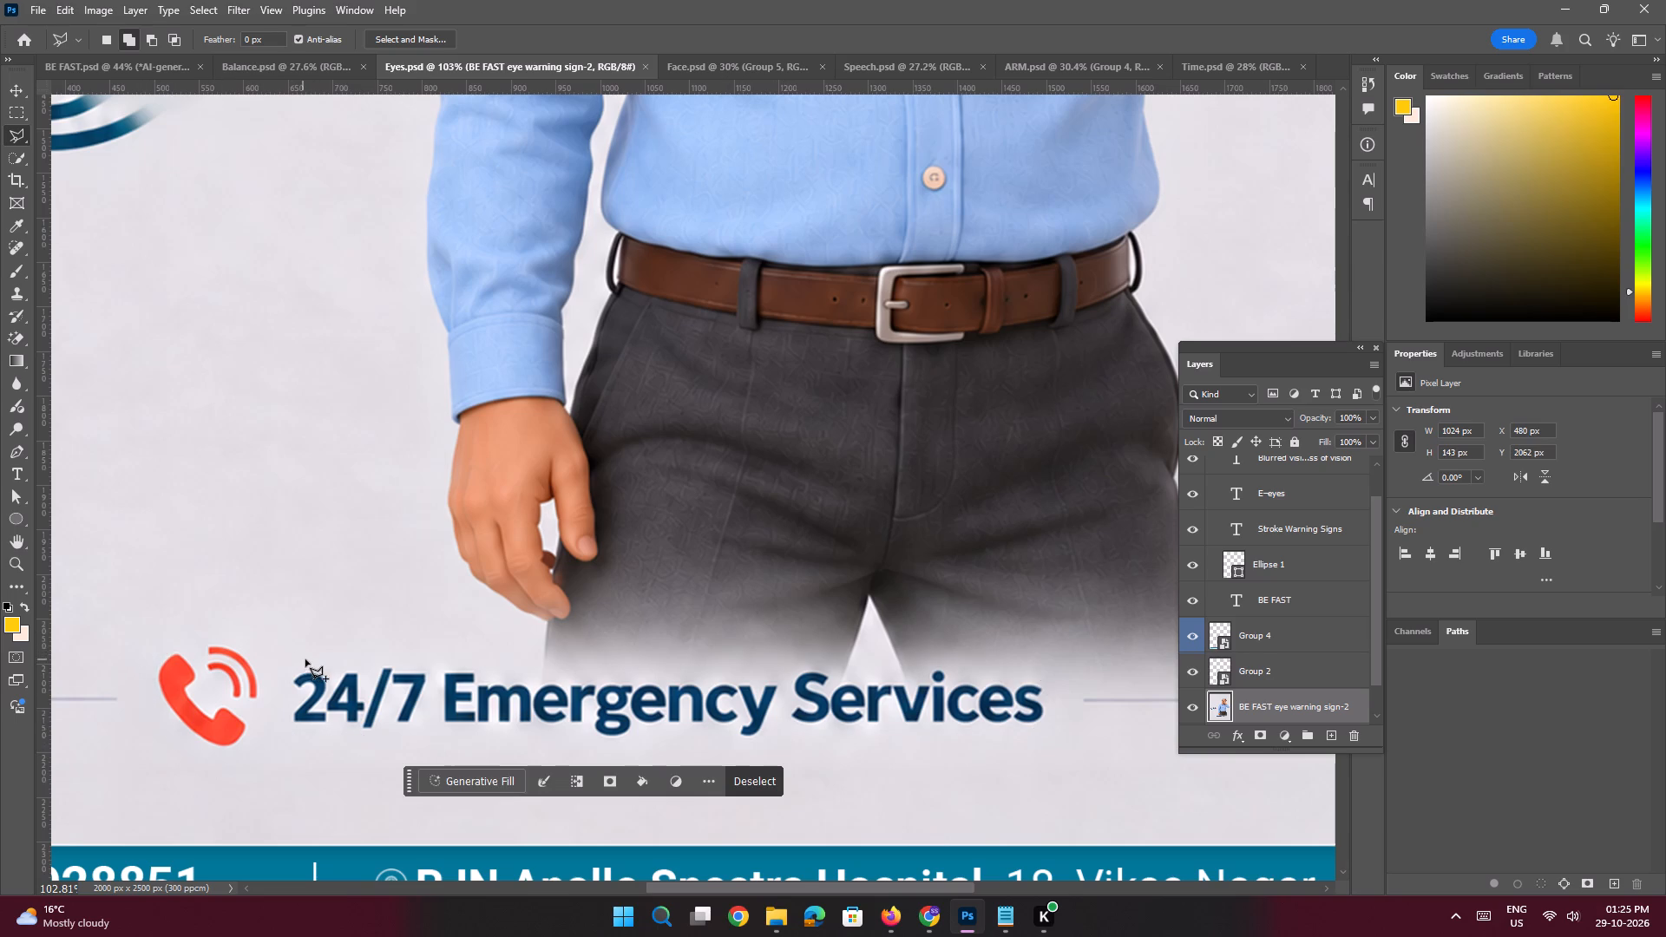
pyautogui.hotkey('shift', 'BackSpace')
pyautogui.press('Return')
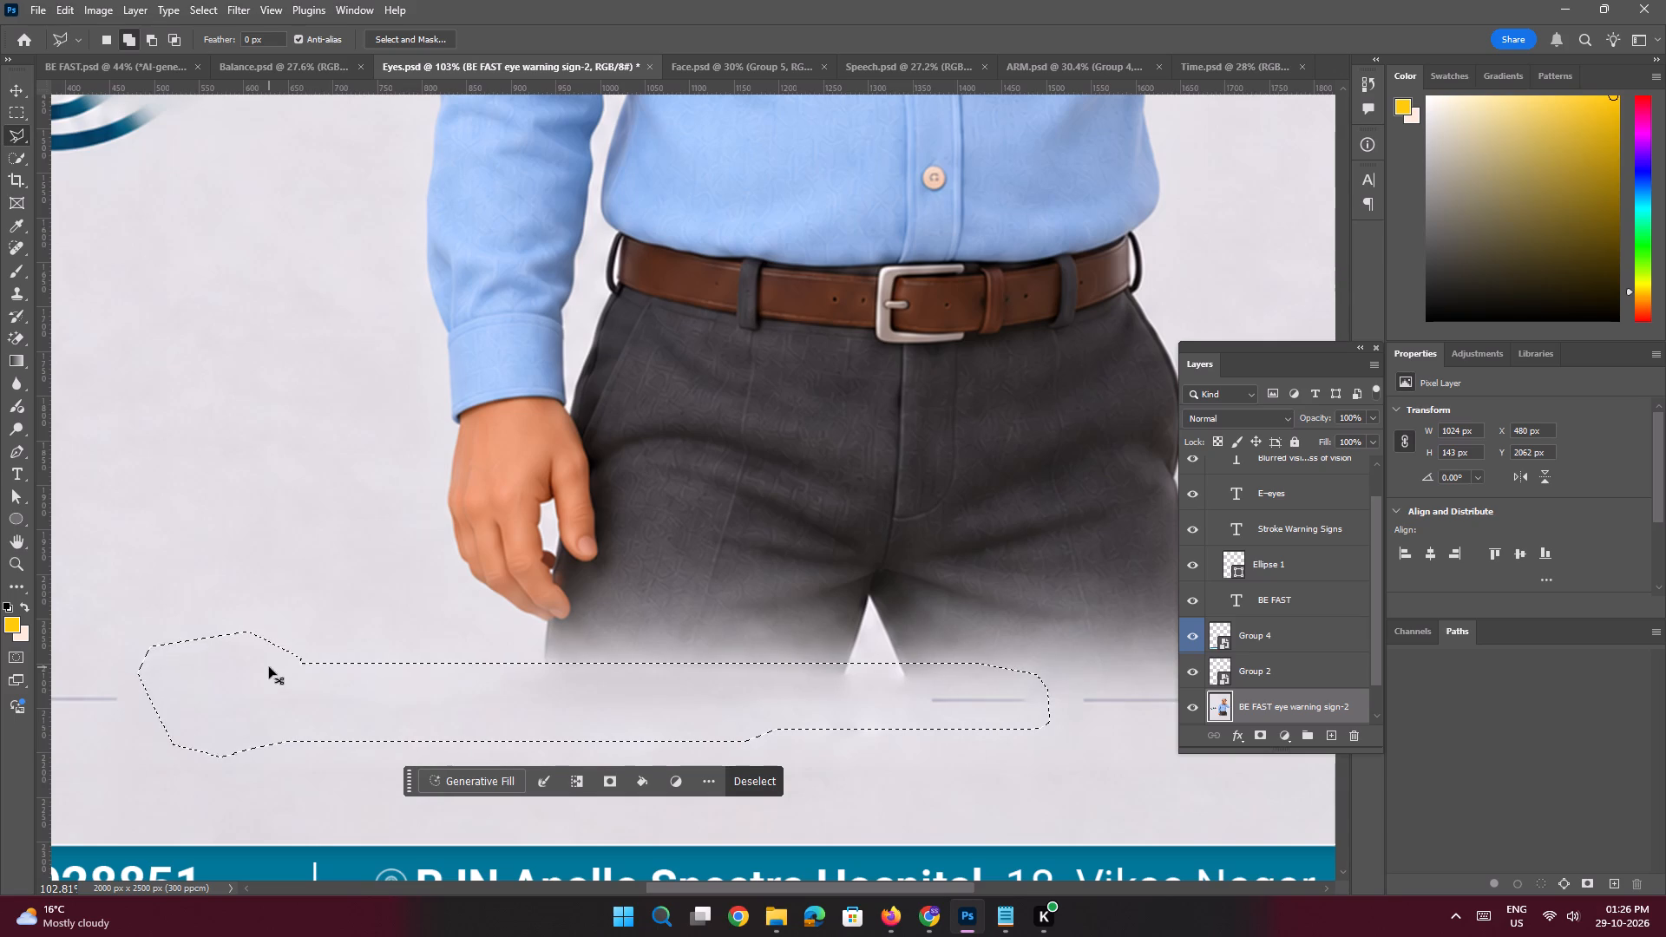
pyautogui.hotkey('ctrl', 'd')
# Copy the 4 pt AI-generated visuals disclaimer from Balance.psd into Eyes.psd above the contact bar and centre it horizontally.
pyautogui.click(272, 67)
pyautogui.press('space')
pyautogui.press('space')
pyautogui.press('space')
pyautogui.press('space')
pyautogui.press('space')
pyautogui.press('space')
pyautogui.press('space')
pyautogui.press('space')
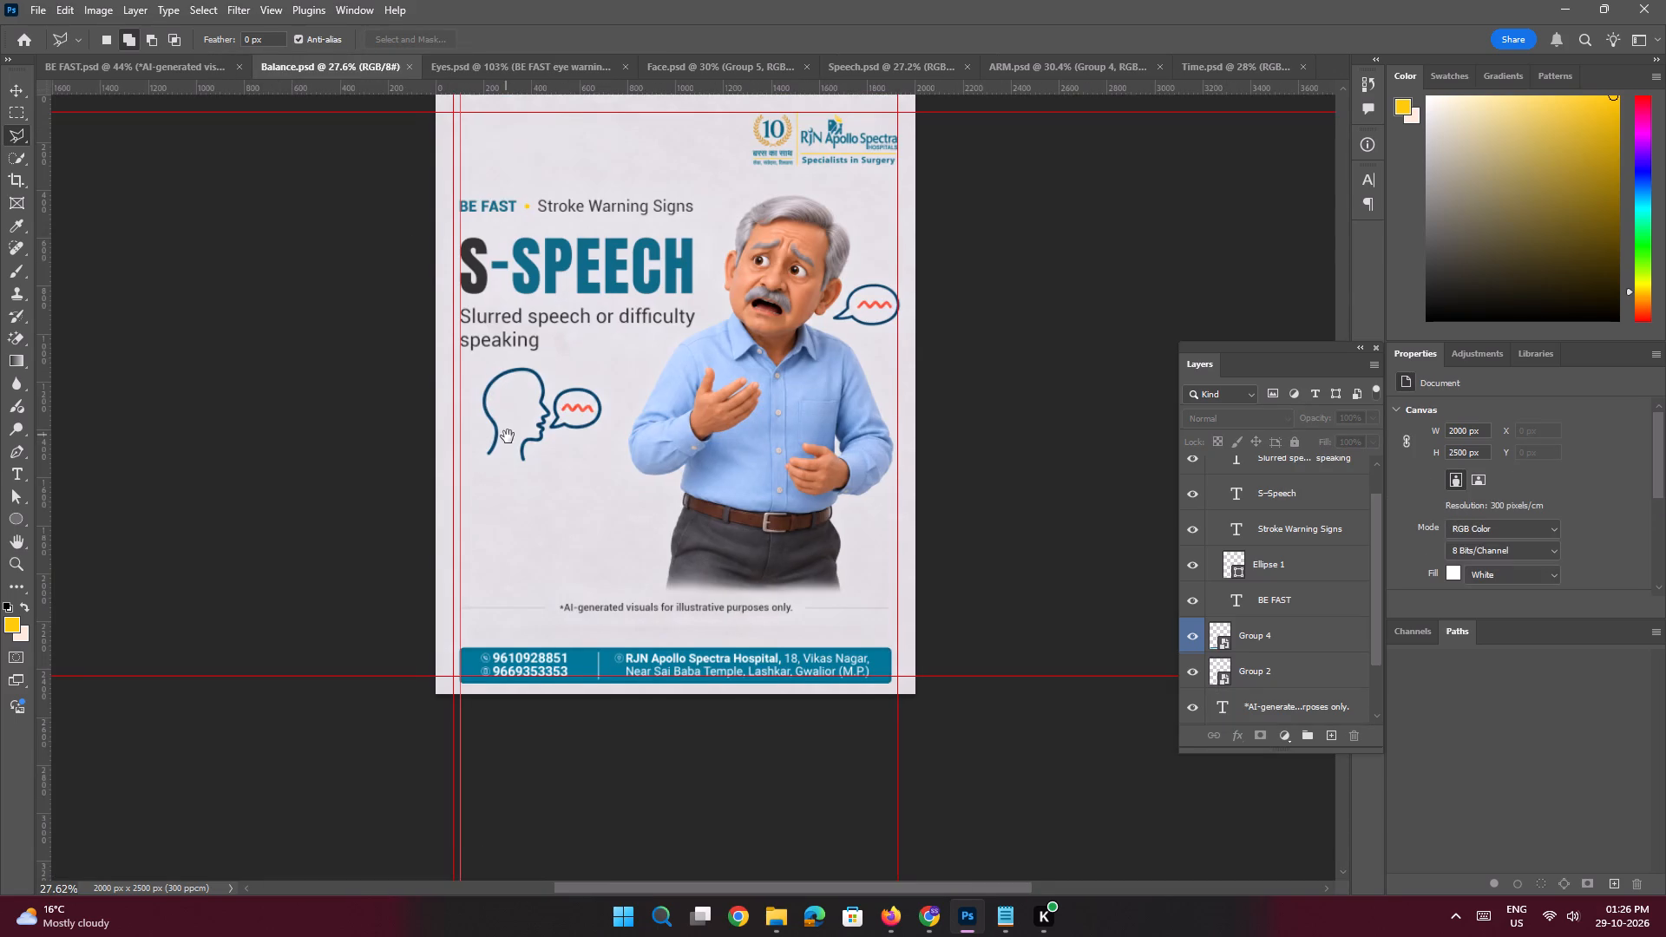
pyautogui.click(508, 436)
pyautogui.click(11, 84)
pyautogui.click(183, 325)
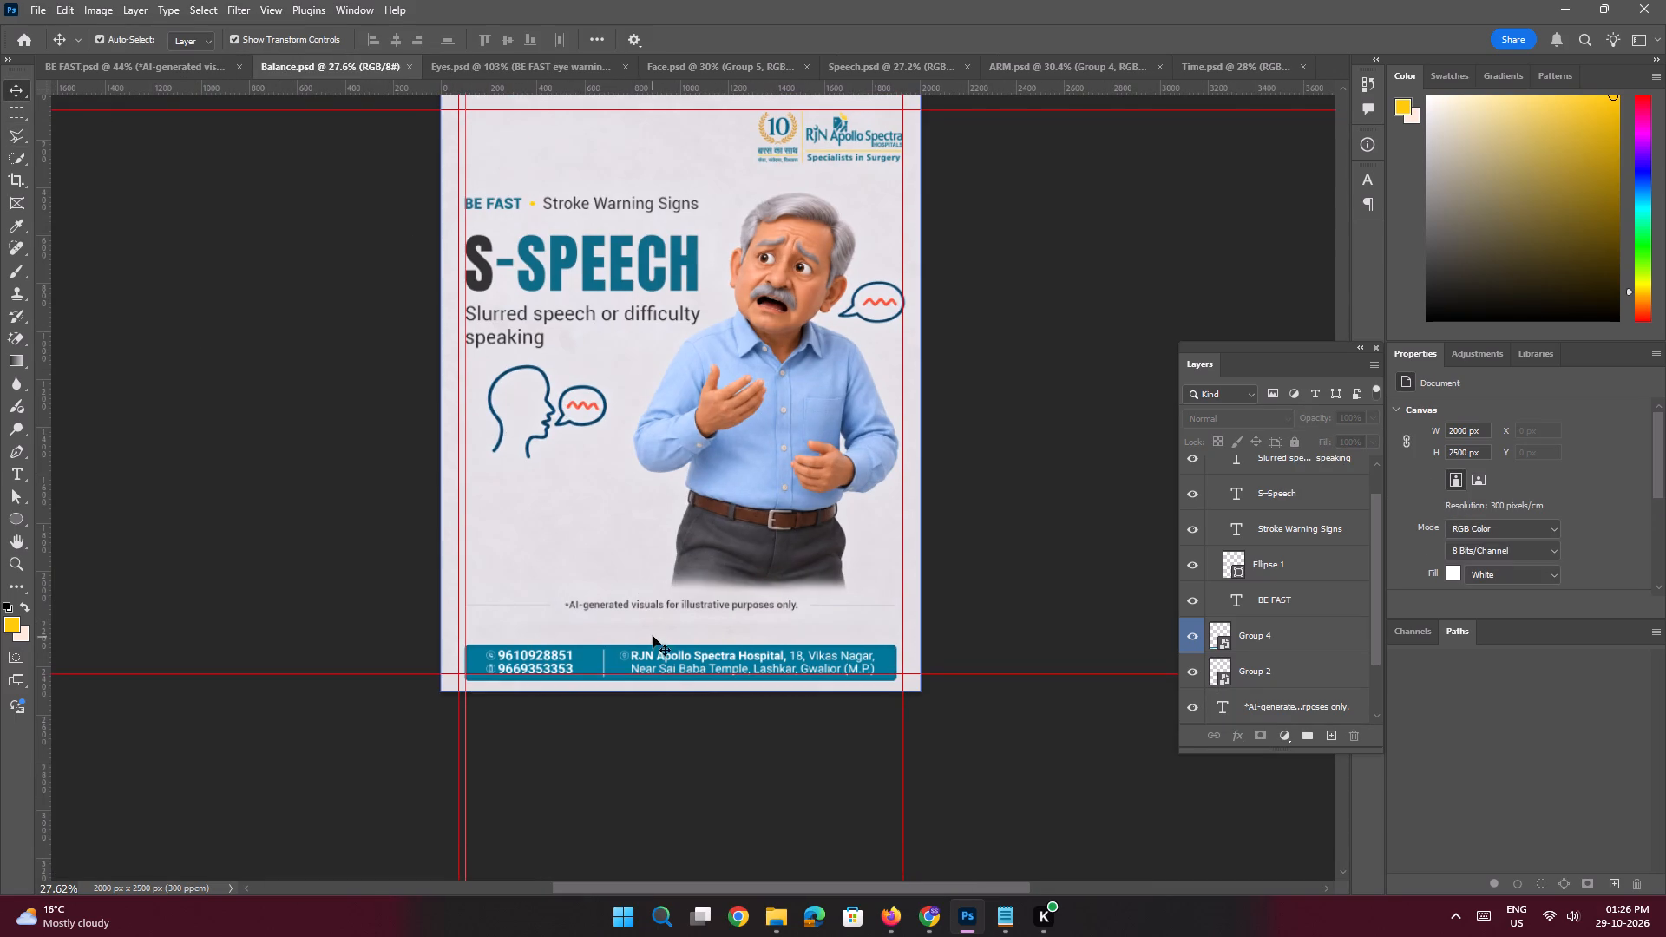
pyautogui.click(641, 606)
pyautogui.moveTo(1265, 698); pyautogui.dragTo(685, 115)
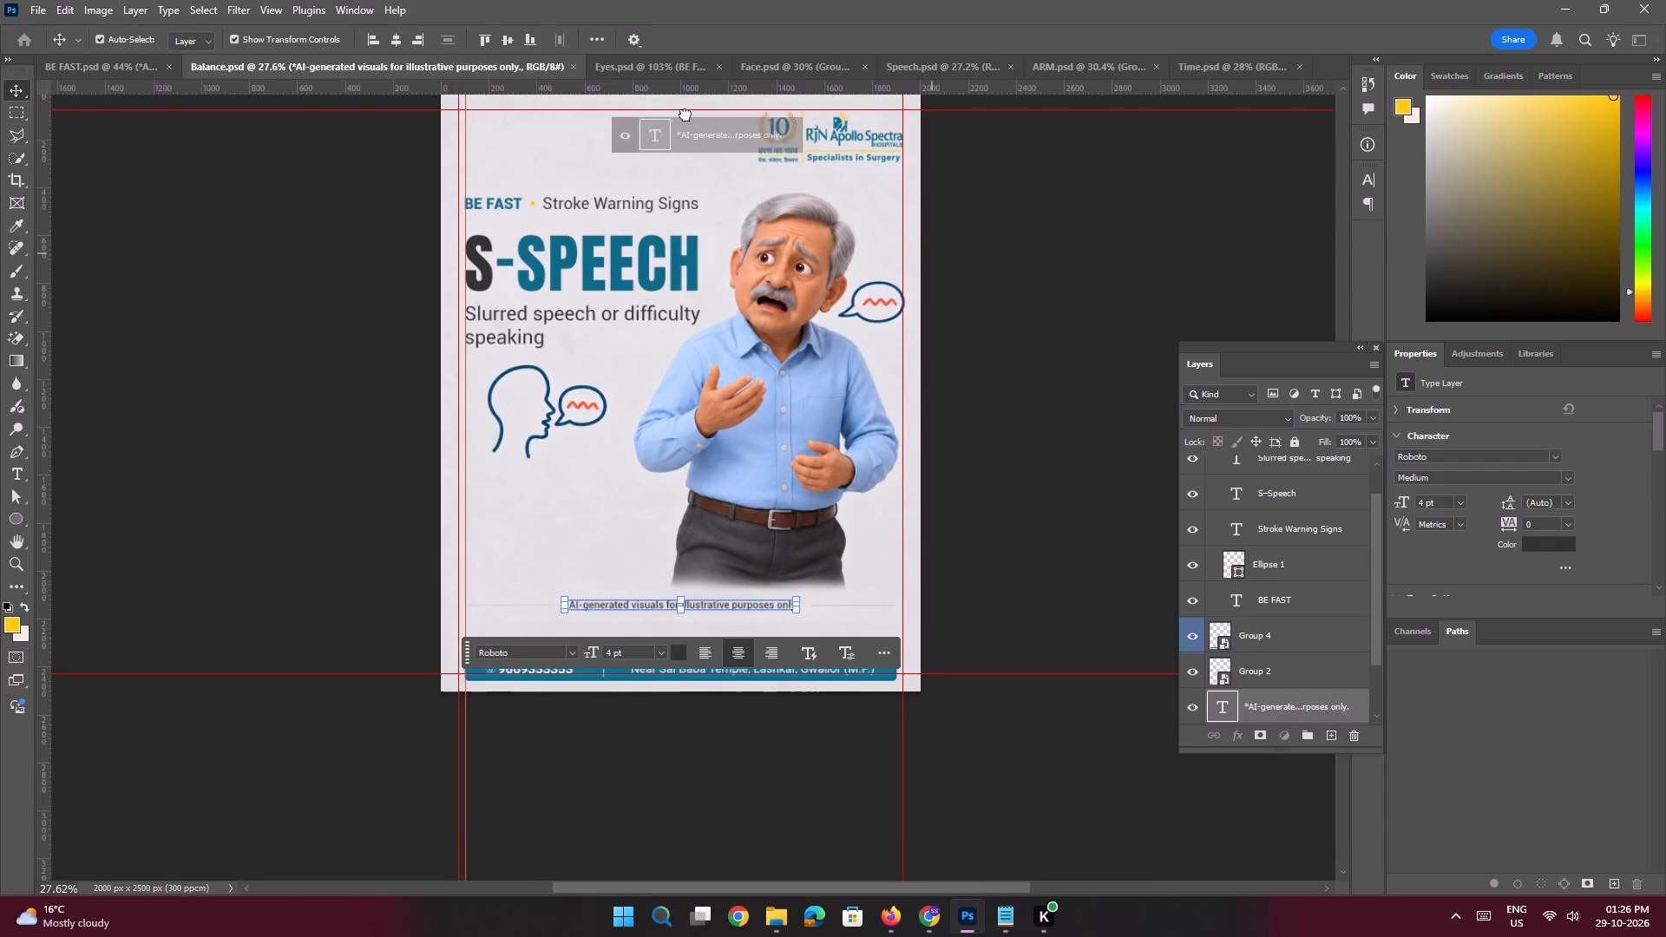
pyautogui.moveTo(685, 115); pyautogui.dragTo(602, 709)
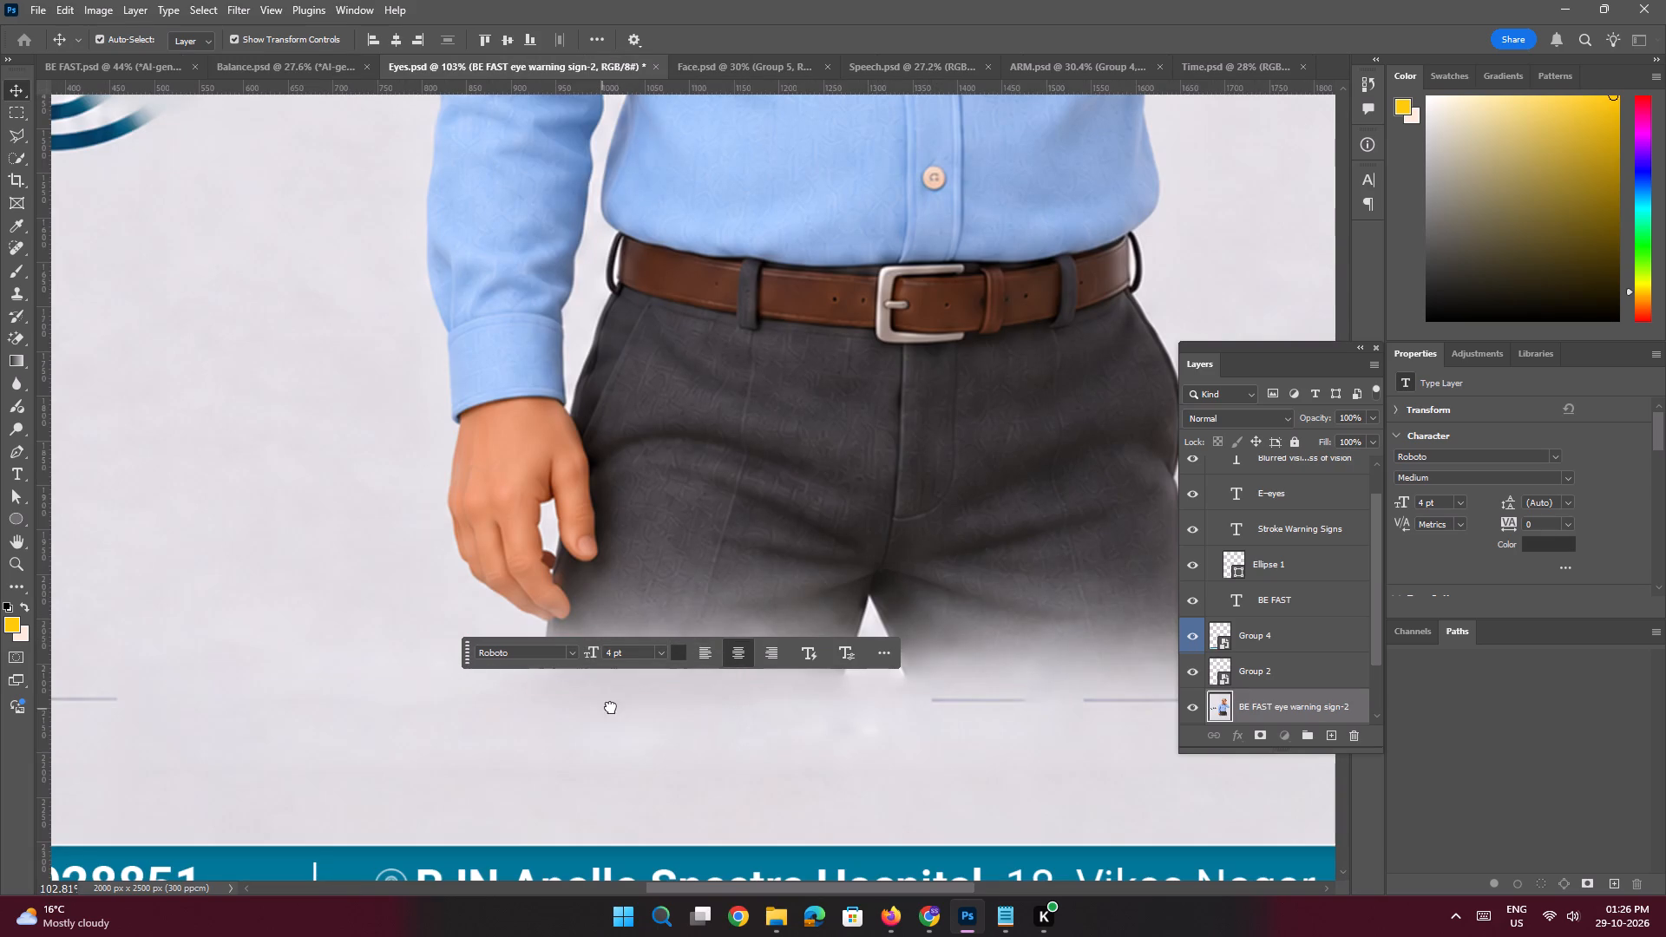
pyautogui.doubleClick(398, 37)
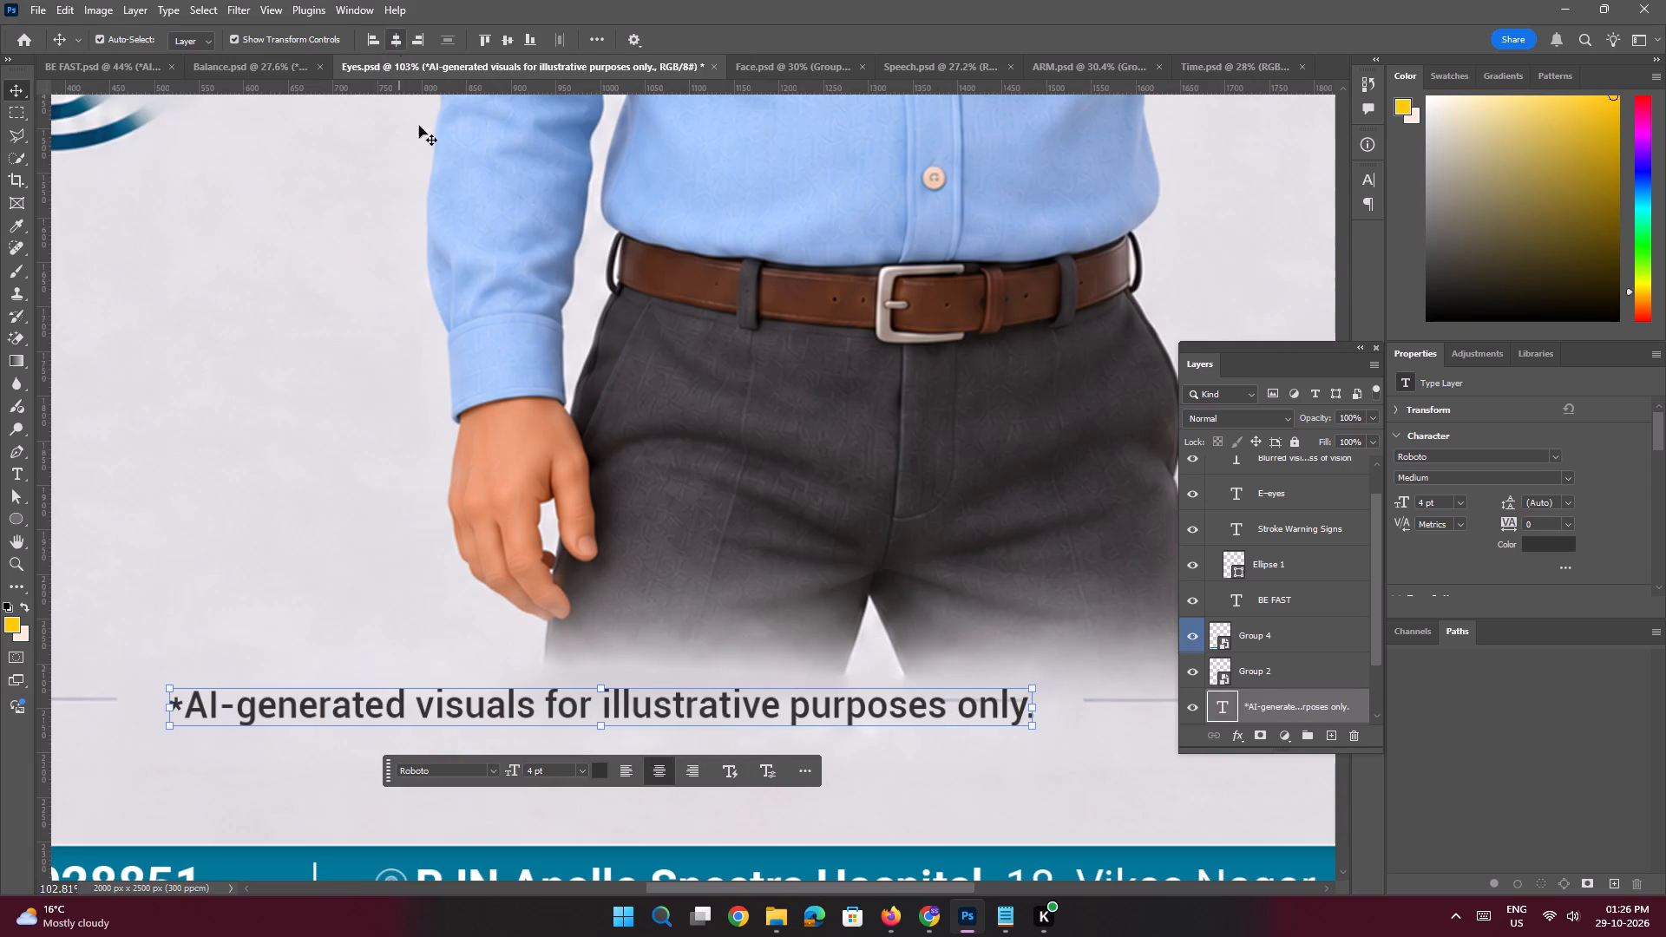
# Hide the disclaimer in Eyes.psd and remove the stray line fragment beneath the trousers using the Polygonal Lasso and Content-Aware Fill.
pyautogui.press('space')
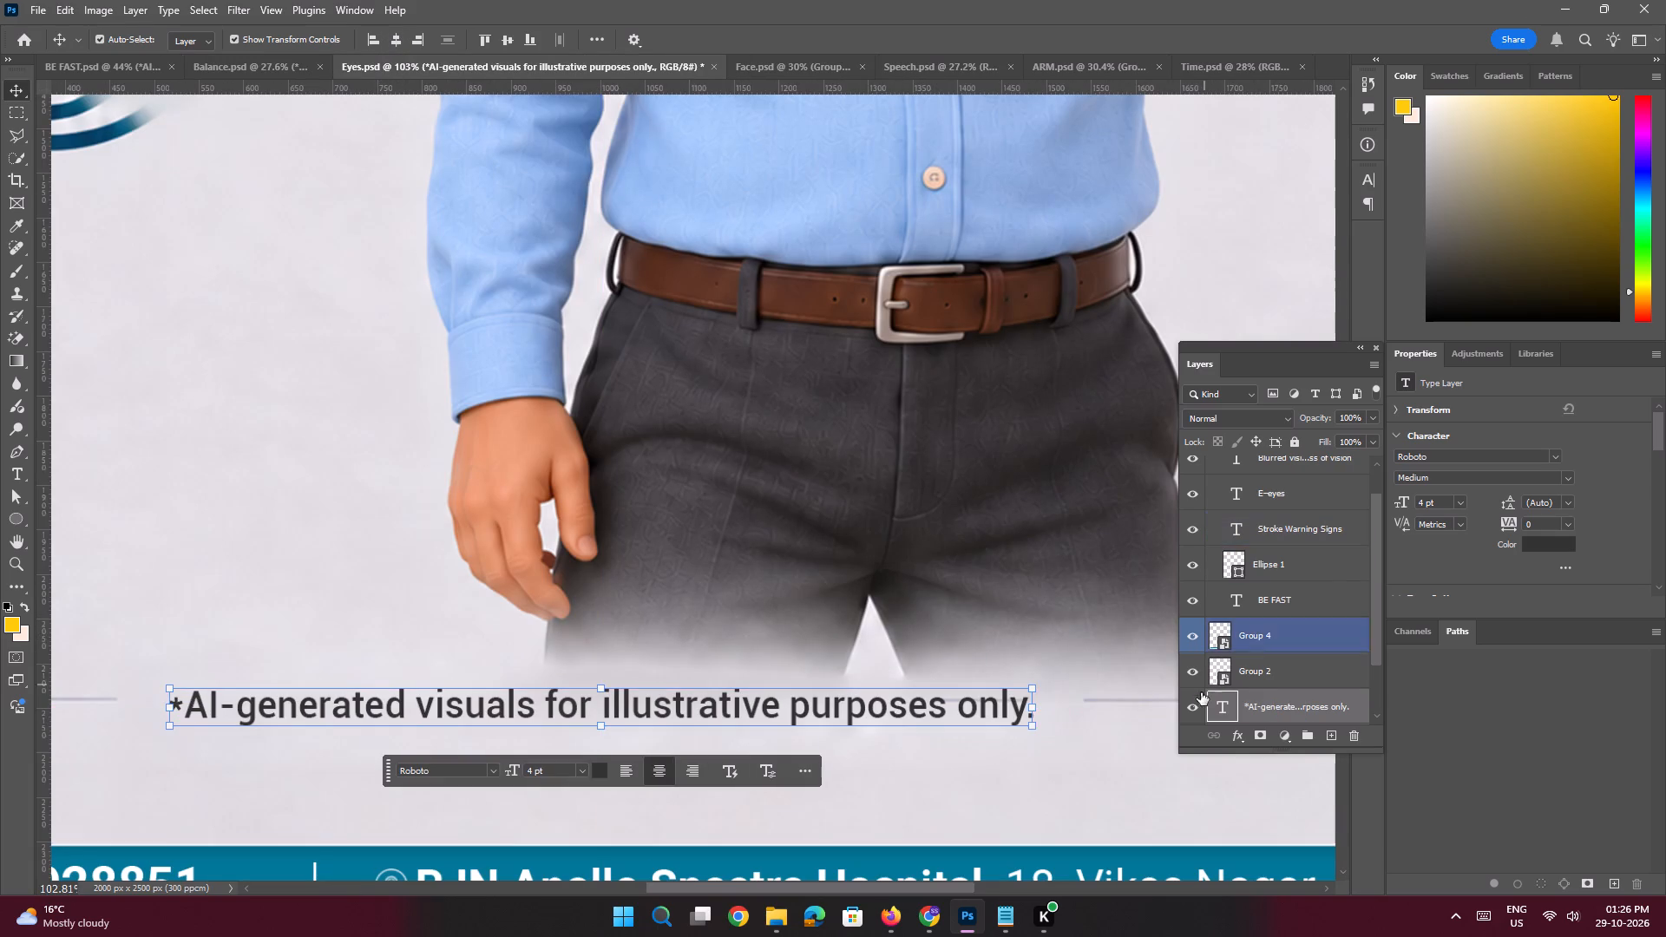
pyautogui.click(1193, 707)
pyautogui.hotkey('ctrl', 'space')
pyautogui.hotkey('ctrl', 'space')
pyautogui.hotkey('ctrl', 'space')
pyautogui.hotkey('ctrl', 'space')
pyautogui.hotkey('ctrl', 'space')
pyautogui.hotkey('ctrl', 'space')
pyautogui.hotkey('ctrl', 'space')
pyautogui.hotkey('ctrl', 'space')
pyautogui.hotkey('ctrl', 'space')
pyautogui.hotkey('ctrl', 'space')
pyautogui.hotkey('ctrl', 'space')
pyautogui.hotkey('ctrl', 'space')
pyautogui.hotkey('ctrl', 'space')
pyautogui.hotkey('ctrl', 'space')
pyautogui.hotkey('ctrl', 'space')
pyautogui.hotkey('ctrl', 'space')
pyautogui.hotkey('ctrl', 'space')
pyautogui.hotkey('ctrl', 'space')
pyautogui.hotkey('ctrl', 'space')
pyautogui.keyDown('ctrl'); pyautogui.moveTo(998, 711); pyautogui.dragTo(1046, 752); pyautogui.keyUp('ctrl')
pyautogui.click(1033, 773)
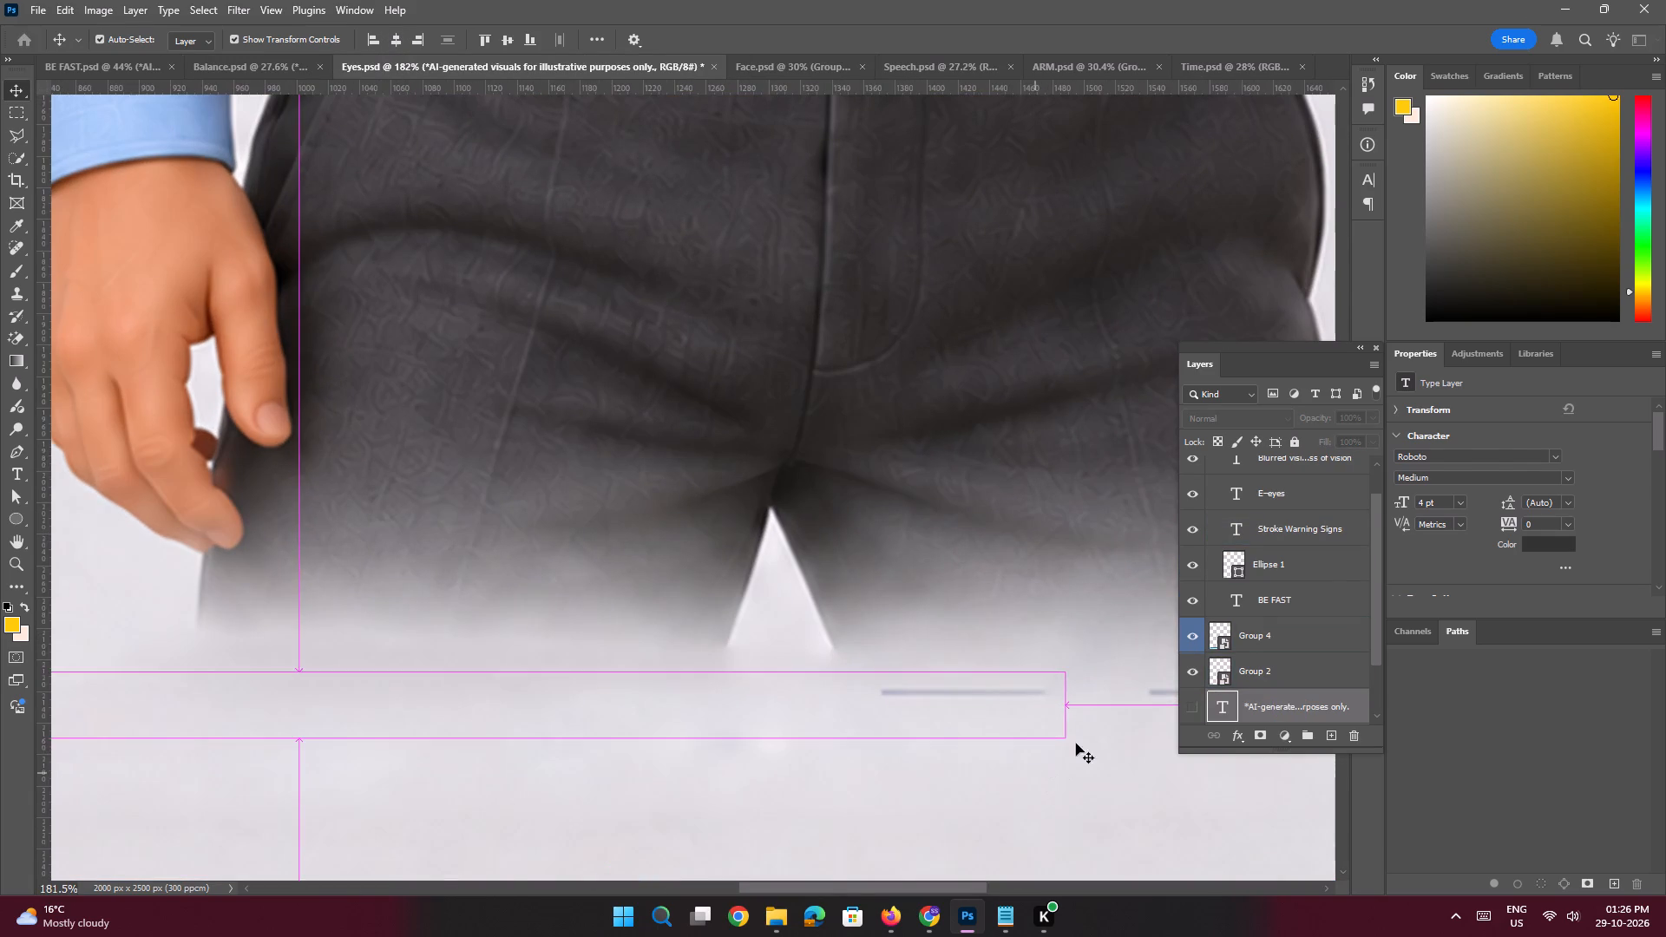
pyautogui.click(25, 130)
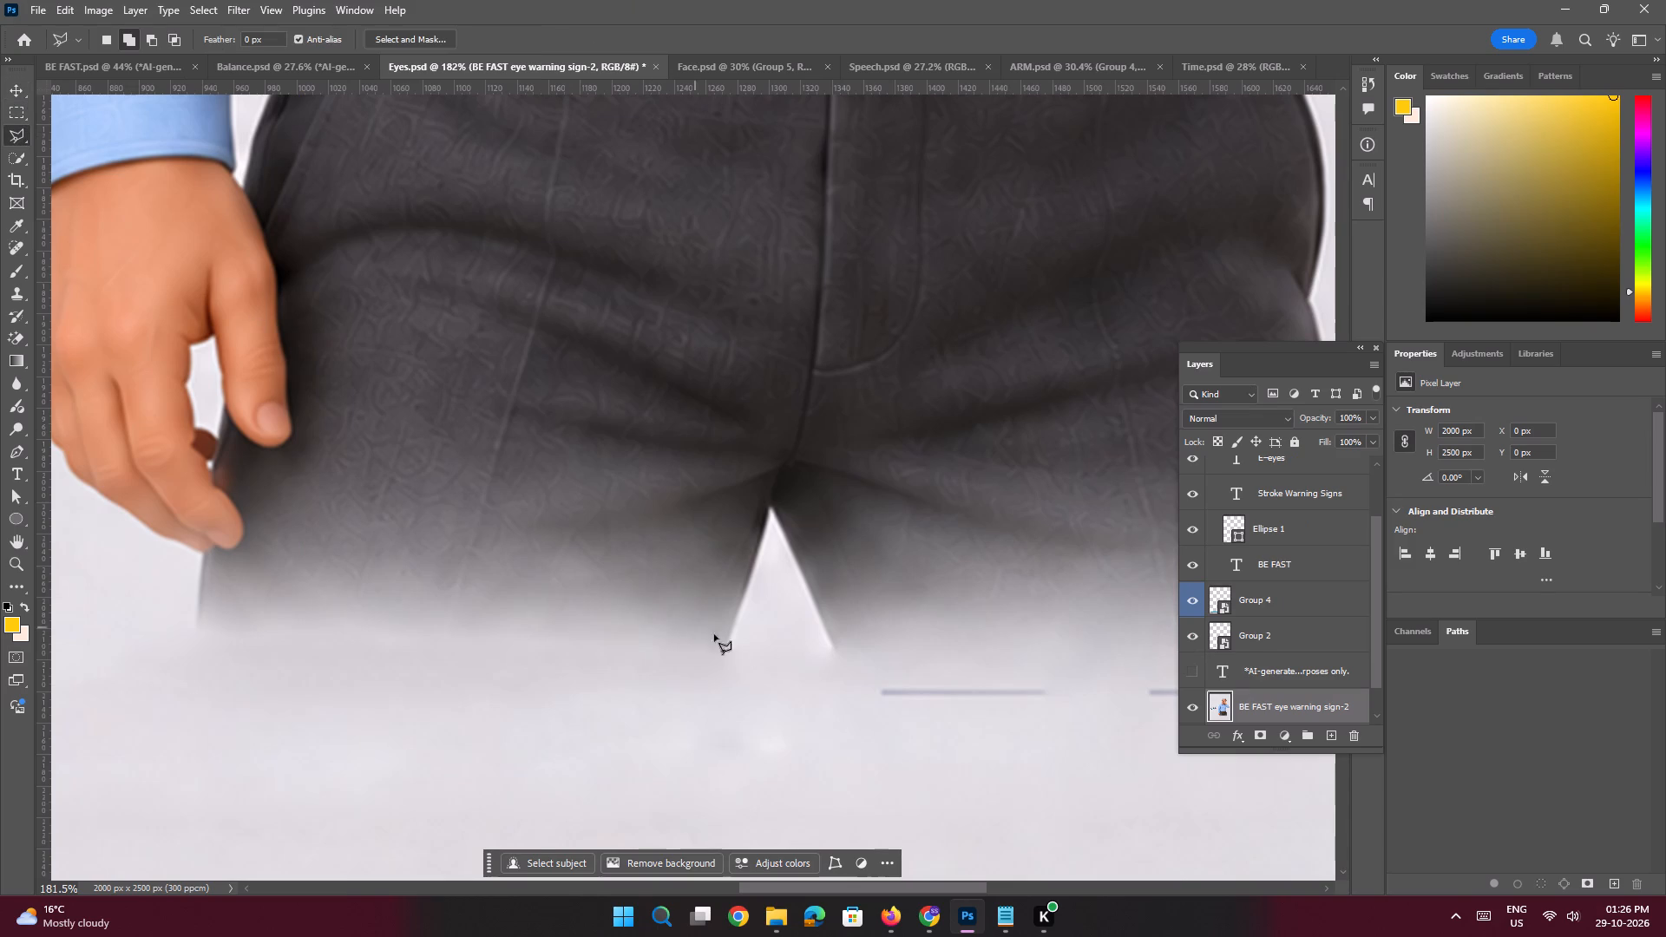
pyautogui.click(866, 682)
pyautogui.keyDown('shift'); pyautogui.click(1066, 685); pyautogui.keyUp('shift')
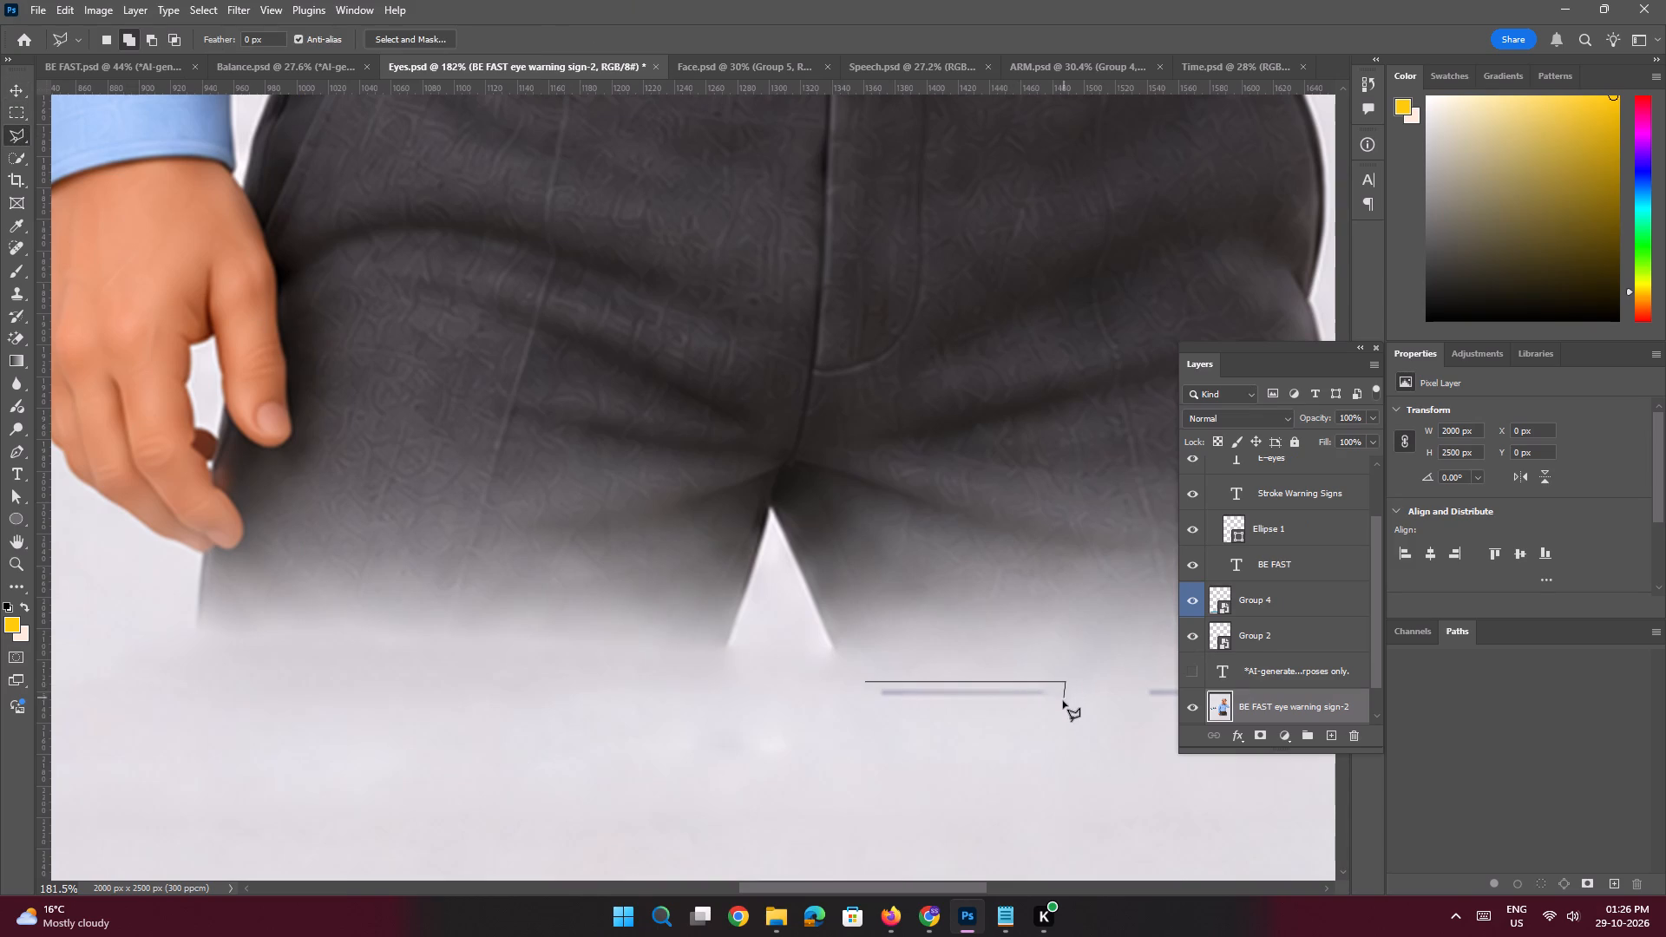
pyautogui.click(1063, 703)
pyautogui.click(1026, 704)
pyautogui.keyDown('shift'); pyautogui.click(871, 703); pyautogui.keyUp('shift')
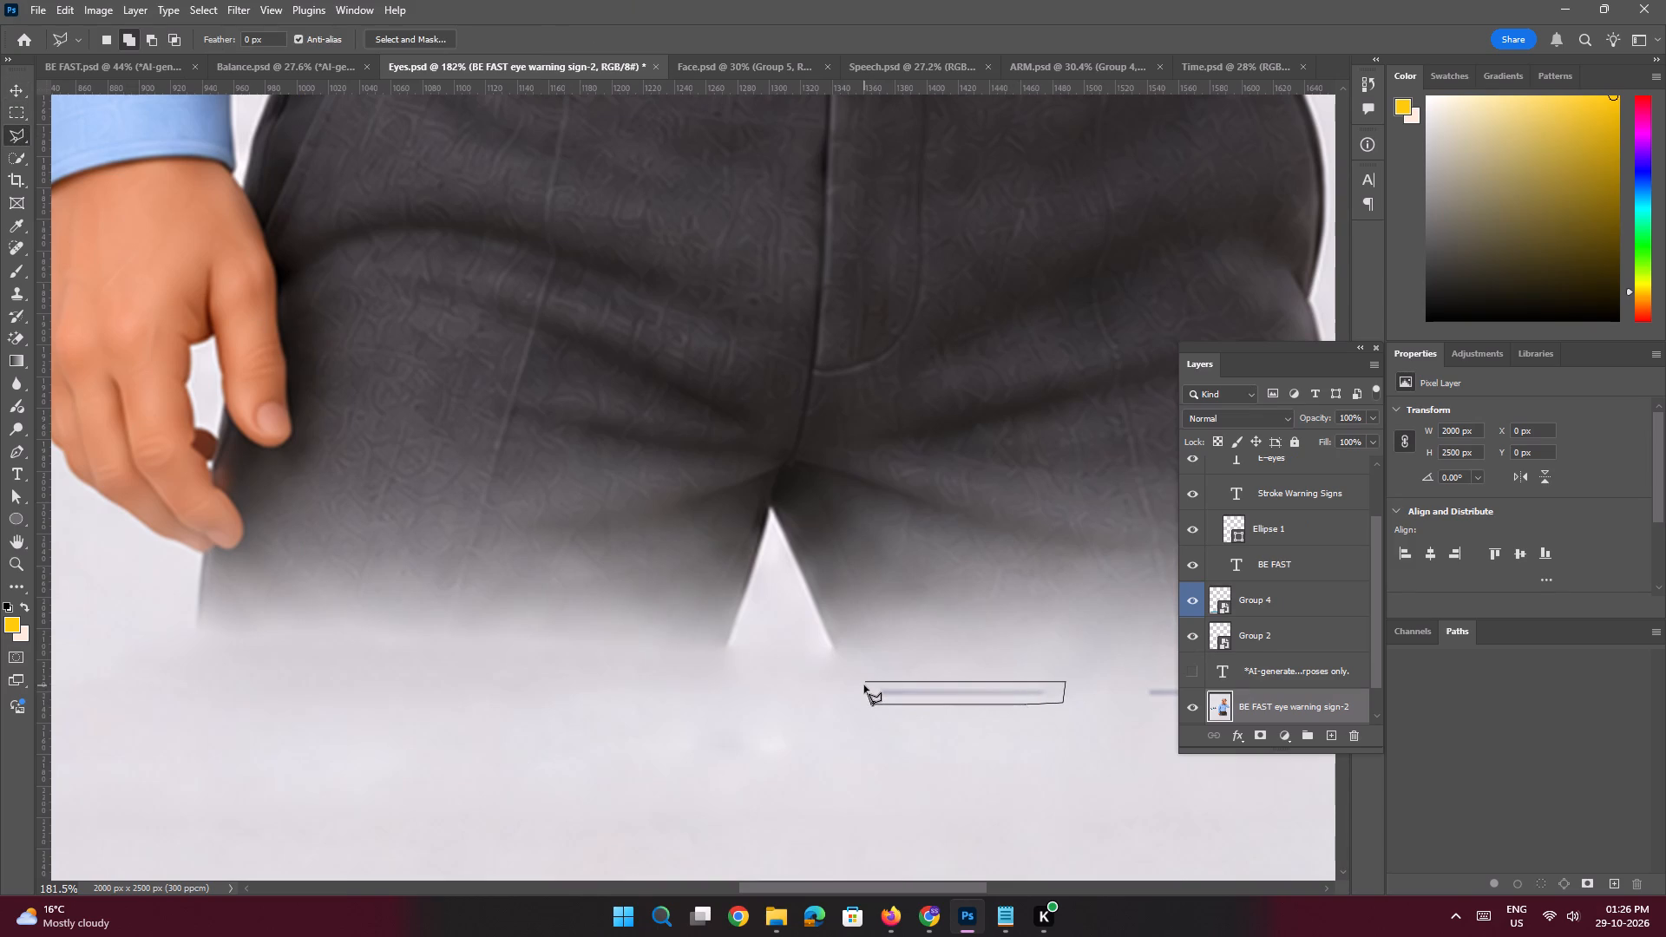
pyautogui.click(864, 685)
pyautogui.click(864, 685)
pyautogui.hotkey('shift', 'BackSpace')
pyautogui.press('Return')
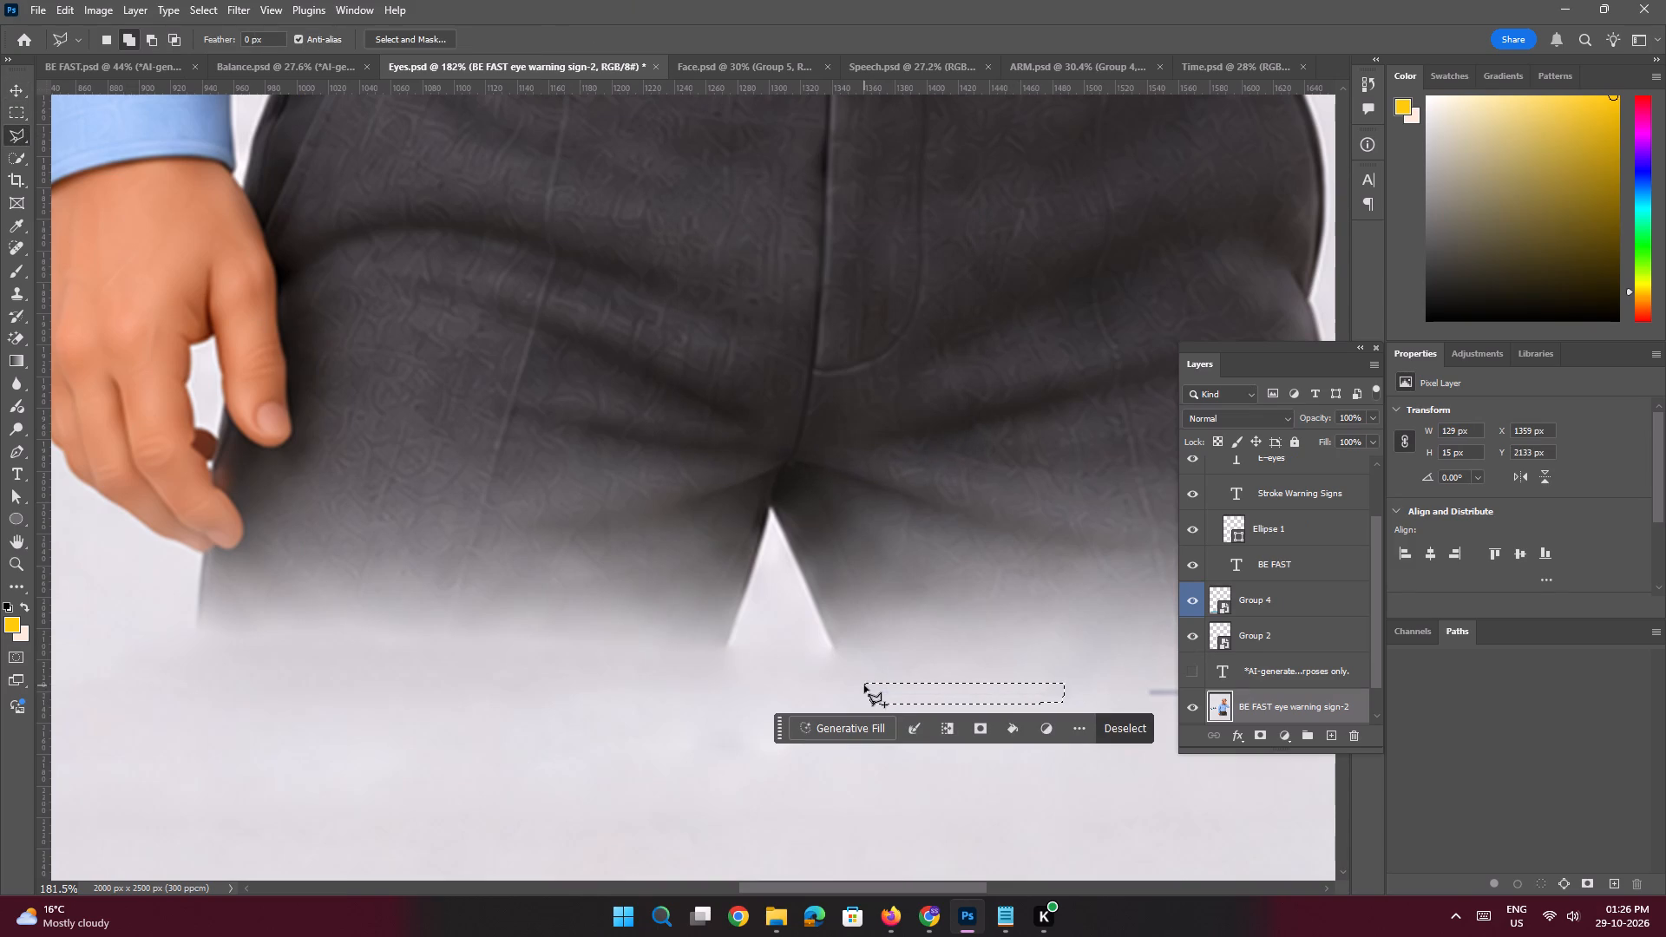
pyautogui.hotkey('ctrl', 'd')
# Show the disclaimer text layer again and check the E-Eyes poster's lower area.
pyautogui.scroll(8, 1213, 538)
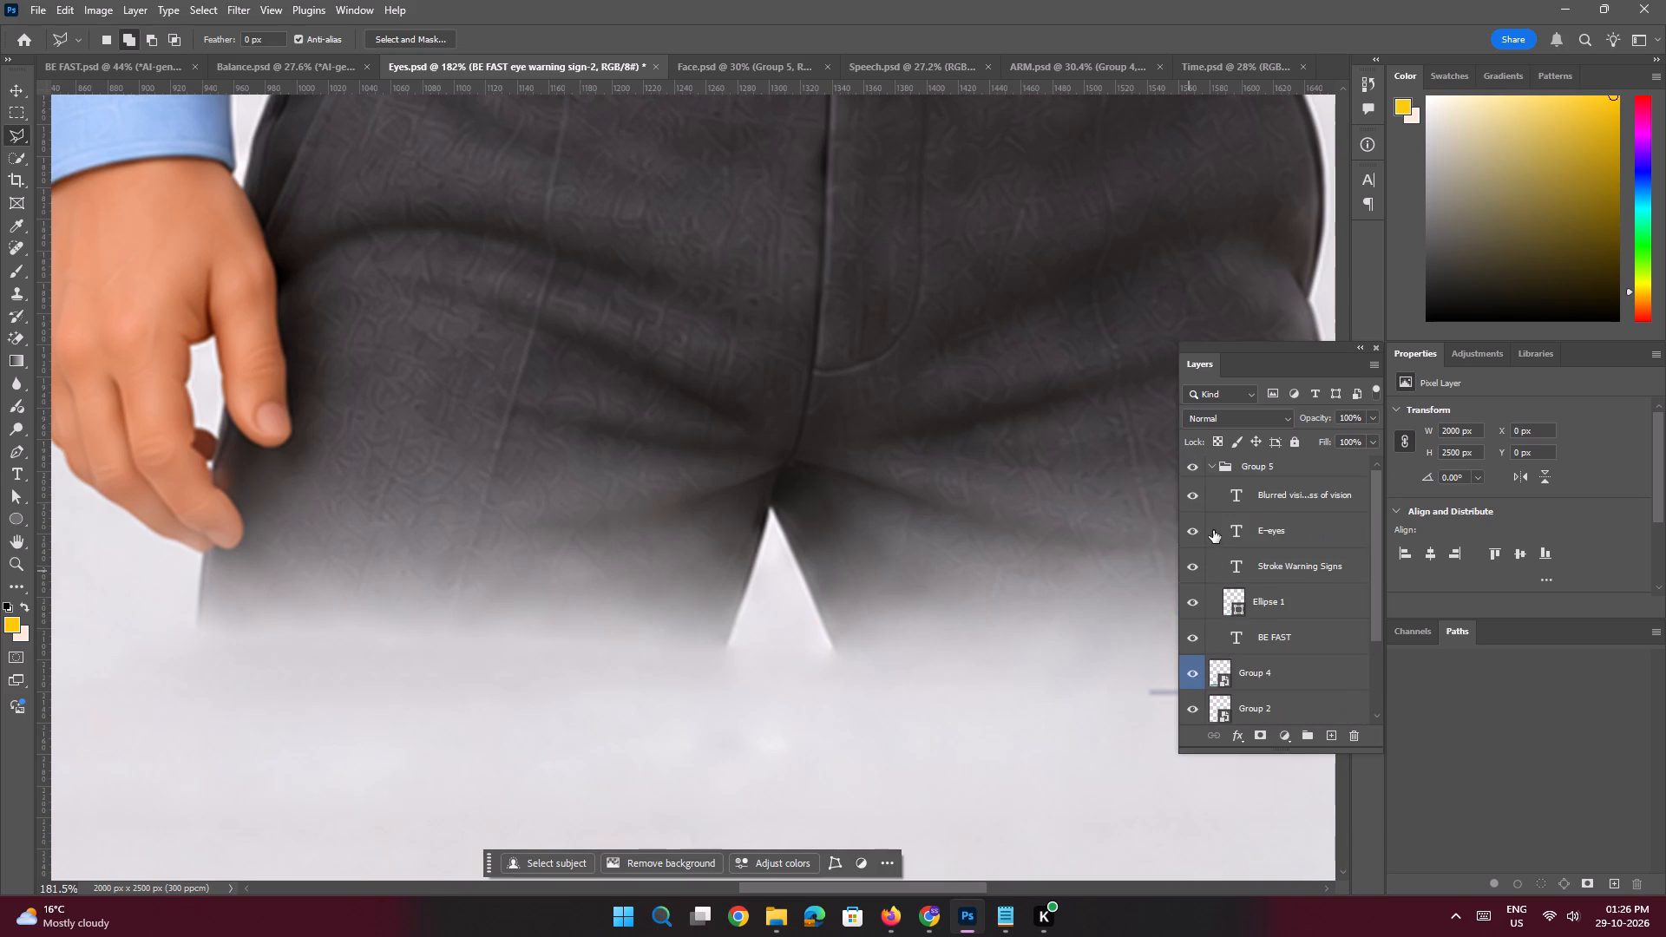
pyautogui.scroll(-10, 1218, 554)
pyautogui.click(1196, 643)
pyautogui.press('space')
pyautogui.keyDown('ctrl'); pyautogui.moveTo(697, 624); pyautogui.dragTo(587, 586); pyautogui.keyUp('ctrl')
pyautogui.moveTo(591, 586); pyautogui.dragTo(627, 595)
pyautogui.click(17, 92)
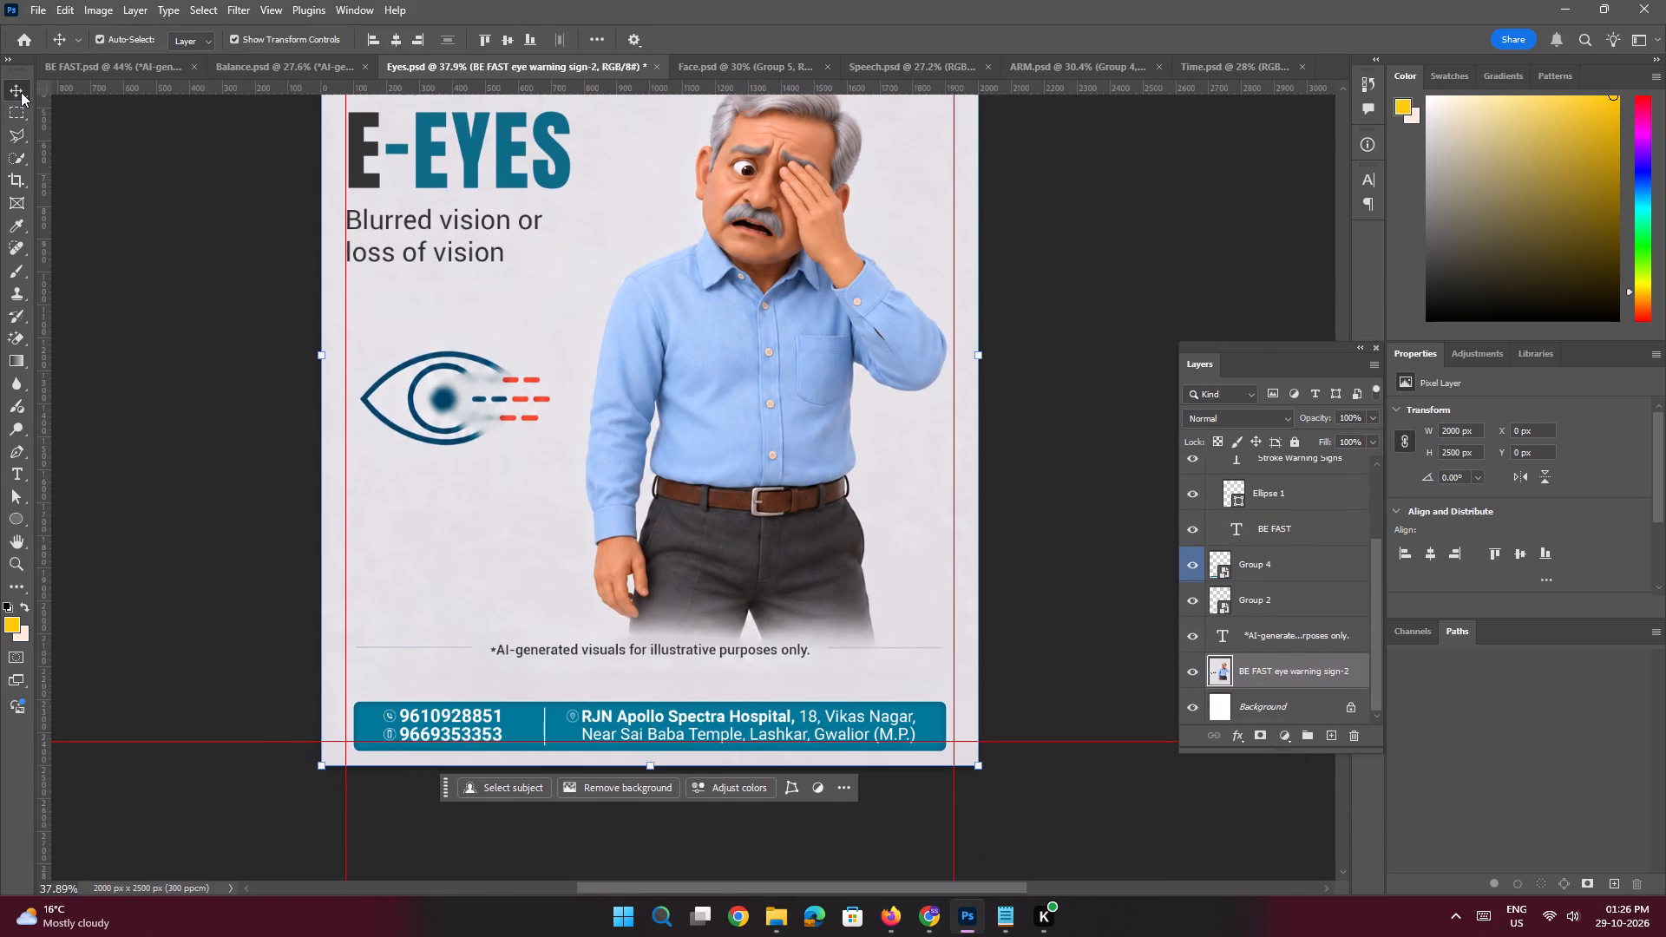
# Select the AI-generated visuals disclaimer in Eyes.psd, centre it horizontally, and save the file.
pyautogui.click(397, 40)
pyautogui.press('space')
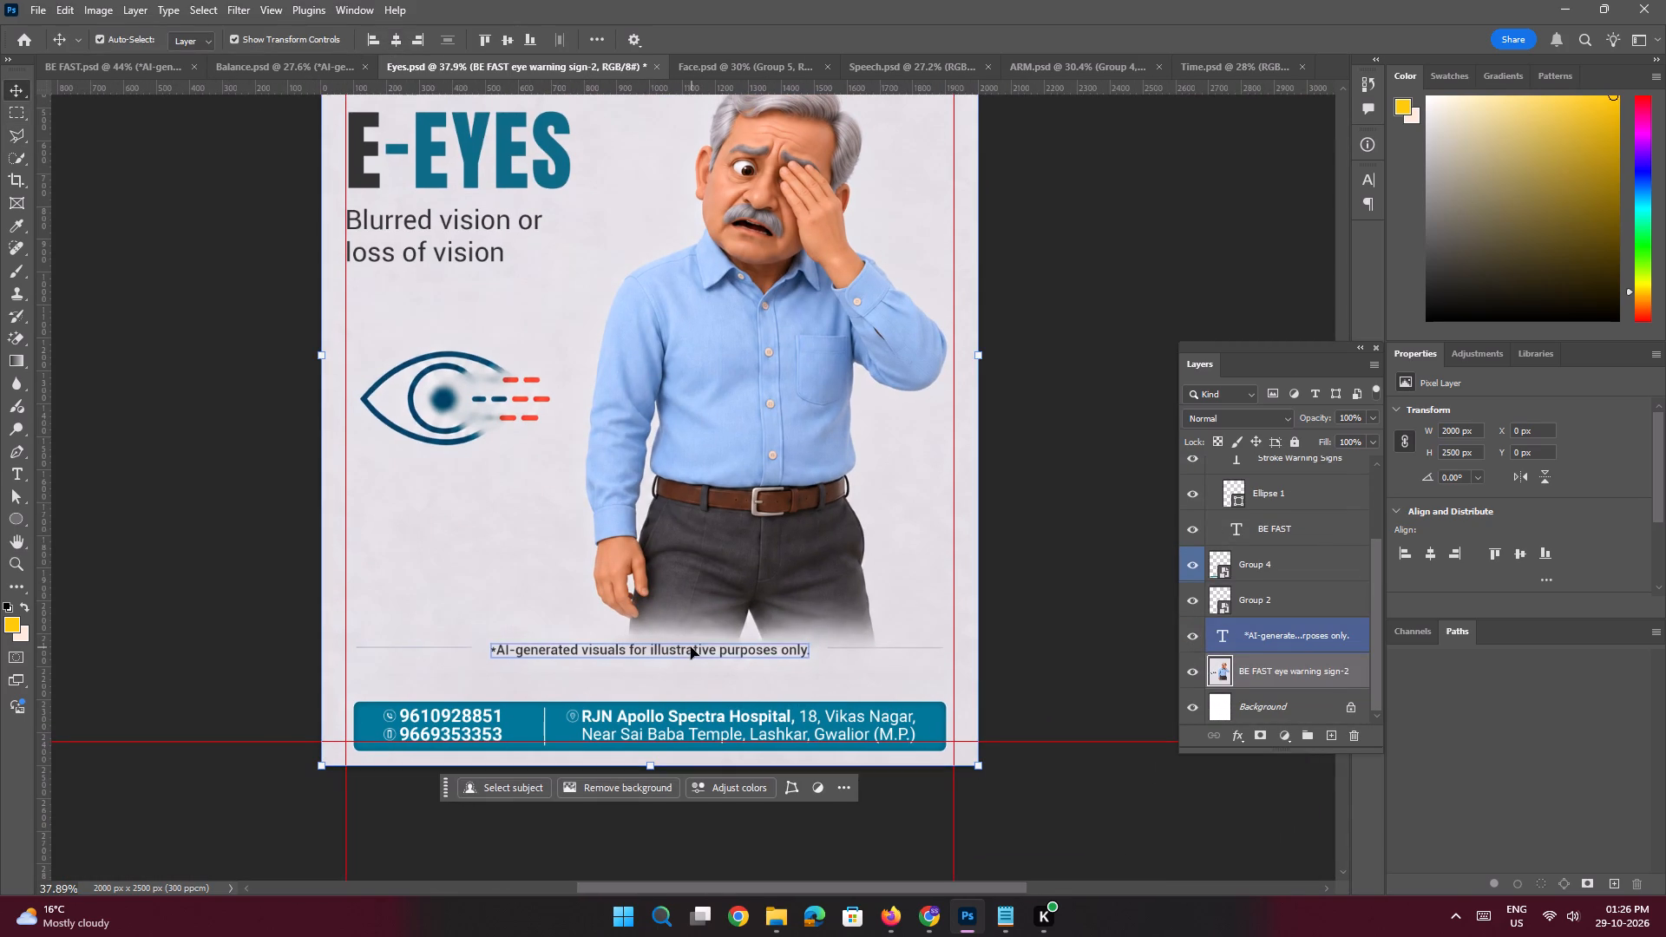
pyautogui.click(691, 647)
pyautogui.click(403, 42)
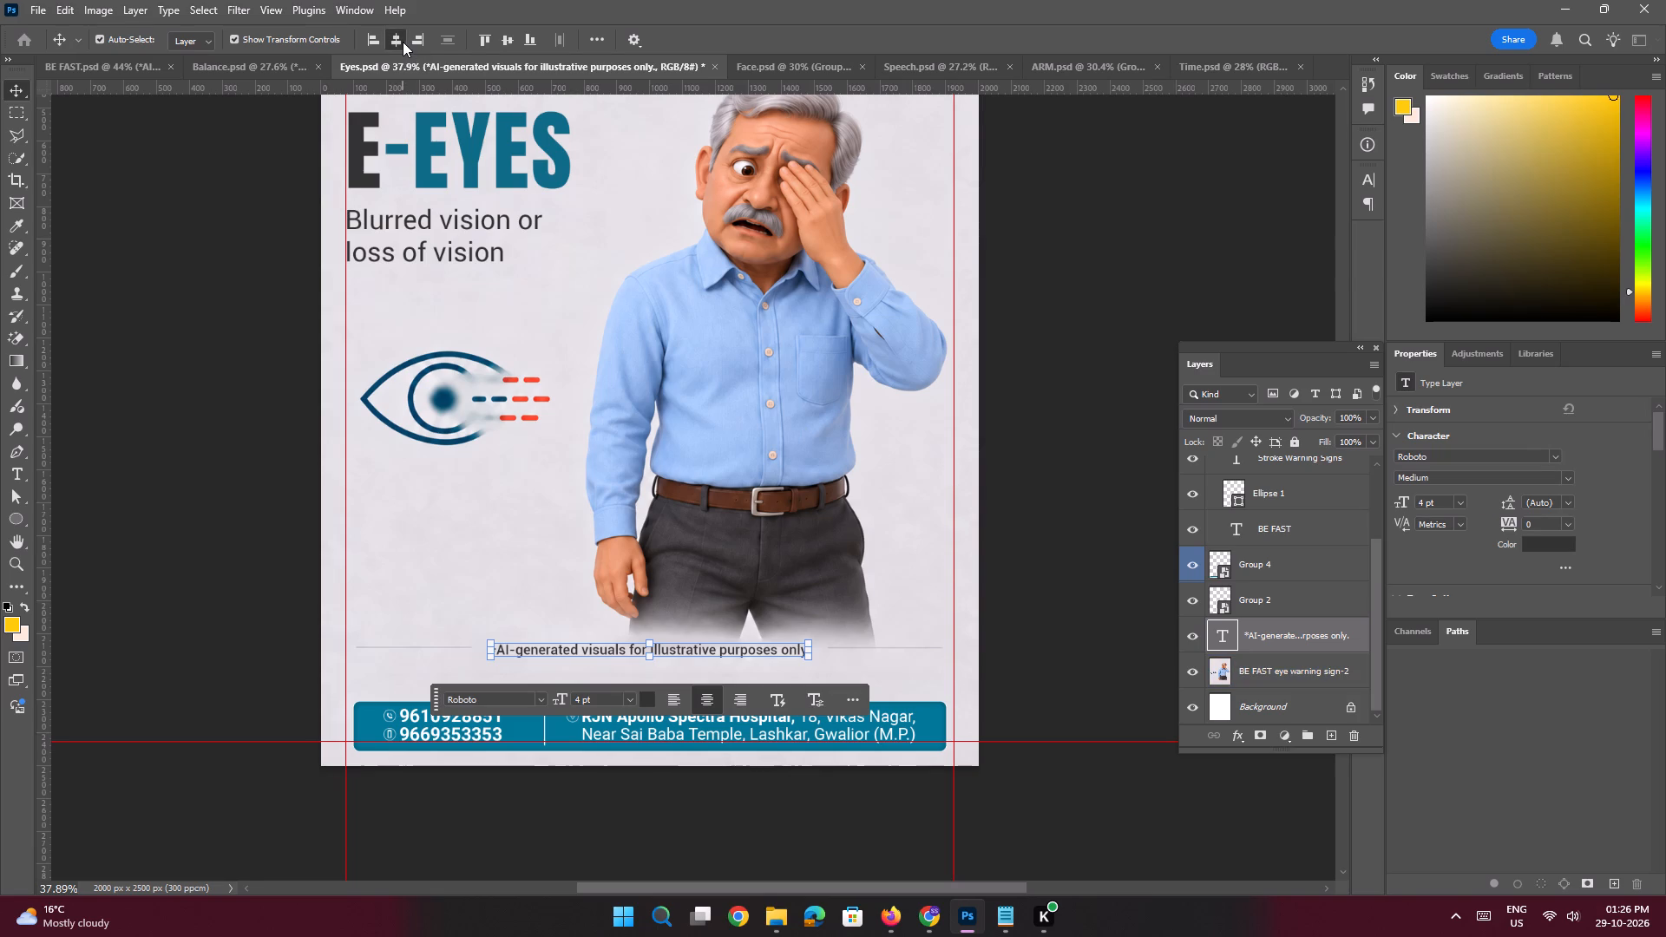
pyautogui.hotkey('ctrl', 's')
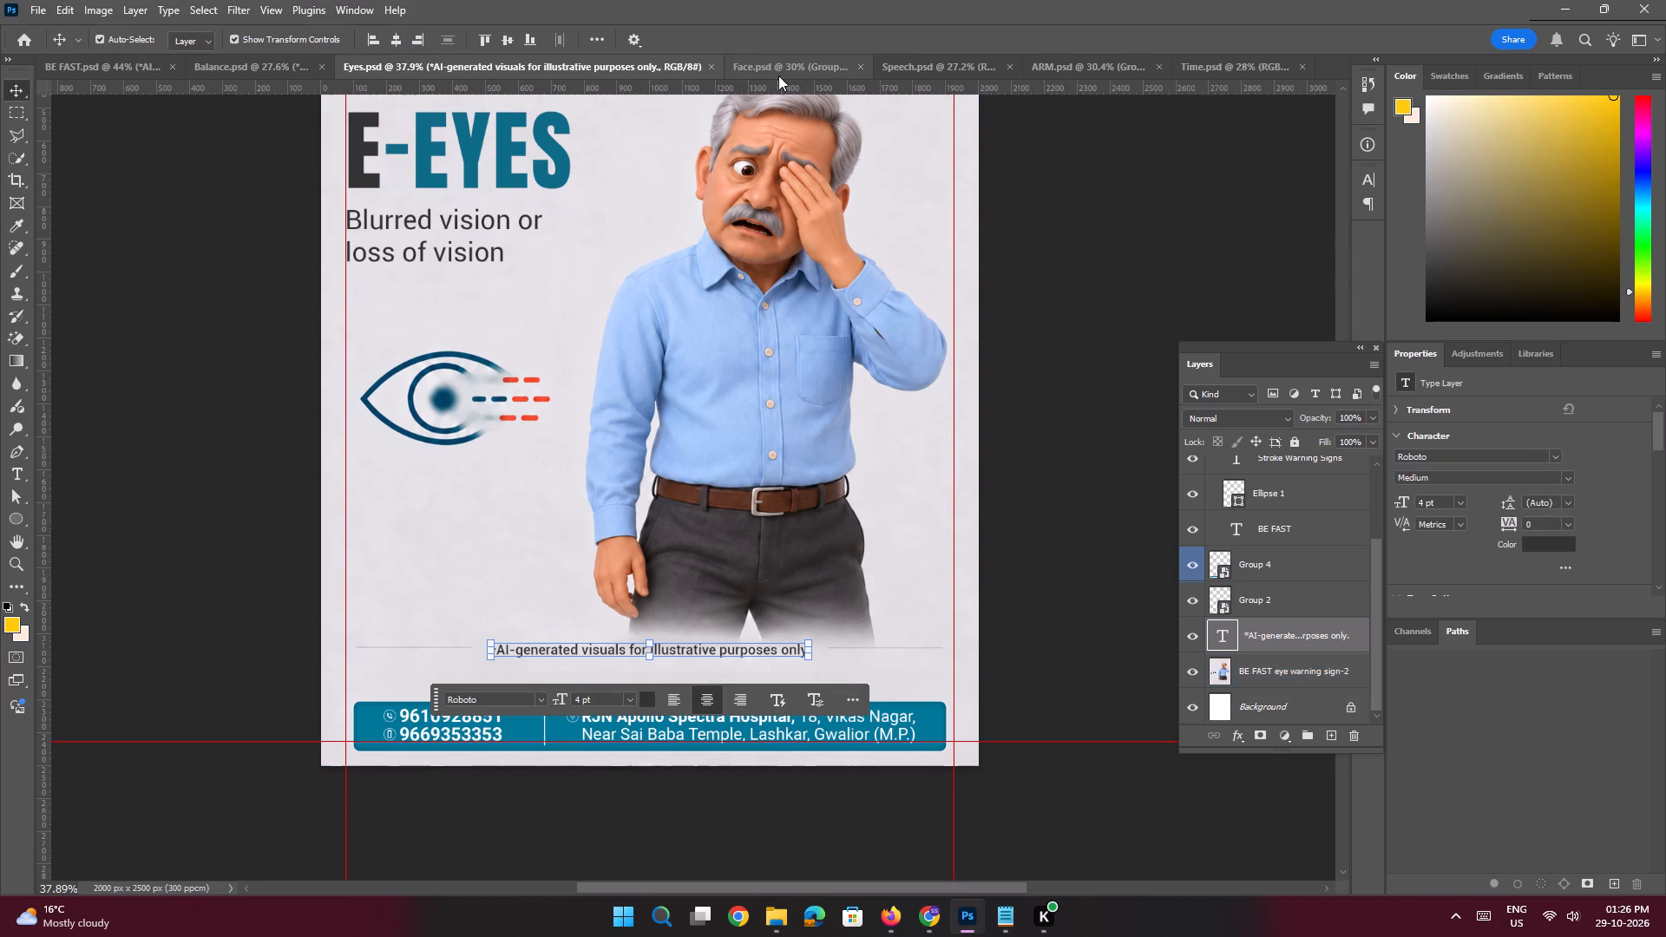
# Switch to Face.psd and select its stroke-warning facial droop image layer, ready for a Polygonal Lasso around the 24/7 Emergency Services line.
pyautogui.click(779, 69)
pyautogui.press('space')
pyautogui.press('space')
pyautogui.press('space')
pyautogui.press('space')
pyautogui.press('space')
pyautogui.press('space')
pyautogui.press('space')
pyautogui.press('space')
pyautogui.moveTo(693, 578); pyautogui.dragTo(706, 523)
pyautogui.keyDown('ctrl'); pyautogui.moveTo(620, 631); pyautogui.dragTo(685, 688); pyautogui.keyUp('ctrl')
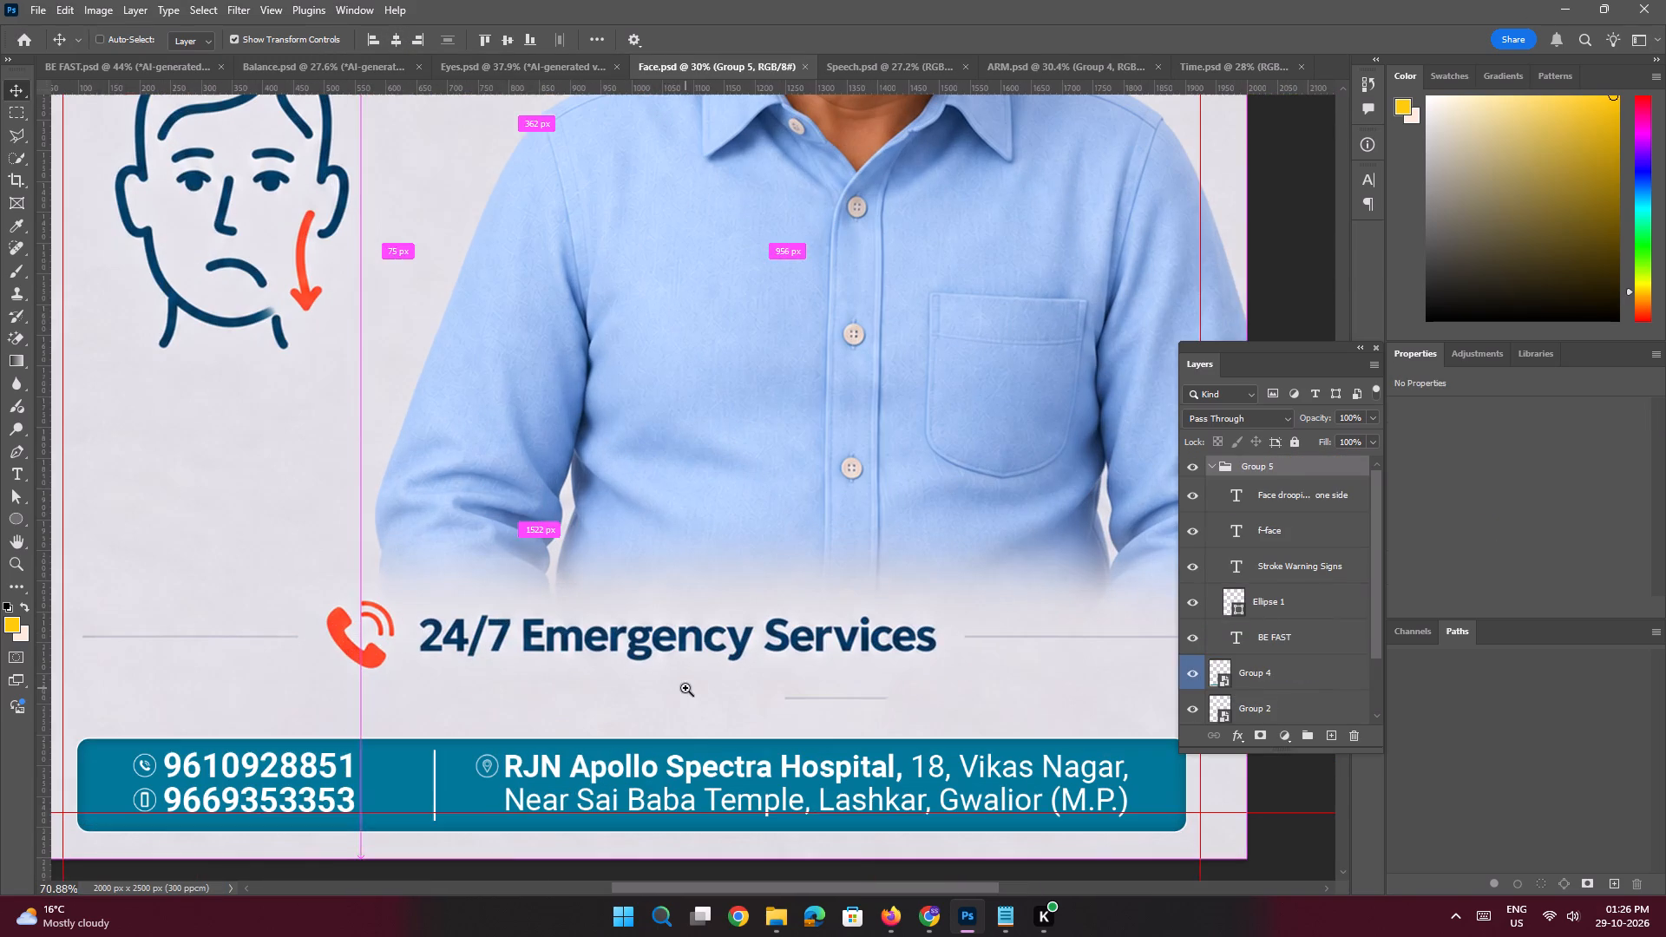
pyautogui.click(662, 681)
pyautogui.click(23, 134)
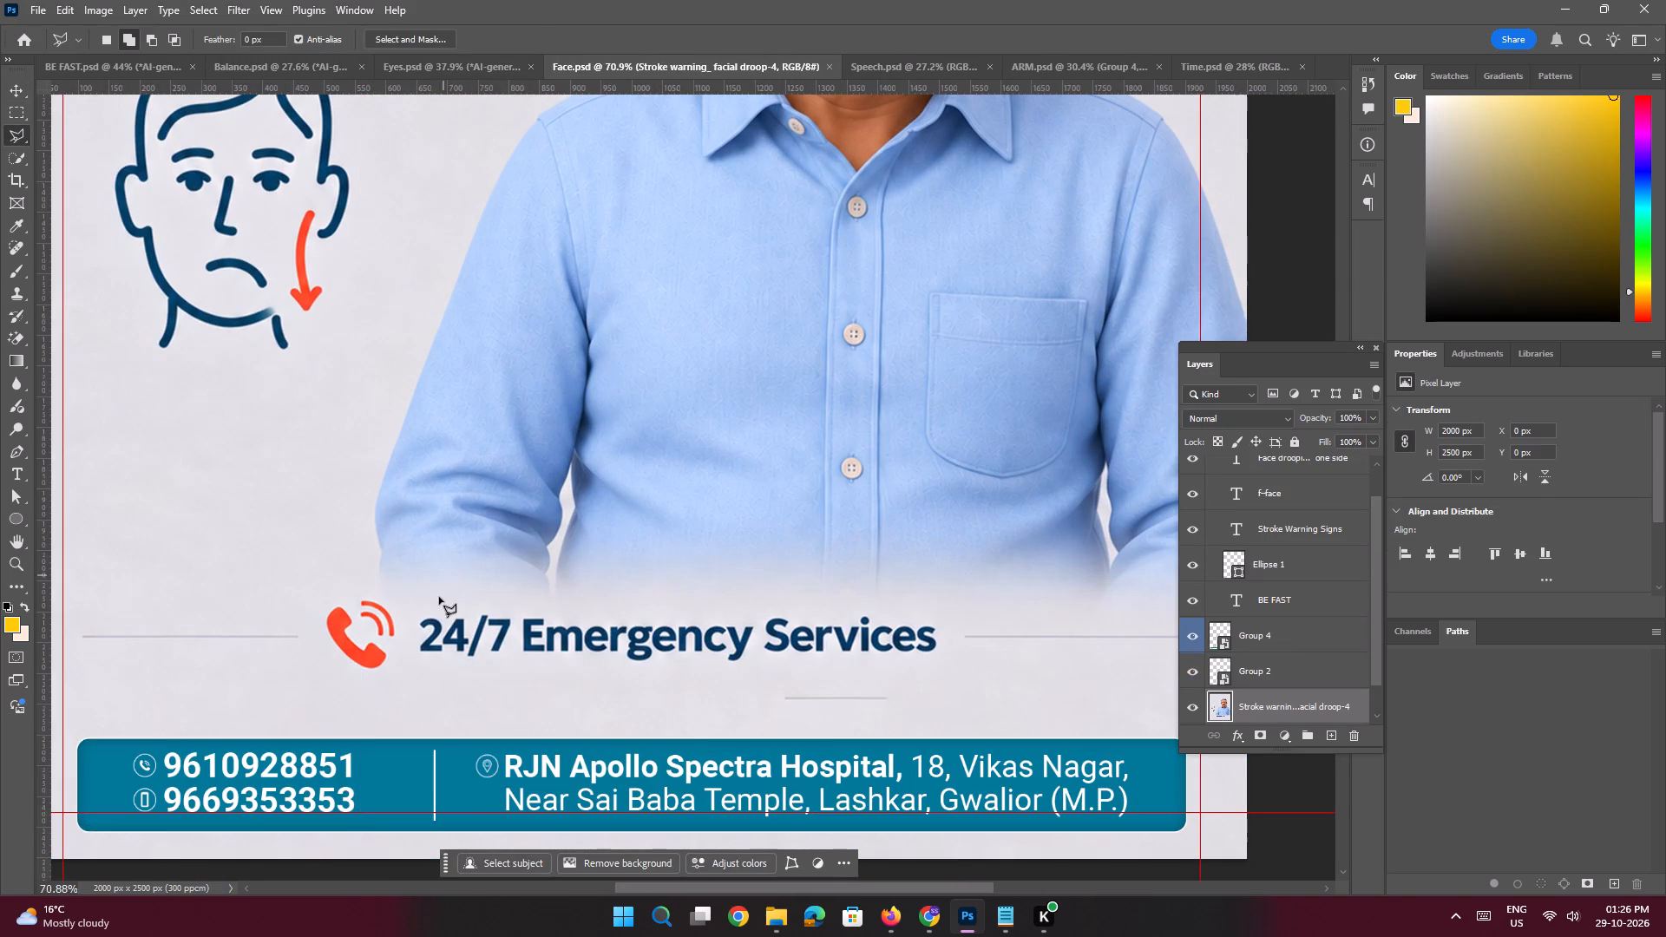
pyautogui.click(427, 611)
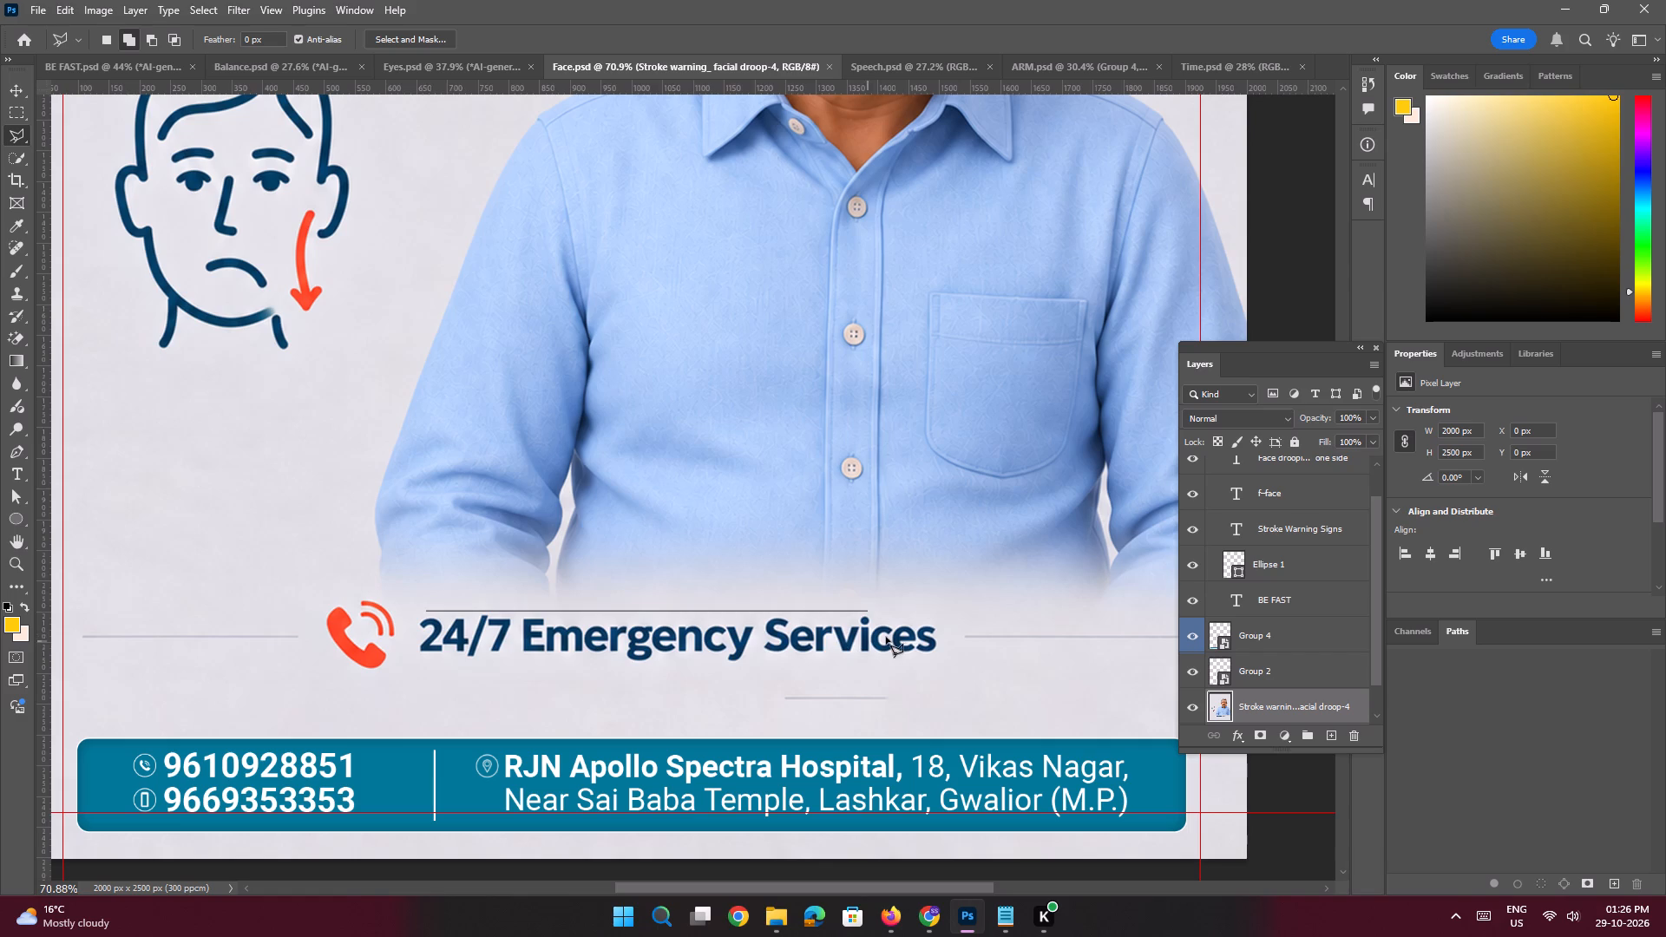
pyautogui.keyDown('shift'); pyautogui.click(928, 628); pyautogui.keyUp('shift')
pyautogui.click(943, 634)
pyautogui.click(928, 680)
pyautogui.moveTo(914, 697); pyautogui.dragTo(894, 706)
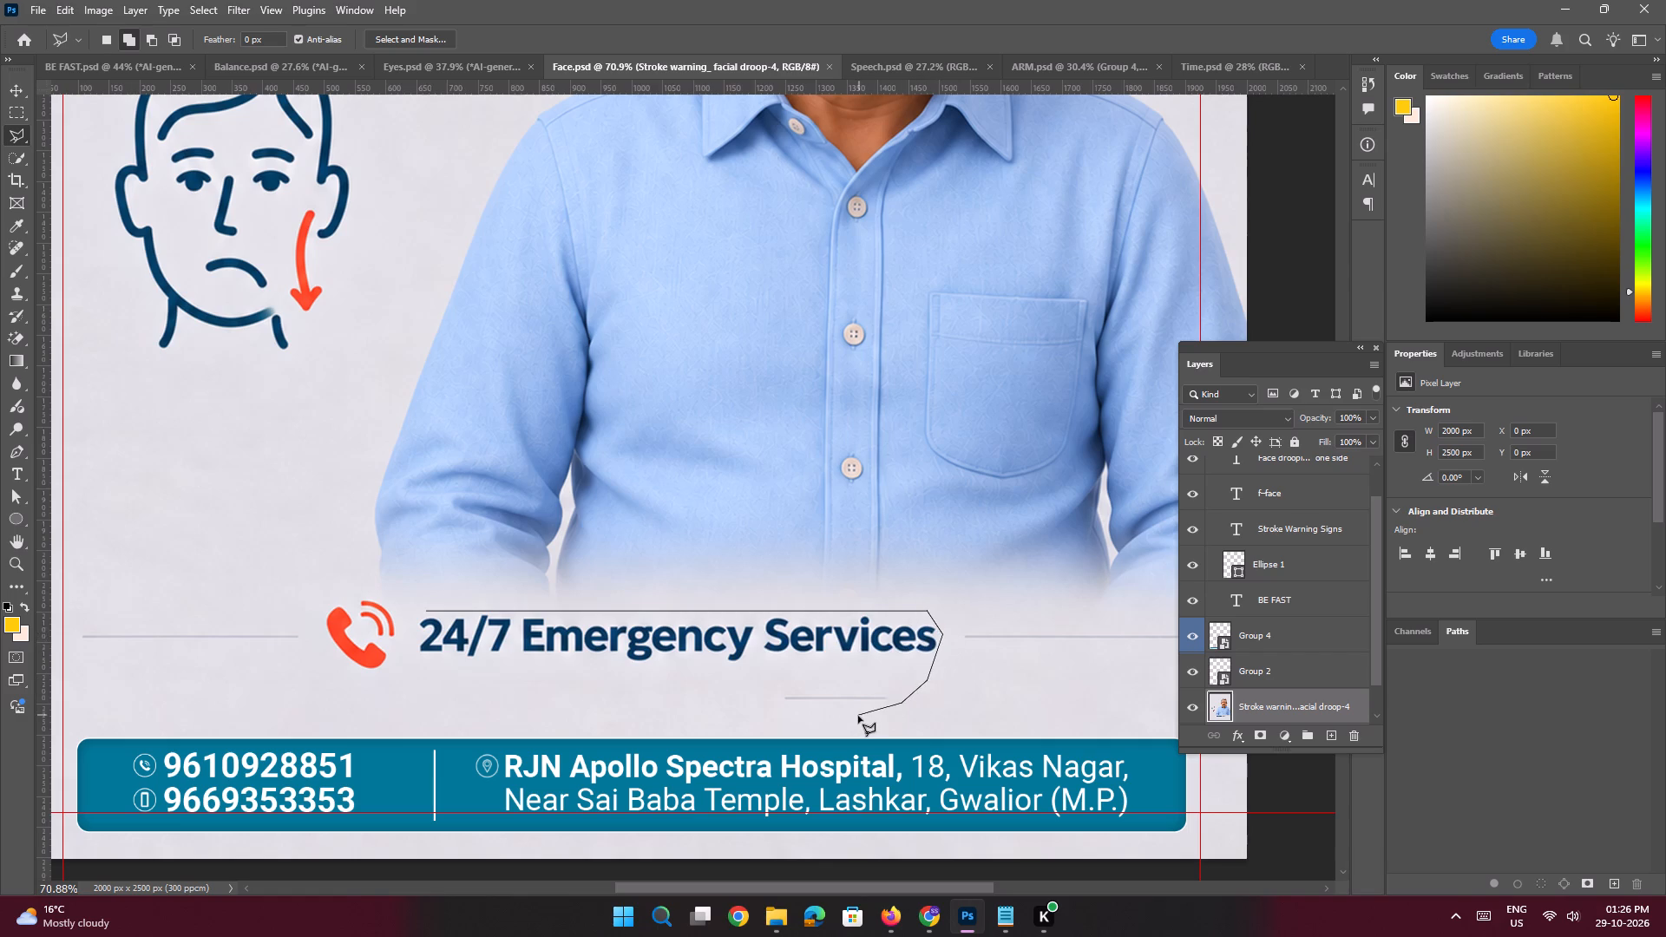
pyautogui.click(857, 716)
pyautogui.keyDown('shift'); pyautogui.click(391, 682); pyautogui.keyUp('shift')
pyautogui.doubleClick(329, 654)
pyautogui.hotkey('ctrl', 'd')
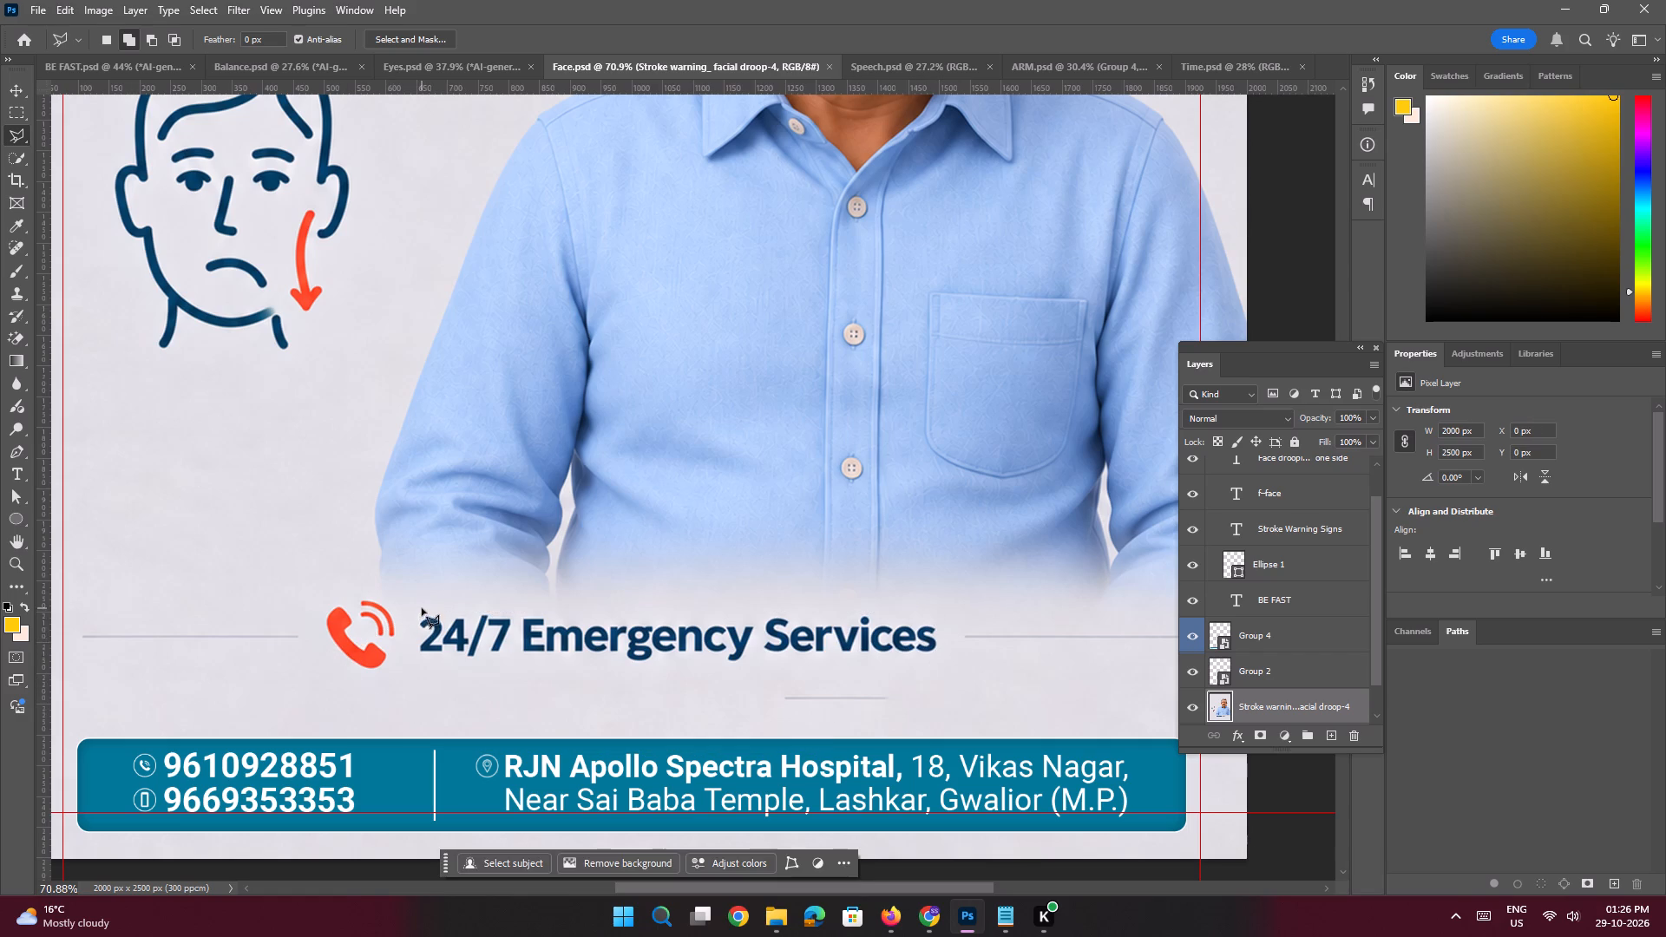
# In Face.psd, outline the phone icon and 24/7 Emergency Services text with the Polygonal Lasso, remove them with Content-Aware Fill, and deselect.
pyautogui.click(421, 606)
pyautogui.keyDown('shift'); pyautogui.click(937, 626); pyautogui.keyUp('shift')
pyautogui.click(945, 639)
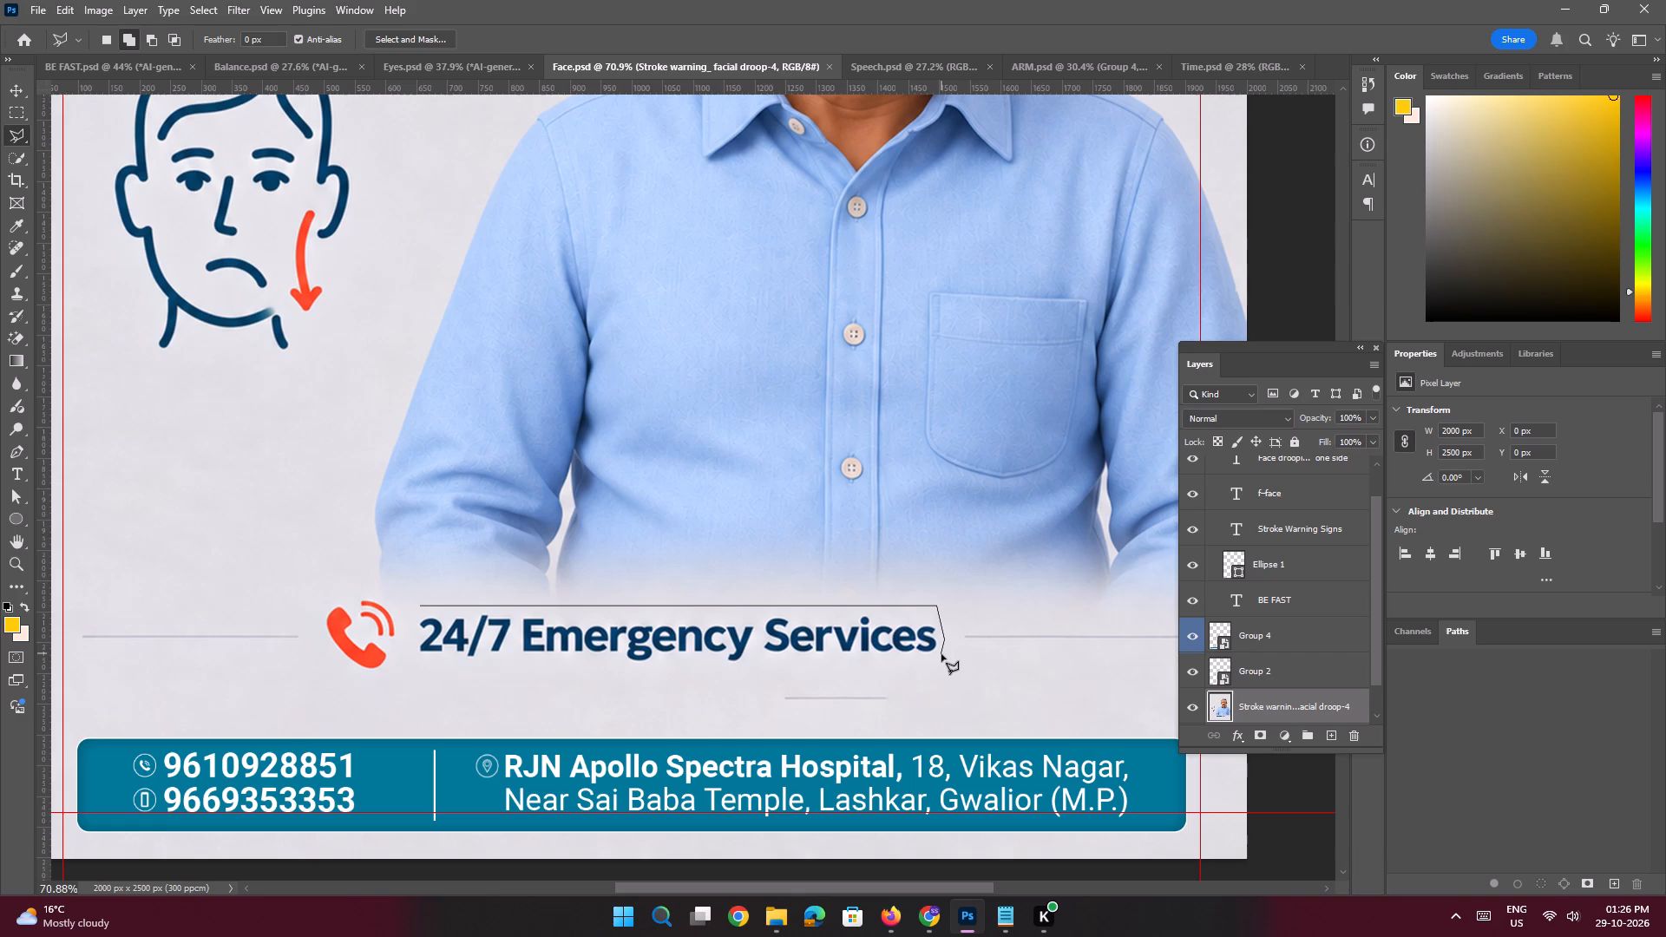
pyautogui.click(941, 654)
pyautogui.click(931, 661)
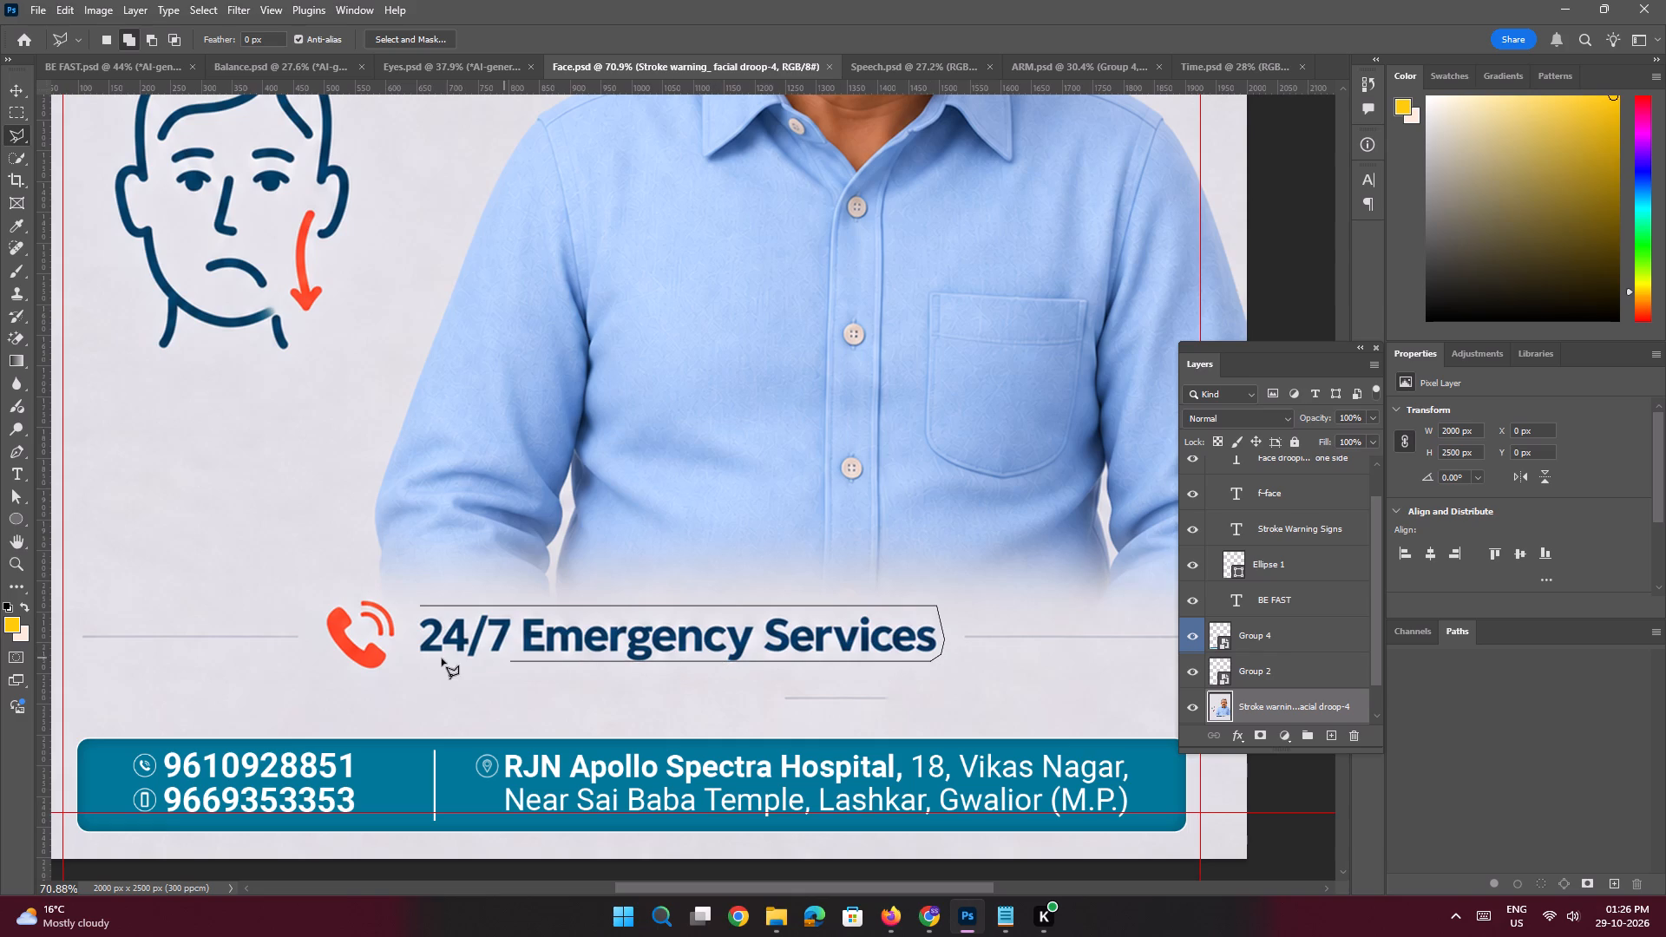
pyautogui.keyDown('shift'); pyautogui.click(395, 664); pyautogui.keyUp('shift')
pyautogui.click(375, 674)
pyautogui.click(323, 659)
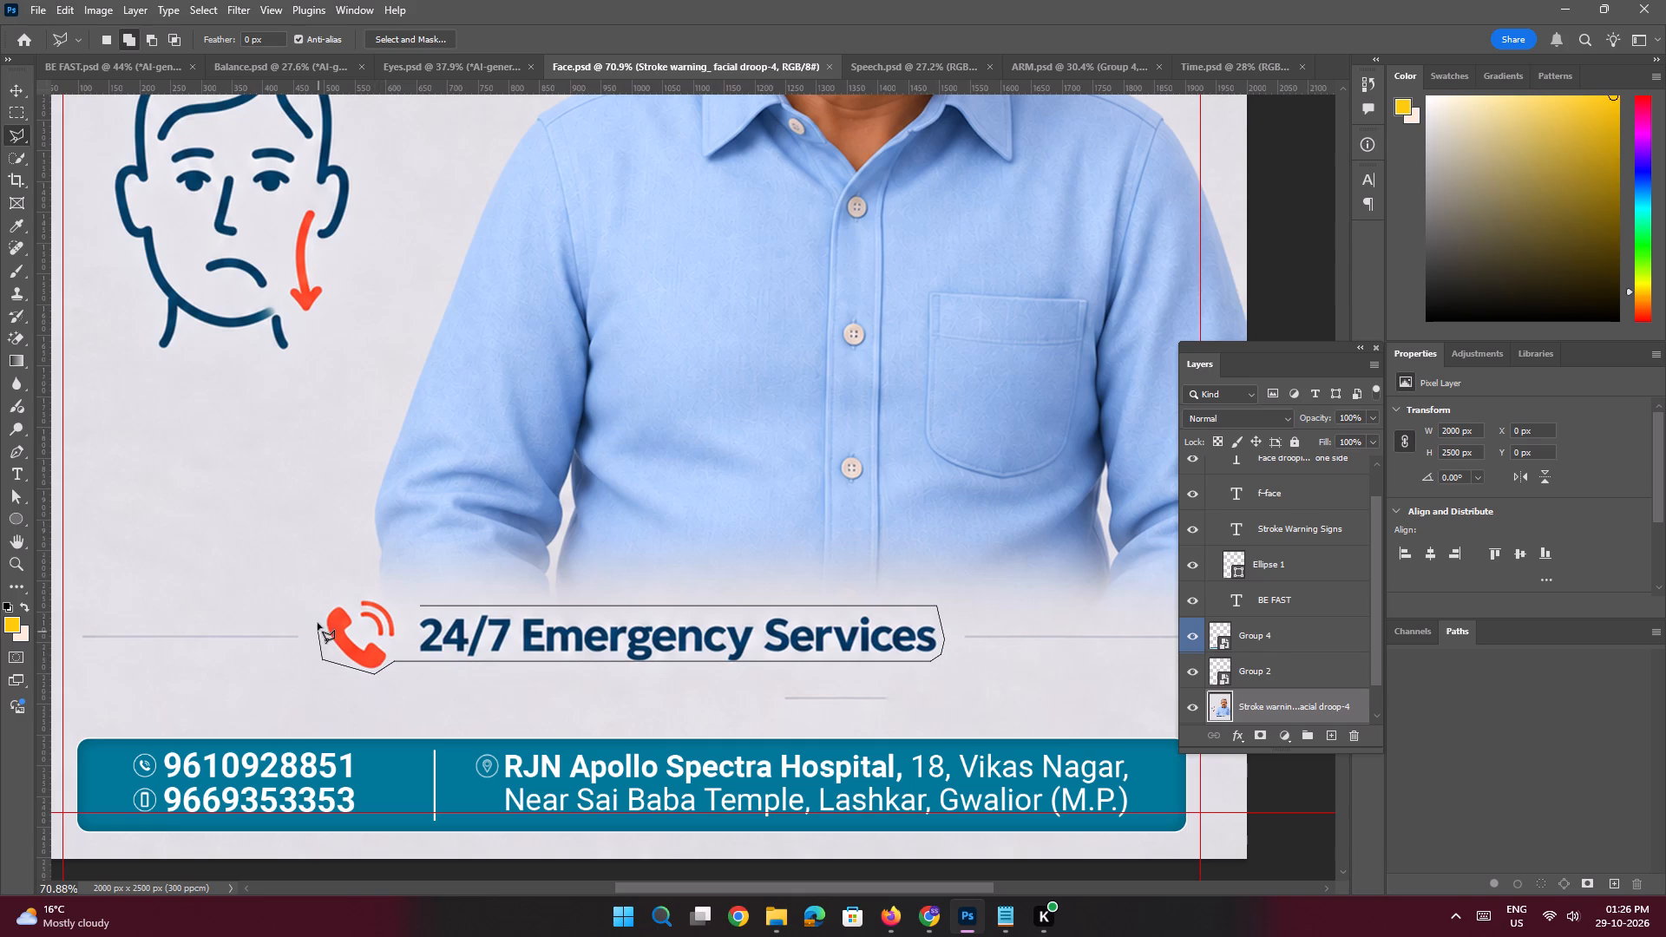
pyautogui.click(317, 622)
pyautogui.click(324, 600)
pyautogui.click(367, 595)
pyautogui.click(390, 595)
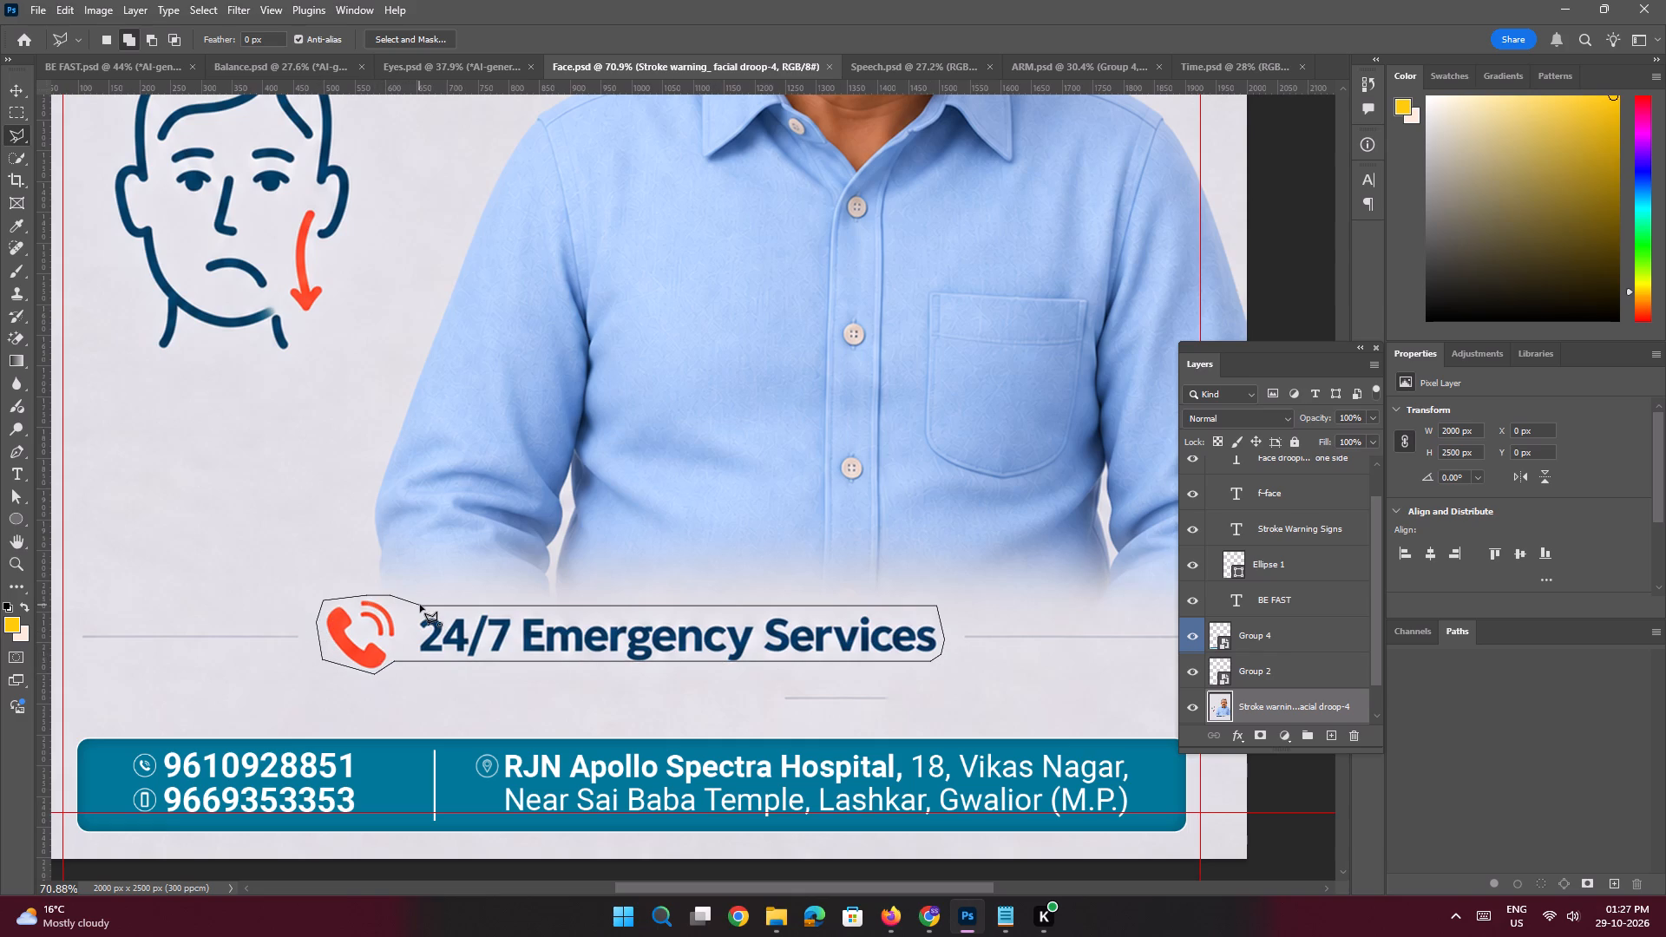
pyautogui.click(420, 605)
pyautogui.hotkey('shift', 'BackSpace')
pyautogui.press('Return')
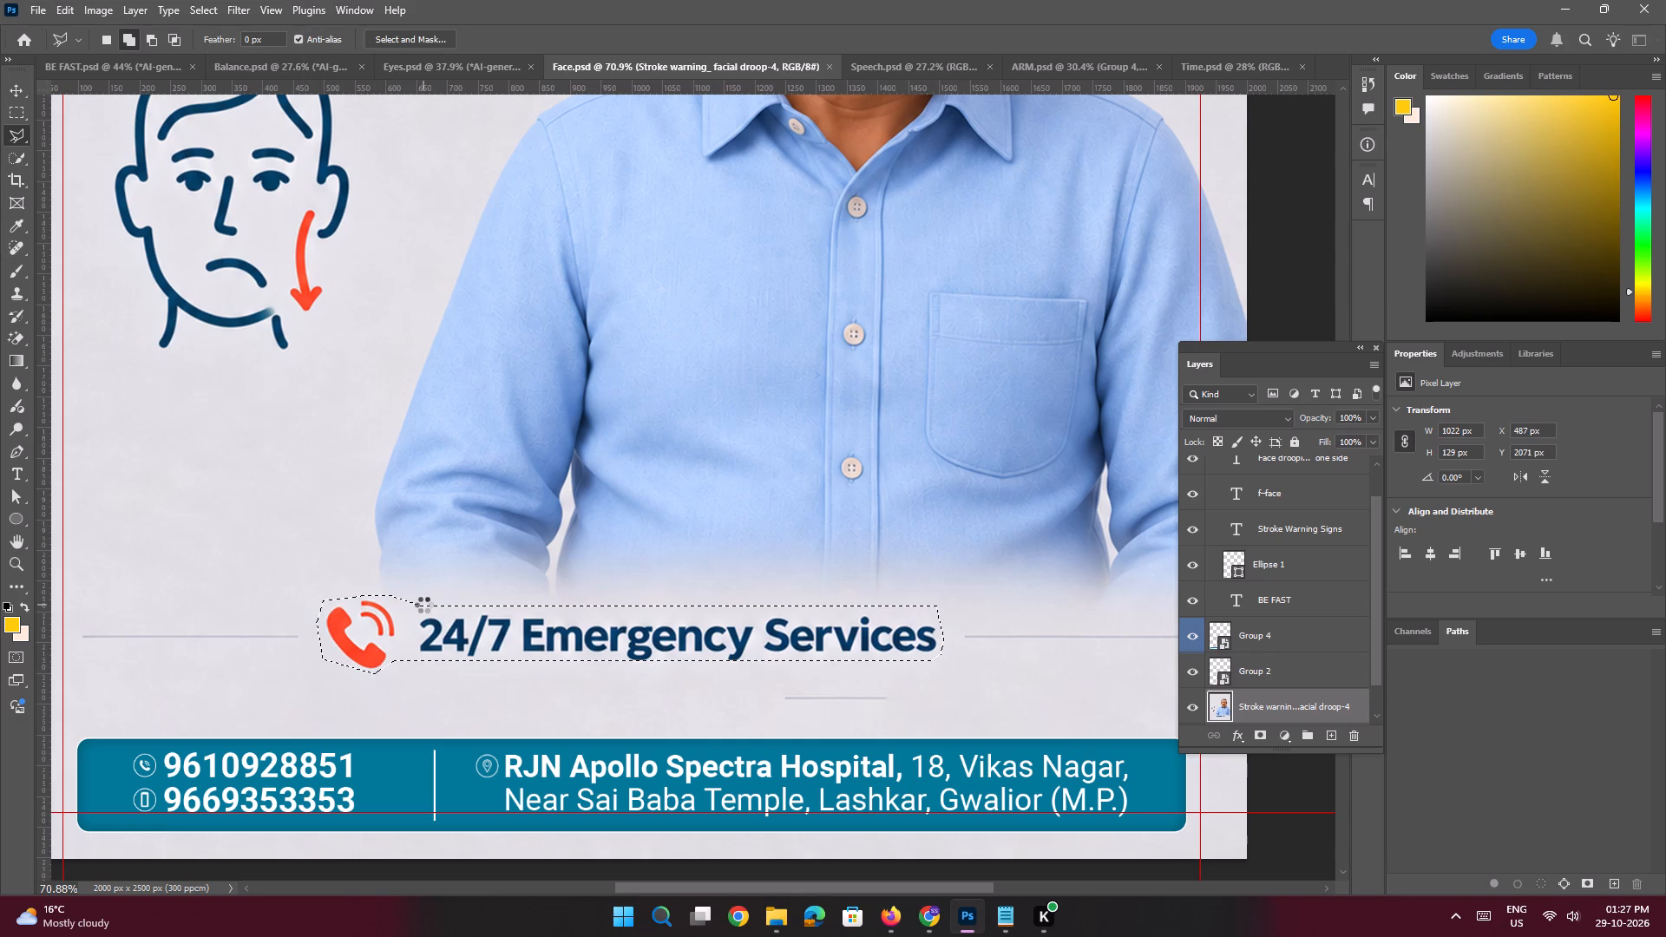
pyautogui.hotkey('ctrl', 'd')
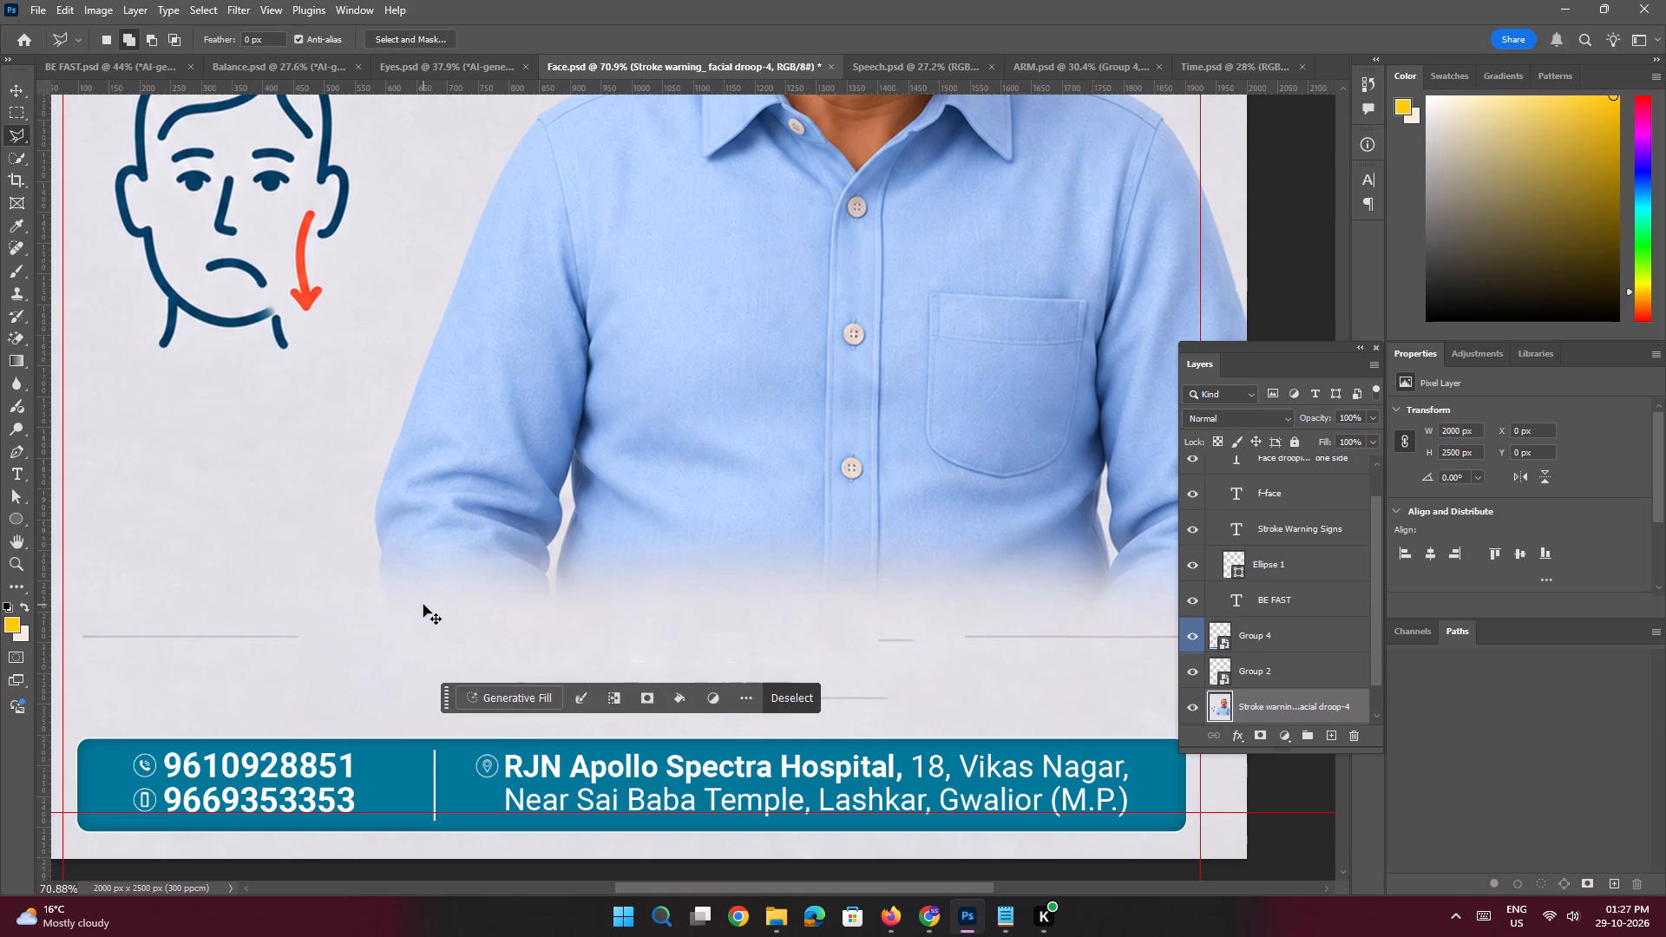
# Remove the stray line fragment just above the contact bar in Face.psd using the Polygonal Lasso and Content-Aware Fill, and deselect.
pyautogui.press('space')
pyautogui.press('space')
pyautogui.press('space')
pyautogui.press('space')
pyautogui.press('space')
pyautogui.moveTo(777, 711); pyautogui.dragTo(757, 703)
pyautogui.click(758, 678)
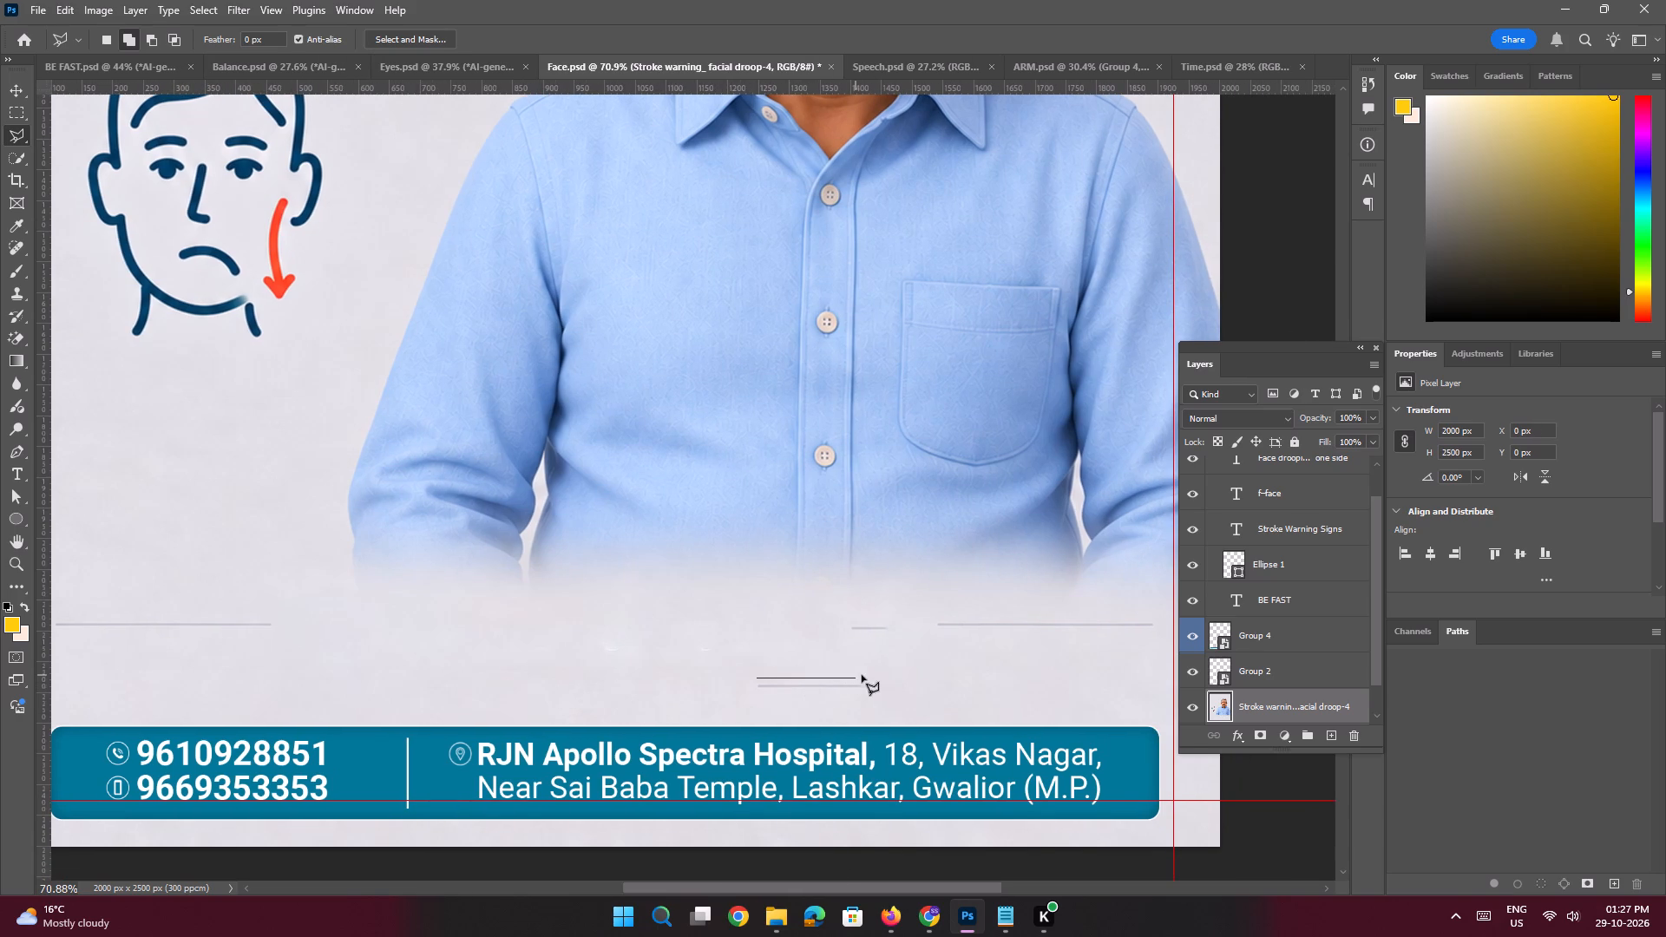
pyautogui.keyDown('shift'); pyautogui.click(863, 675); pyautogui.keyUp('shift')
pyautogui.click(869, 695)
pyautogui.click(828, 696)
pyautogui.click(751, 694)
pyautogui.doubleClick(751, 681)
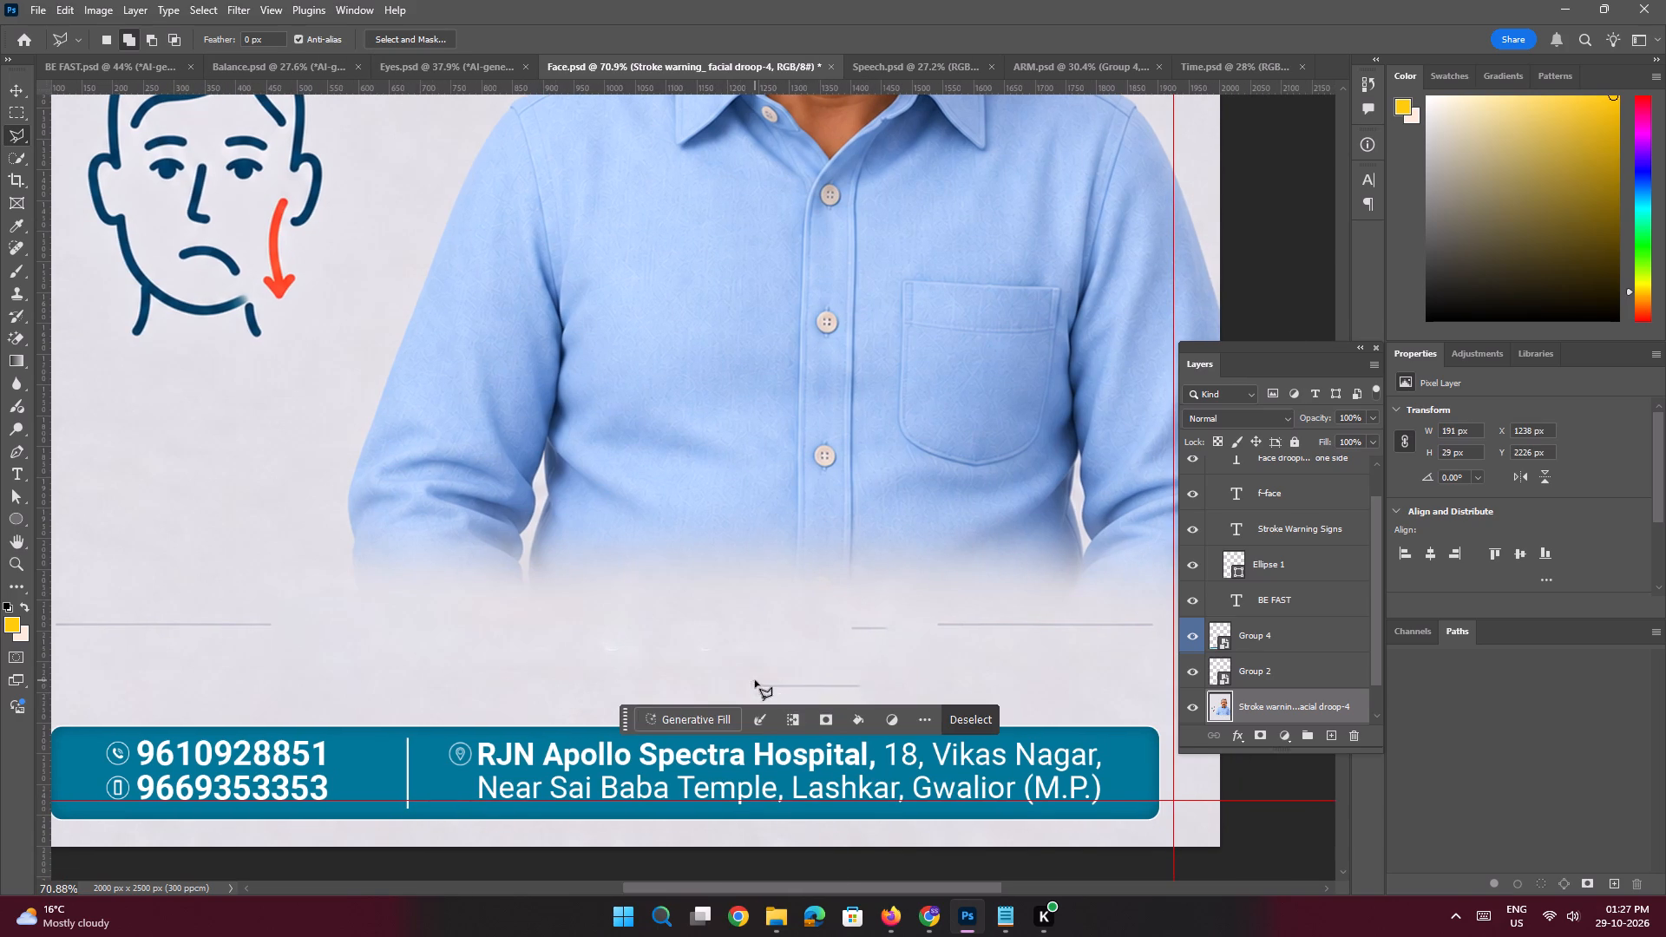
pyautogui.hotkey('shift', 'BackSpace')
pyautogui.press('Return')
pyautogui.hotkey('ctrl', 'd')
# Remove the short stray line between the two divider lines in Face.psd using the Polygonal Lasso and Content-Aware Fill, and deselect.
pyautogui.click(869, 638)
pyautogui.keyDown('shift'); pyautogui.click(852, 634); pyautogui.keyUp('shift')
pyautogui.click(844, 627)
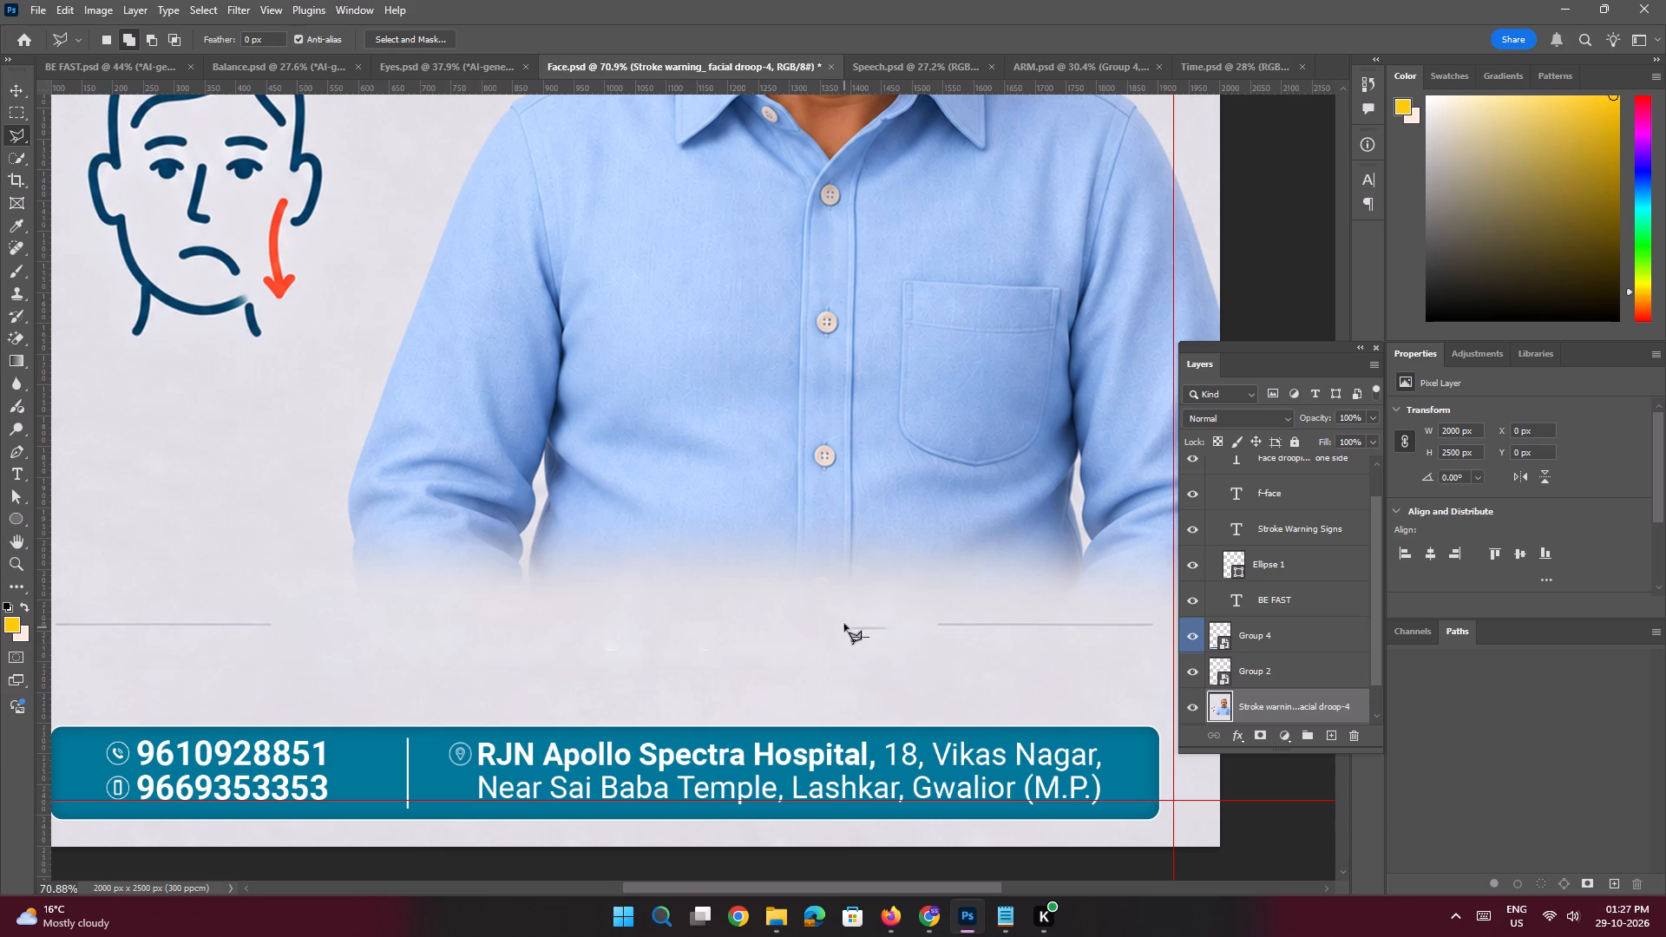
pyautogui.click(849, 616)
pyautogui.click(889, 617)
pyautogui.click(895, 627)
pyautogui.click(895, 640)
pyautogui.doubleClick(863, 641)
pyautogui.hotkey('shift', 'BackSpace')
pyautogui.press('Return')
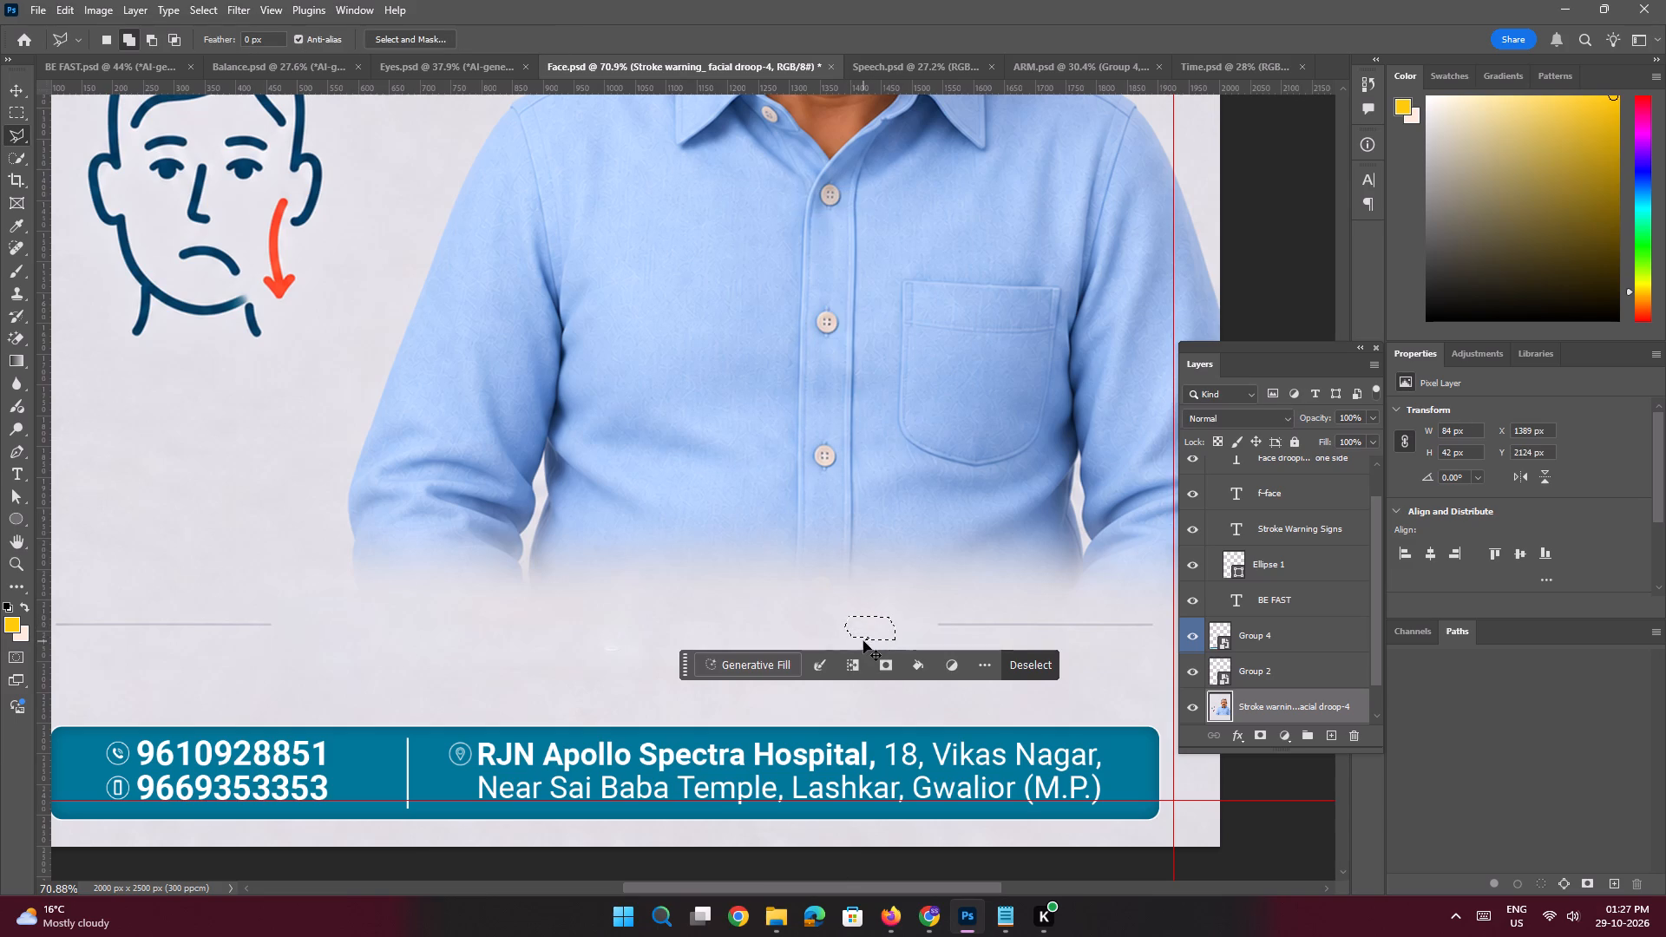
pyautogui.hotkey('ctrl', 'd')
# Copy the 4 pt AI-generated visuals disclaimer from Eyes.psd into Face.psd, centre it horizontally, and line it up with the divider lines.
pyautogui.press('space')
pyautogui.press('space')
pyautogui.press('space')
pyautogui.press('space')
pyautogui.press('space')
pyautogui.click(784, 537)
pyautogui.click(18, 92)
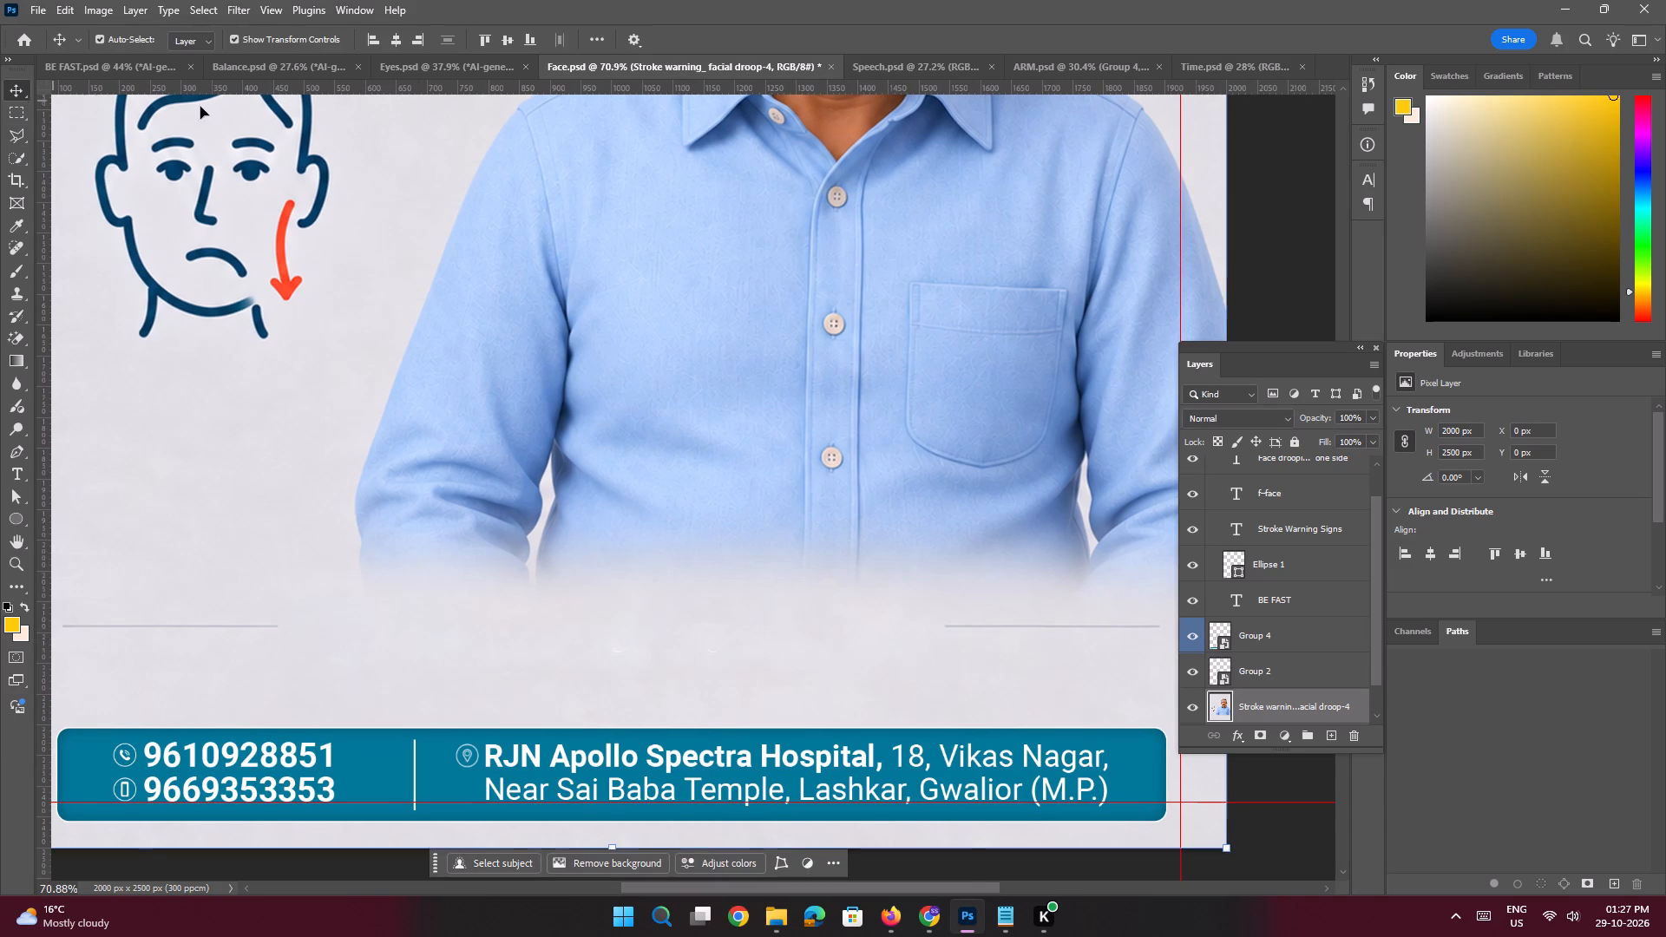
pyautogui.click(478, 71)
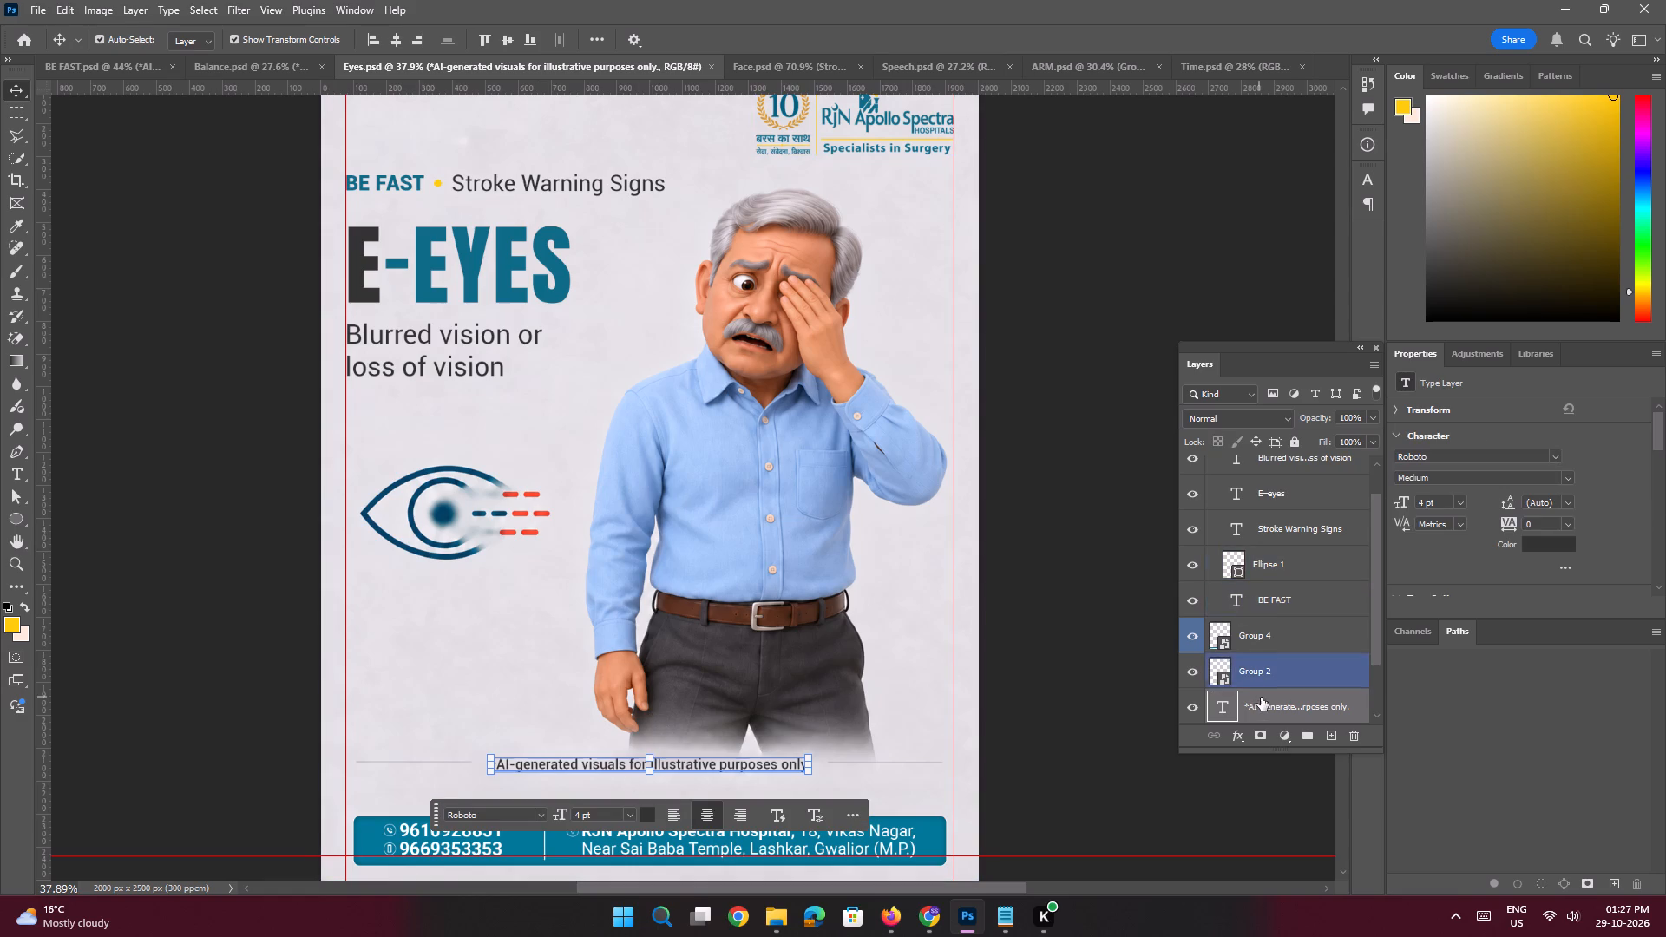
pyautogui.moveTo(1263, 698); pyautogui.dragTo(692, 619)
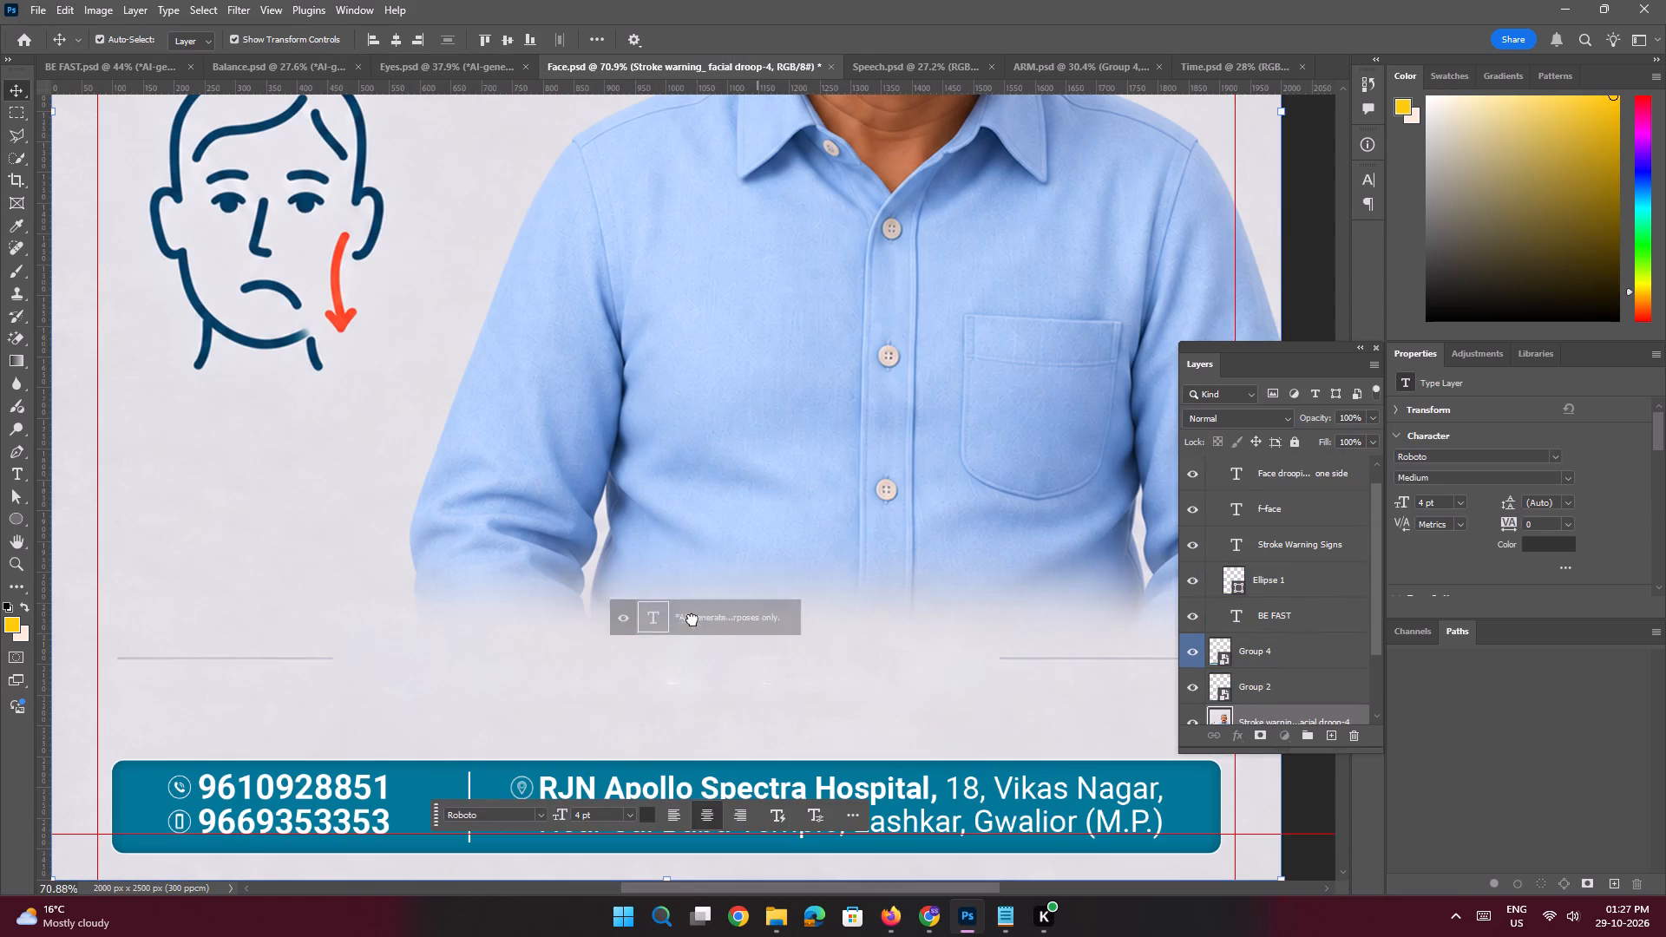
pyautogui.moveTo(692, 619); pyautogui.dragTo(692, 646)
pyautogui.click(398, 40)
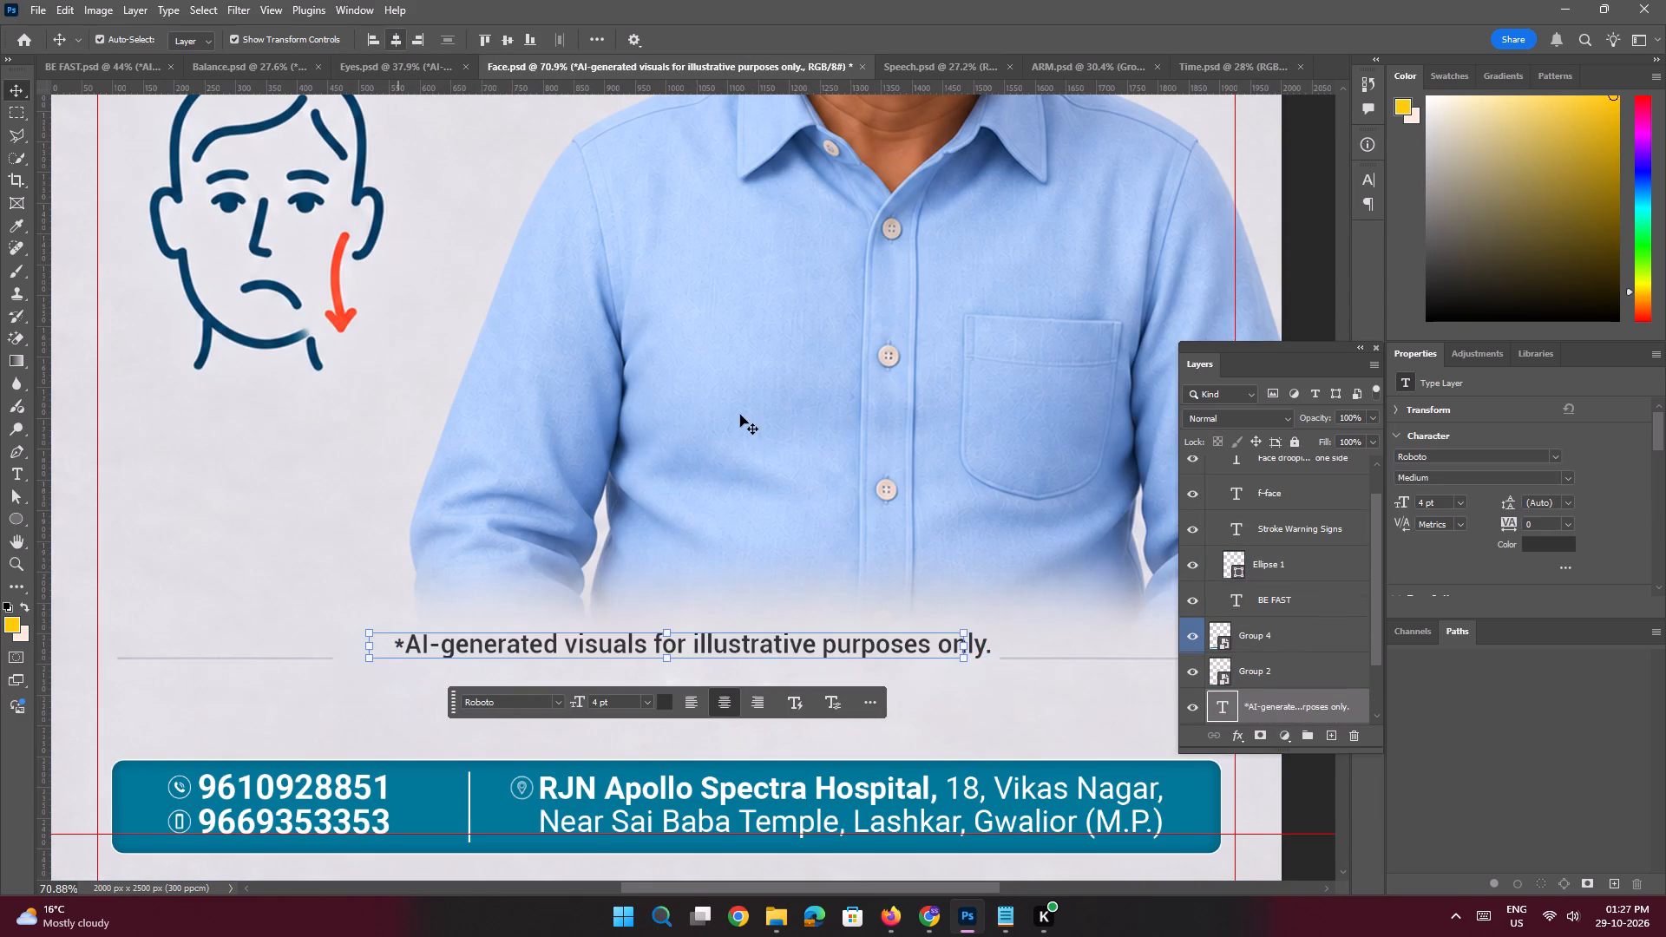
pyautogui.keyDown('shift'); pyautogui.moveTo(825, 641); pyautogui.dragTo(825, 653); pyautogui.keyUp('shift')
# Deselect the disclaimer, check the whole F-Face poster, and save Face.psd.
pyautogui.press('space')
pyautogui.keyDown('ctrl'); pyautogui.moveTo(859, 531); pyautogui.dragTo(790, 512); pyautogui.keyUp('ctrl')
pyautogui.click(471, 409)
pyautogui.press('space')
pyautogui.press('space')
pyautogui.press('space')
pyautogui.press('space')
pyautogui.press('space')
pyautogui.press('space')
pyautogui.press('space')
pyautogui.press('space')
pyautogui.press('space')
pyautogui.press('space')
pyautogui.press('space')
pyautogui.press('space')
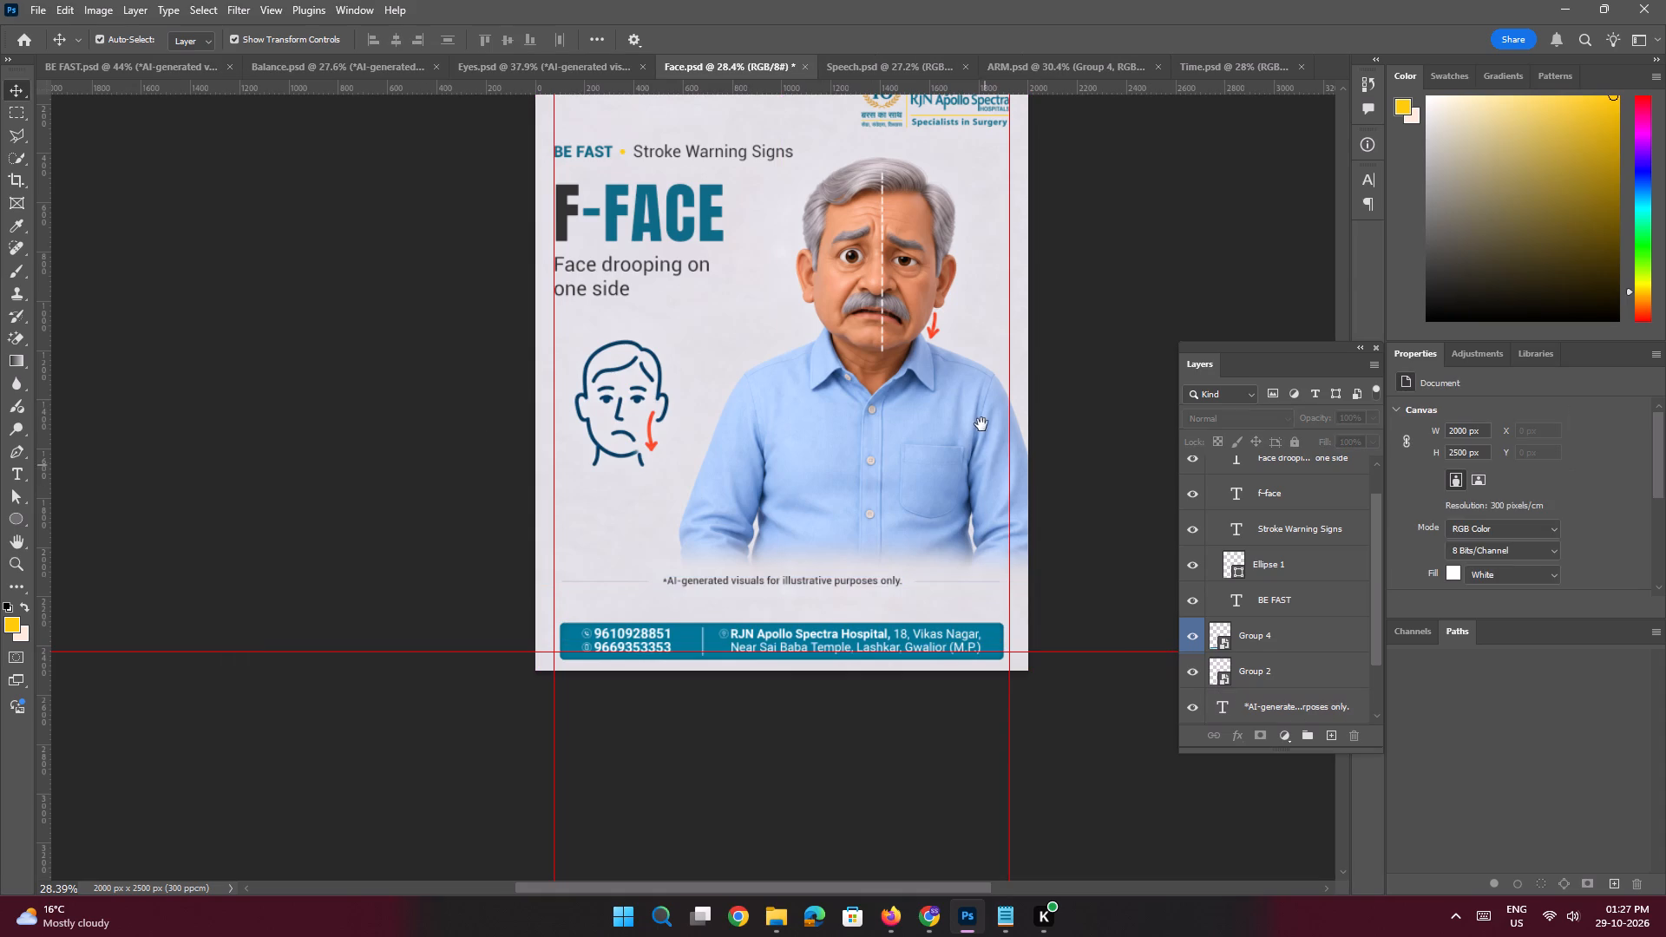
pyautogui.moveTo(981, 423); pyautogui.dragTo(957, 485)
pyautogui.hotkey('ctrl', 's')
# In Speech.psd, outline the phone icon and 24/7 Emergency Services text with the Polygonal Lasso, remove them with Content-Aware Fill, and deselect.
pyautogui.click(878, 69)
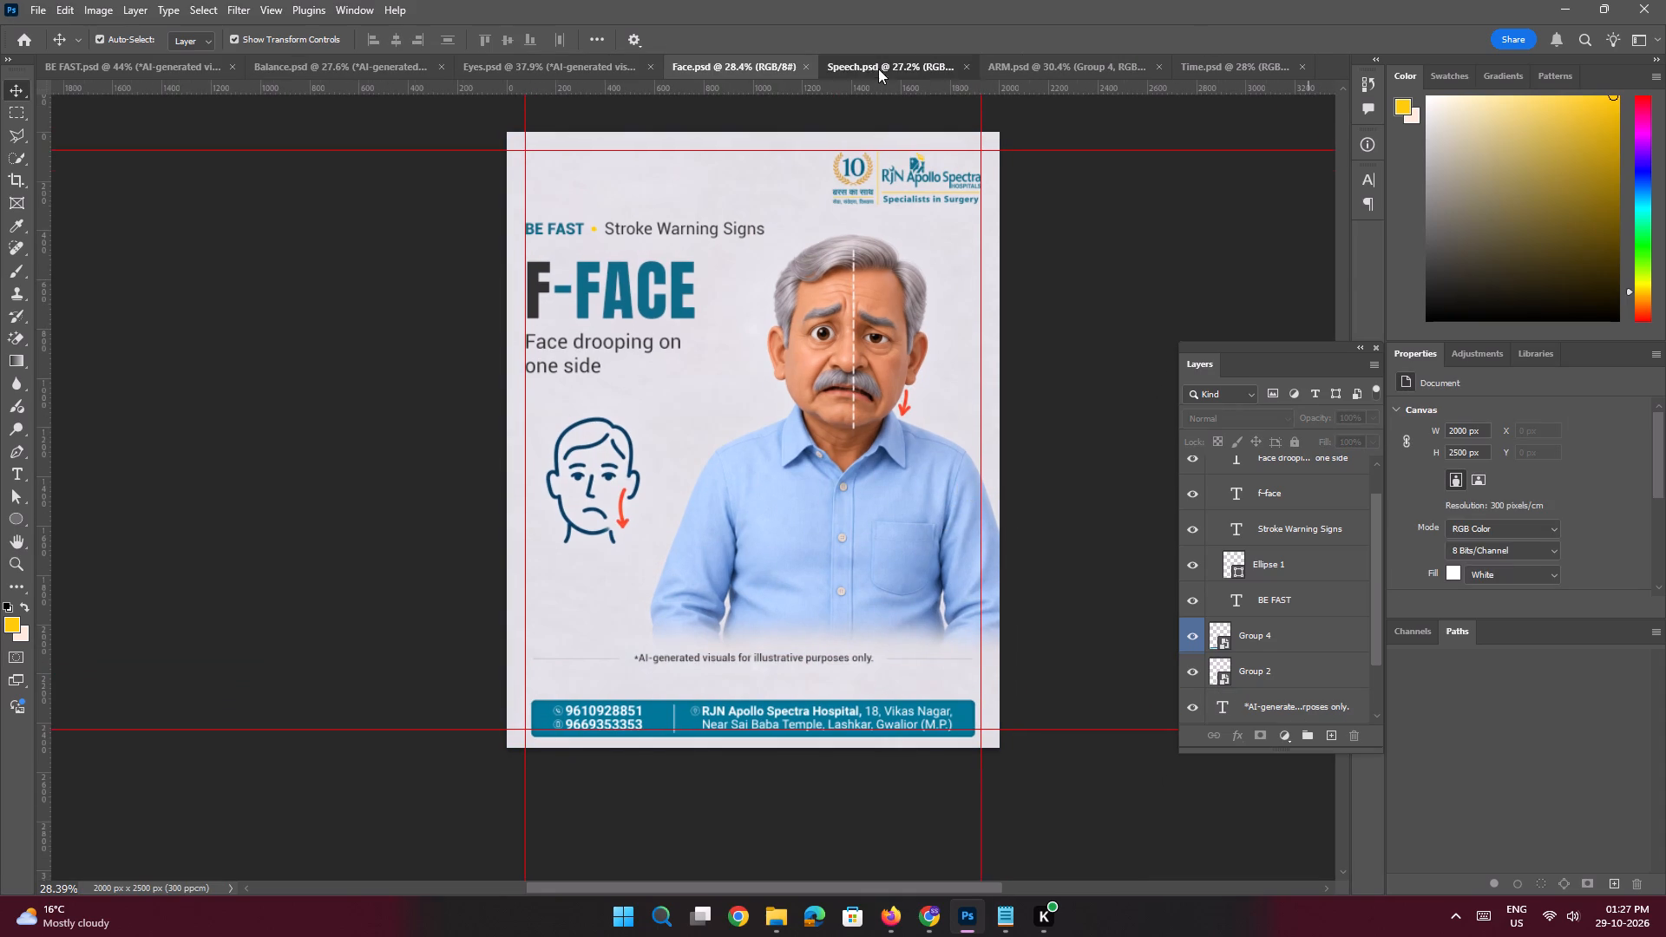
pyautogui.press('space')
pyautogui.press('space')
pyautogui.press('space')
pyautogui.press('space')
pyautogui.press('space')
pyautogui.press('space')
pyautogui.press('space')
pyautogui.press('space')
pyautogui.press('space')
pyautogui.press('space')
pyautogui.press('space')
pyautogui.press('space')
pyautogui.moveTo(631, 563); pyautogui.dragTo(656, 462)
pyautogui.keyDown('ctrl'); pyautogui.moveTo(611, 559); pyautogui.dragTo(673, 613); pyautogui.keyUp('ctrl')
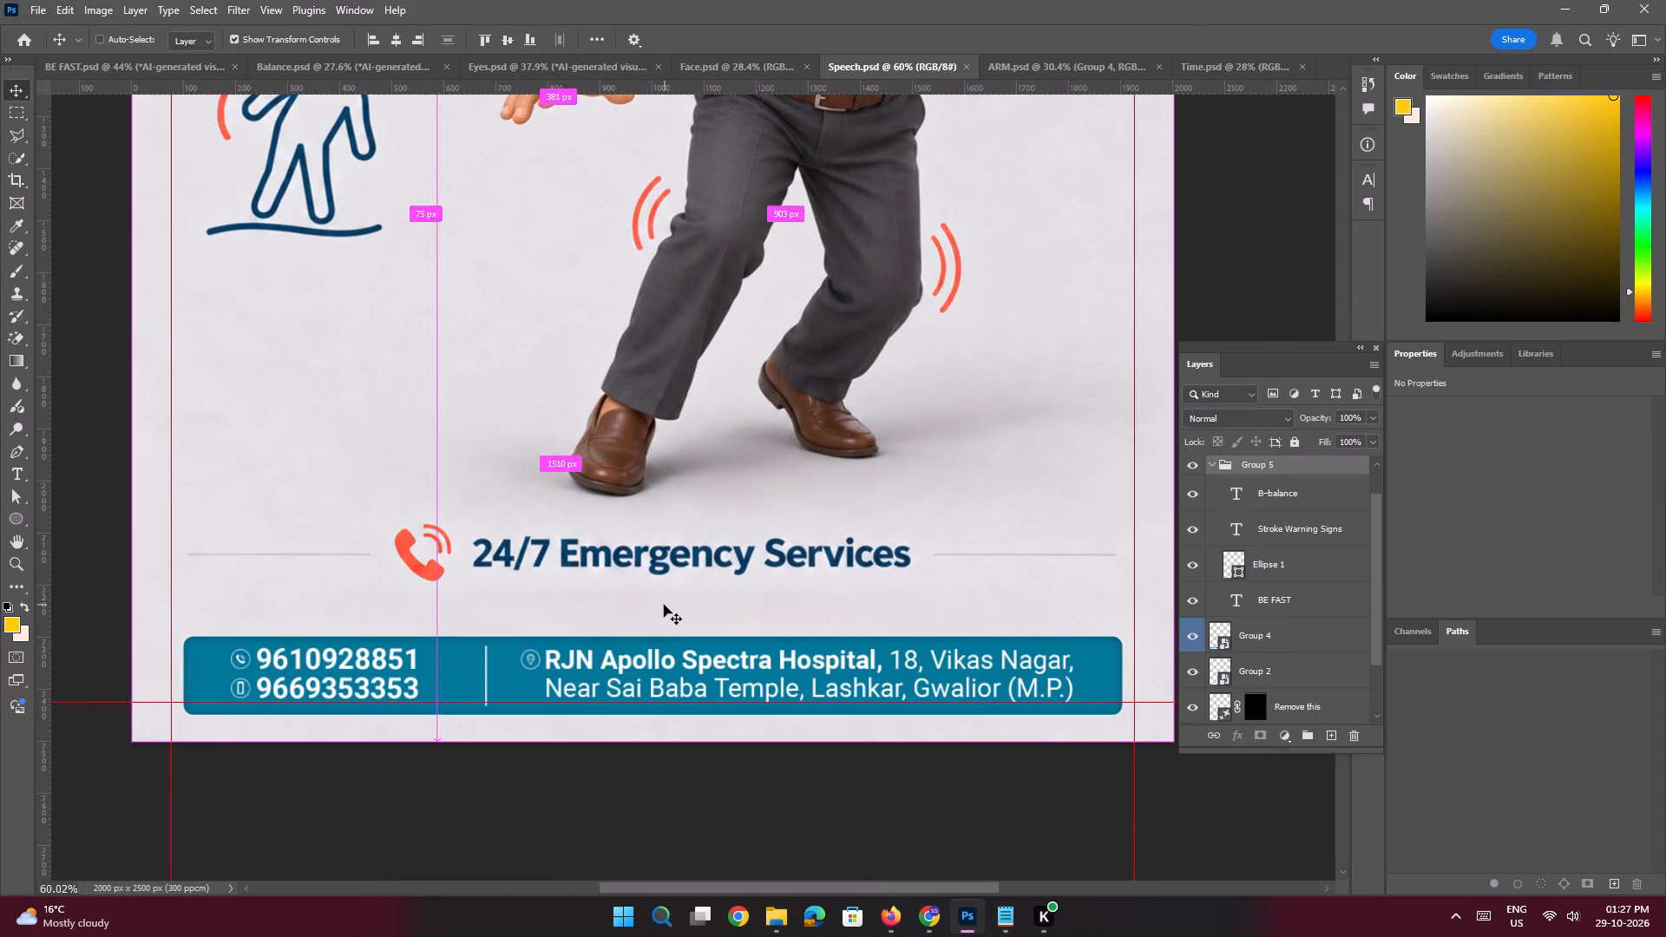
pyautogui.click(664, 605)
pyautogui.click(22, 139)
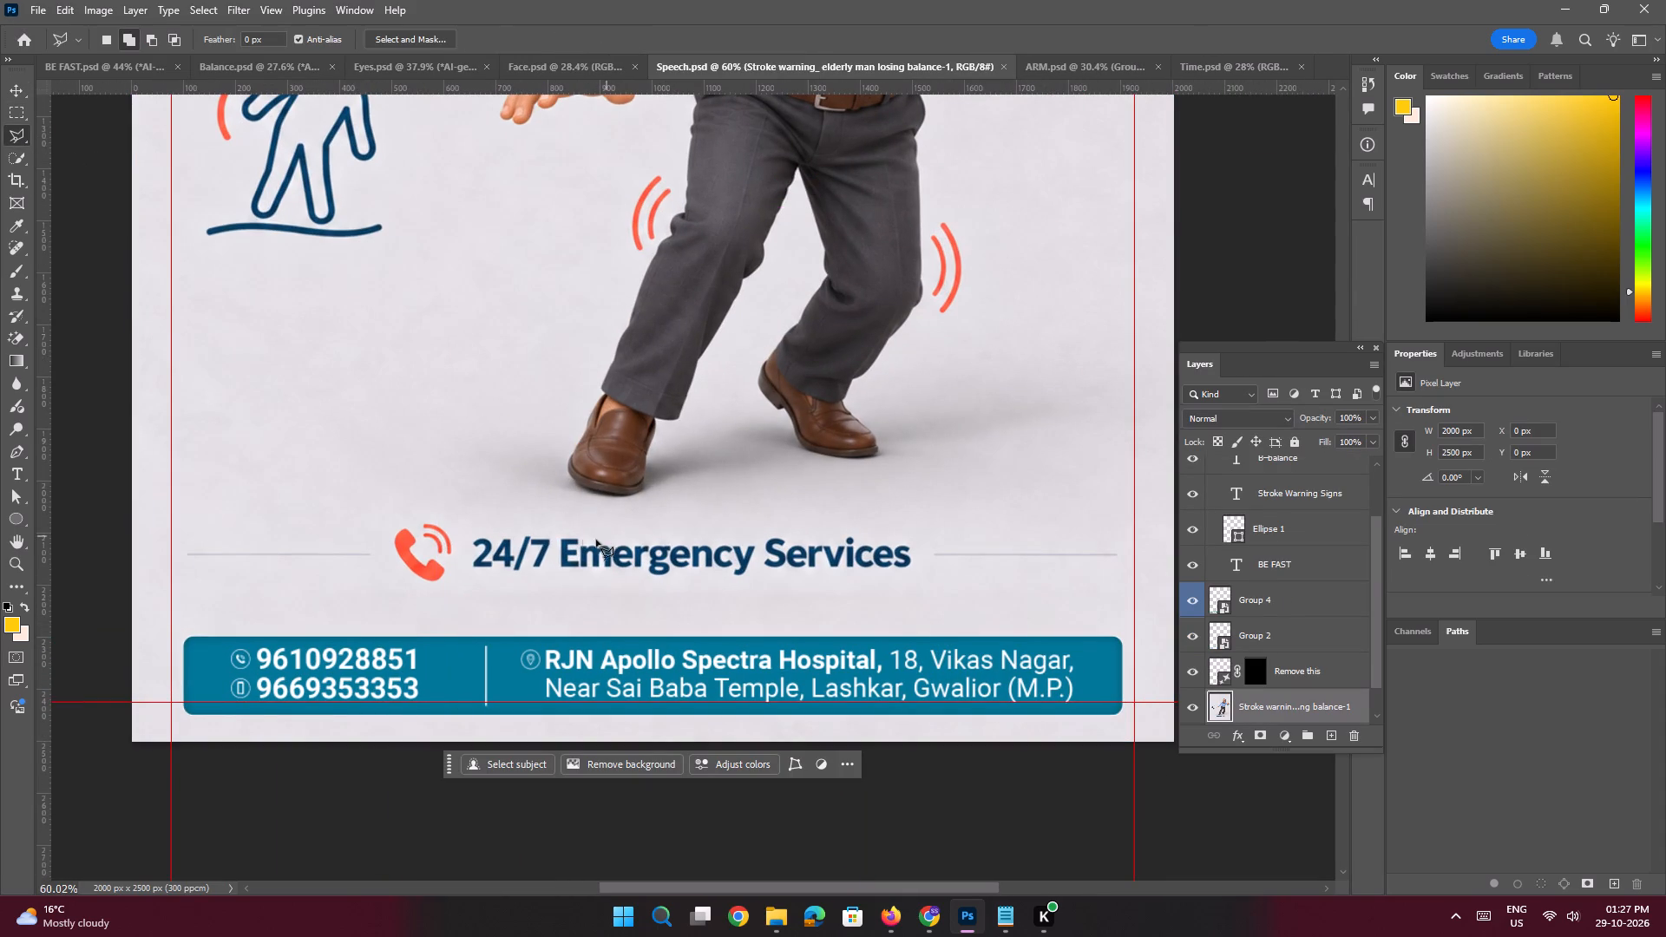
pyautogui.click(482, 529)
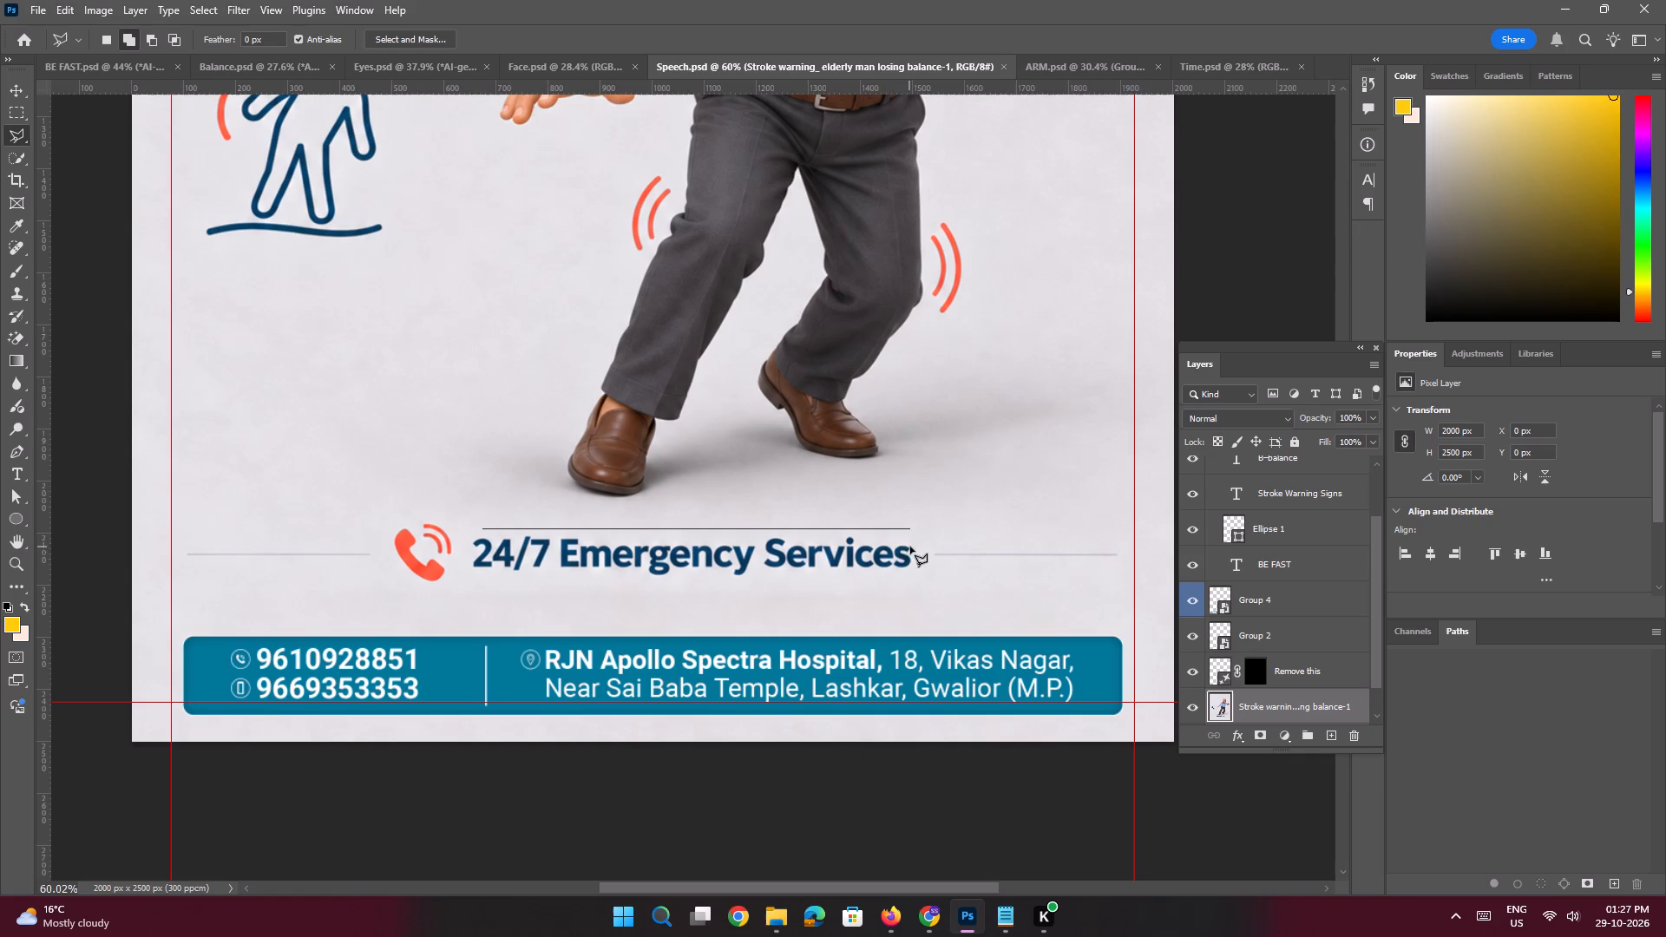
pyautogui.keyDown('shift'); pyautogui.click(912, 545); pyautogui.keyUp('shift')
pyautogui.keyDown('shift'); pyautogui.click(913, 579); pyautogui.keyUp('shift')
pyautogui.click(428, 584)
pyautogui.click(406, 577)
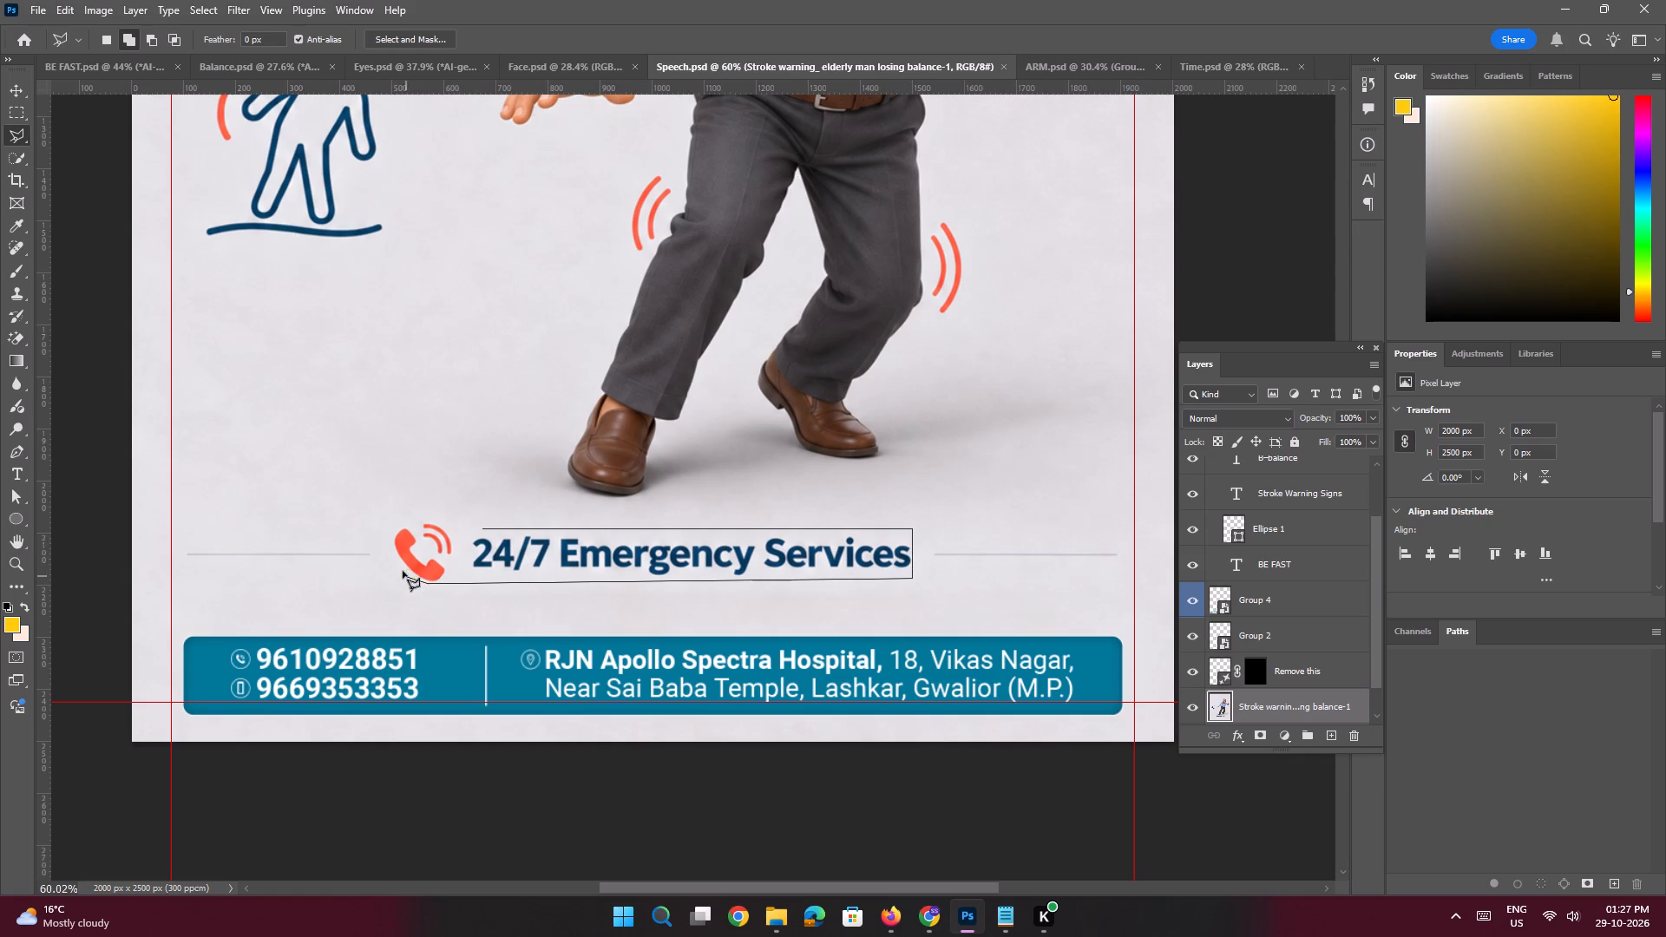
pyautogui.click(390, 551)
pyautogui.click(386, 525)
pyautogui.click(421, 512)
pyautogui.click(464, 518)
pyautogui.doubleClick(479, 525)
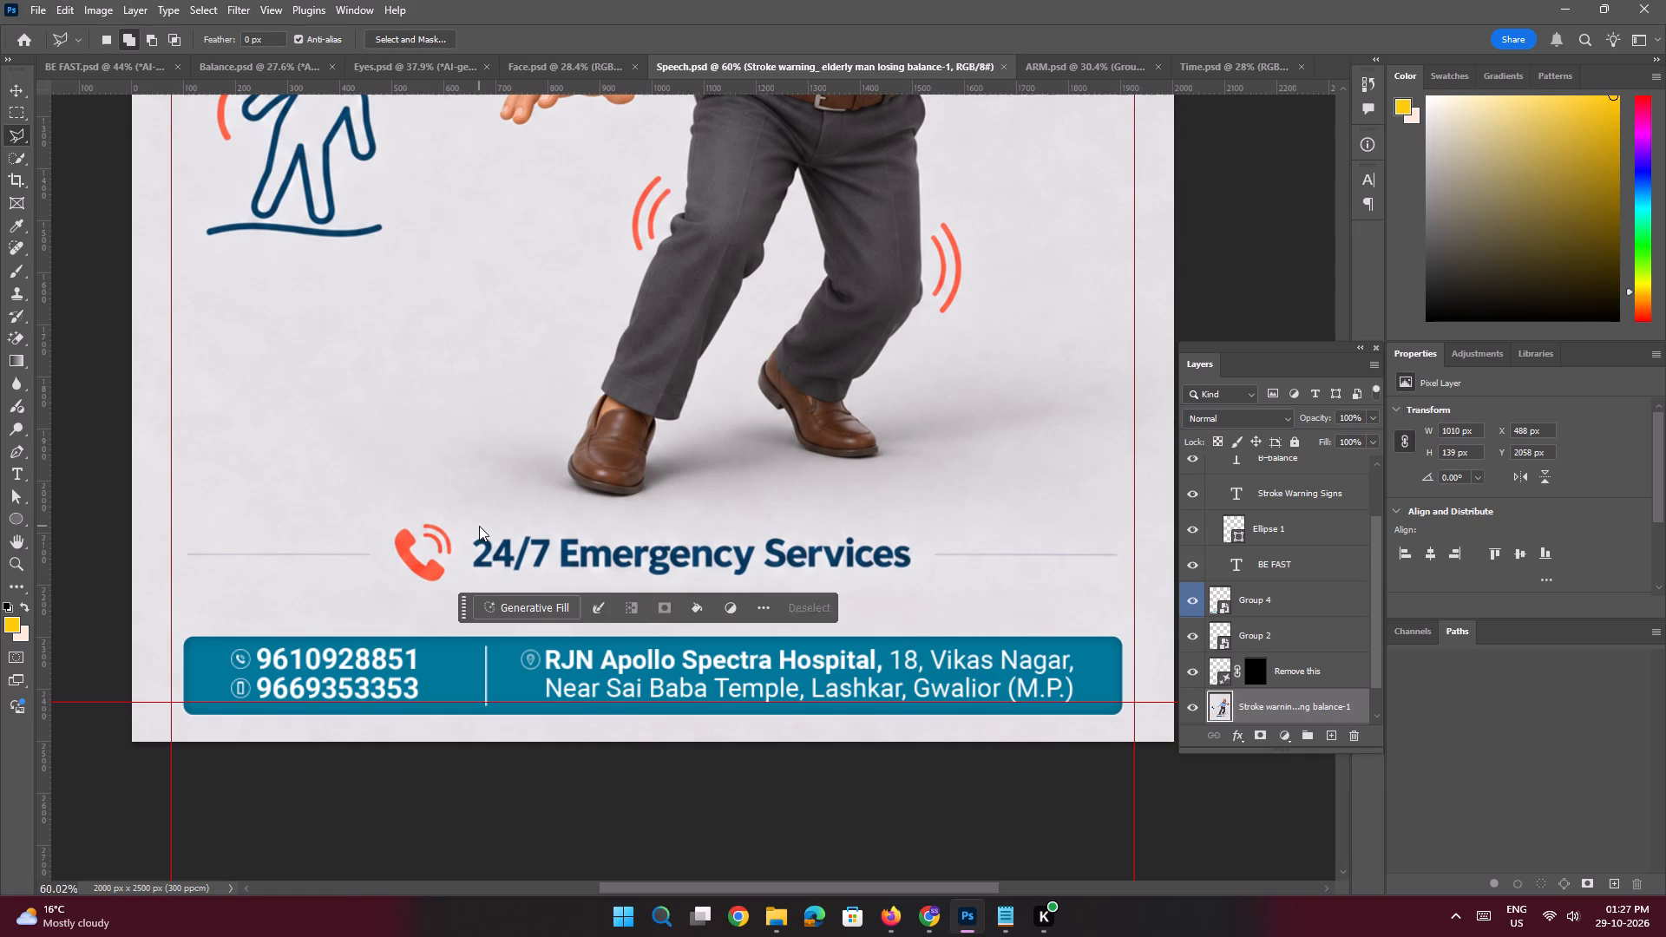
pyautogui.hotkey('shift', 'BackSpace')
pyautogui.press('Return')
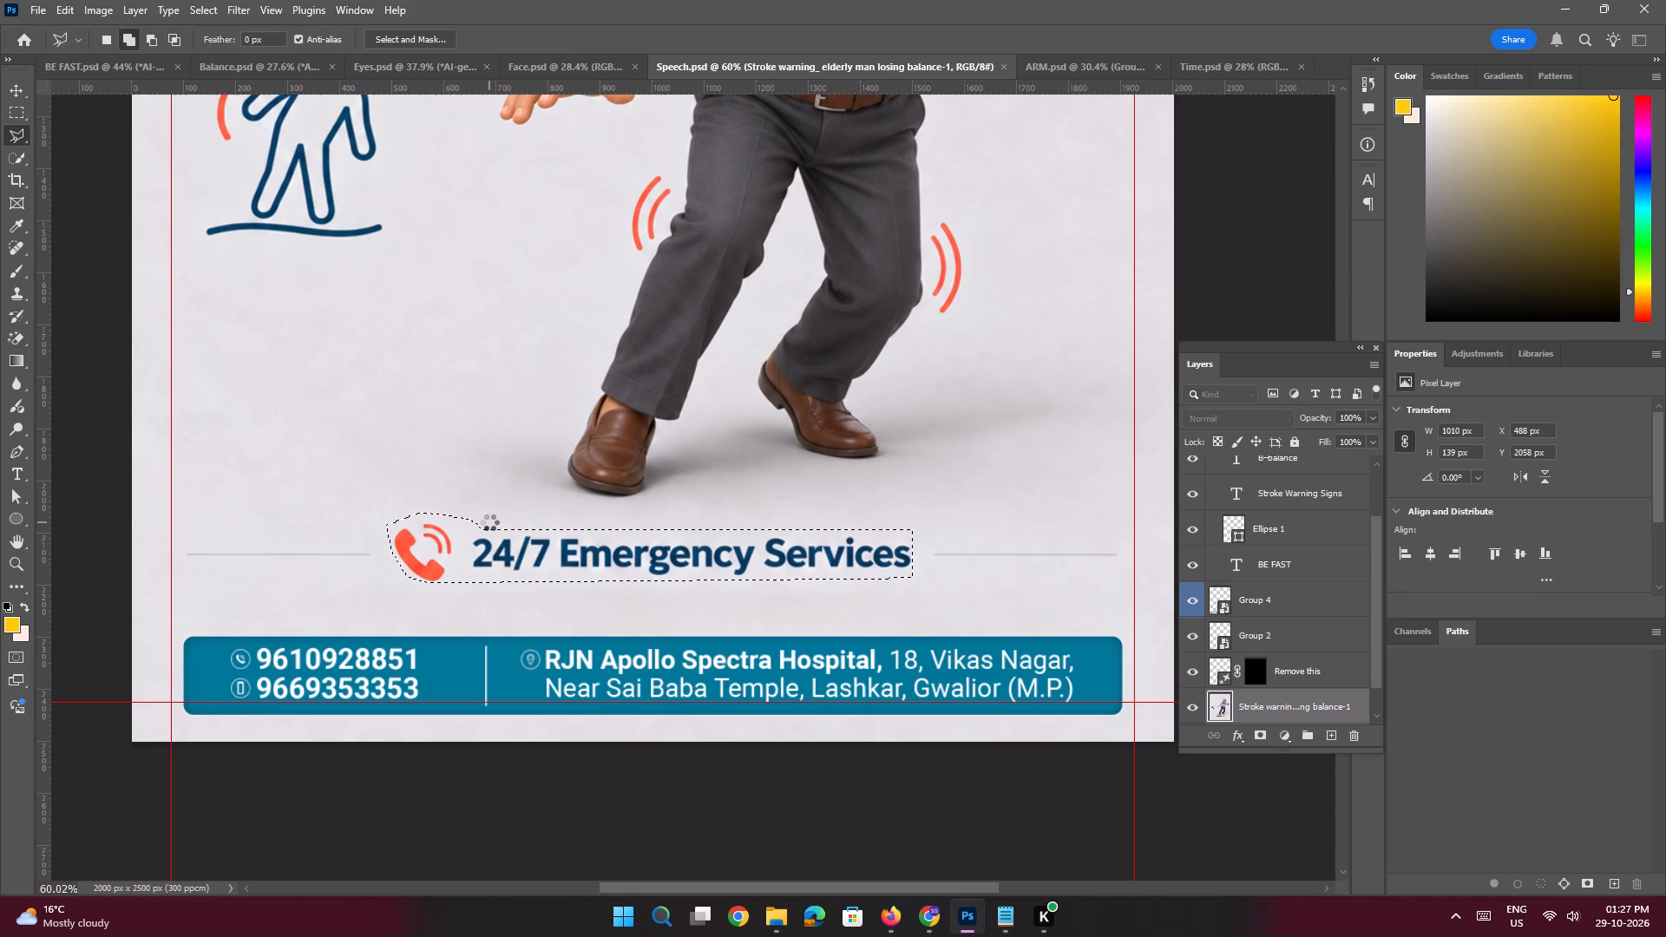
pyautogui.hotkey('ctrl', 'd')
pyautogui.press('space')
pyautogui.press('space')
pyautogui.press('space')
pyautogui.press('space')
pyautogui.press('space')
pyautogui.click(623, 482)
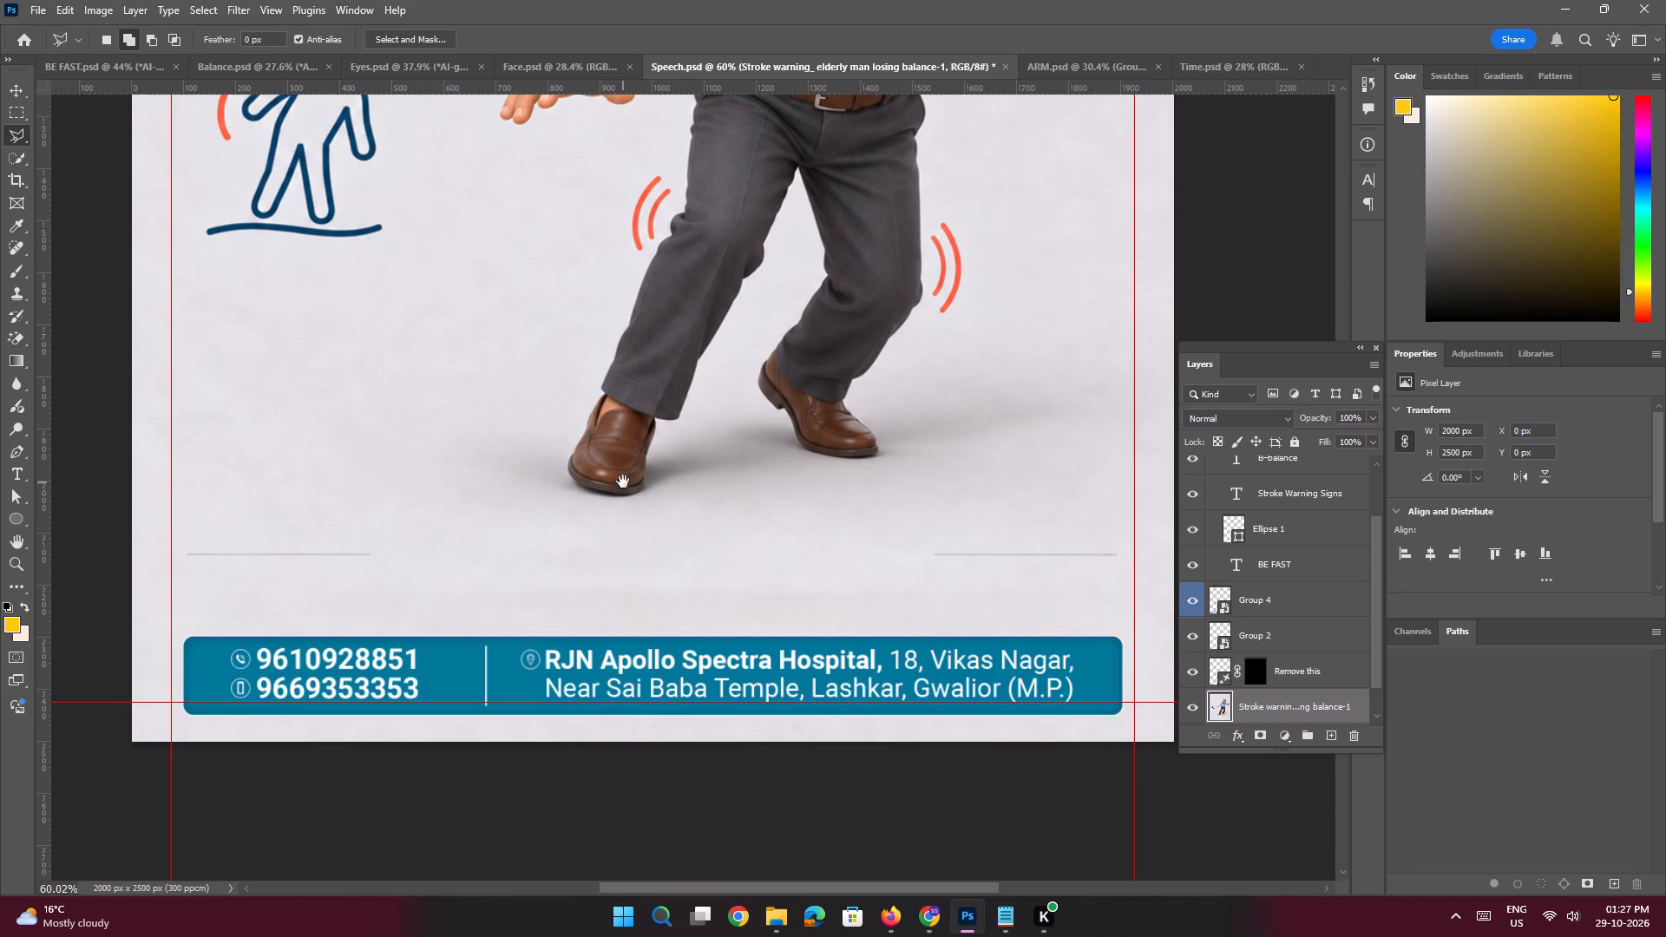
# Copy the 4 pt AI-generated visuals disclaimer from Face.psd into Speech.psd, centre it horizontally, and line it up with the divider lines.
pyautogui.click(9, 96)
pyautogui.click(584, 73)
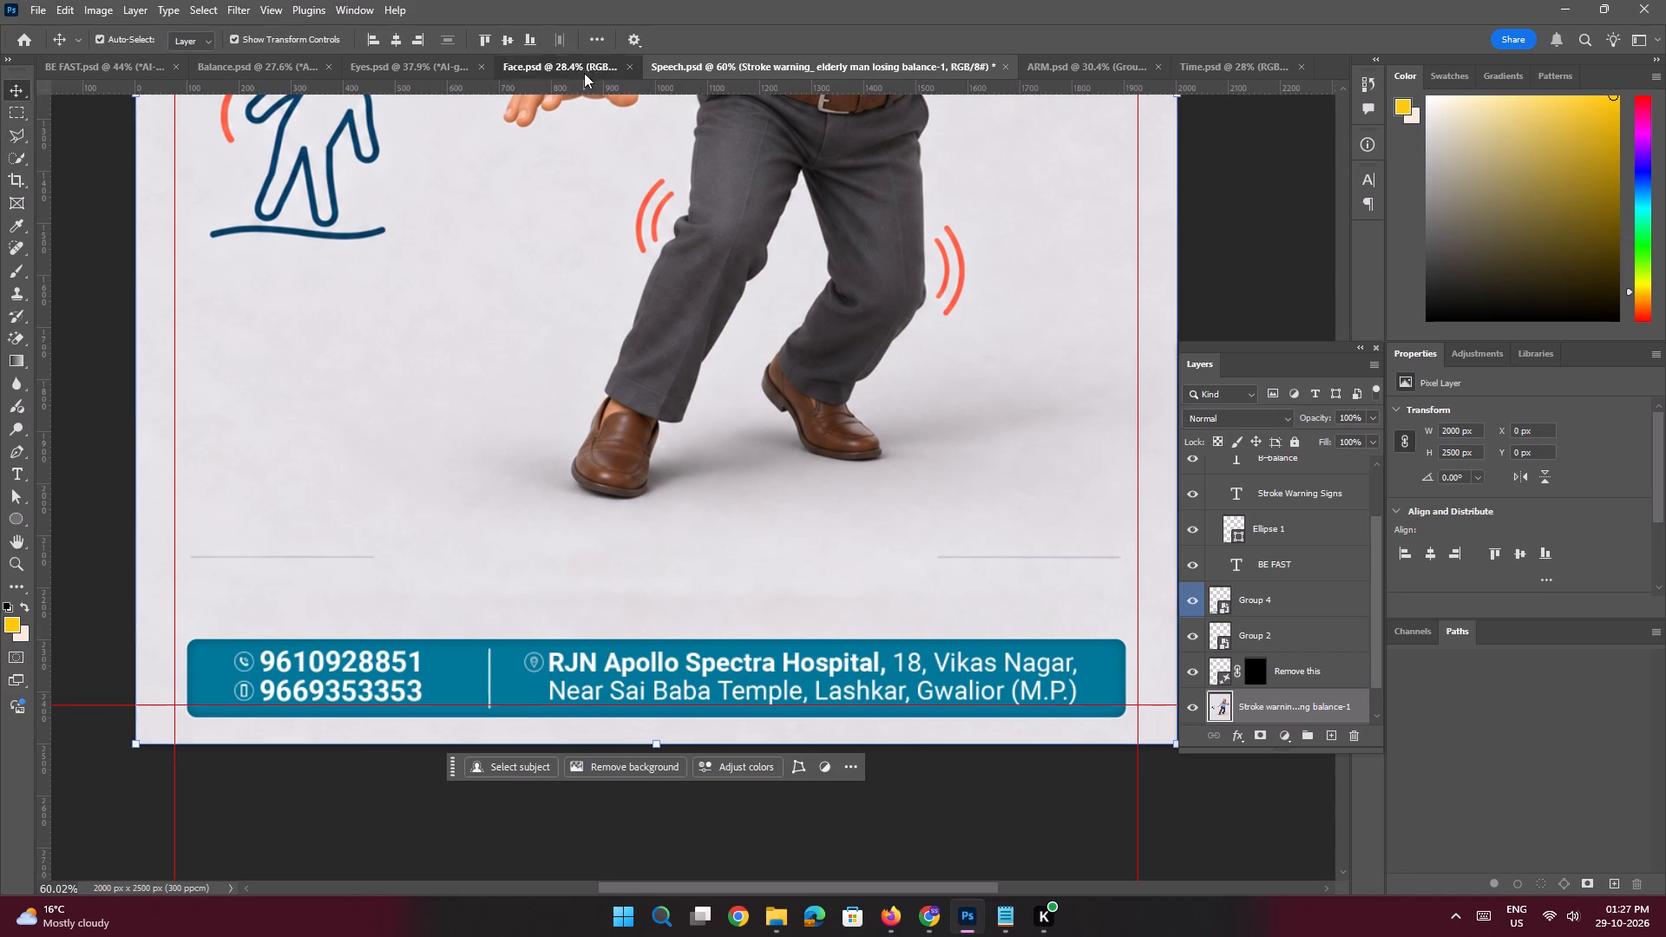
pyautogui.click(705, 655)
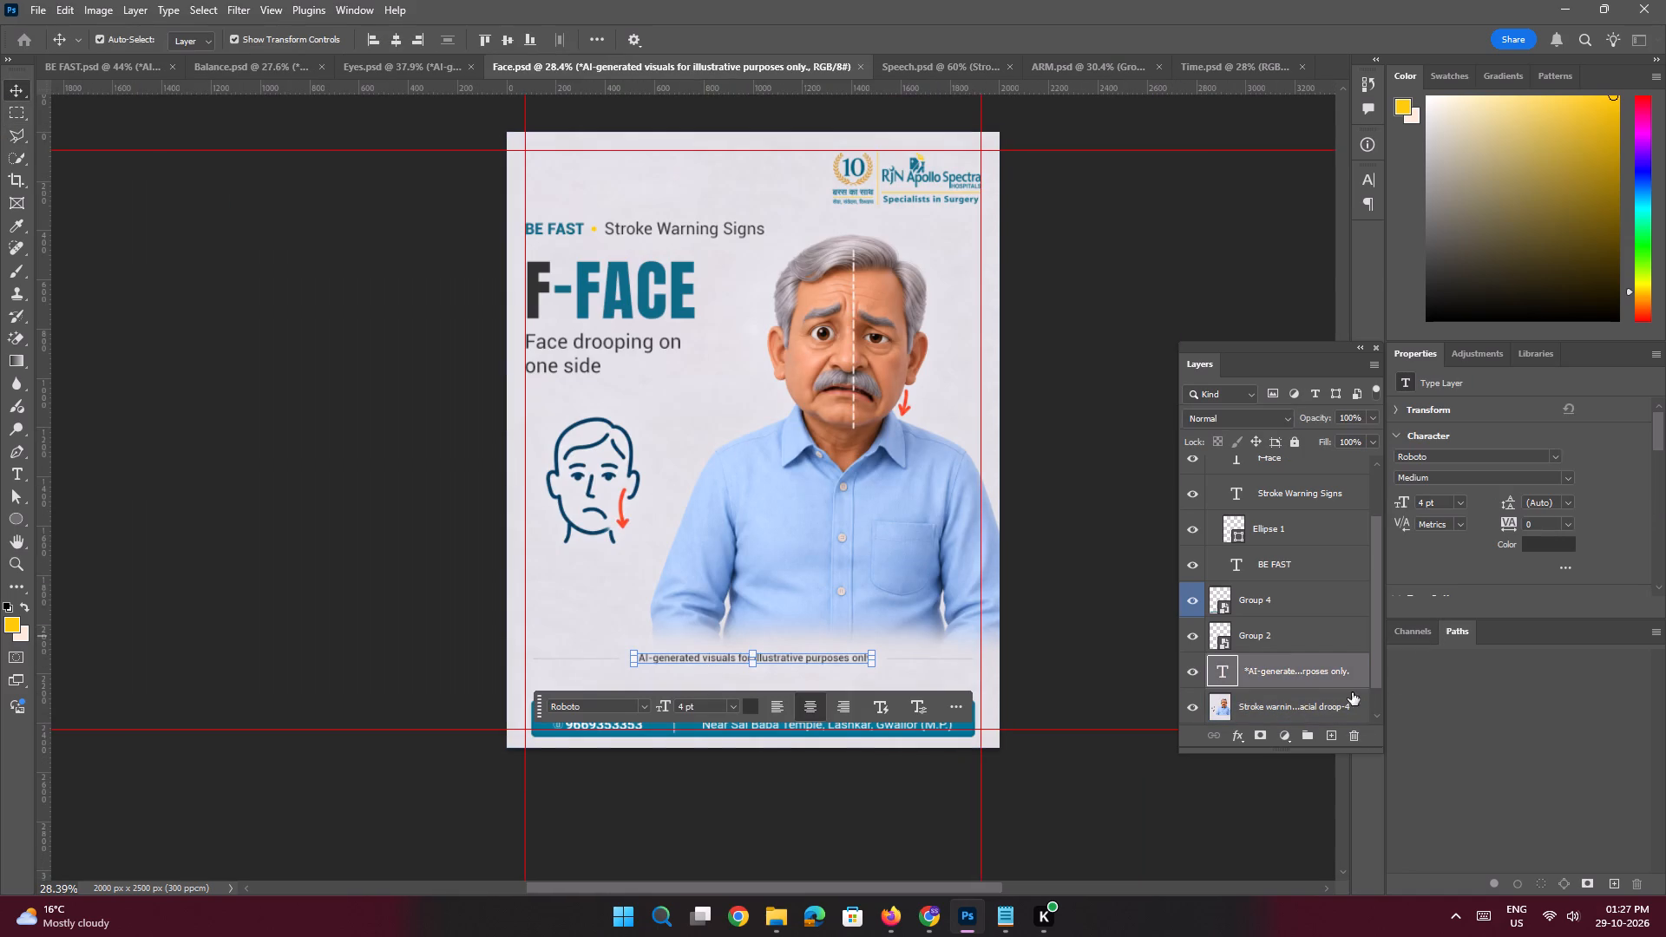
pyautogui.moveTo(1289, 663); pyautogui.dragTo(751, 488)
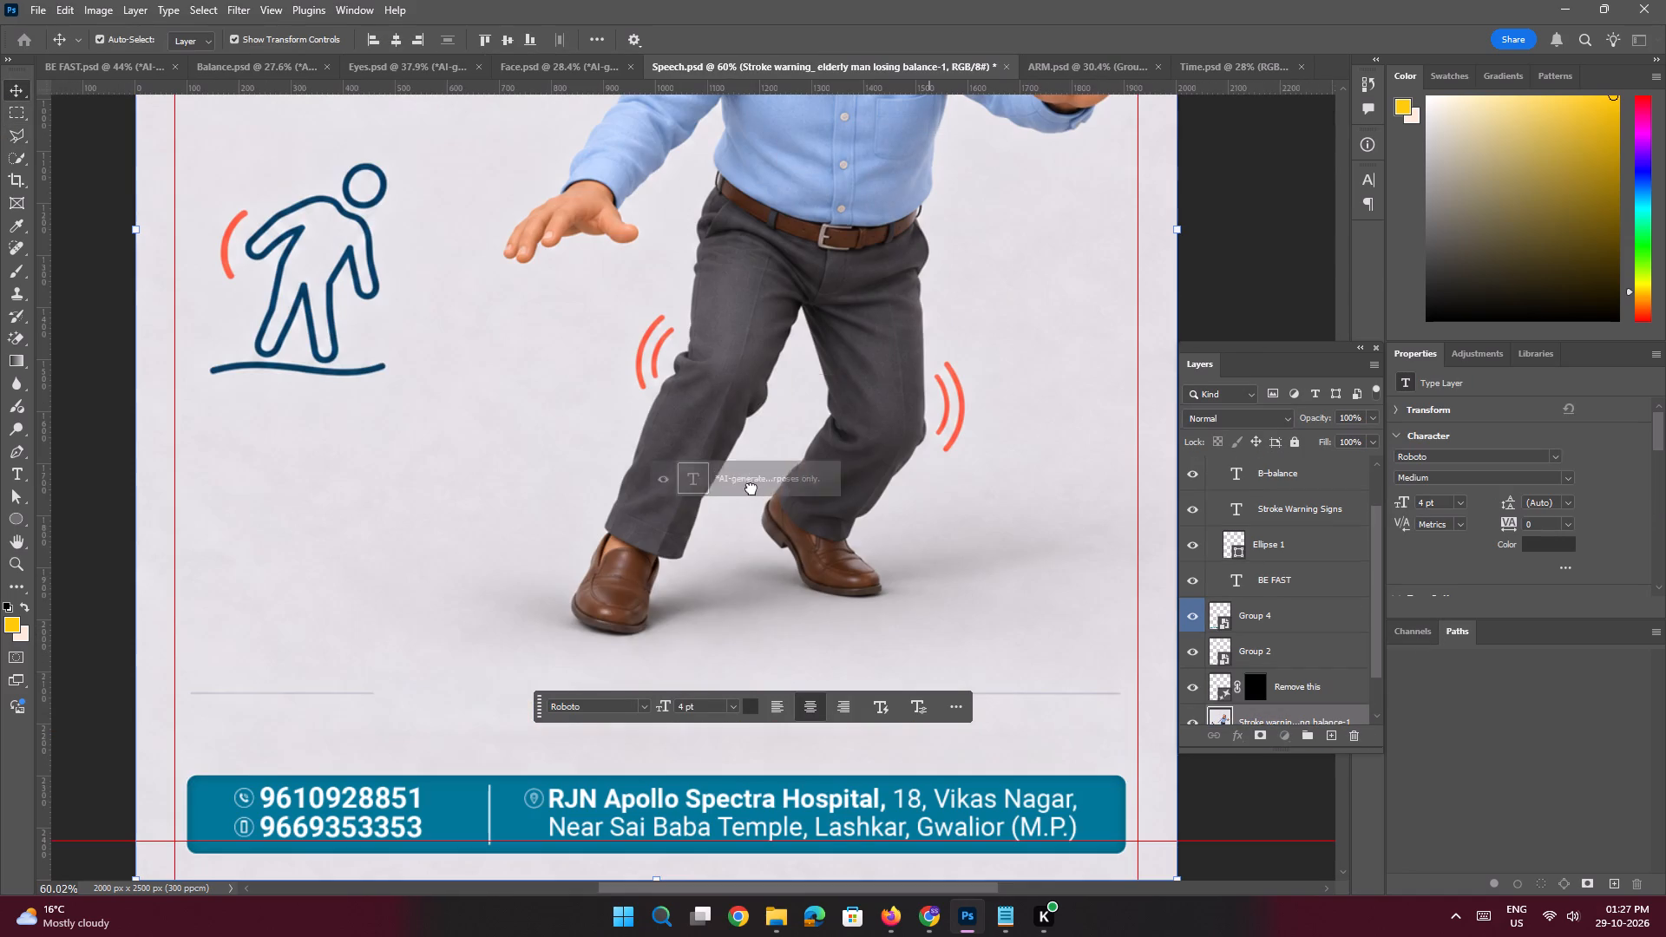
pyautogui.moveTo(751, 488); pyautogui.dragTo(657, 668)
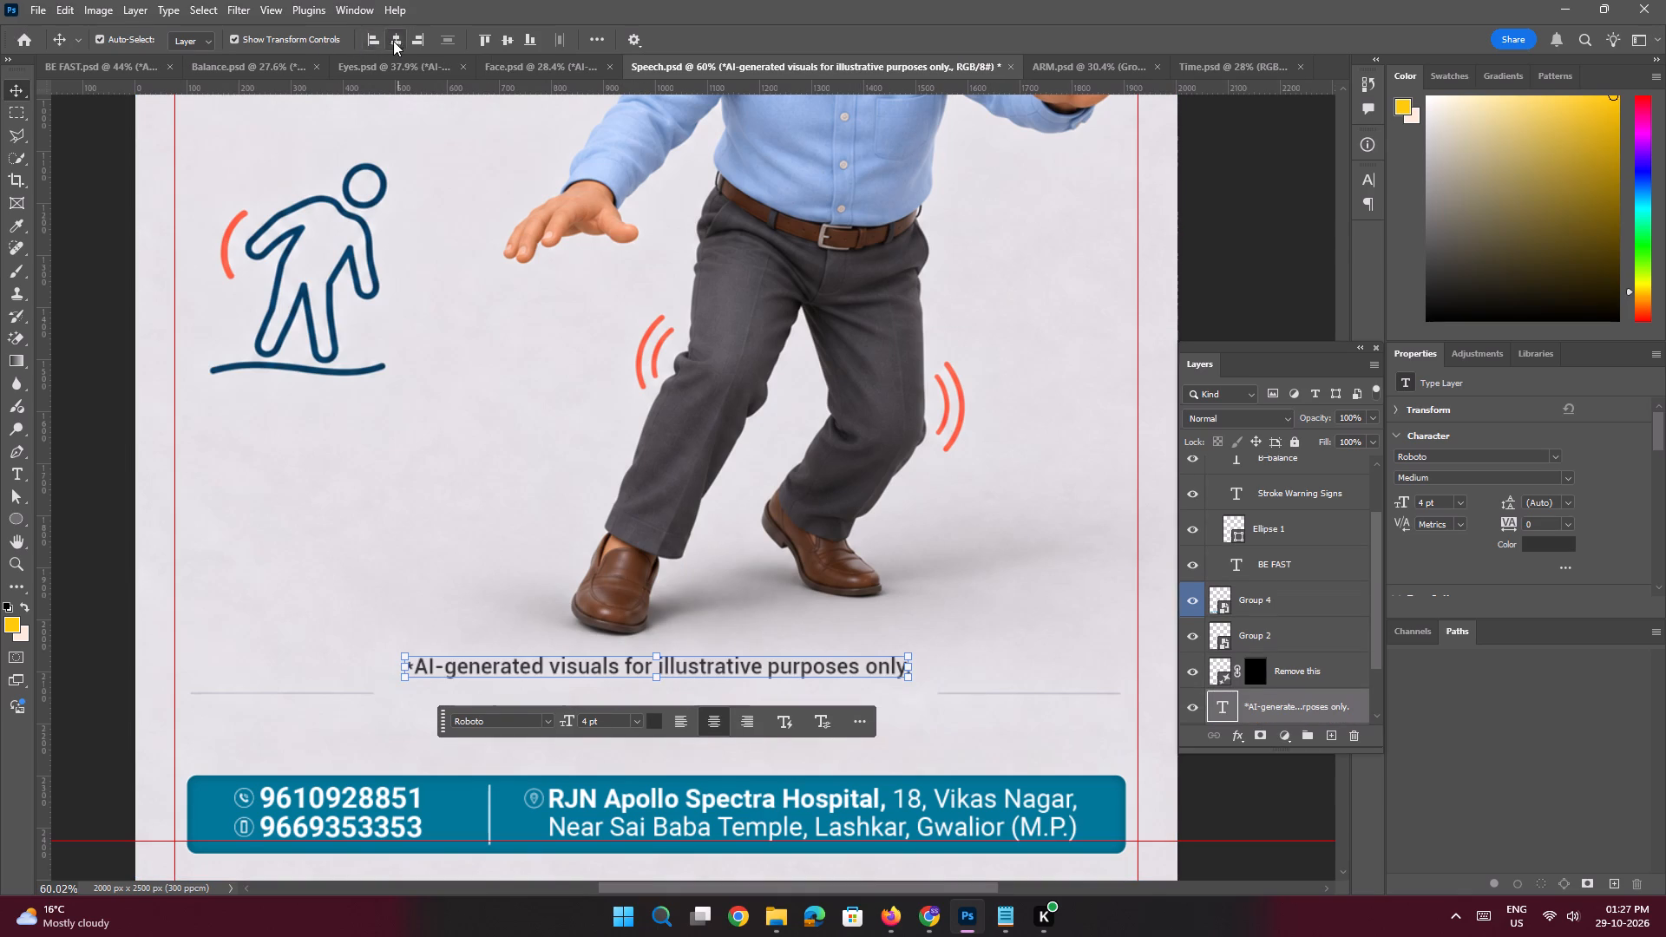
pyautogui.click(396, 41)
pyautogui.keyDown('shift'); pyautogui.moveTo(567, 668); pyautogui.dragTo(566, 691); pyautogui.keyUp('shift')
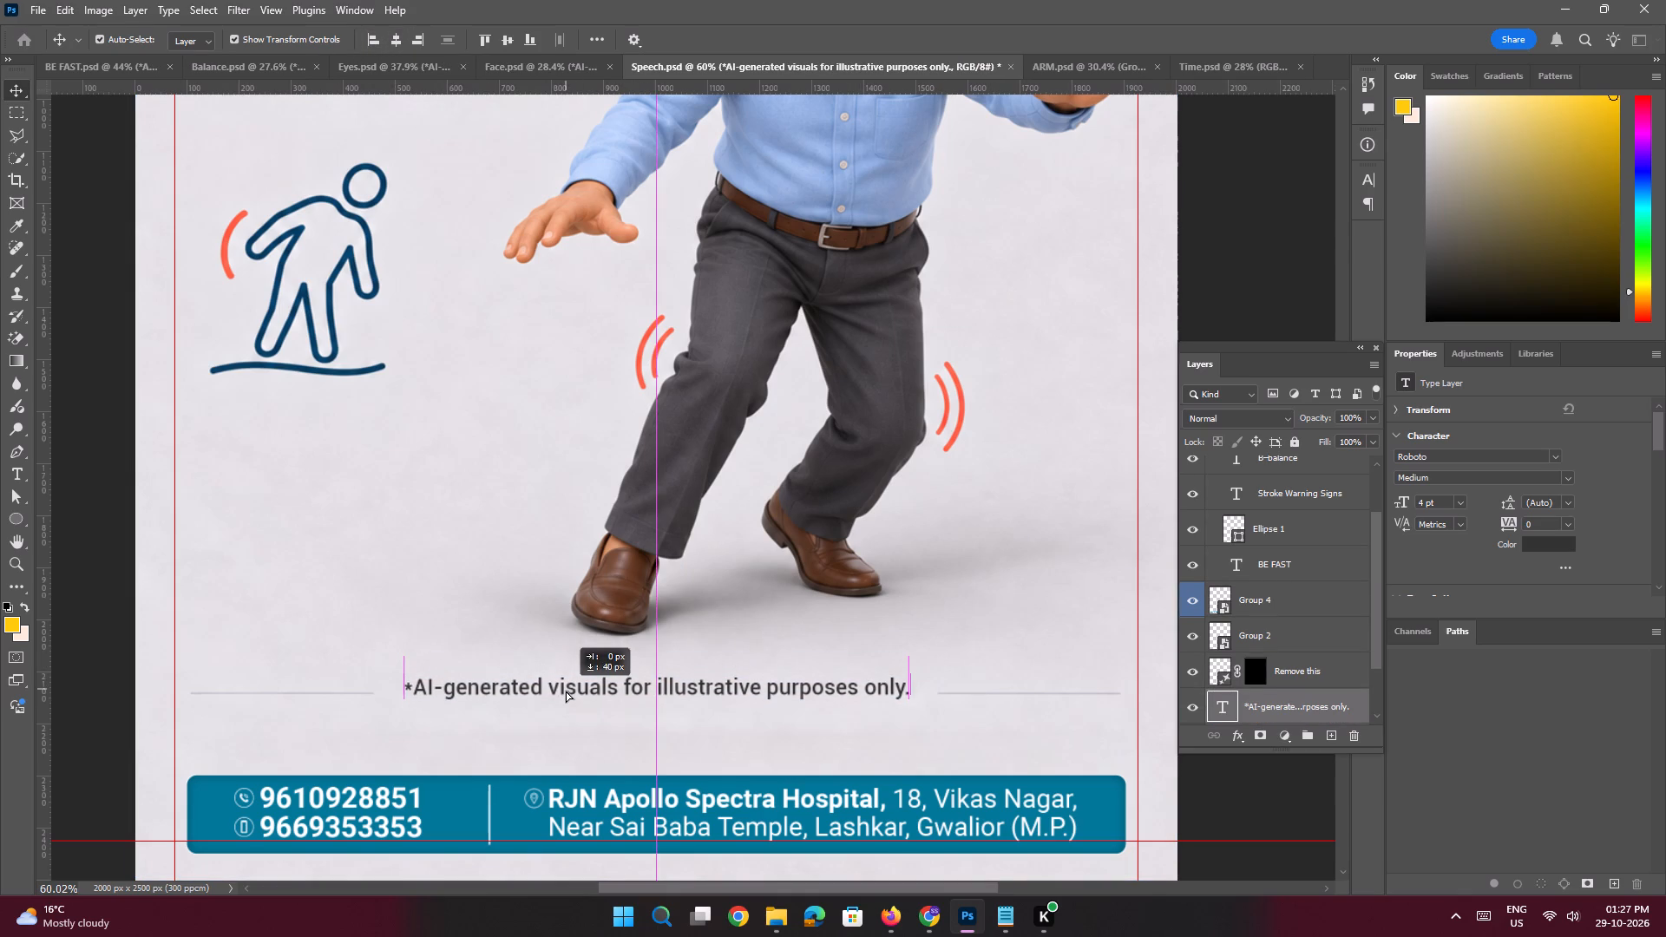
pyautogui.keyDown('shift'); pyautogui.moveTo(566, 691); pyautogui.dragTo(564, 691); pyautogui.keyUp('shift')
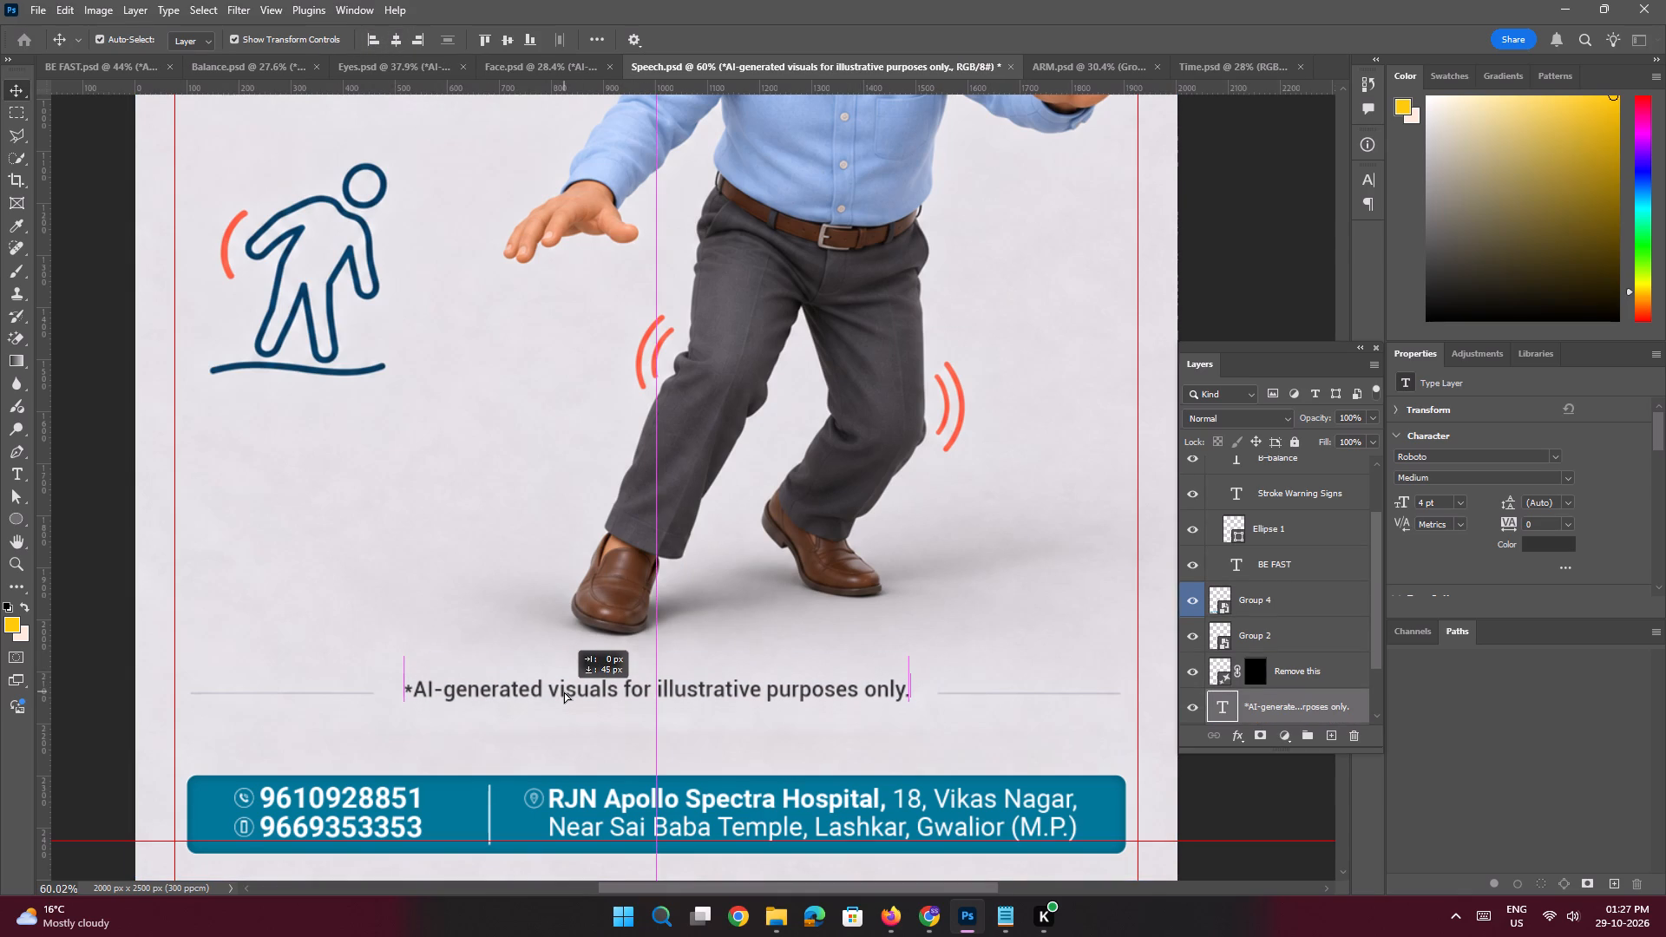
pyautogui.keyDown('shift'); pyautogui.moveTo(564, 691); pyautogui.dragTo(564, 694); pyautogui.keyUp('shift')
# Check the whole B-Balance poster, deselect the disclaimer, and save Speech.psd.
pyautogui.press('space')
pyautogui.keyDown('ctrl'); pyautogui.moveTo(653, 514); pyautogui.dragTo(583, 491); pyautogui.keyUp('ctrl')
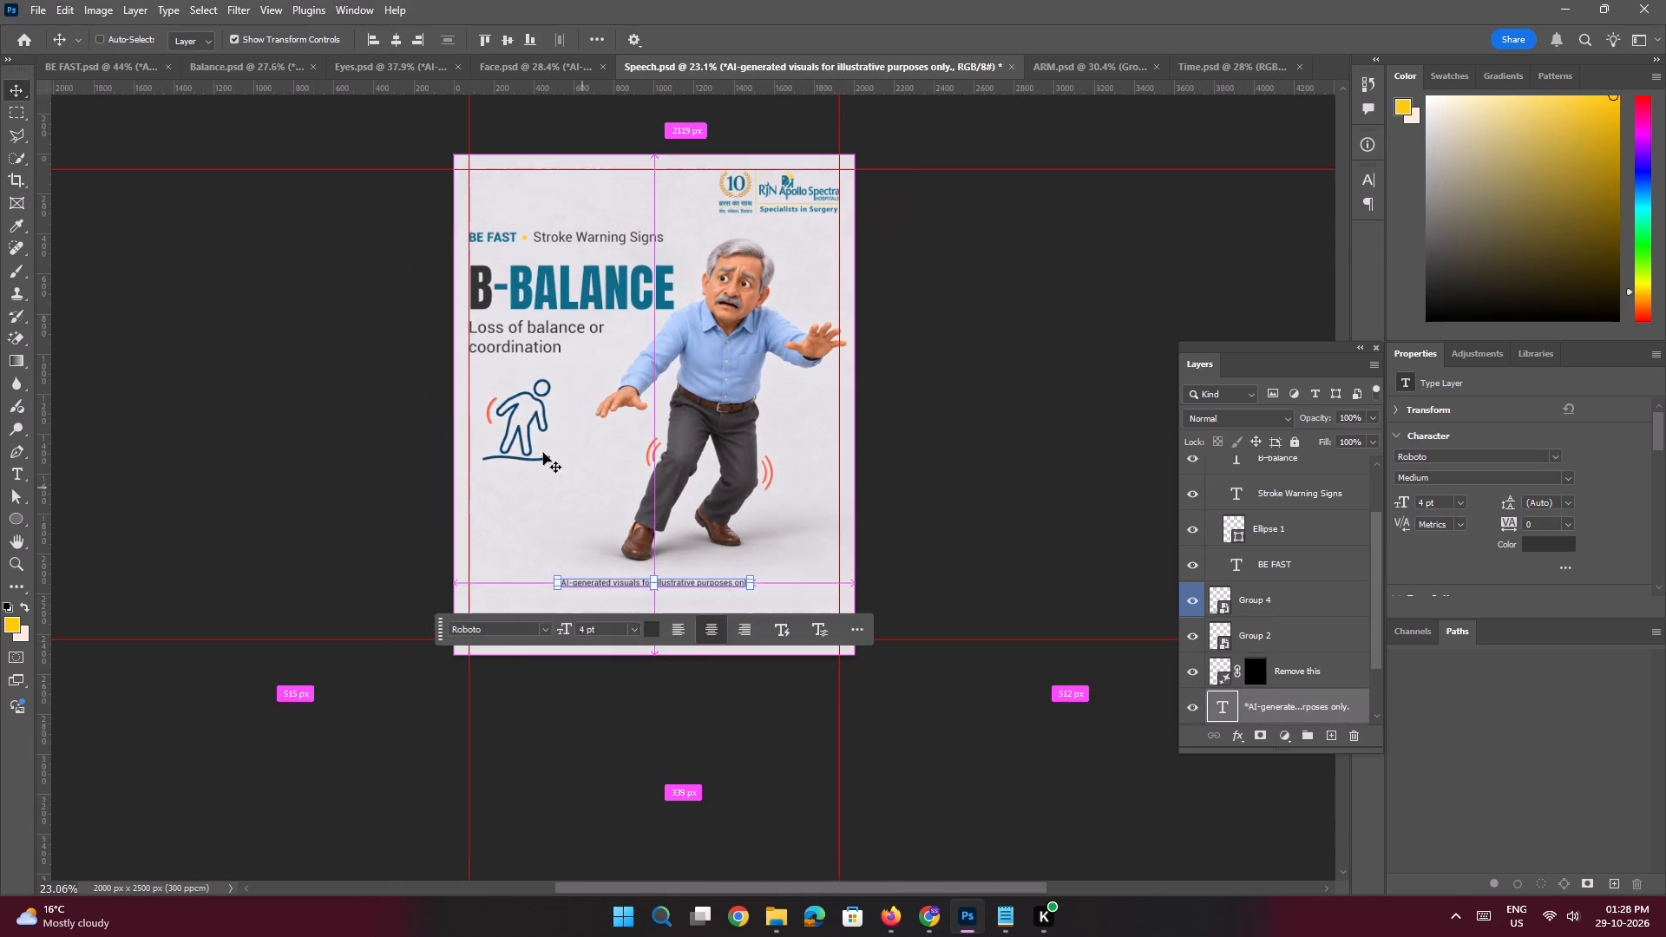
pyautogui.click(430, 403)
pyautogui.hotkey('ctrl', 's')
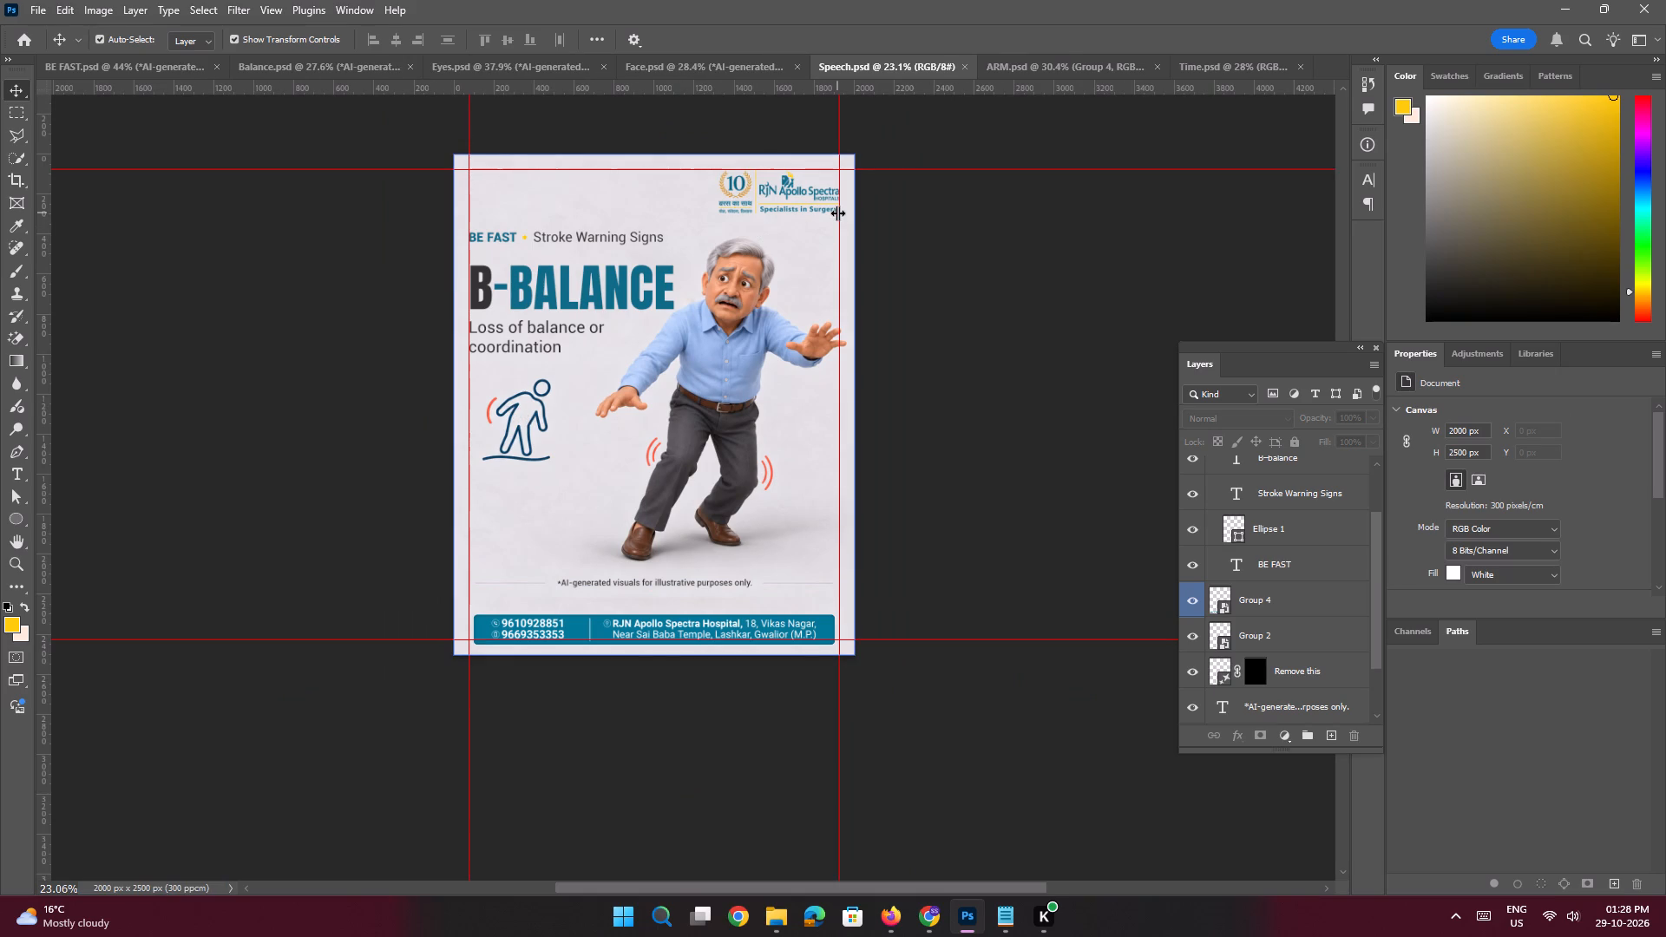
# In ARM.psd, outline the phone icon and 24/7 Emergency Services text on the Remove this layer with the Polygonal Lasso.
pyautogui.click(1024, 65)
pyautogui.press('space')
pyautogui.press('space')
pyautogui.press('space')
pyautogui.press('space')
pyautogui.press('space')
pyautogui.press('space')
pyautogui.press('space')
pyautogui.moveTo(763, 577); pyautogui.dragTo(768, 546)
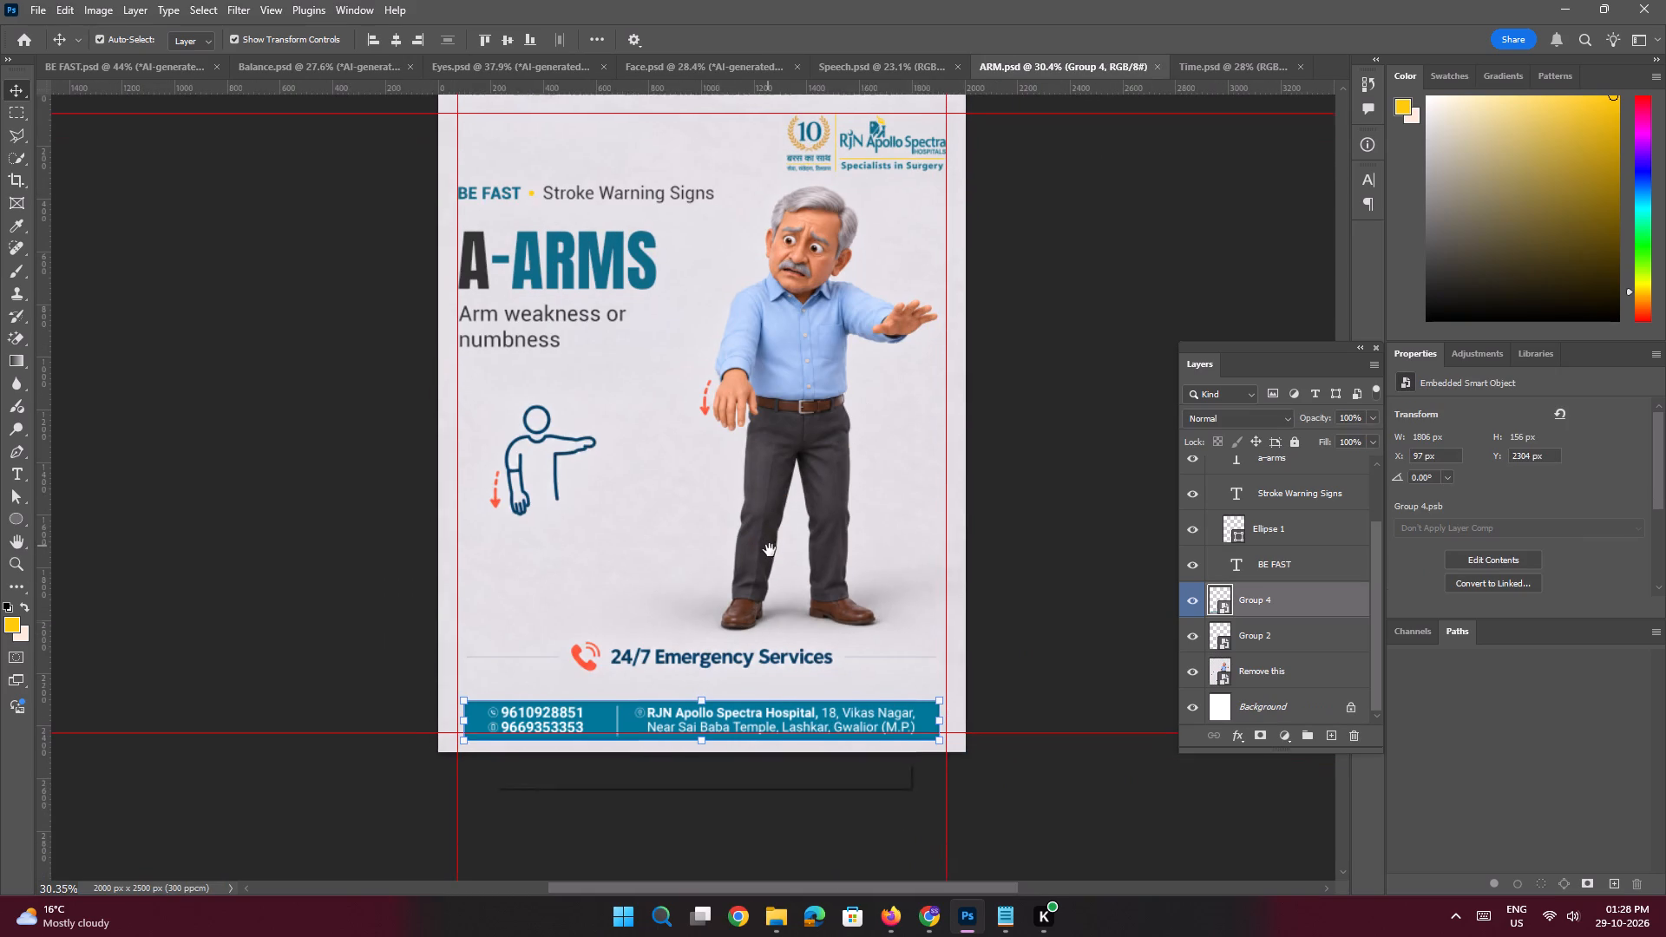
pyautogui.keyDown('ctrl'); pyautogui.moveTo(771, 656); pyautogui.dragTo(813, 704); pyautogui.keyUp('ctrl')
pyautogui.click(788, 692)
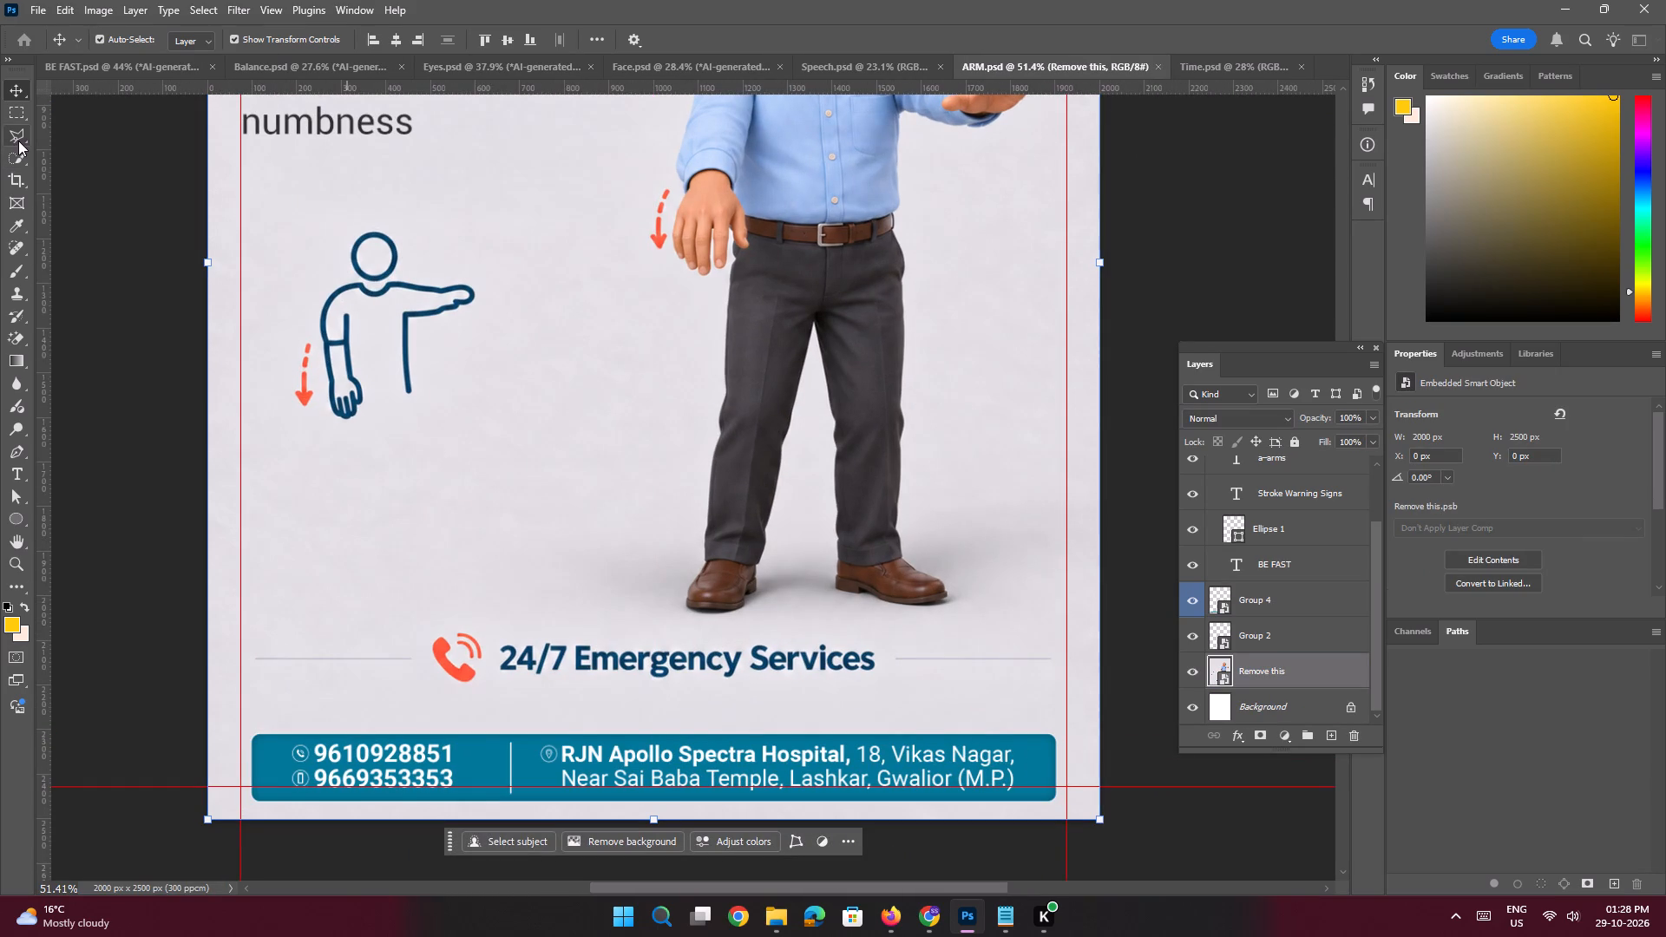
pyautogui.click(18, 141)
pyautogui.click(500, 639)
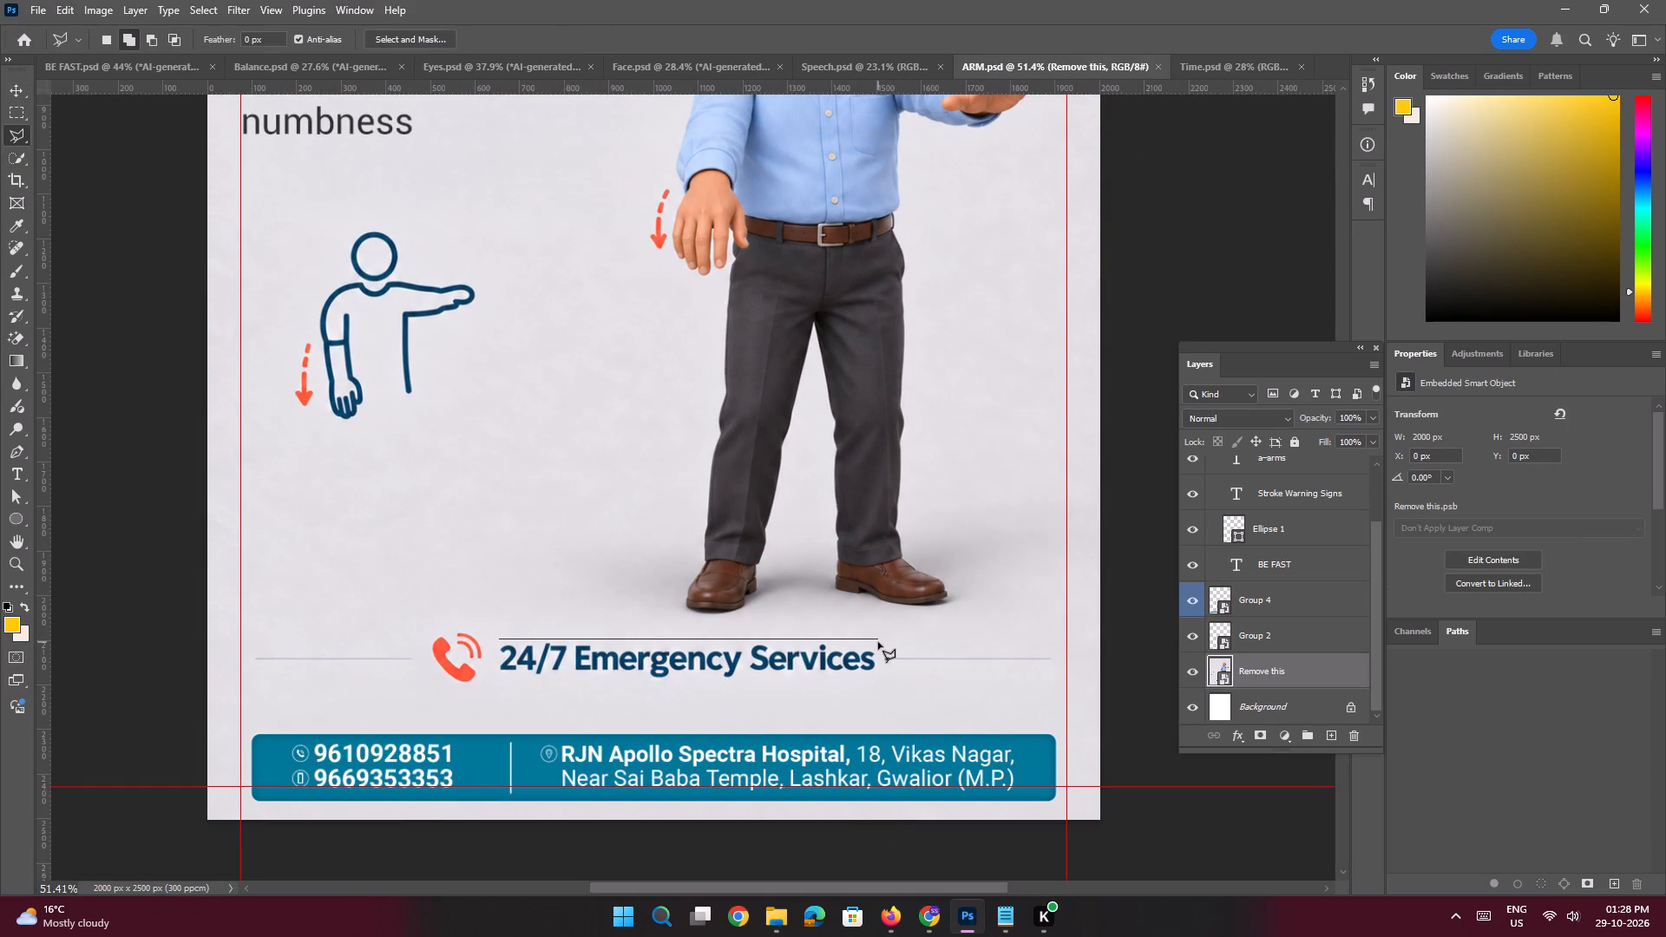
pyautogui.keyDown('shift'); pyautogui.click(879, 645); pyautogui.keyUp('shift')
pyautogui.keyDown('shift'); pyautogui.click(881, 686); pyautogui.keyUp('shift')
pyautogui.keyDown('shift'); pyautogui.click(446, 697); pyautogui.keyUp('shift')
pyautogui.click(428, 666)
pyautogui.click(427, 635)
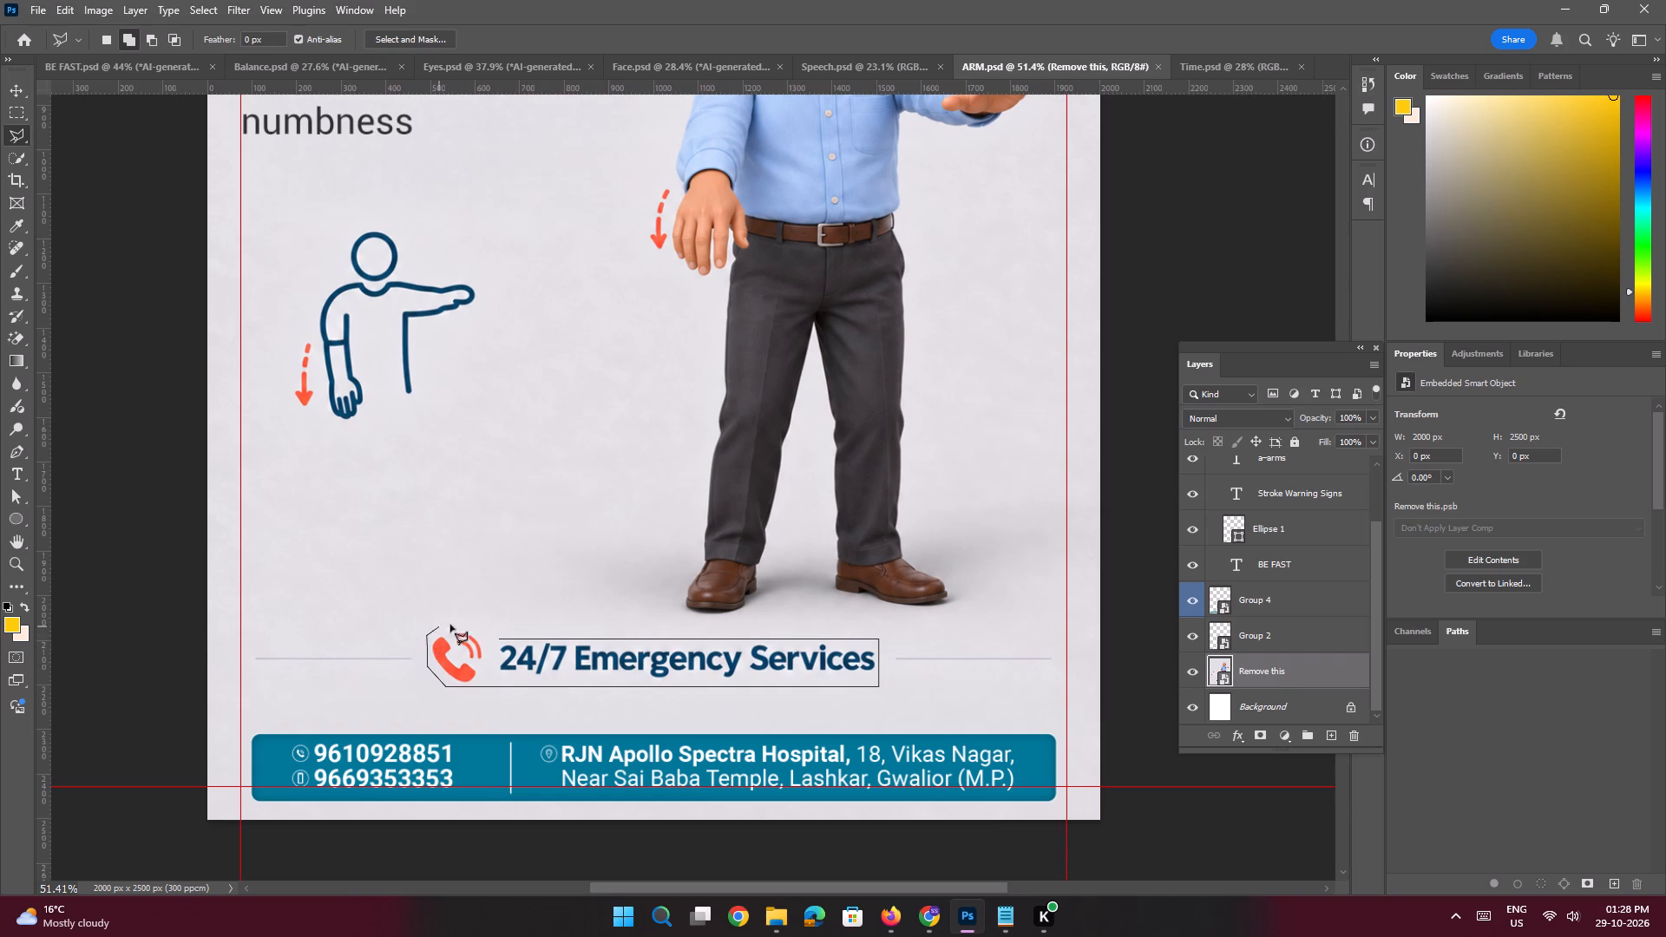
pyautogui.click(466, 621)
pyautogui.click(492, 630)
pyautogui.click(498, 637)
# Rasterize the Remove this smart object layer, keeping the lasso selection.
pyautogui.hotkey('shift', 'BackSpace')
pyautogui.press('Return')
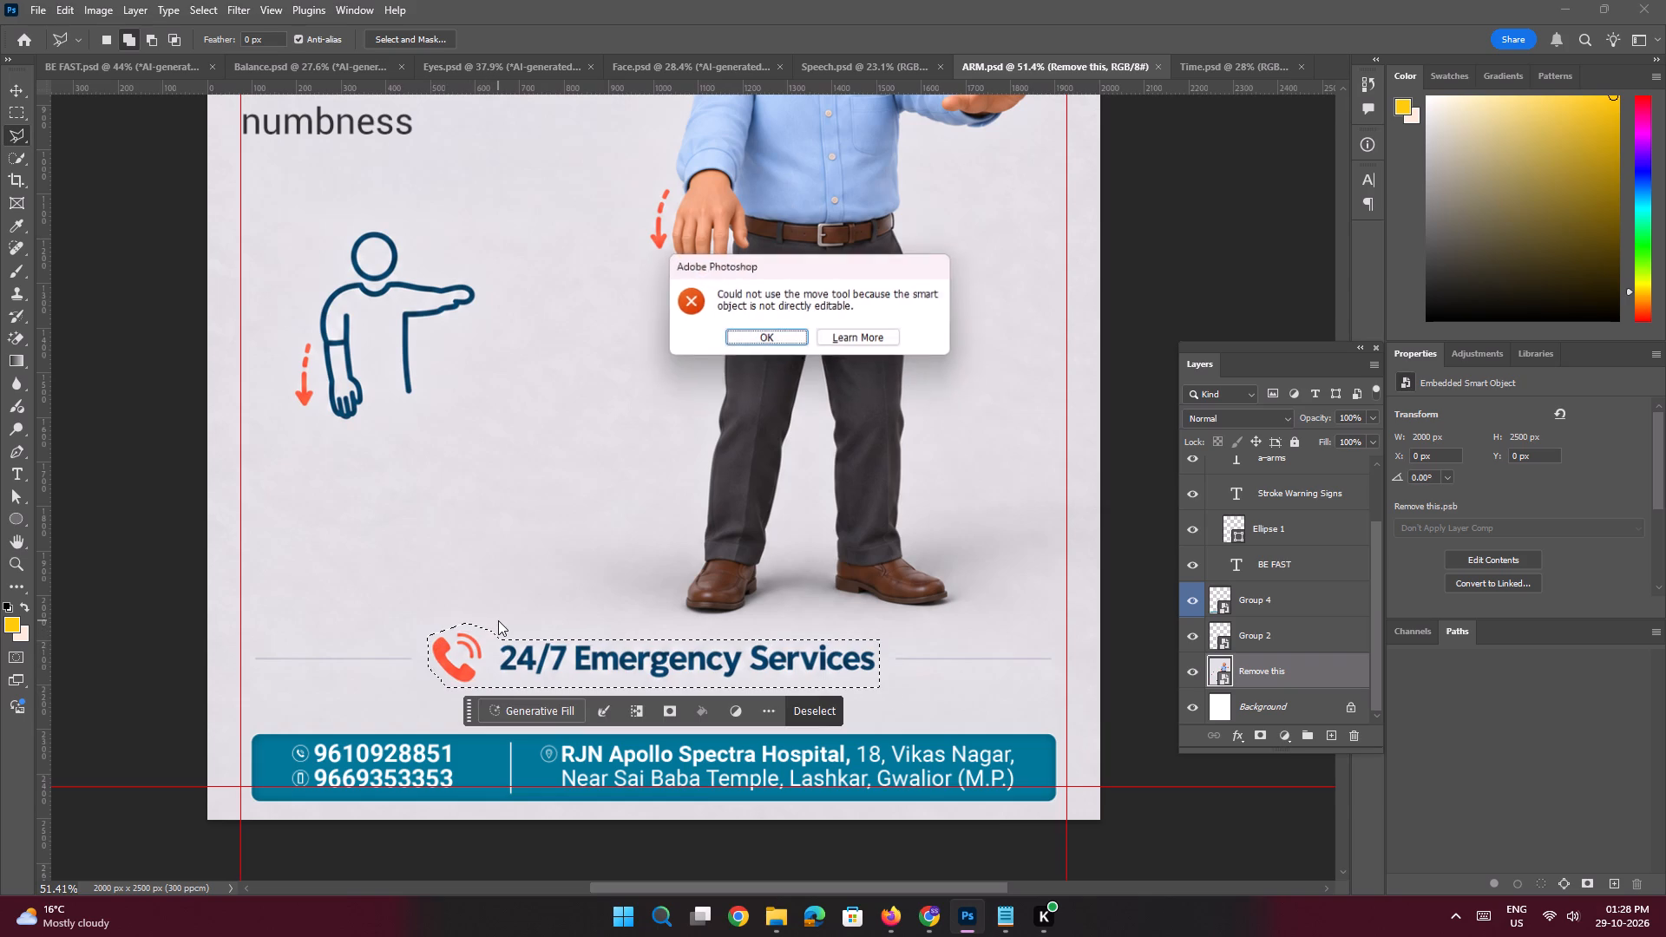
pyautogui.press('Return')
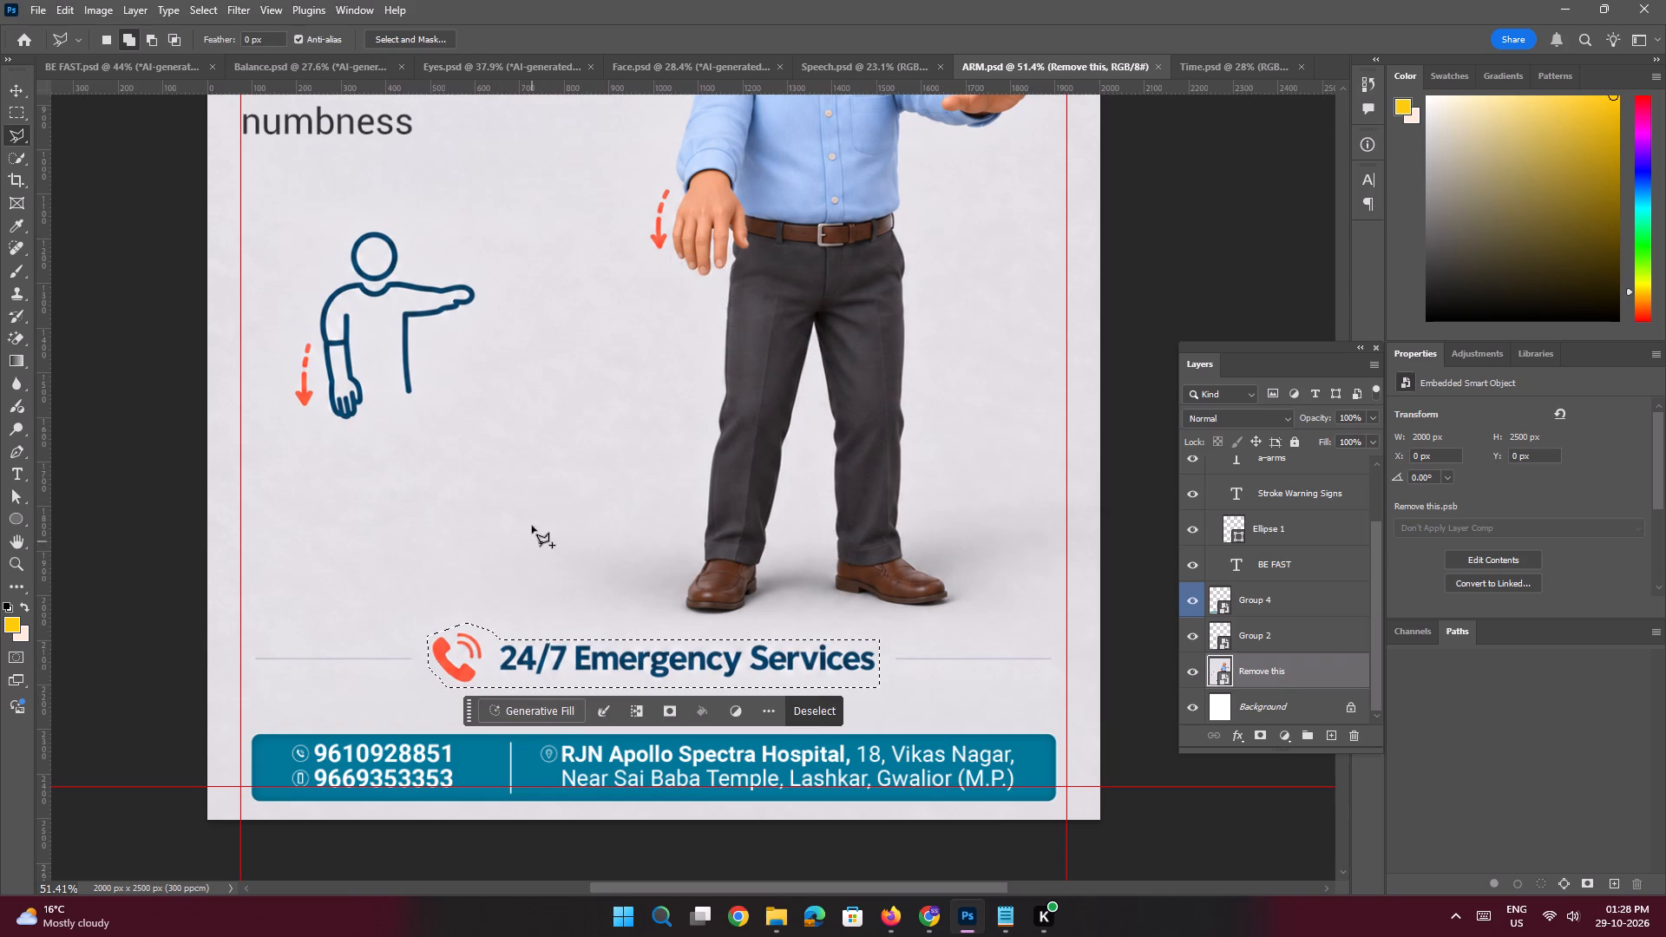
pyautogui.press('e')
pyautogui.click(531, 521)
pyautogui.click(750, 344)
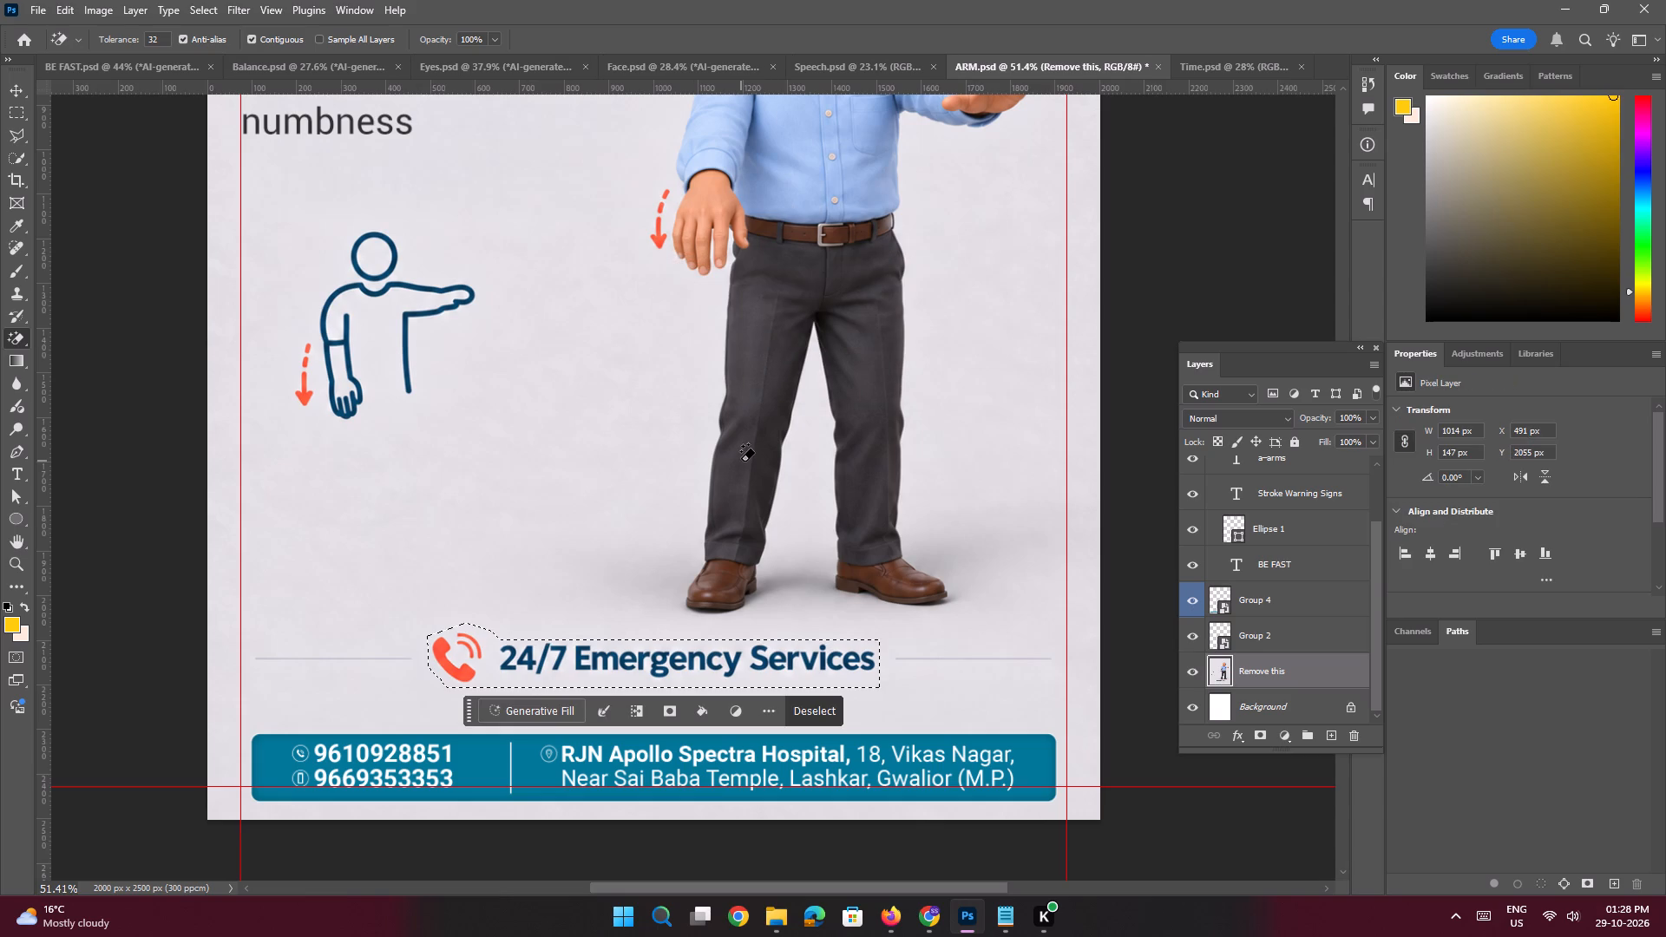
# Remove the outlined phone icon and 24/7 Emergency Services text with Content-Aware Fill, and deselect.
pyautogui.hotkey('shift', 'BackSpace')
pyautogui.press('Return')
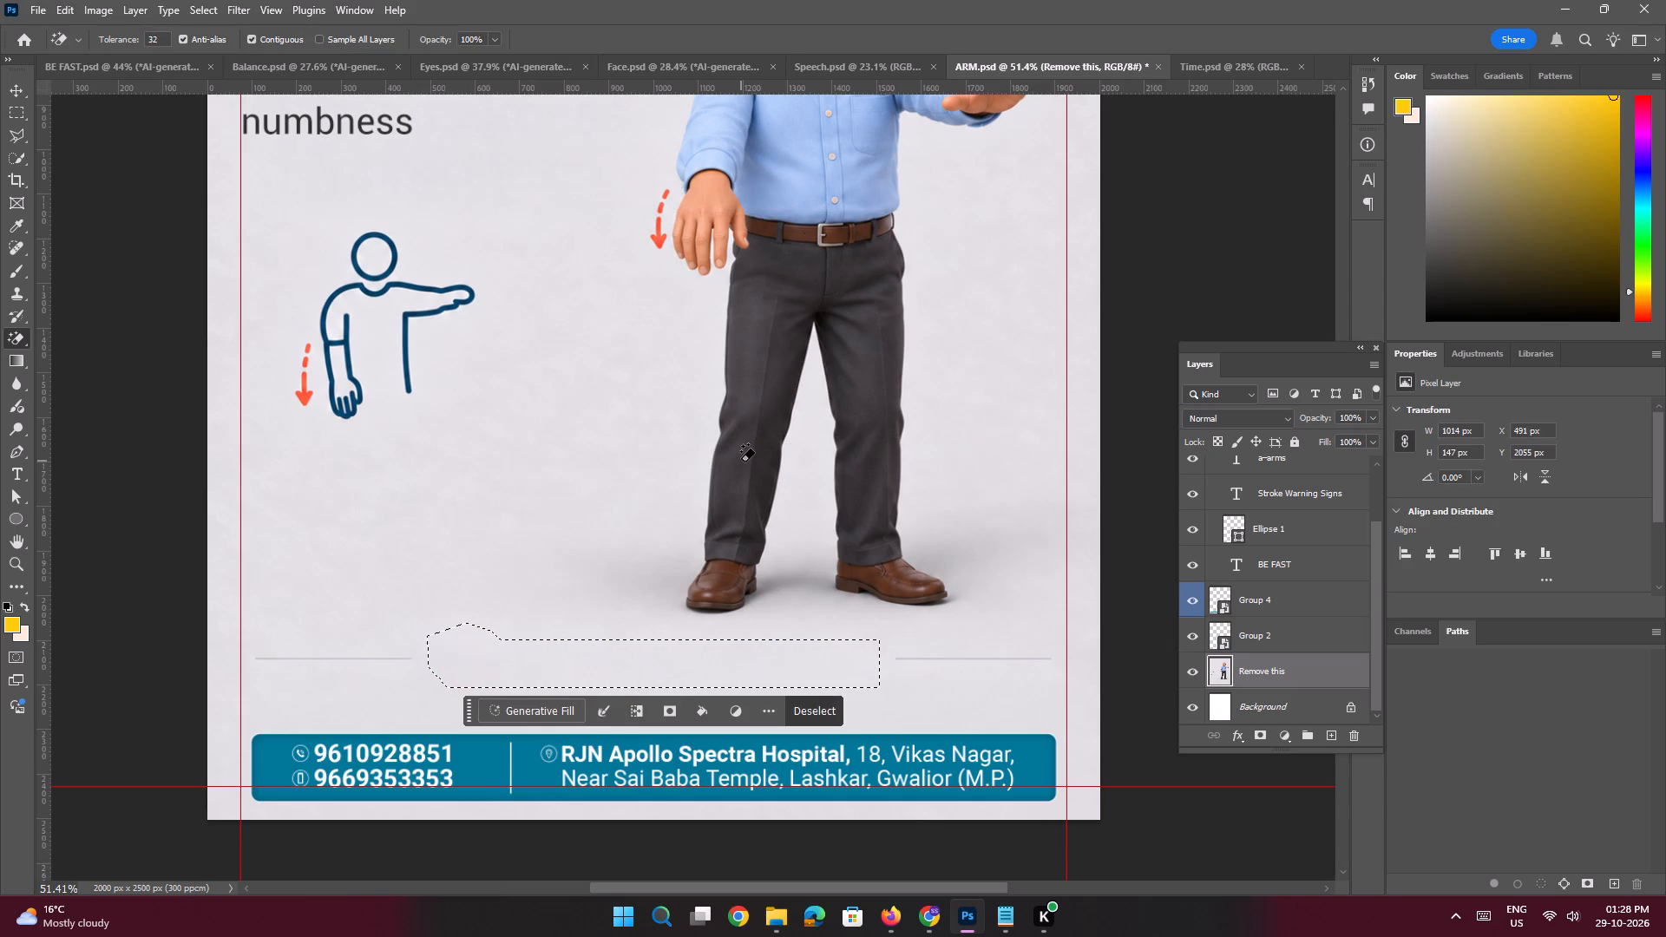
pyautogui.hotkey('ctrl', 'd')
# Copy the 4 pt AI-generated visuals disclaimer from Speech.psd into ARM.psd and centre it horizontally between the divider lines.
pyautogui.press('space')
pyautogui.press('space')
pyautogui.press('space')
pyautogui.press('space')
pyautogui.press('space')
pyautogui.press('space')
pyautogui.press('space')
pyautogui.press('space')
pyautogui.press('space')
pyautogui.moveTo(709, 463); pyautogui.dragTo(734, 476)
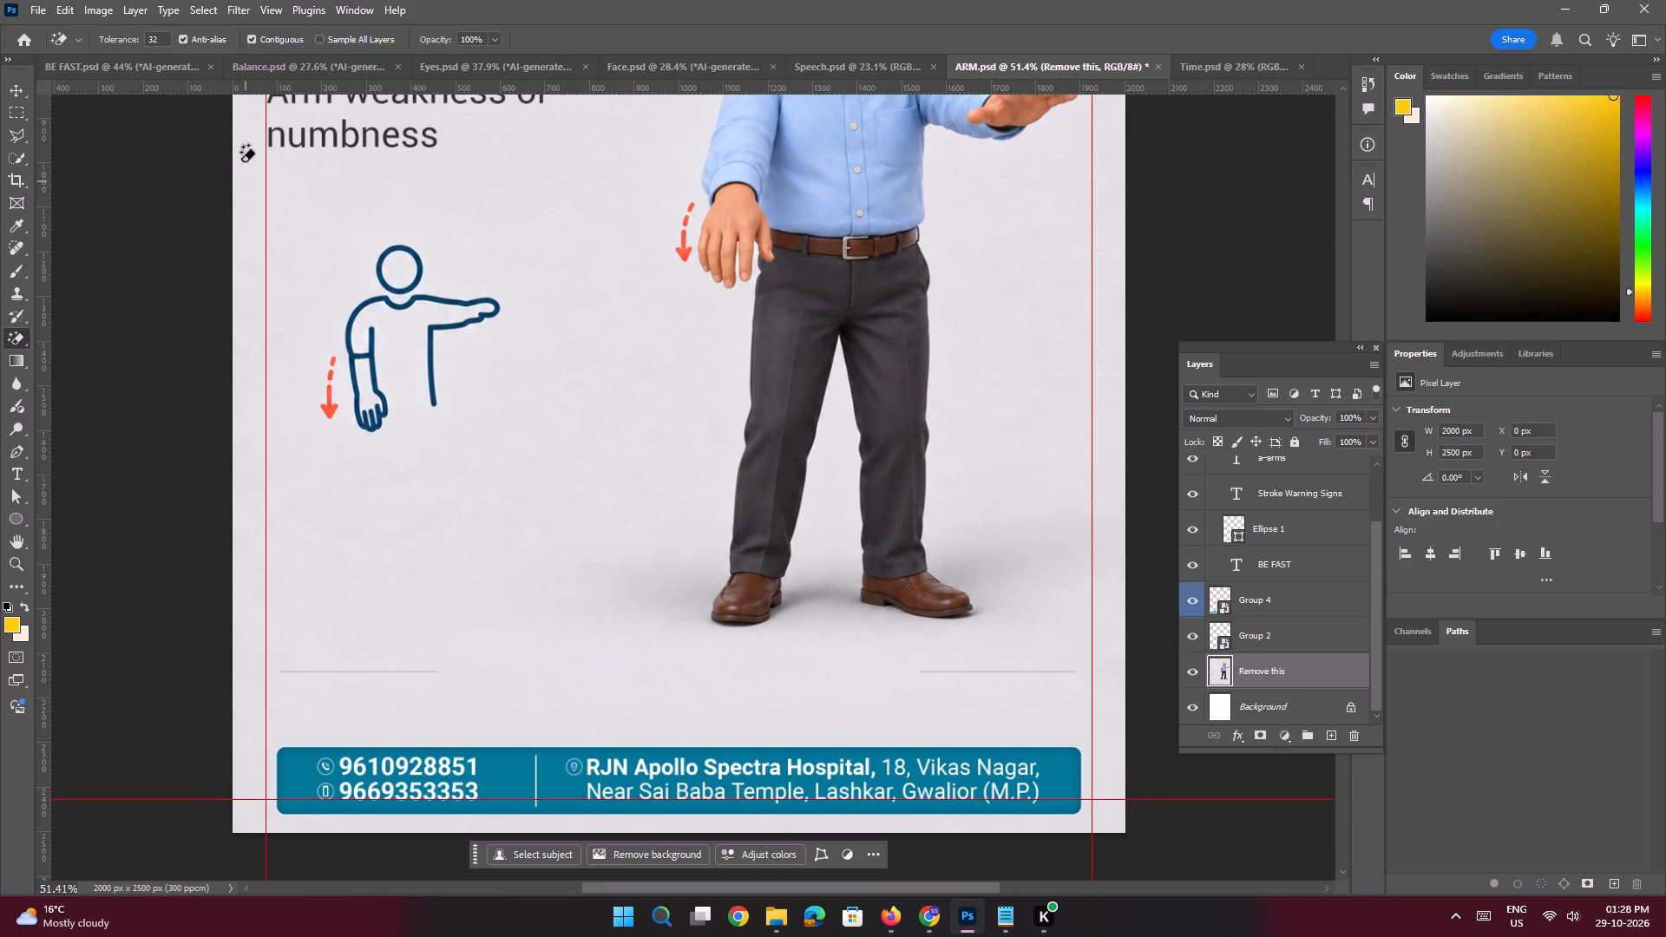
pyautogui.click(11, 92)
pyautogui.click(828, 59)
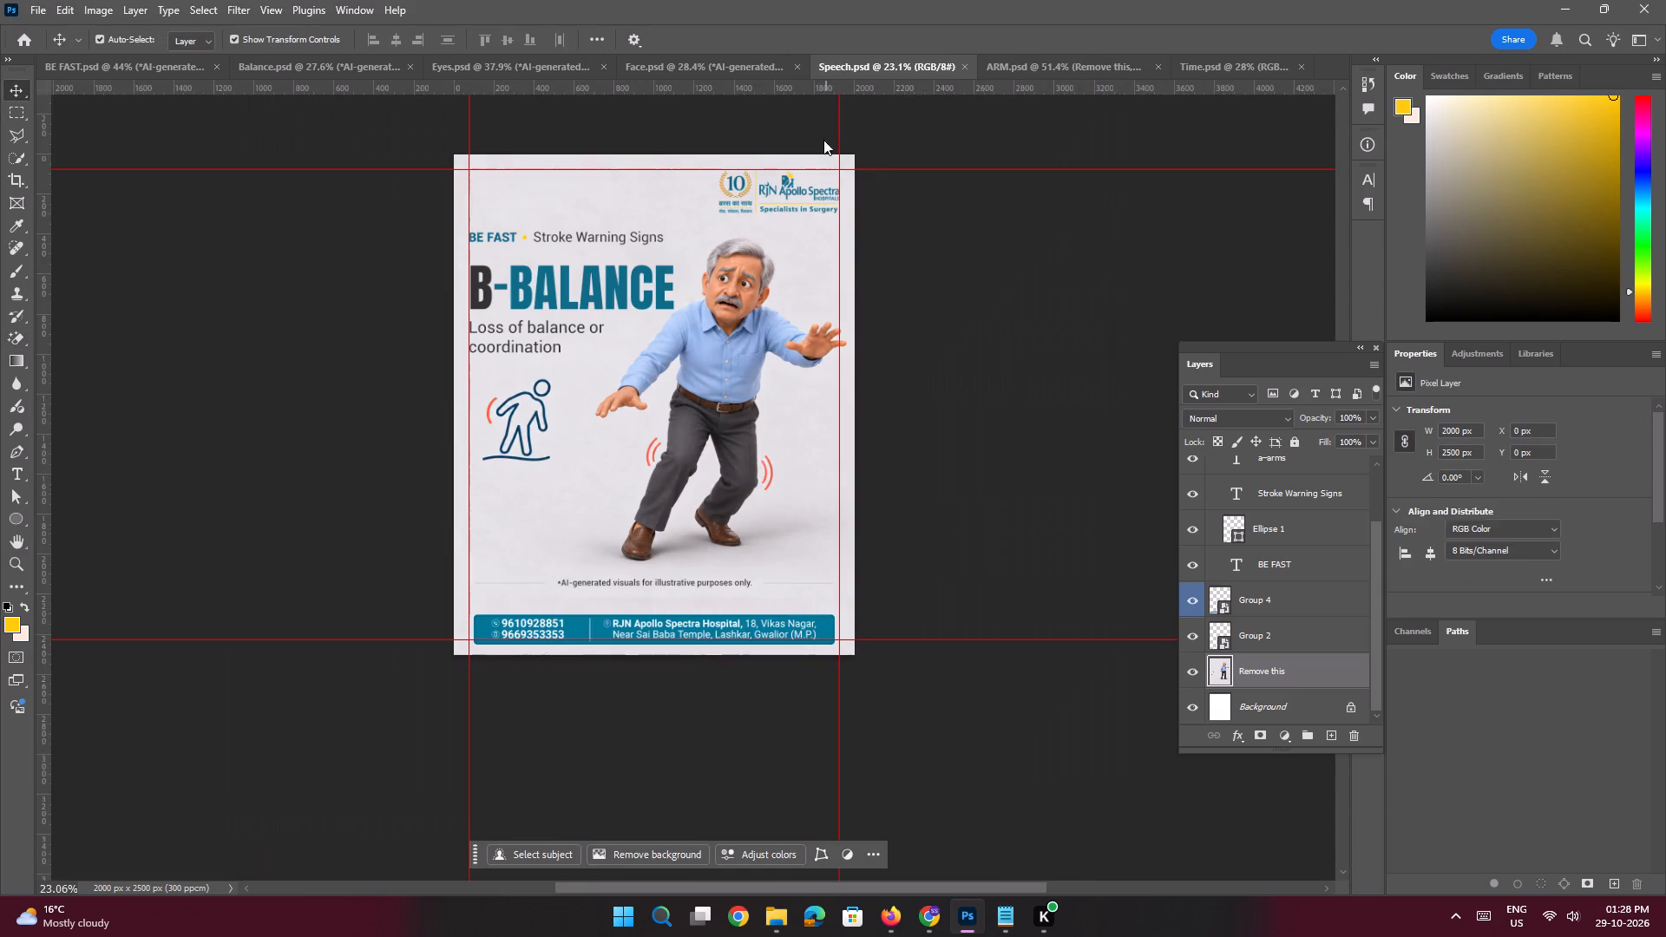
pyautogui.click(677, 581)
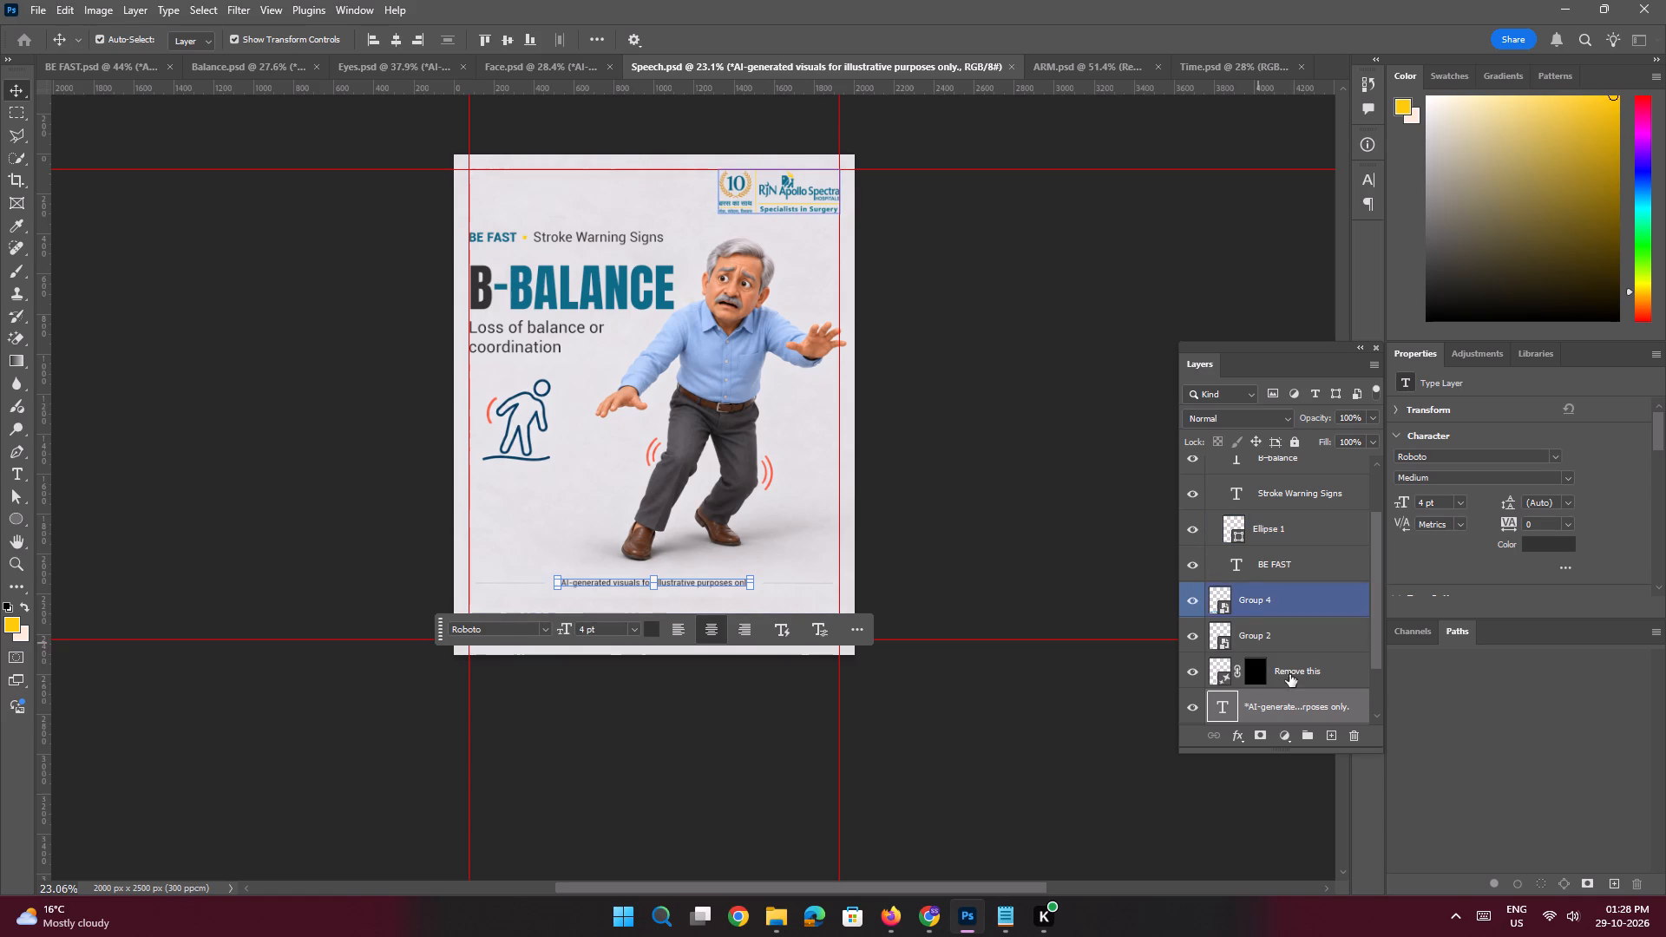
pyautogui.moveTo(1289, 699); pyautogui.dragTo(1066, 62)
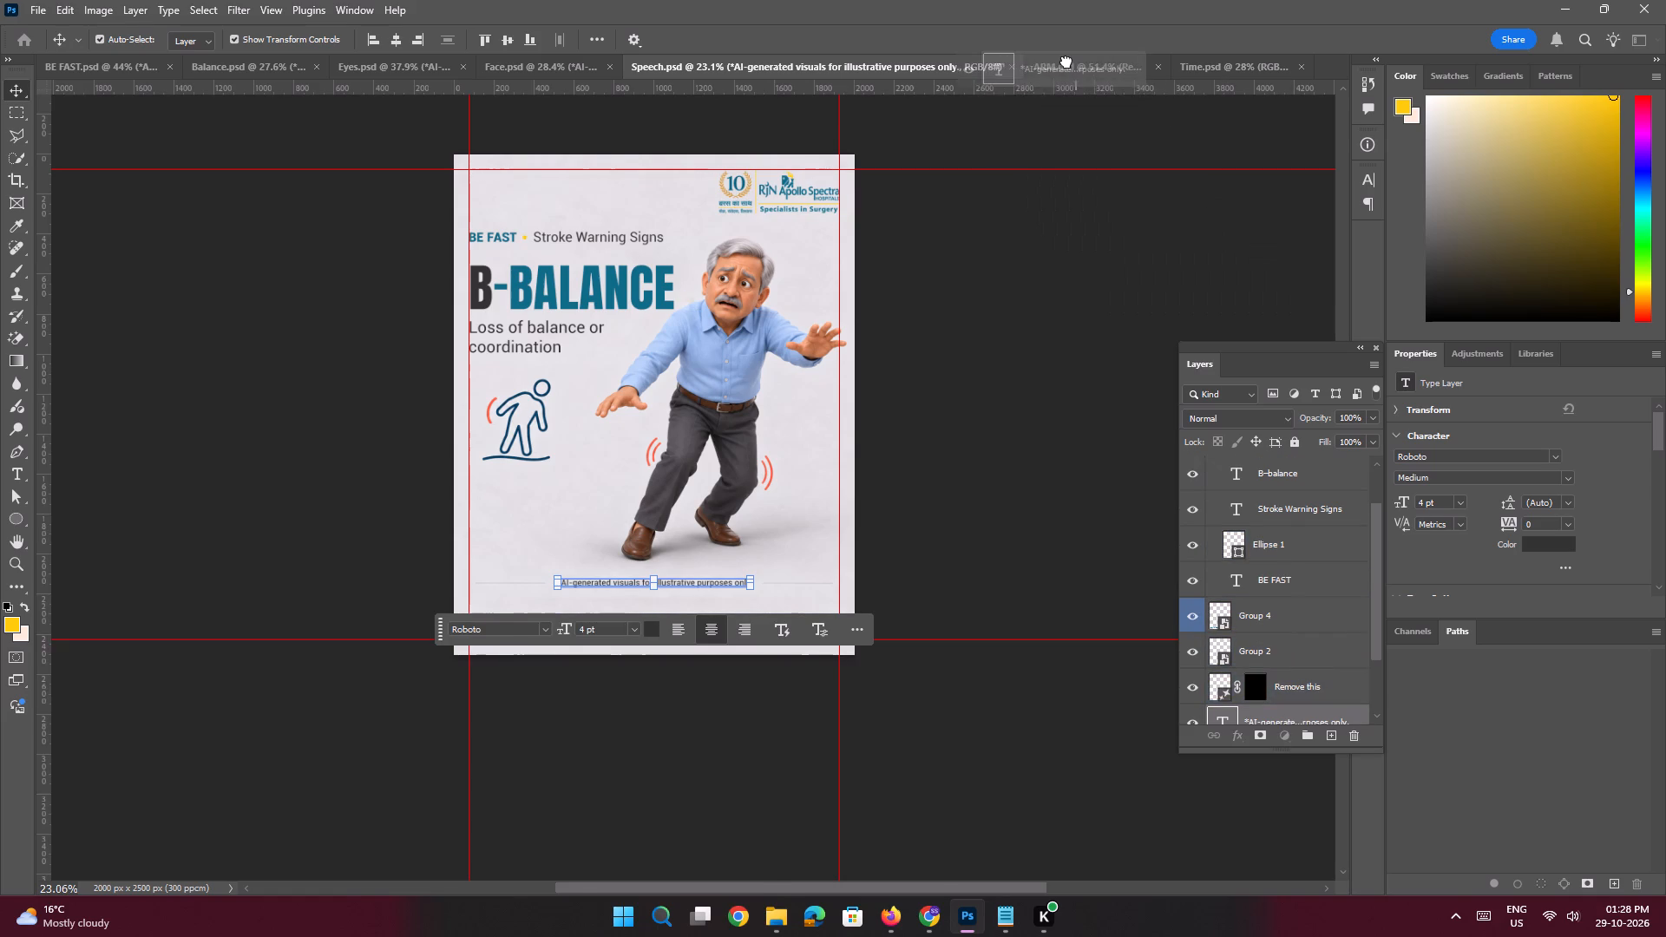
pyautogui.moveTo(1066, 62); pyautogui.dragTo(705, 714)
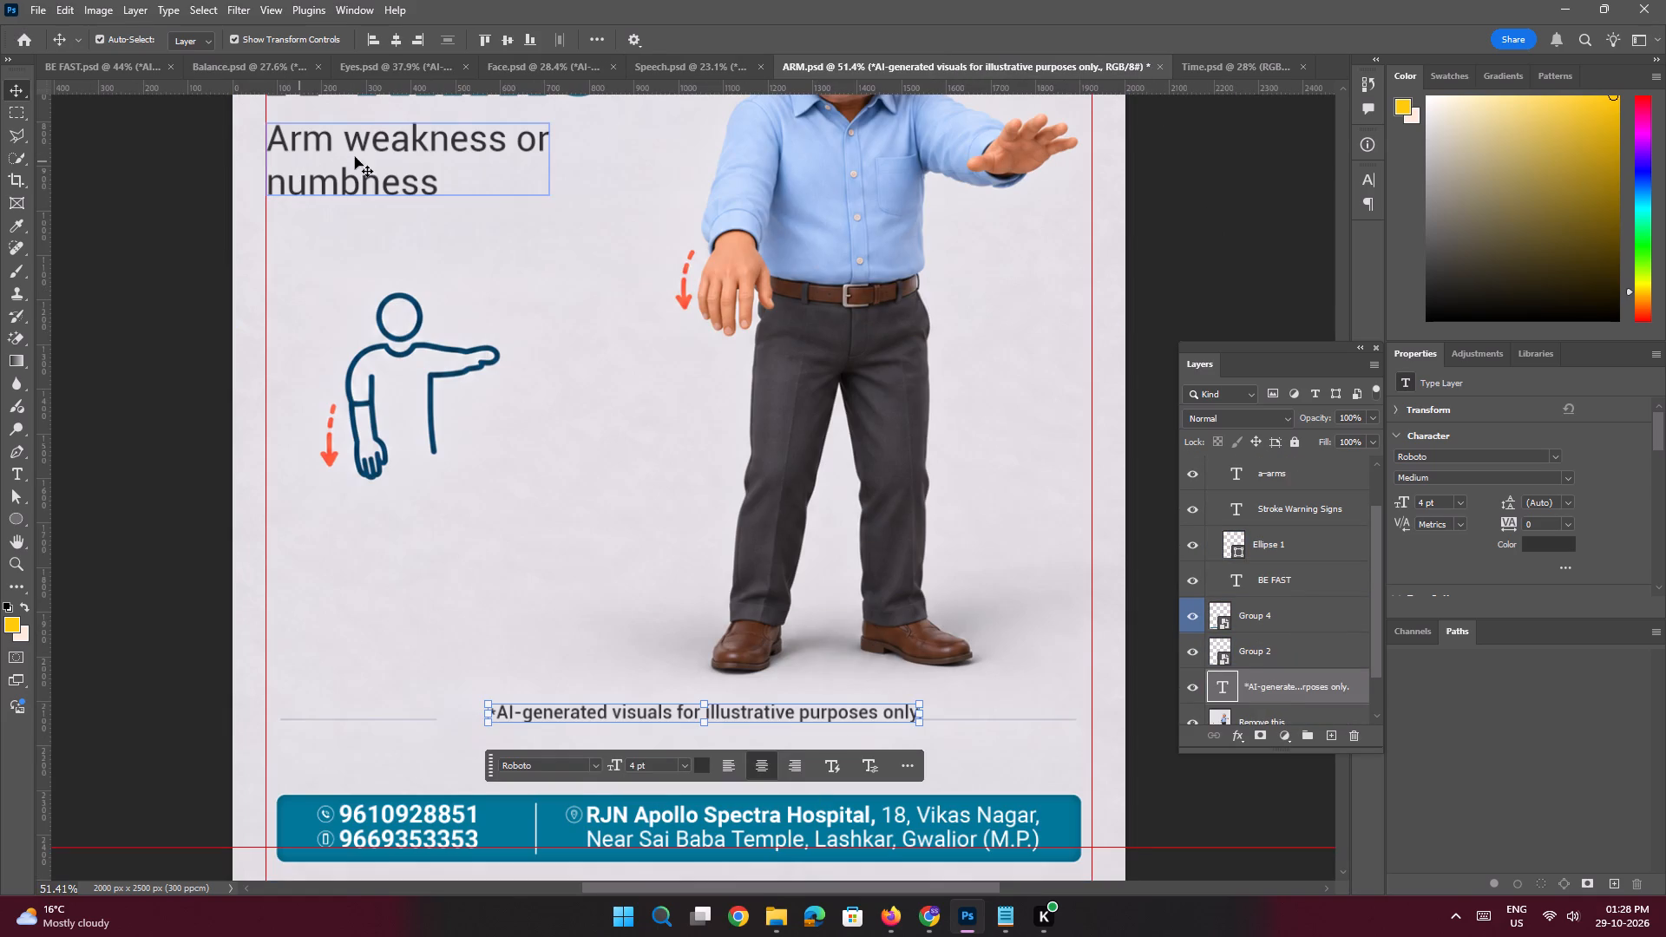
pyautogui.click(392, 43)
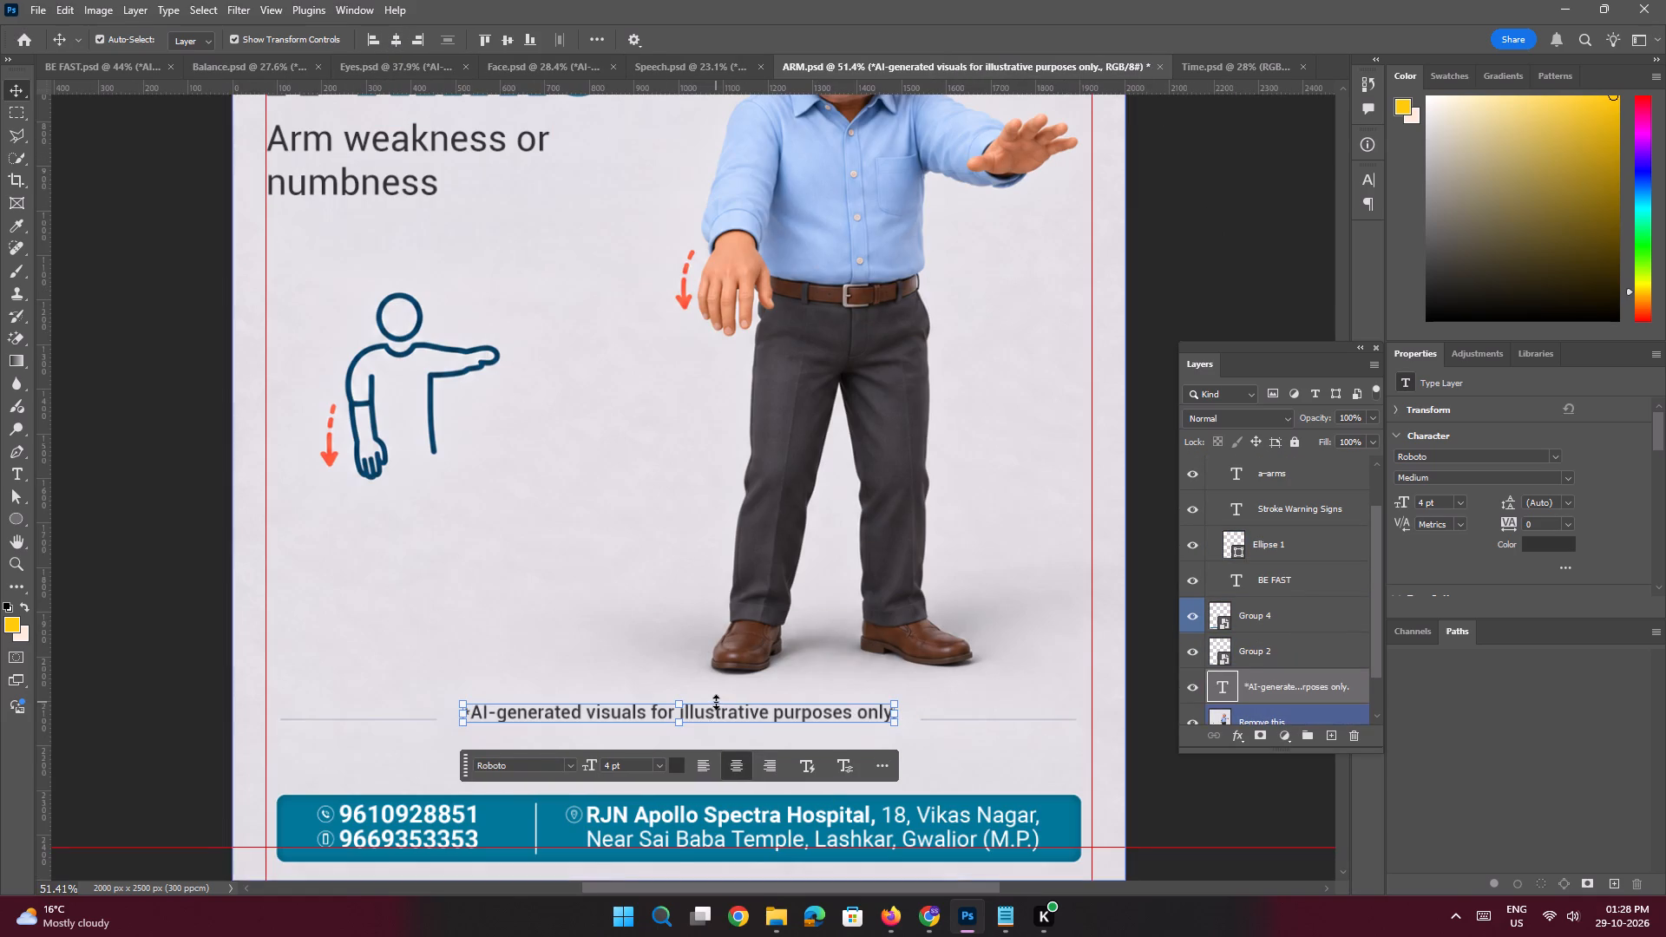
# Lower the disclaimer slightly to line it up with the divider lines, and save ARM.psd.
pyautogui.keyDown('shift'); pyautogui.click(717, 711); pyautogui.keyUp('shift')
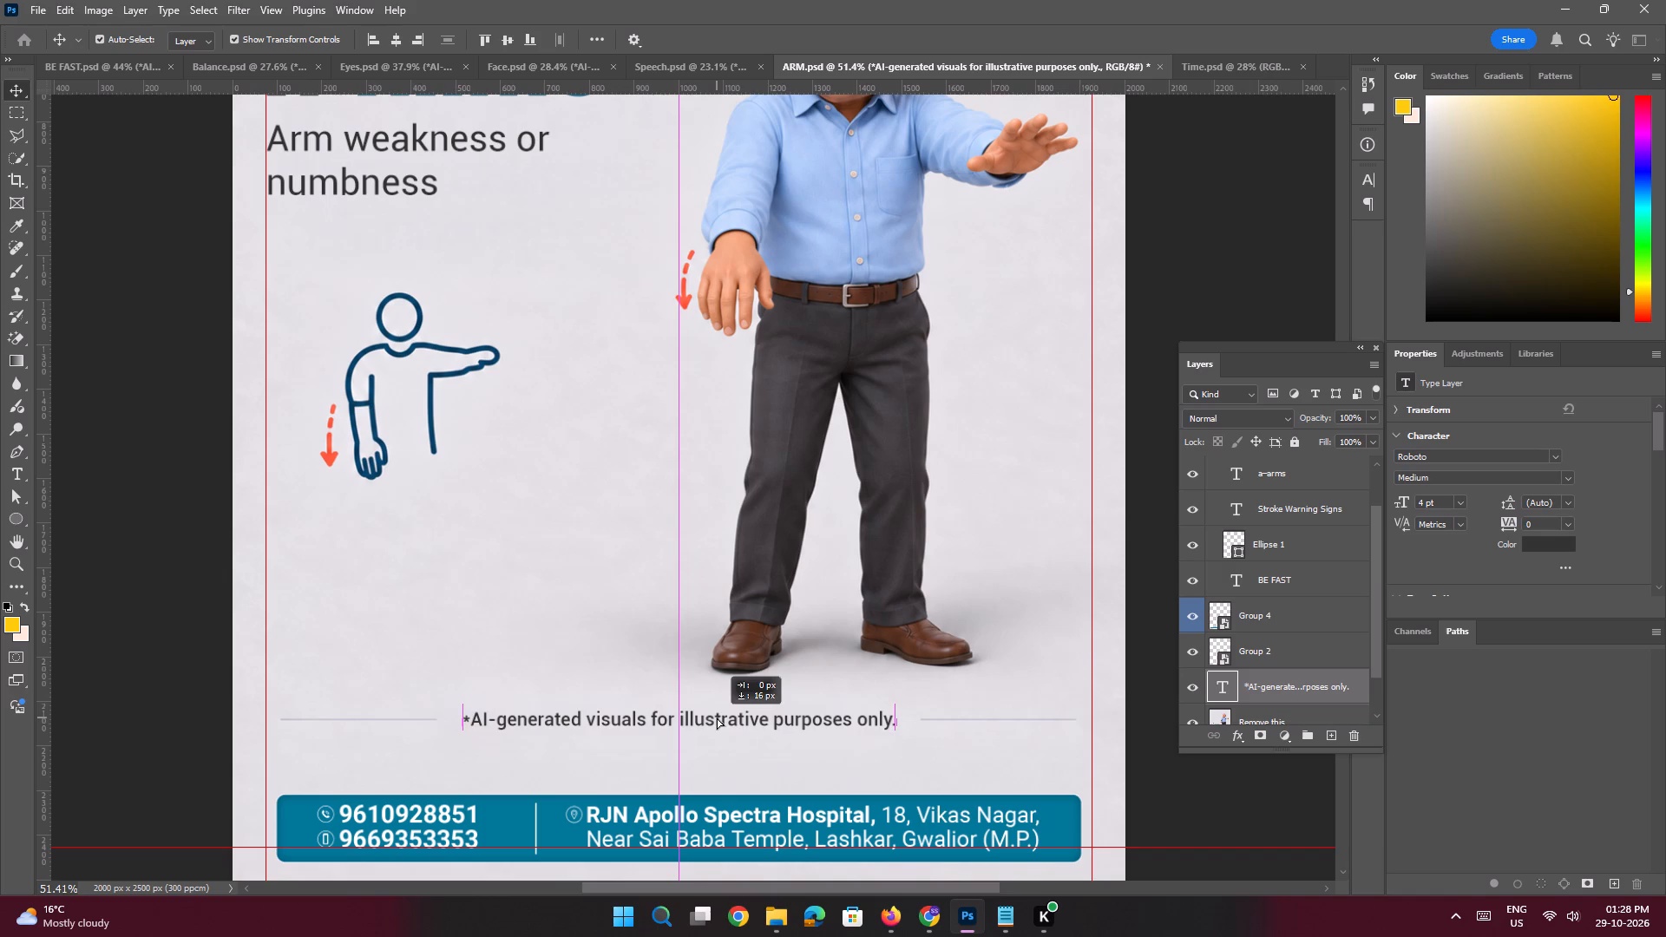
pyautogui.hotkey('shift', 'Down')
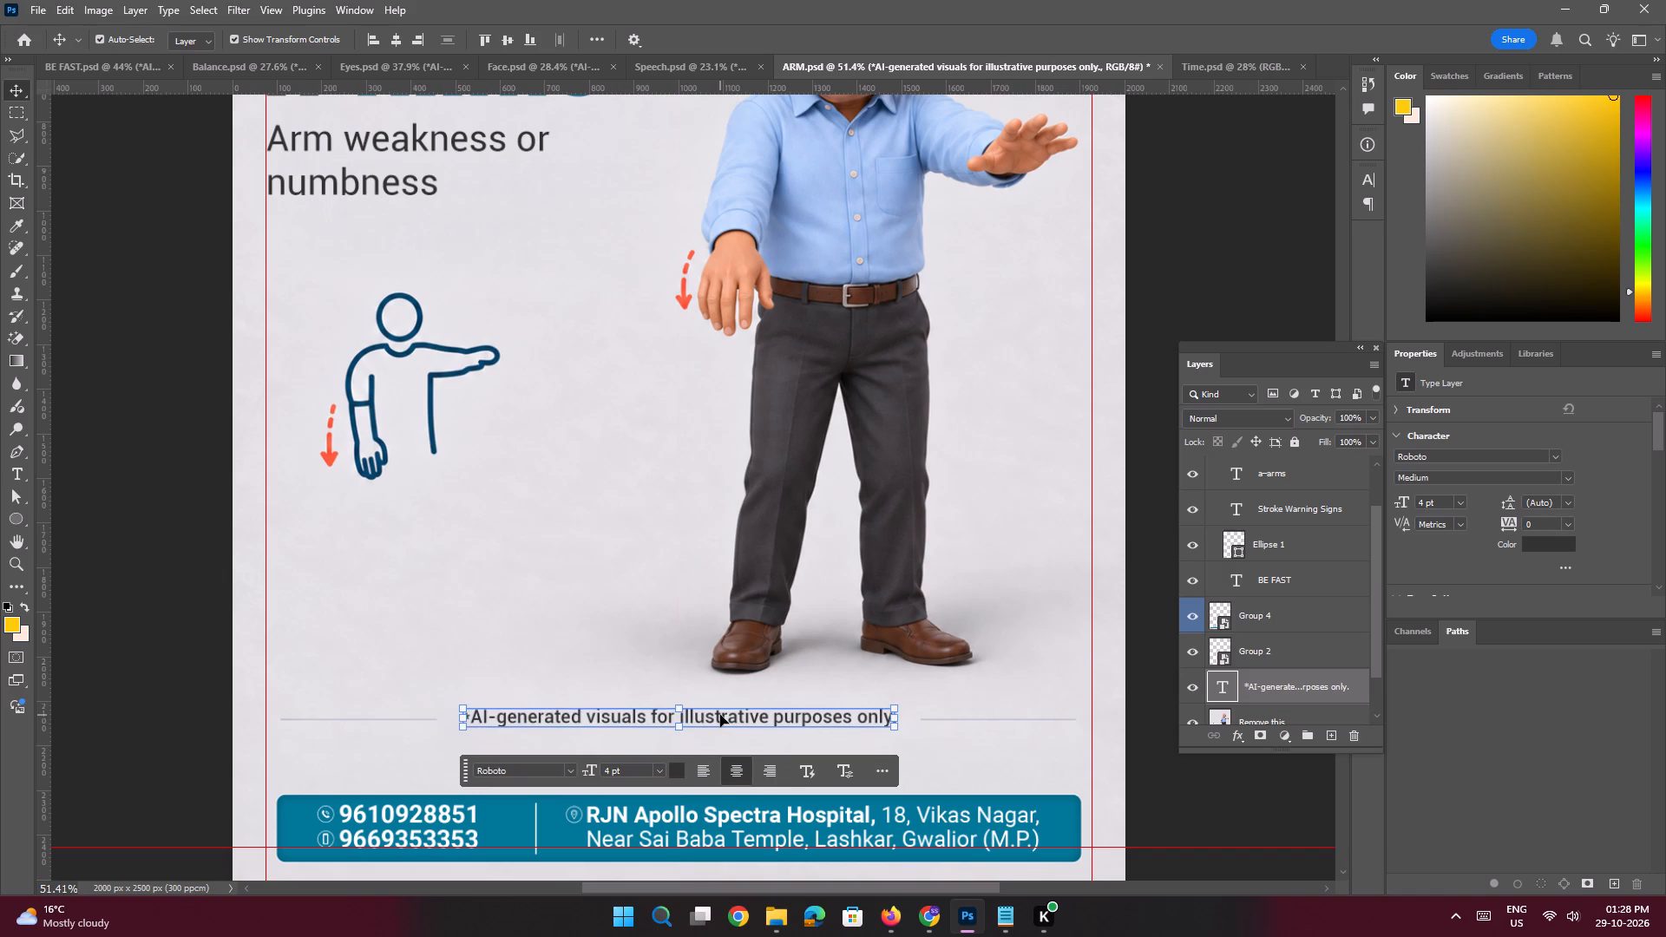
pyautogui.press('Down')
pyautogui.press('Down')
pyautogui.press('Down')
pyautogui.press('Down')
pyautogui.hotkey('ctrl', 's')
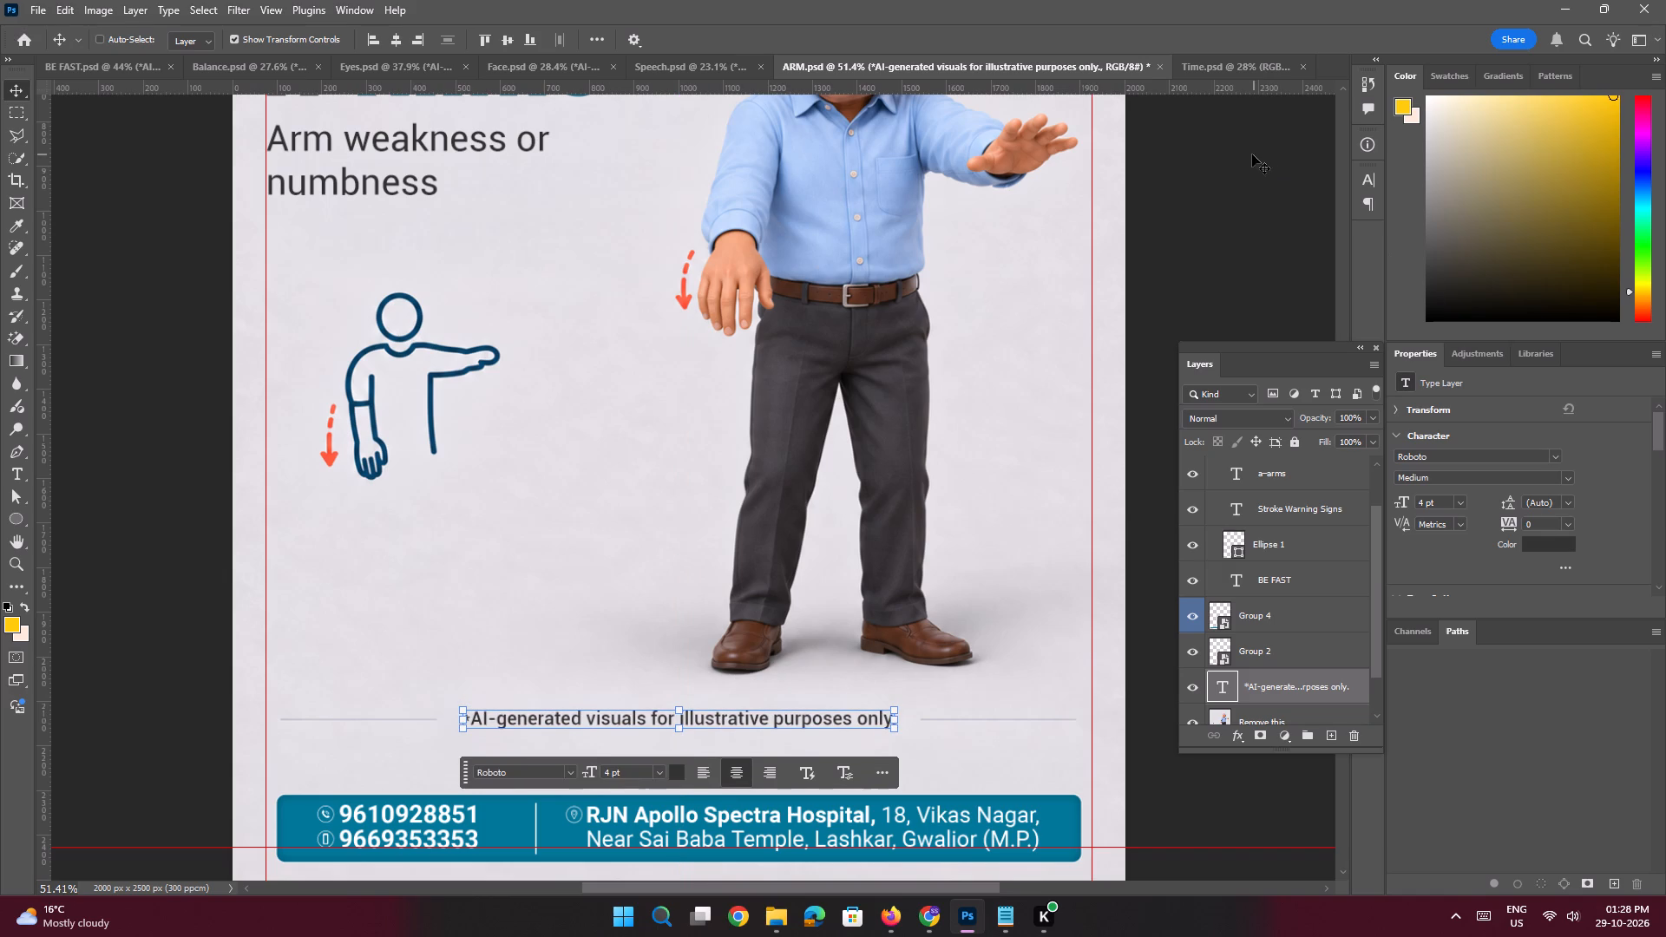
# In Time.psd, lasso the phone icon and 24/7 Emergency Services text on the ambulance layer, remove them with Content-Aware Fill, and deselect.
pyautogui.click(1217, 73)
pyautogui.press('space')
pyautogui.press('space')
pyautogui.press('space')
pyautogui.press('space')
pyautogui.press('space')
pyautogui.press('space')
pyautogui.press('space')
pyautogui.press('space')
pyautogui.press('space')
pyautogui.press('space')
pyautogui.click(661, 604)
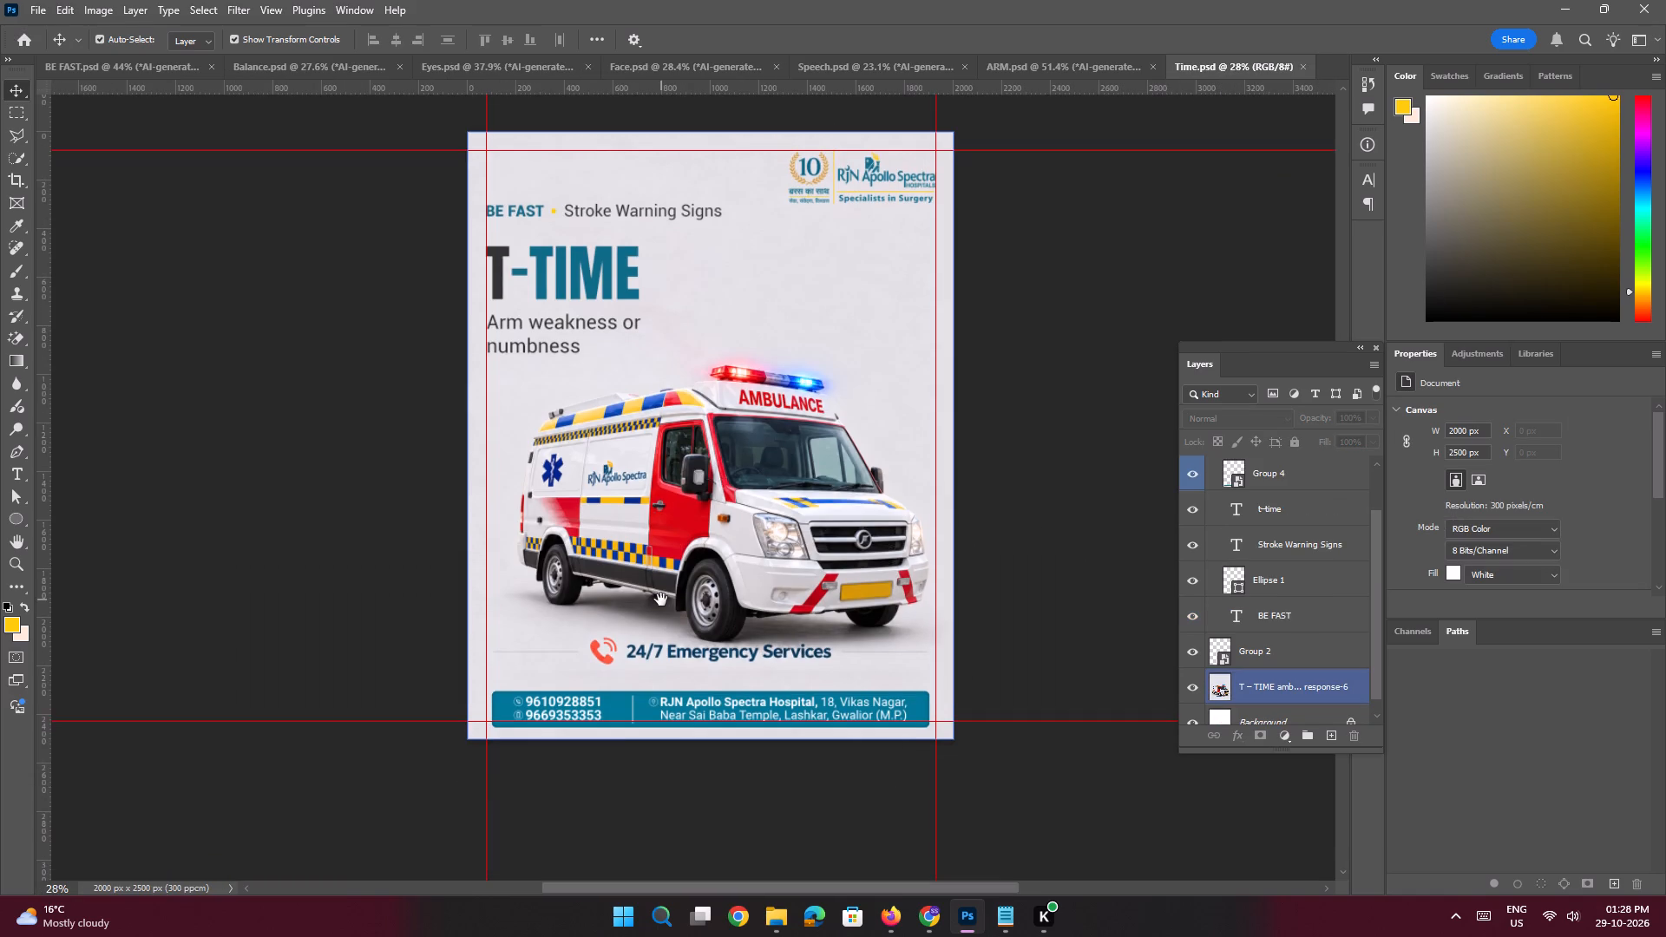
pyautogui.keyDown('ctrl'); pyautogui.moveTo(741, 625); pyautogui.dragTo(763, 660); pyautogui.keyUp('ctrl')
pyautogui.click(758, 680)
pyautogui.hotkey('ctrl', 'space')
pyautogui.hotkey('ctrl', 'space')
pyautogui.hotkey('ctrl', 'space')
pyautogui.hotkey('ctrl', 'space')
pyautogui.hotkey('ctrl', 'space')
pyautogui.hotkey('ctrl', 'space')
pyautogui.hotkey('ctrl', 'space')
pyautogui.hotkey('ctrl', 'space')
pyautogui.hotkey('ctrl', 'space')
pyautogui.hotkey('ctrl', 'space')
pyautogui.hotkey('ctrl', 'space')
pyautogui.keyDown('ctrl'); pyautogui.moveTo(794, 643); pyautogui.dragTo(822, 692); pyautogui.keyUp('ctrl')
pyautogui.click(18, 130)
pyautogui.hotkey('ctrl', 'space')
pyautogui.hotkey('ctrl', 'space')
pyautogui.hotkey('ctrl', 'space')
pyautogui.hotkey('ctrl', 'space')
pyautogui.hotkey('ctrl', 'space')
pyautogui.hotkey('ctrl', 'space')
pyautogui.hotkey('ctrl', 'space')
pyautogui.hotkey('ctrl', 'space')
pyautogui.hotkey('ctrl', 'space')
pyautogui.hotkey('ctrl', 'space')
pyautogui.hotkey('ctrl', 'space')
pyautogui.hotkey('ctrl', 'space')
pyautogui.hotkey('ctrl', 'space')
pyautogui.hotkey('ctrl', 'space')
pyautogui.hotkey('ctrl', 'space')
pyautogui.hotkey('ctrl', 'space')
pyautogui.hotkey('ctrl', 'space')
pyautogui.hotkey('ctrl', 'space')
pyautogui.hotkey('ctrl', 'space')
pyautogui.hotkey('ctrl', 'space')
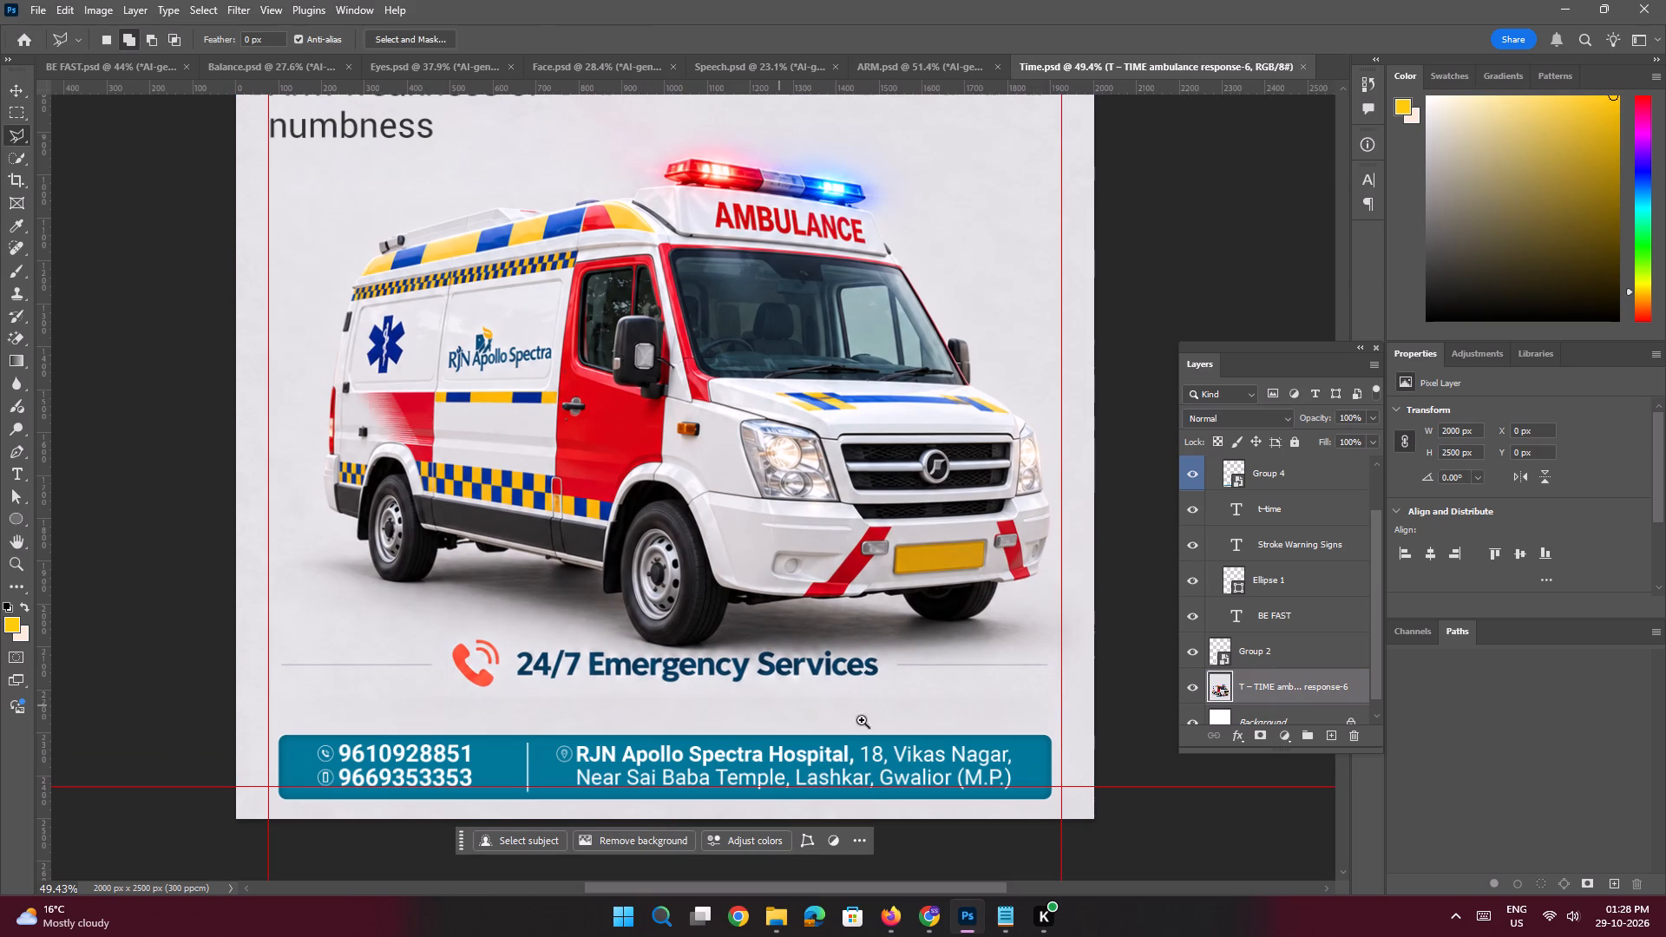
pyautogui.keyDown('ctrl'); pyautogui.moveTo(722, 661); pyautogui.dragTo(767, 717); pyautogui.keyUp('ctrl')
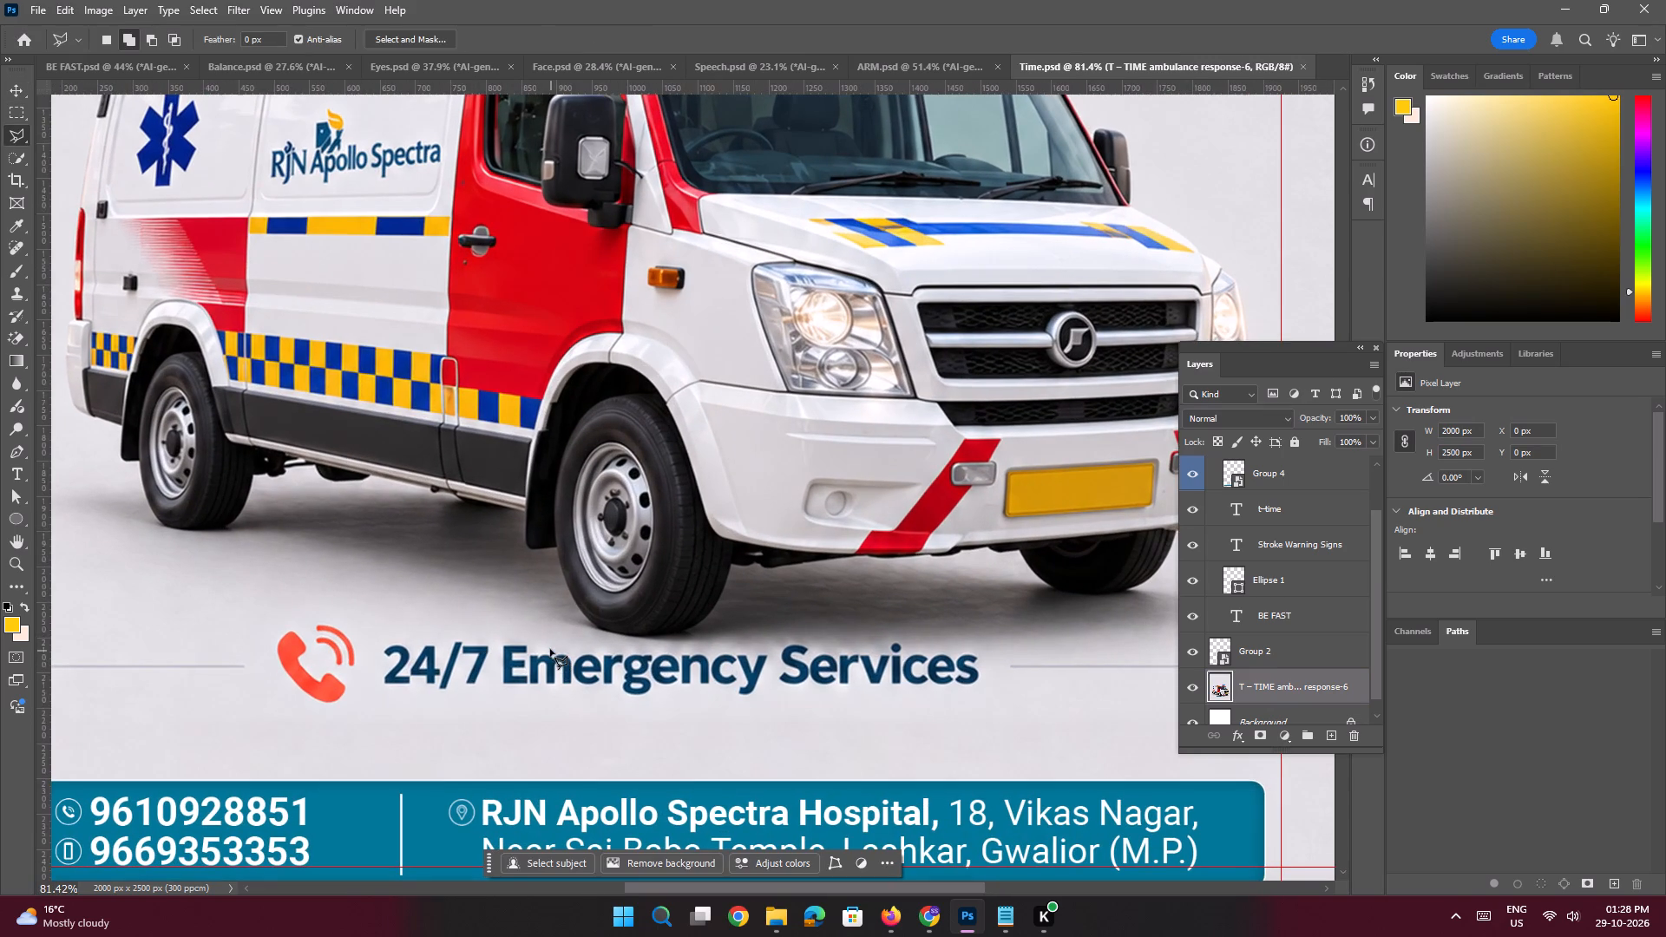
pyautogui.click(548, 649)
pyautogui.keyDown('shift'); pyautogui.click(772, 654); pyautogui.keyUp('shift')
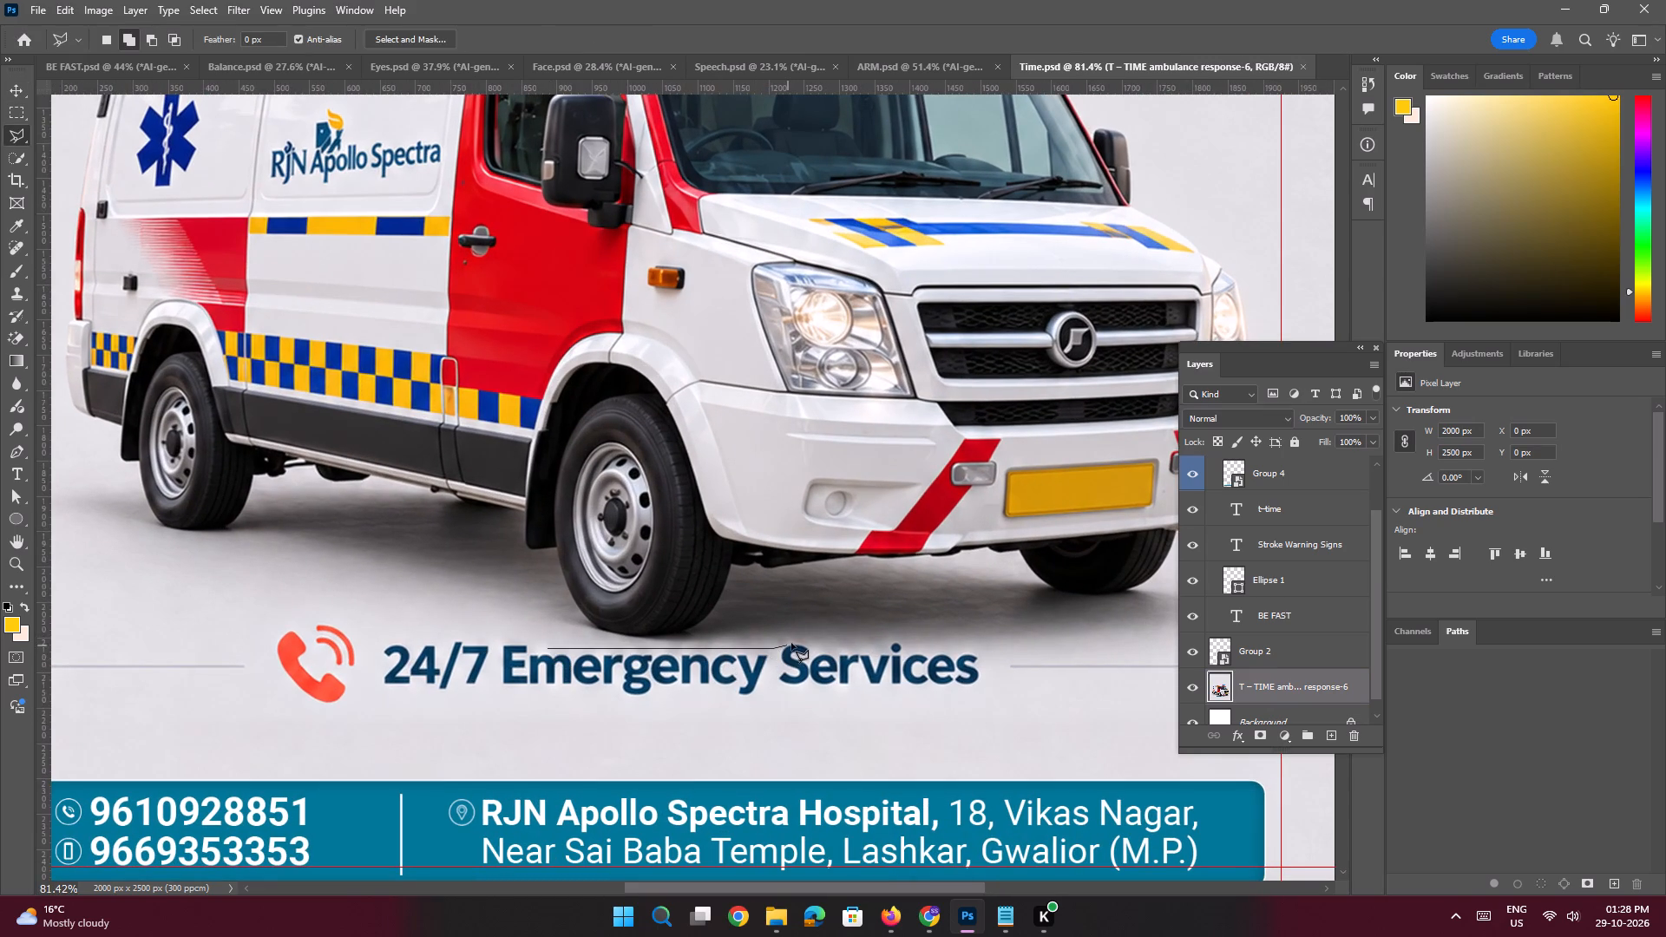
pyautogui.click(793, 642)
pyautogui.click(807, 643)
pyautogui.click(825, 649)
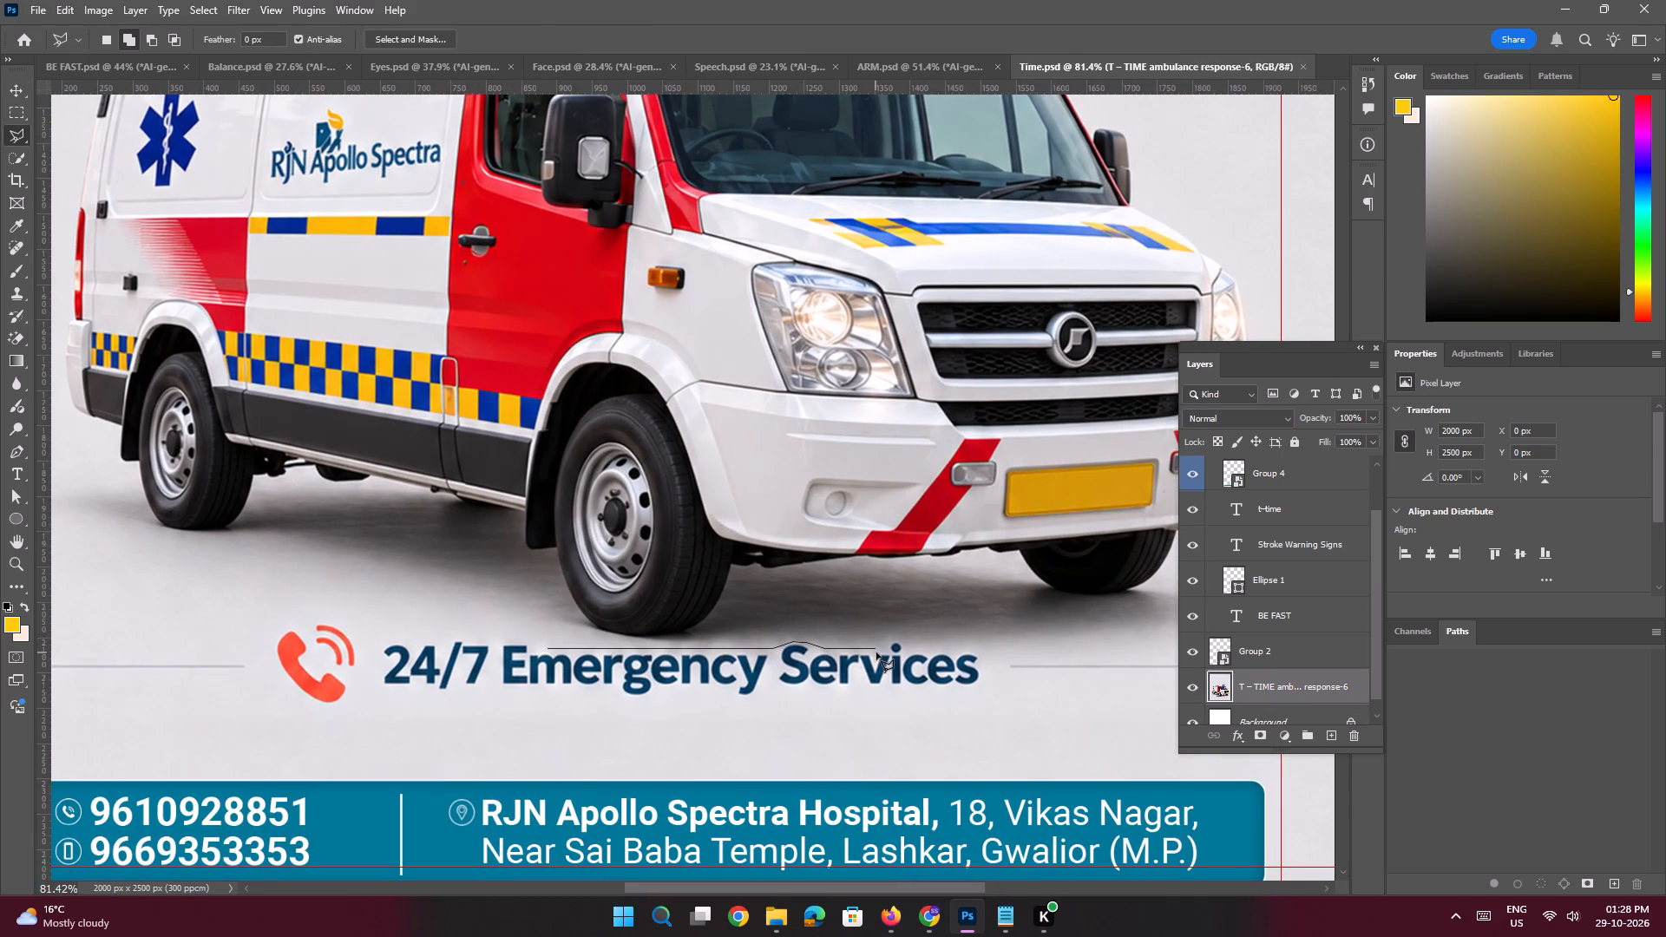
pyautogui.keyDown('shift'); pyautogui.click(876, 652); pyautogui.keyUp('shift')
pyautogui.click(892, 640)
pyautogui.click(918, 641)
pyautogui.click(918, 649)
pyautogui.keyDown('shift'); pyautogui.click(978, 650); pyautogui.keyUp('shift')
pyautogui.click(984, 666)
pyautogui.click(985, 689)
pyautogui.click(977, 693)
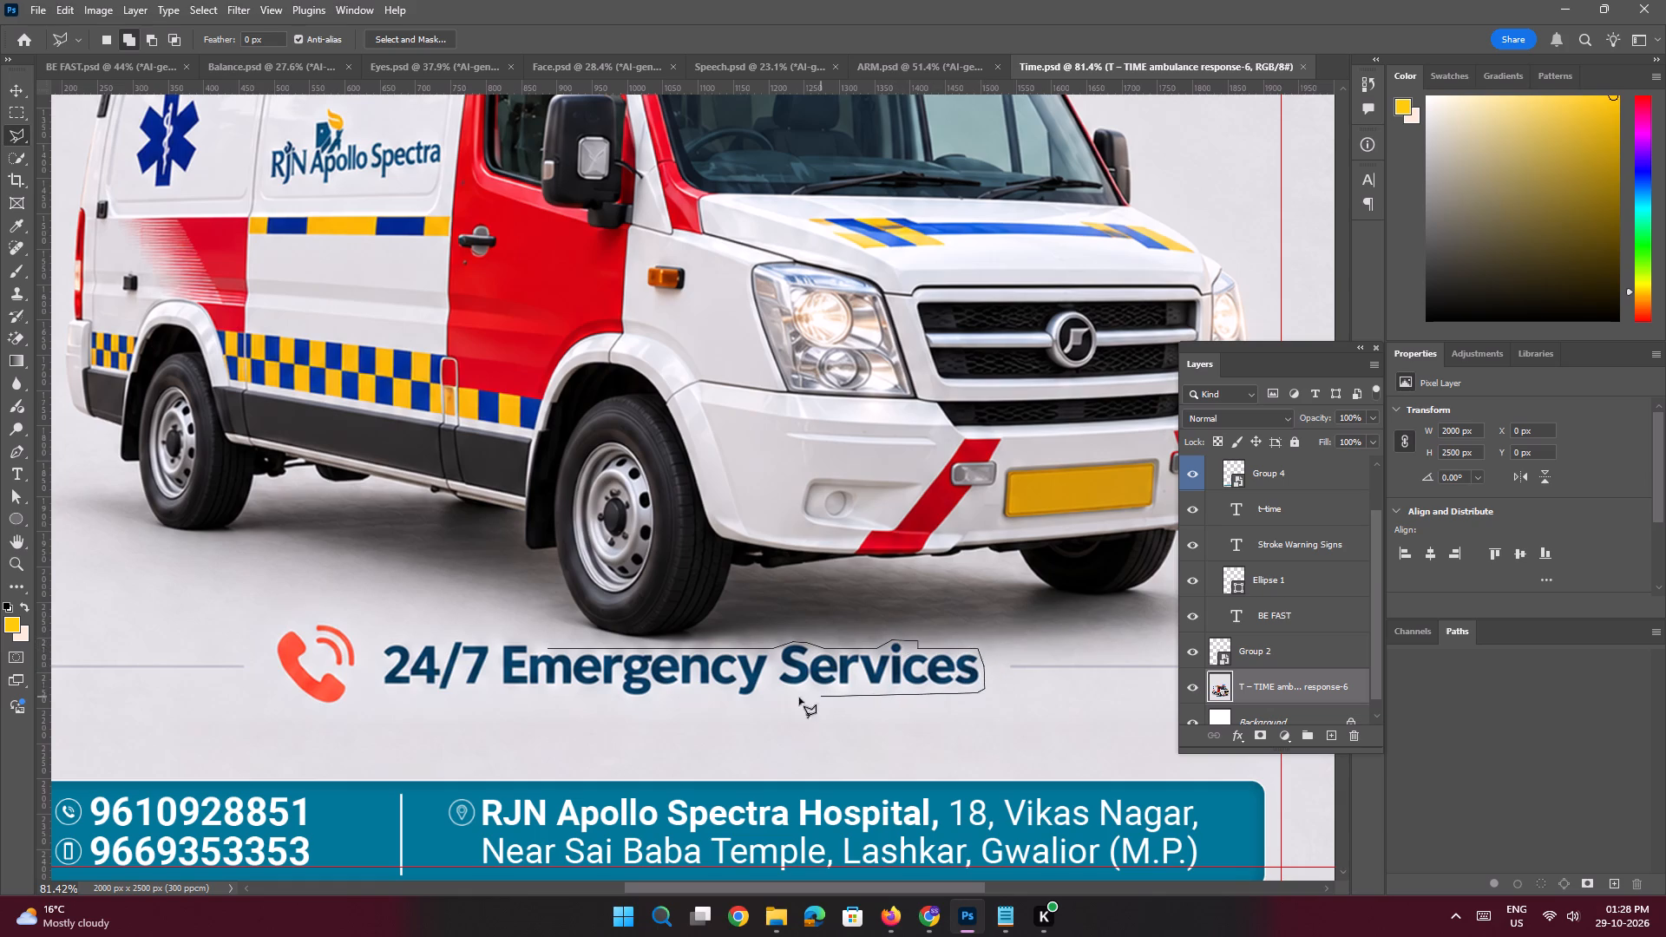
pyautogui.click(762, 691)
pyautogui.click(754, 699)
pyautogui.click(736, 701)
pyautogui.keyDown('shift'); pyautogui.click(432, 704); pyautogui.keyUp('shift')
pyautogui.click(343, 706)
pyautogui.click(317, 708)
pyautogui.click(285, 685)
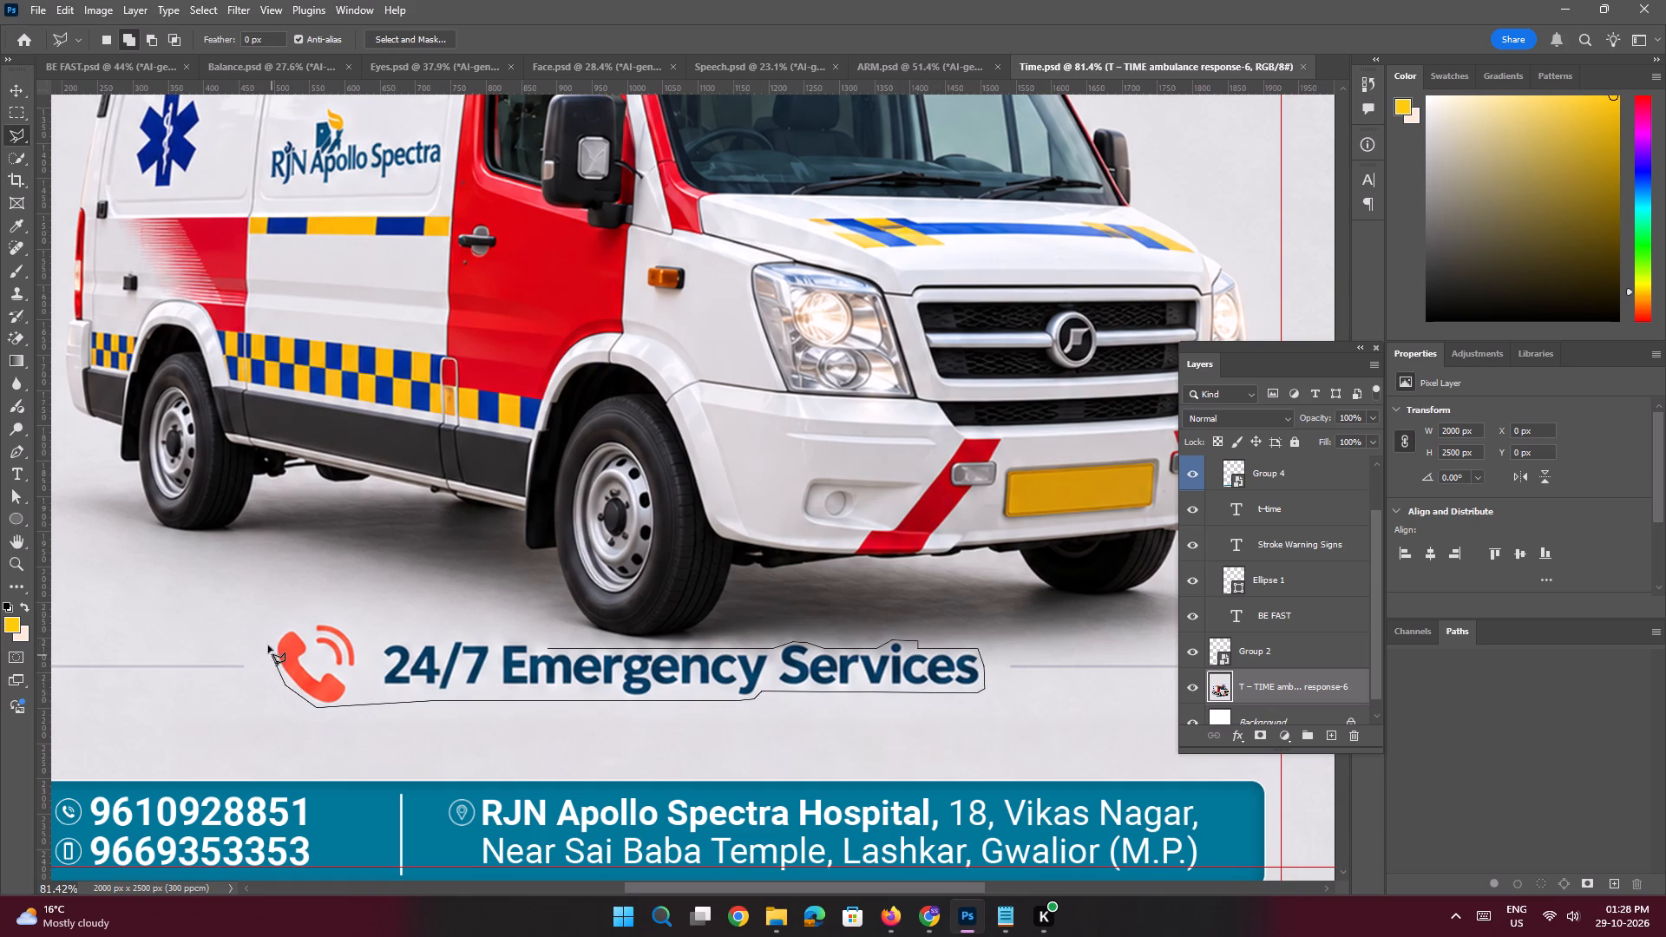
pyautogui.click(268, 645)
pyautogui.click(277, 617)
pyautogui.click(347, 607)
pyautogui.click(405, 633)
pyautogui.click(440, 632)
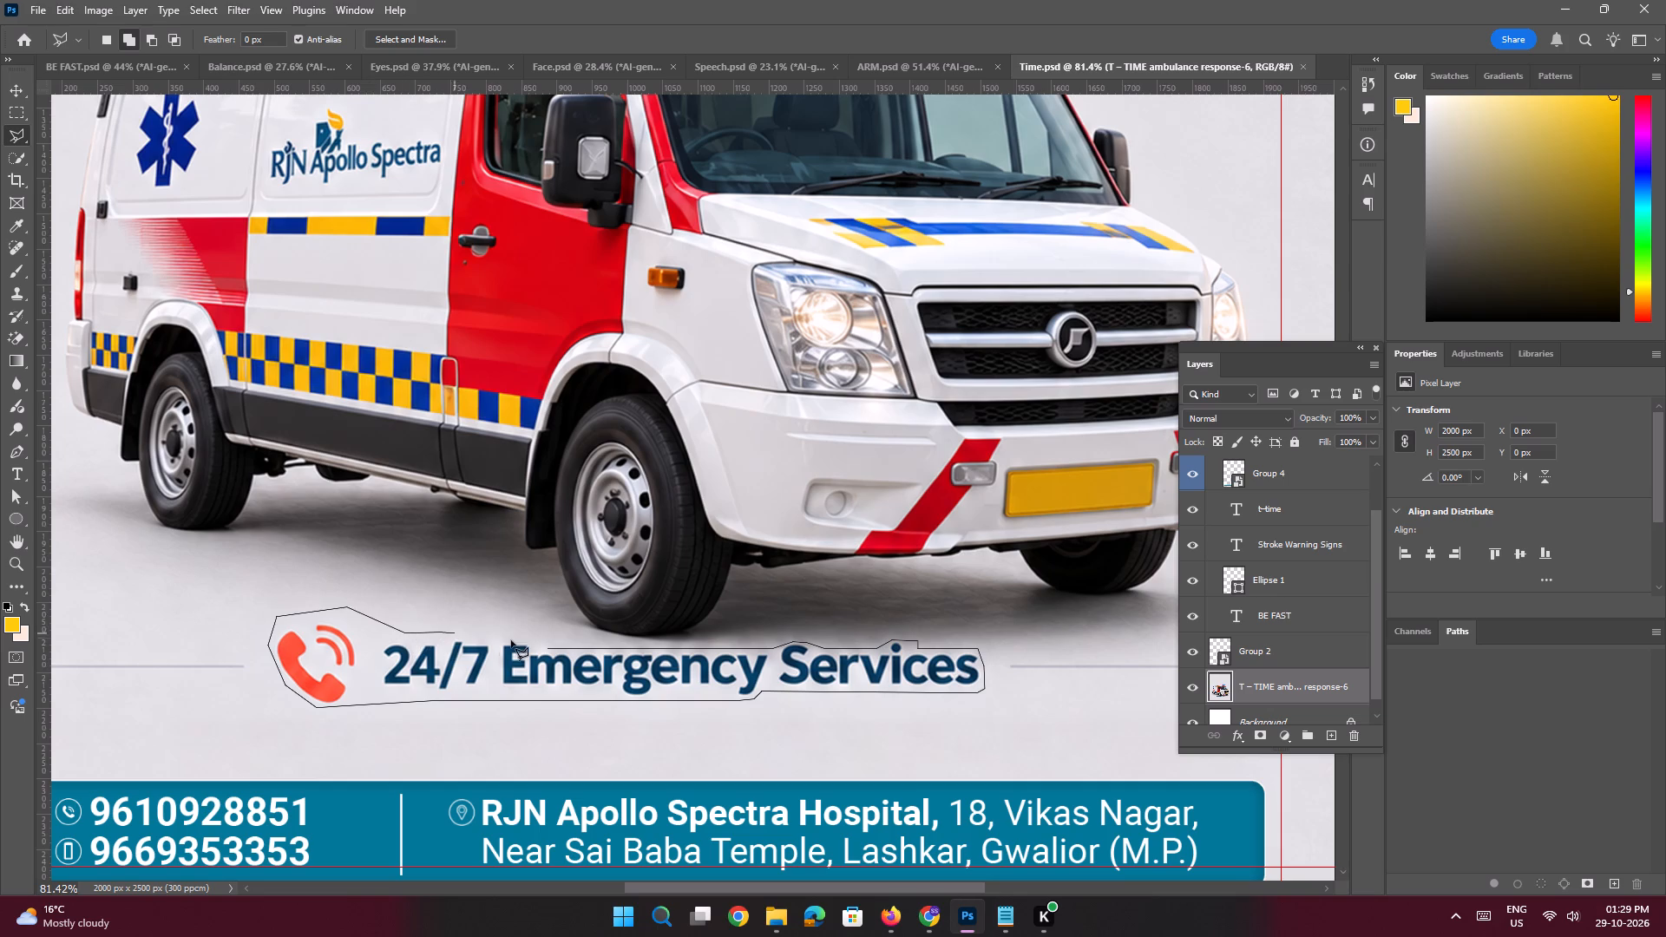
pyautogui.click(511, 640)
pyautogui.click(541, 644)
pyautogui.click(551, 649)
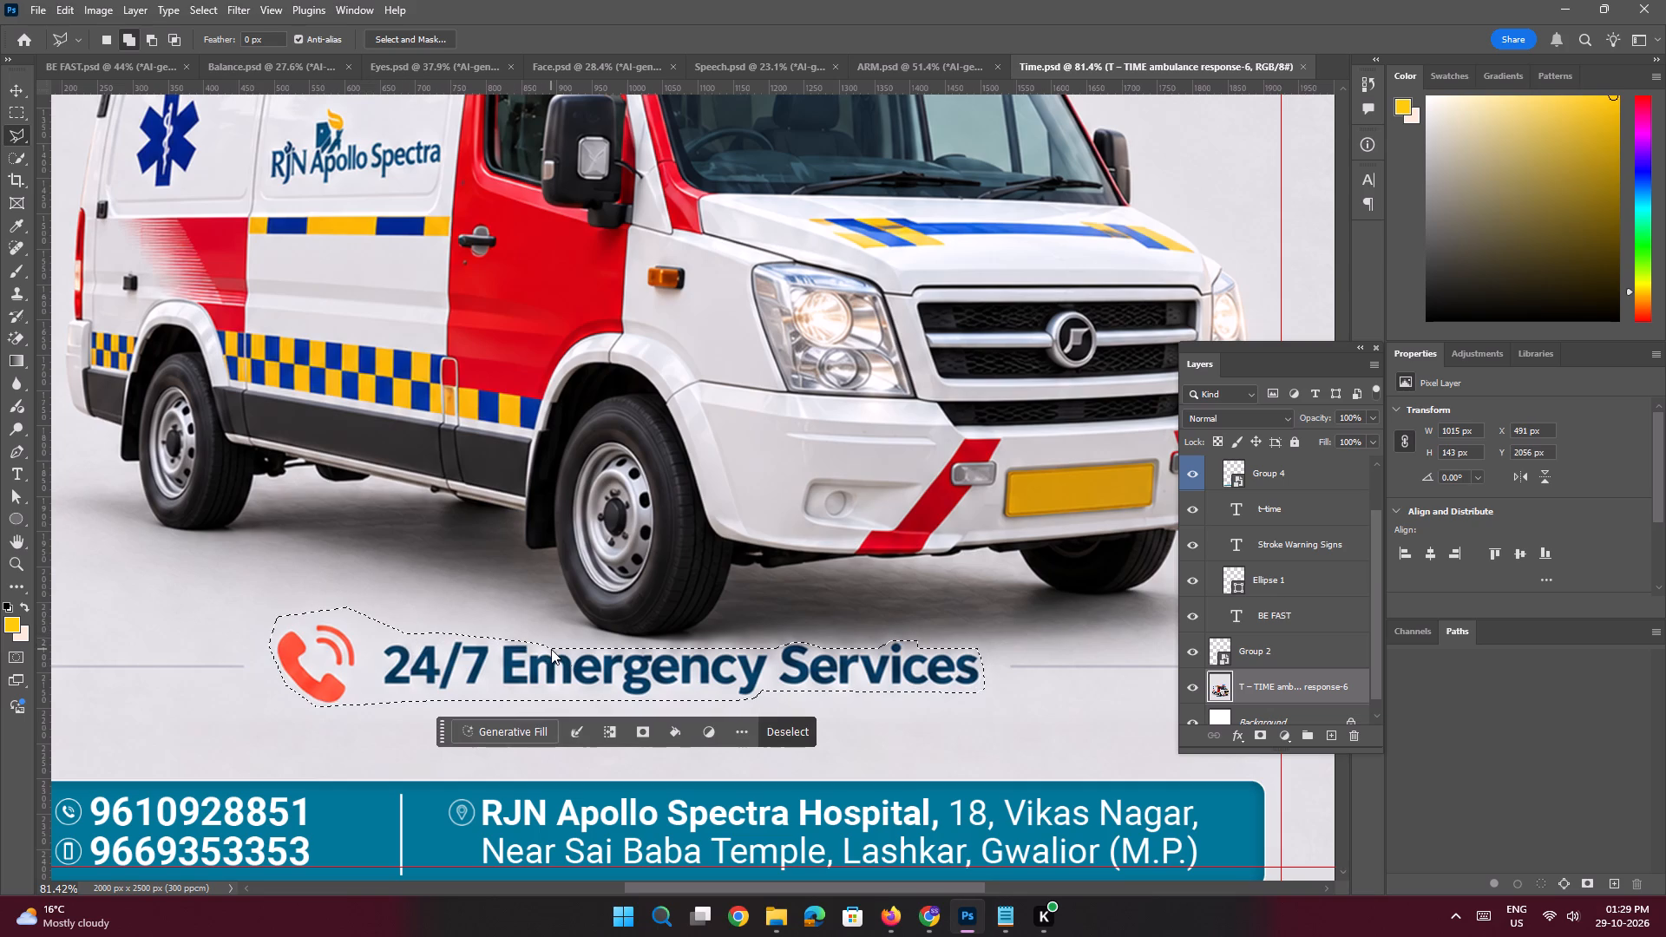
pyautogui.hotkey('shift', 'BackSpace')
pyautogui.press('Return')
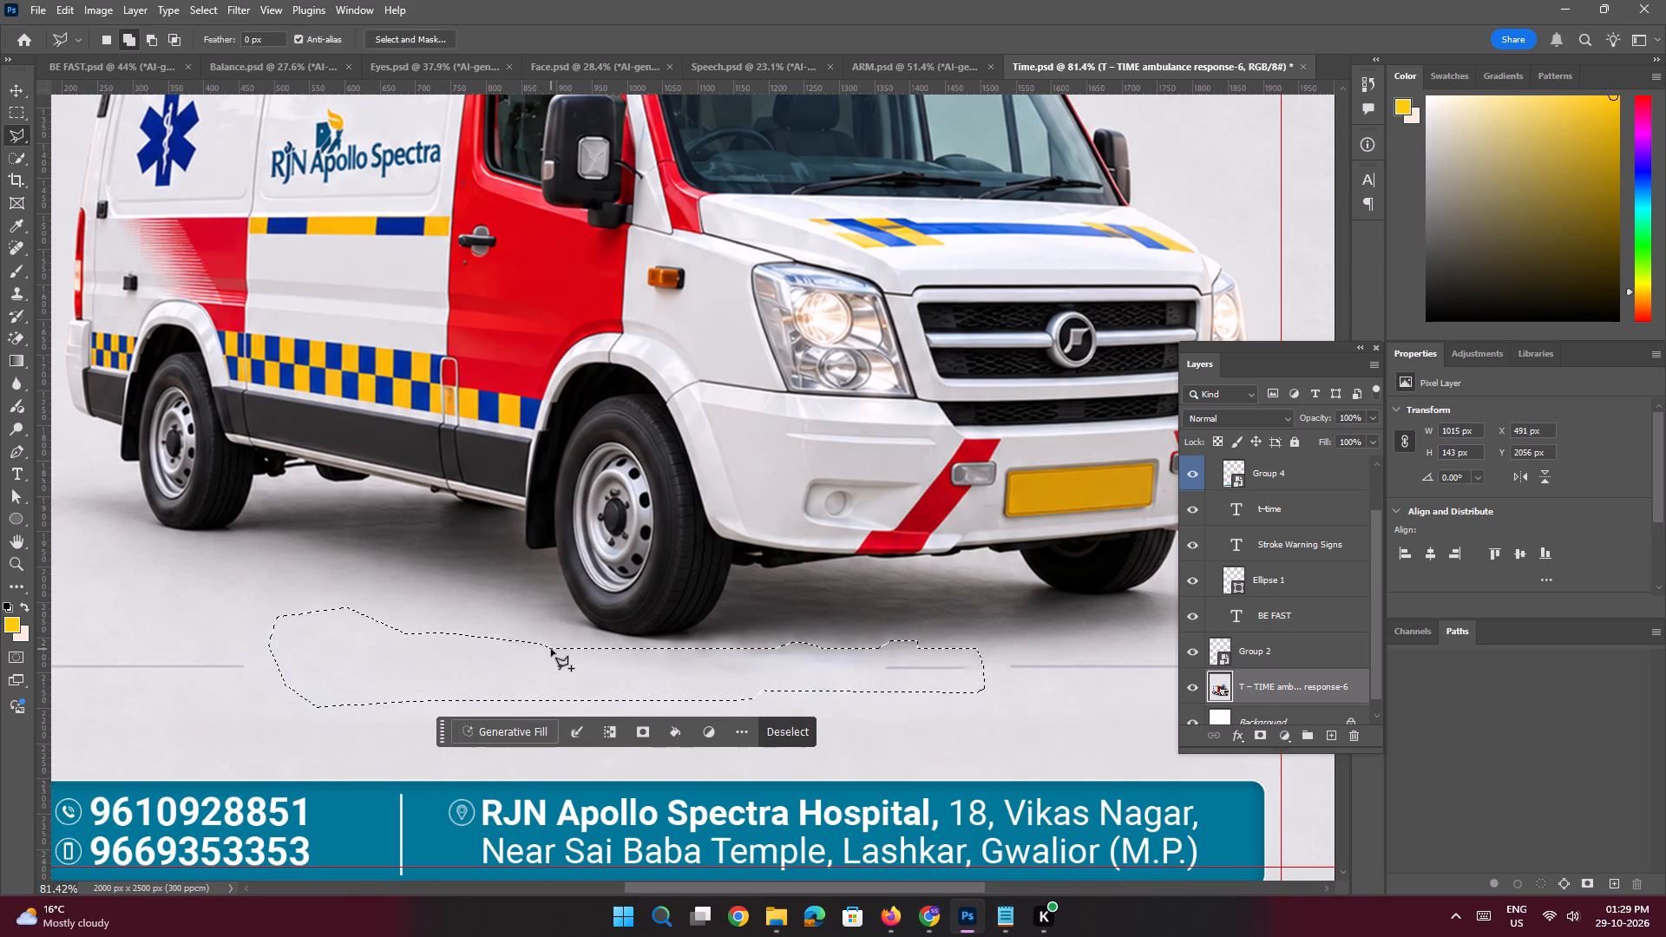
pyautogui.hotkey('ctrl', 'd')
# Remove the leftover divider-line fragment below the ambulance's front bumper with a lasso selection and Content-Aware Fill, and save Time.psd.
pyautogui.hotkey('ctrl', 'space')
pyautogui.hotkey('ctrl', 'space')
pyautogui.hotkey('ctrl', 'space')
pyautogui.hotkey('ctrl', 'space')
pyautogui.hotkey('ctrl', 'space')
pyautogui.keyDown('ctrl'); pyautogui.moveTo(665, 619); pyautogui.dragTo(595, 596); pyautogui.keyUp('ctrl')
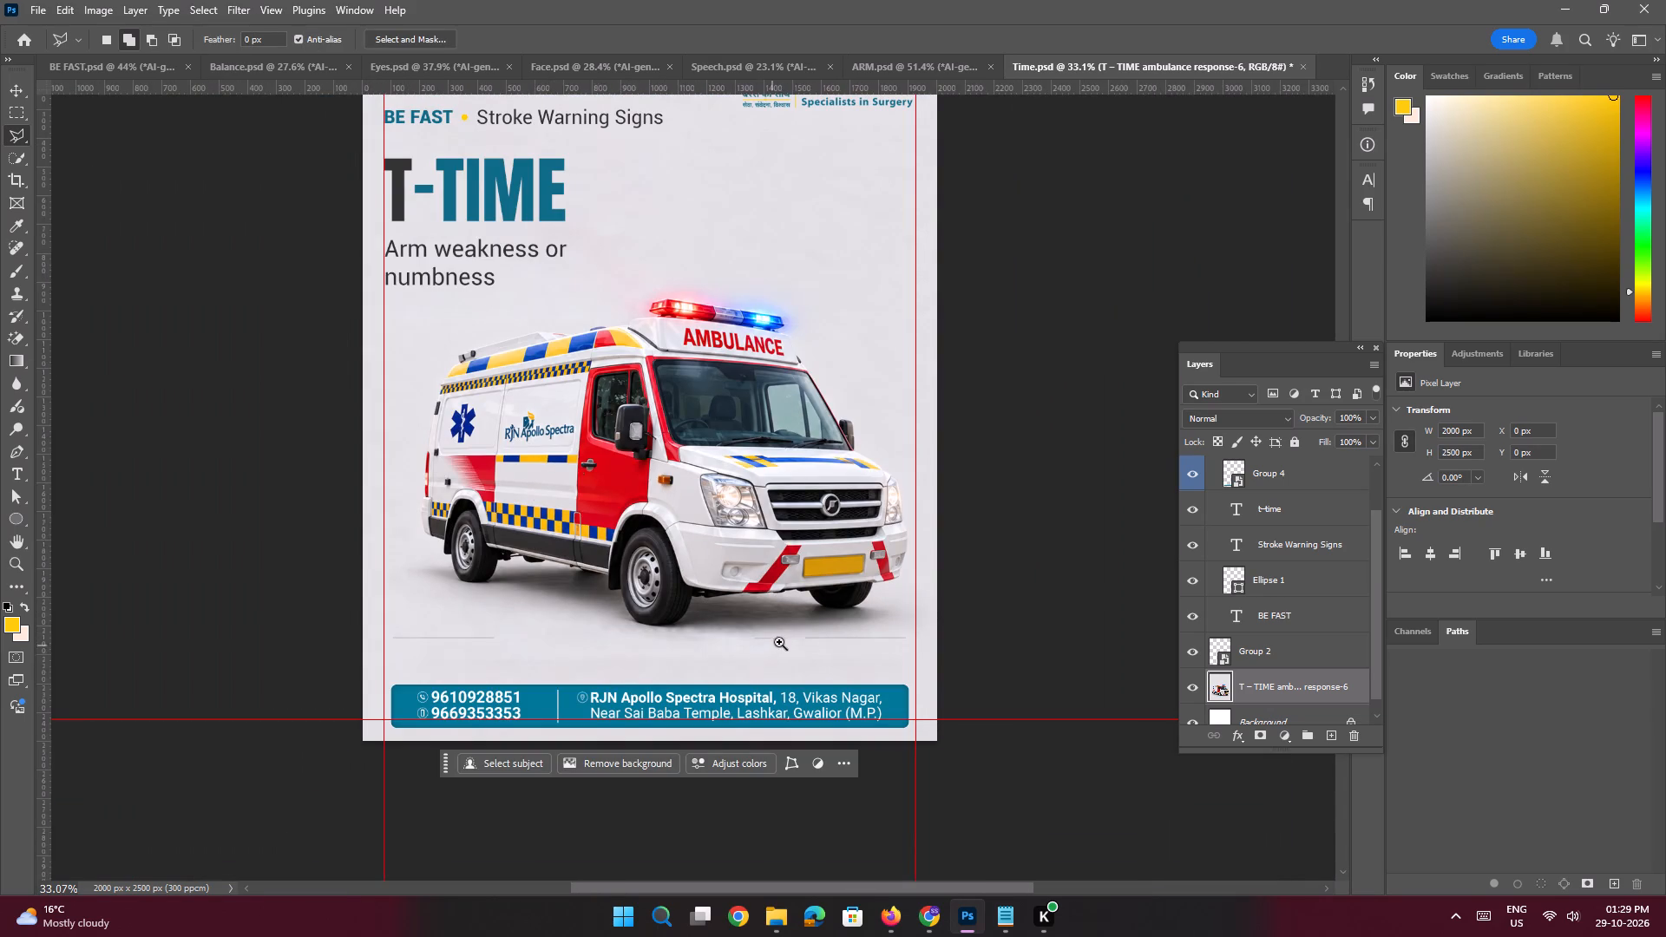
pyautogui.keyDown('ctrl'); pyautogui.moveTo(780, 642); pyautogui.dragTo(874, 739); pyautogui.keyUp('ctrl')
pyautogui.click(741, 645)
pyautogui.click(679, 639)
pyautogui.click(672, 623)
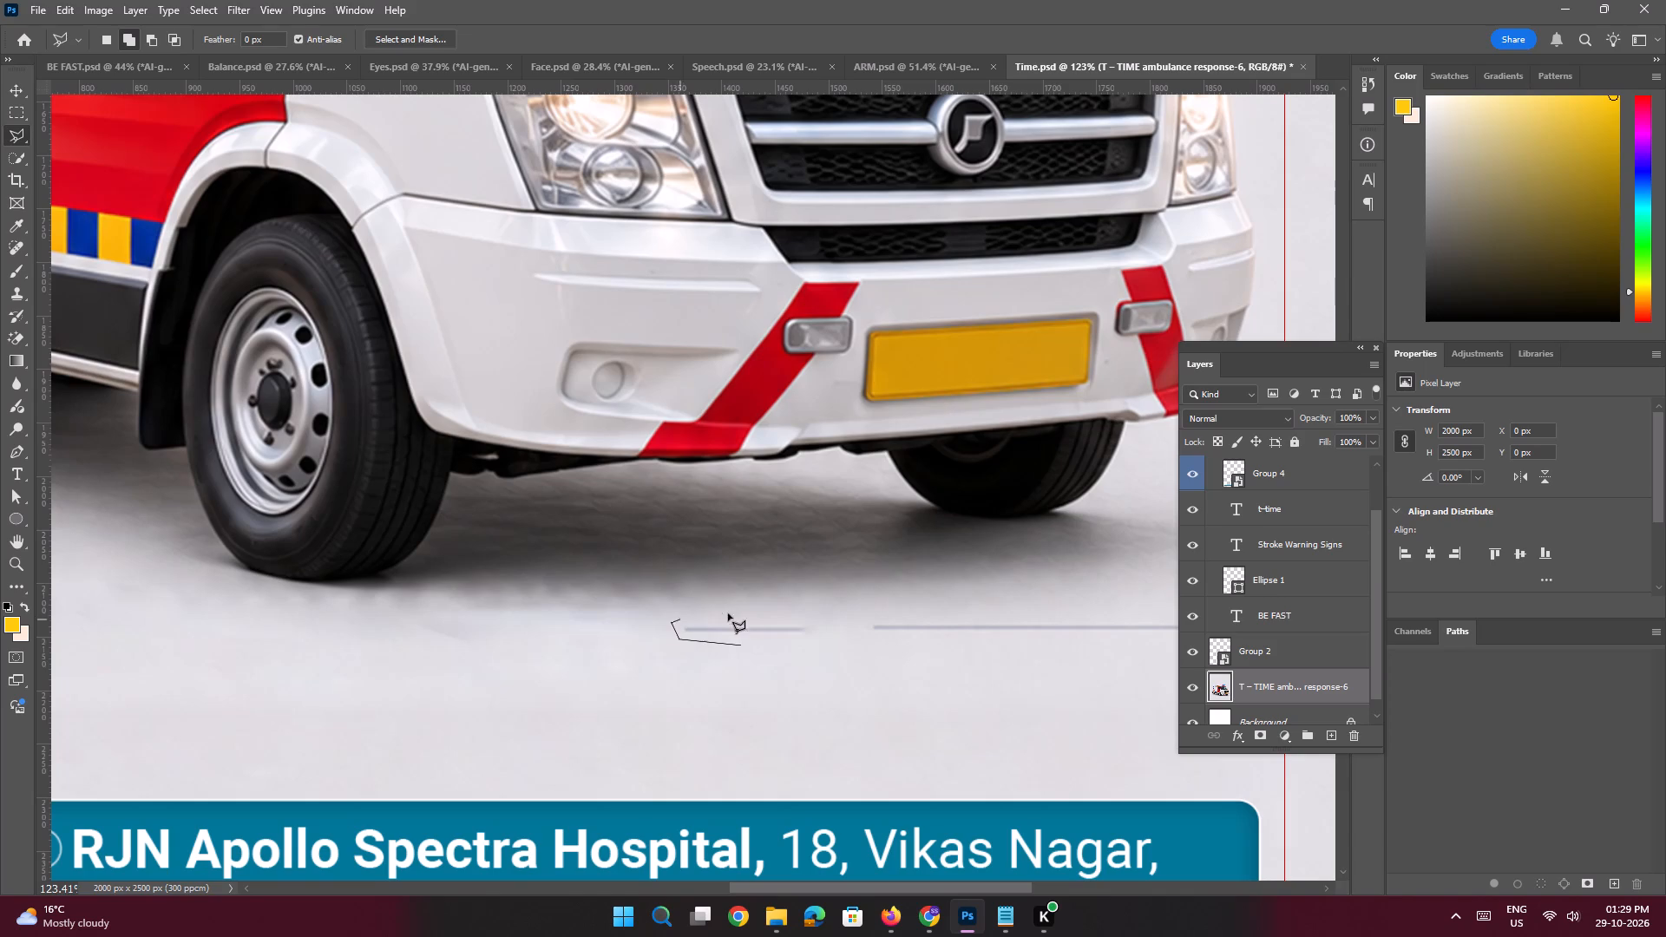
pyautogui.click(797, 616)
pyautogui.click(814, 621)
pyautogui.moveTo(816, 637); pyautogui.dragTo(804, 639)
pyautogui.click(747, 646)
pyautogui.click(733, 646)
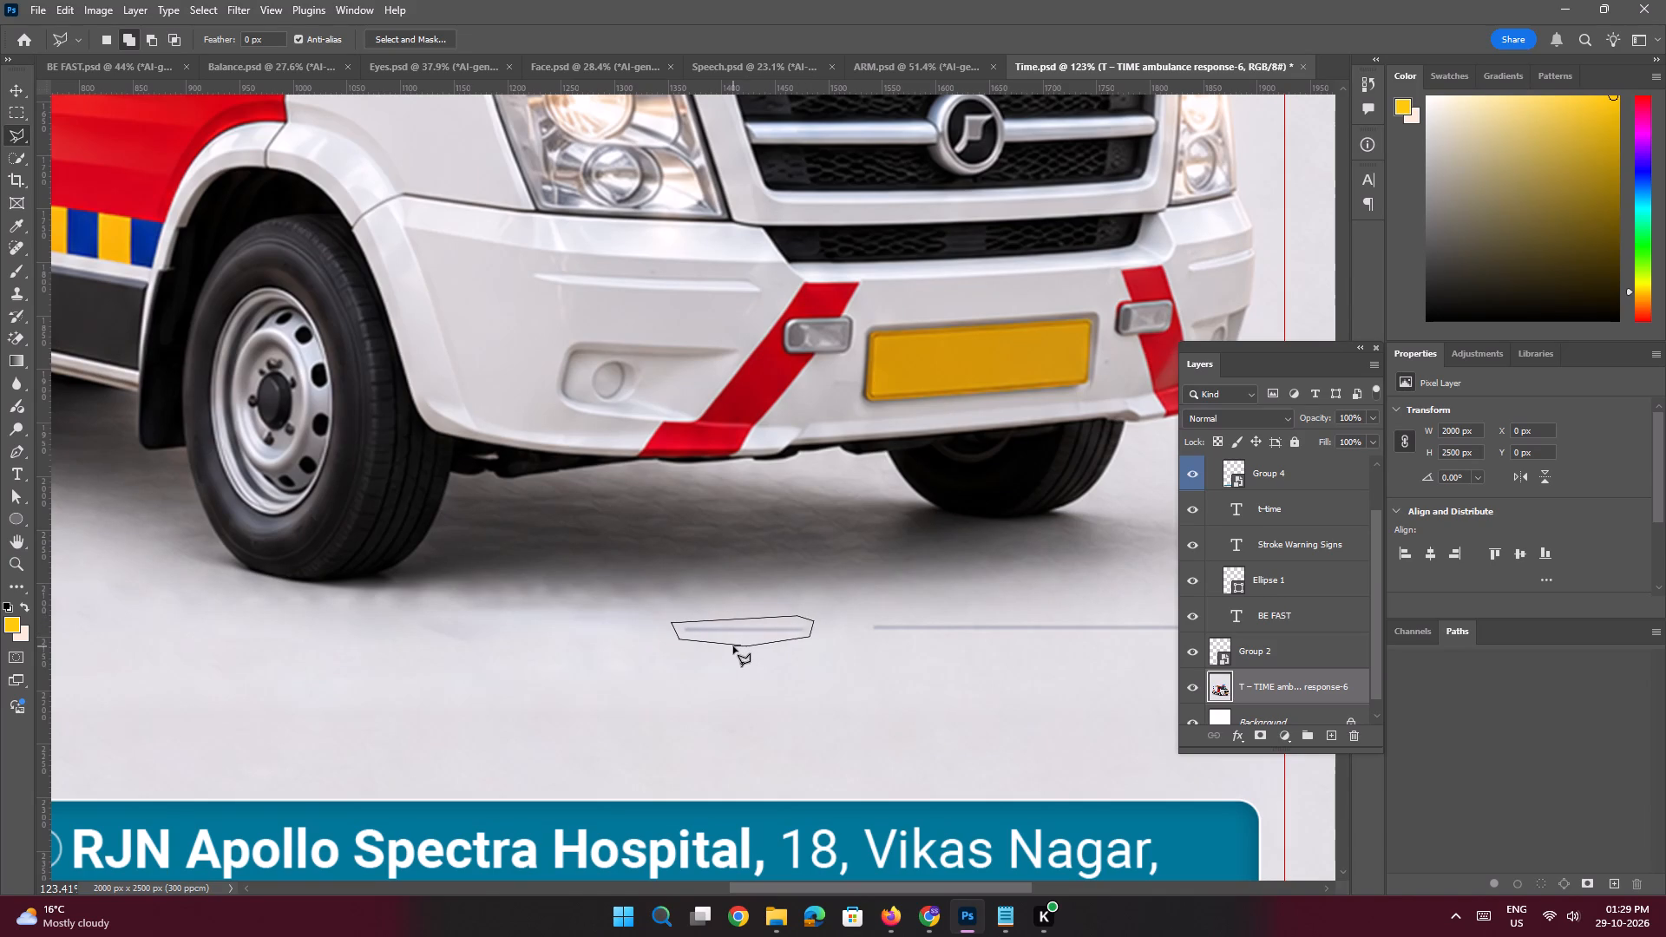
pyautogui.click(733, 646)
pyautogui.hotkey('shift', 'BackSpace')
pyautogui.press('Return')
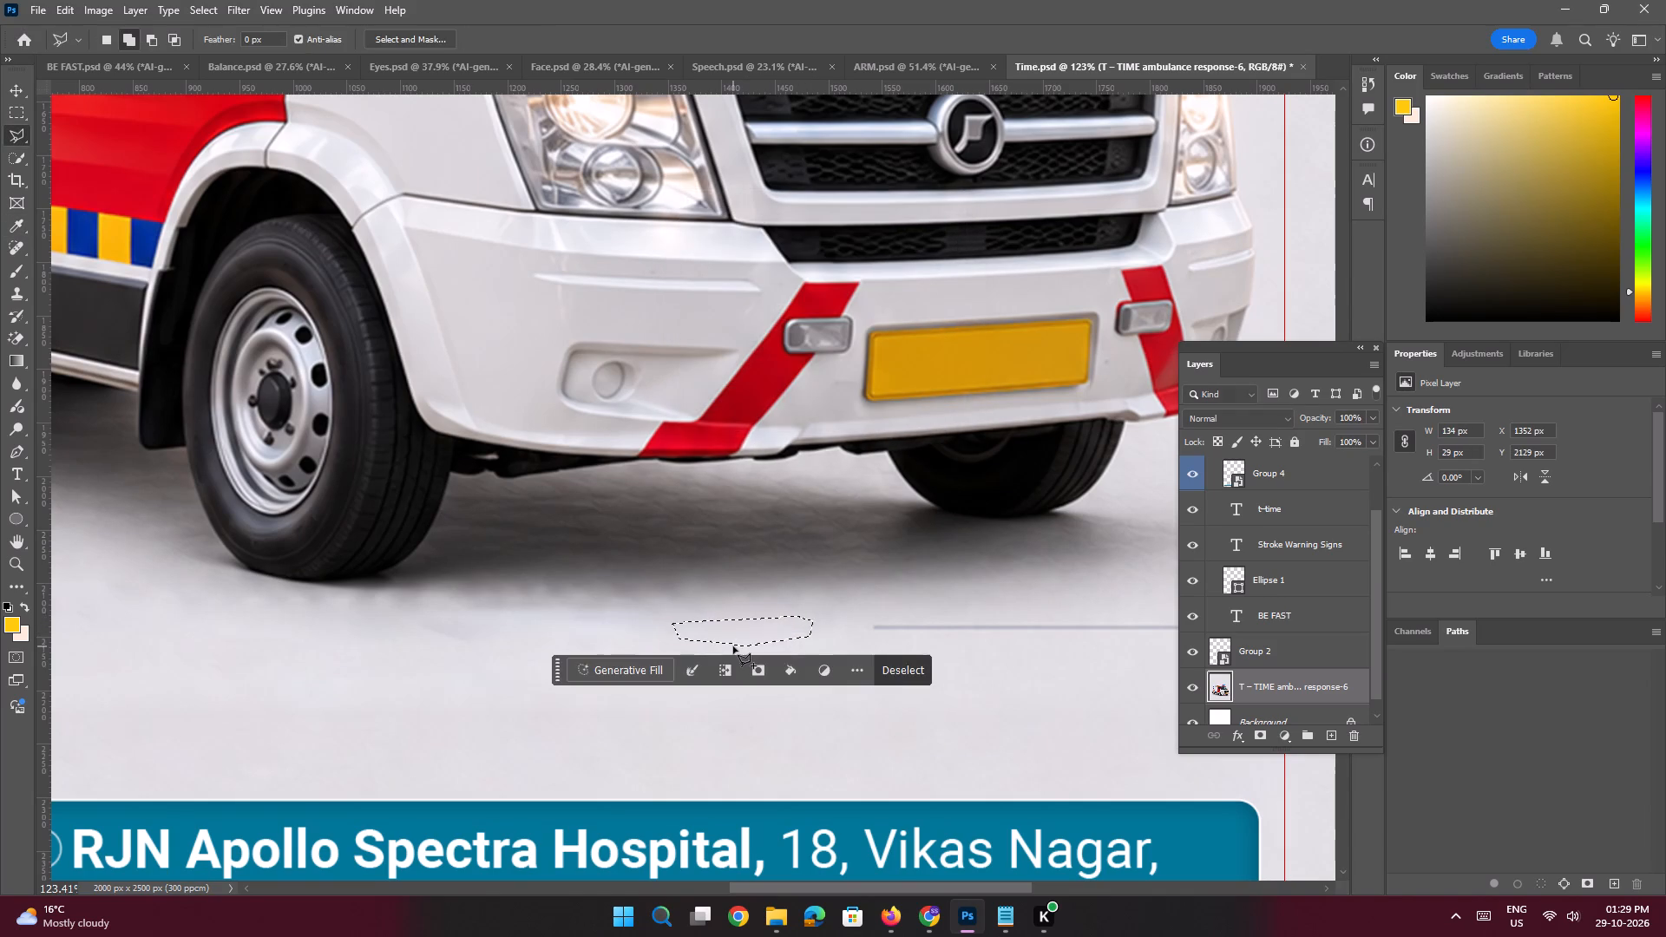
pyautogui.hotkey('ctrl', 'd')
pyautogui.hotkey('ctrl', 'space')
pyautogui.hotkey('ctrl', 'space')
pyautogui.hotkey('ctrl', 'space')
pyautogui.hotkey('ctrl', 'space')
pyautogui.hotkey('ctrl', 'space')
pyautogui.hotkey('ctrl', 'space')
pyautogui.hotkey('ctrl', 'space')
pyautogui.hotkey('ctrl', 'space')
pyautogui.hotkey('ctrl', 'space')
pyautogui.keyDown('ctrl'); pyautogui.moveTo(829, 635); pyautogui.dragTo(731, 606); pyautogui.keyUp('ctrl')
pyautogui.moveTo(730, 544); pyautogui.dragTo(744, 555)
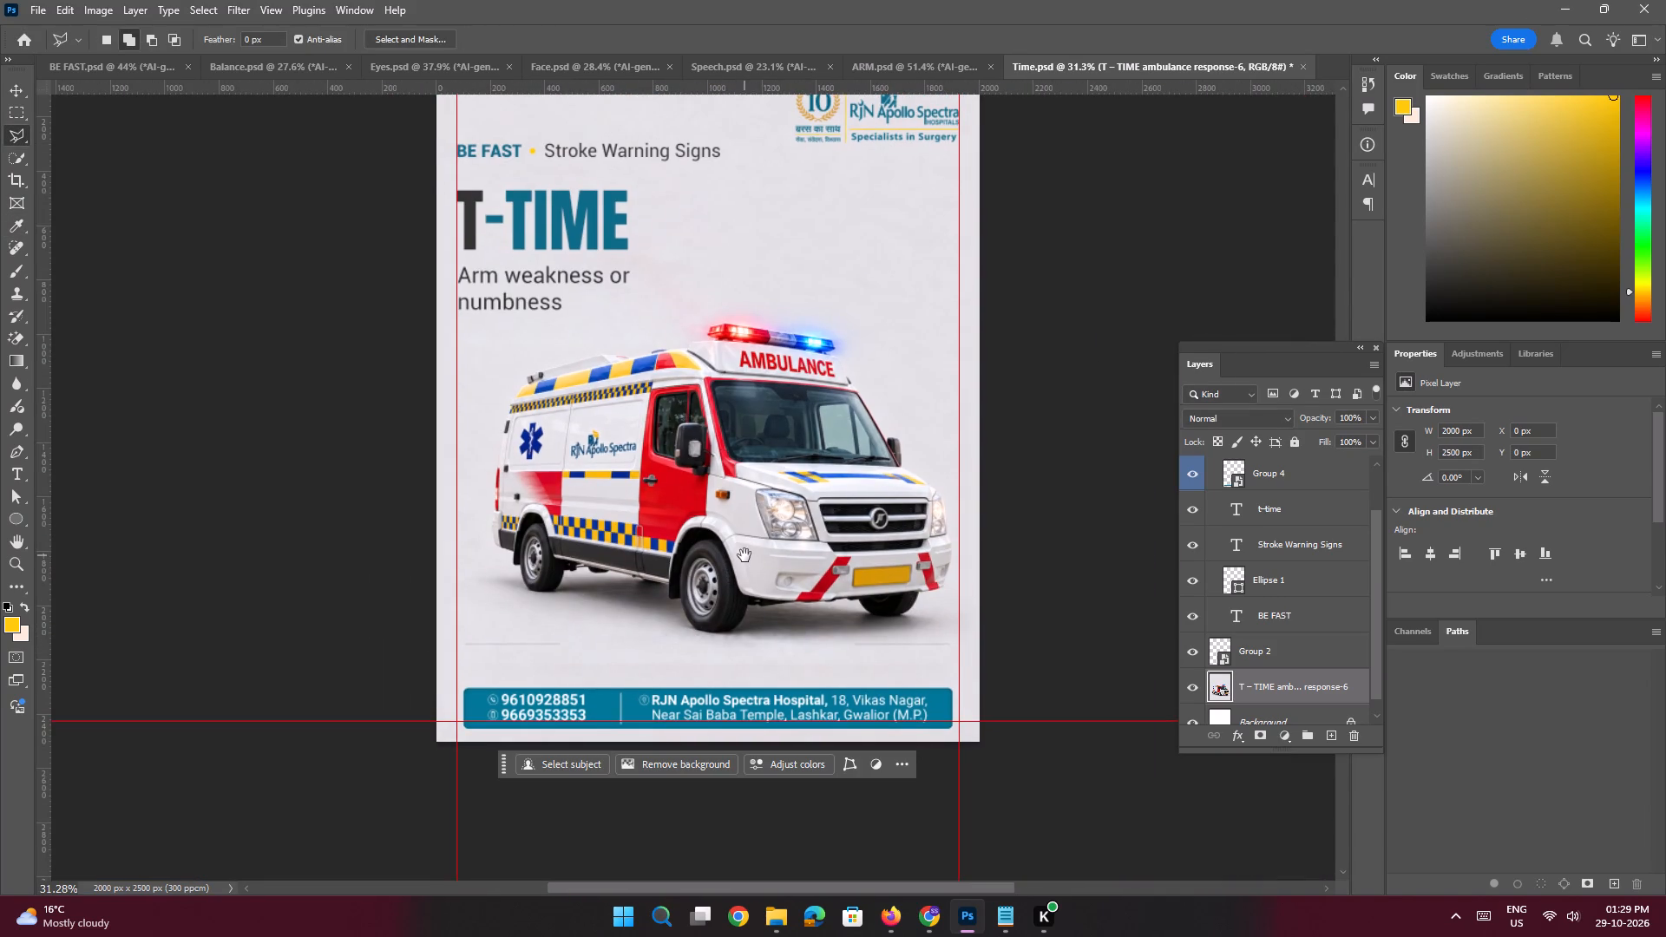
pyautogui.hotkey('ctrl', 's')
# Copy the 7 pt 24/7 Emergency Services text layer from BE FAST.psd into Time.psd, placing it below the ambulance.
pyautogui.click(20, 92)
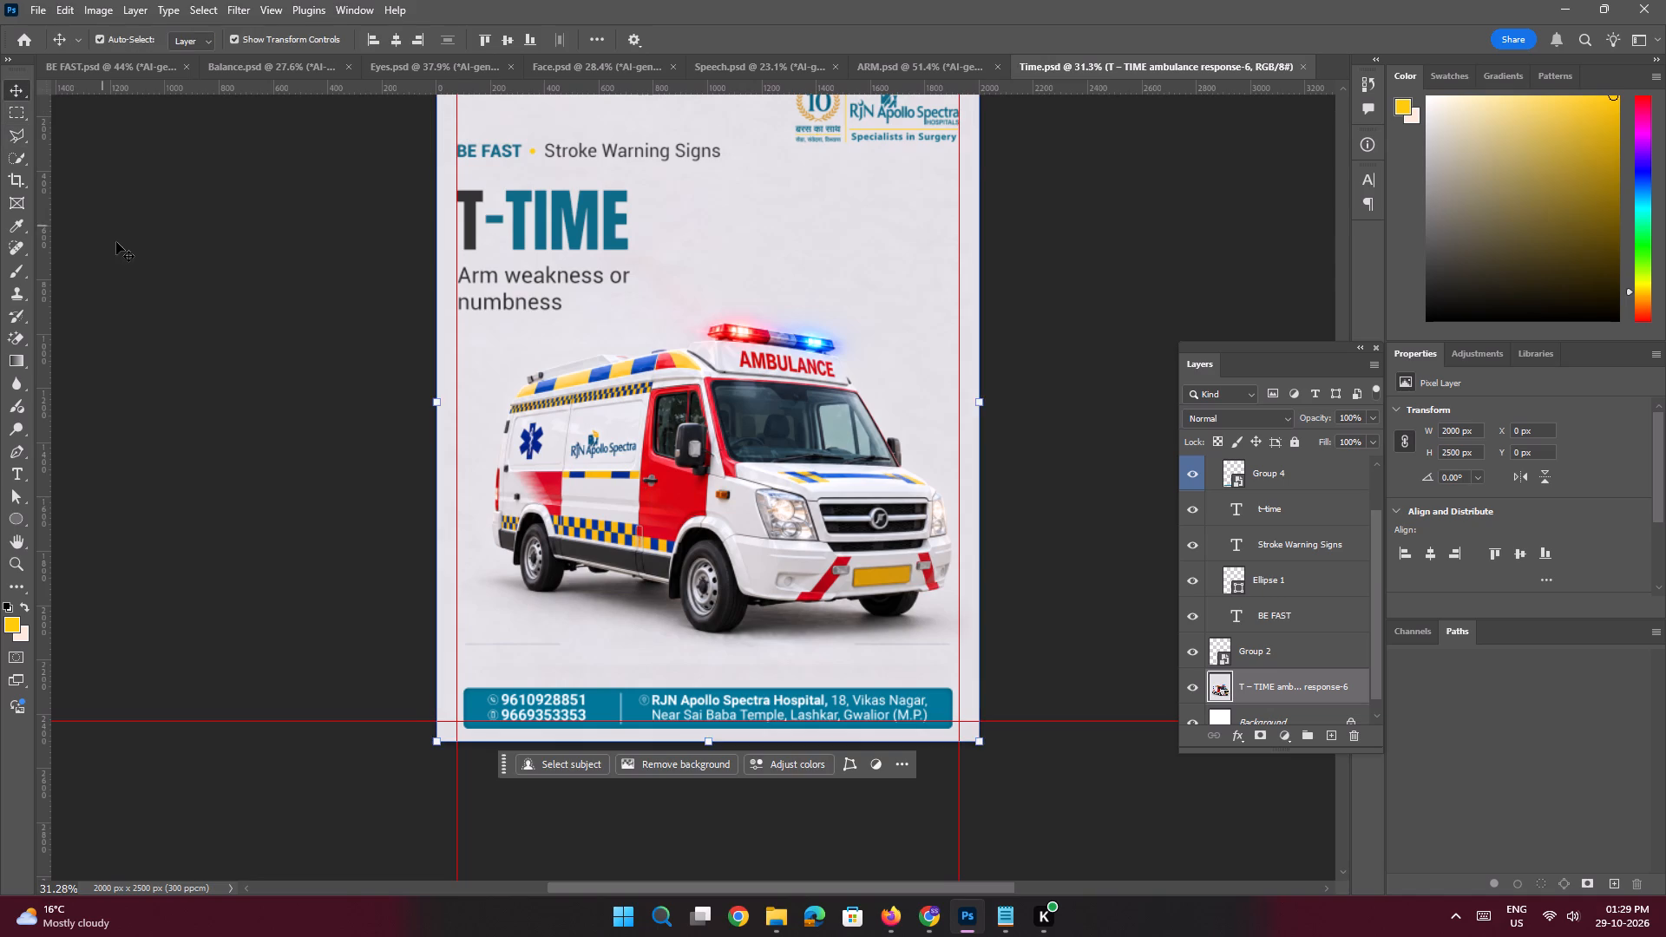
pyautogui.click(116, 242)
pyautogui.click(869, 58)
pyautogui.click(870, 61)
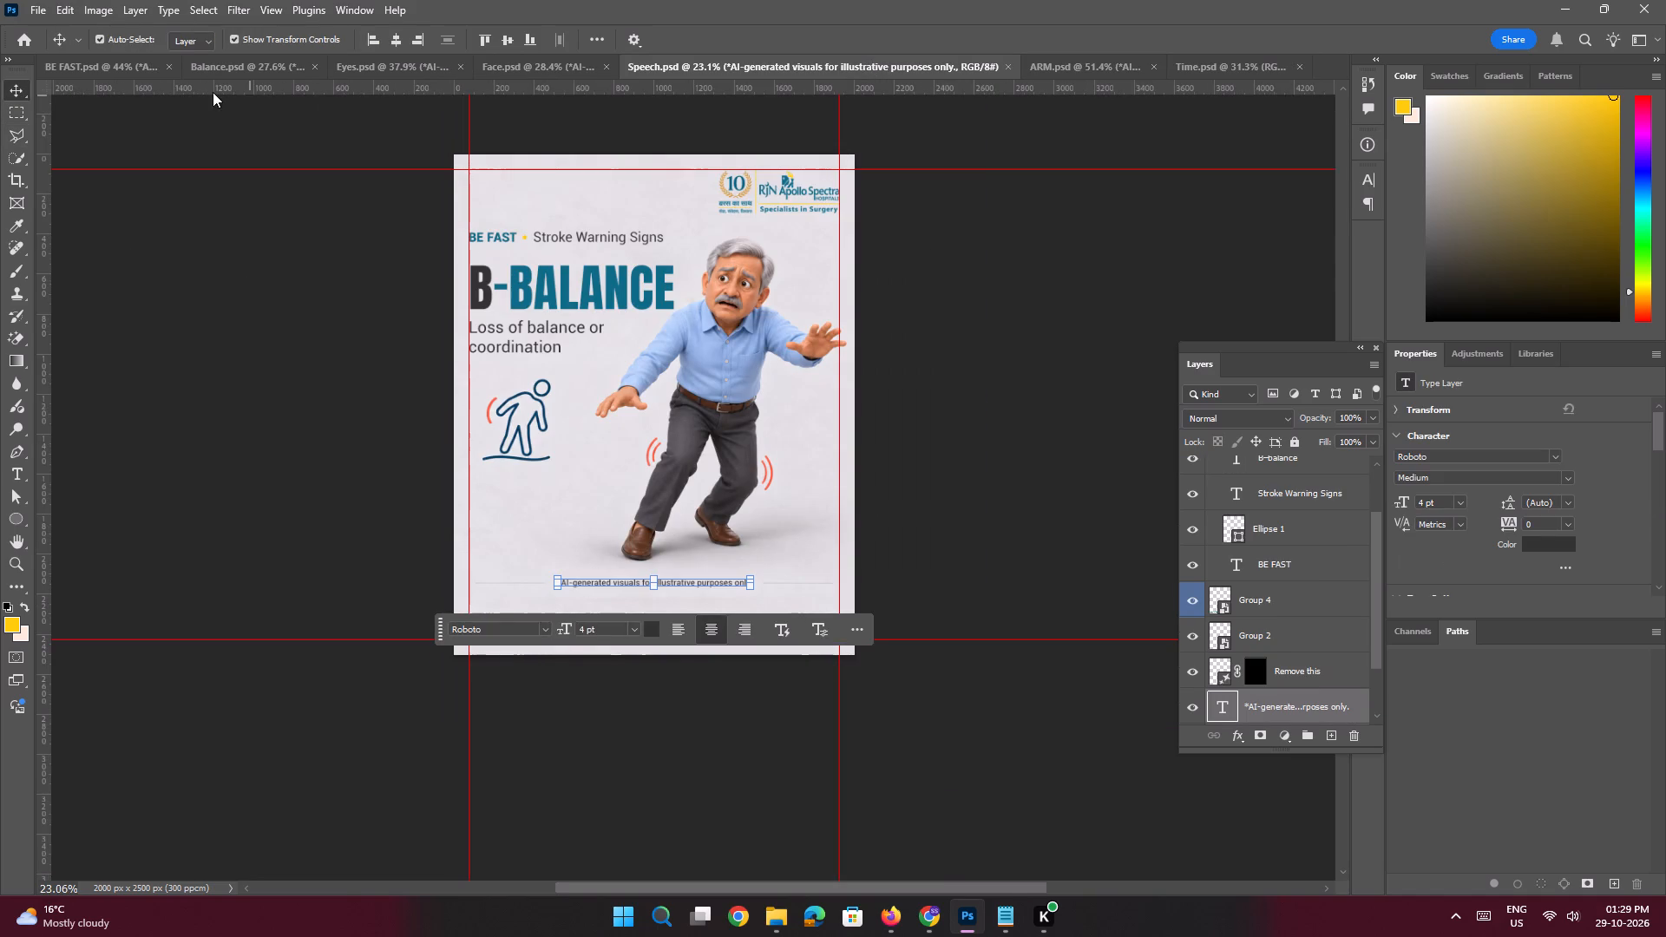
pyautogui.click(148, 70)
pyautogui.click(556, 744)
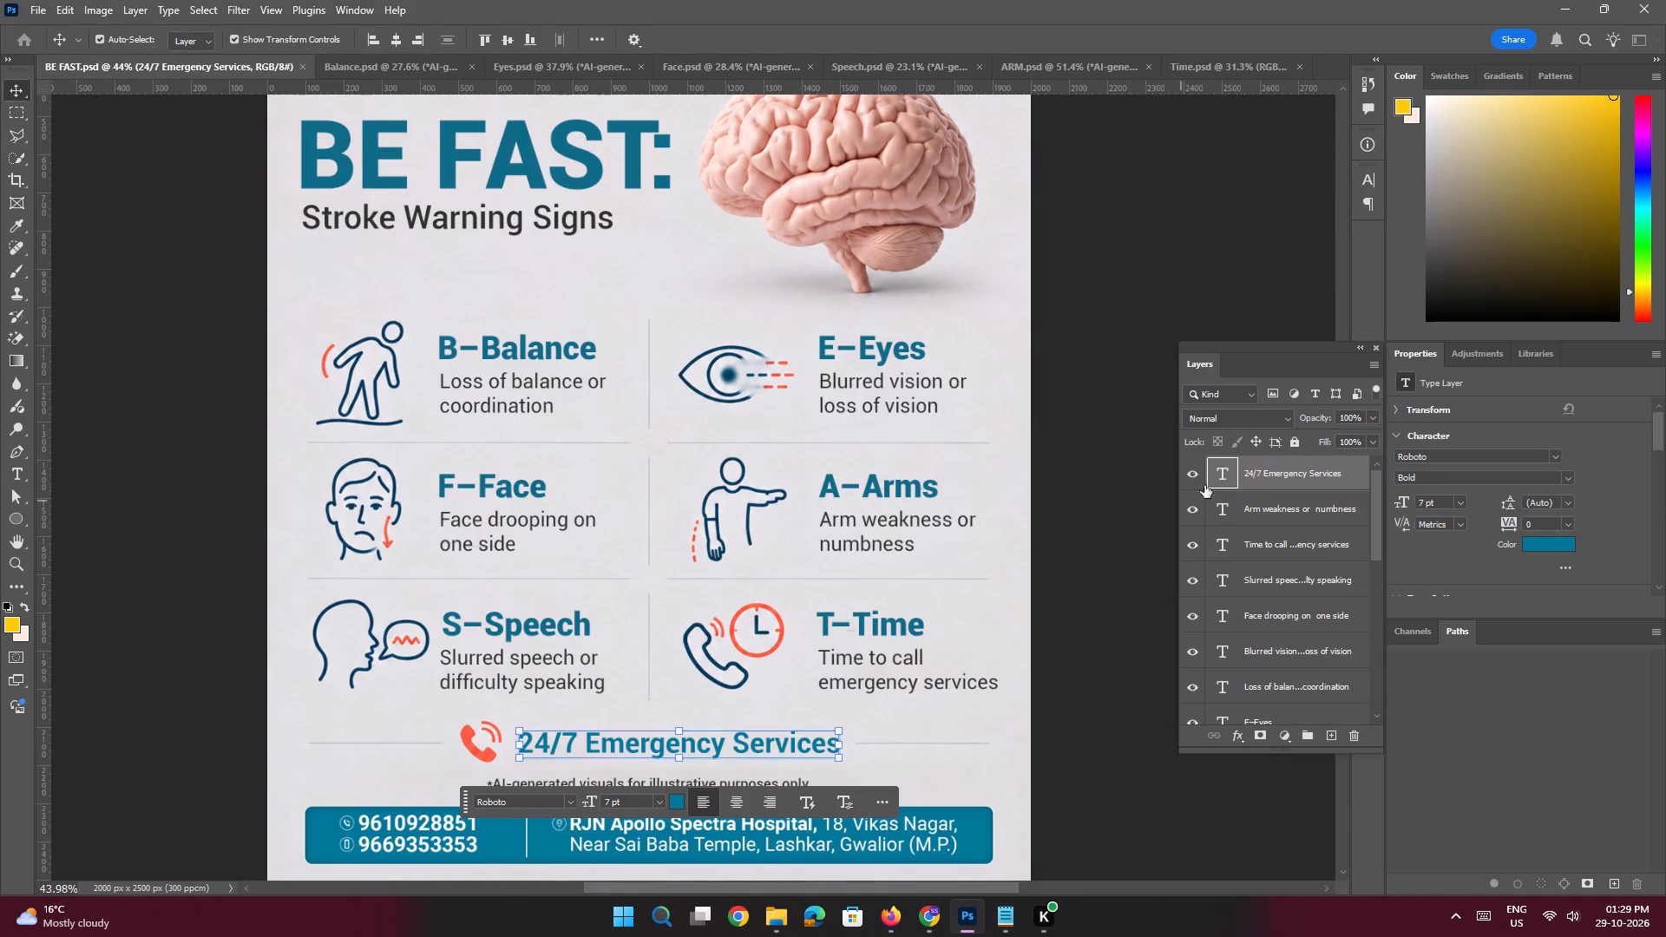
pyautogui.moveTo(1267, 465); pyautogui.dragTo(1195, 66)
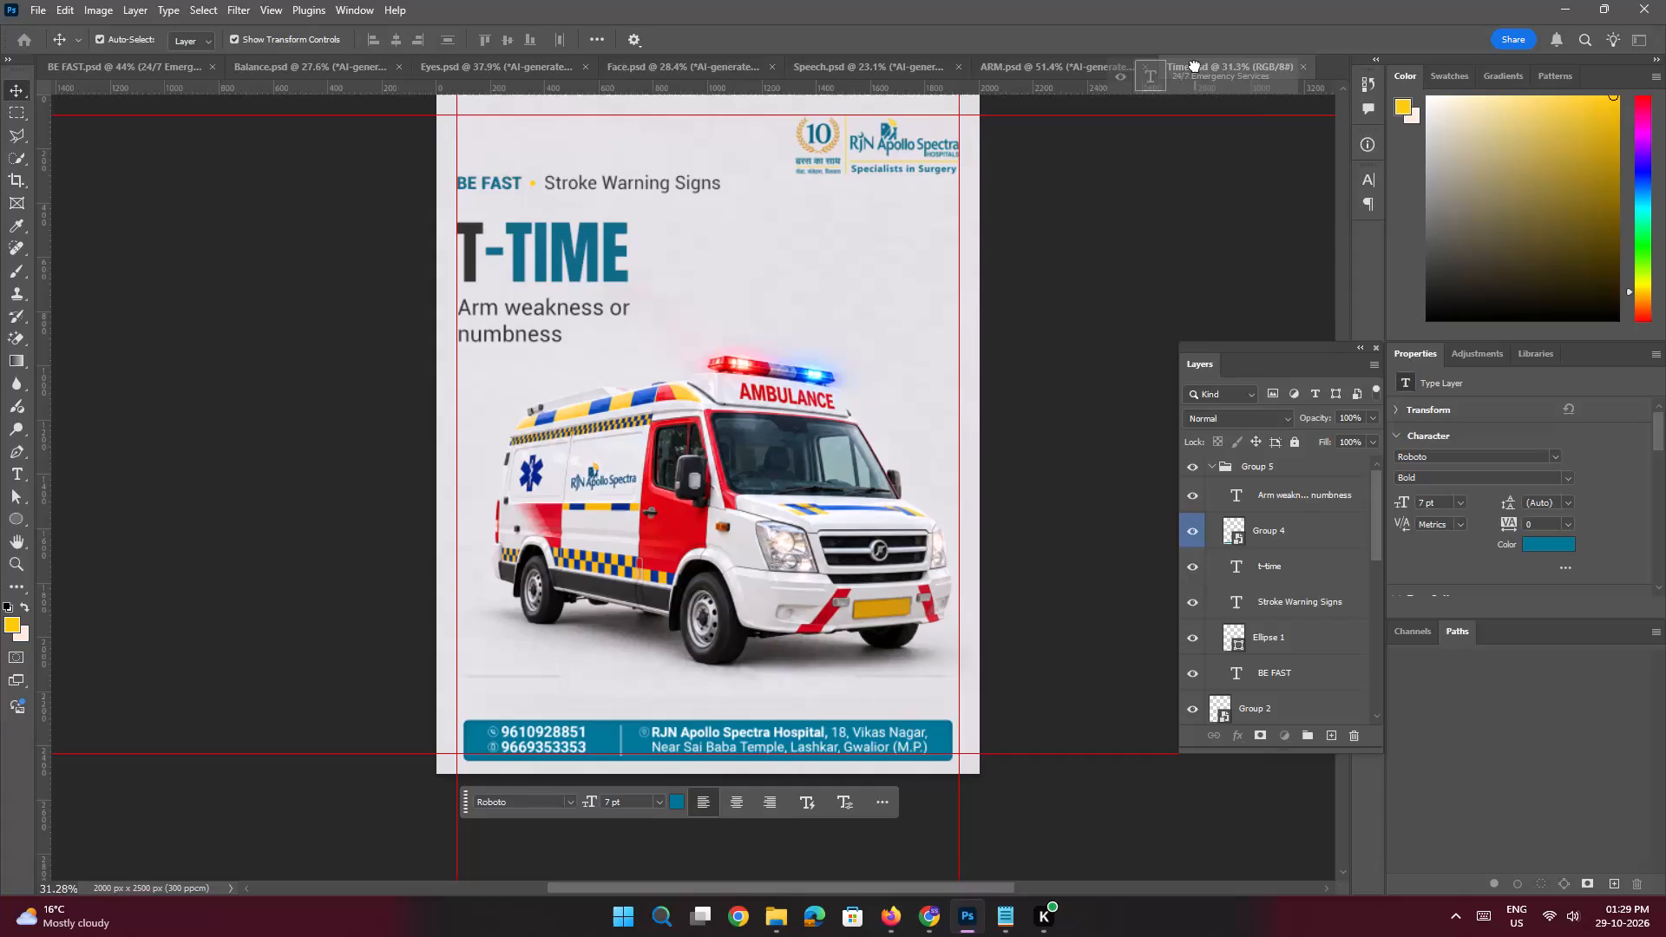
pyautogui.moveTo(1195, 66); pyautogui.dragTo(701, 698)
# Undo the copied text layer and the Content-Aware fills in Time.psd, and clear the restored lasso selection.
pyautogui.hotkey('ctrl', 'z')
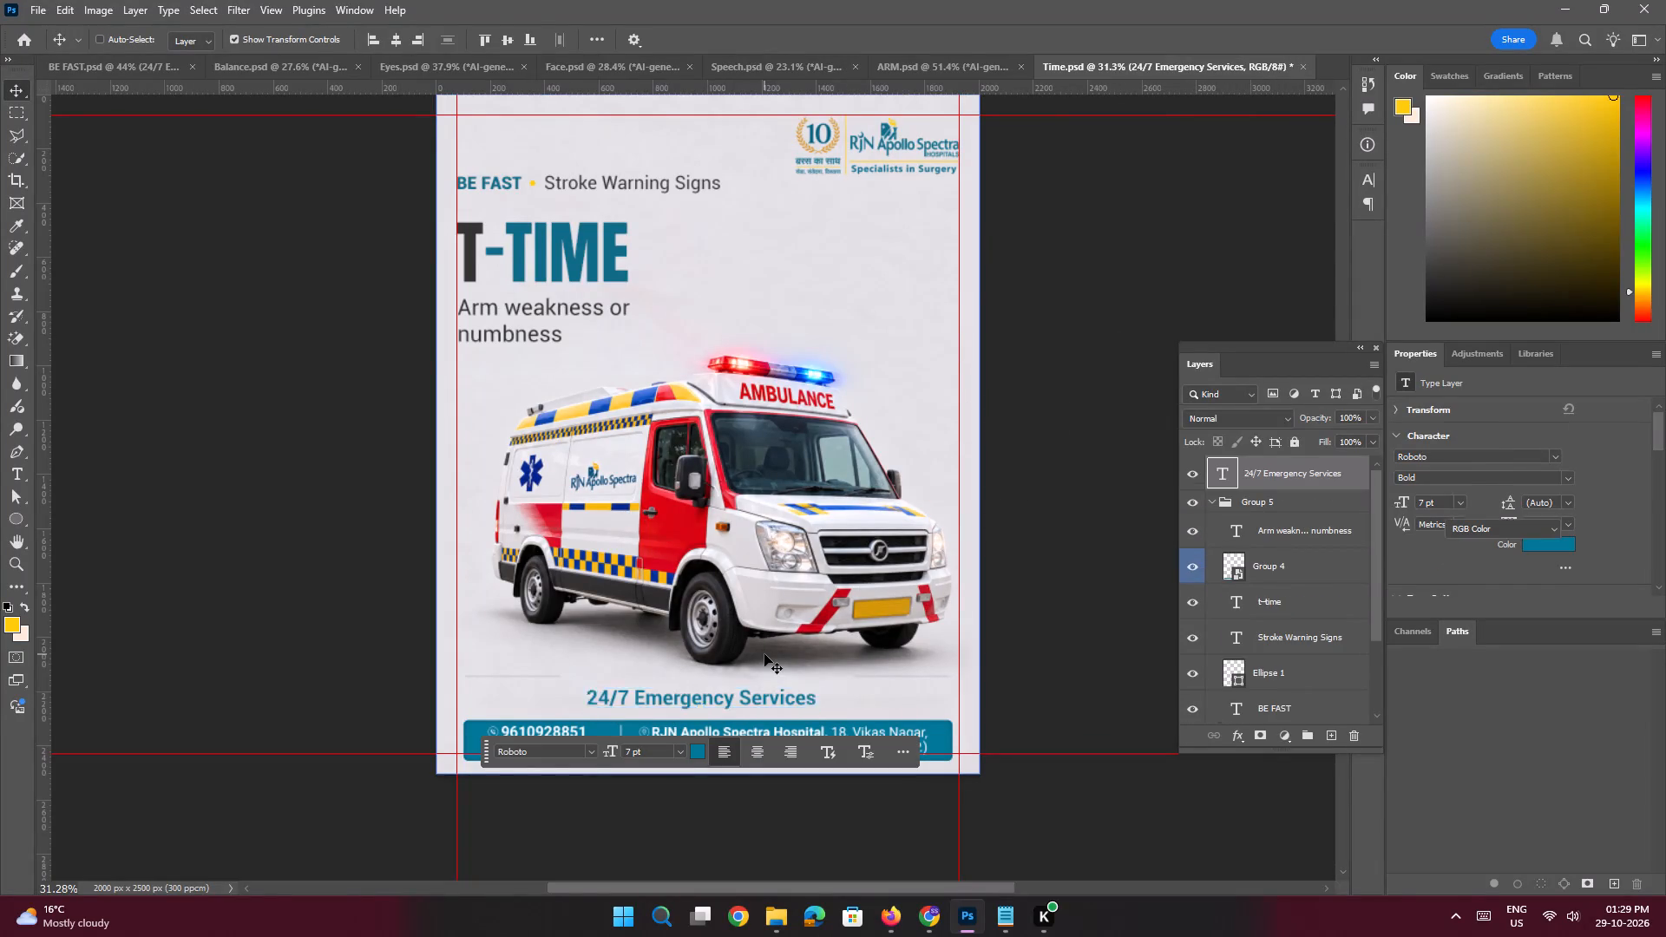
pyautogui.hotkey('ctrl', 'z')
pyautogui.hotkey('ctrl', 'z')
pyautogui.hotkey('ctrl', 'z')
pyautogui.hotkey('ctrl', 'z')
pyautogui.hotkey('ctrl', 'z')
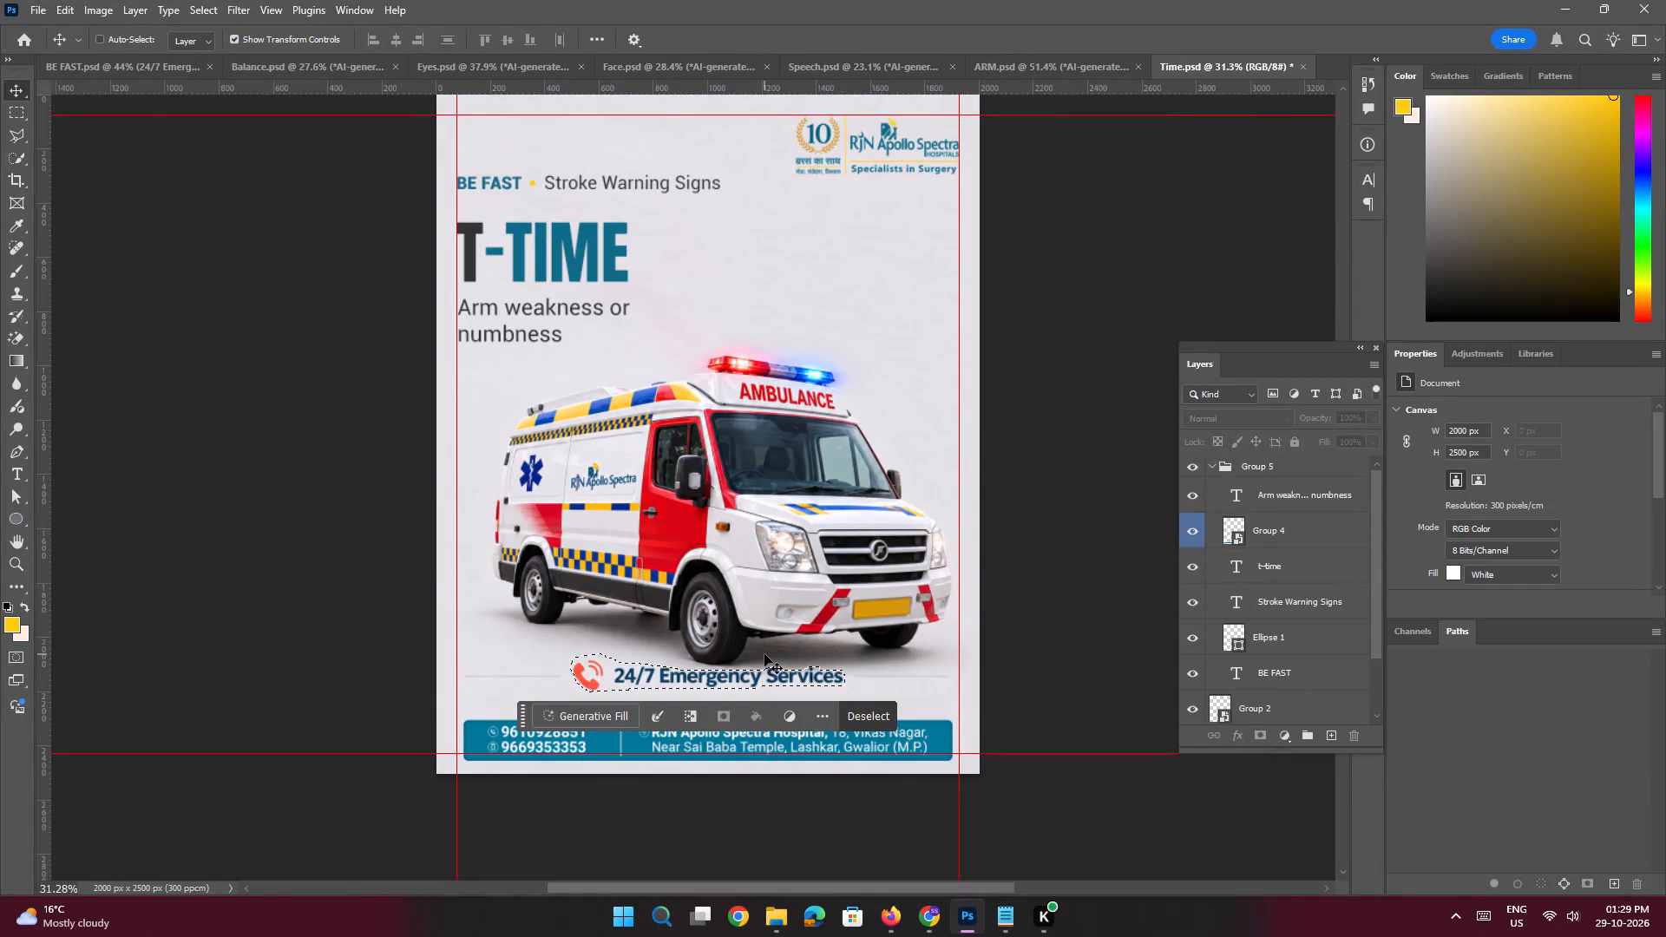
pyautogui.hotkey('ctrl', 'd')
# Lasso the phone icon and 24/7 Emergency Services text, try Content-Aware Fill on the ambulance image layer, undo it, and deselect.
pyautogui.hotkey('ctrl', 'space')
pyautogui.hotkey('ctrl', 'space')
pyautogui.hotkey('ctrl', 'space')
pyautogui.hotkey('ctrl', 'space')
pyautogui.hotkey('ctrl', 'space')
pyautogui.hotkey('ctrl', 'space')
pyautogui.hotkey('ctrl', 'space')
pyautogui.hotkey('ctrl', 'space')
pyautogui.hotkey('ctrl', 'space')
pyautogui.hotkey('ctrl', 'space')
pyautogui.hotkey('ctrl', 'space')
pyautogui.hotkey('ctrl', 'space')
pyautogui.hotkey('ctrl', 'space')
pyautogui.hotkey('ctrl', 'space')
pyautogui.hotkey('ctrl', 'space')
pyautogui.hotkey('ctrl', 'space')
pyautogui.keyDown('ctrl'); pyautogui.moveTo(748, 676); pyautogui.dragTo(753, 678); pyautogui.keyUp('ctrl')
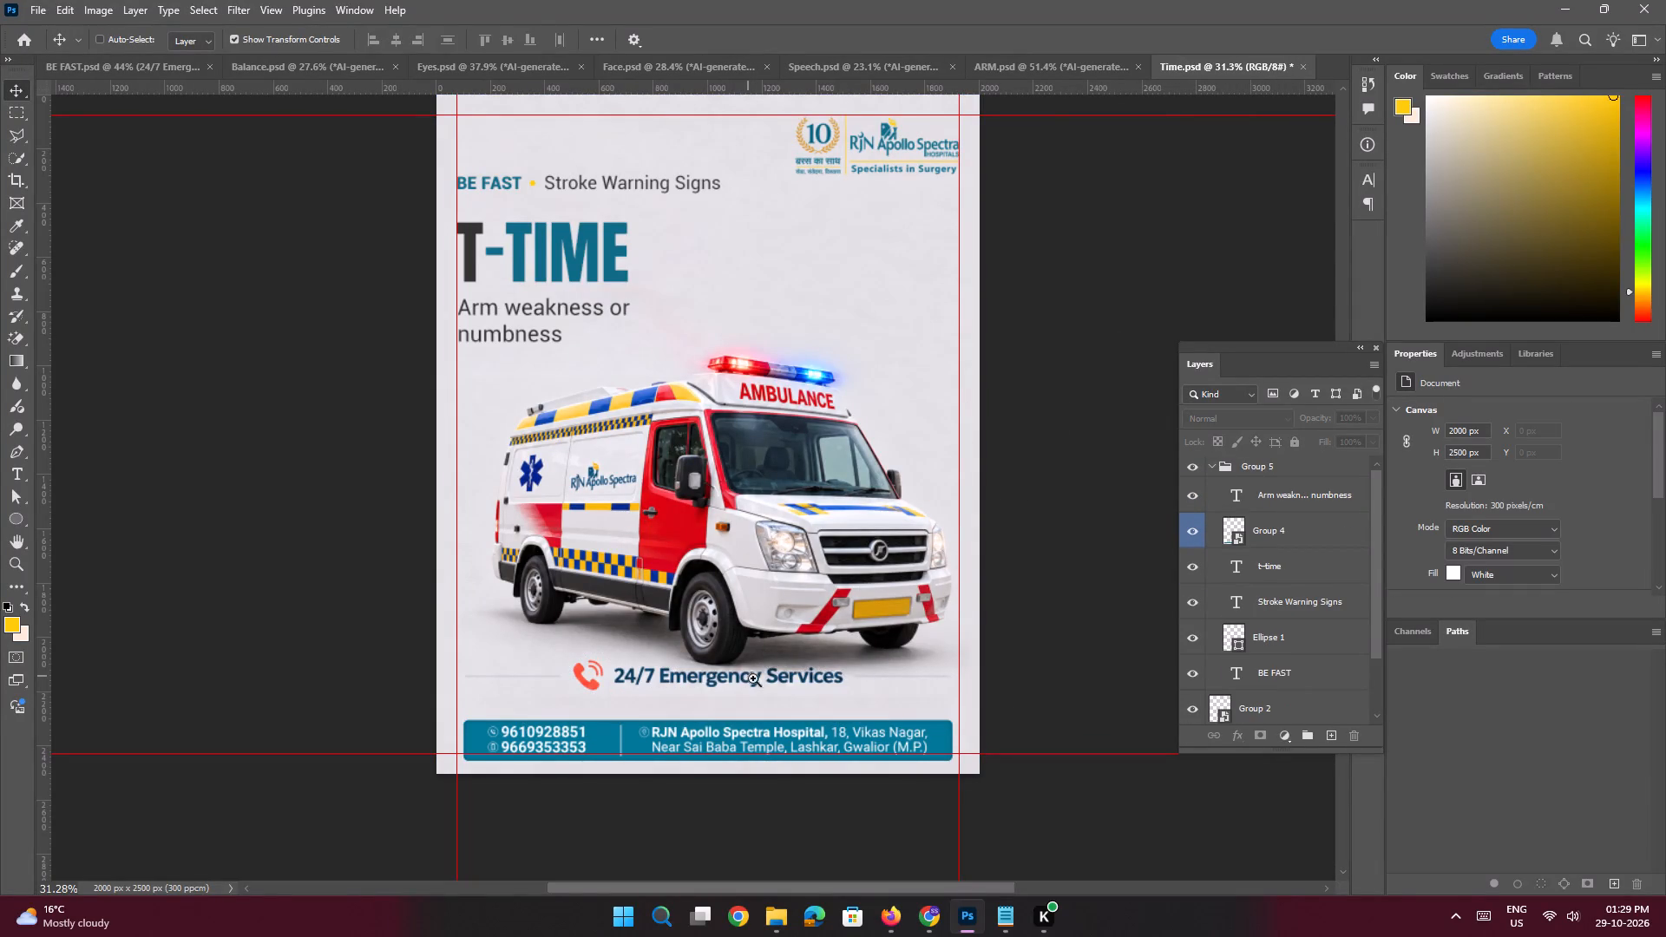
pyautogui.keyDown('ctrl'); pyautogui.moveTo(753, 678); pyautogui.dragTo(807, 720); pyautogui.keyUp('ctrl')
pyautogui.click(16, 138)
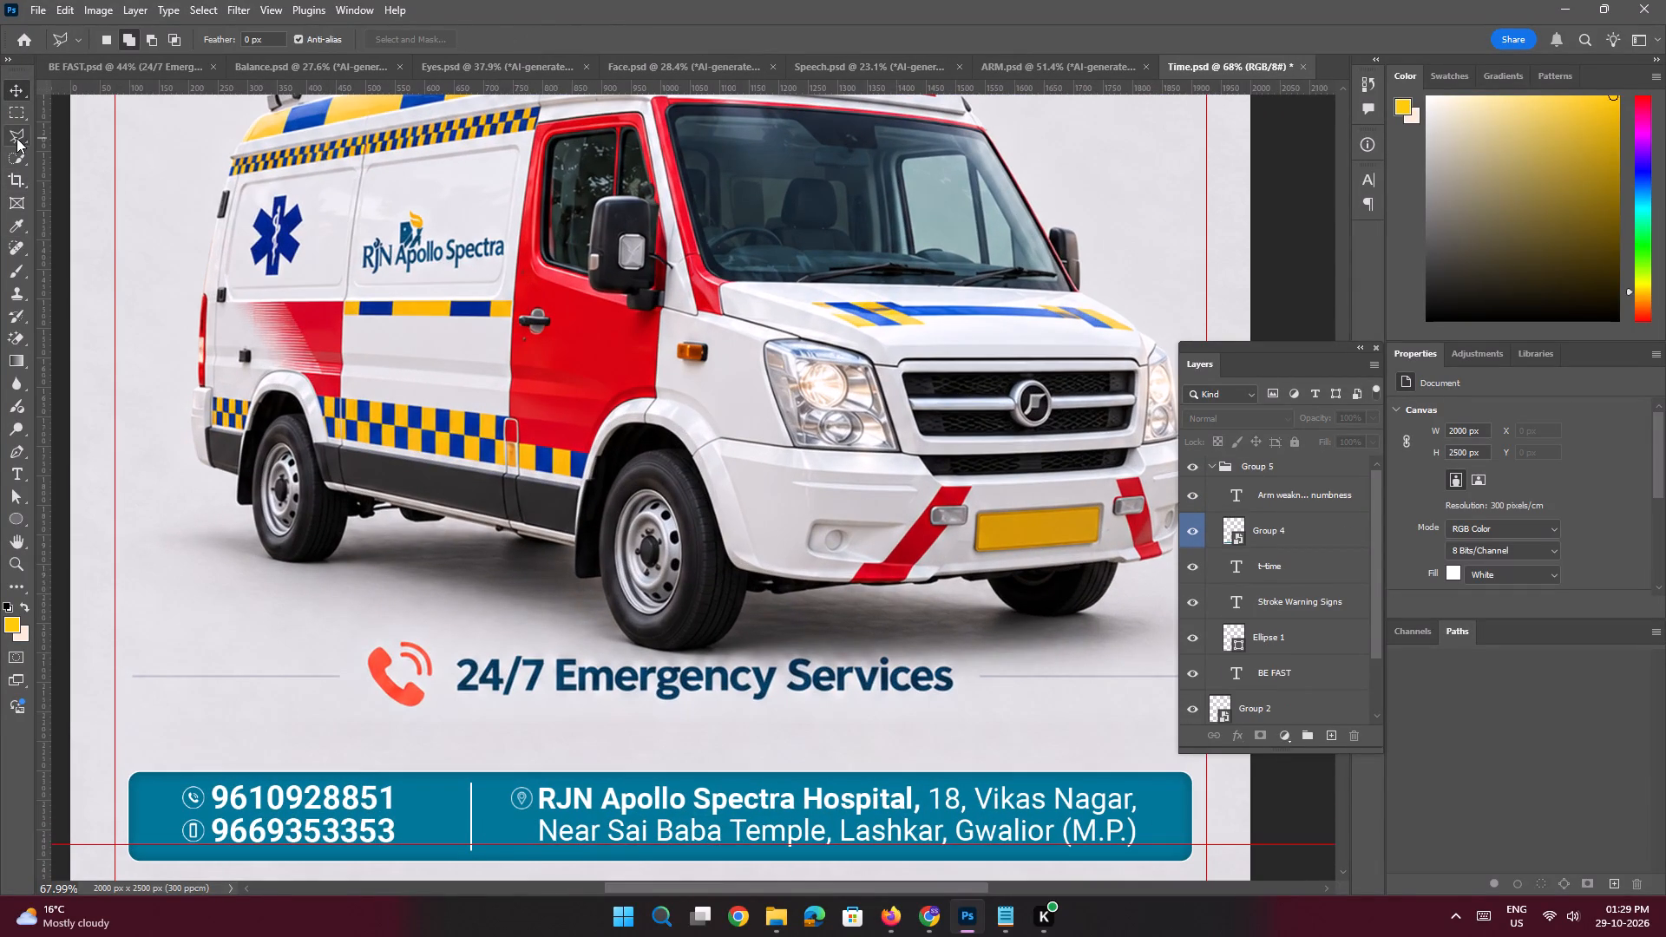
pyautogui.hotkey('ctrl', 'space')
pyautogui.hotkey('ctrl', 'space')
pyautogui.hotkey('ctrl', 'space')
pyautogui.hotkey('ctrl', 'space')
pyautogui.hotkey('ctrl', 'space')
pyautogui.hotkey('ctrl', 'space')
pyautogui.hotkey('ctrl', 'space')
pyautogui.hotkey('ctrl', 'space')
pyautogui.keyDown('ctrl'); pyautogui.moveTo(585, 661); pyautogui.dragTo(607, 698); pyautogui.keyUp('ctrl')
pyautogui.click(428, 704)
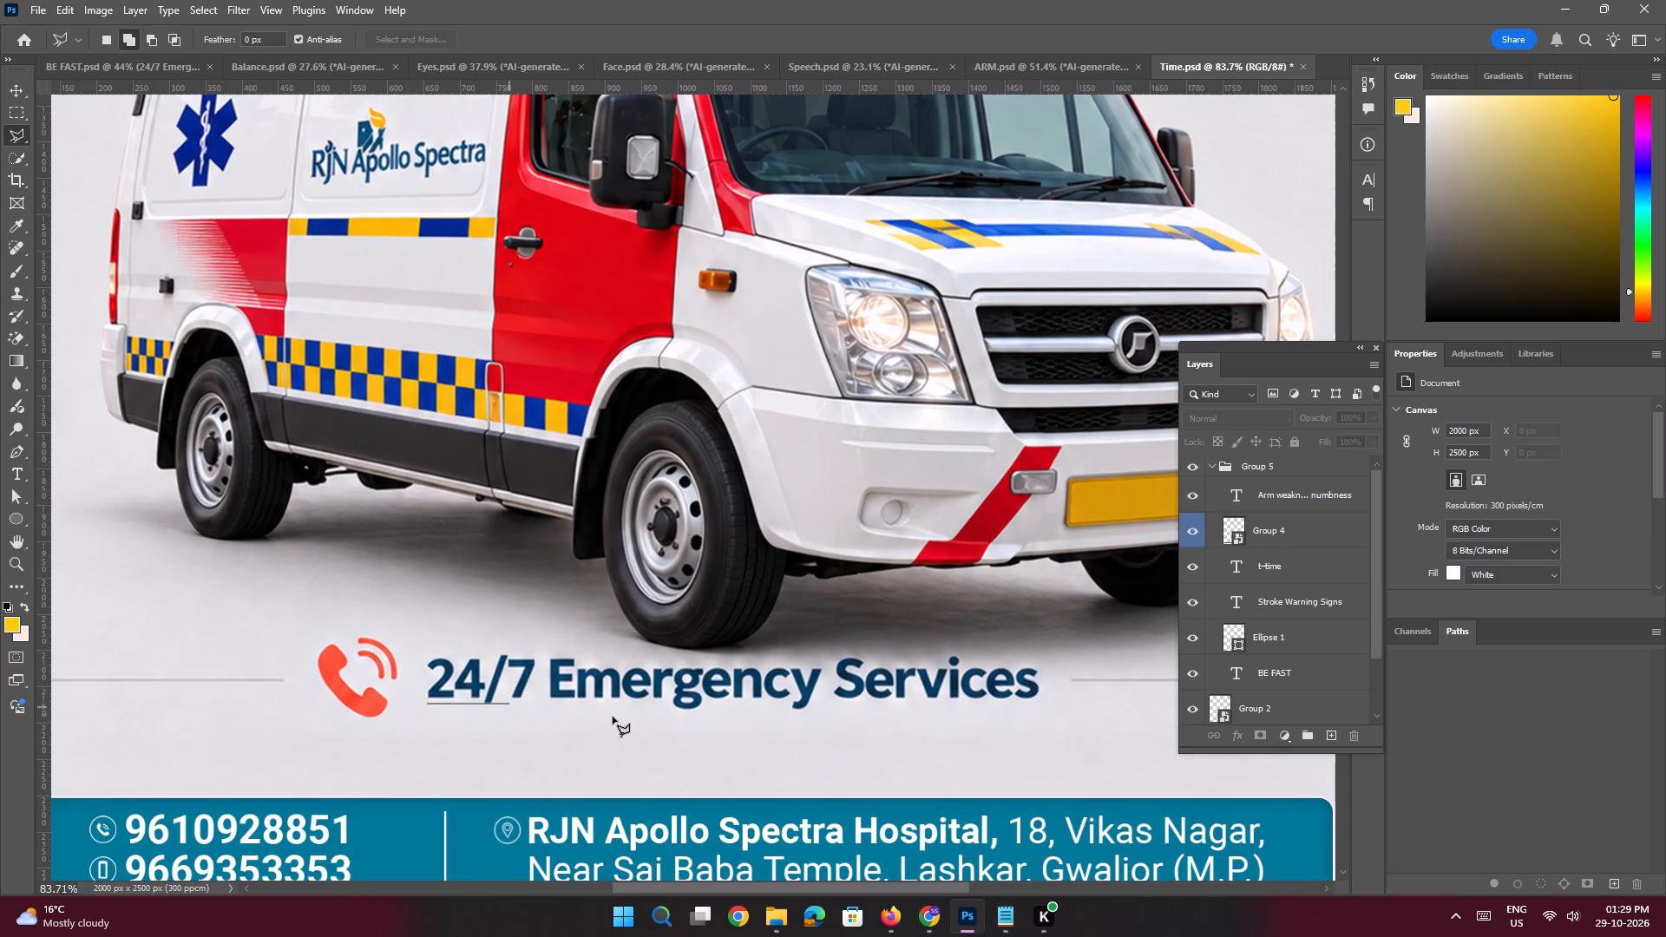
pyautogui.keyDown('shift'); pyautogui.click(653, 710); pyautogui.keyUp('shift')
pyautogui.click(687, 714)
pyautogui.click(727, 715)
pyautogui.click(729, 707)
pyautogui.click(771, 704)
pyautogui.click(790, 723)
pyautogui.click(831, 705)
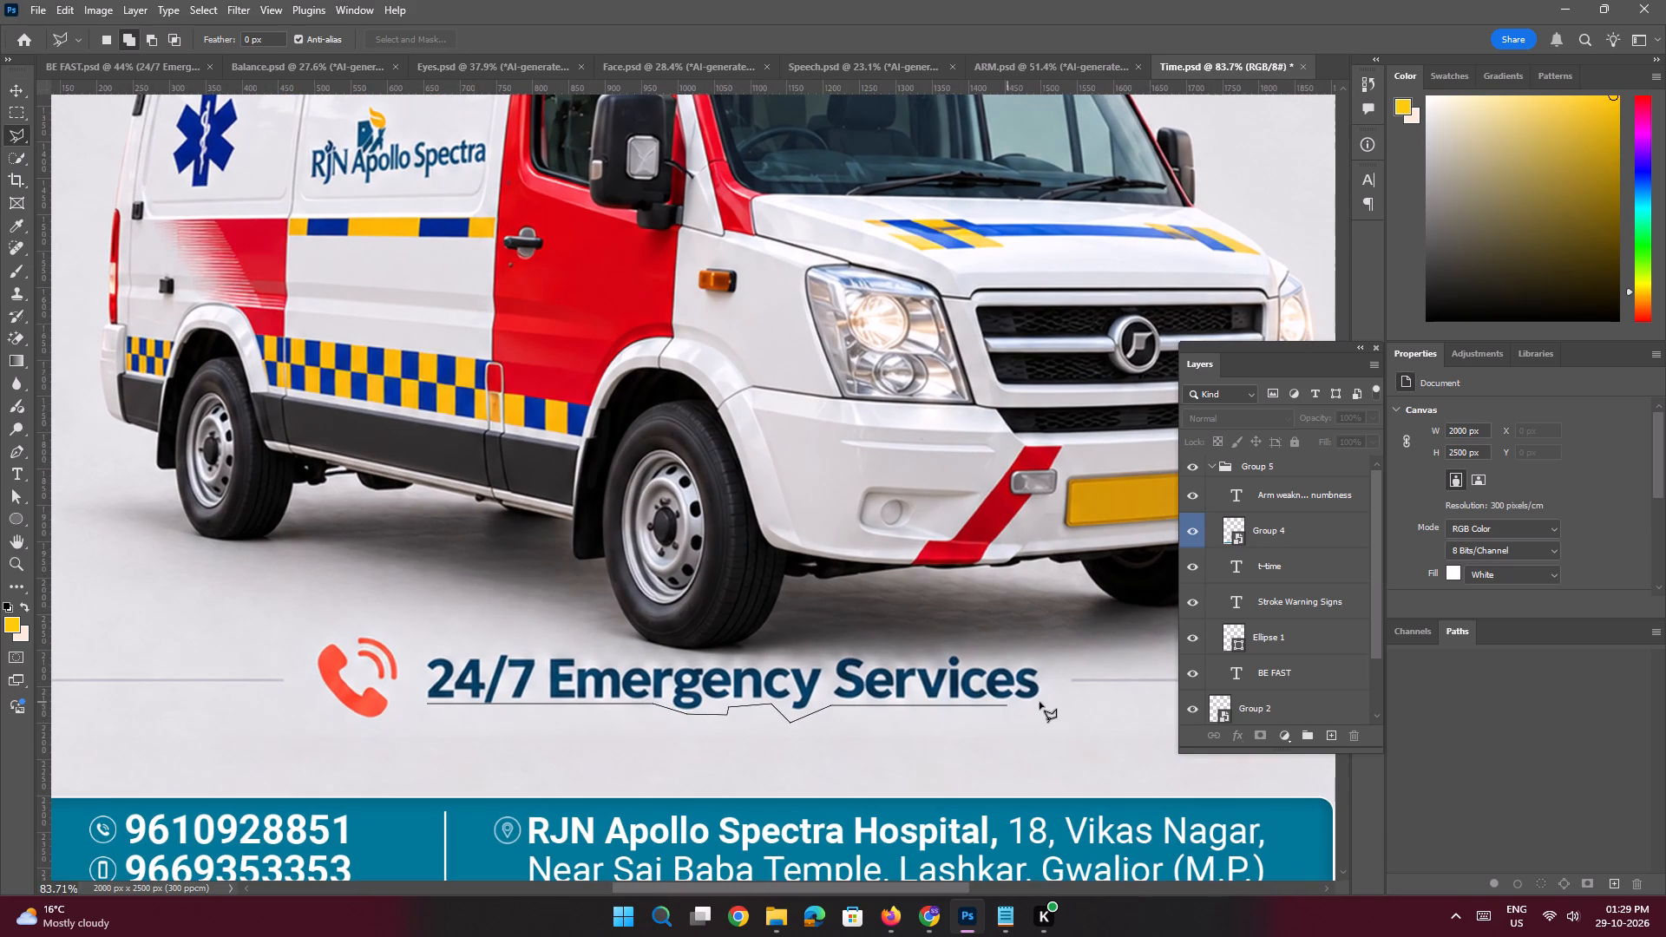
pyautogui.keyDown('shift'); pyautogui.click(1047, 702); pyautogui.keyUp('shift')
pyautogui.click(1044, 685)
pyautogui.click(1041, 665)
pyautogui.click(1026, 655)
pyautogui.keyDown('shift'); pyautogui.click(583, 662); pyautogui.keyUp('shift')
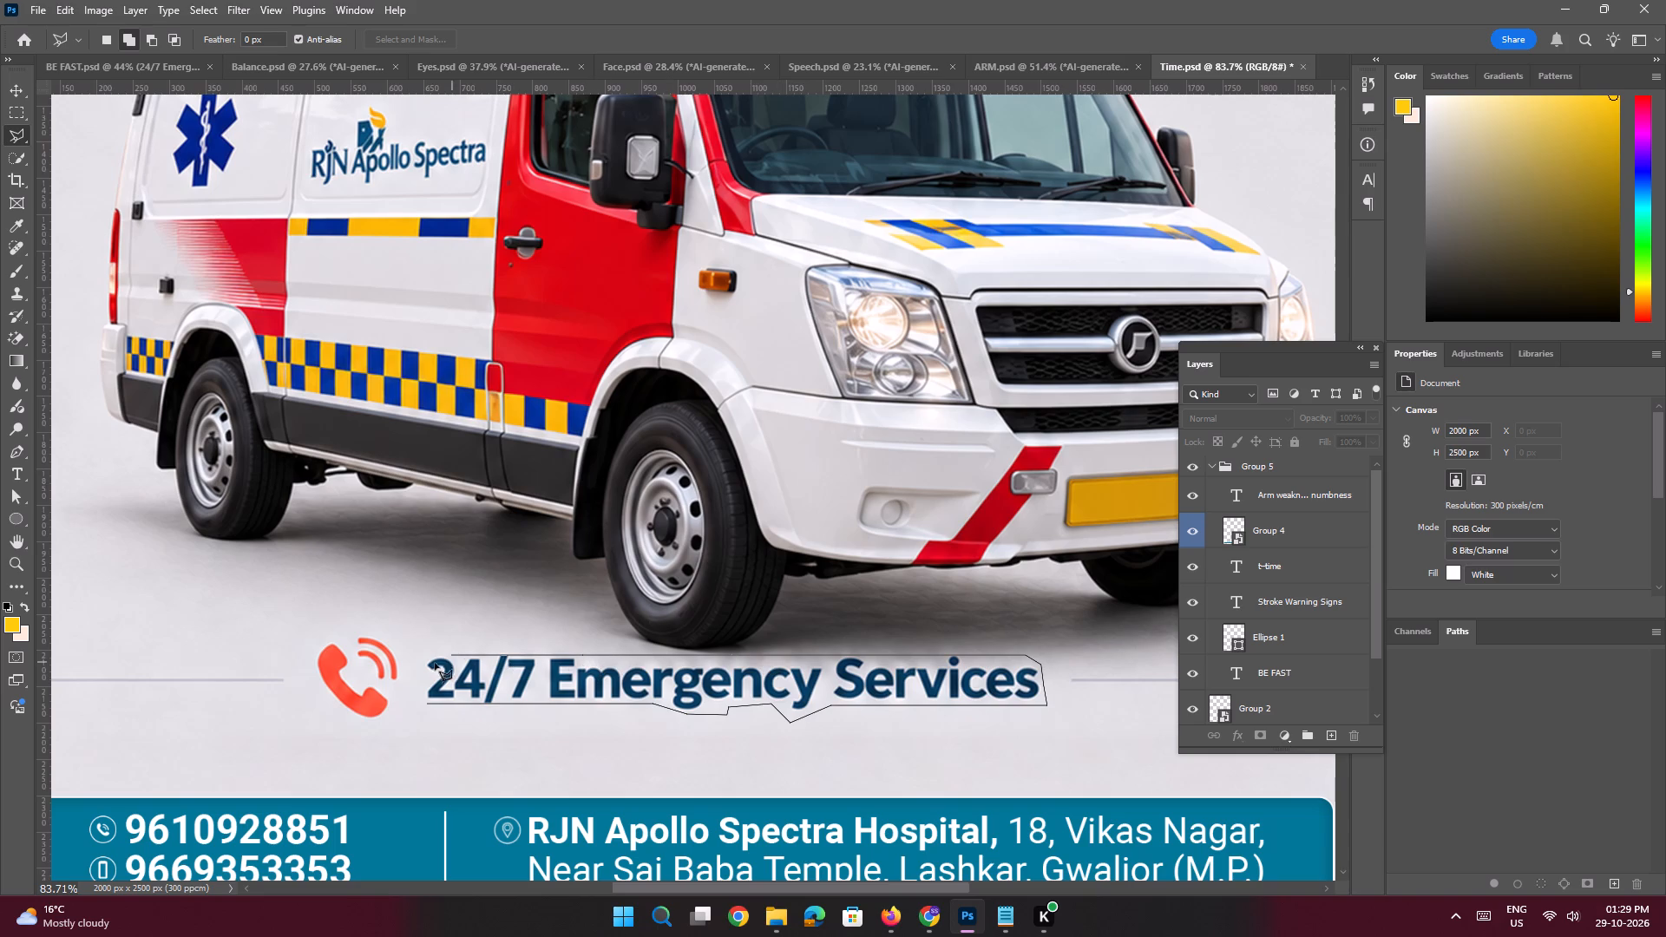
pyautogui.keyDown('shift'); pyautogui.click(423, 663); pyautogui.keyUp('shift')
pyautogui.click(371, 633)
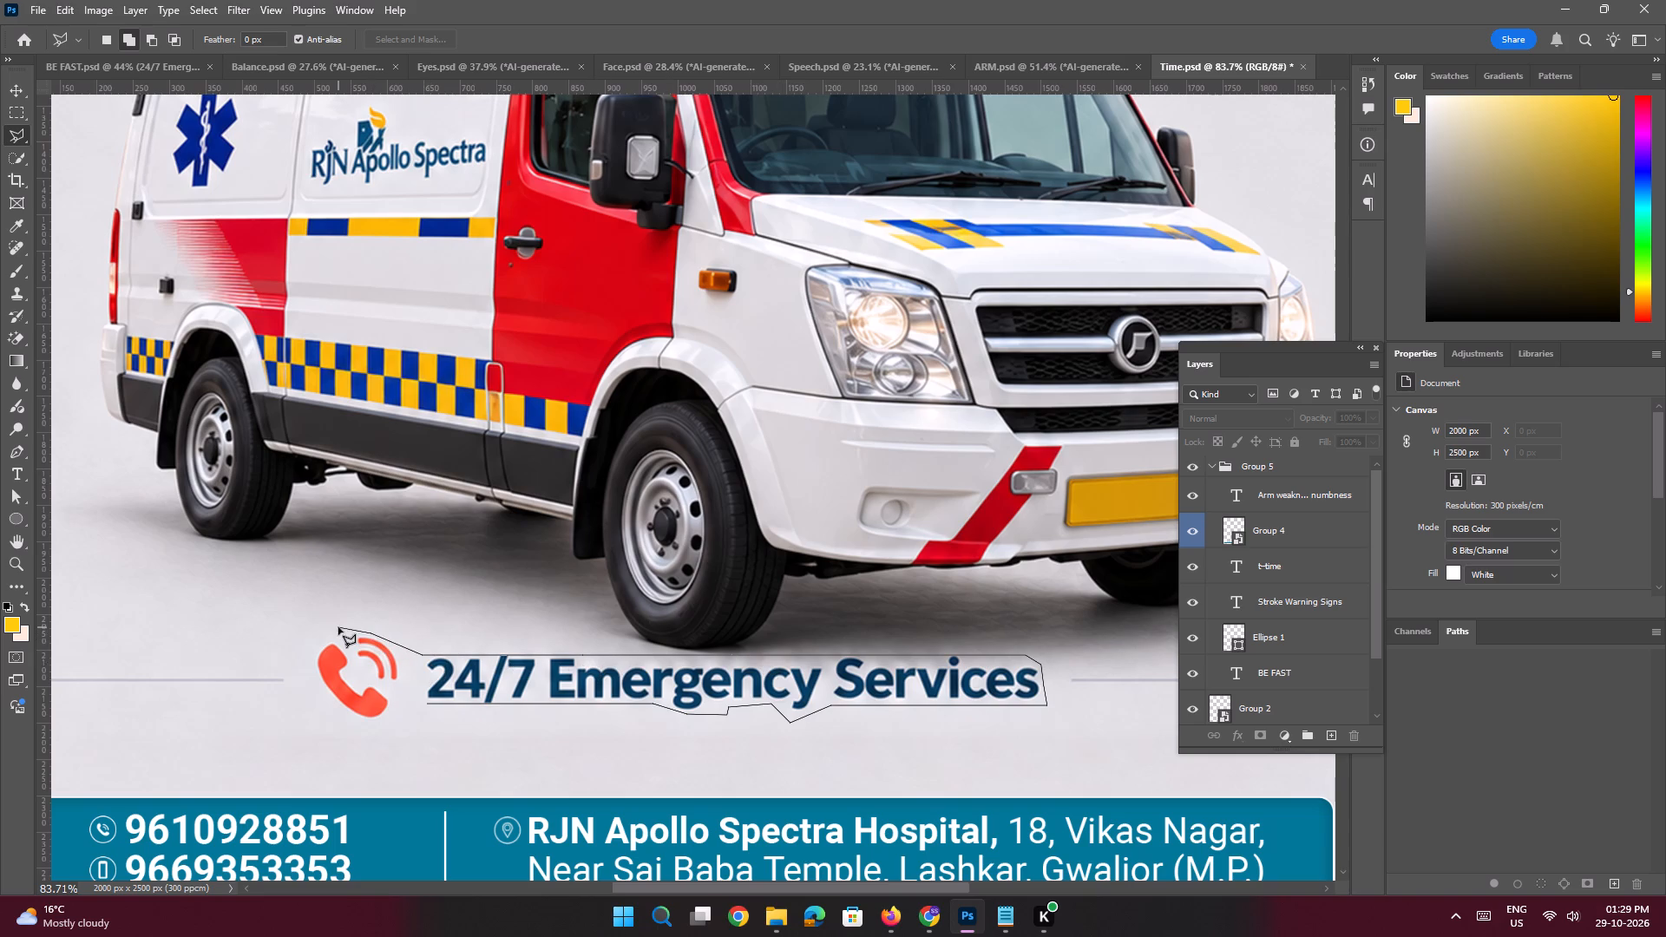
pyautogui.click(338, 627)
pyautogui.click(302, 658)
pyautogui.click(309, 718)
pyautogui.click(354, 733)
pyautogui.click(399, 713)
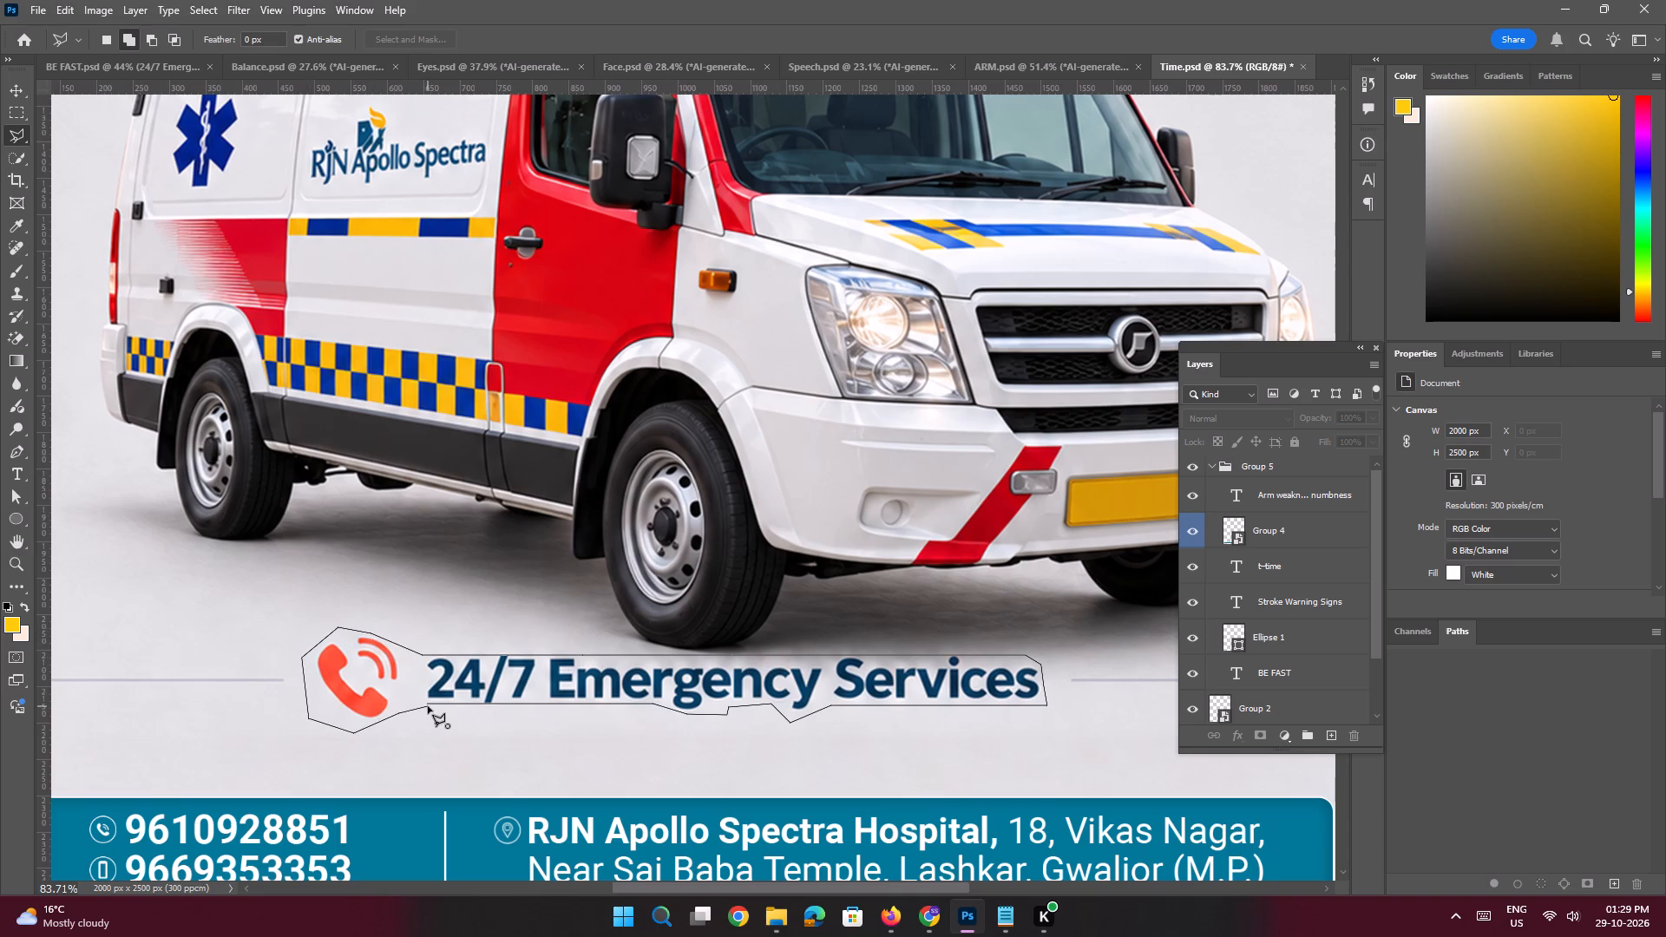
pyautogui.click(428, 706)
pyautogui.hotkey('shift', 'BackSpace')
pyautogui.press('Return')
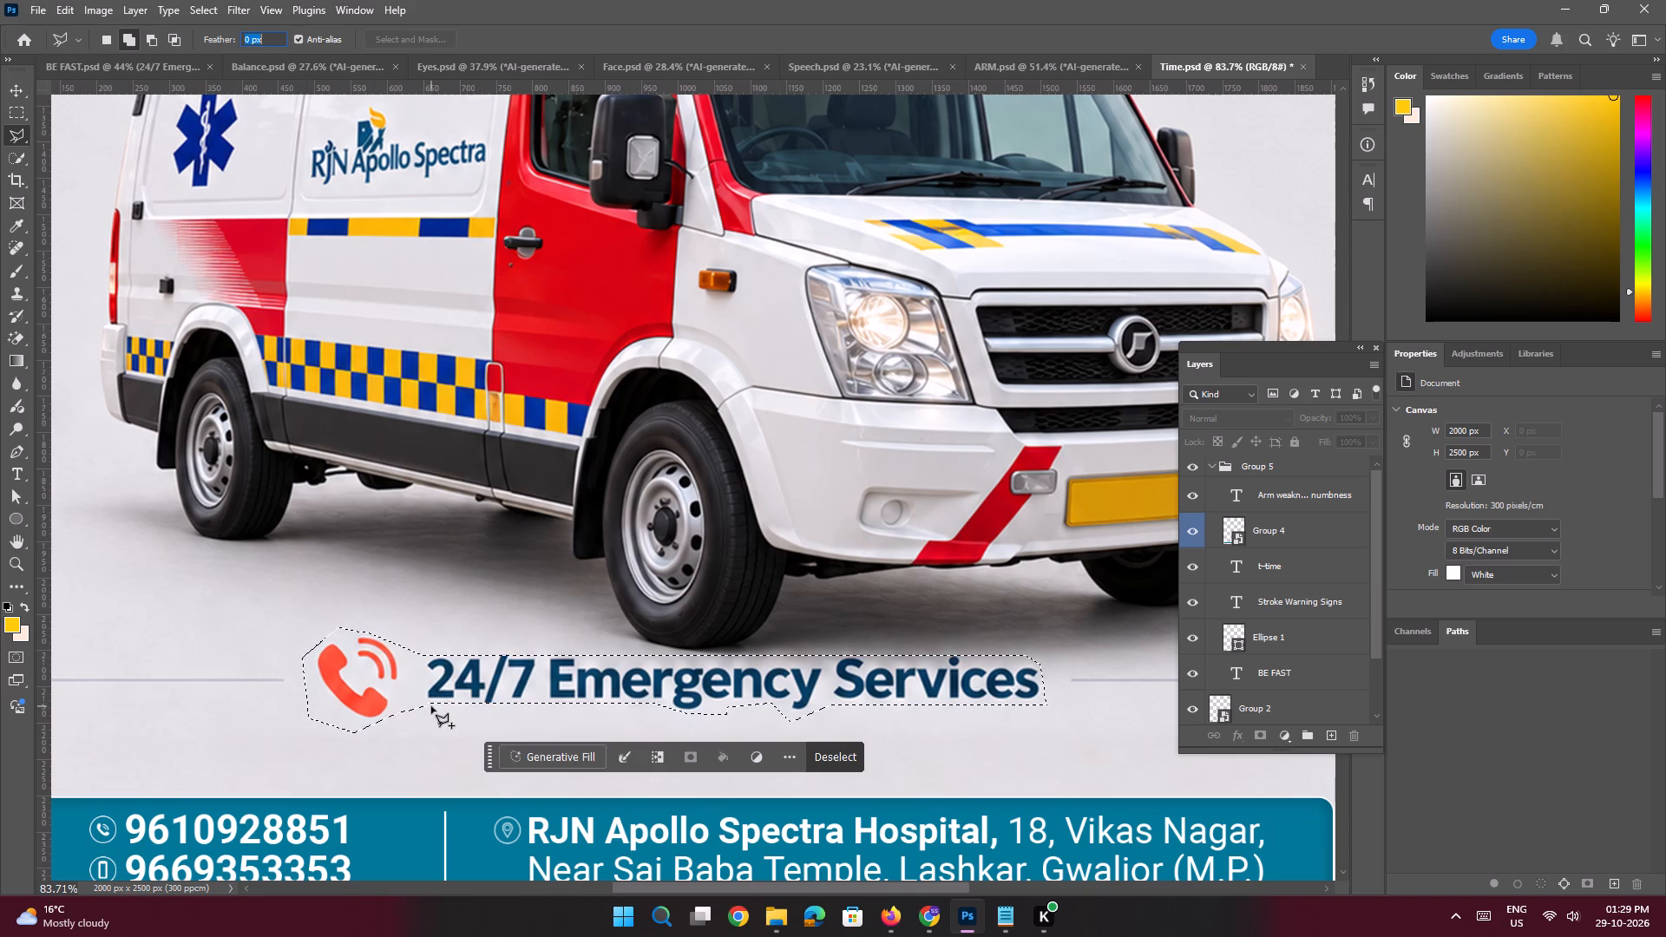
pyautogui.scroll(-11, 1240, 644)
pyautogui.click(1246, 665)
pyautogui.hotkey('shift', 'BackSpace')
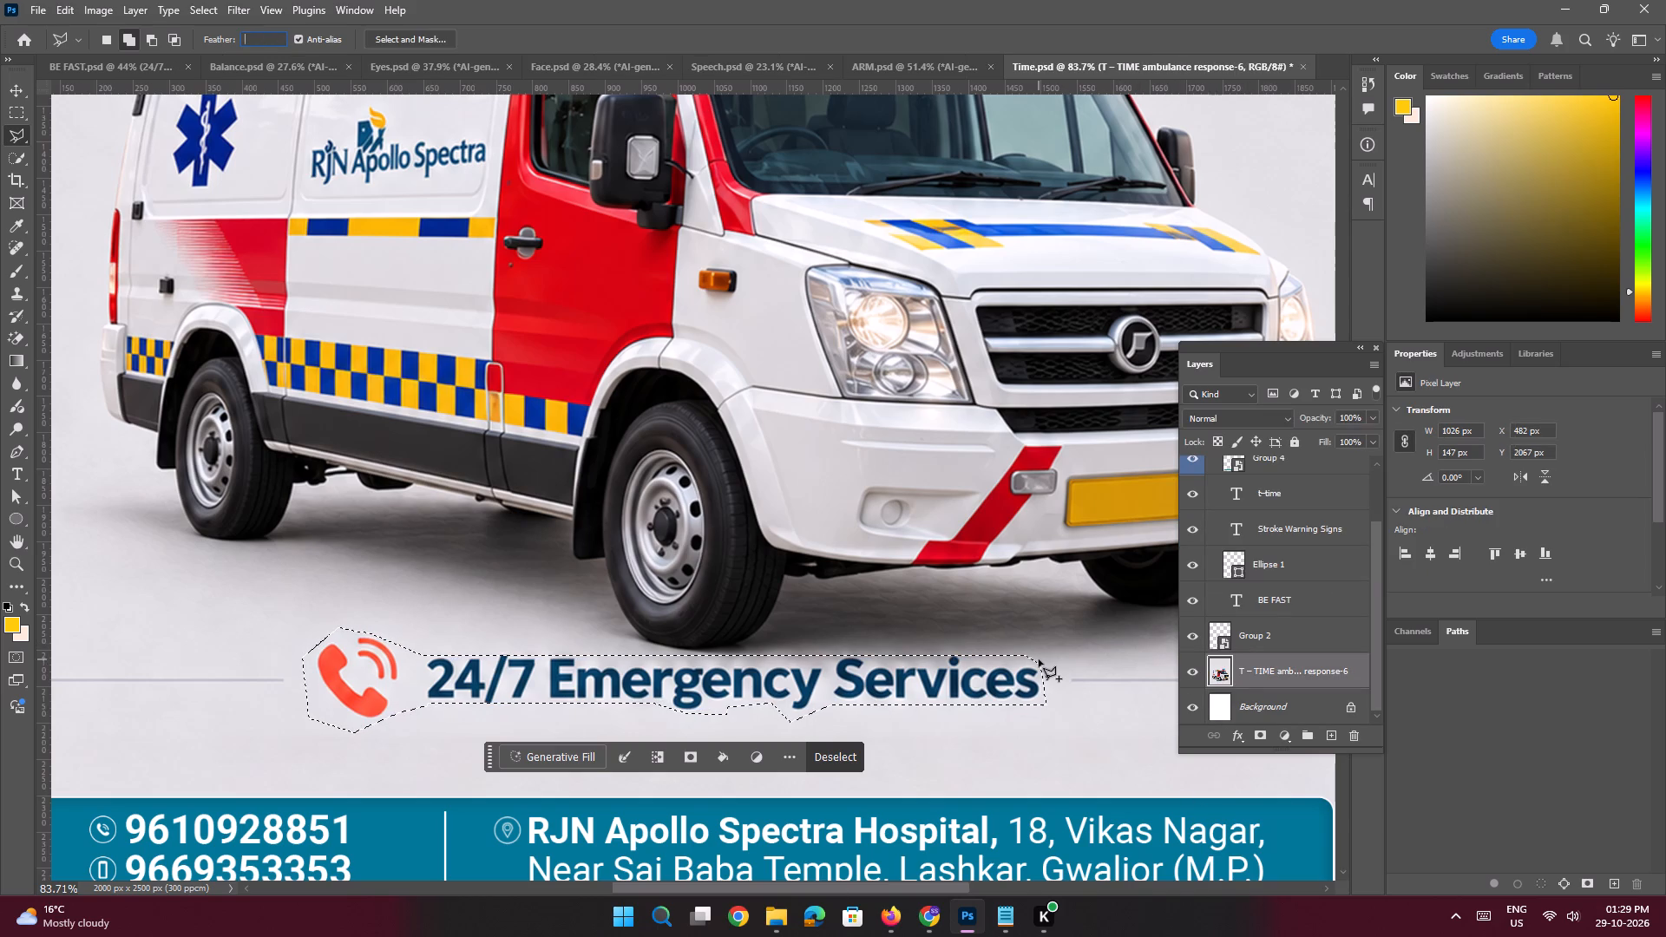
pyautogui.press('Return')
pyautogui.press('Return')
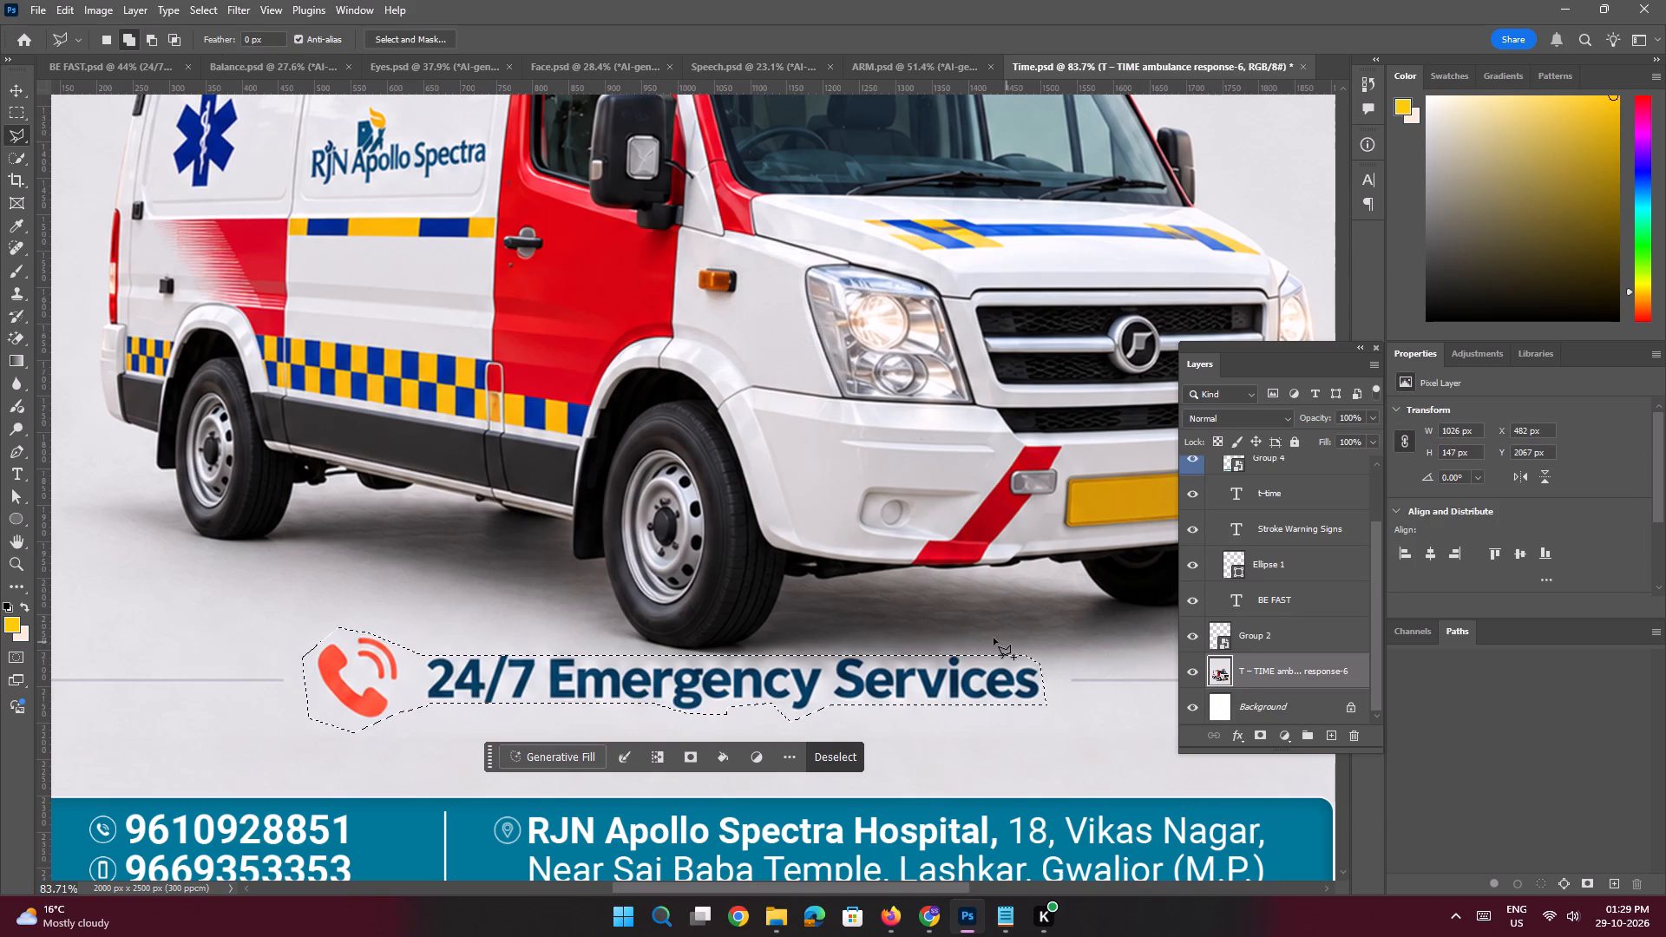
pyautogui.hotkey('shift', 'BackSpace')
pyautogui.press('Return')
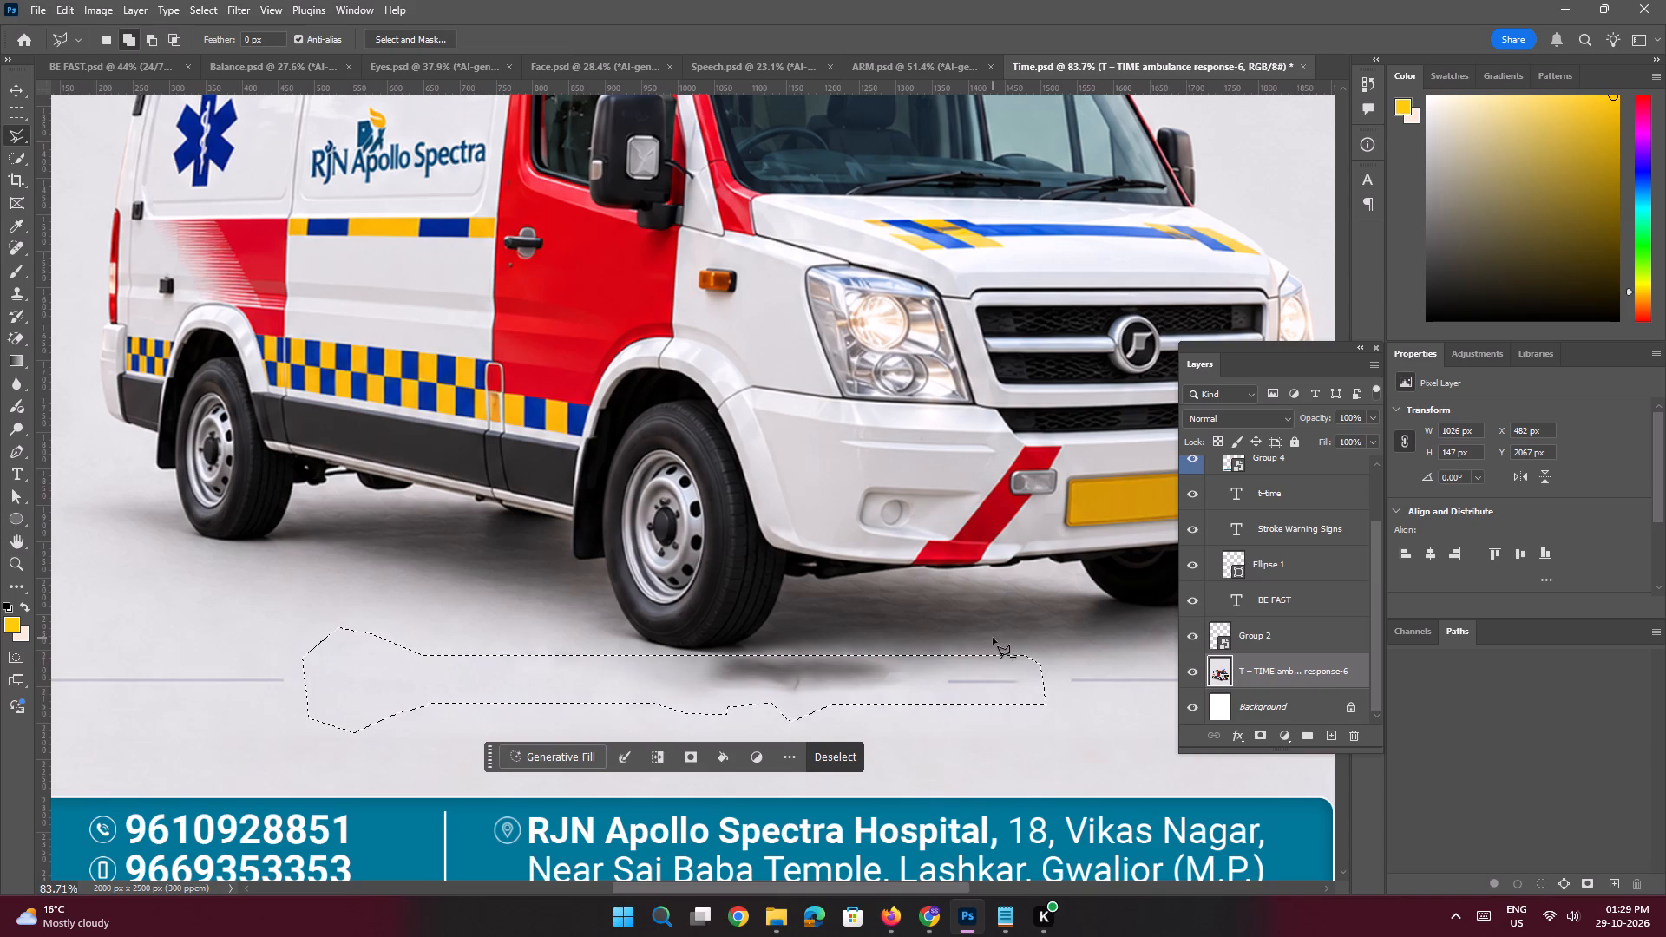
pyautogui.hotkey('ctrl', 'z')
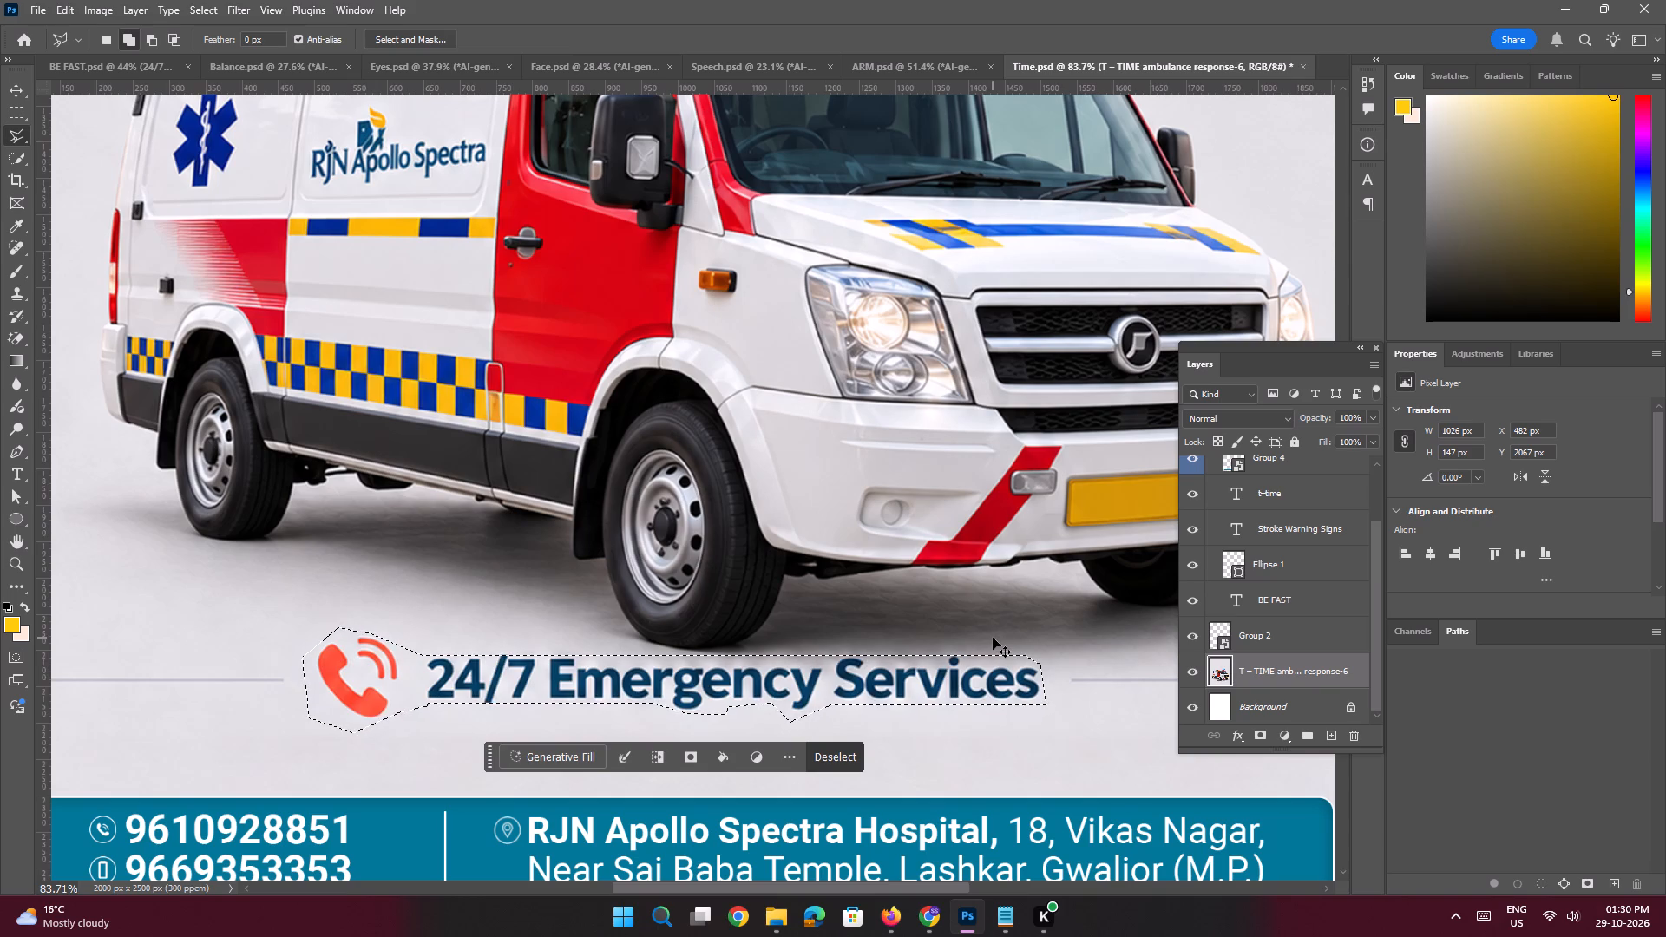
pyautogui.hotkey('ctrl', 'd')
# Lasso only the 24/7 Emergency Services text below the ambulance, leaving out the phone icon.
pyautogui.click(432, 651)
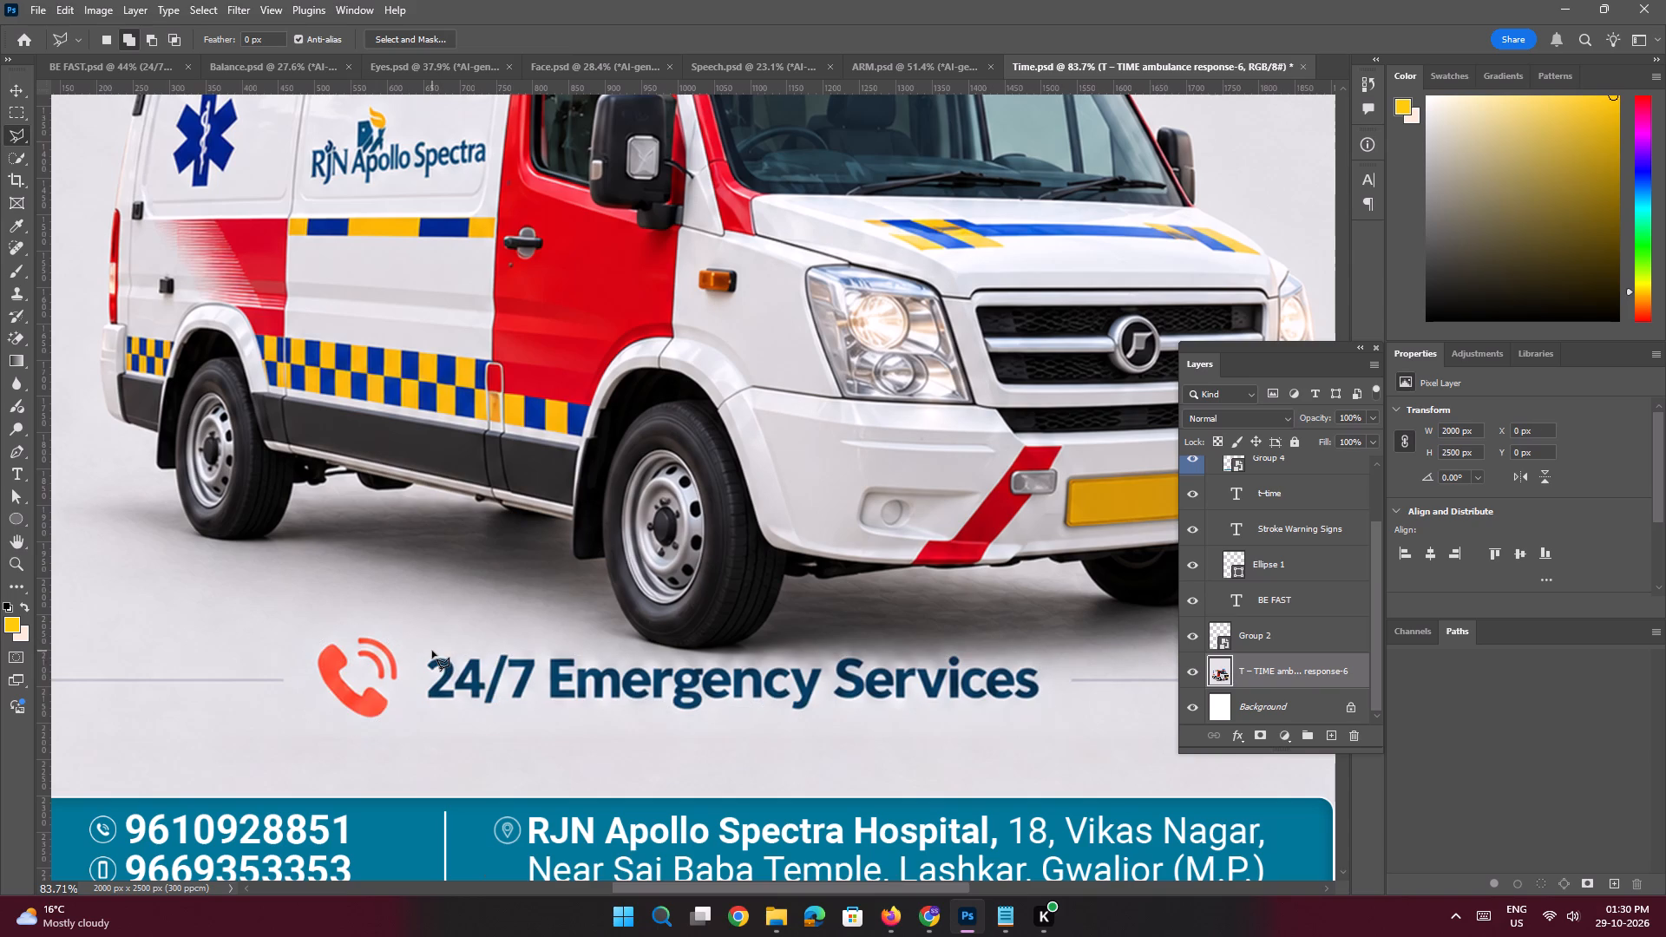
pyautogui.keyDown('shift'); pyautogui.click(1028, 657); pyautogui.keyUp('shift')
pyautogui.click(1047, 673)
pyautogui.click(1050, 701)
pyautogui.click(1047, 709)
pyautogui.click(792, 719)
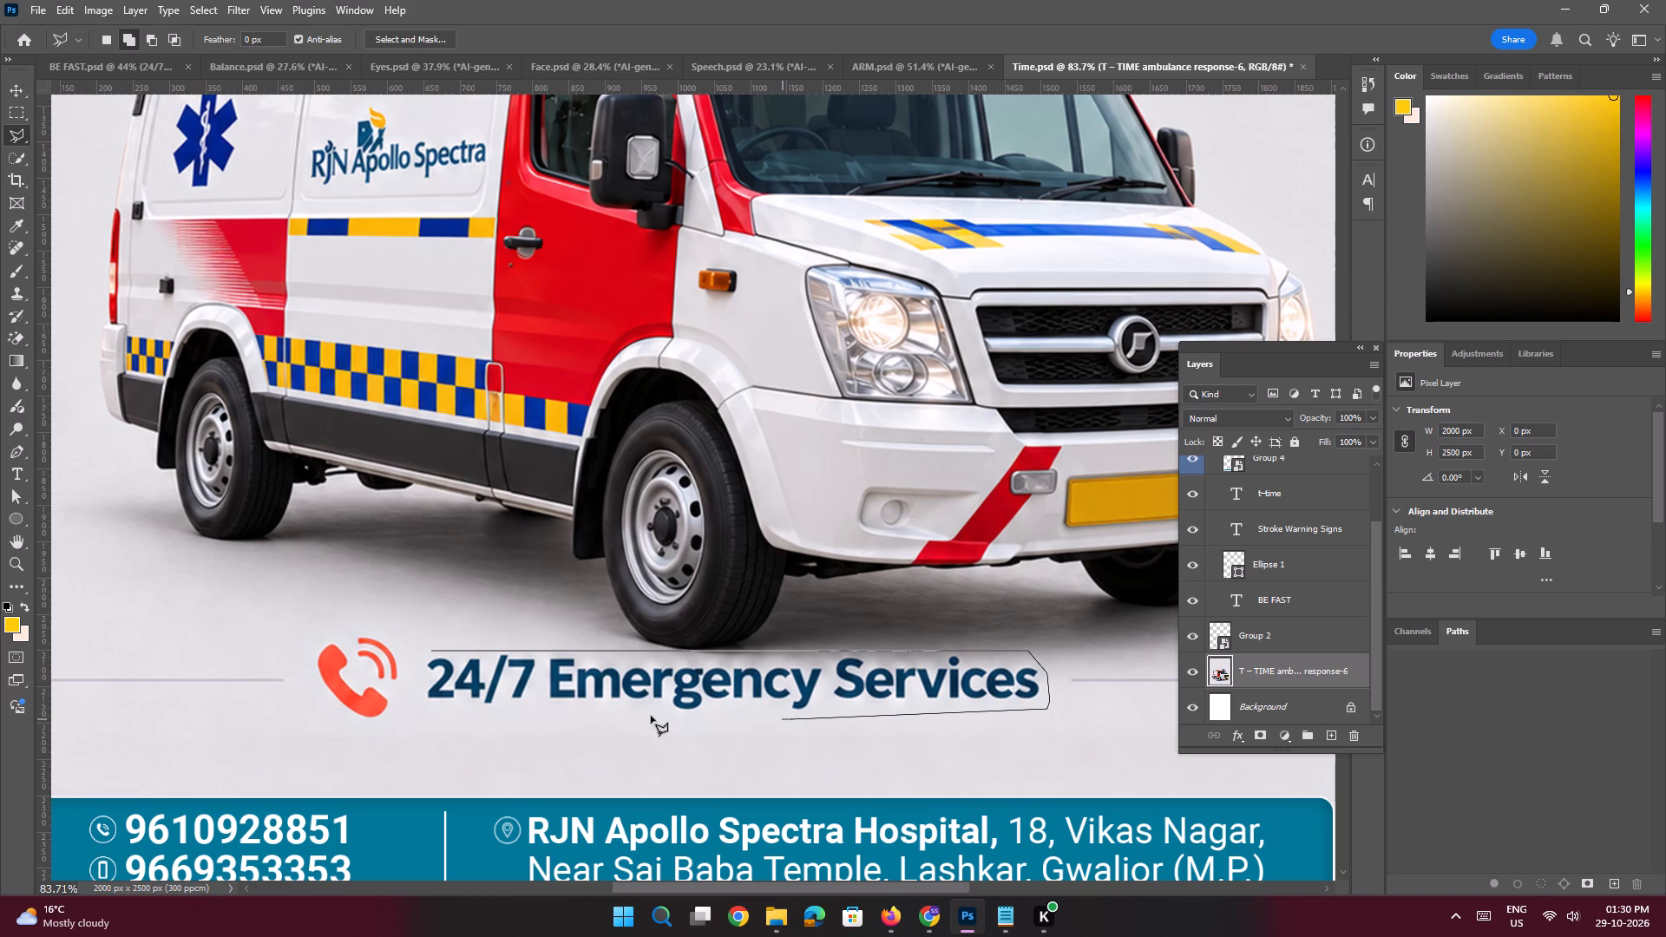
pyautogui.click(441, 709)
pyautogui.click(420, 700)
pyautogui.click(420, 669)
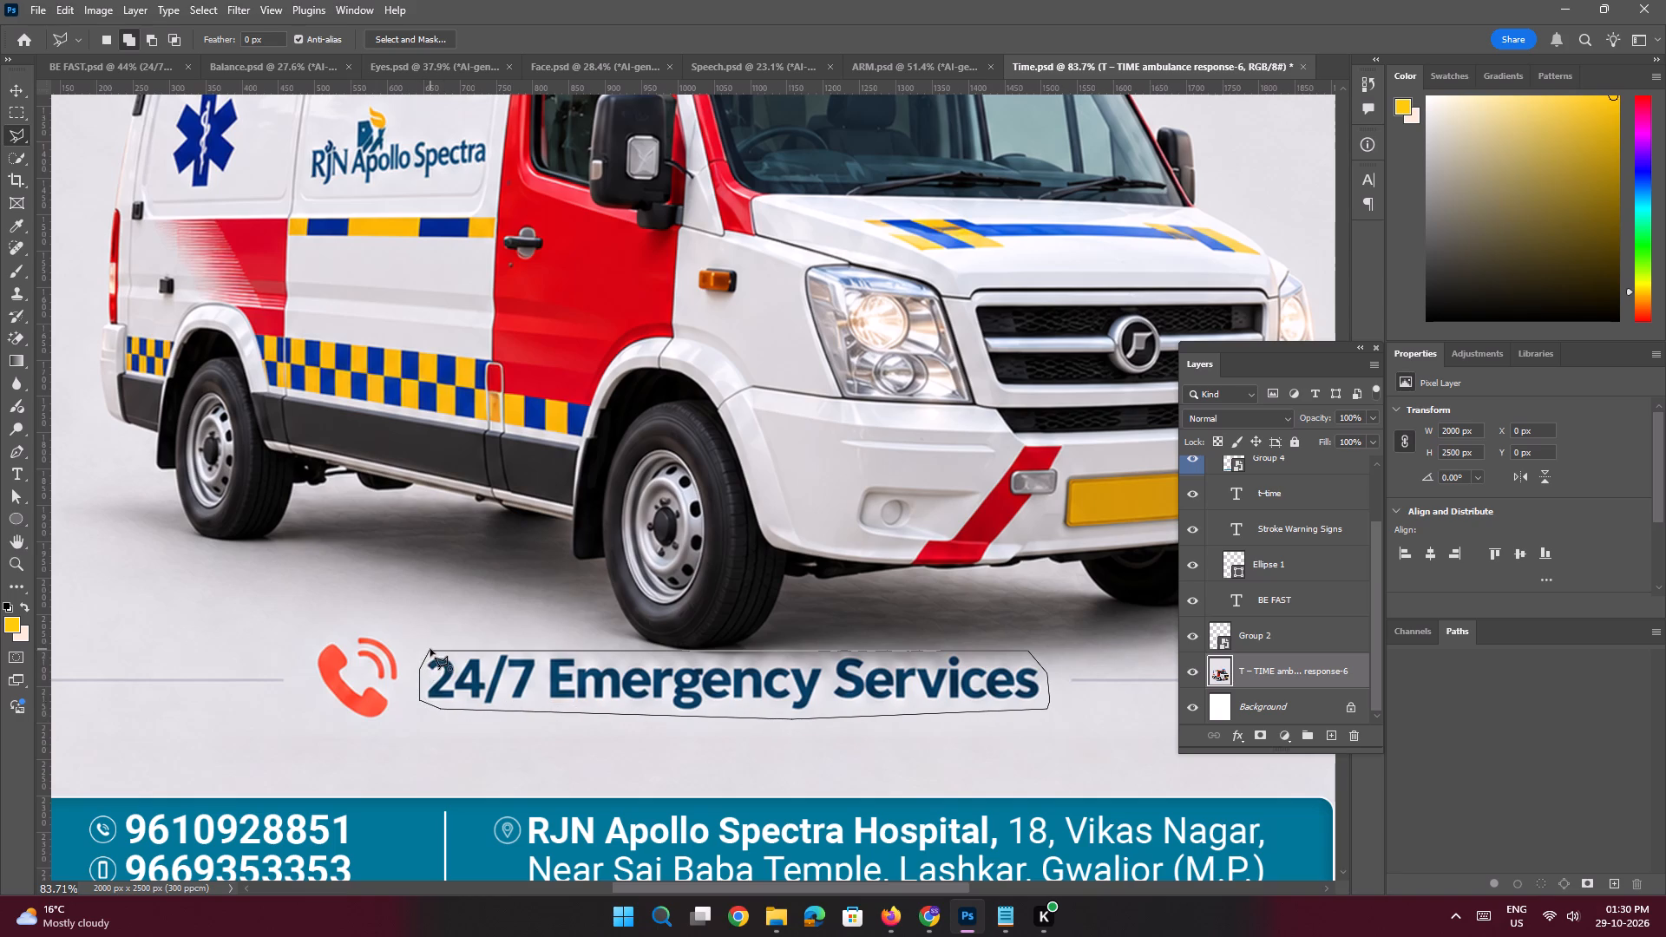
pyautogui.click(430, 649)
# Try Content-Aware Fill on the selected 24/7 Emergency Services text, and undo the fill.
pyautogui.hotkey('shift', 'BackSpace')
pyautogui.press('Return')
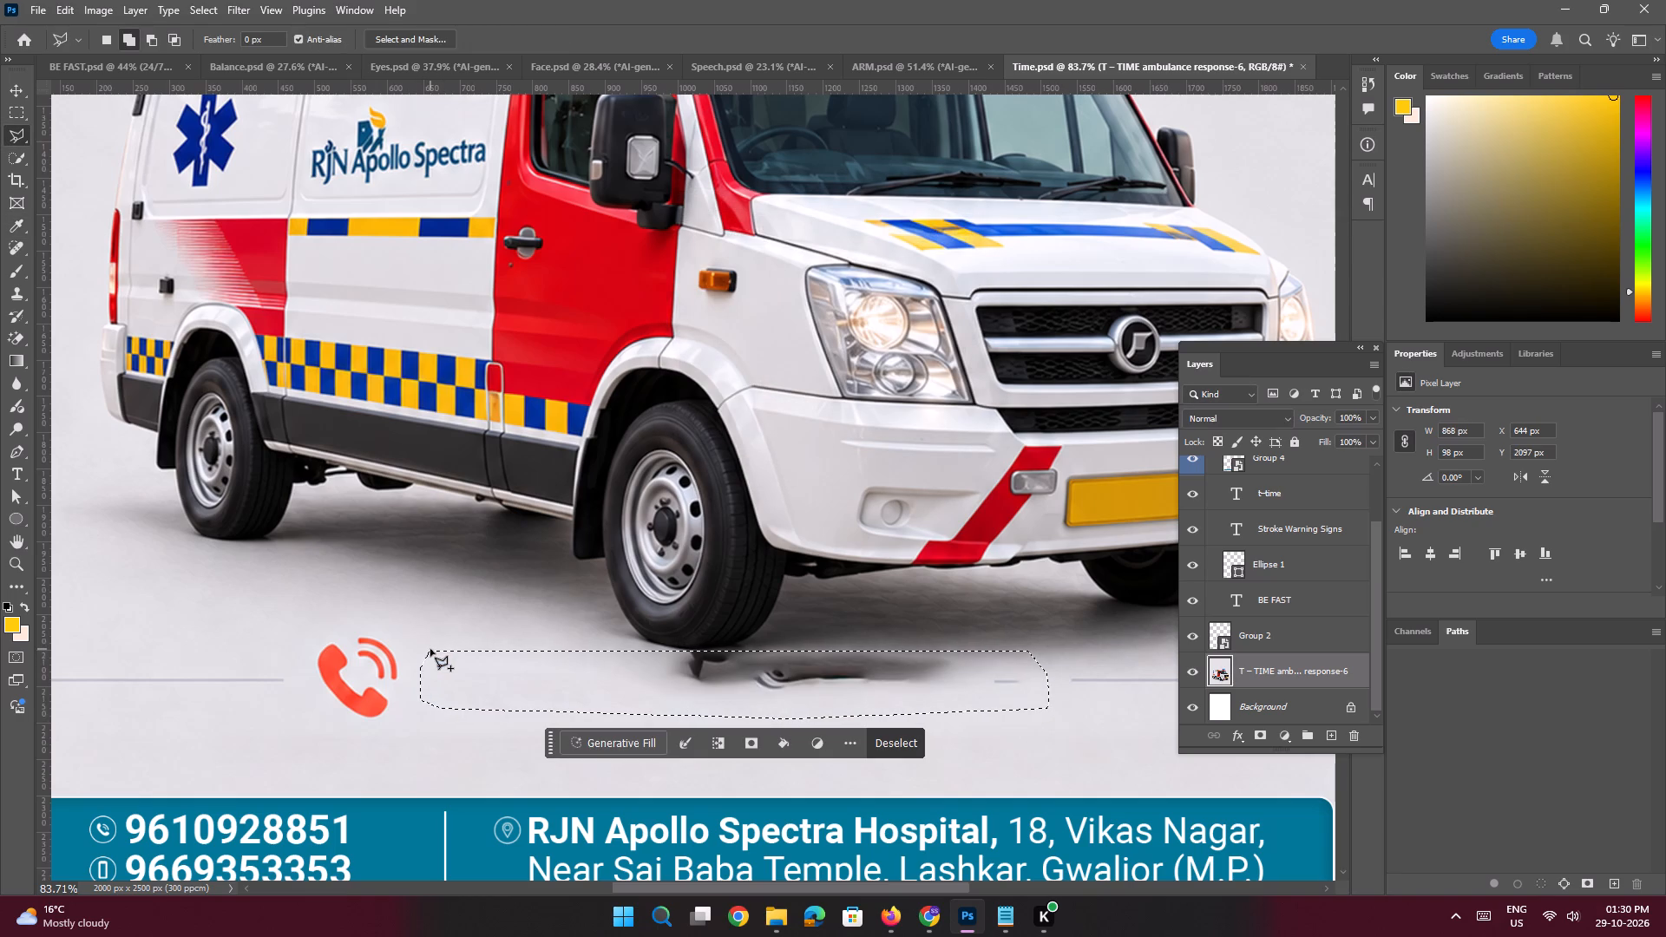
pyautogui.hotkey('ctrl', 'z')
# Run Generative Fill on the selected 24/7 Emergency Services text with the prompt "Remove this".
pyautogui.click(593, 744)
pyautogui.write('Remove this')
pyautogui.press('space')
pyautogui.press('Return')
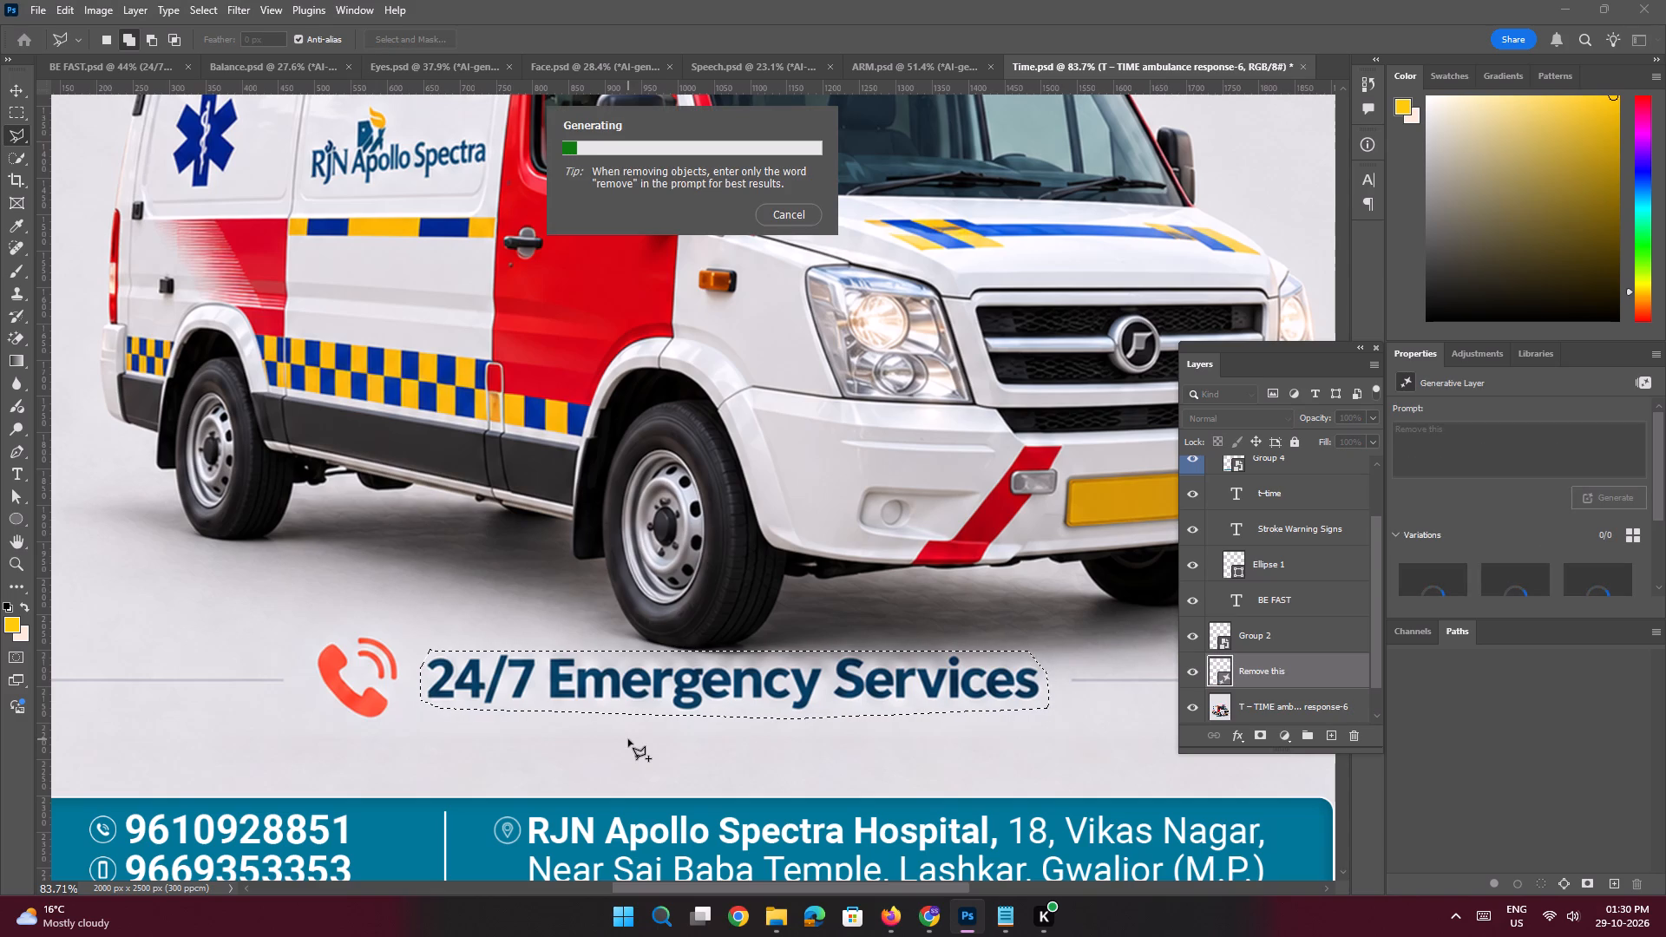
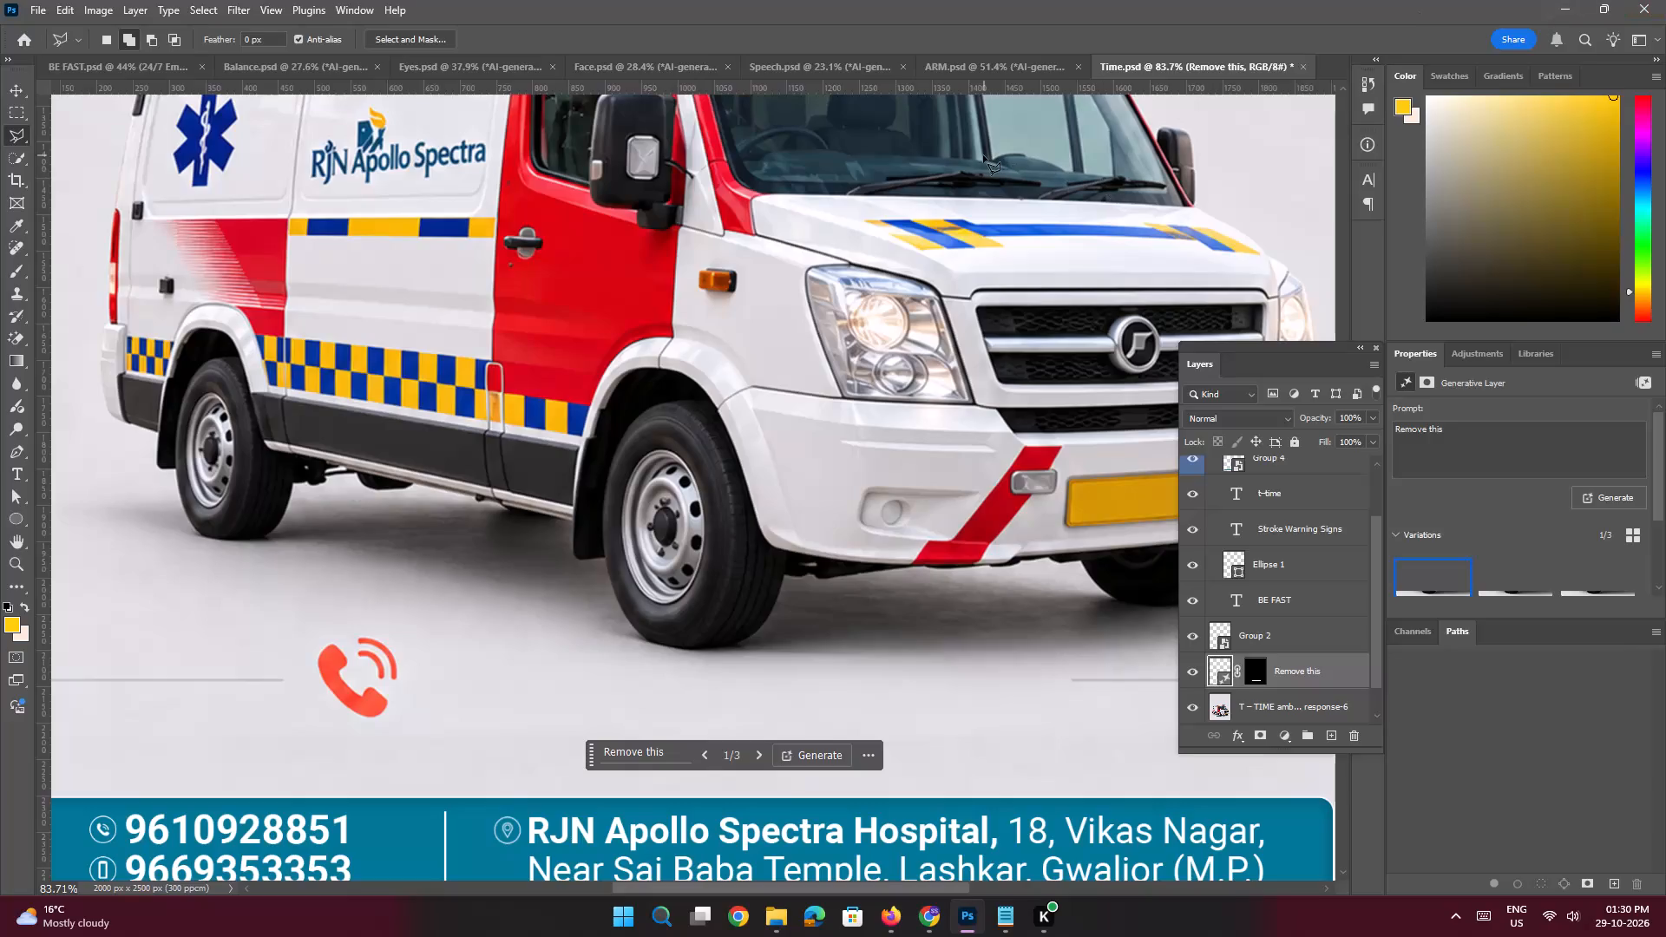
# Copy the "24/7 Emergency Services" text layer from BE FAST.psd into Time.psd beside the red phone icon.
pyautogui.click(154, 62)
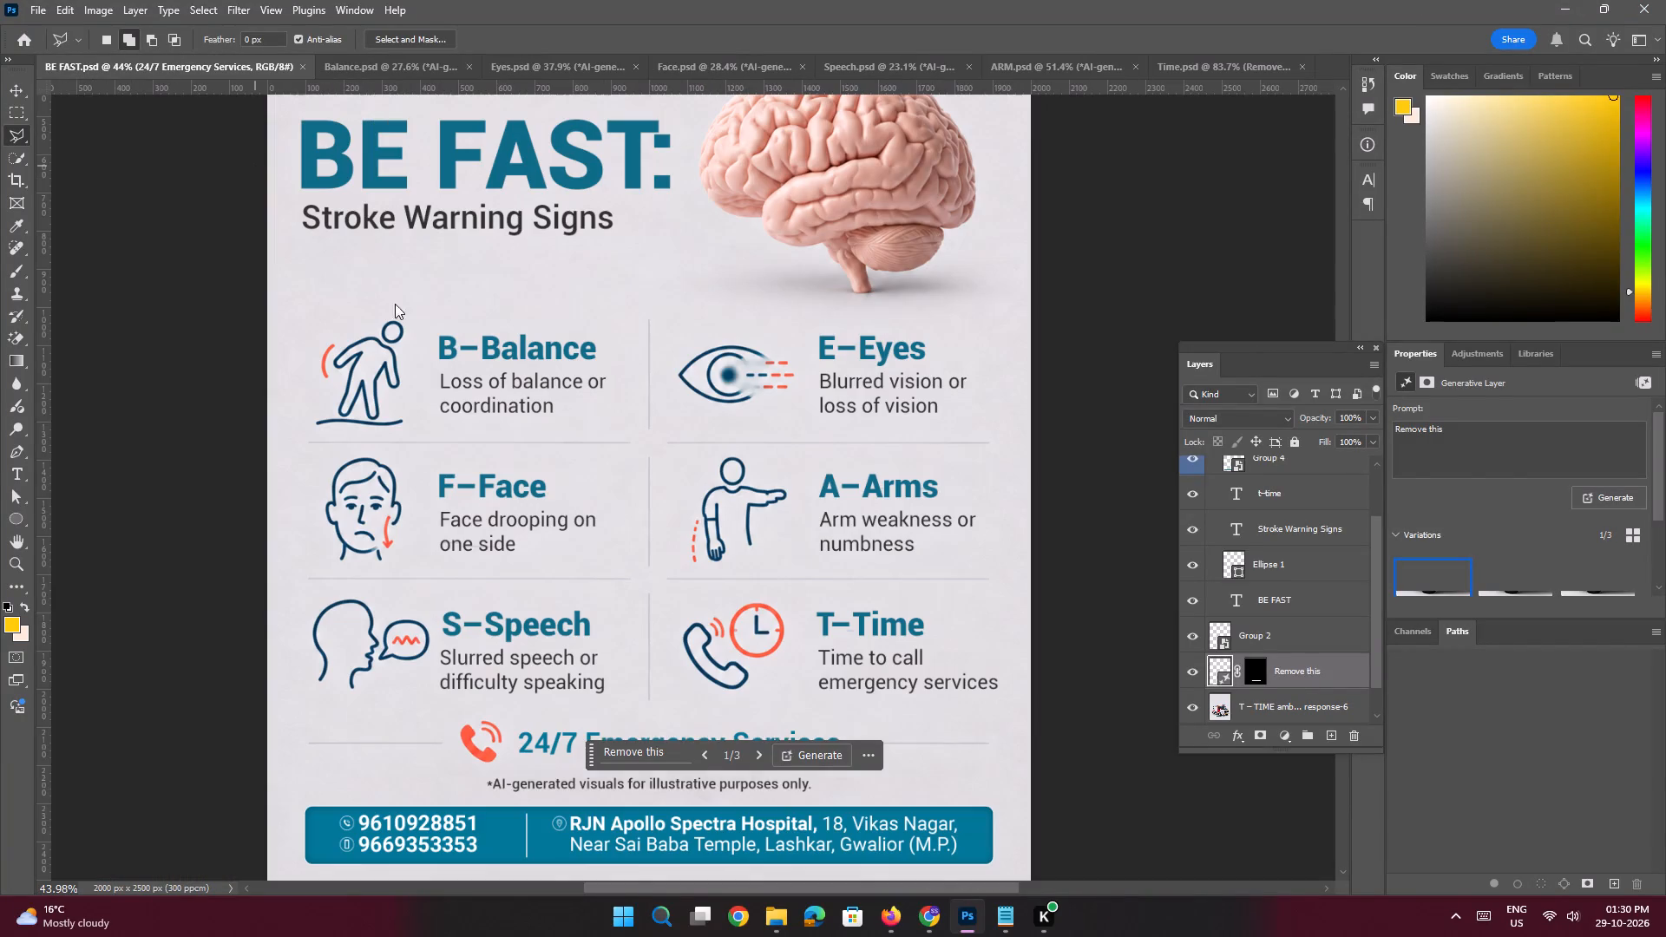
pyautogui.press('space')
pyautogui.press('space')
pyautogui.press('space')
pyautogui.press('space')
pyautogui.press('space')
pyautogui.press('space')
pyautogui.moveTo(442, 466); pyautogui.dragTo(450, 452)
pyautogui.click(15, 88)
pyautogui.click(82, 270)
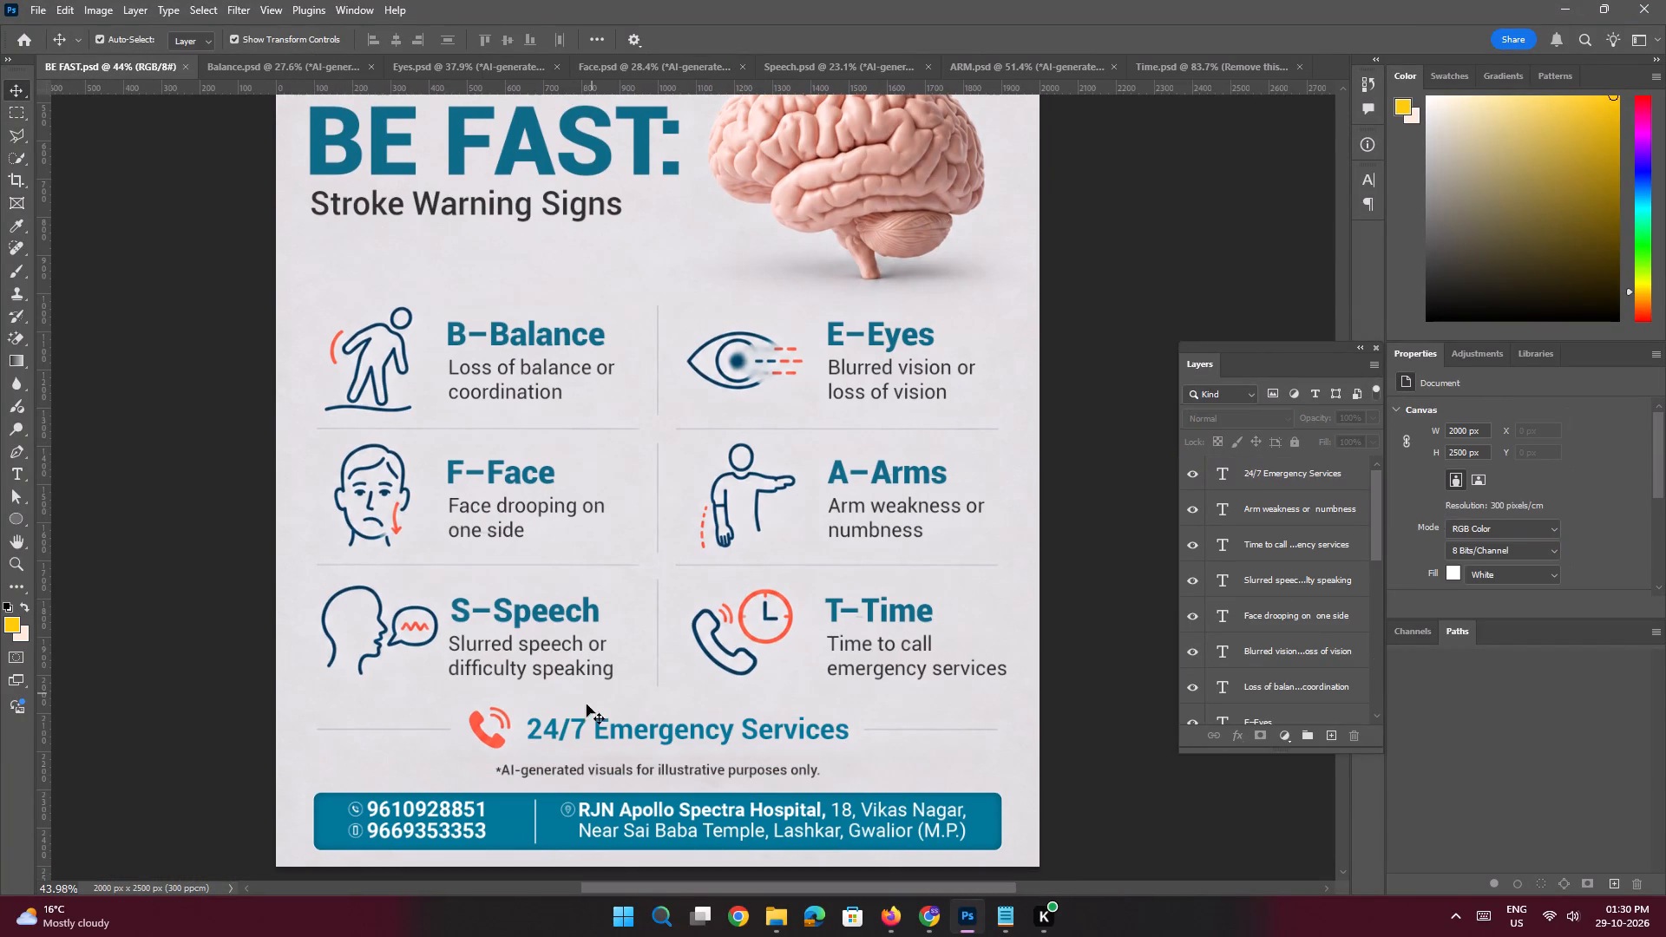
pyautogui.click(583, 721)
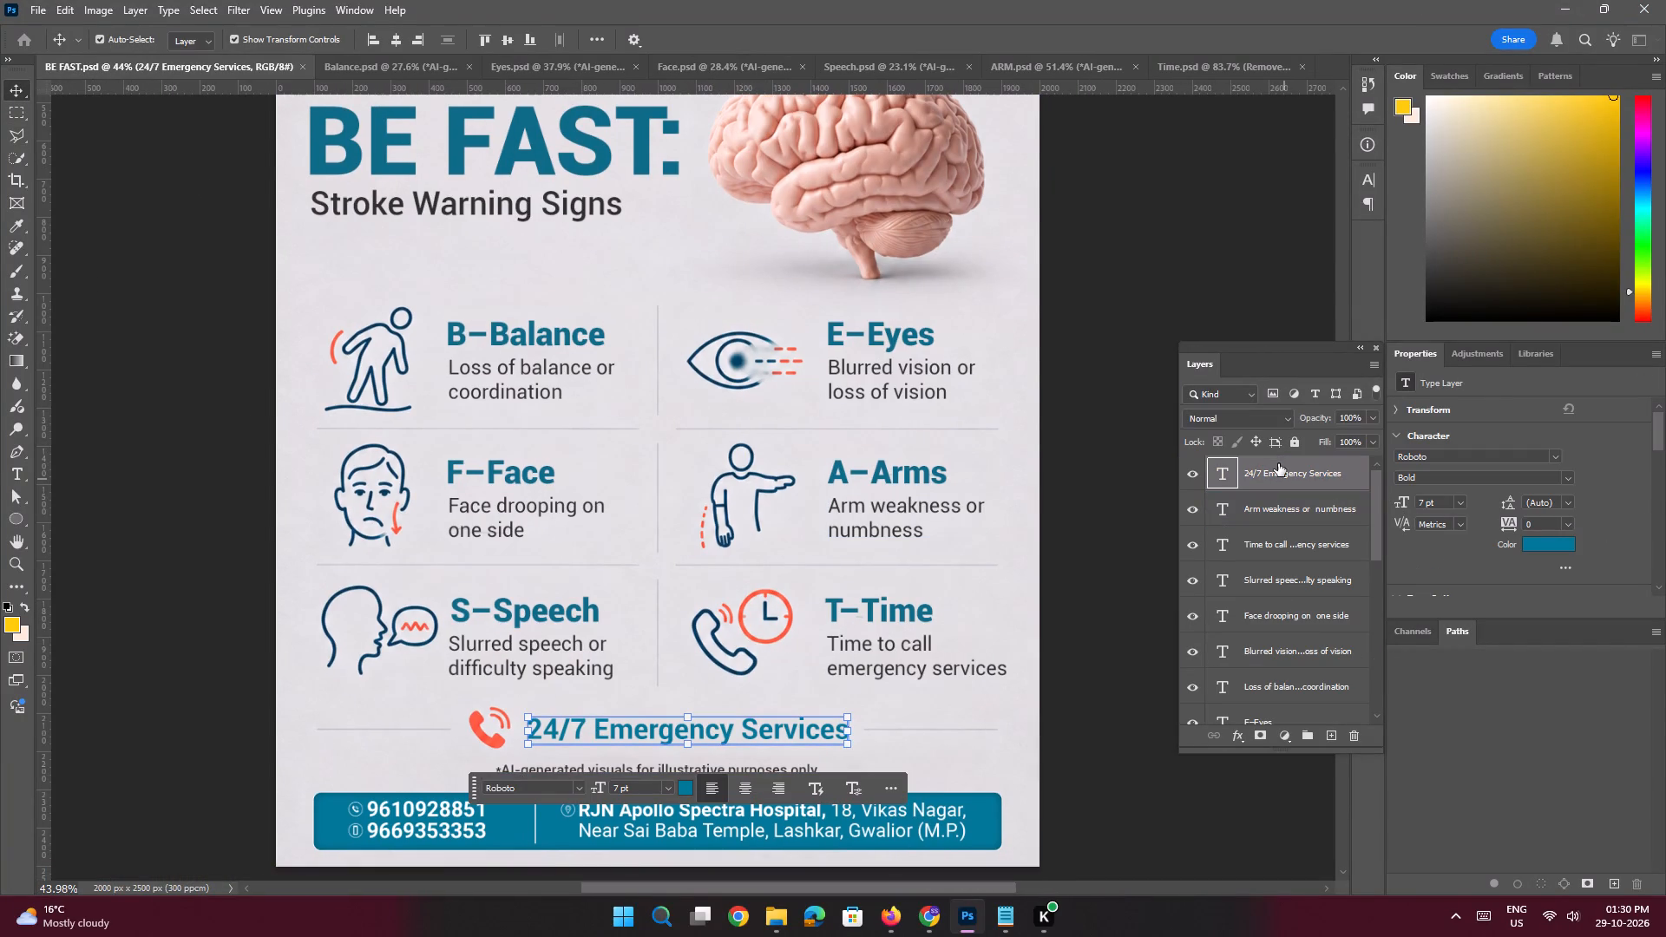
pyautogui.moveTo(1278, 466); pyautogui.dragTo(1183, 69)
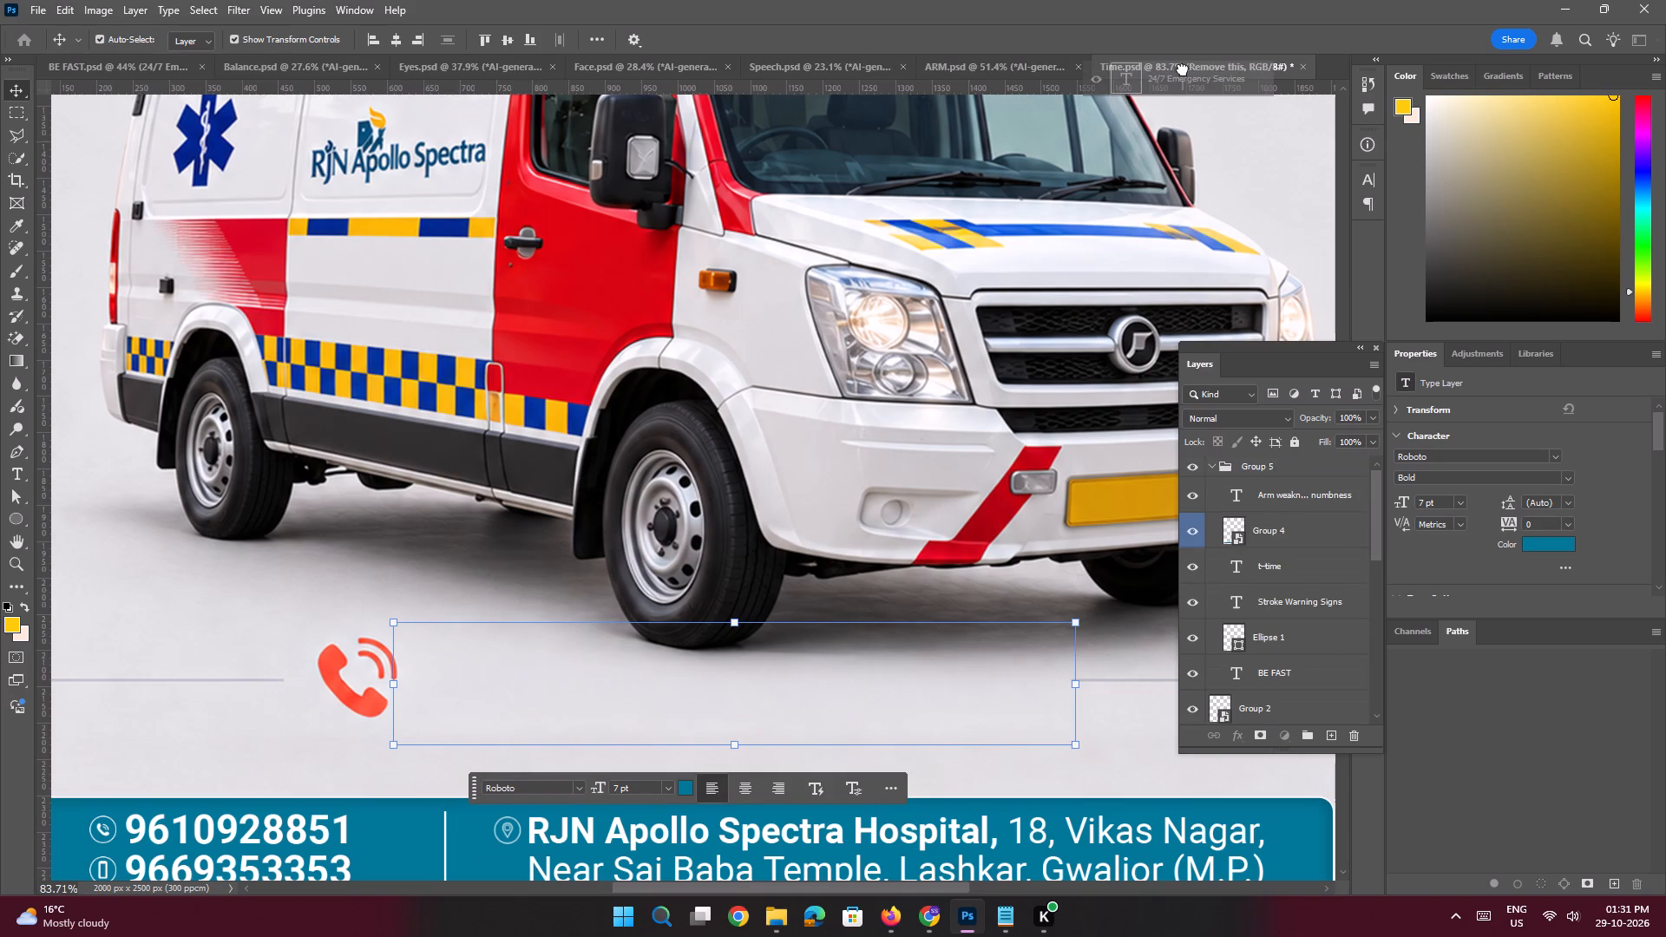
pyautogui.moveTo(1183, 69); pyautogui.dragTo(735, 681)
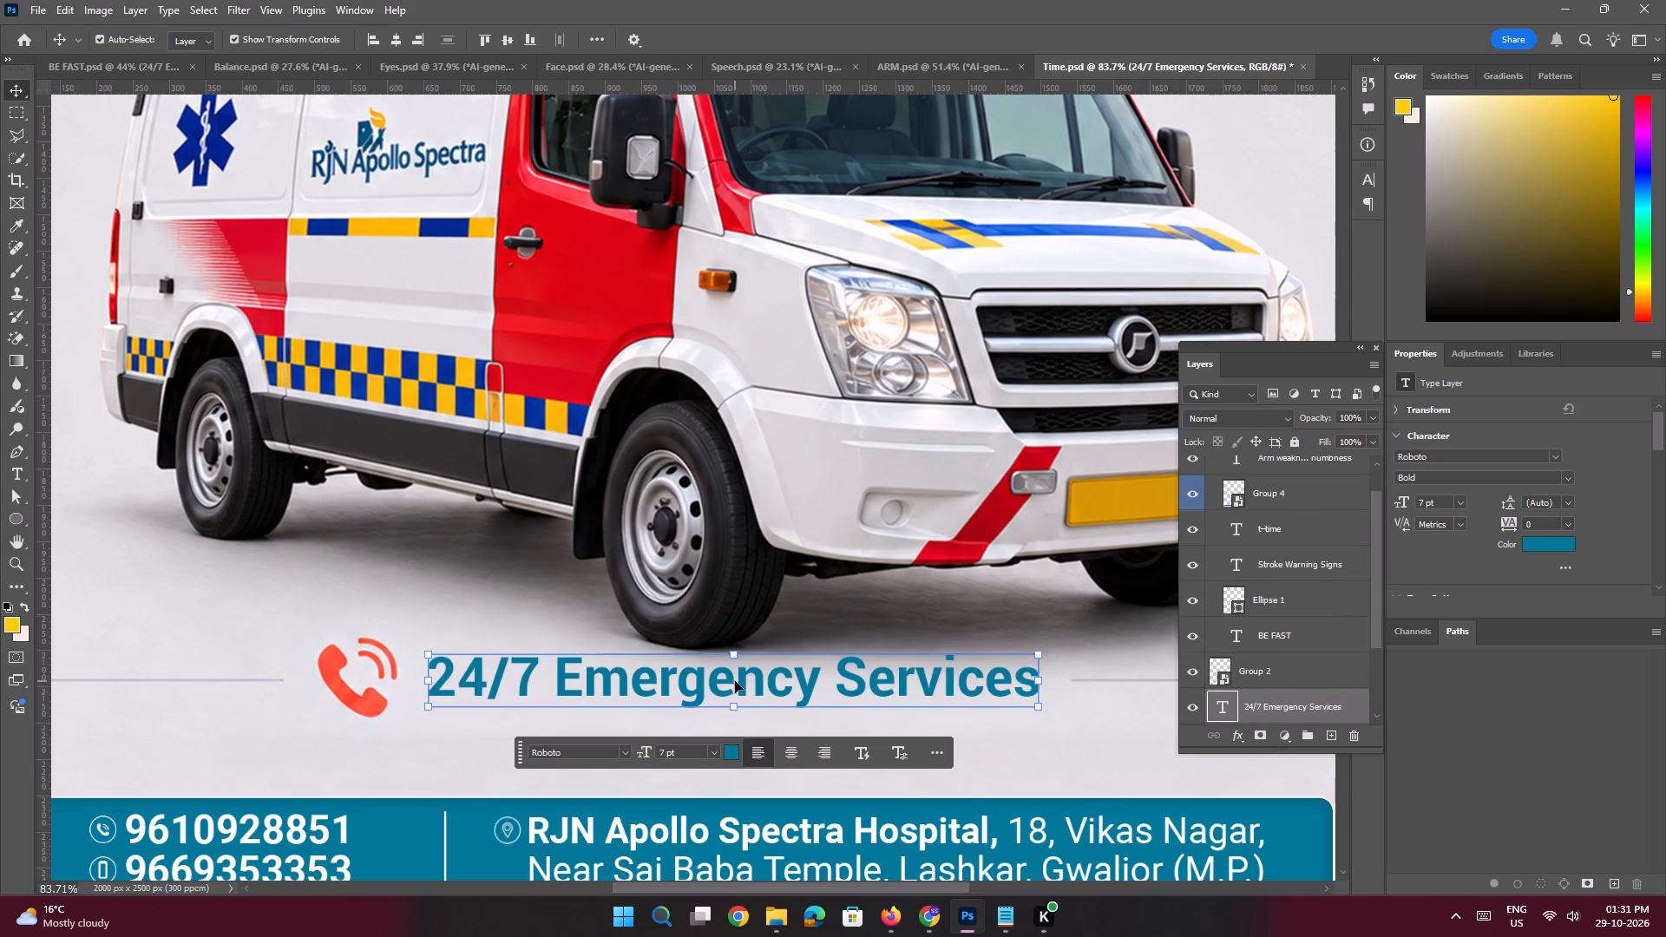
# Fine-tune the "24/7 Emergency Services" text slightly rightward so it sits between the phone icon and the divider line.
pyautogui.moveTo(735, 681); pyautogui.dragTo(745, 685)
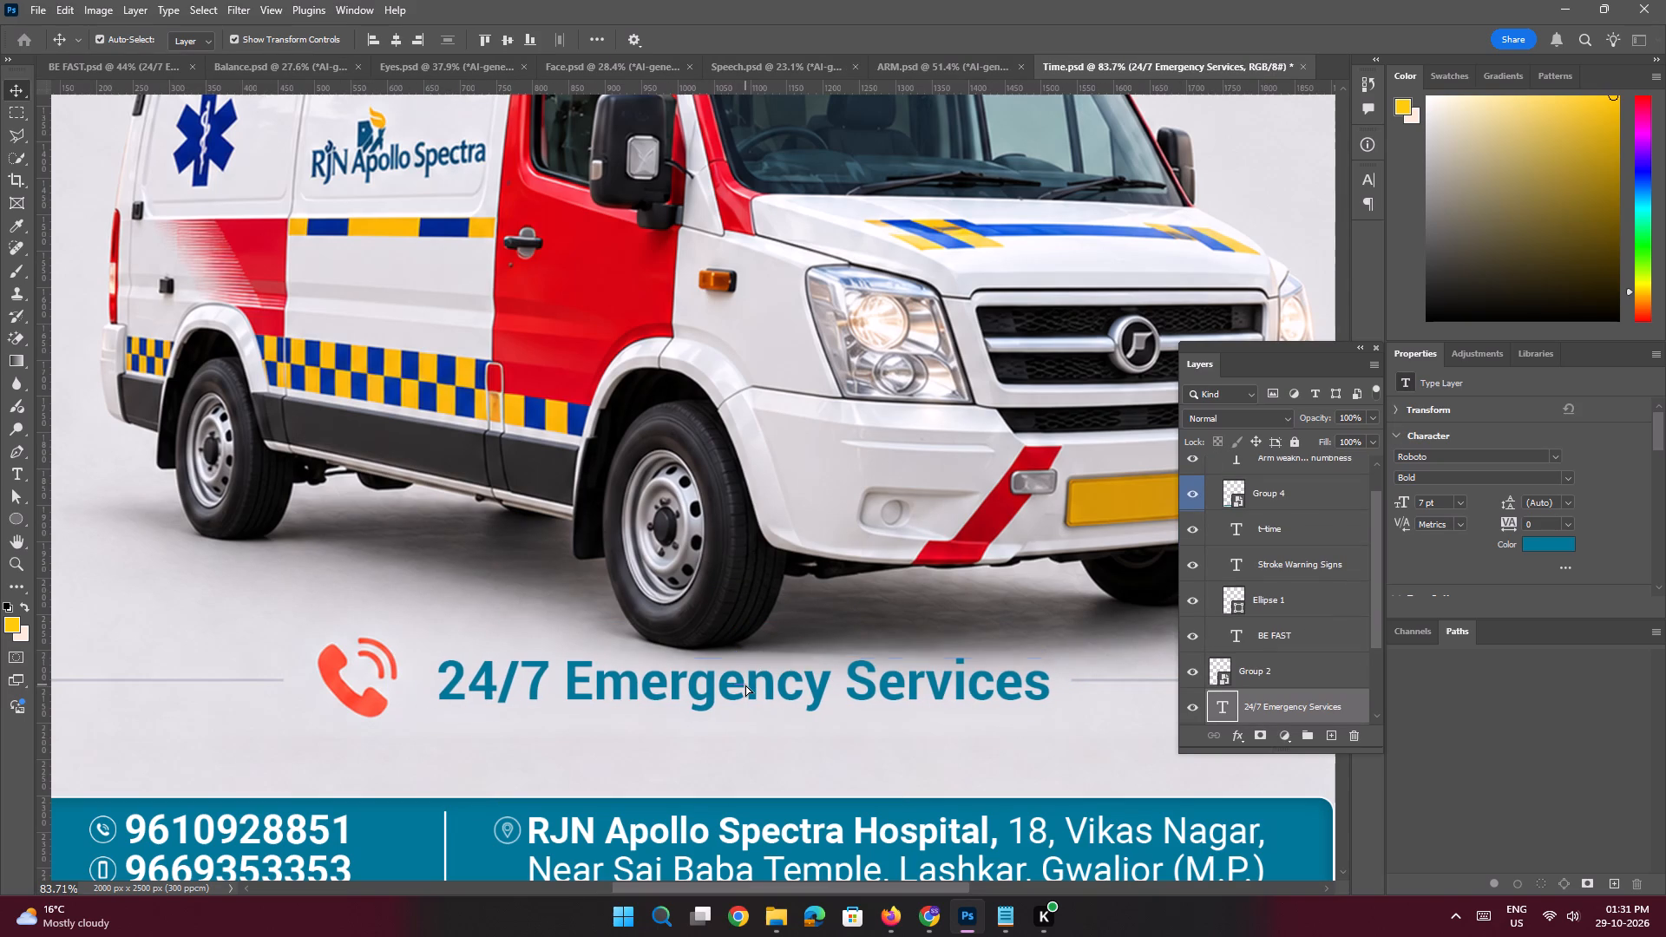
pyautogui.press('Up')
pyautogui.press('Up')
pyautogui.press('Up')
pyautogui.press('Right')
pyautogui.press('Right')
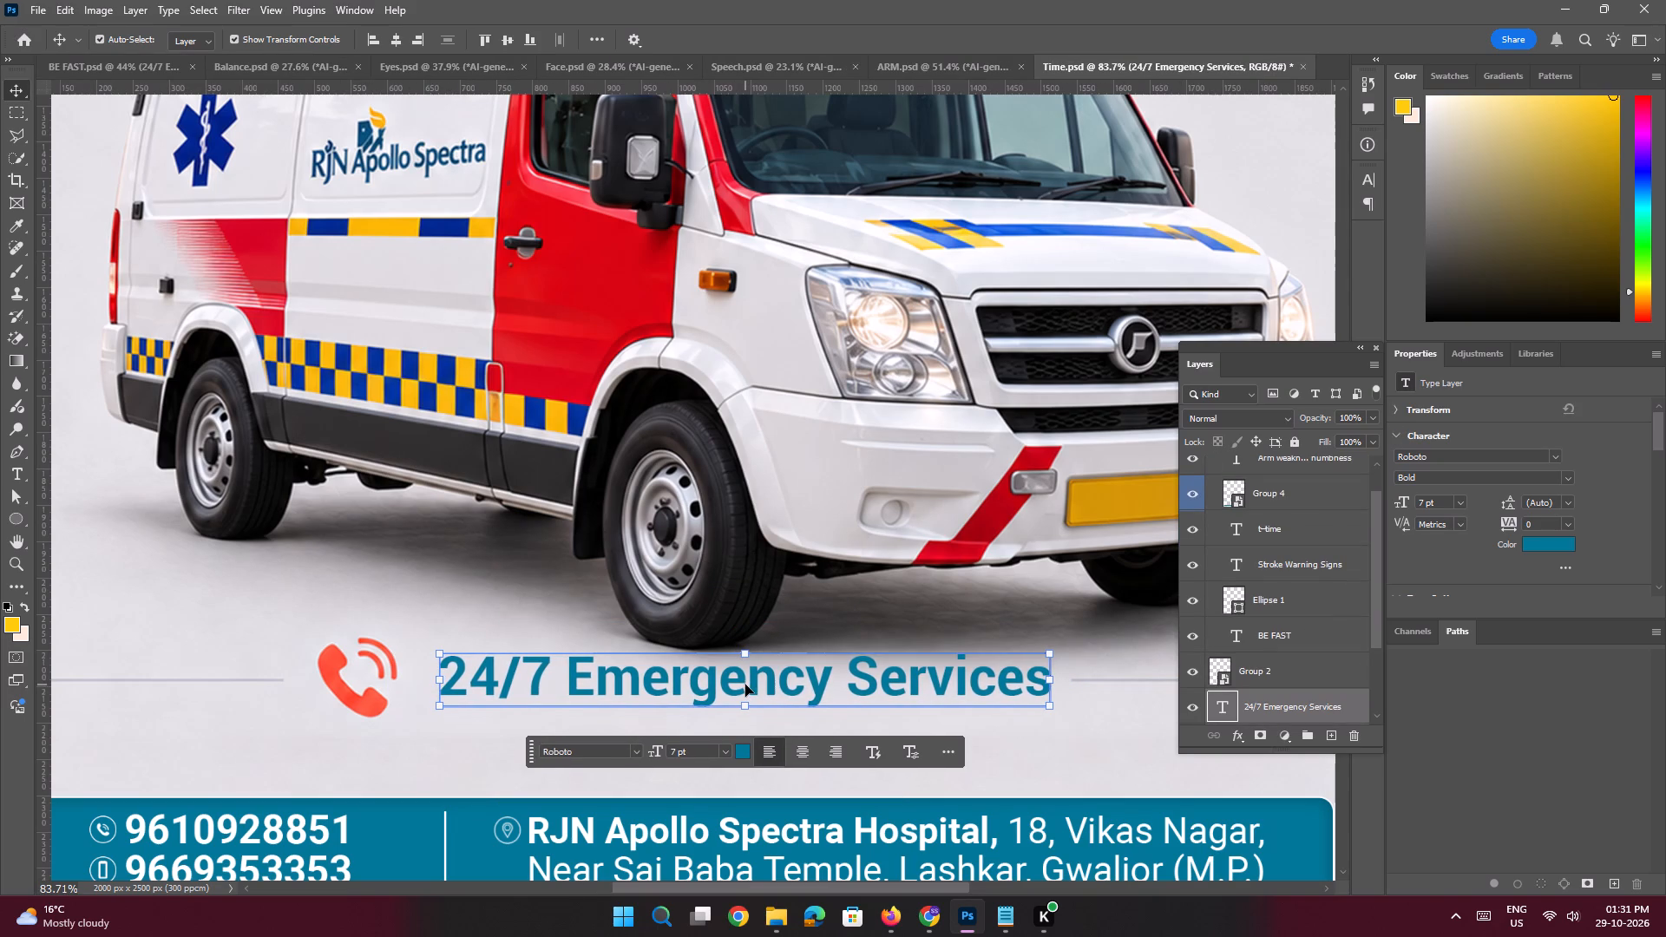
# Copy the "*AI-generated visuals for illustrative purposes only." text from BE FAST.psd into Time.psd below the emergency line and centre it horizontally.
pyautogui.click(151, 70)
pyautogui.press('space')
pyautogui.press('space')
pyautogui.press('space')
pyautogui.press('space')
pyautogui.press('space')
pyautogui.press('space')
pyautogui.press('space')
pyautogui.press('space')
pyautogui.moveTo(504, 563); pyautogui.dragTo(508, 522)
pyautogui.click(216, 618)
pyautogui.click(542, 745)
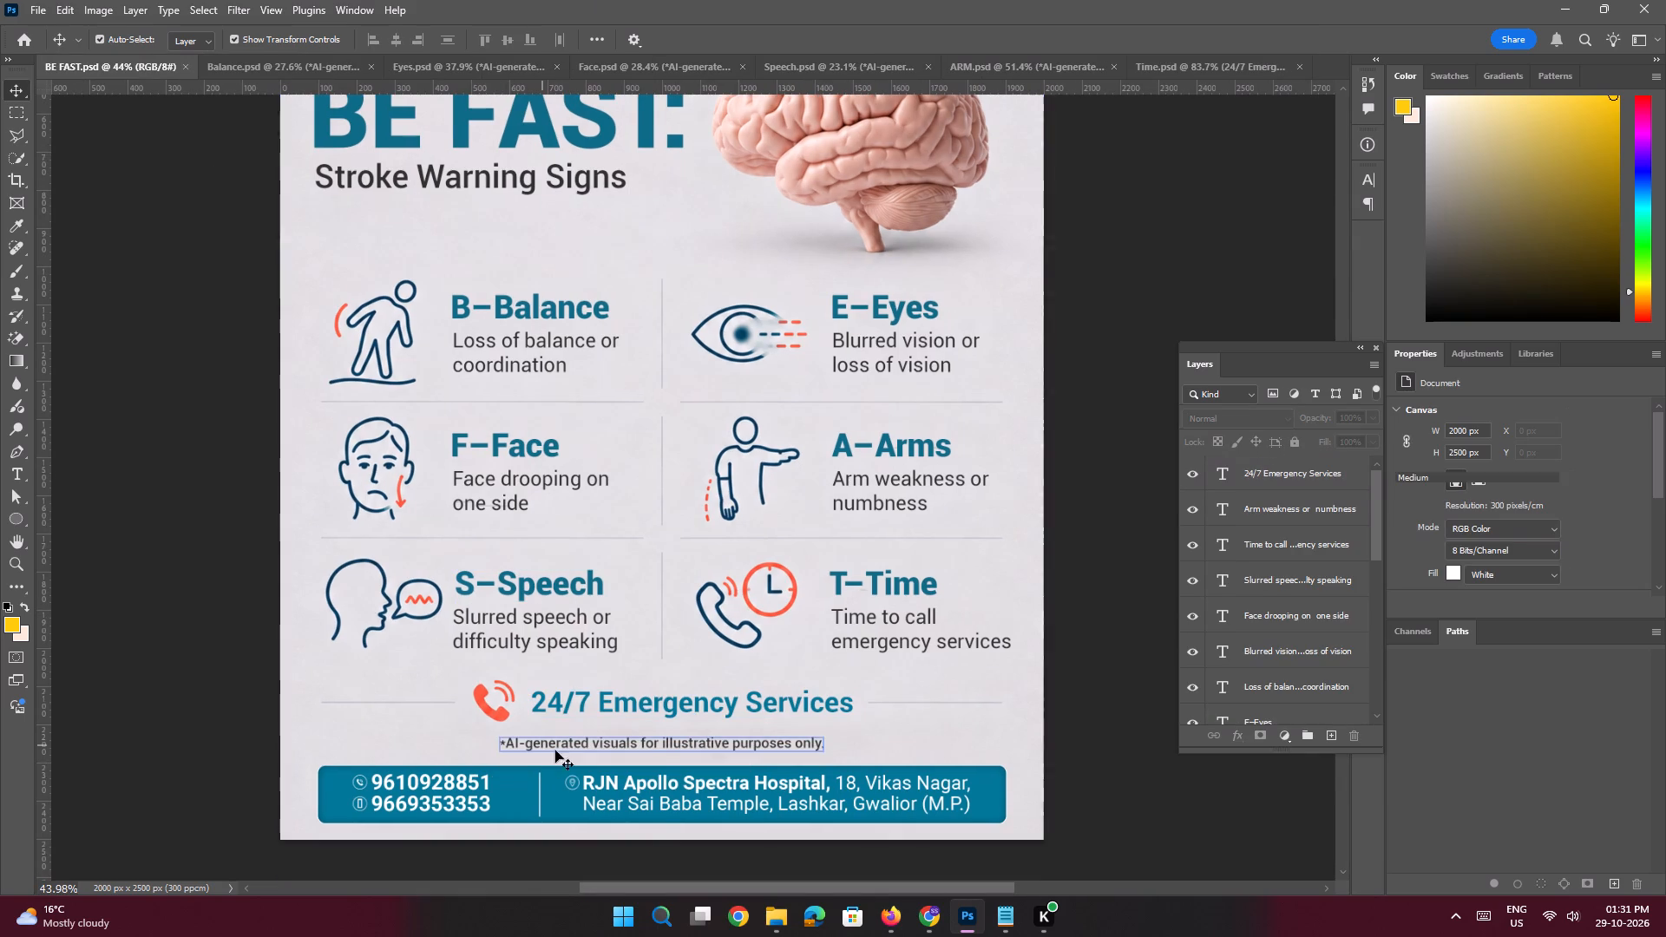
pyautogui.moveTo(1282, 711); pyautogui.dragTo(1218, 200)
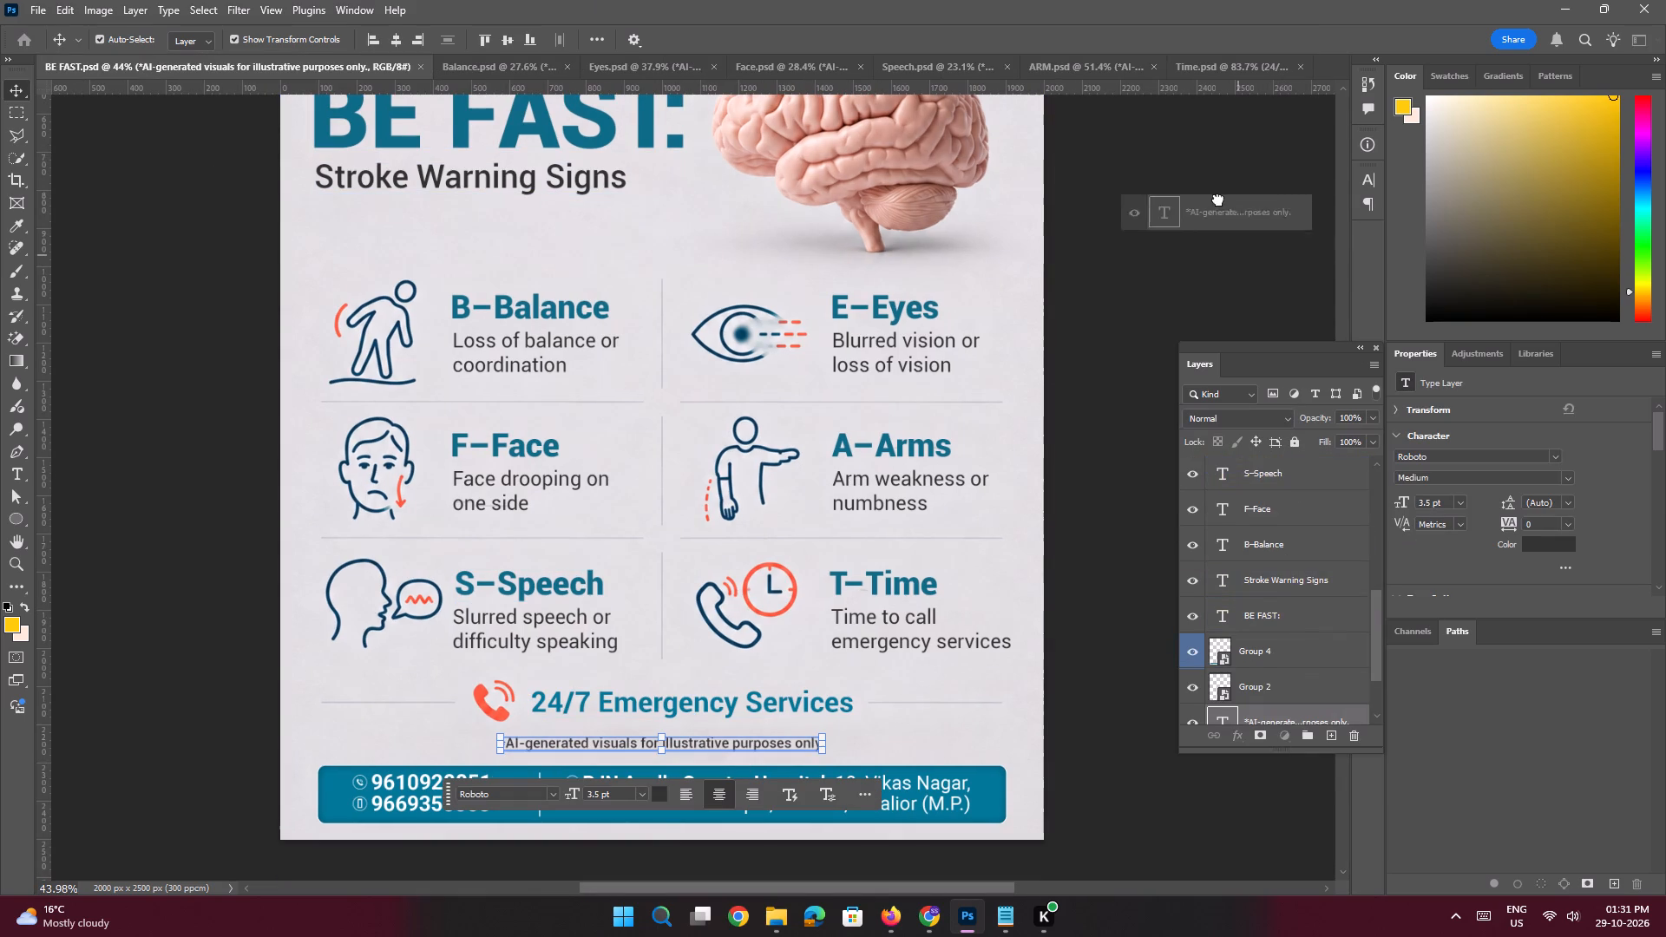
pyautogui.moveTo(1218, 200); pyautogui.dragTo(736, 760)
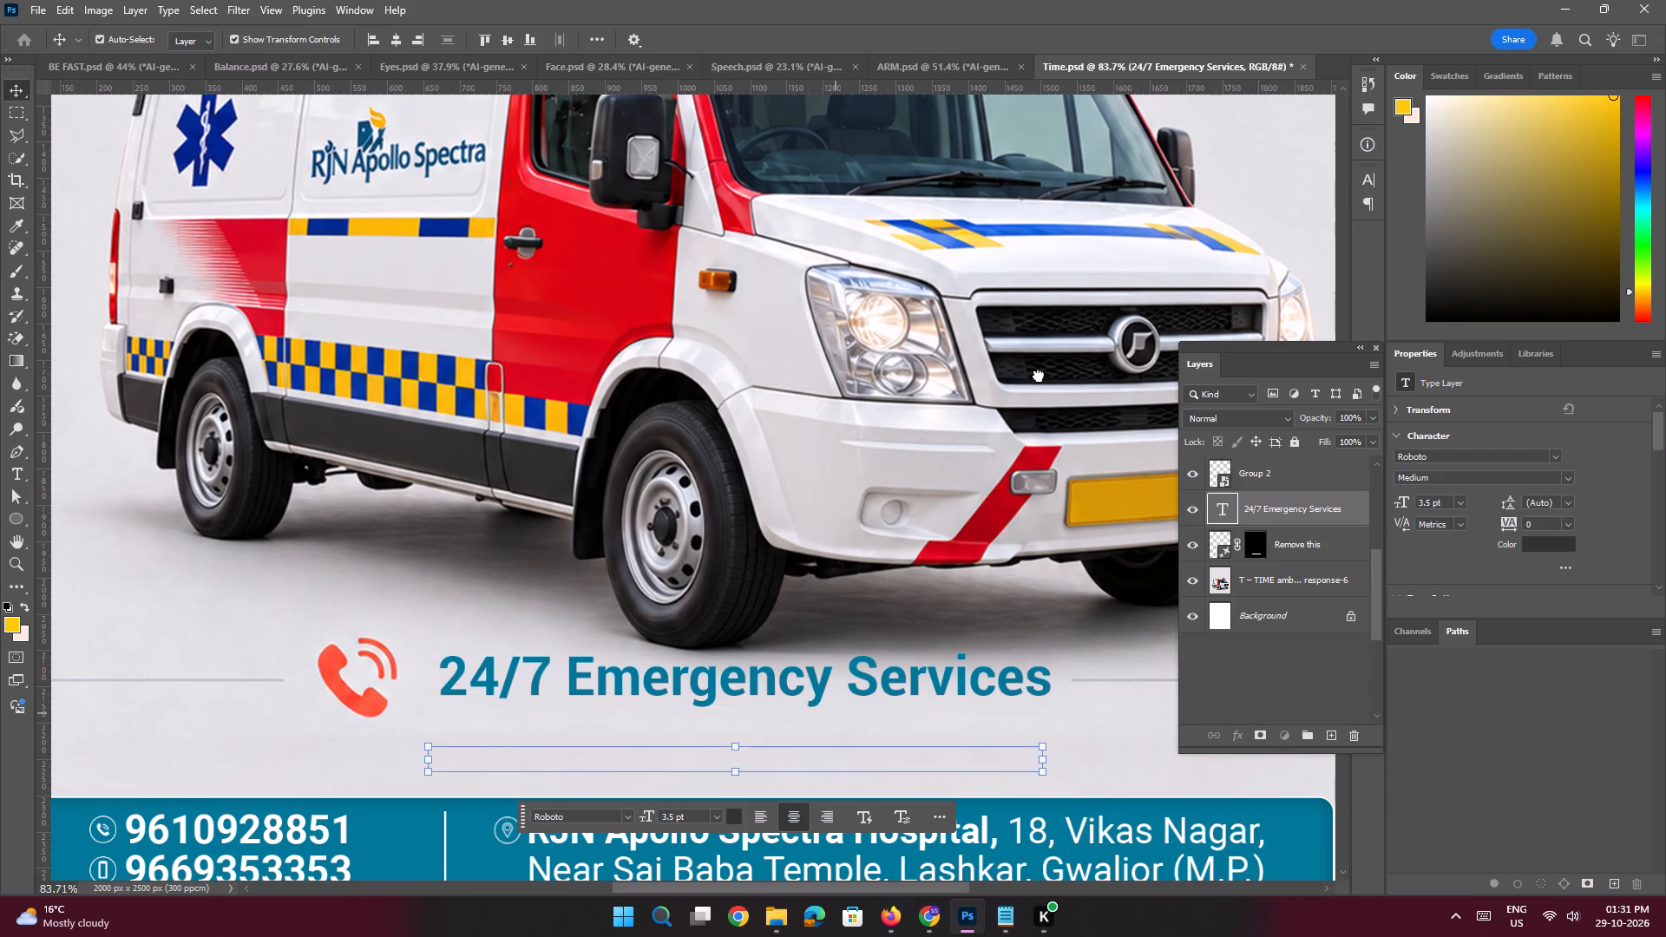
pyautogui.doubleClick(392, 45)
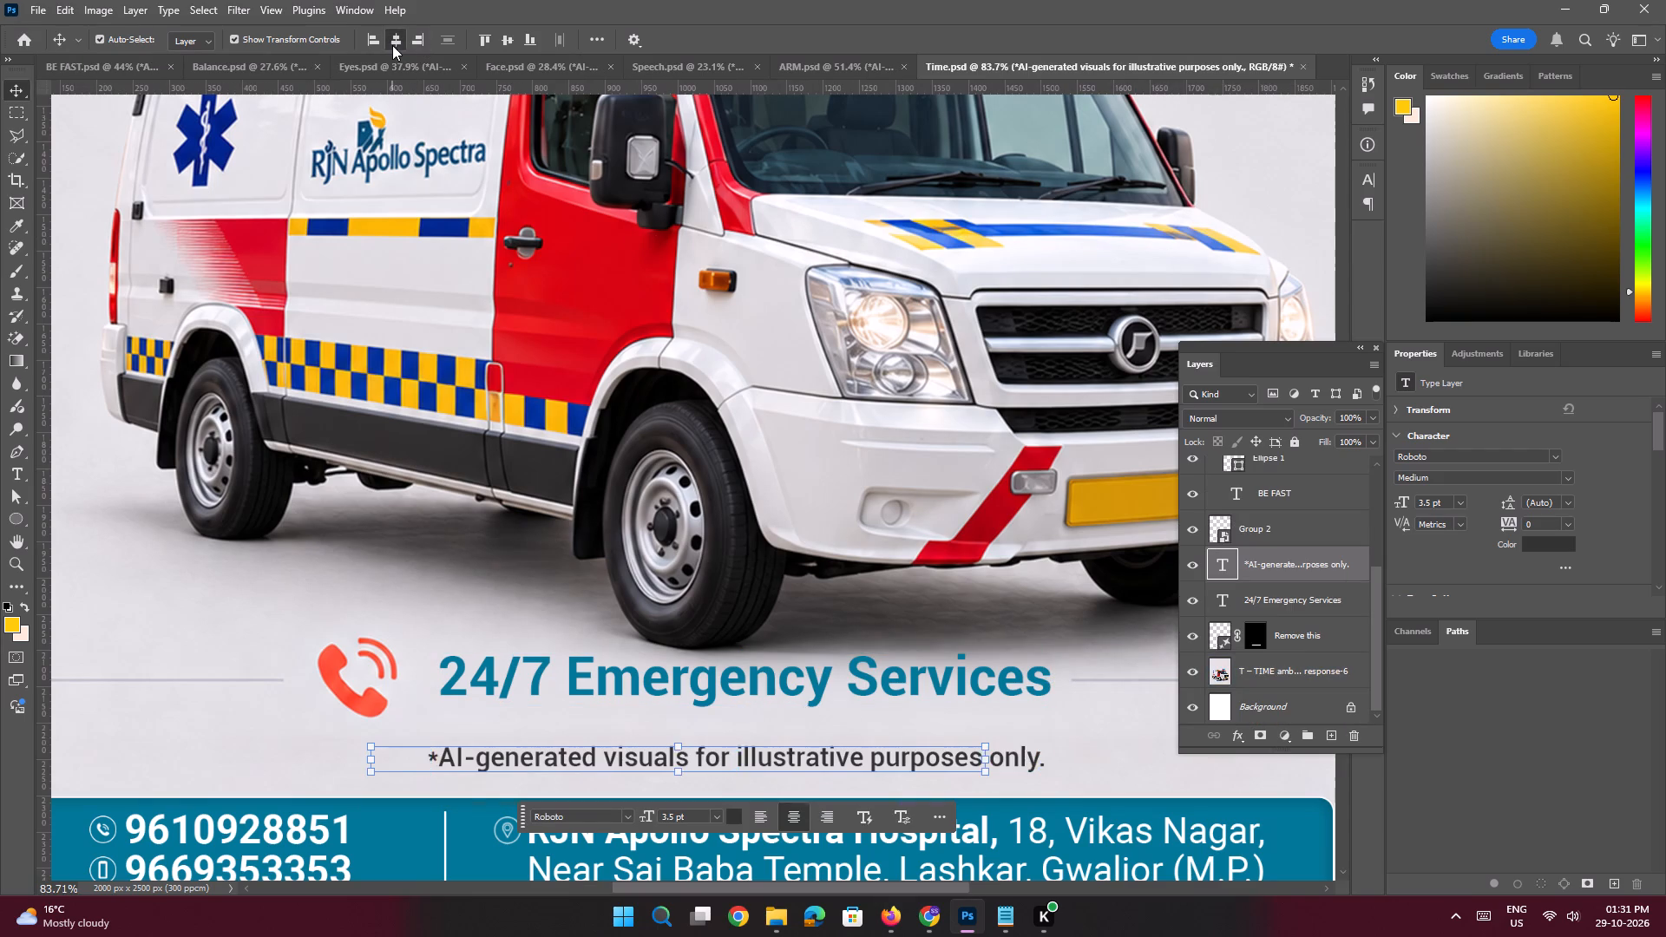
# Nudge the "24/7 Emergency Services" text about 19 px left, closer to the phone icon, and deselect it.
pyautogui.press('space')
pyautogui.keyDown('ctrl'); pyautogui.moveTo(775, 524); pyautogui.dragTo(712, 505); pyautogui.keyUp('ctrl')
pyautogui.moveTo(765, 465); pyautogui.dragTo(768, 479)
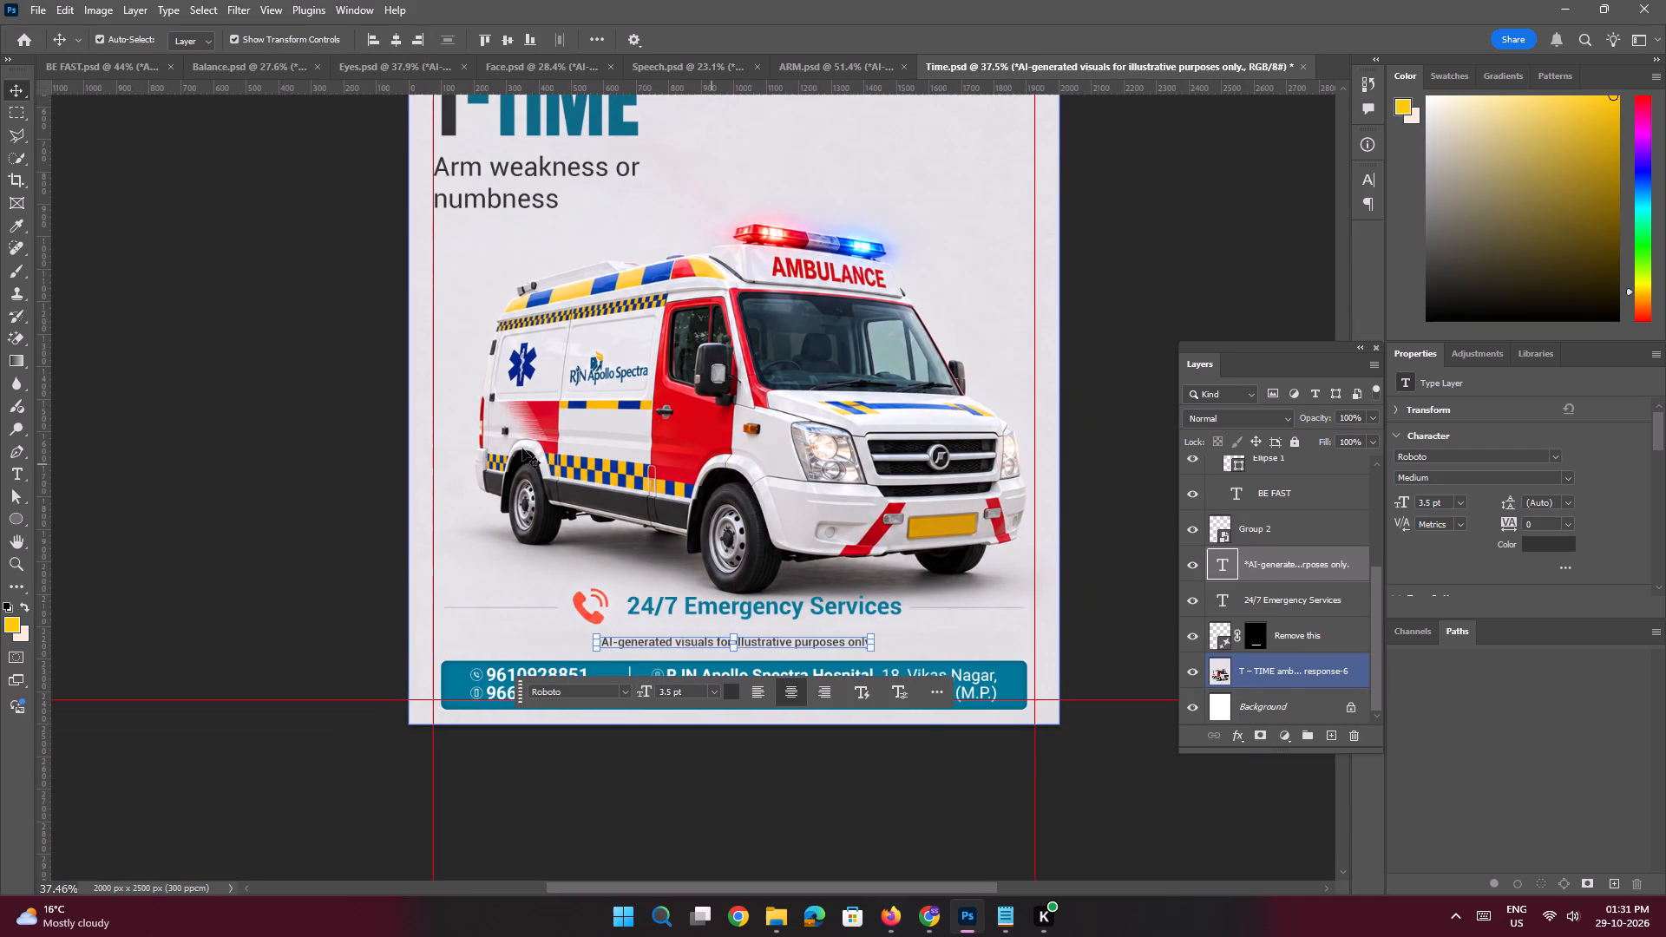
pyautogui.click(298, 491)
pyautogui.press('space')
pyautogui.keyDown('ctrl'); pyautogui.moveTo(778, 596); pyautogui.dragTo(803, 660); pyautogui.keyUp('ctrl')
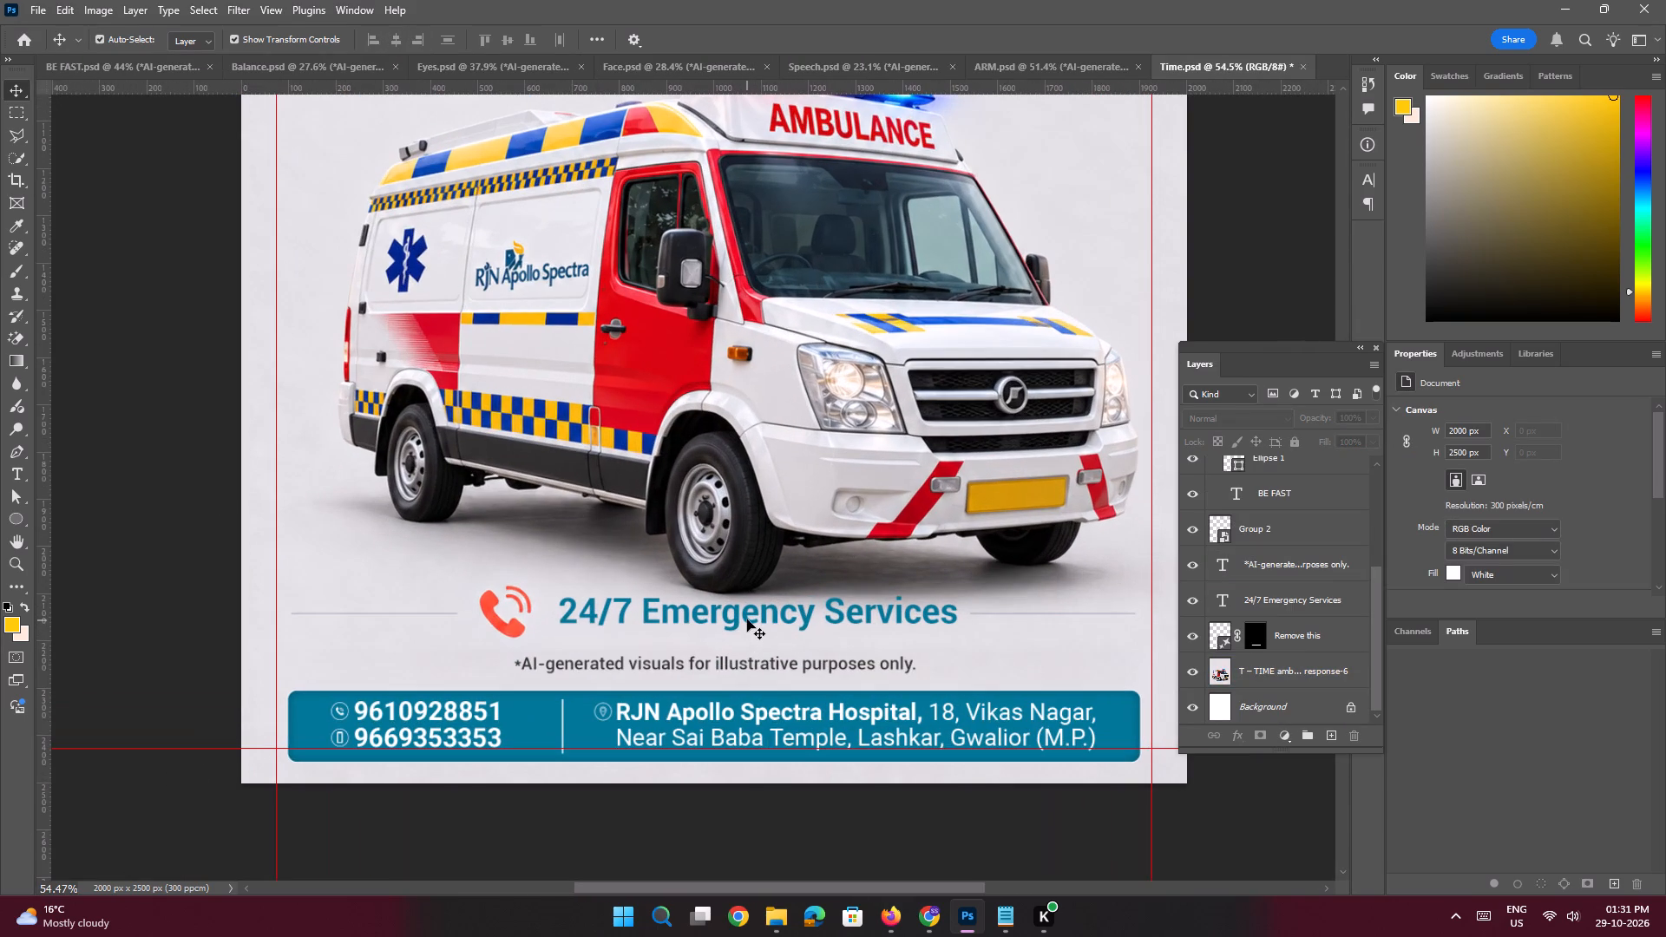
pyautogui.click(747, 619)
pyautogui.hotkey('shift', 'Left')
pyautogui.hotkey('shift', 'Left')
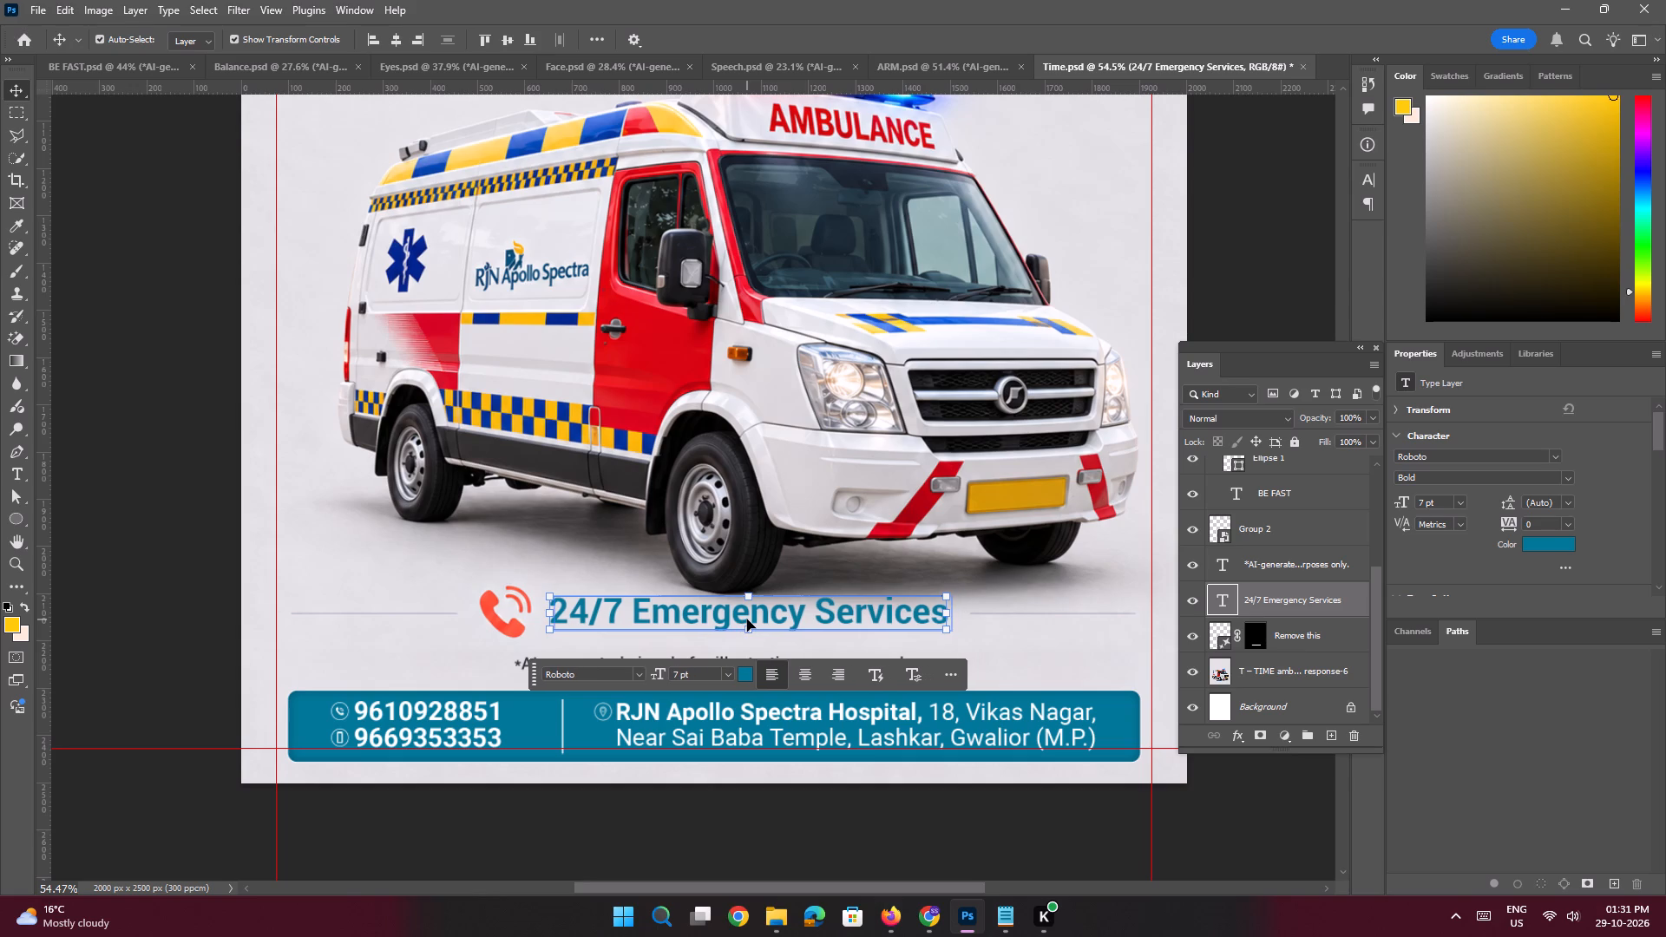
pyautogui.hotkey('shift', 'Right')
pyautogui.hotkey('shift', 'Left')
pyautogui.press('Right')
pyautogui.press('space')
pyautogui.keyDown('ctrl'); pyautogui.moveTo(823, 501); pyautogui.dragTo(777, 483); pyautogui.keyUp('ctrl')
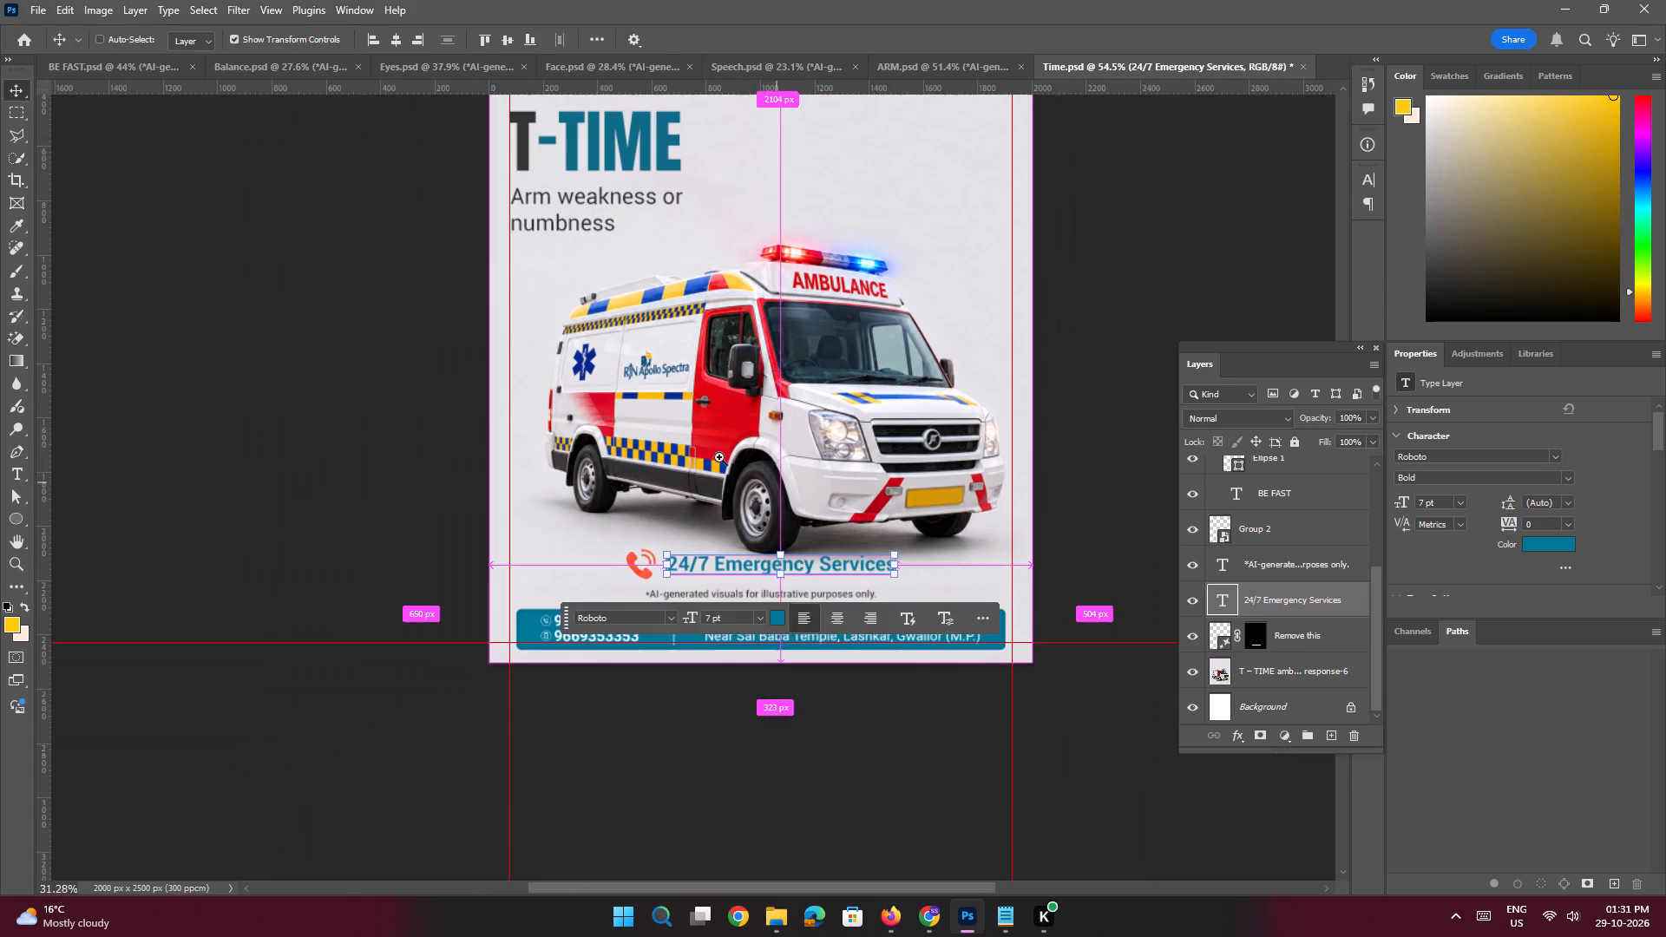
pyautogui.click(432, 403)
# Save Time.psd with the added emergency and disclaimer texts.
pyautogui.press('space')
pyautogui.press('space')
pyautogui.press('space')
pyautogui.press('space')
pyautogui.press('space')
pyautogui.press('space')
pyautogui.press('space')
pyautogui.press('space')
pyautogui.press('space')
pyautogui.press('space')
pyautogui.moveTo(1047, 375); pyautogui.dragTo(1047, 403)
pyautogui.hotkey('ctrl', 's')
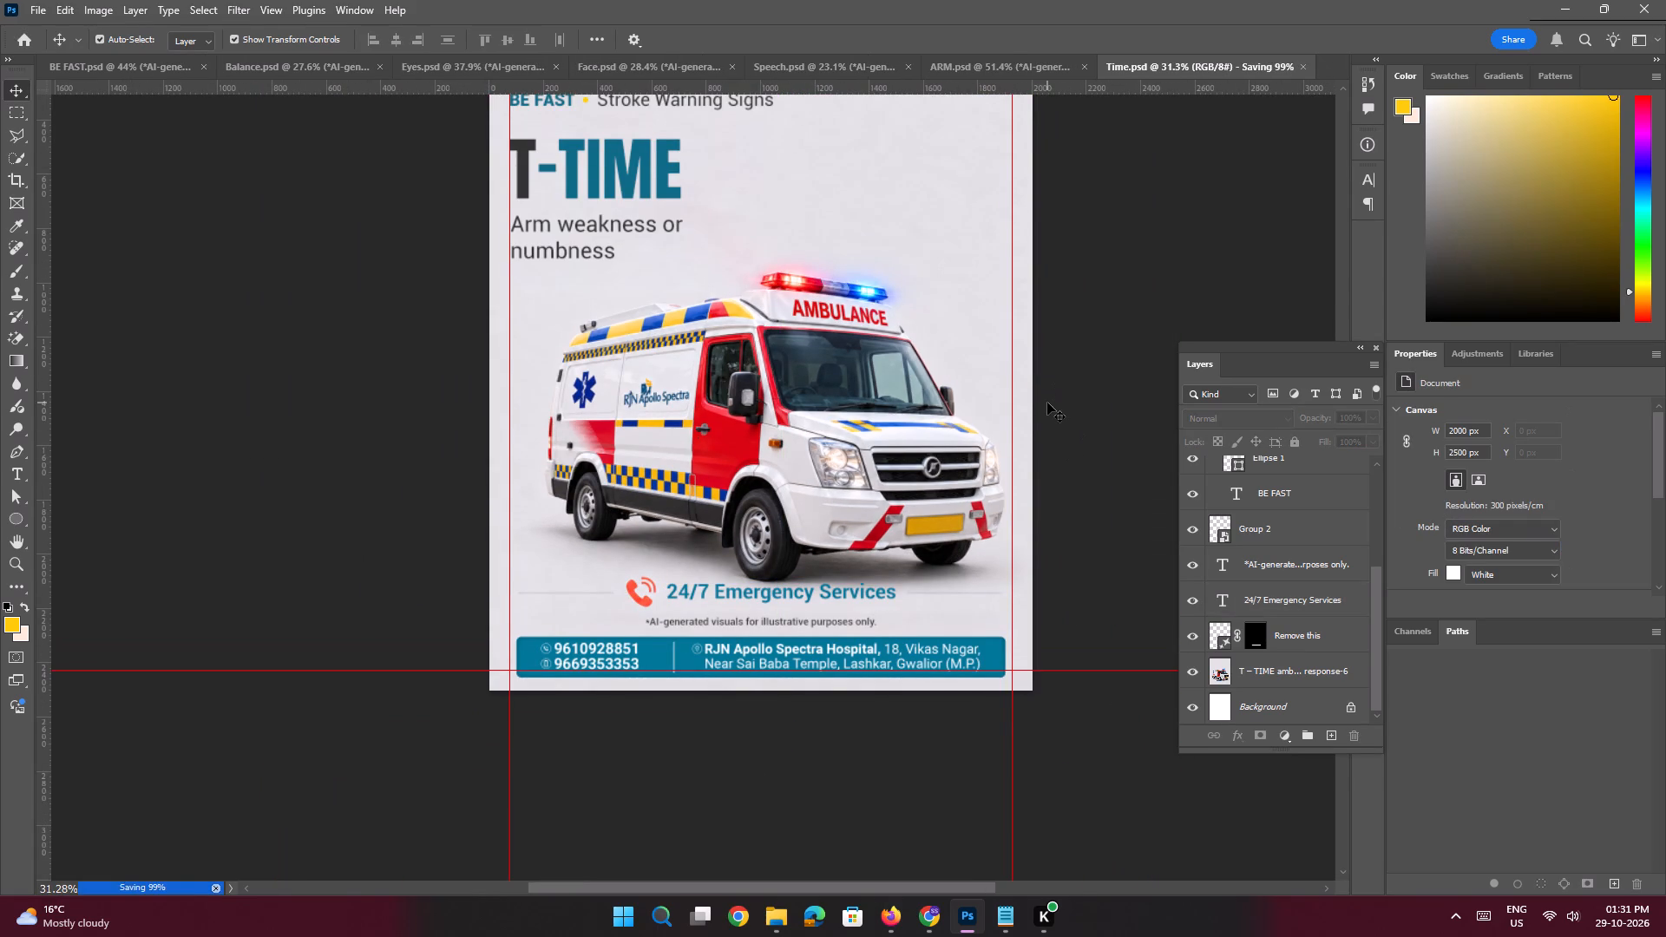
# In Eyes.psd, rebreak the description into "Blurred vision or loss" and "of vision", and save the file.
pyautogui.click(307, 70)
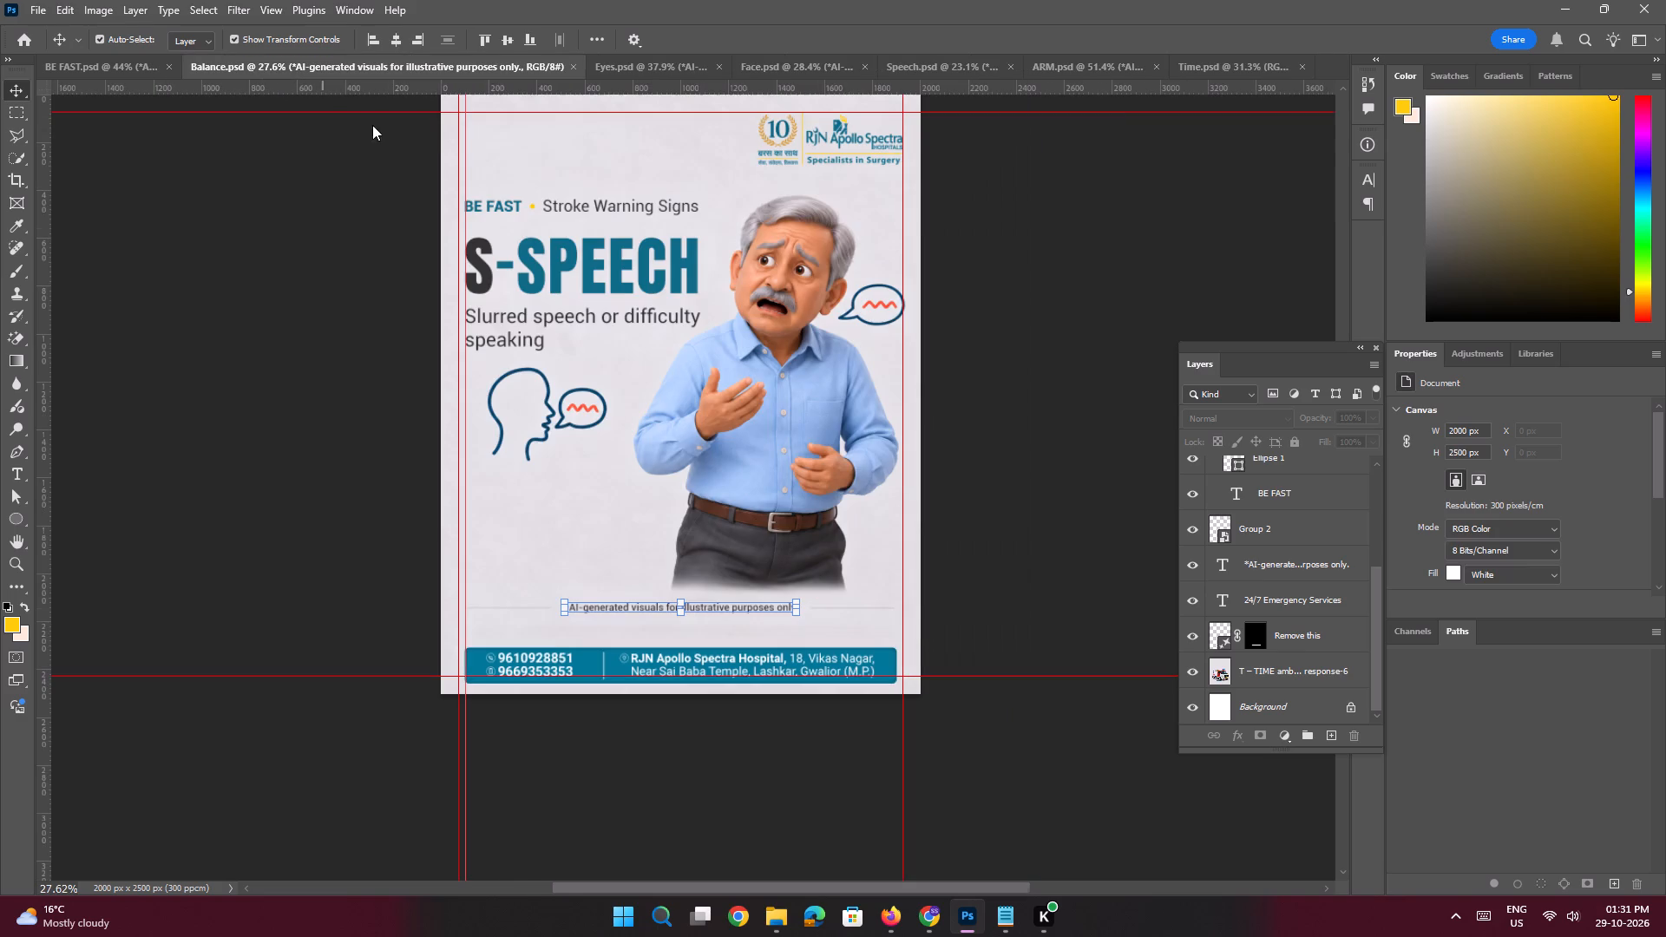
pyautogui.click(634, 70)
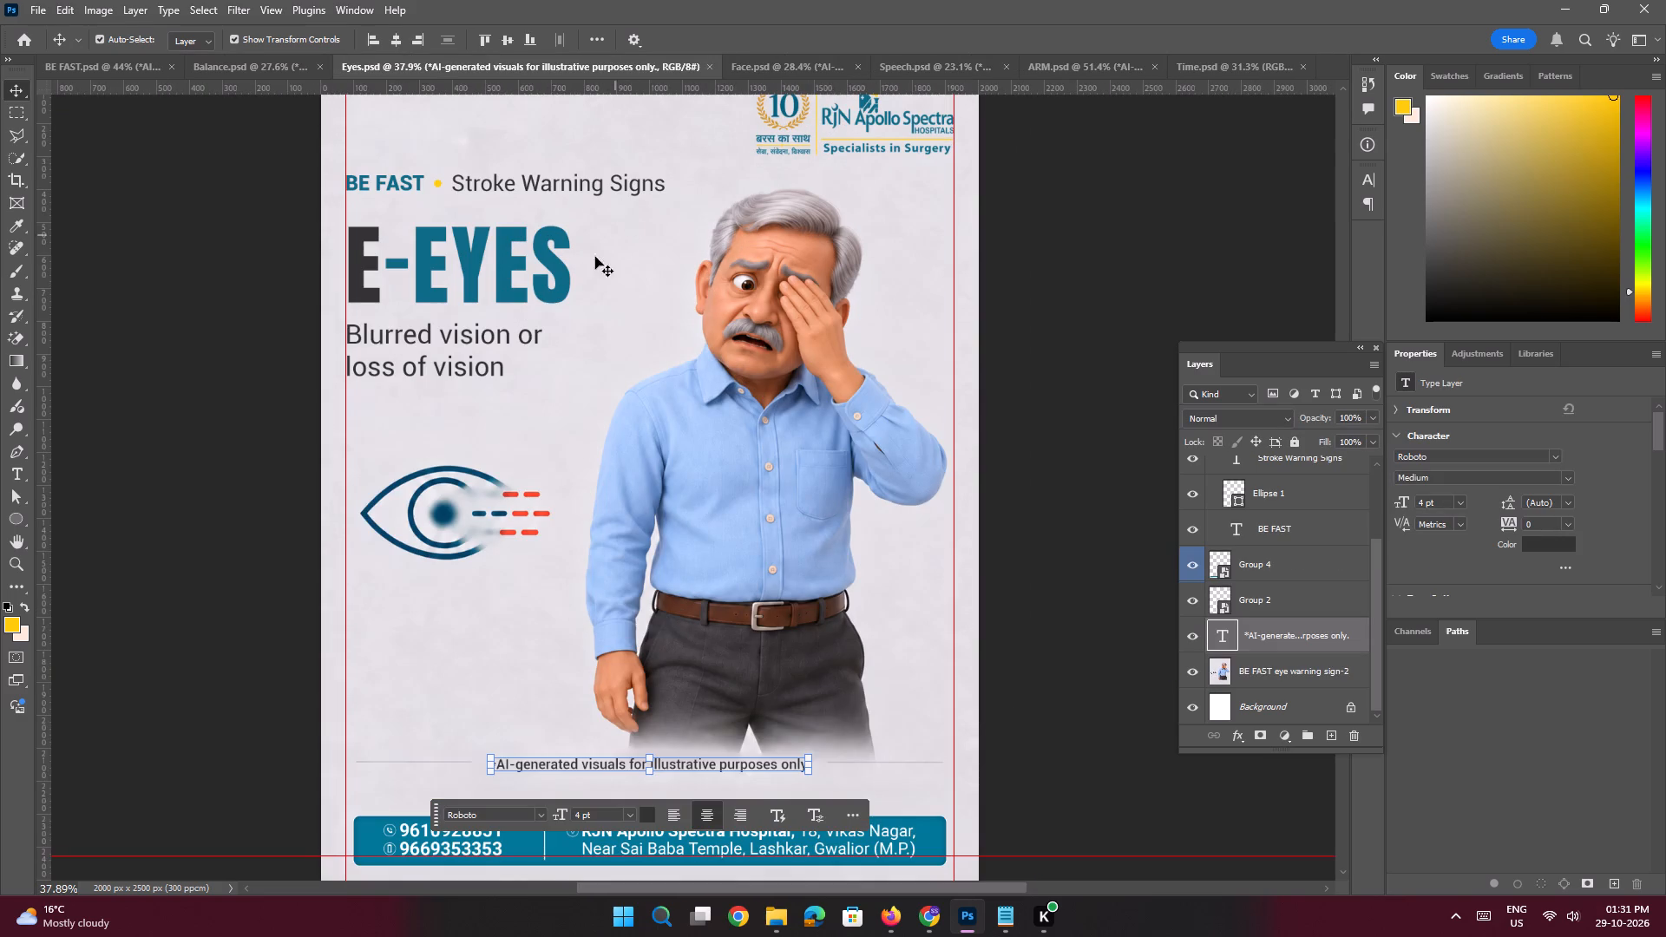
pyautogui.doubleClick(467, 346)
pyautogui.click(345, 367)
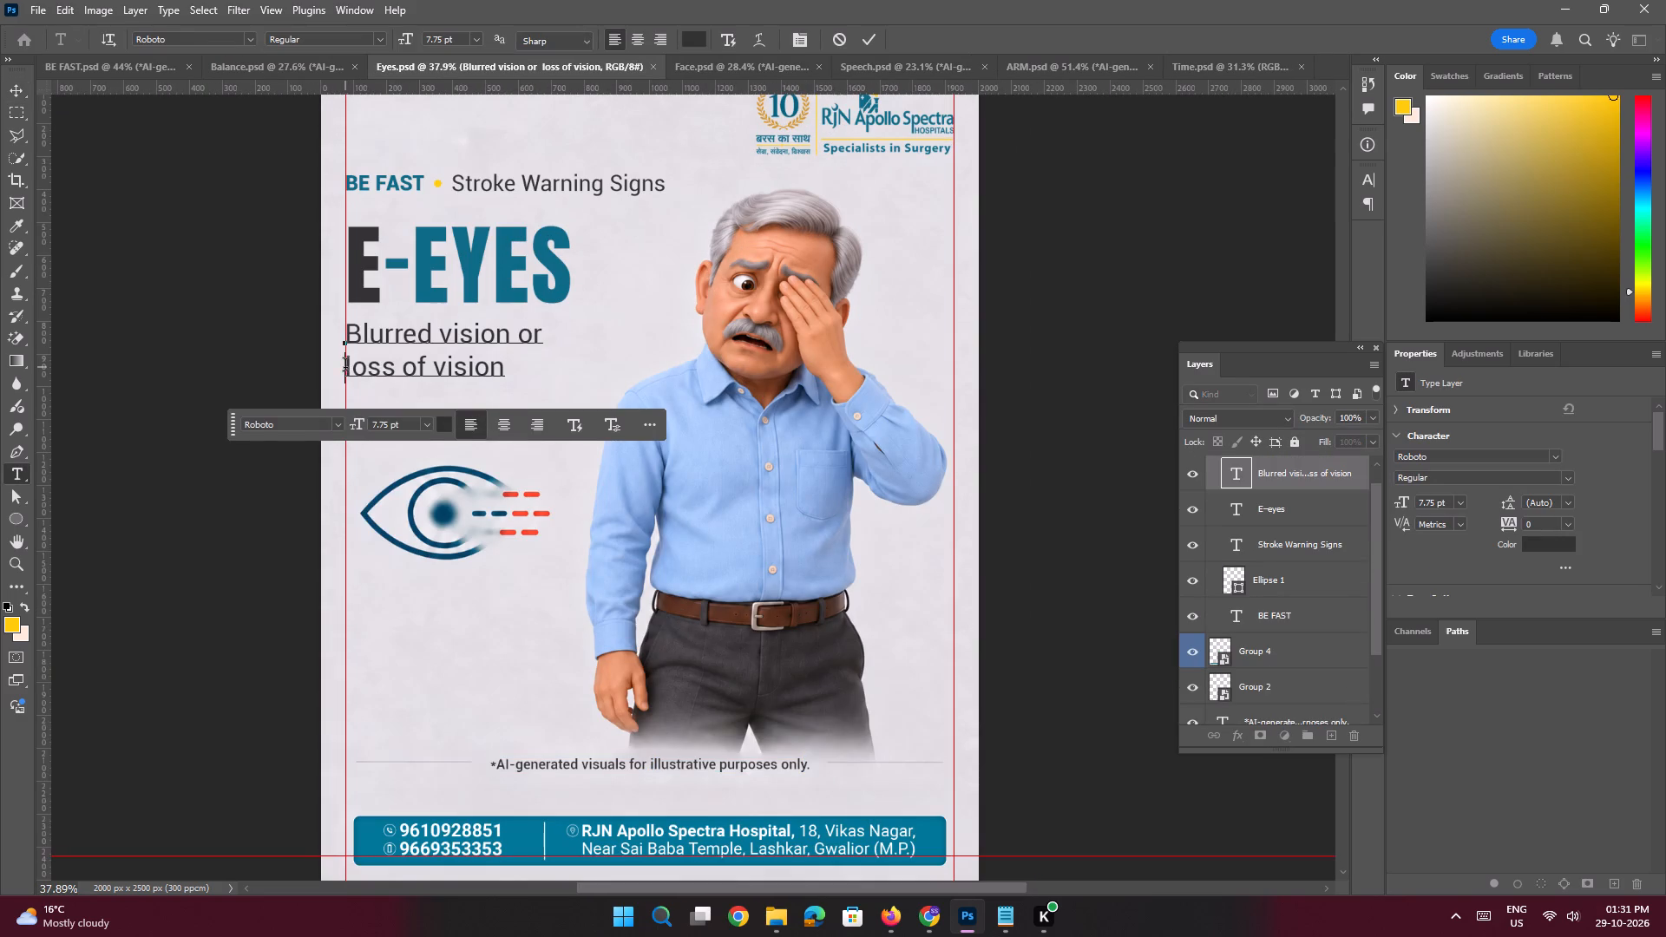
pyautogui.press('BackSpace')
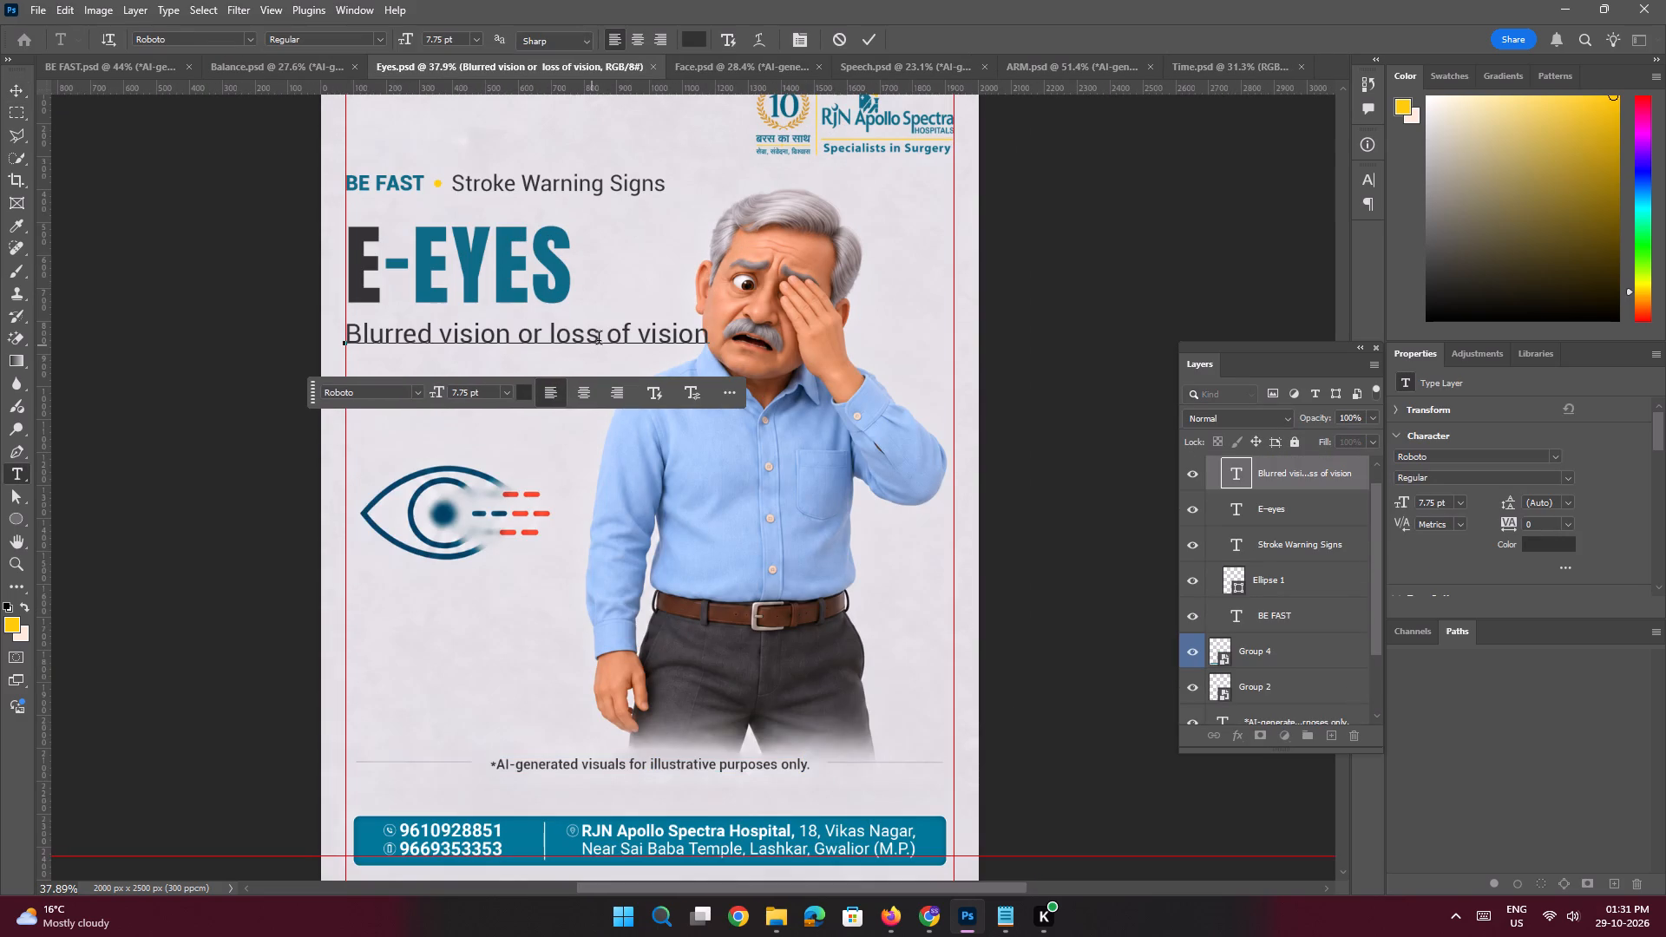
pyautogui.click(607, 335)
pyautogui.press('Return')
pyautogui.press('Return')
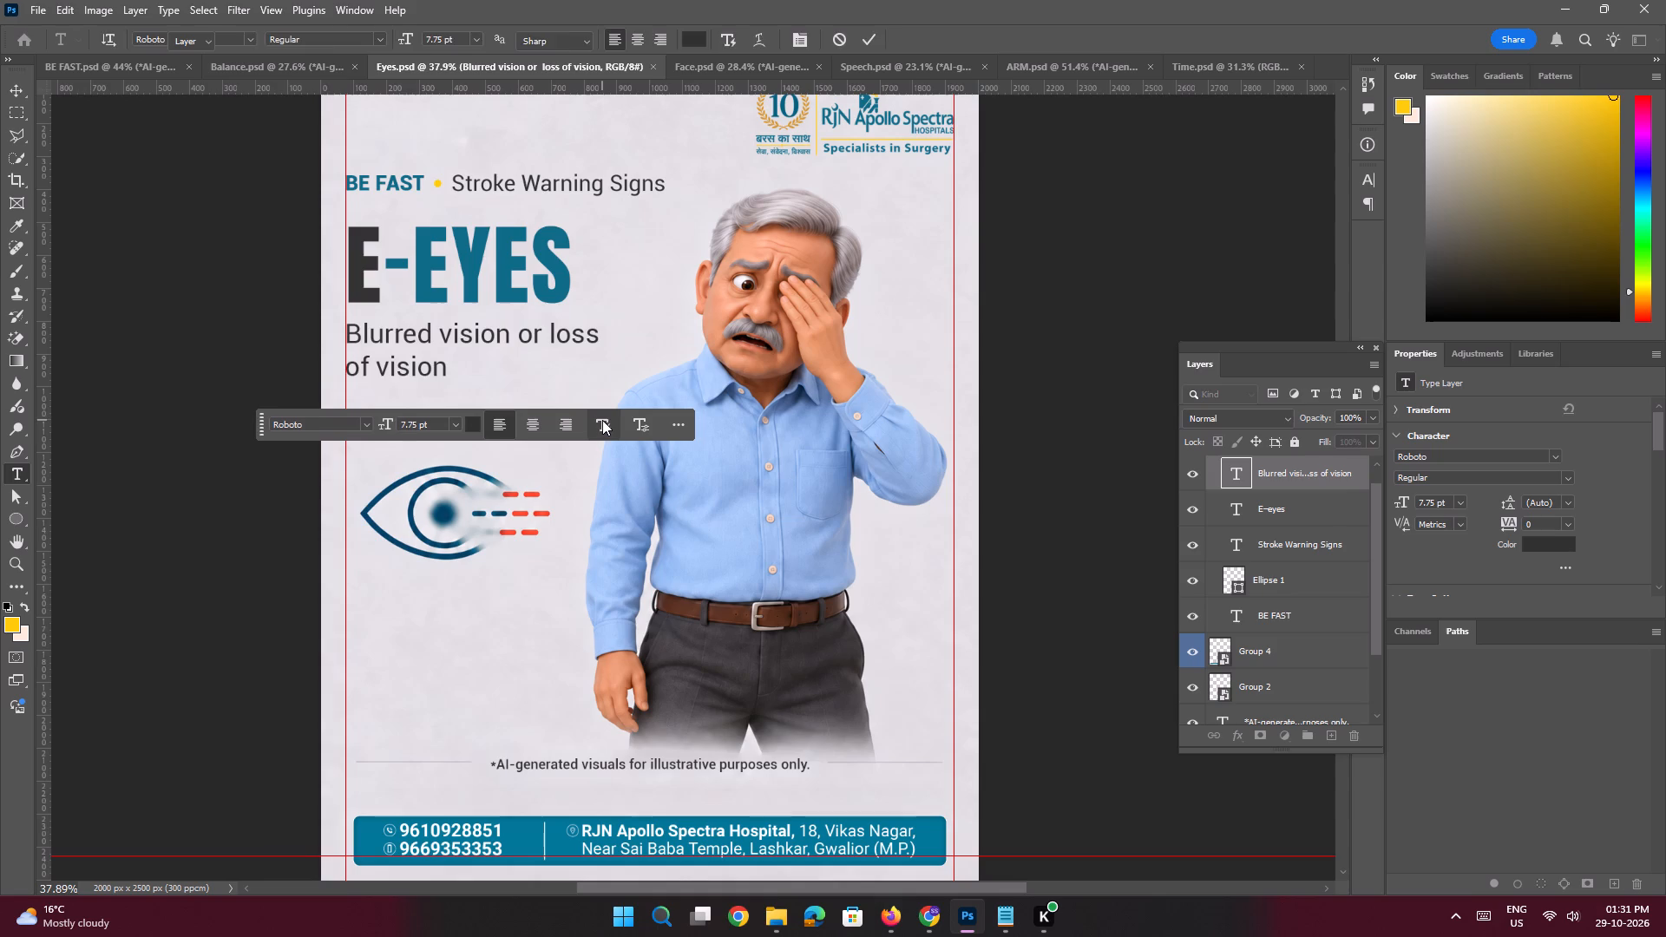
pyautogui.hotkey('ctrl', 's')
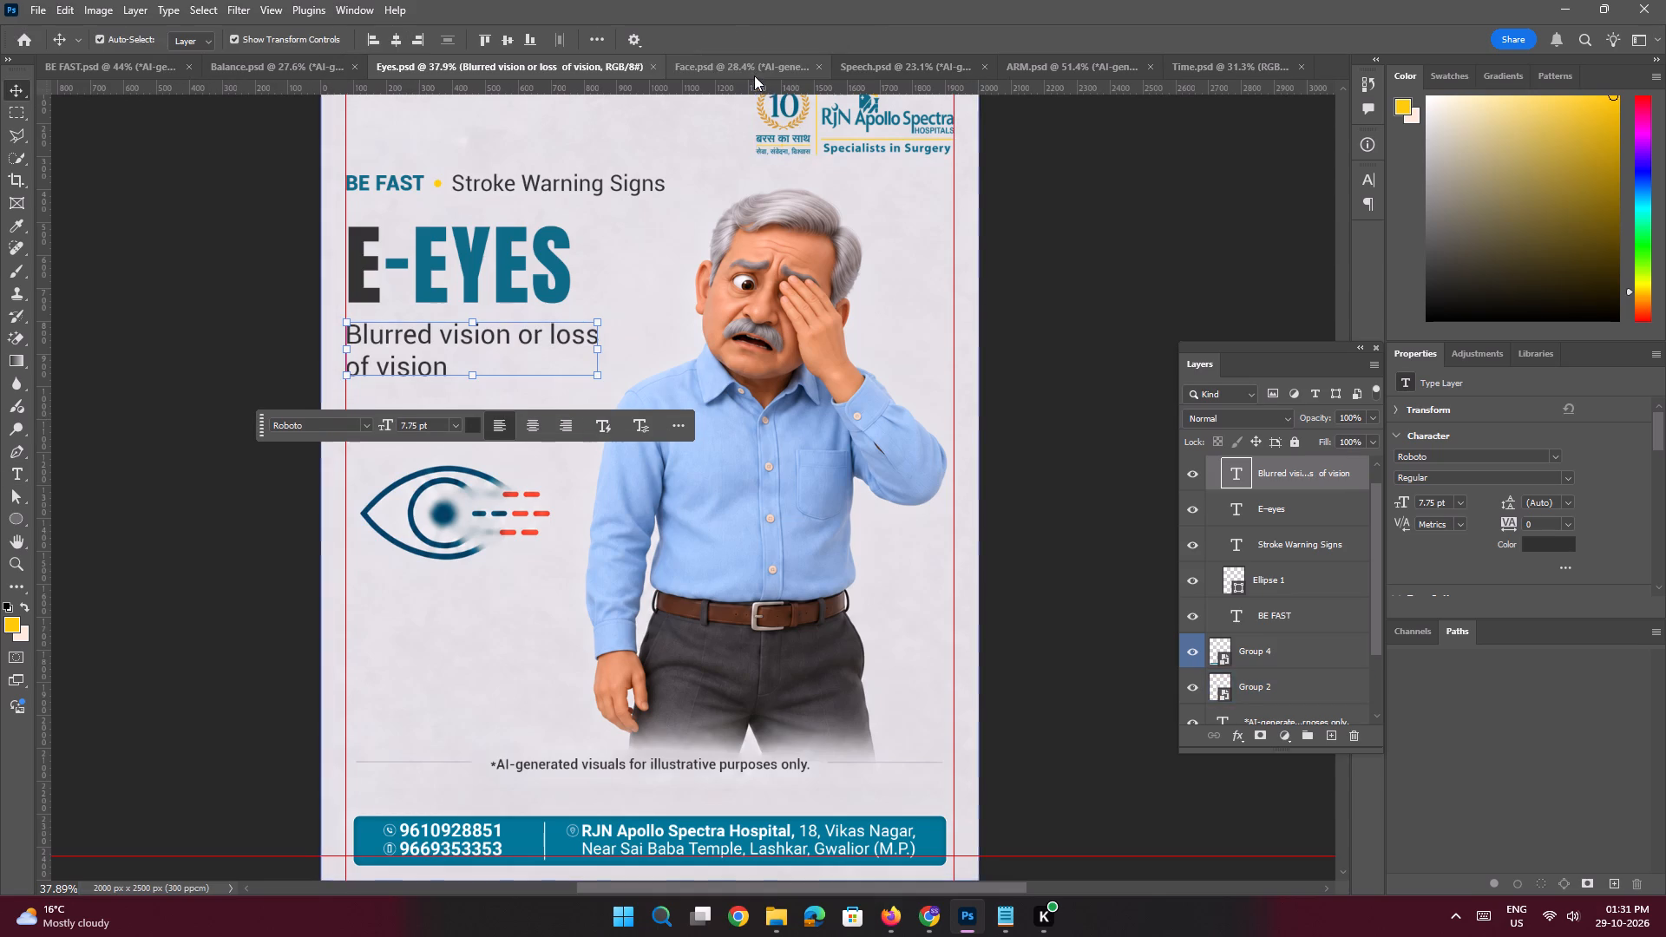
# Check the "Face drooping on one side" description text in Face.psd and save the file.
pyautogui.click(754, 75)
pyautogui.doubleClick(586, 341)
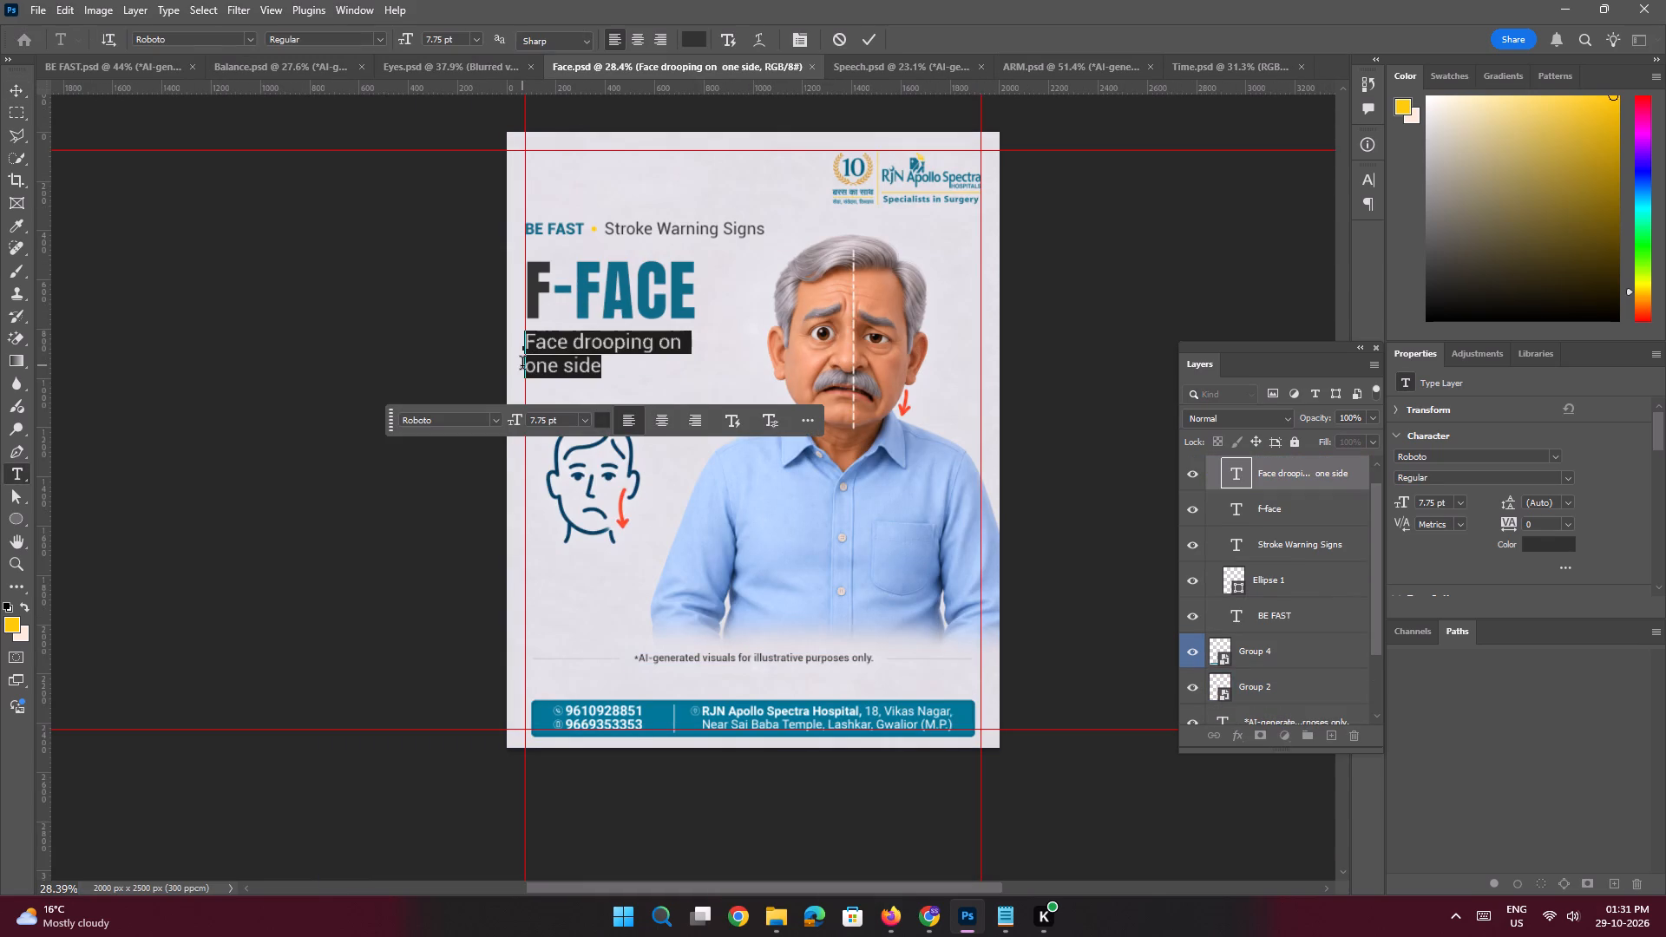
pyautogui.press('Return')
pyautogui.hotkey('ctrl', 's')
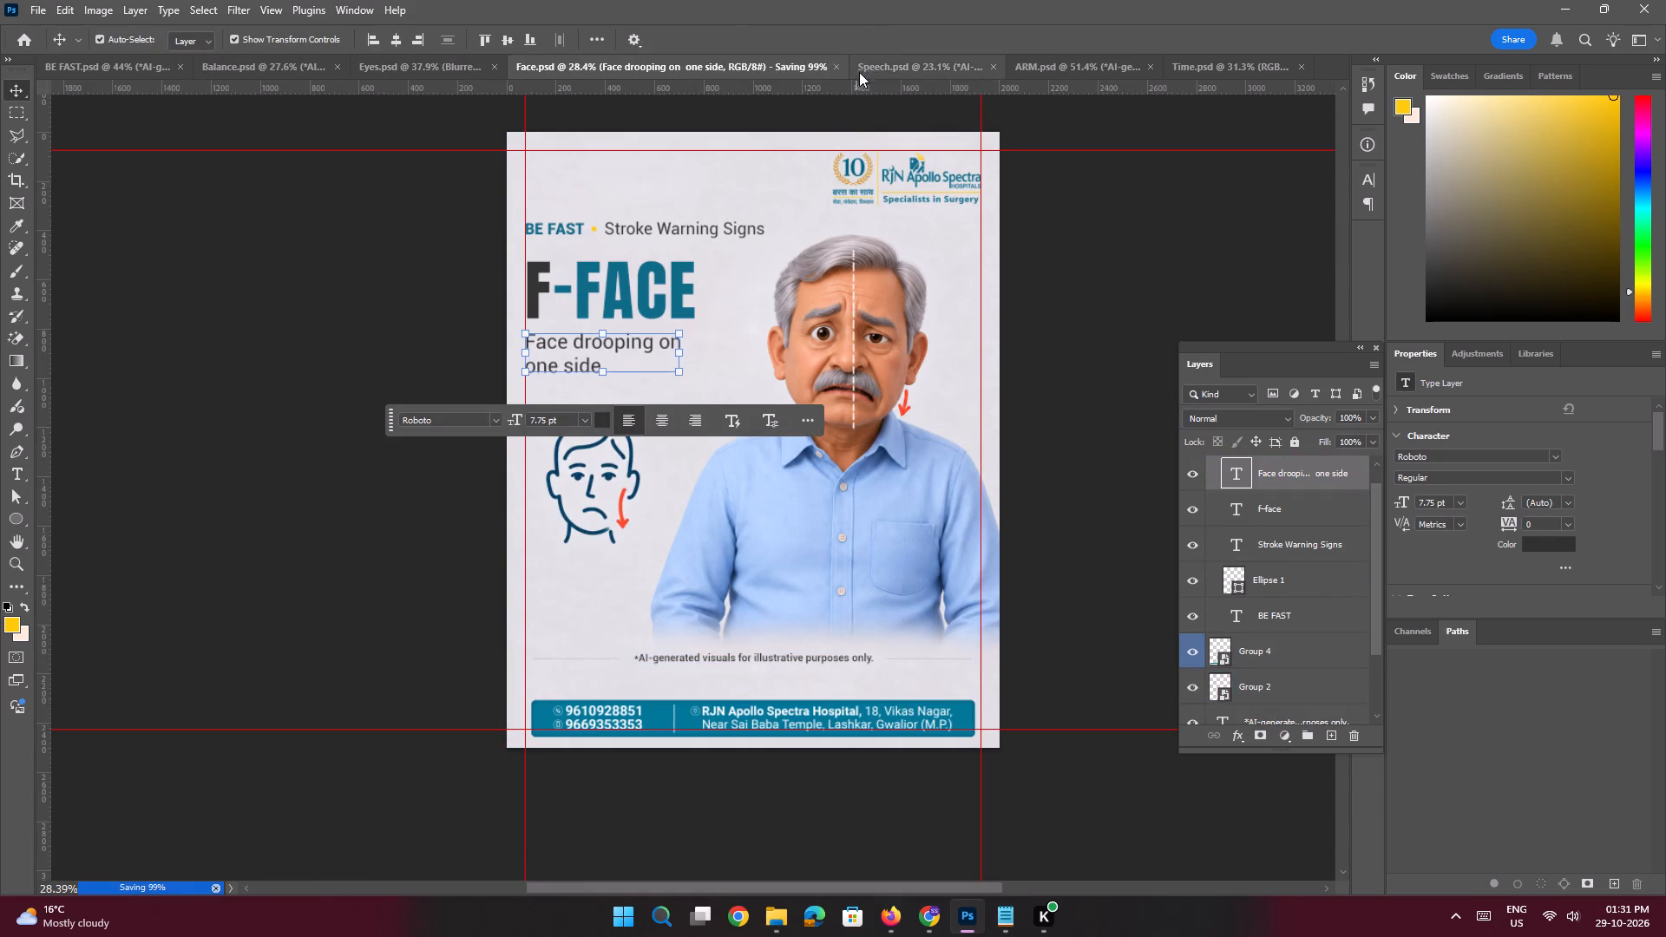
# Check the "Loss of balance or coordination" description text in Speech.psd and save the file.
pyautogui.click(863, 68)
pyautogui.doubleClick(533, 332)
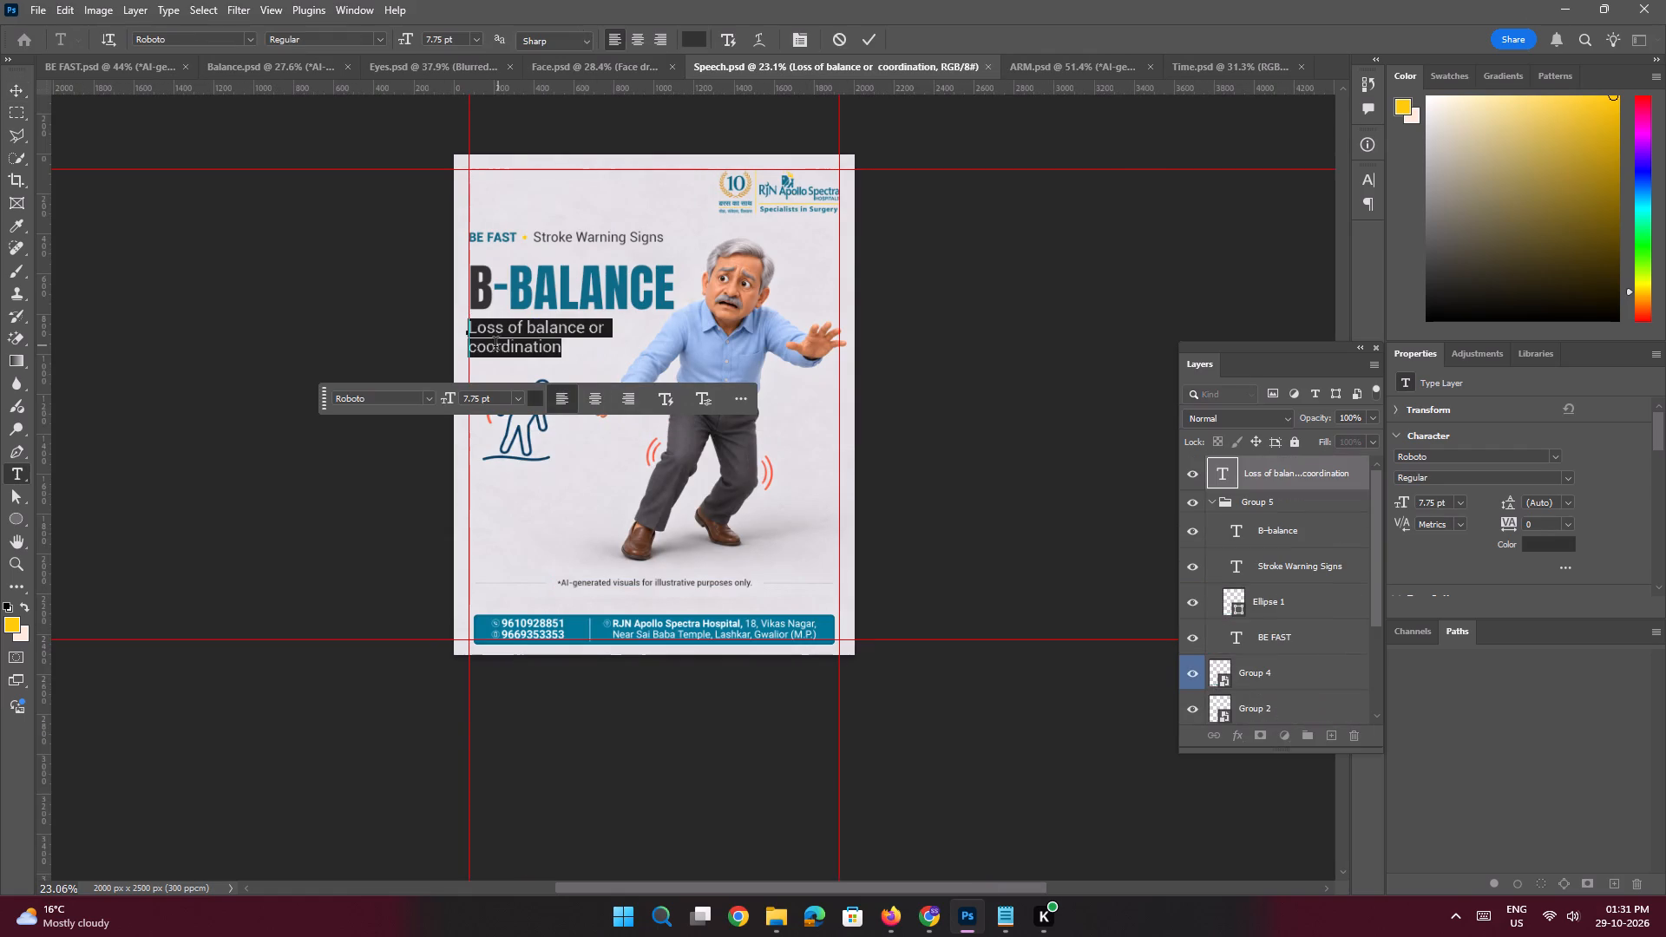
pyautogui.press('Return')
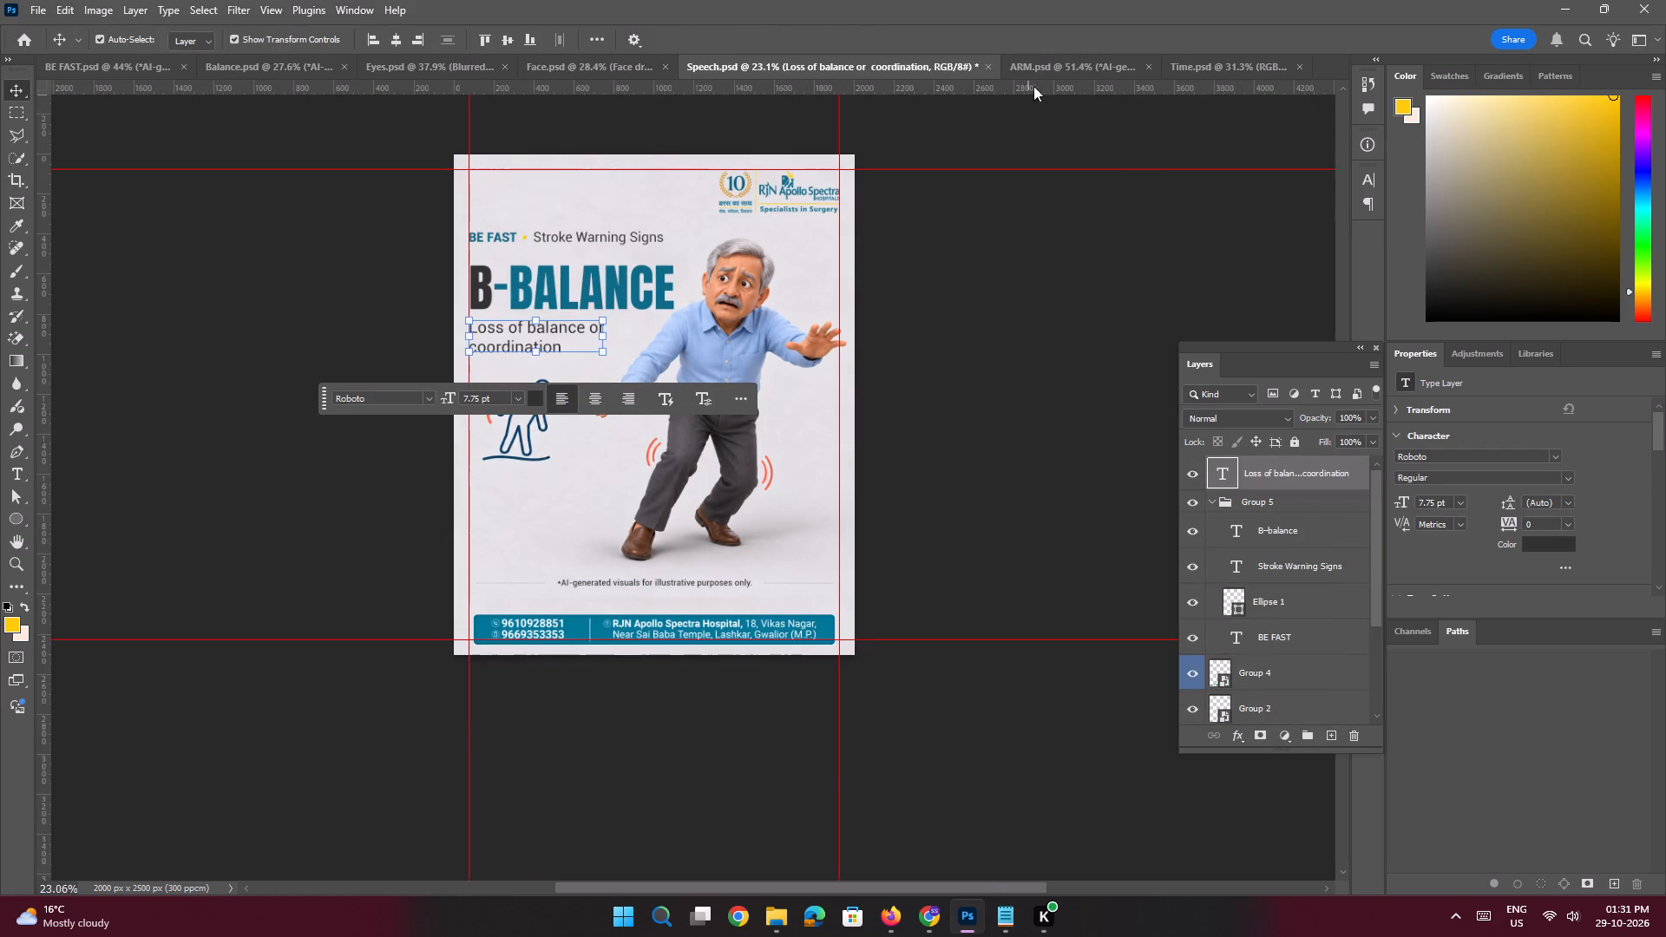
pyautogui.hotkey('ctrl', 's')
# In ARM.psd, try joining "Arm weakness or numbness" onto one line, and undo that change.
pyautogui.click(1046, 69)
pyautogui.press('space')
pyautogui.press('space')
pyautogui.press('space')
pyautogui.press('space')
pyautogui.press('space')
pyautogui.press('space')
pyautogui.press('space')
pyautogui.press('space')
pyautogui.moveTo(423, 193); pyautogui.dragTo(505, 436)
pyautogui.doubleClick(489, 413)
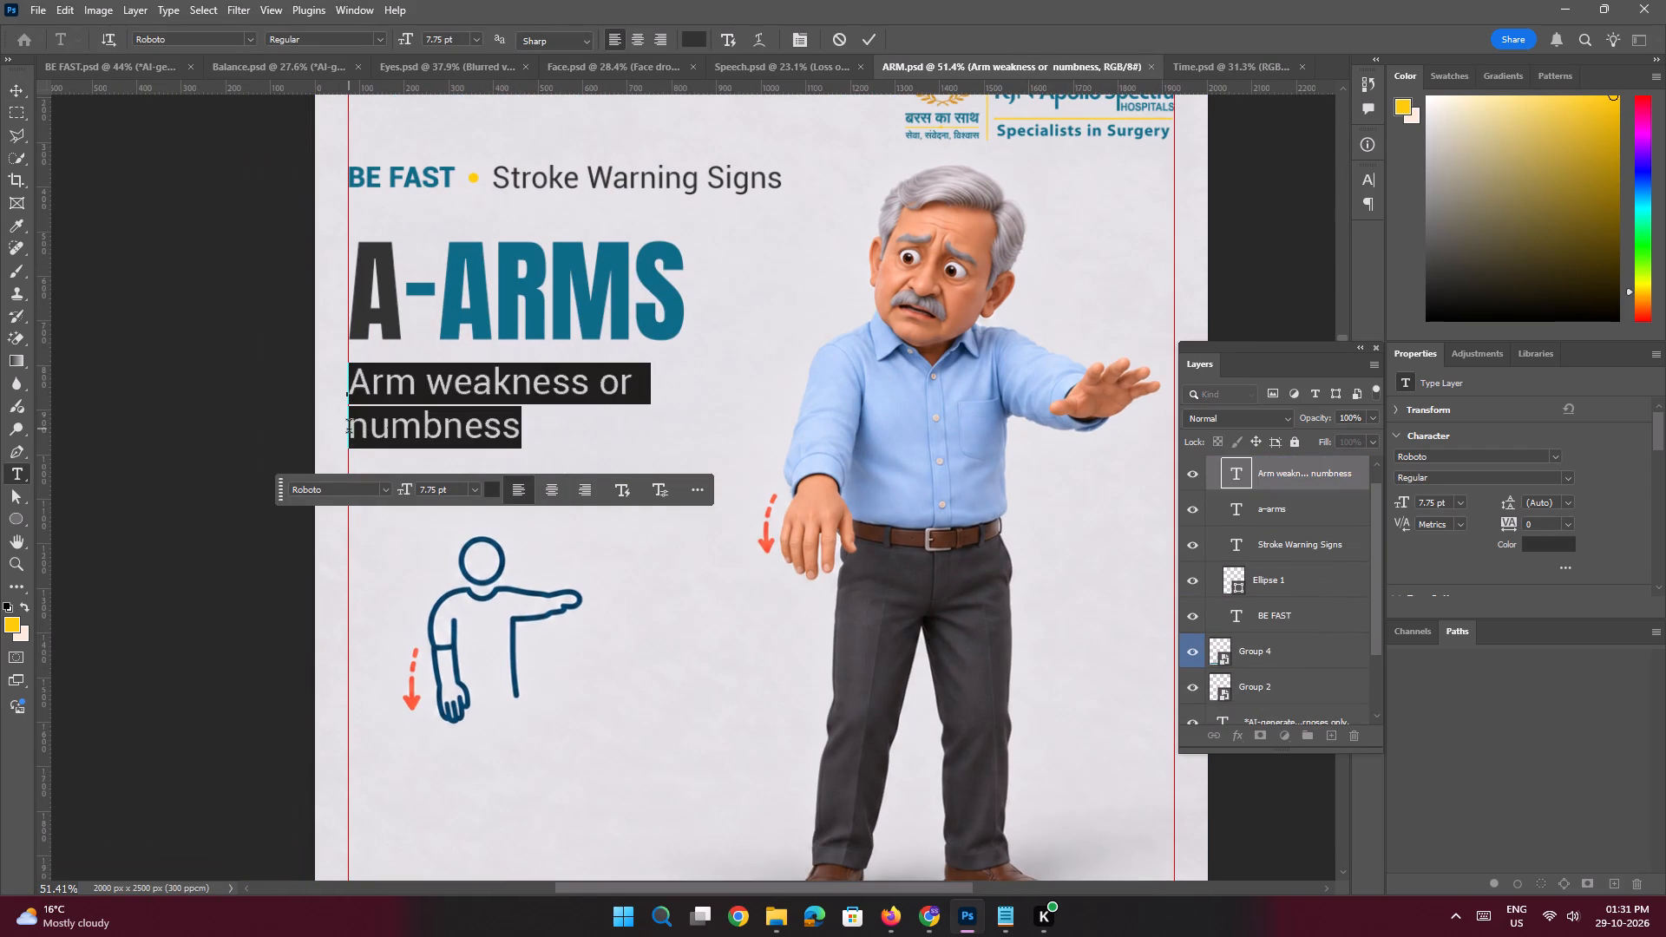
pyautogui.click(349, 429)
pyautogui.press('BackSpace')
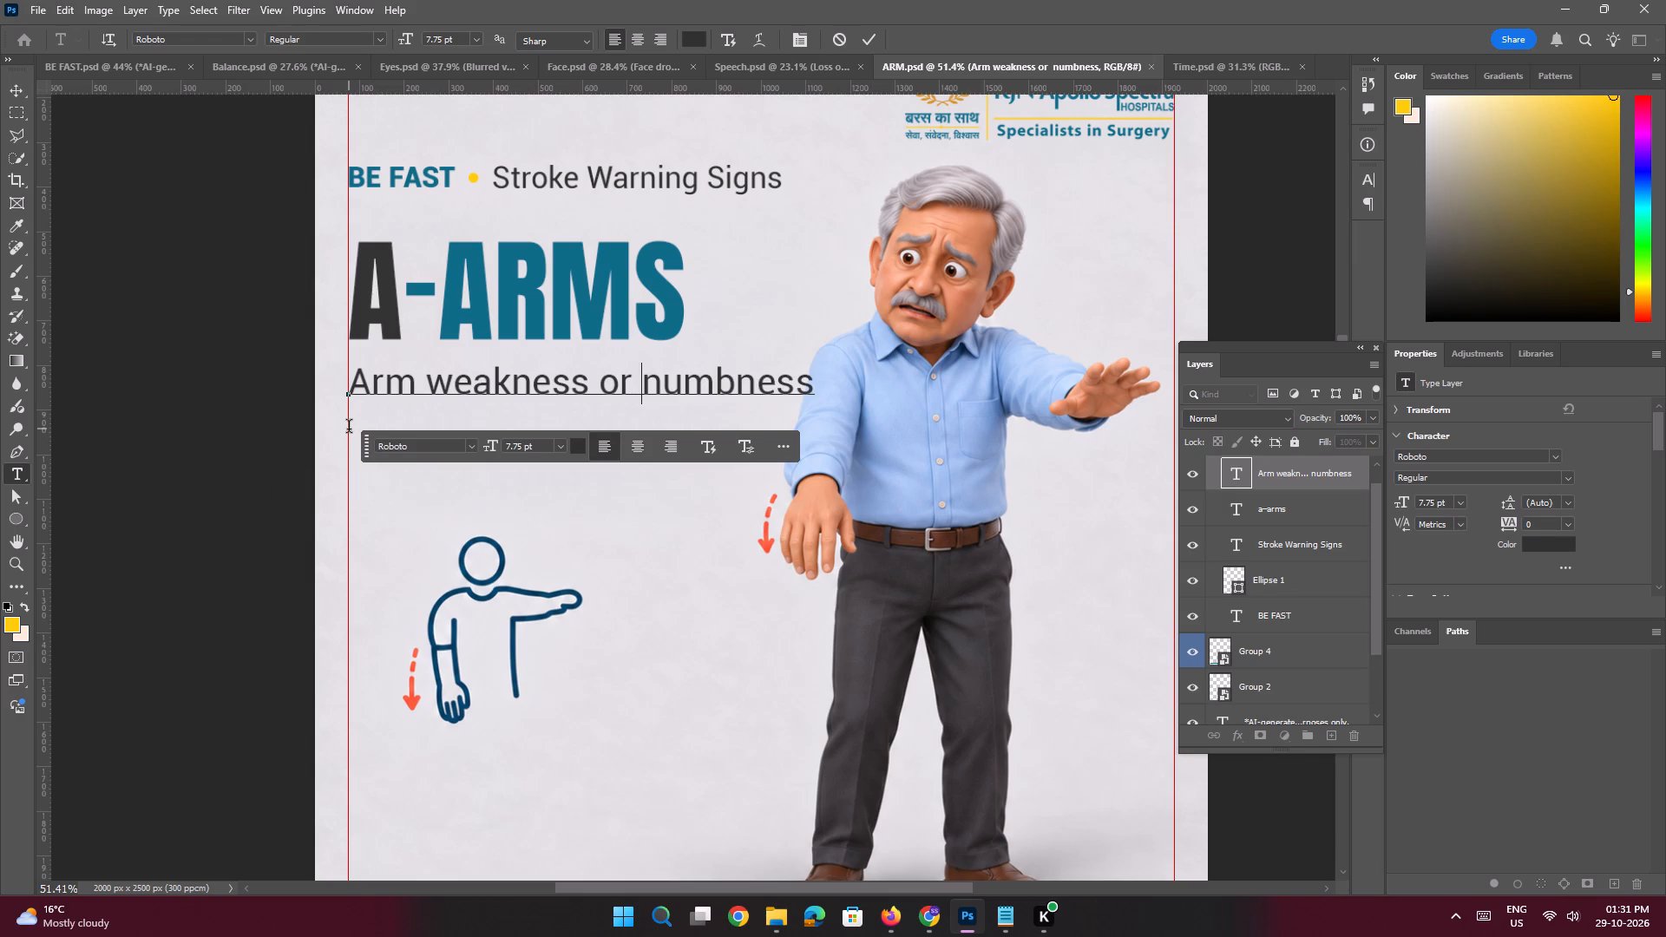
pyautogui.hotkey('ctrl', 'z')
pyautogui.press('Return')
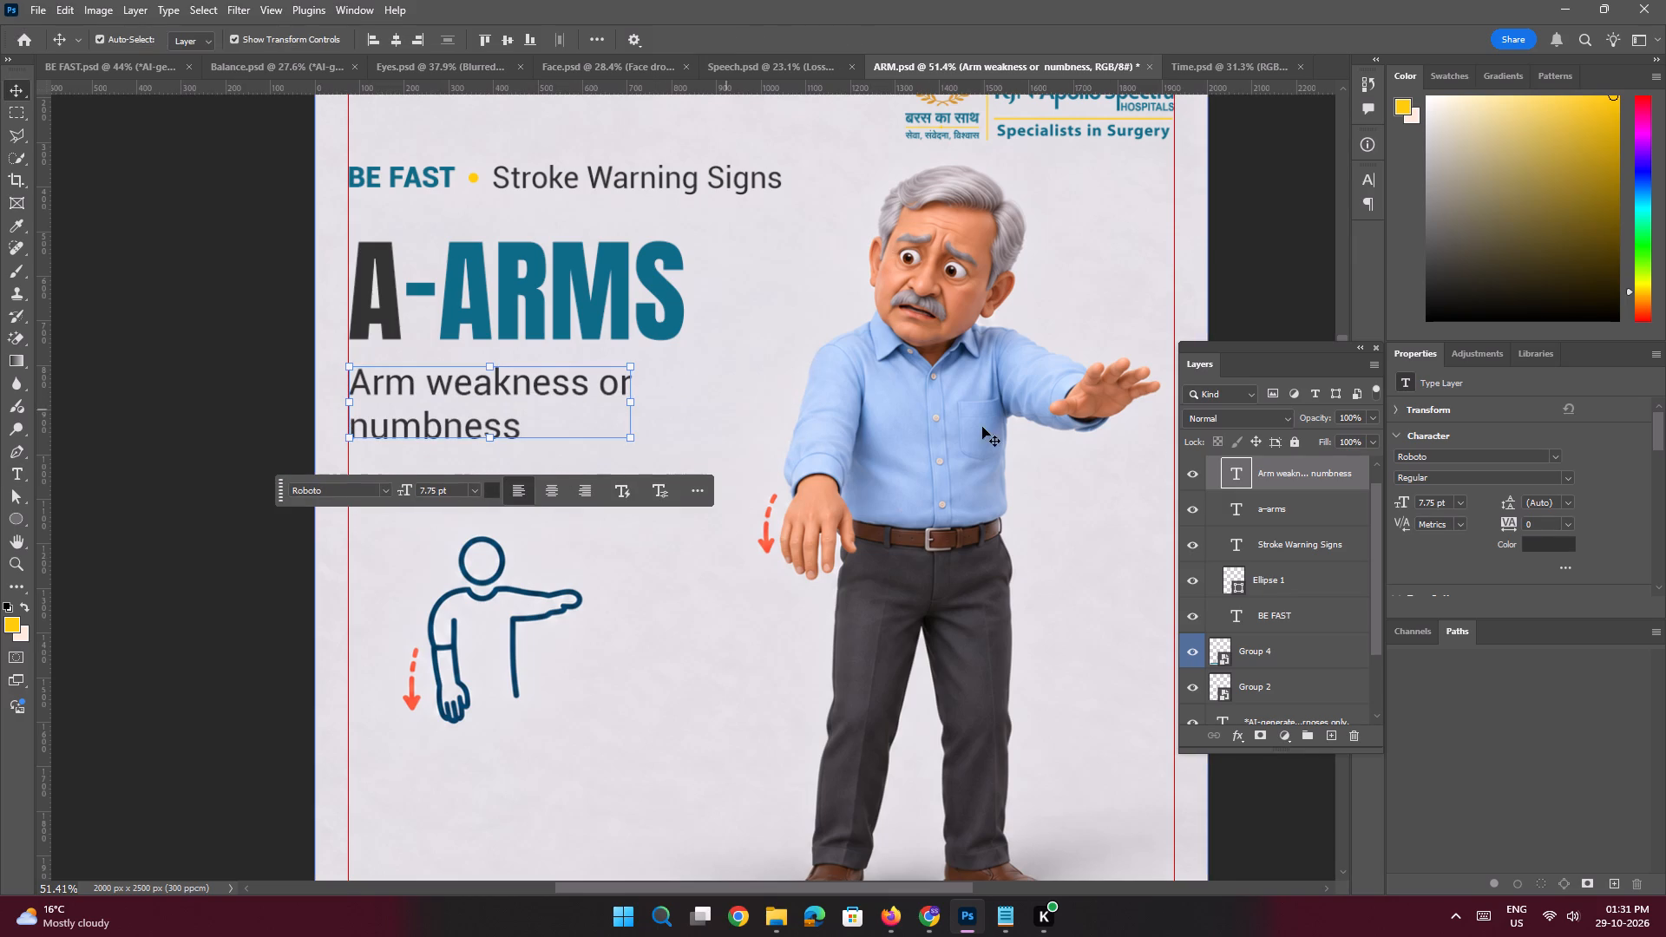
# Set the "Arm weakness or numbness" text in ARM.psd to 8 pt and save the file.
pyautogui.moveTo(1436, 500); pyautogui.dragTo(1414, 492)
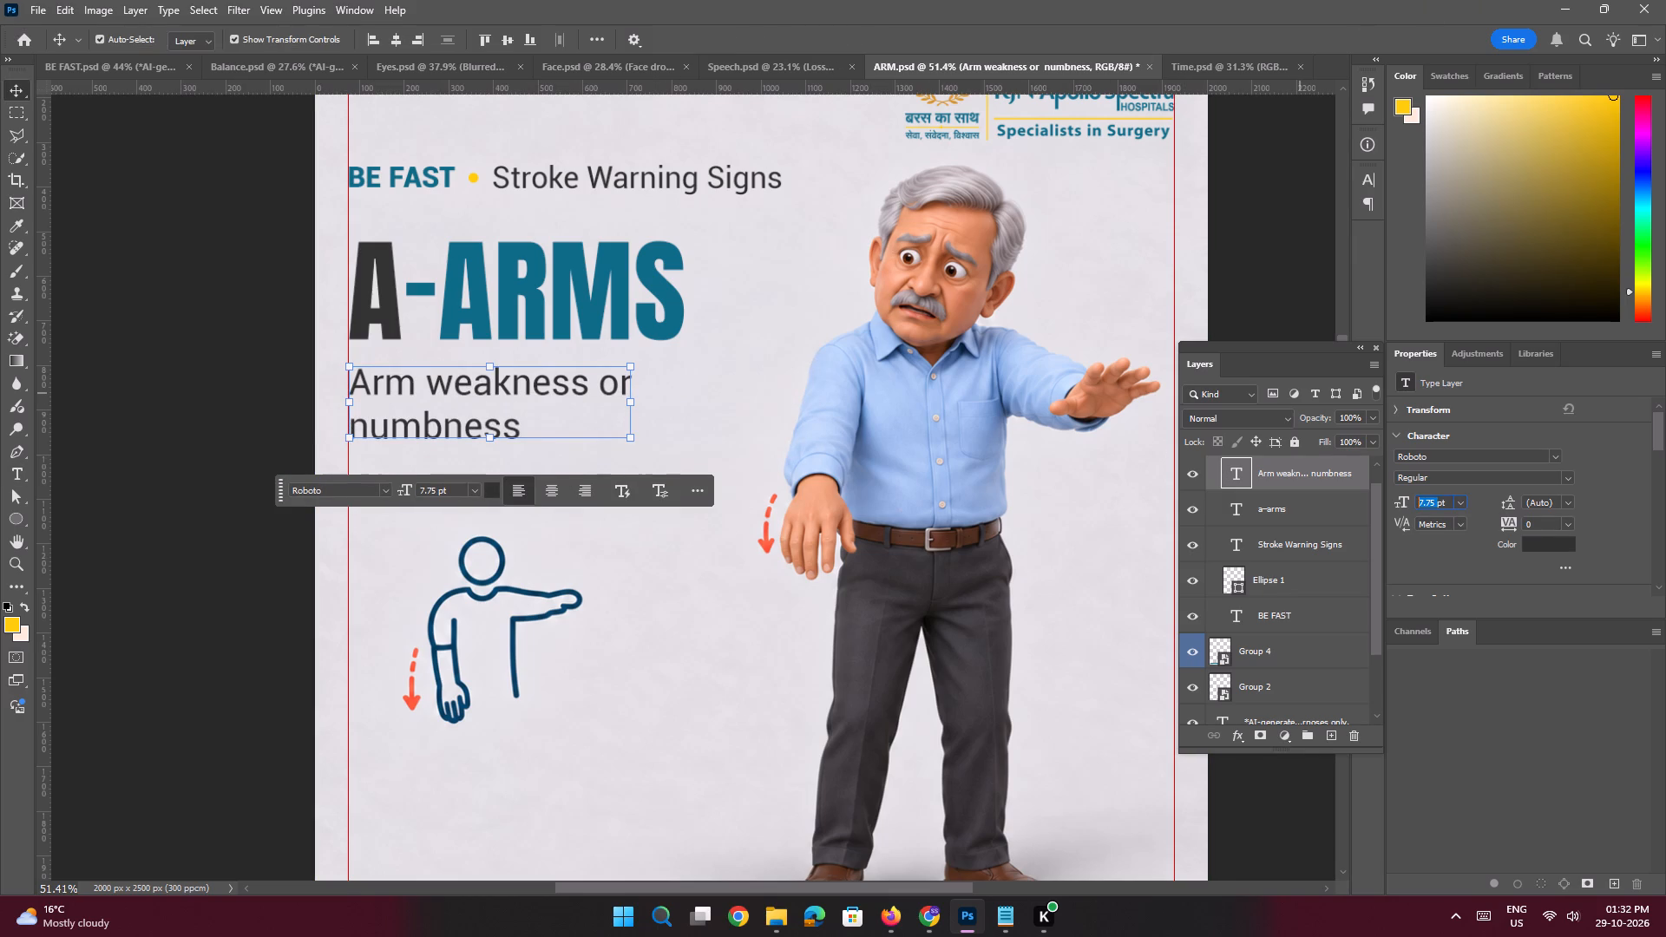
pyautogui.moveTo(1414, 492); pyautogui.dragTo(1374, 478)
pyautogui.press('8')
pyautogui.press('Return')
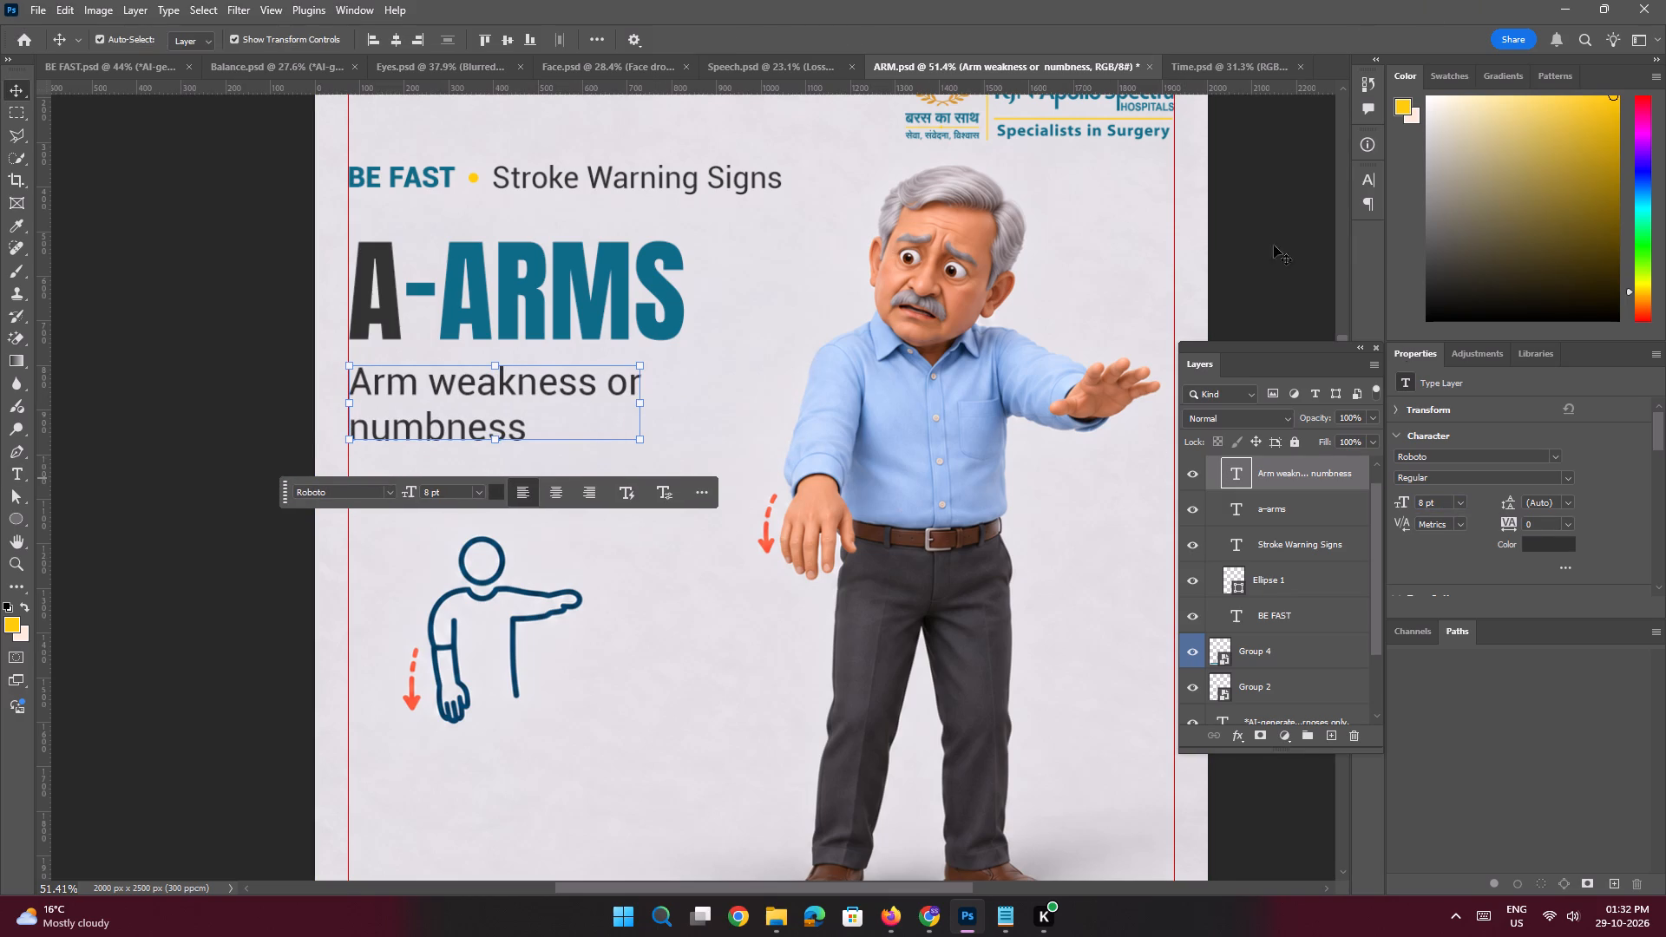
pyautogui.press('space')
pyautogui.keyDown('ctrl'); pyautogui.moveTo(945, 371); pyautogui.dragTo(908, 362); pyautogui.keyUp('ctrl')
pyautogui.click(247, 336)
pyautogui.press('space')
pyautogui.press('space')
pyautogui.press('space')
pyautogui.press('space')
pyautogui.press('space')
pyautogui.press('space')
pyautogui.moveTo(823, 353); pyautogui.dragTo(823, 371)
pyautogui.hotkey('ctrl', 's')
# Copy the "Time to call emergency services" text from BE FAST.psd into the ambulance poster in Time.psd.
pyautogui.click(1209, 67)
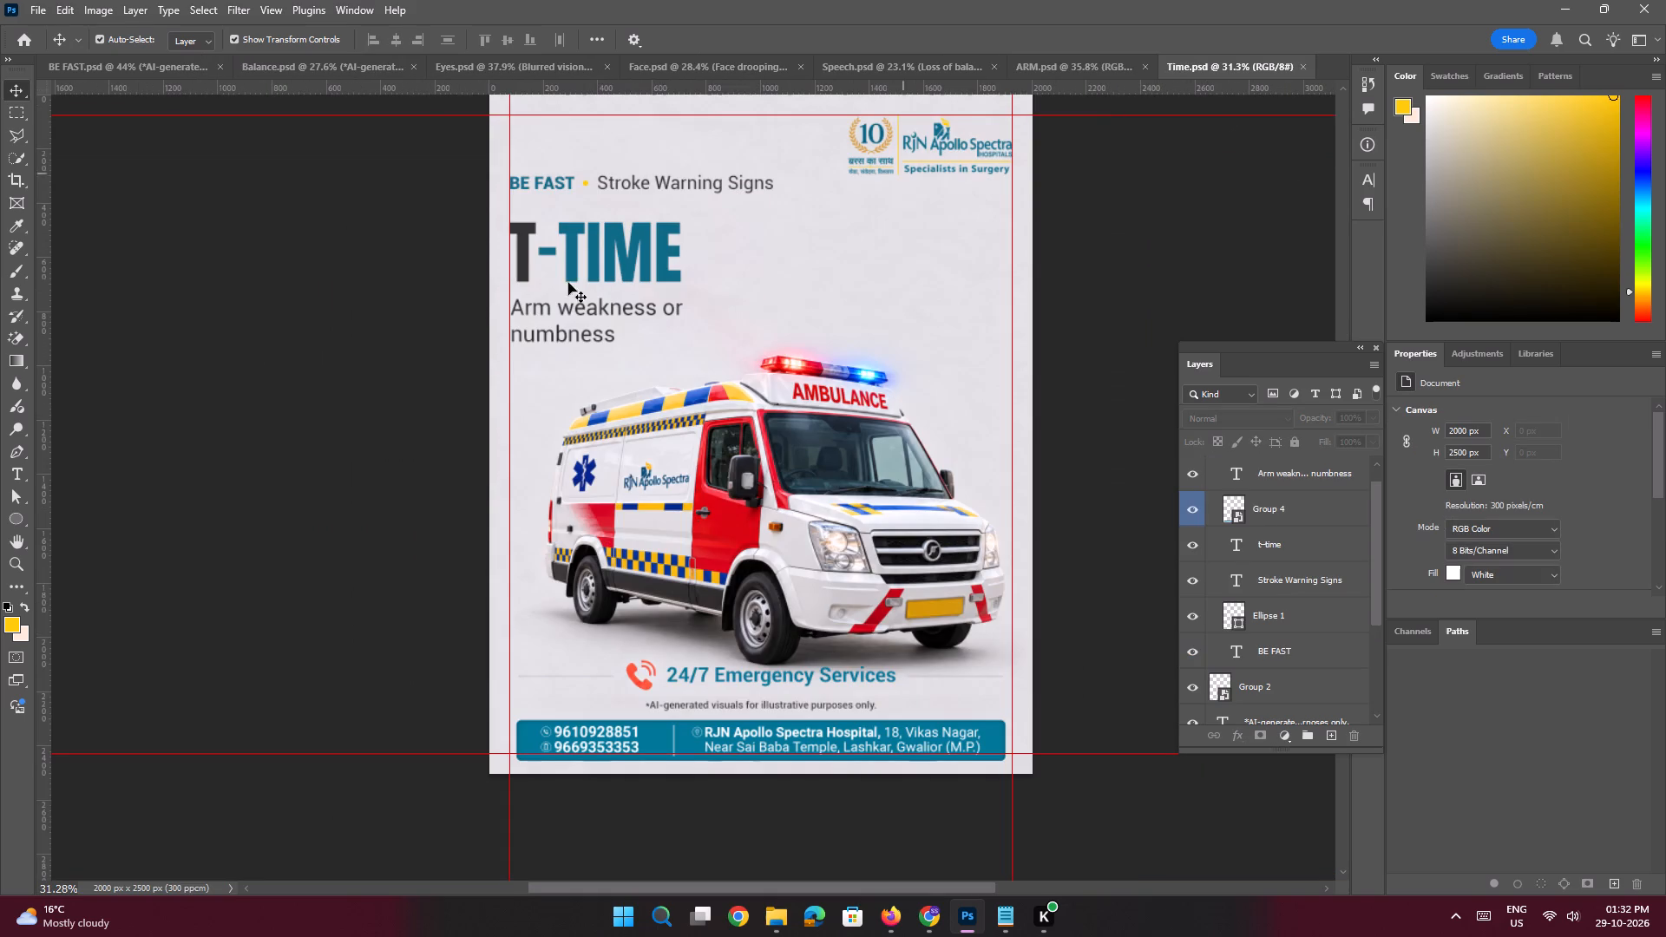
pyautogui.click(539, 325)
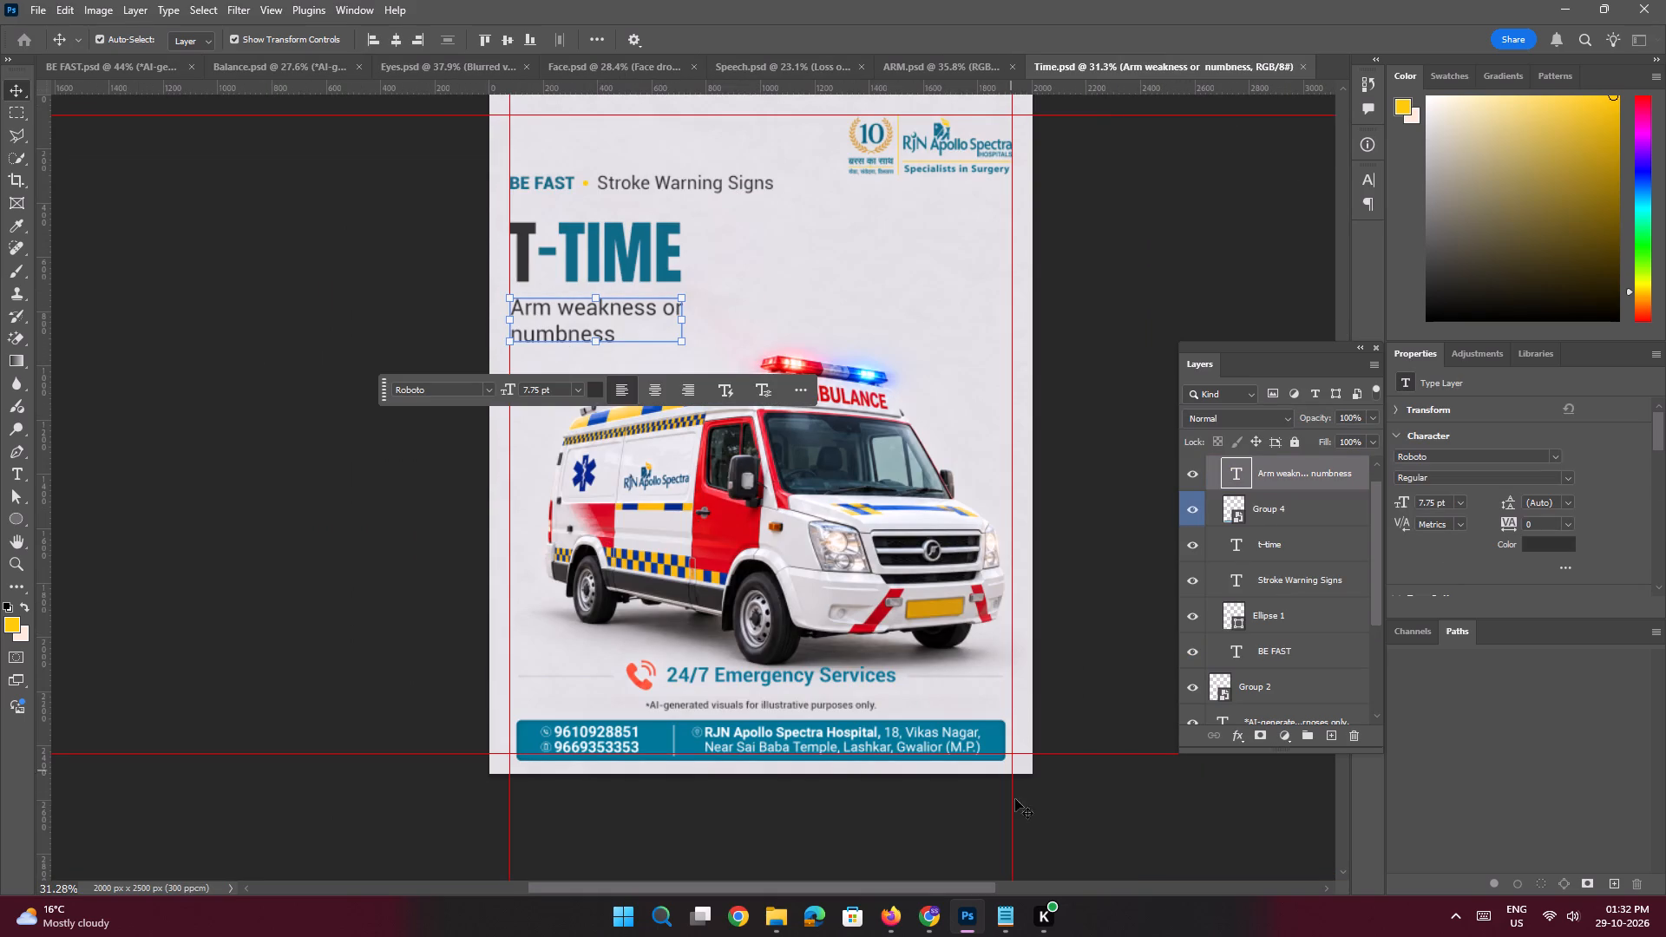
pyautogui.click(136, 68)
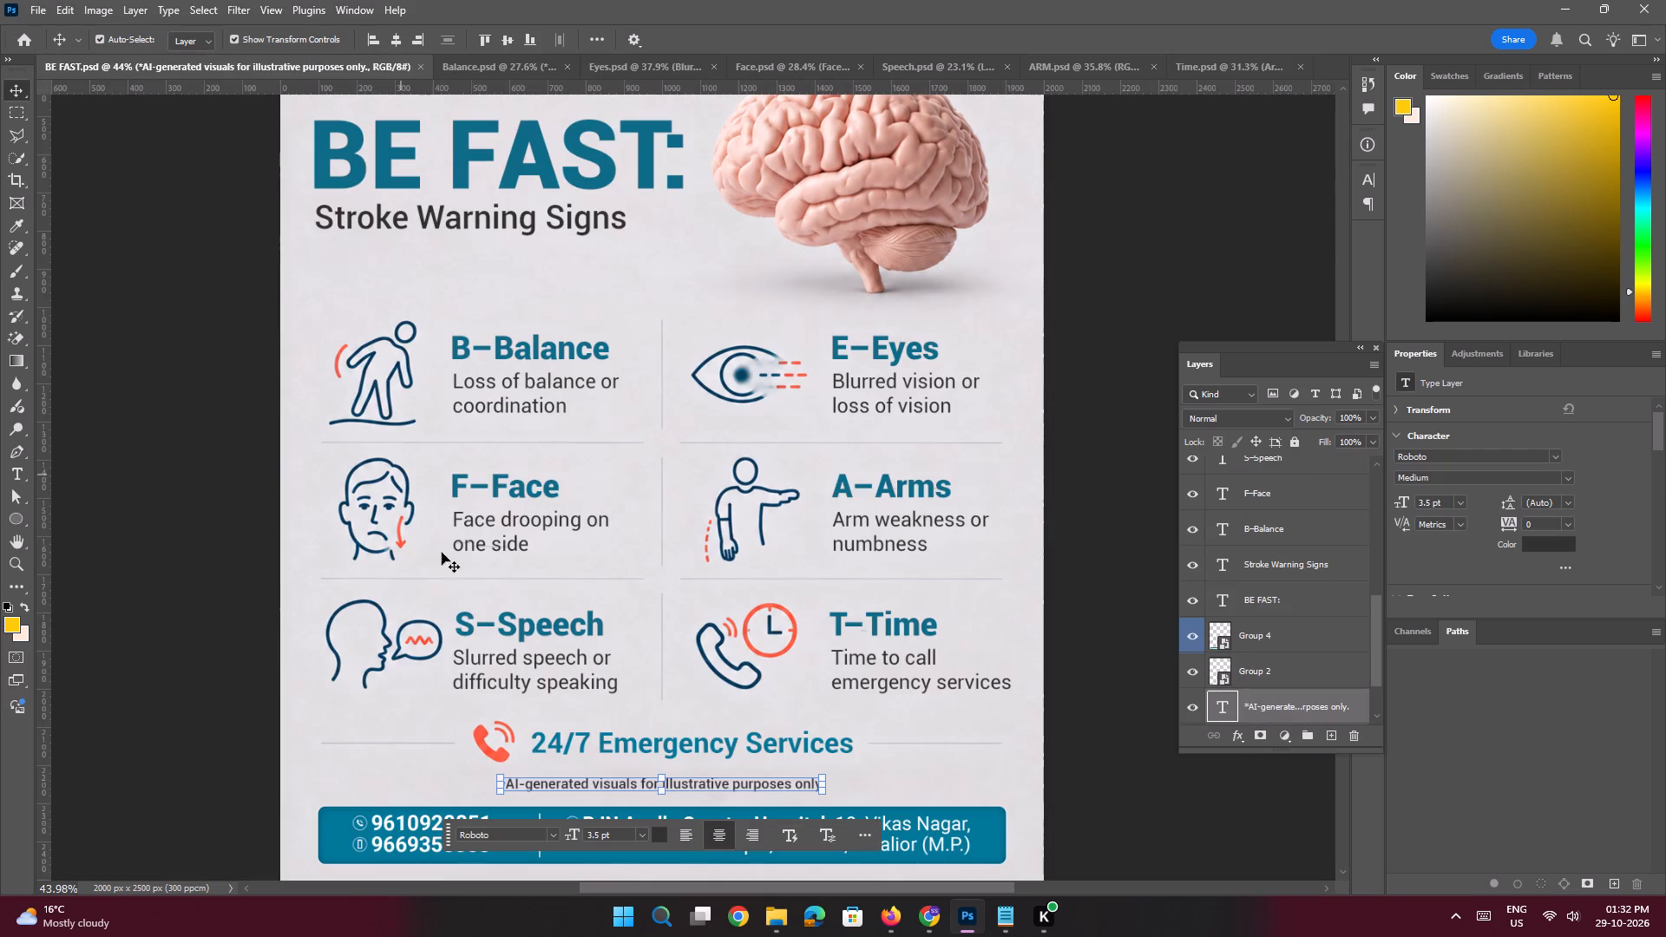
pyautogui.click(852, 674)
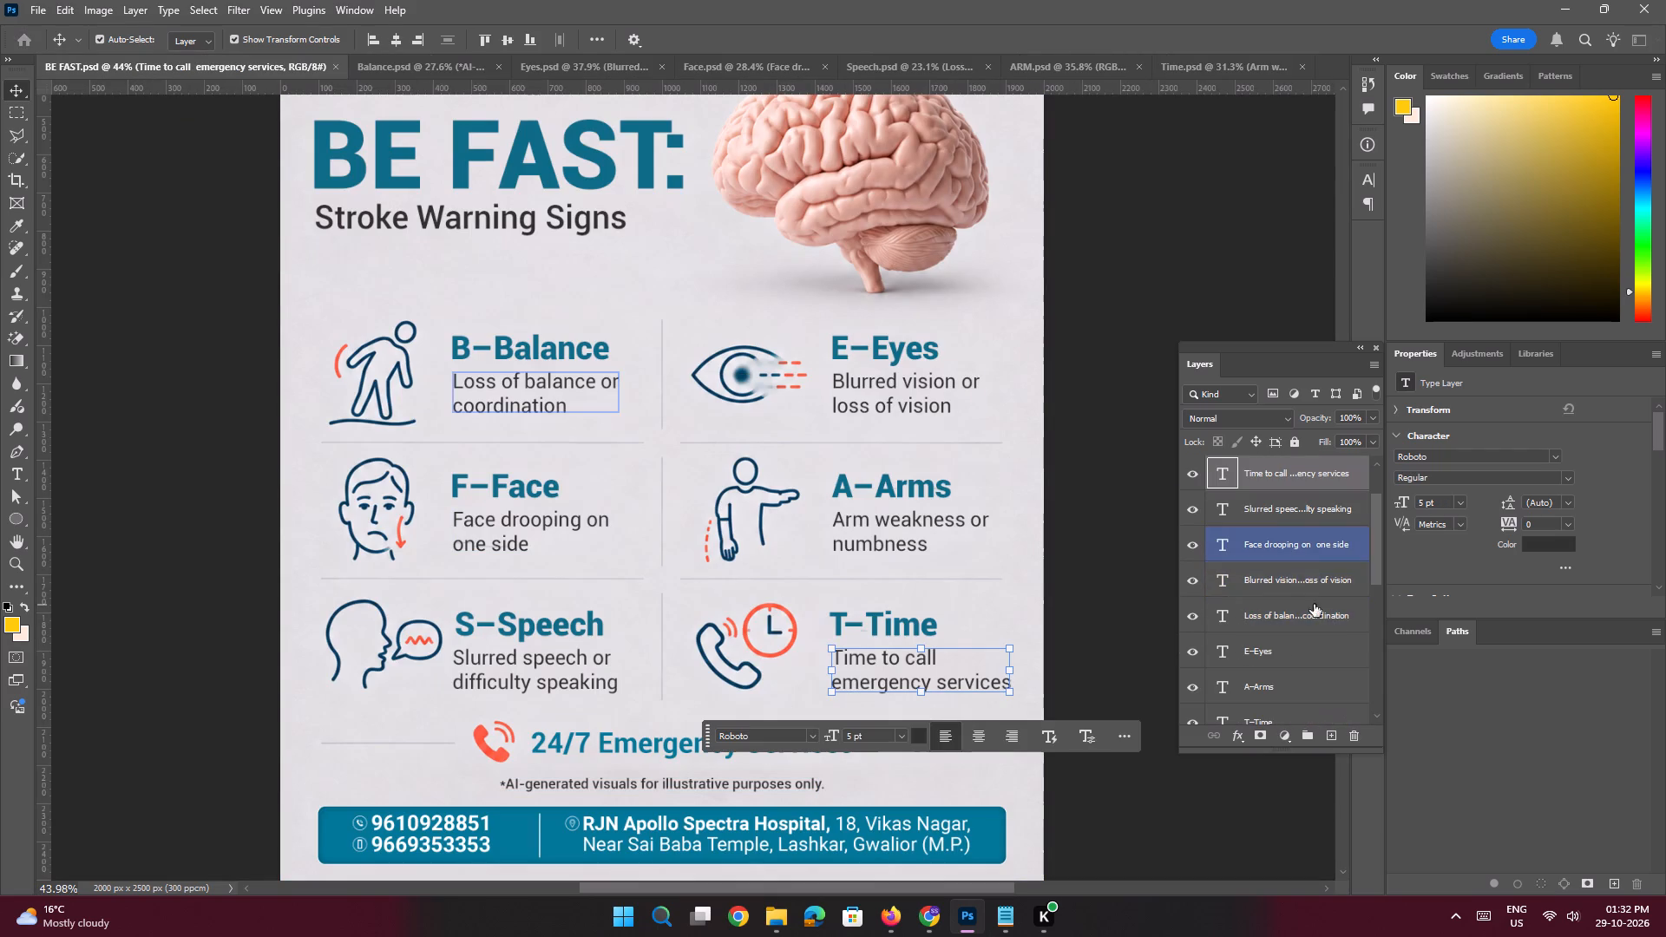
pyautogui.moveTo(1291, 475); pyautogui.dragTo(1220, 61)
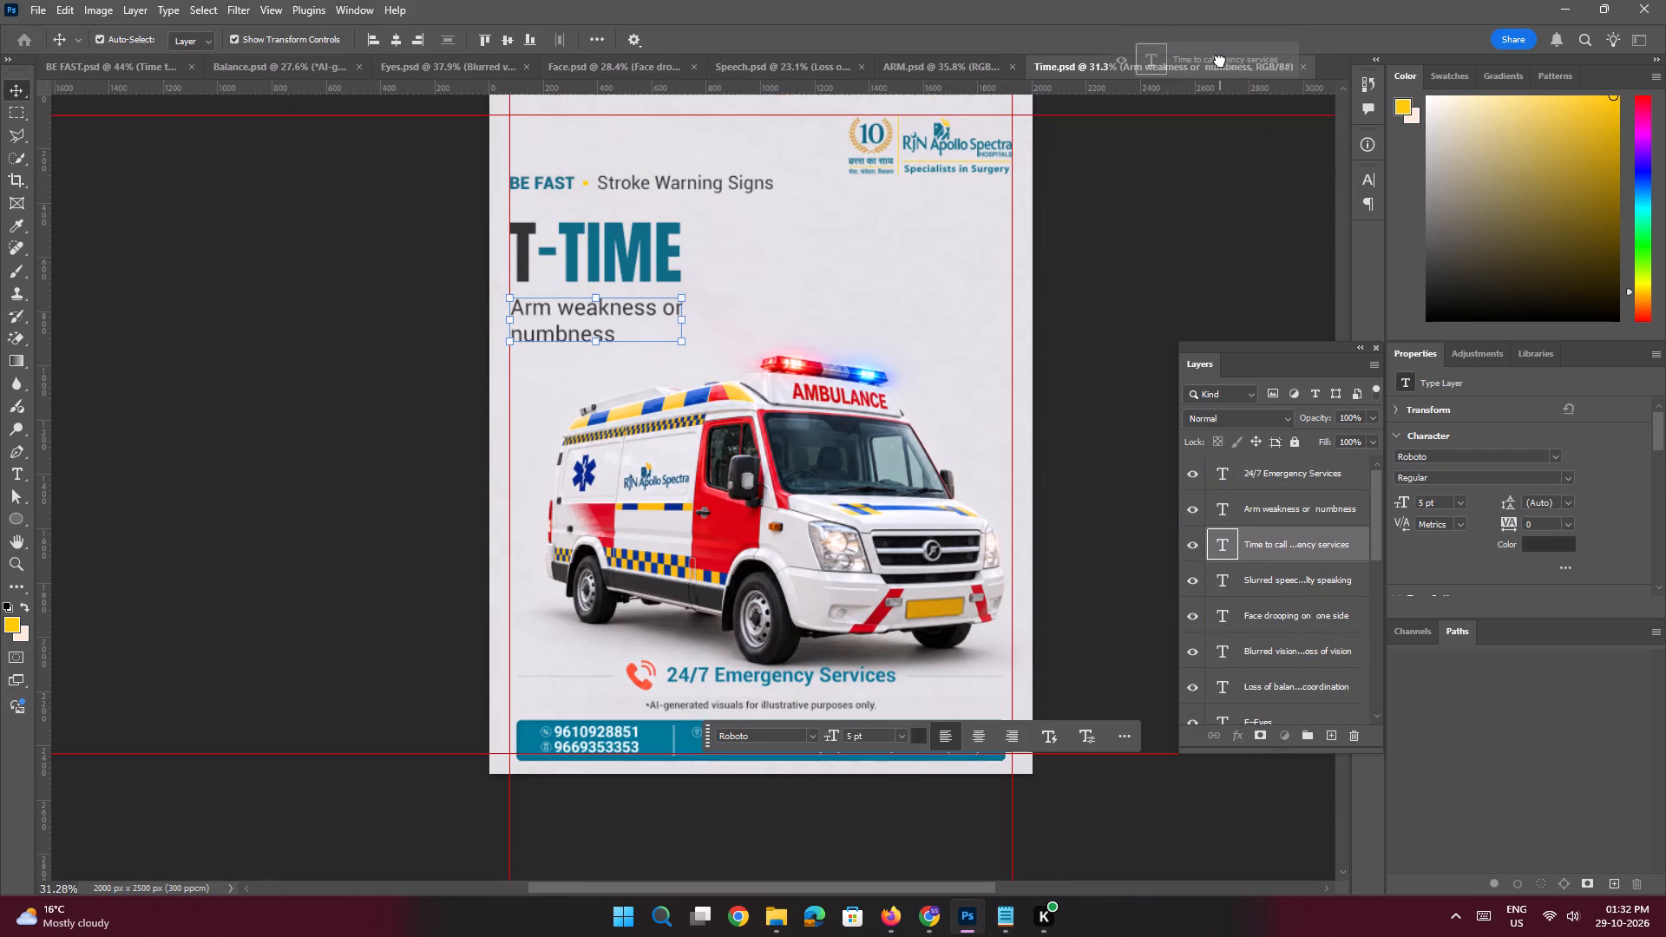
pyautogui.moveTo(1220, 61); pyautogui.dragTo(688, 378)
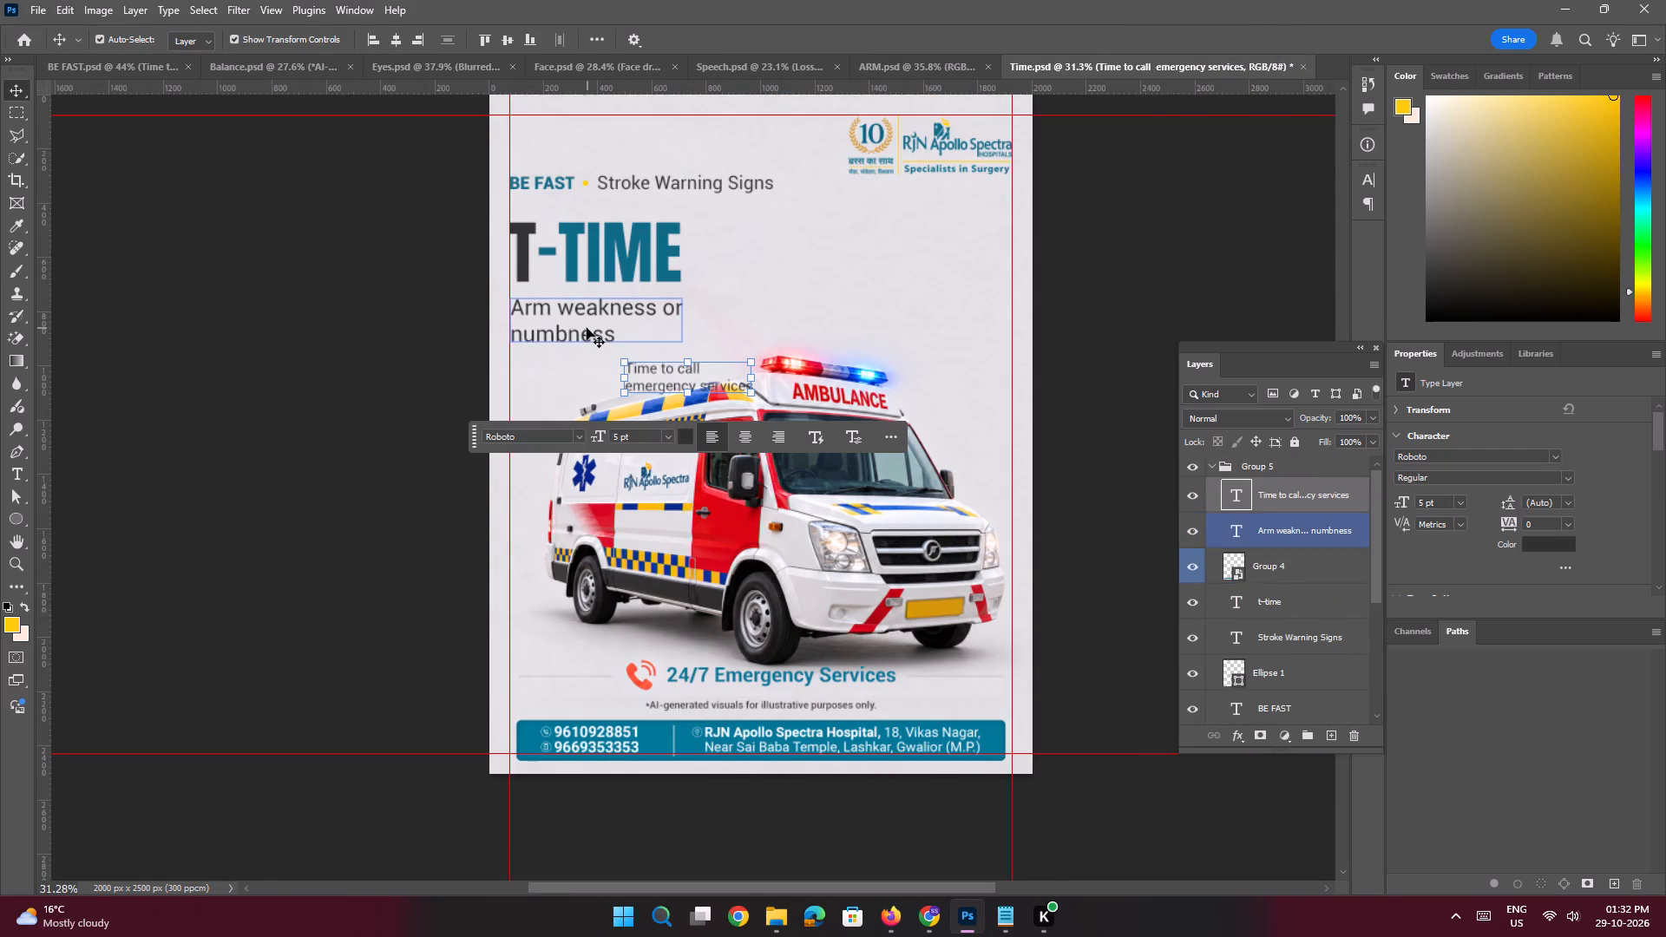
# Set the font size of the copied "Time to call emergency services" text to 8 pt.
pyautogui.moveTo(1429, 502); pyautogui.dragTo(1389, 488)
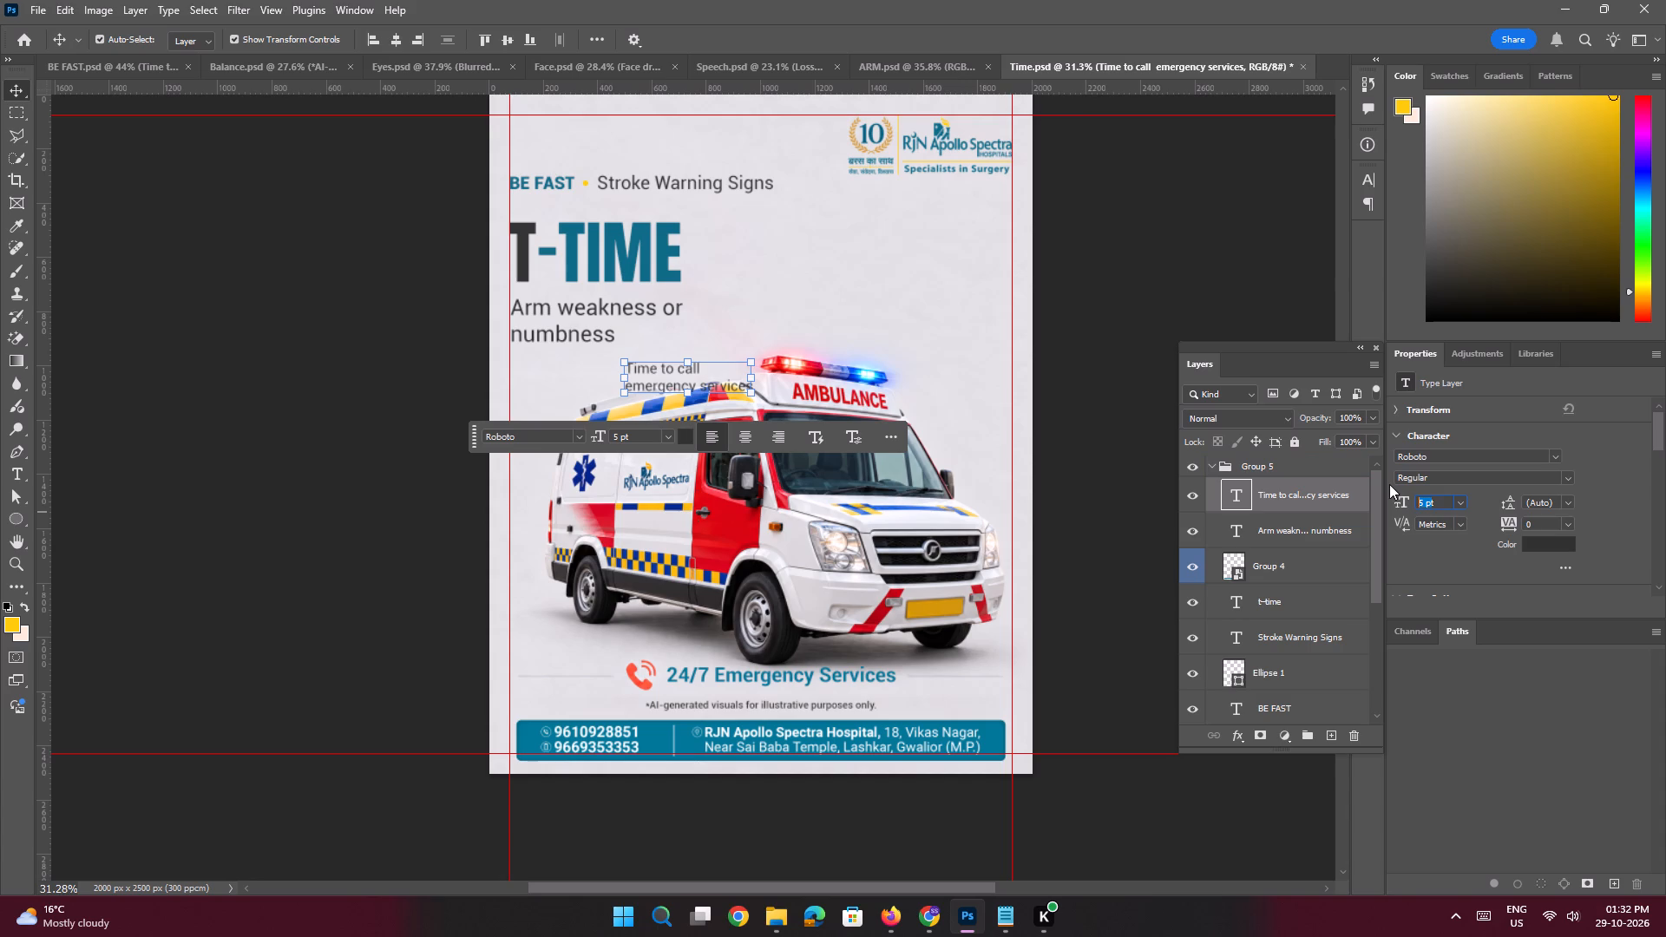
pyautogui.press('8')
pyautogui.press('Return')
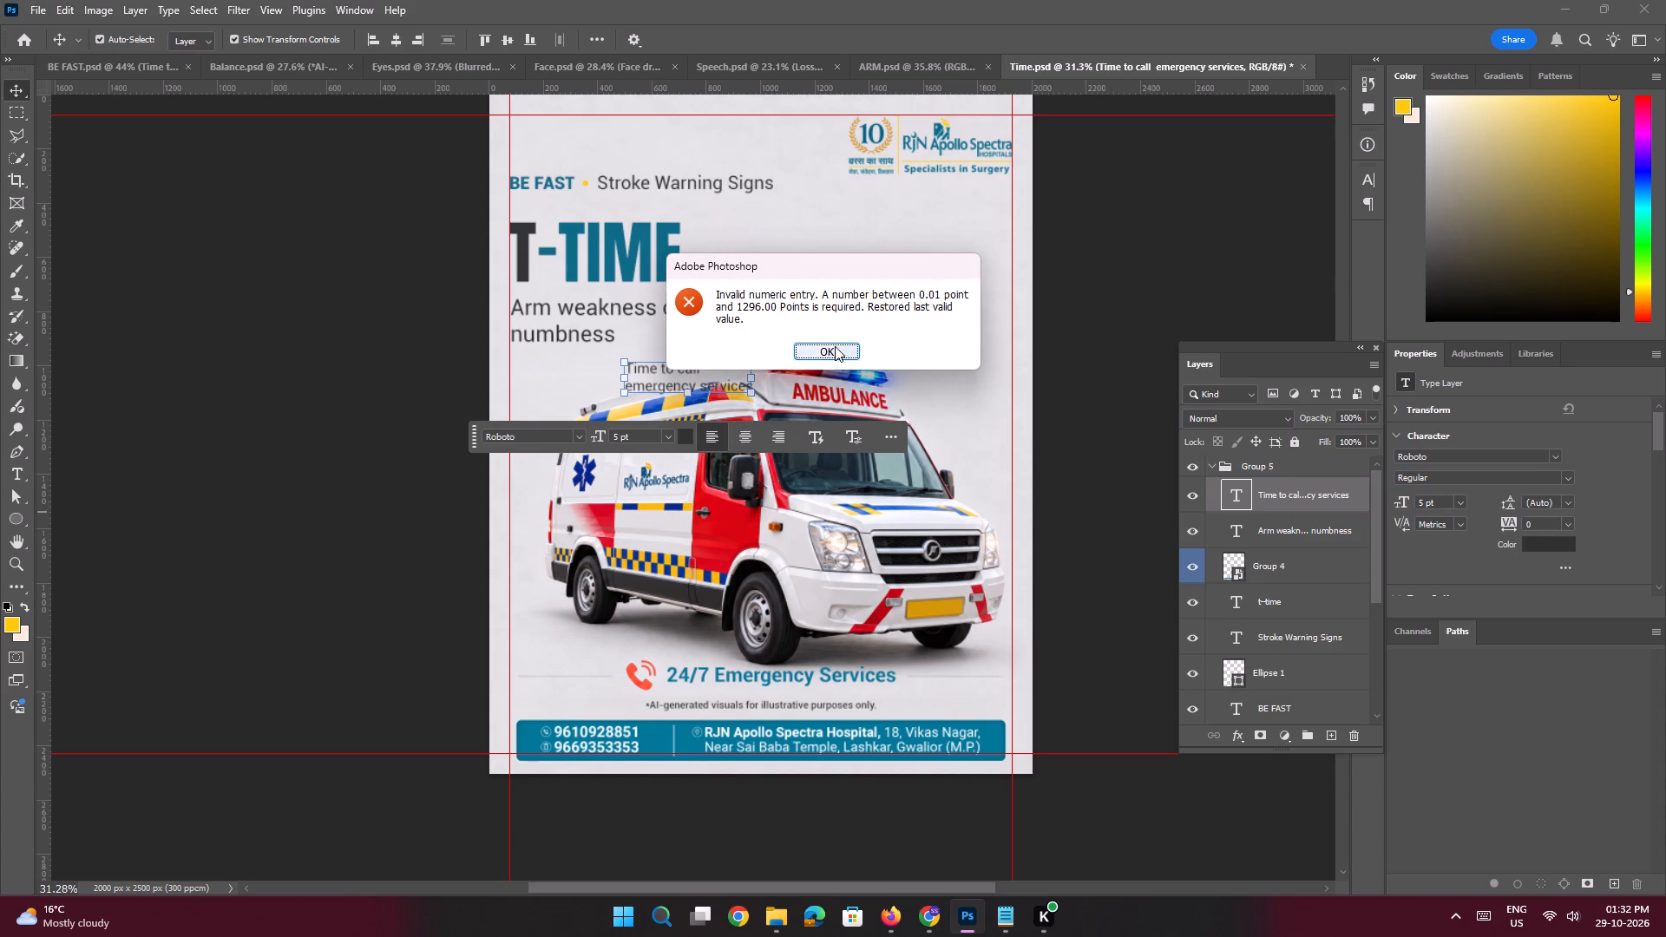
pyautogui.click(835, 346)
pyautogui.moveTo(1423, 502); pyautogui.dragTo(1383, 484)
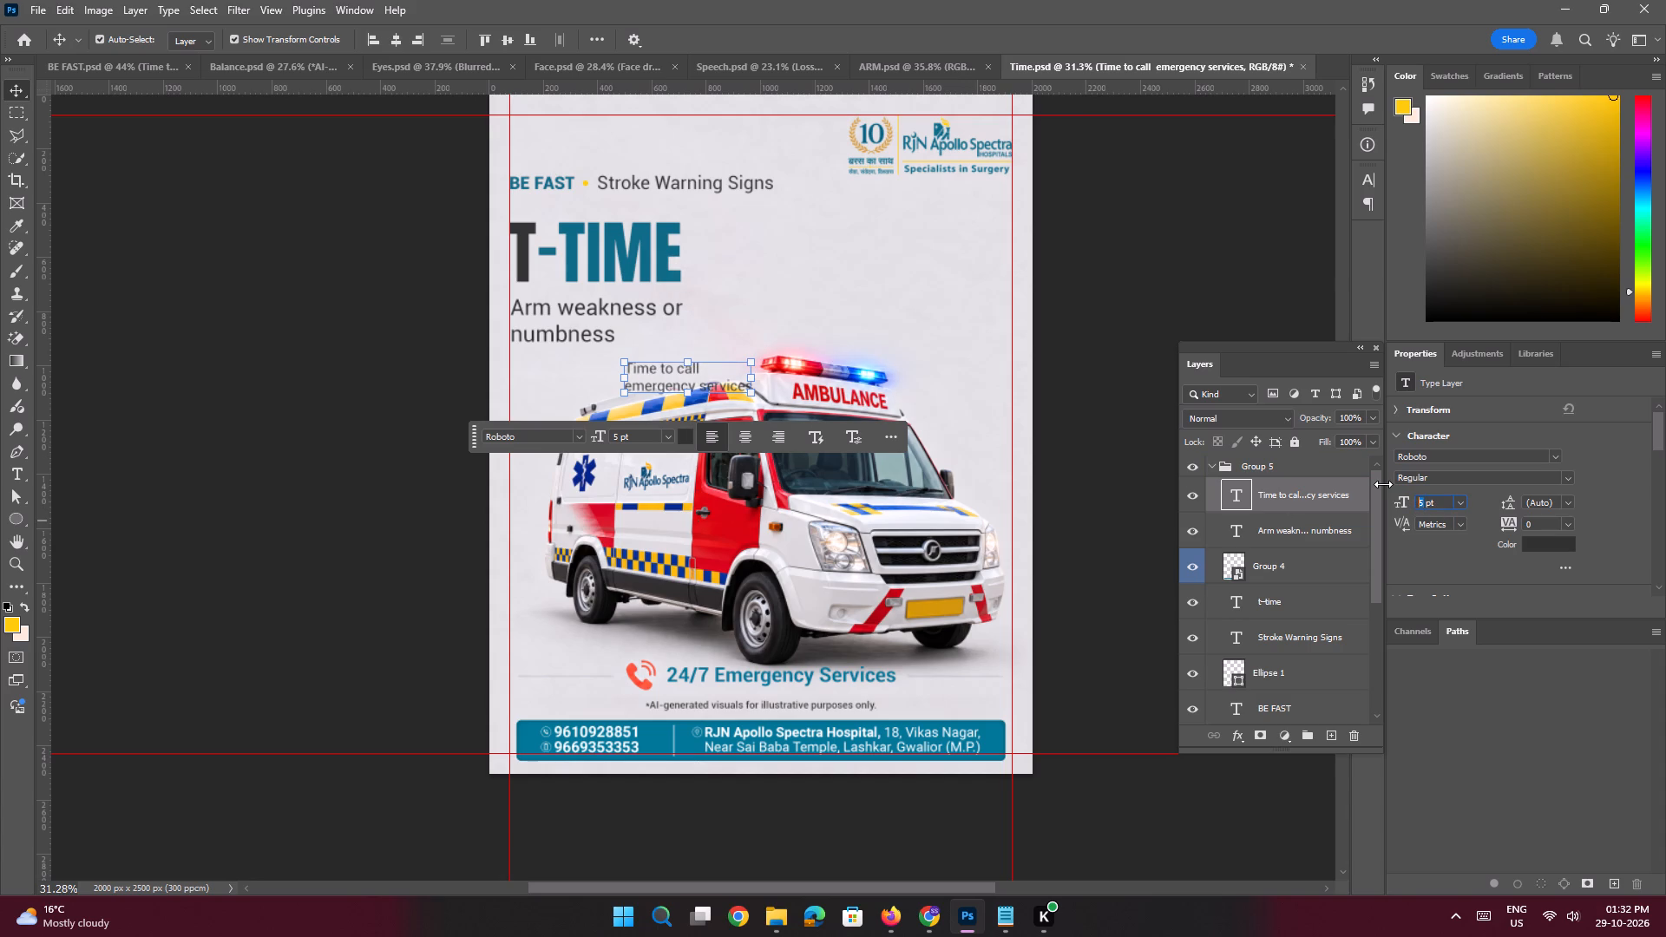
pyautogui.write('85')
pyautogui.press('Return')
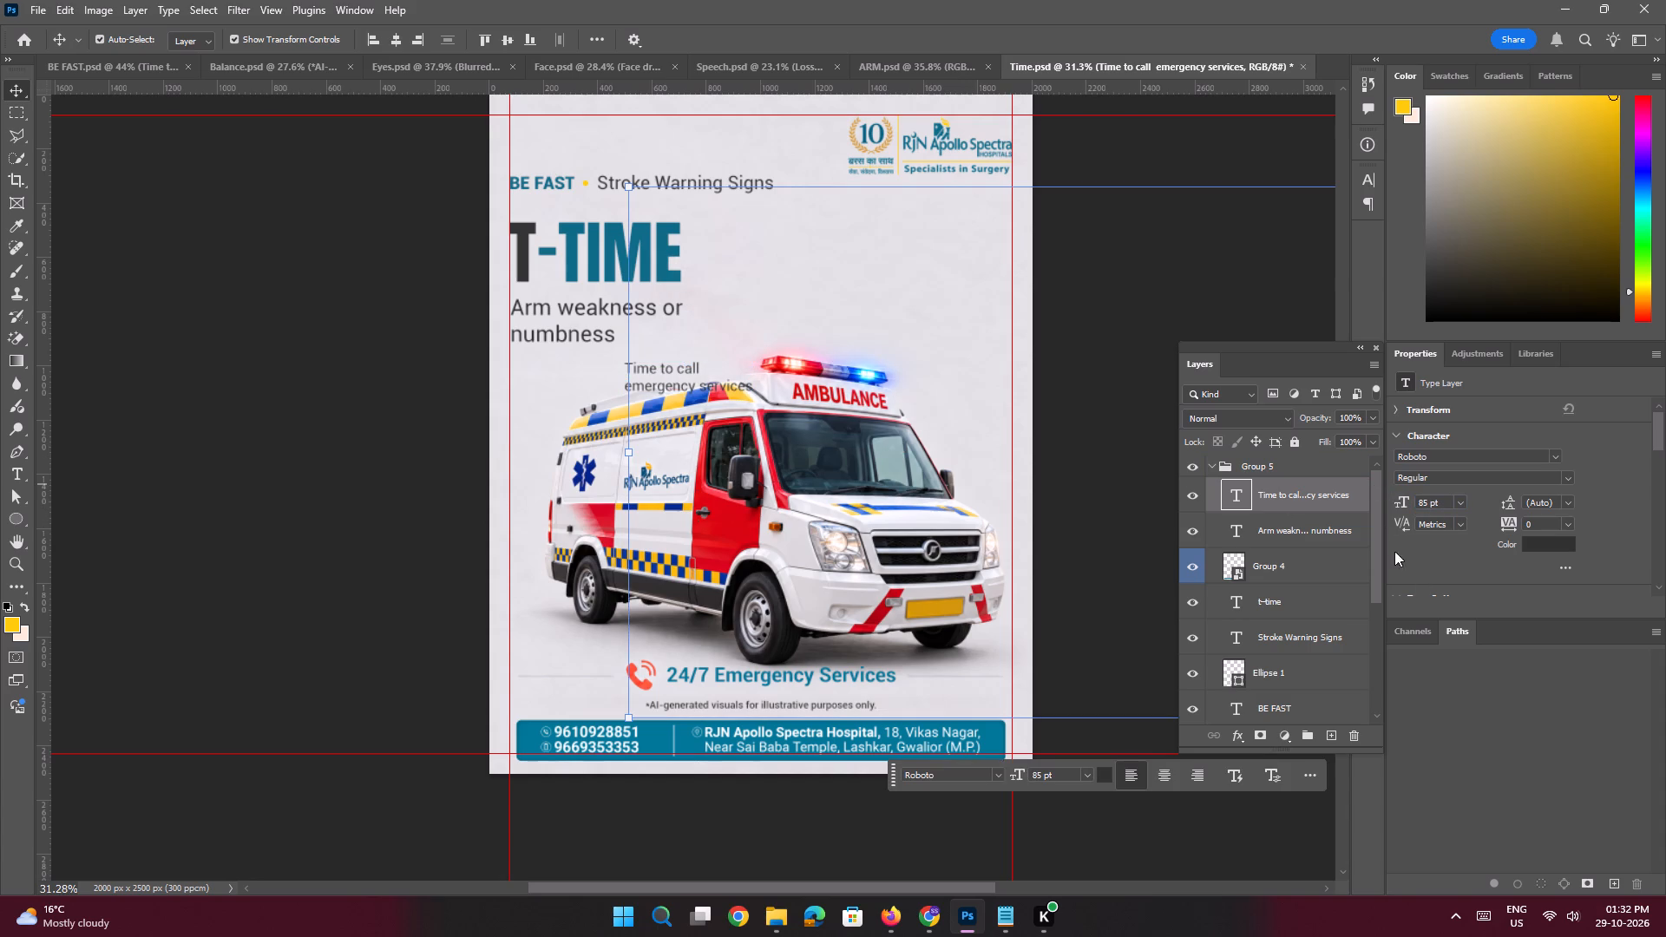
pyautogui.moveTo(1427, 504); pyautogui.dragTo(1390, 490)
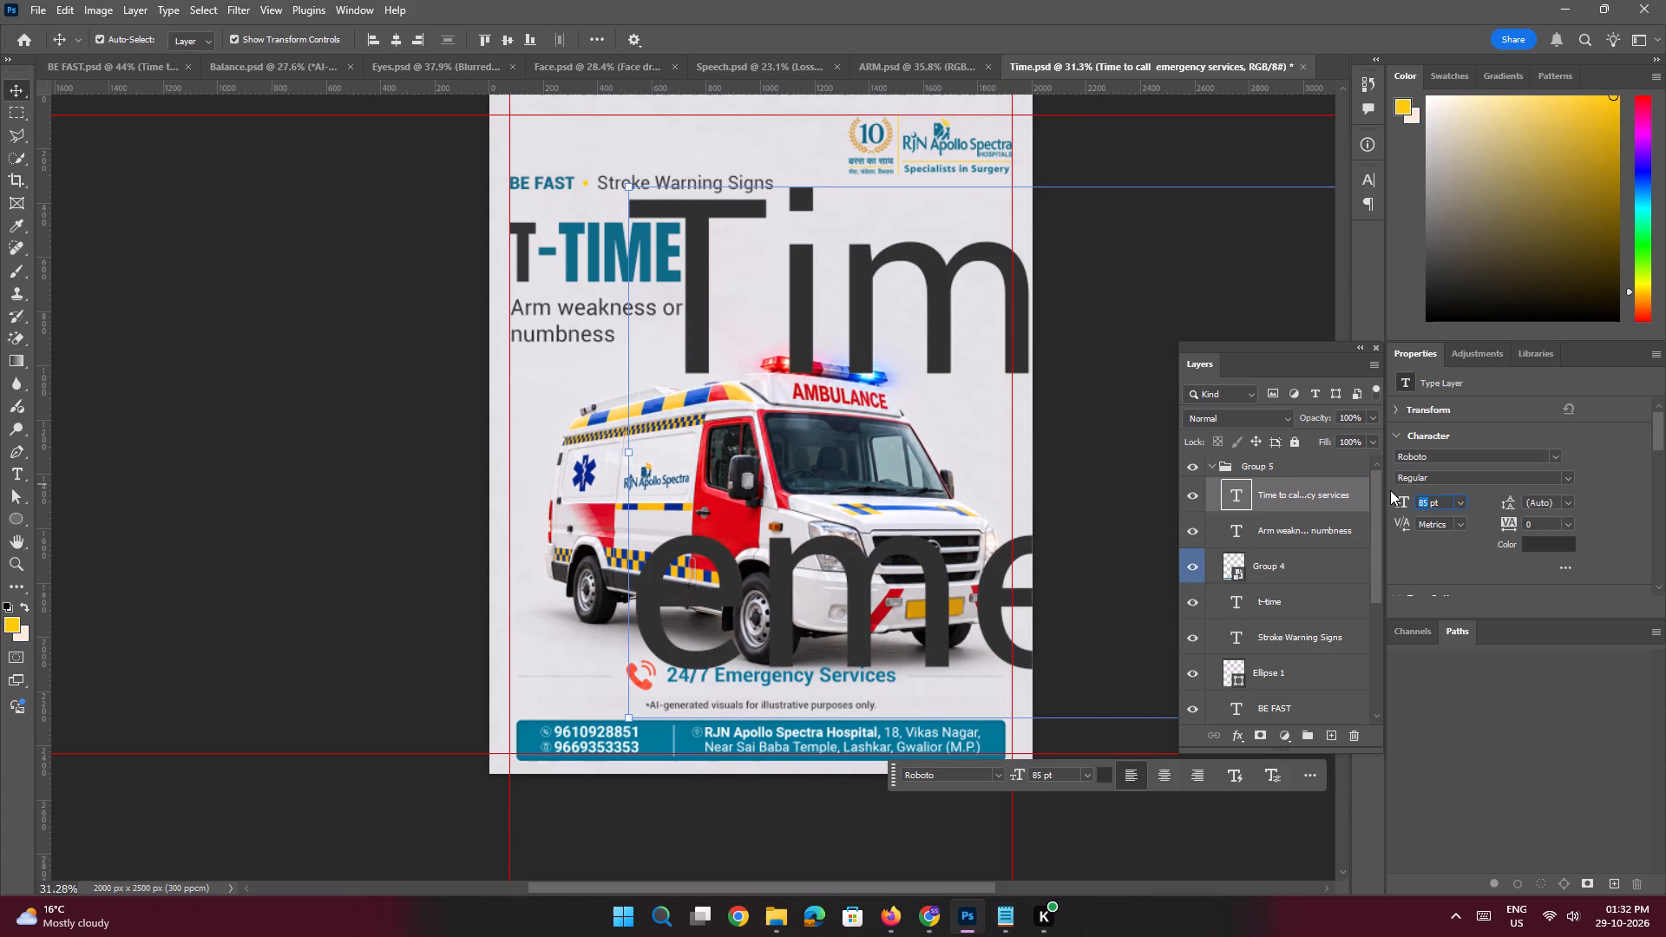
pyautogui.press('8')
pyautogui.press('Return')
# Delete the "Arm weakness or numbness" text and move the "Time to call emergency services" text into its place under the T-TIME heading.
pyautogui.click(624, 299)
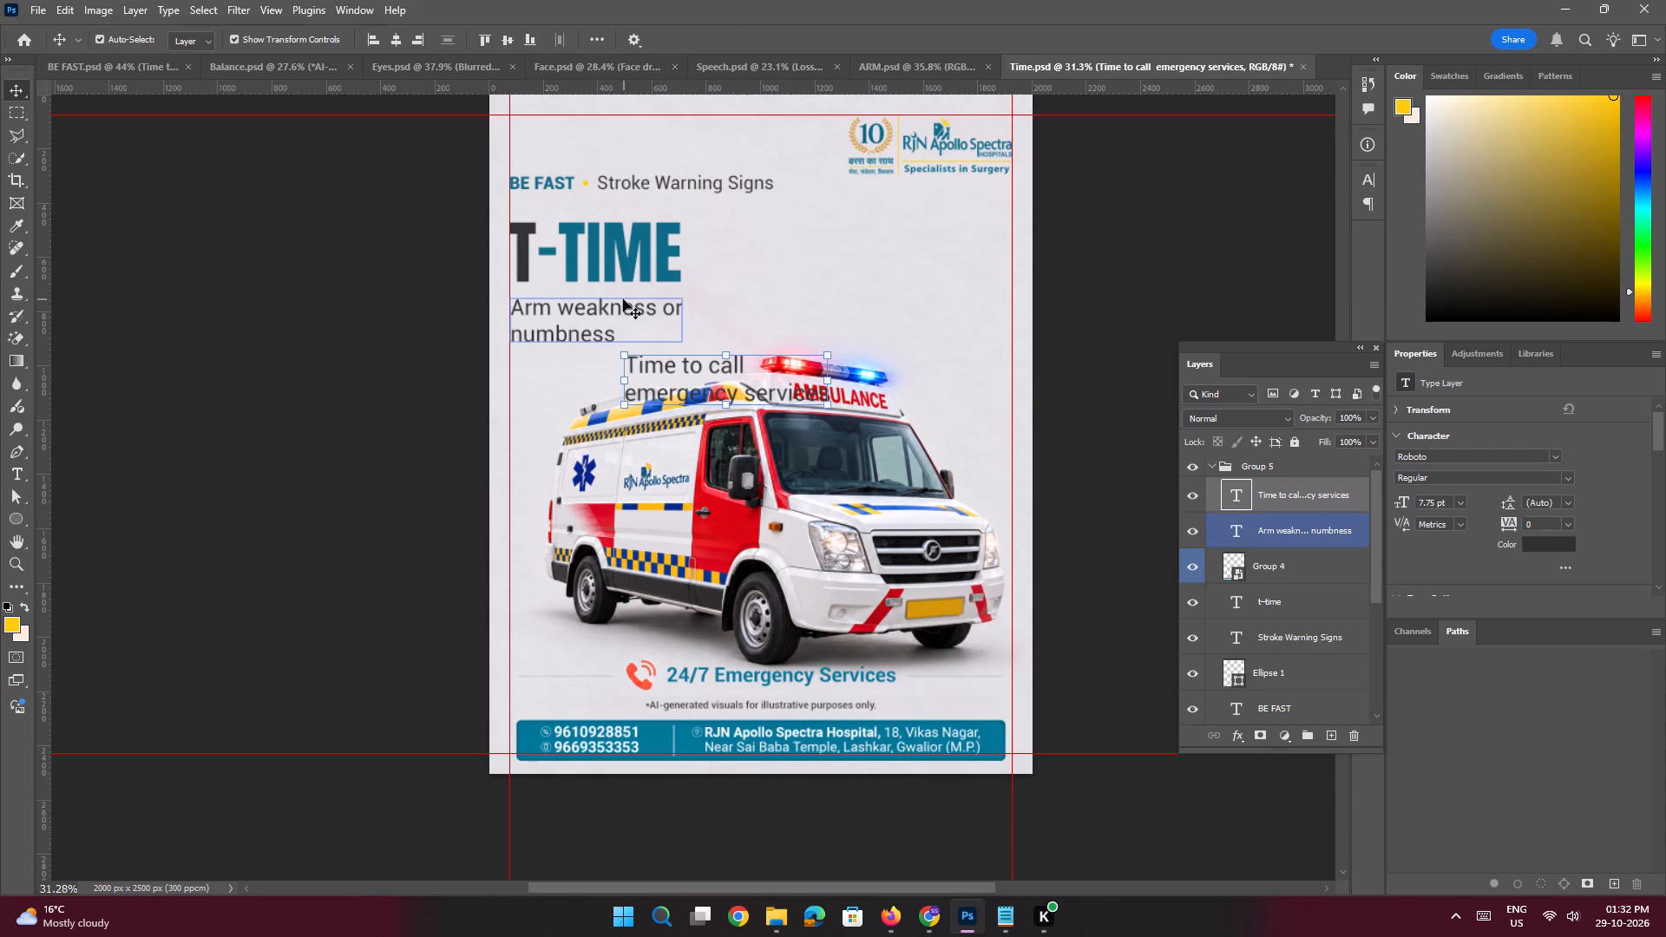
pyautogui.press('Delete')
pyautogui.click(692, 364)
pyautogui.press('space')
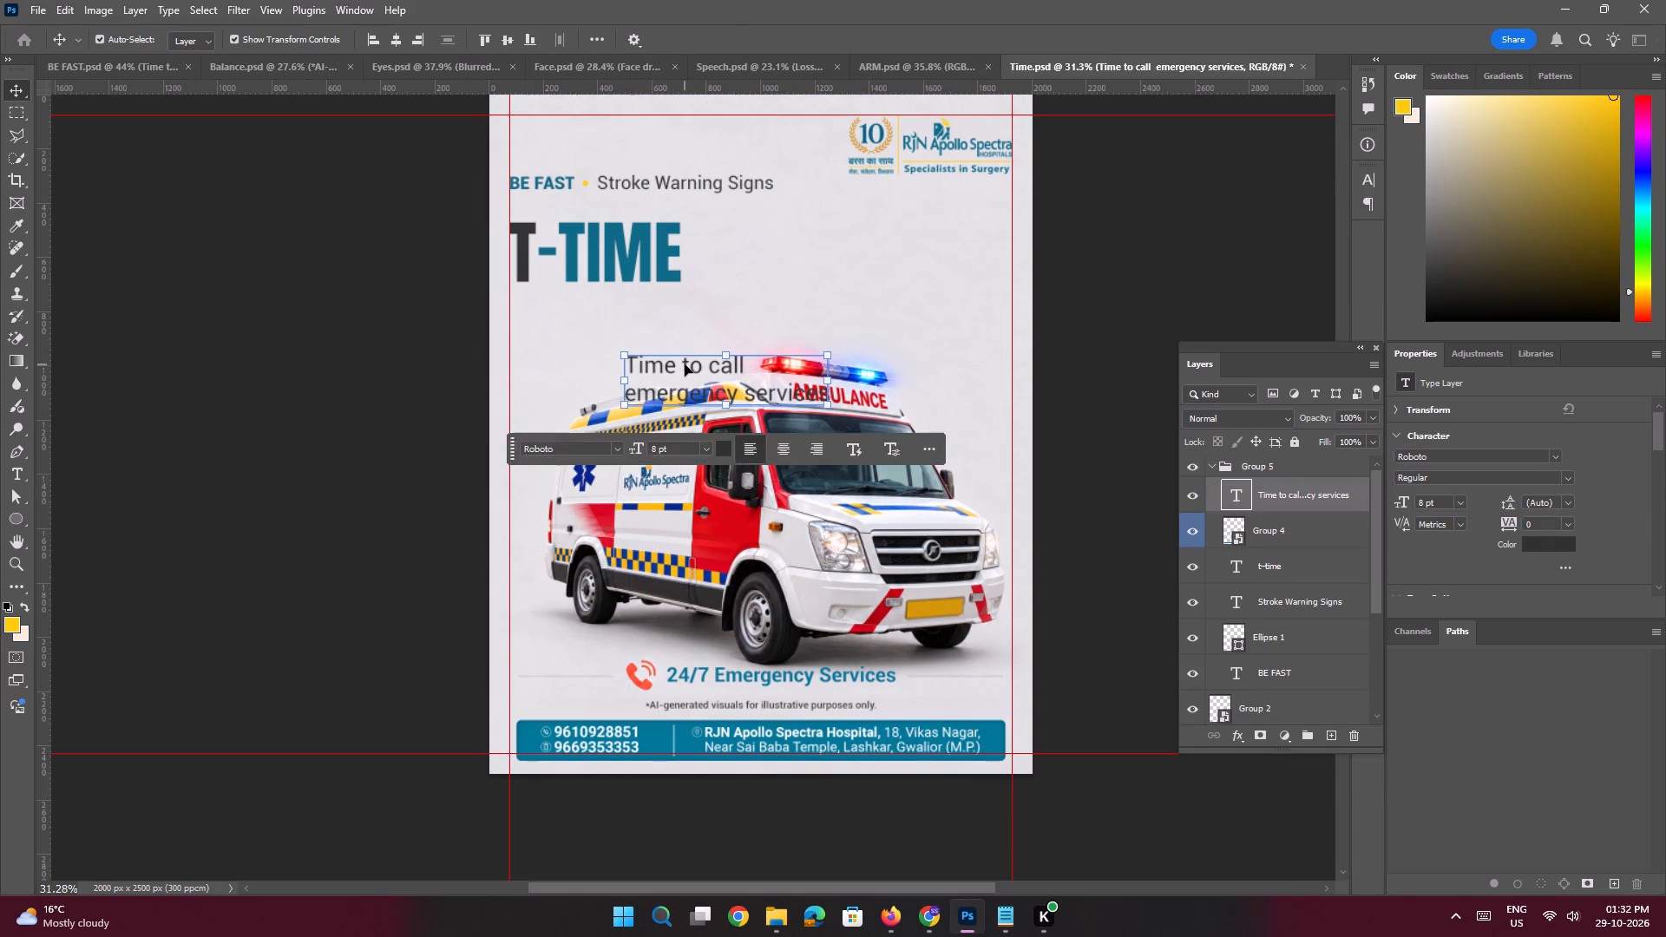
pyautogui.moveTo(685, 364); pyautogui.dragTo(565, 312)
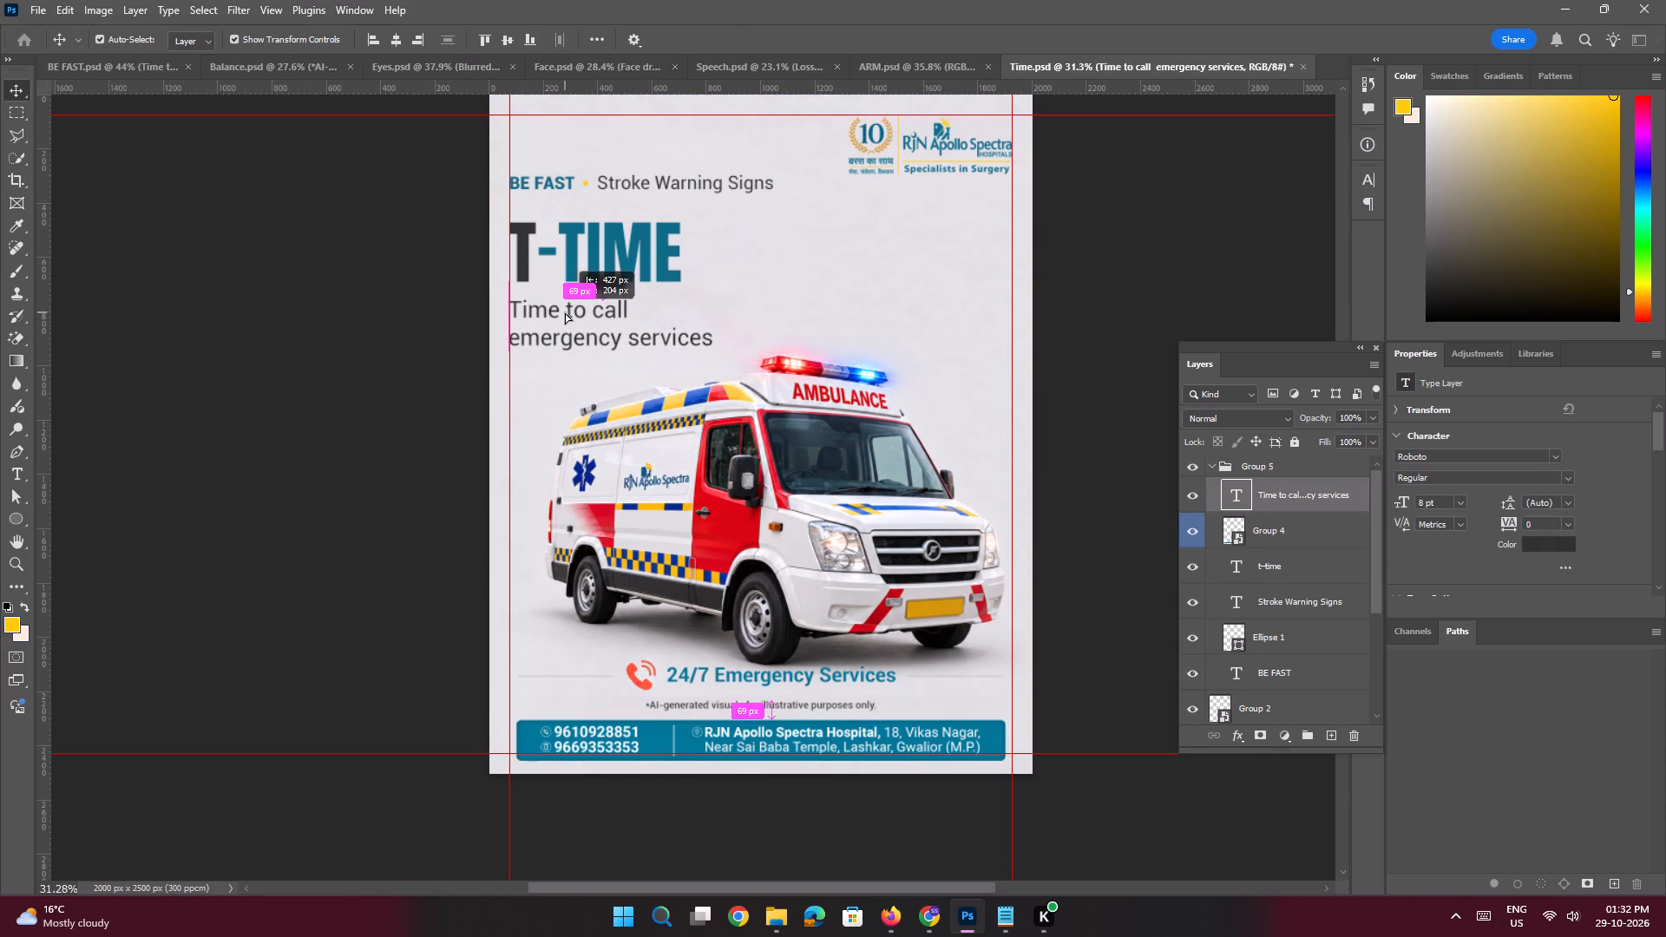
pyautogui.moveTo(565, 312); pyautogui.dragTo(565, 314)
# Rewrap the description so the line breaks after "emergency", leaving "services" on the second line.
pyautogui.doubleClick(554, 324)
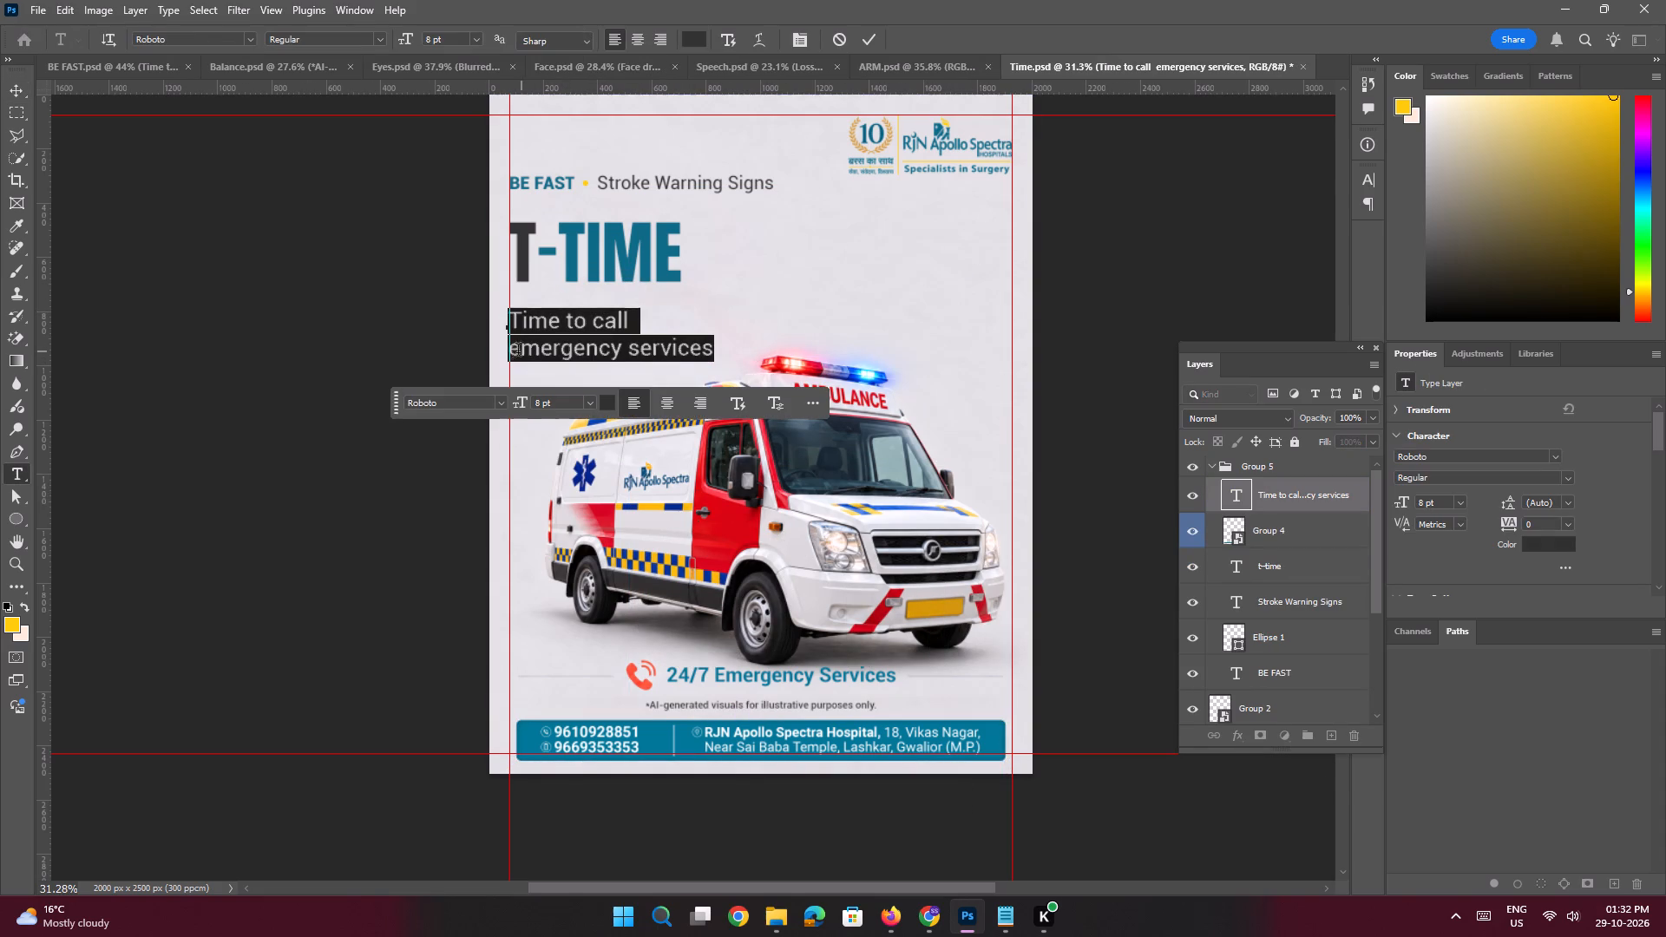
pyautogui.click(514, 356)
pyautogui.press('BackSpace')
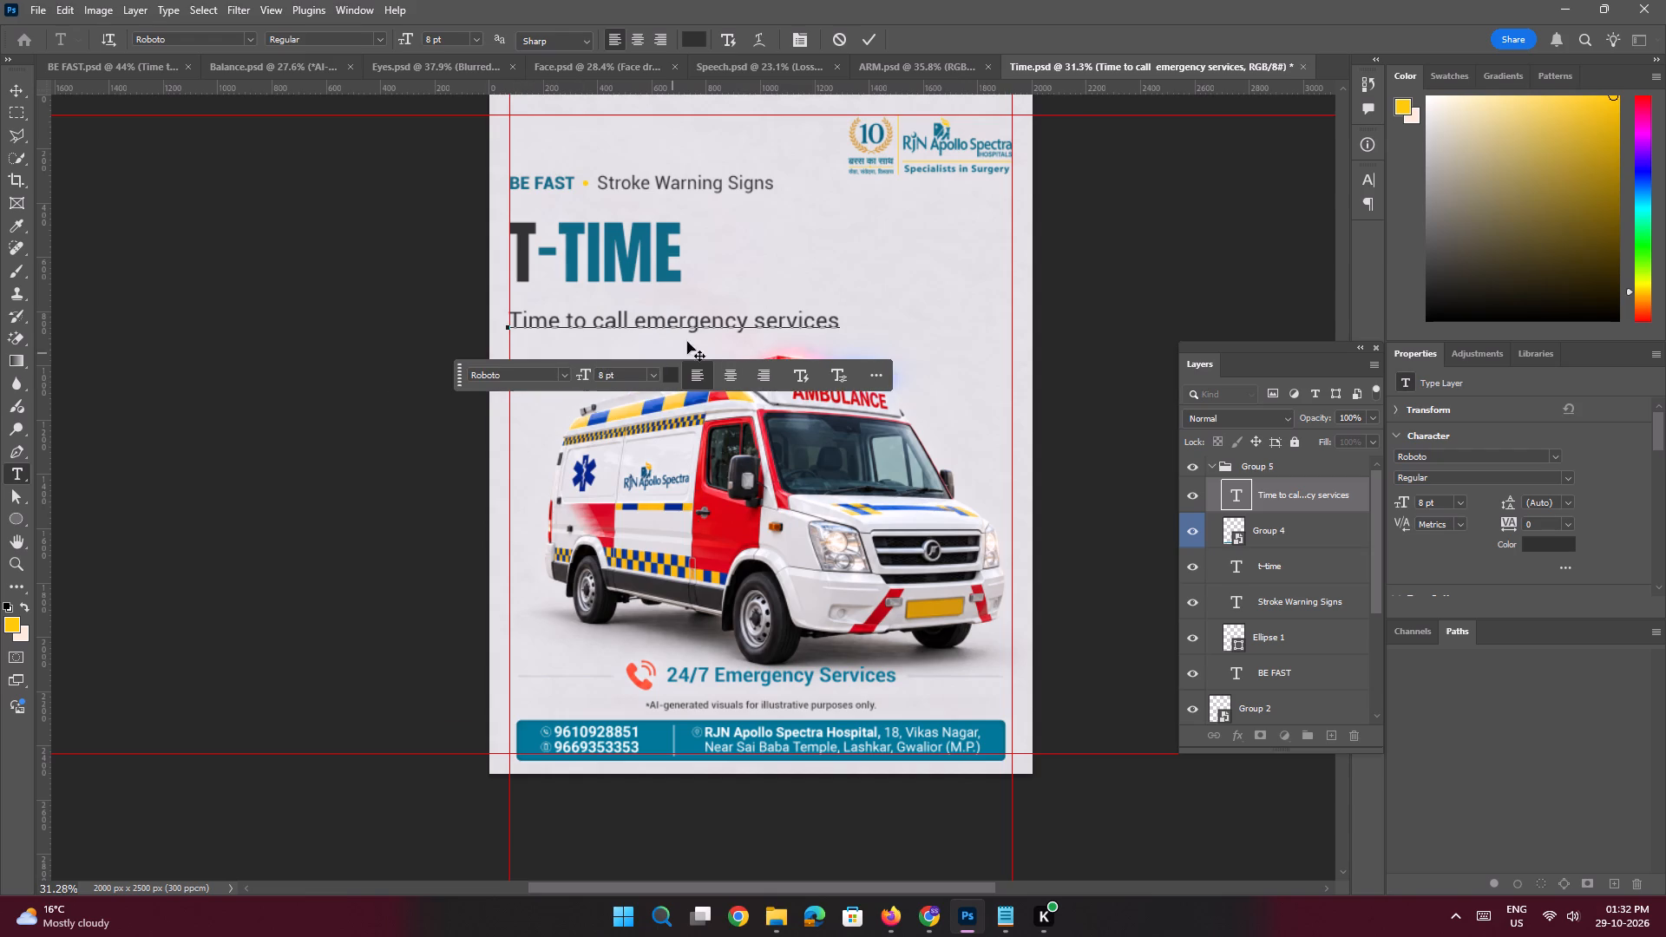
pyautogui.click(757, 318)
pyautogui.press('Return')
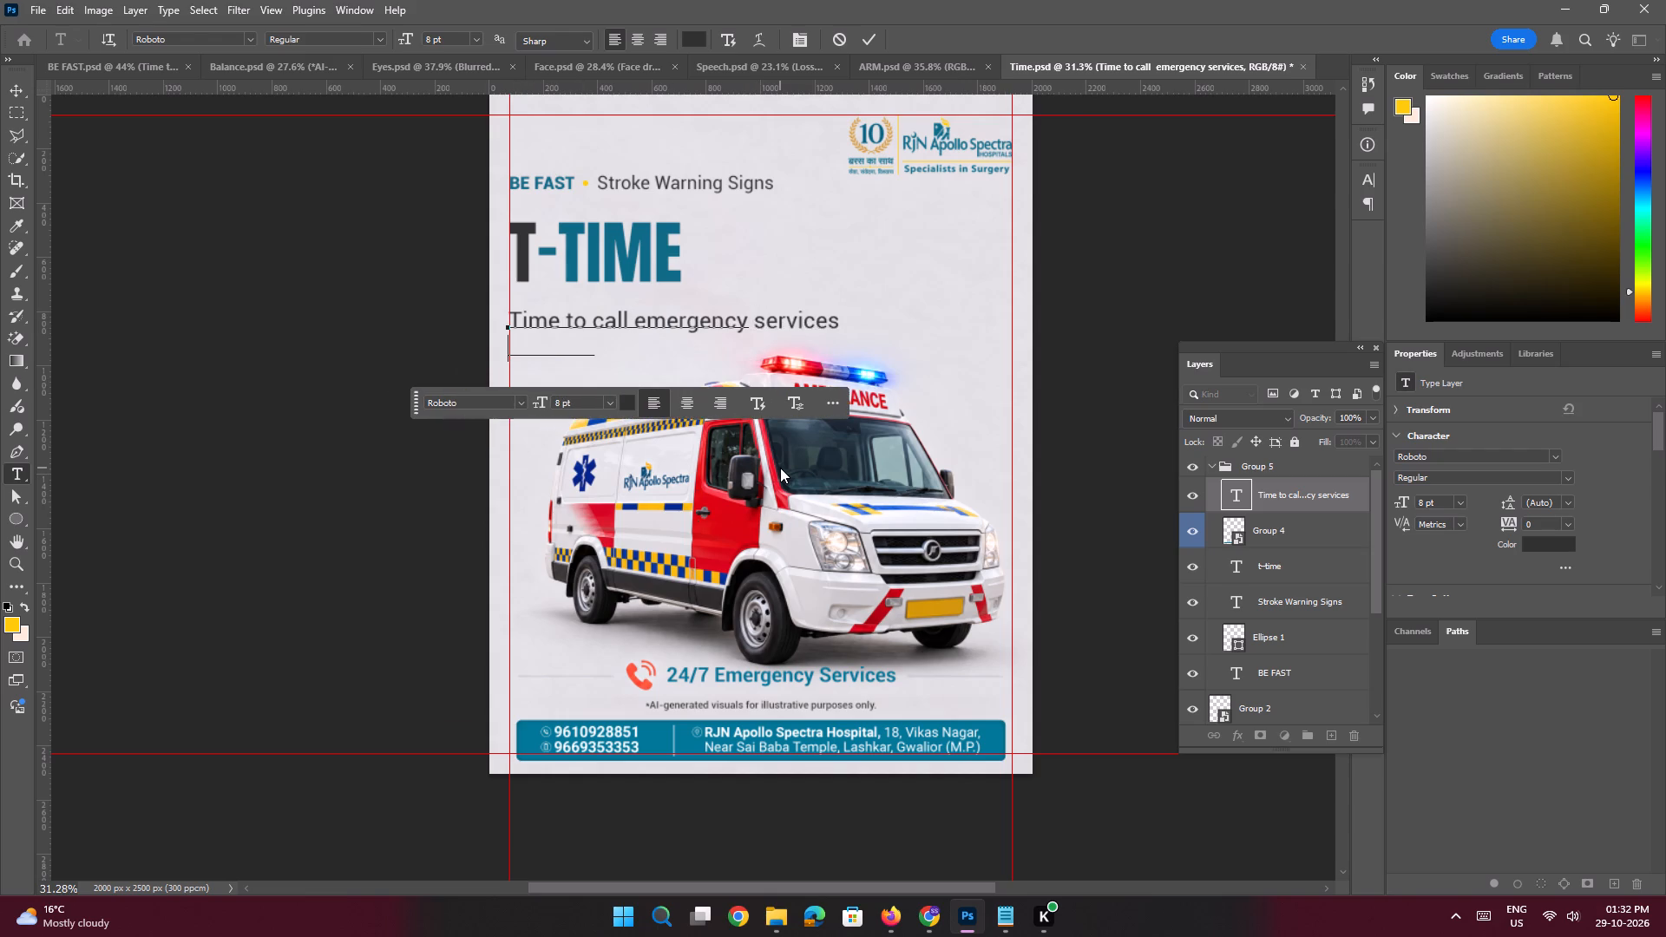
pyautogui.press('Return')
# Nudge the description up closer to the T-TIME heading and save Time.psd.
pyautogui.hotkey('shift', 'Up')
pyautogui.hotkey('shift', 'Up')
pyautogui.hotkey('shift', 'Up')
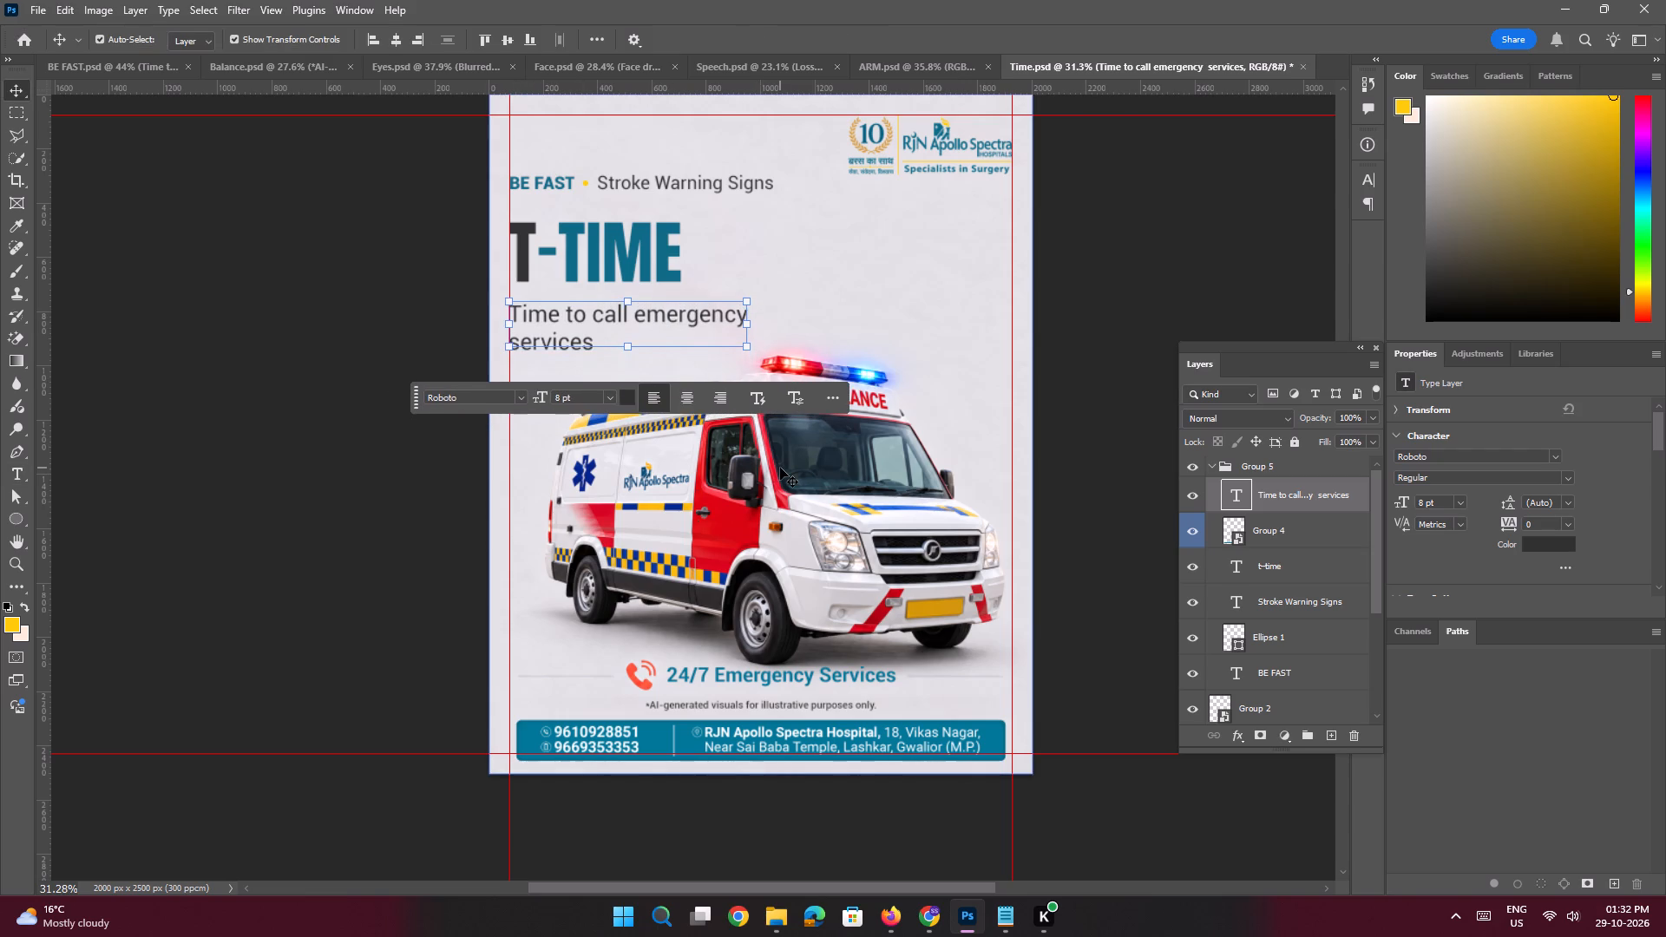
pyautogui.hotkey('ctrl', 's')
# Review the open BE FAST overview, speech, eyes, face, balance, arms and time posters for consistent headings and descriptions.
pyautogui.click(908, 63)
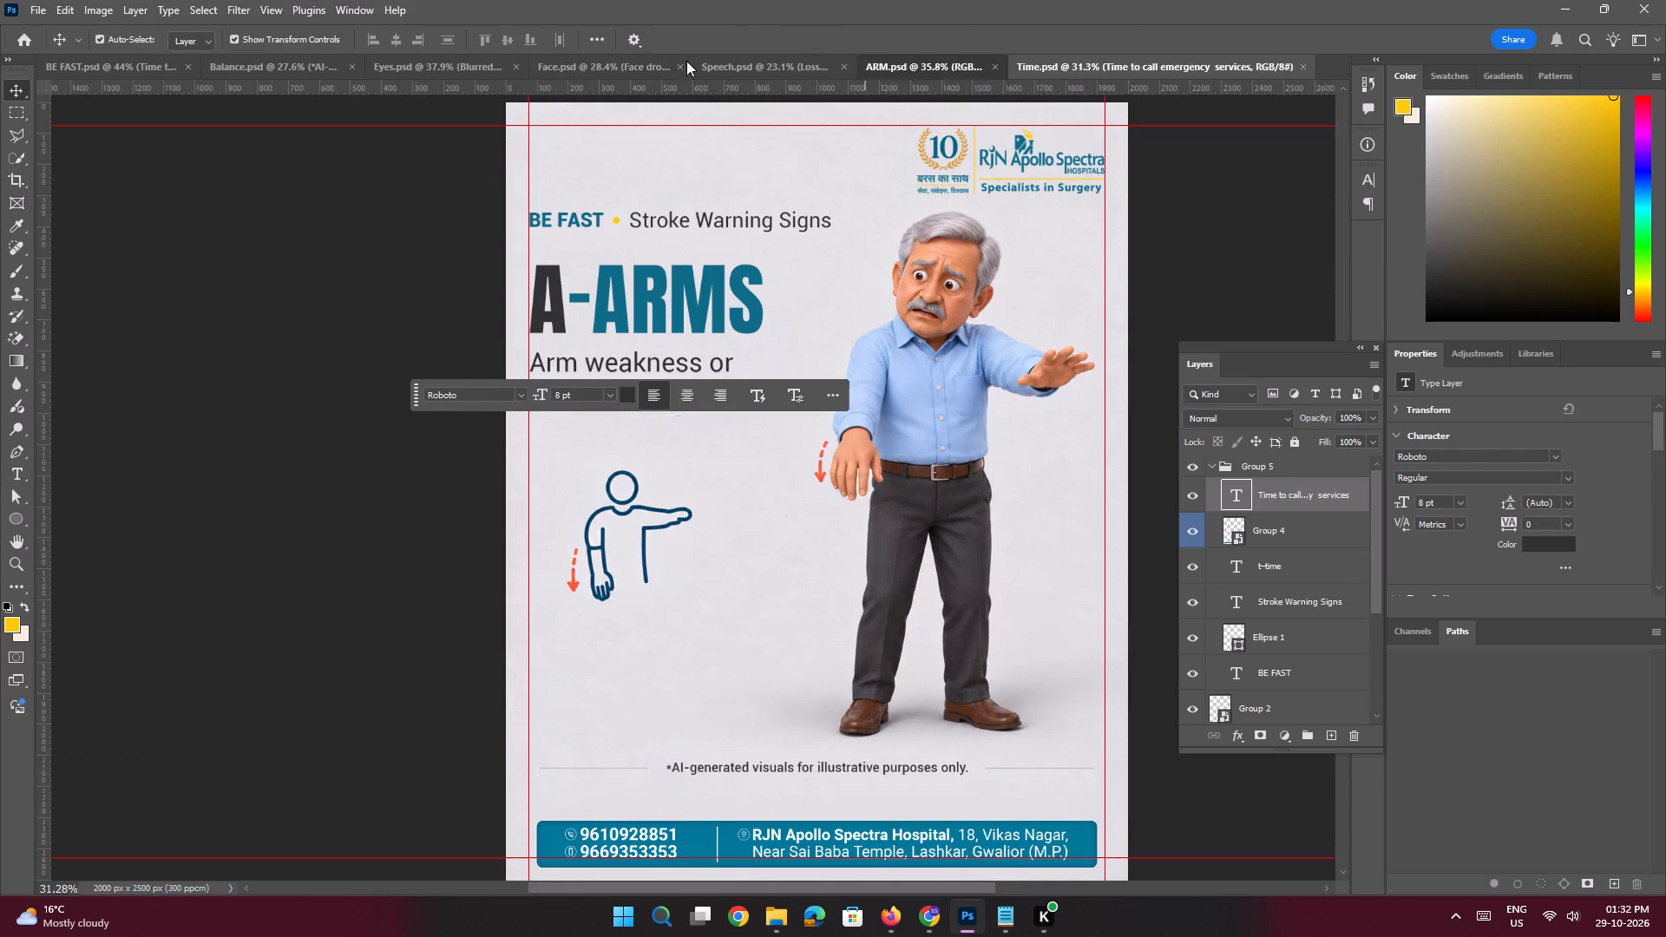
pyautogui.click(295, 56)
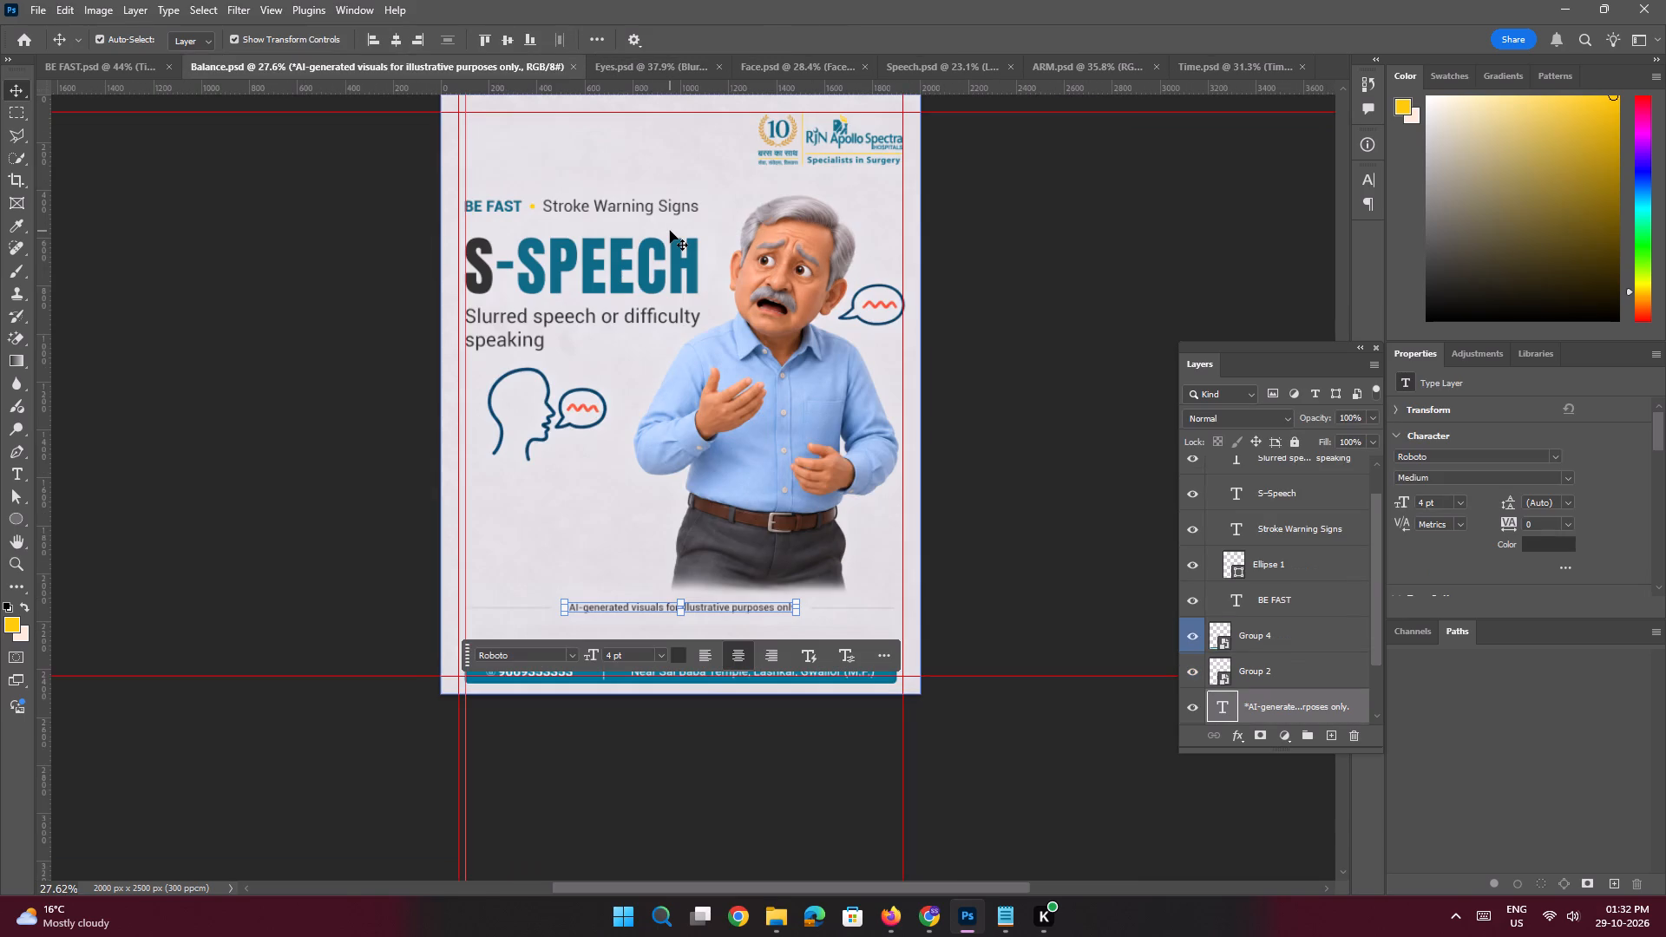
pyautogui.click(652, 72)
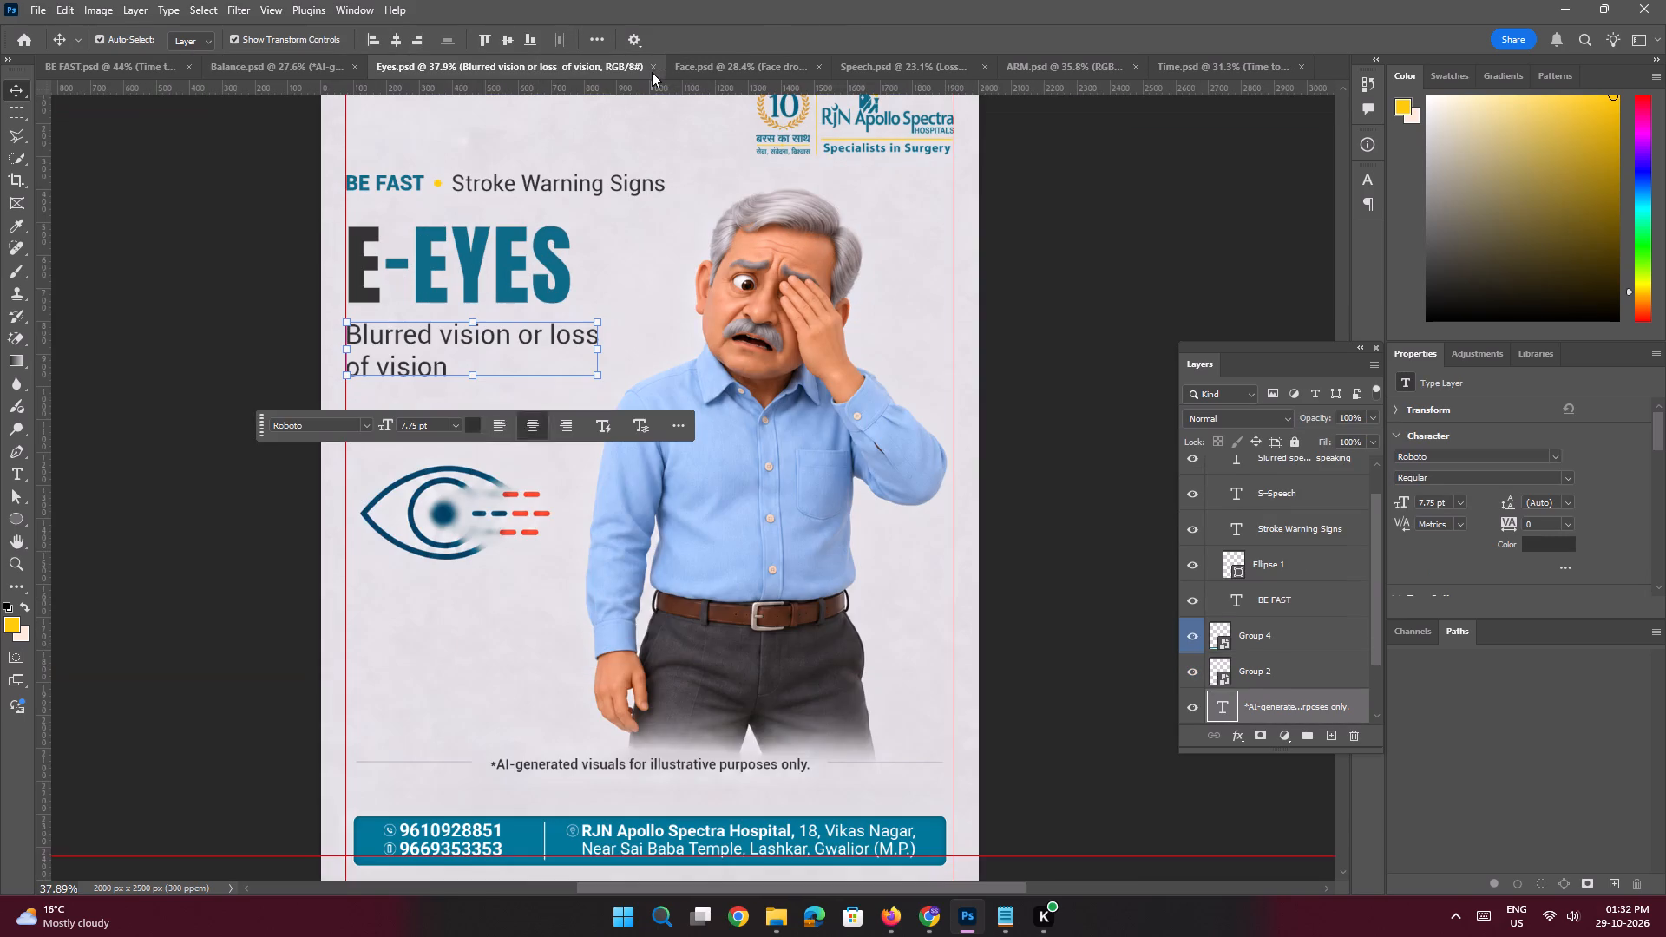
pyautogui.click(774, 61)
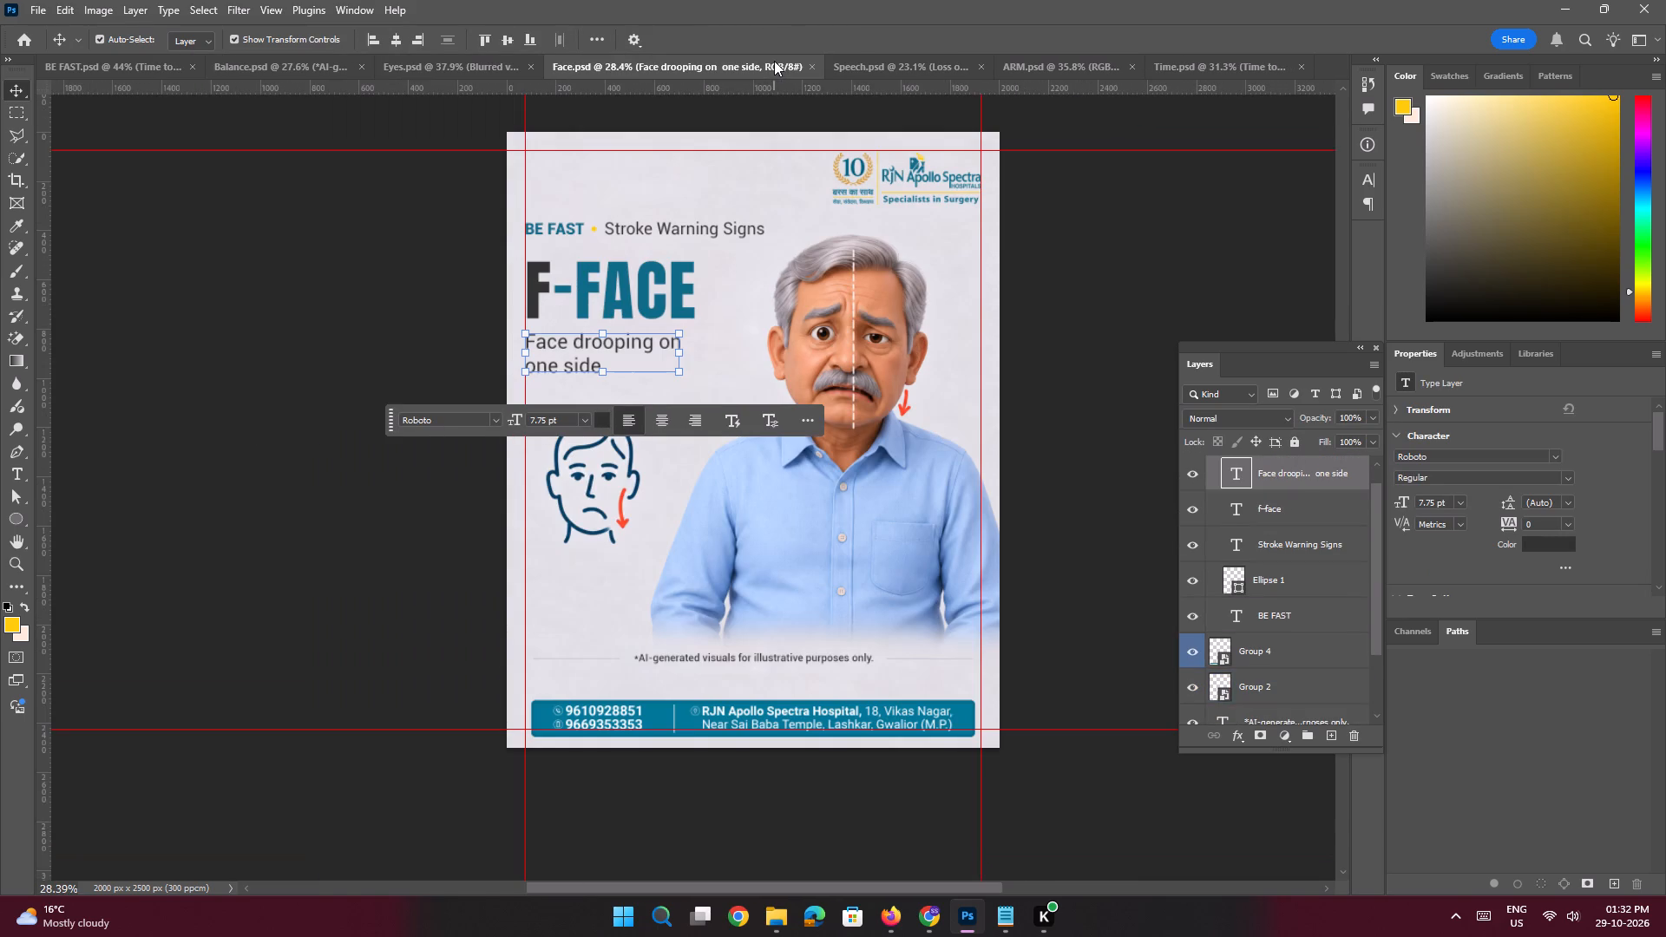
pyautogui.click(854, 71)
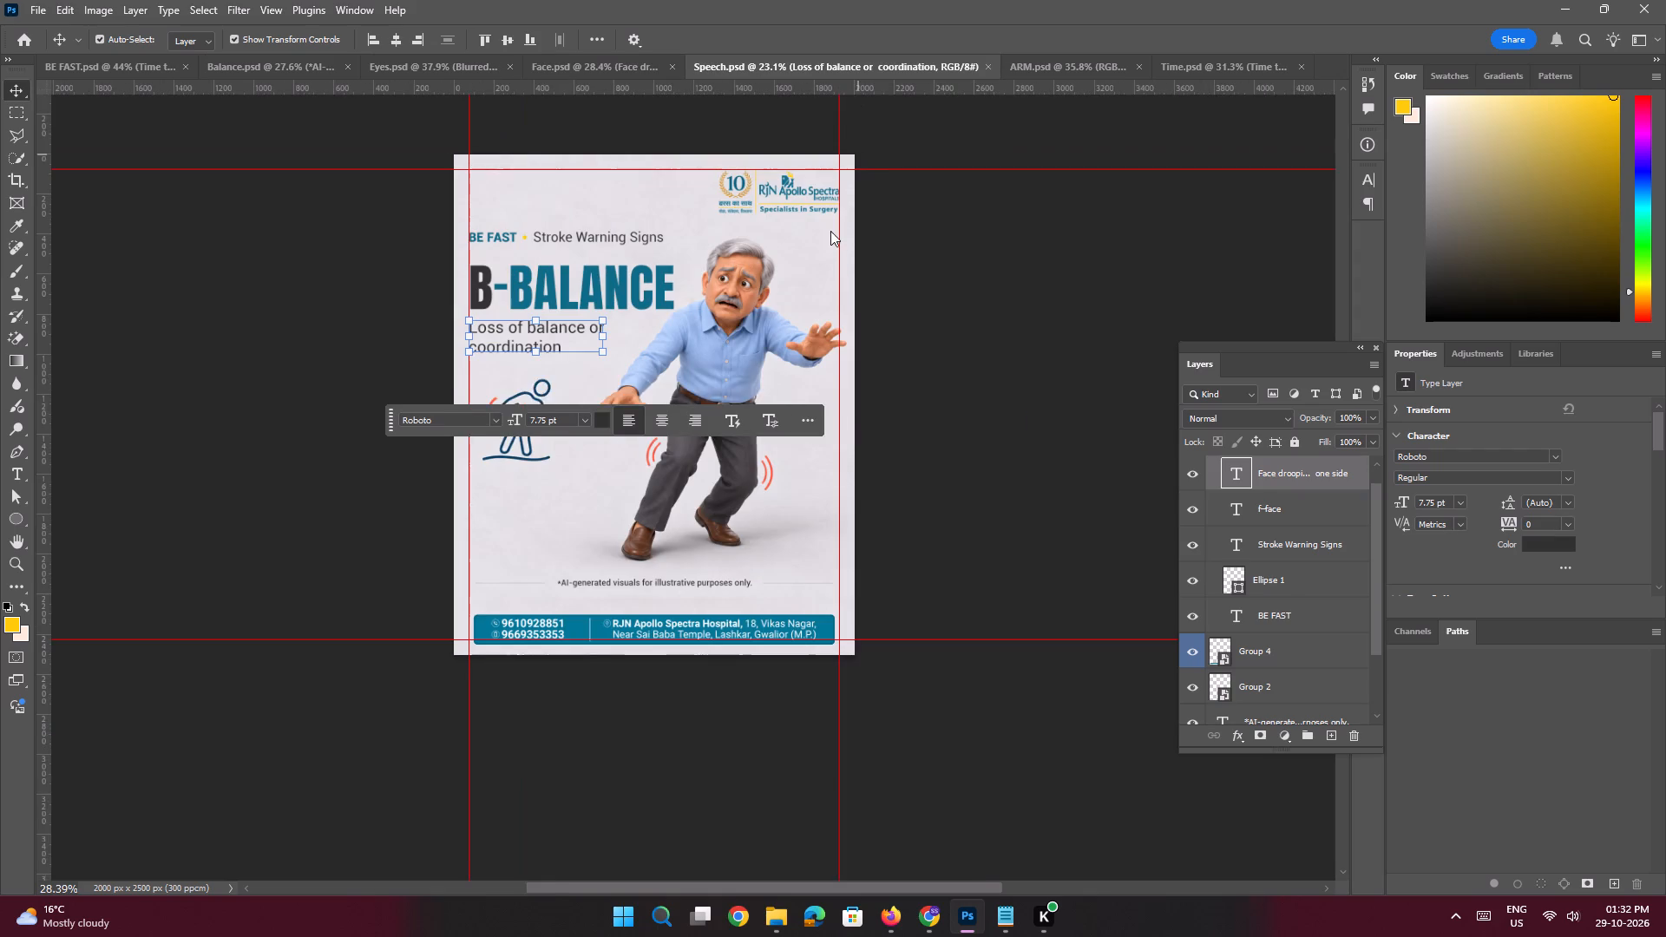
pyautogui.click(1025, 74)
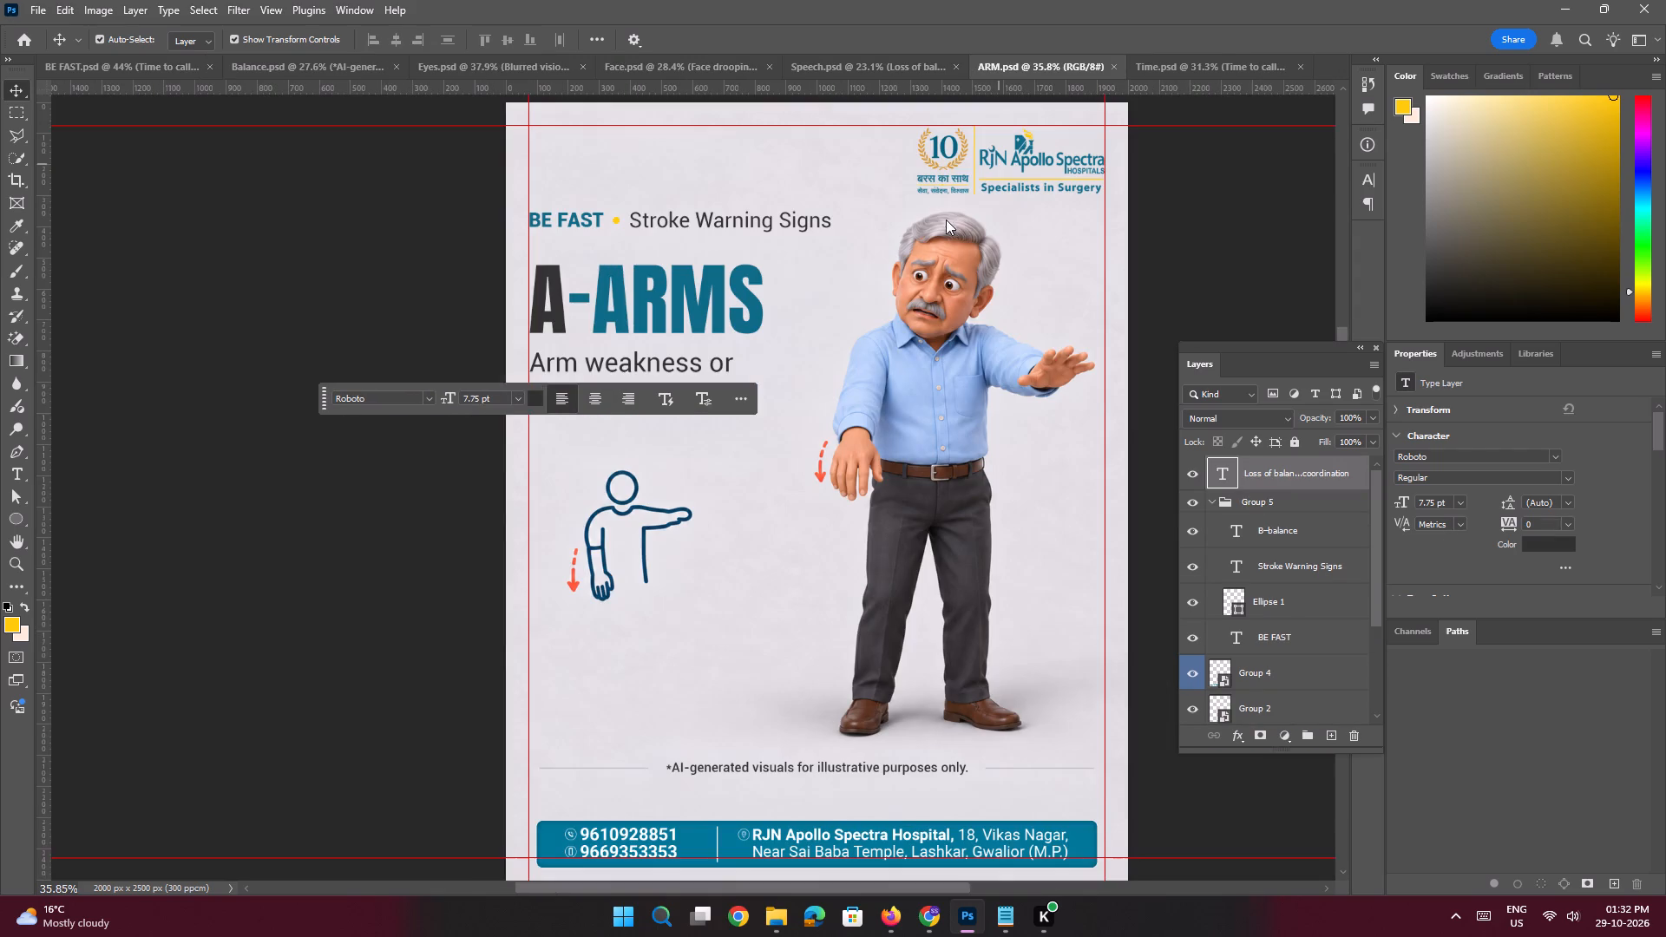
pyautogui.click(1168, 75)
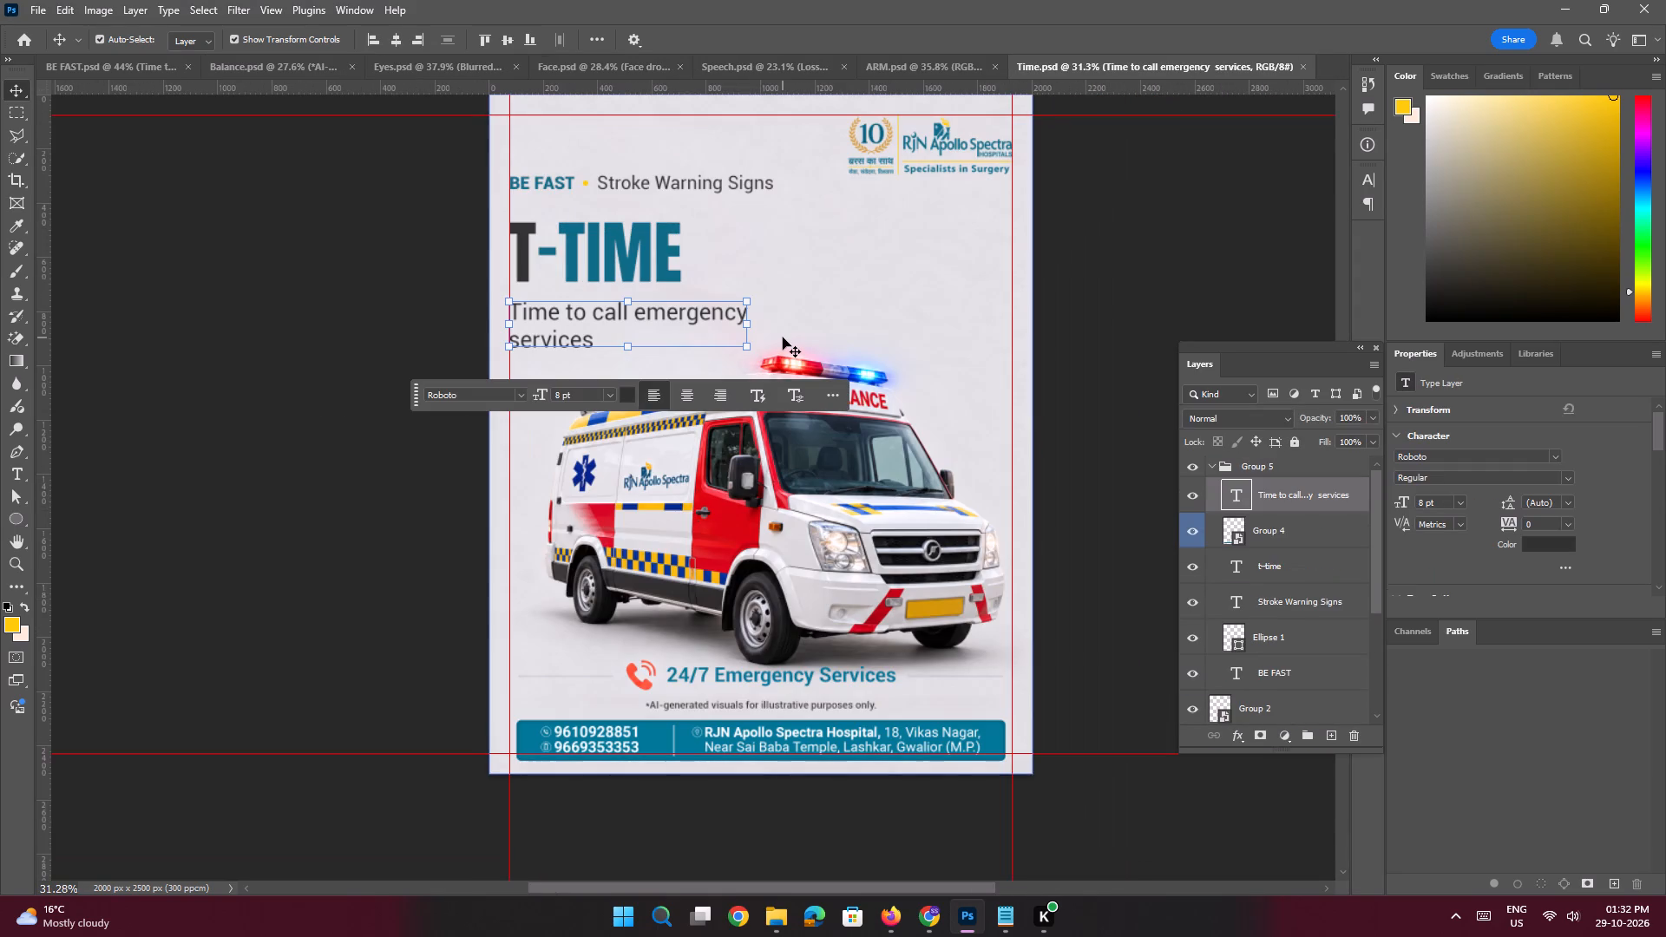
pyautogui.click(249, 62)
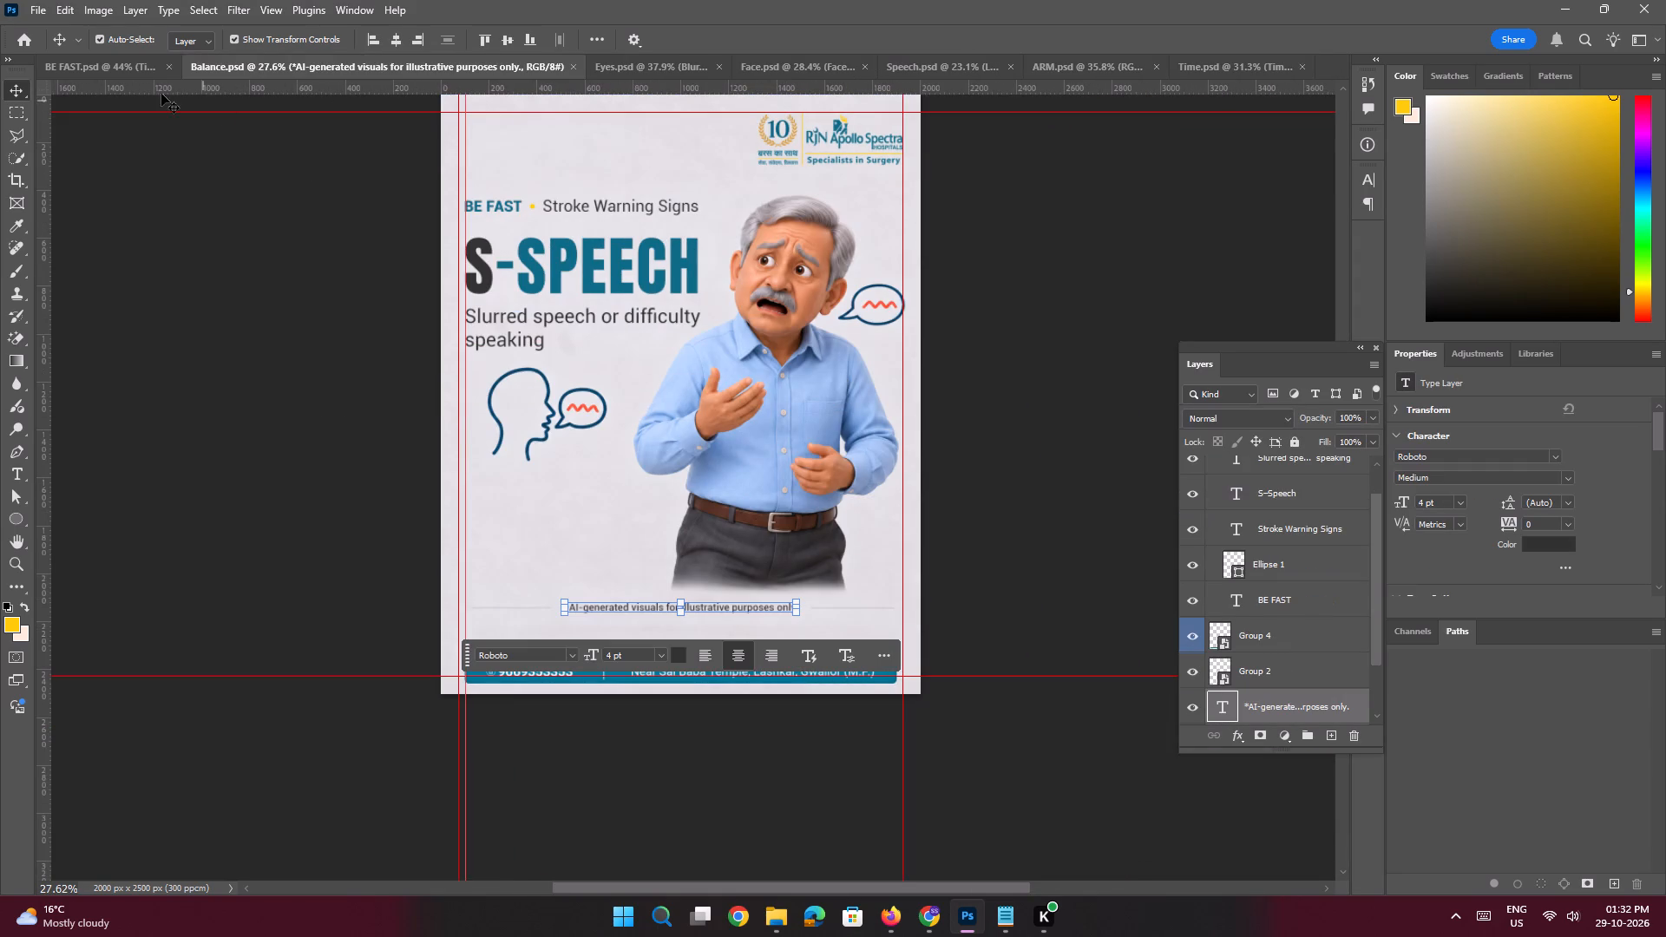
pyautogui.click(126, 63)
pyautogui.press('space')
pyautogui.keyDown('ctrl'); pyautogui.moveTo(563, 519); pyautogui.dragTo(526, 508); pyautogui.keyUp('ctrl')
pyautogui.moveTo(659, 432); pyautogui.dragTo(664, 456)
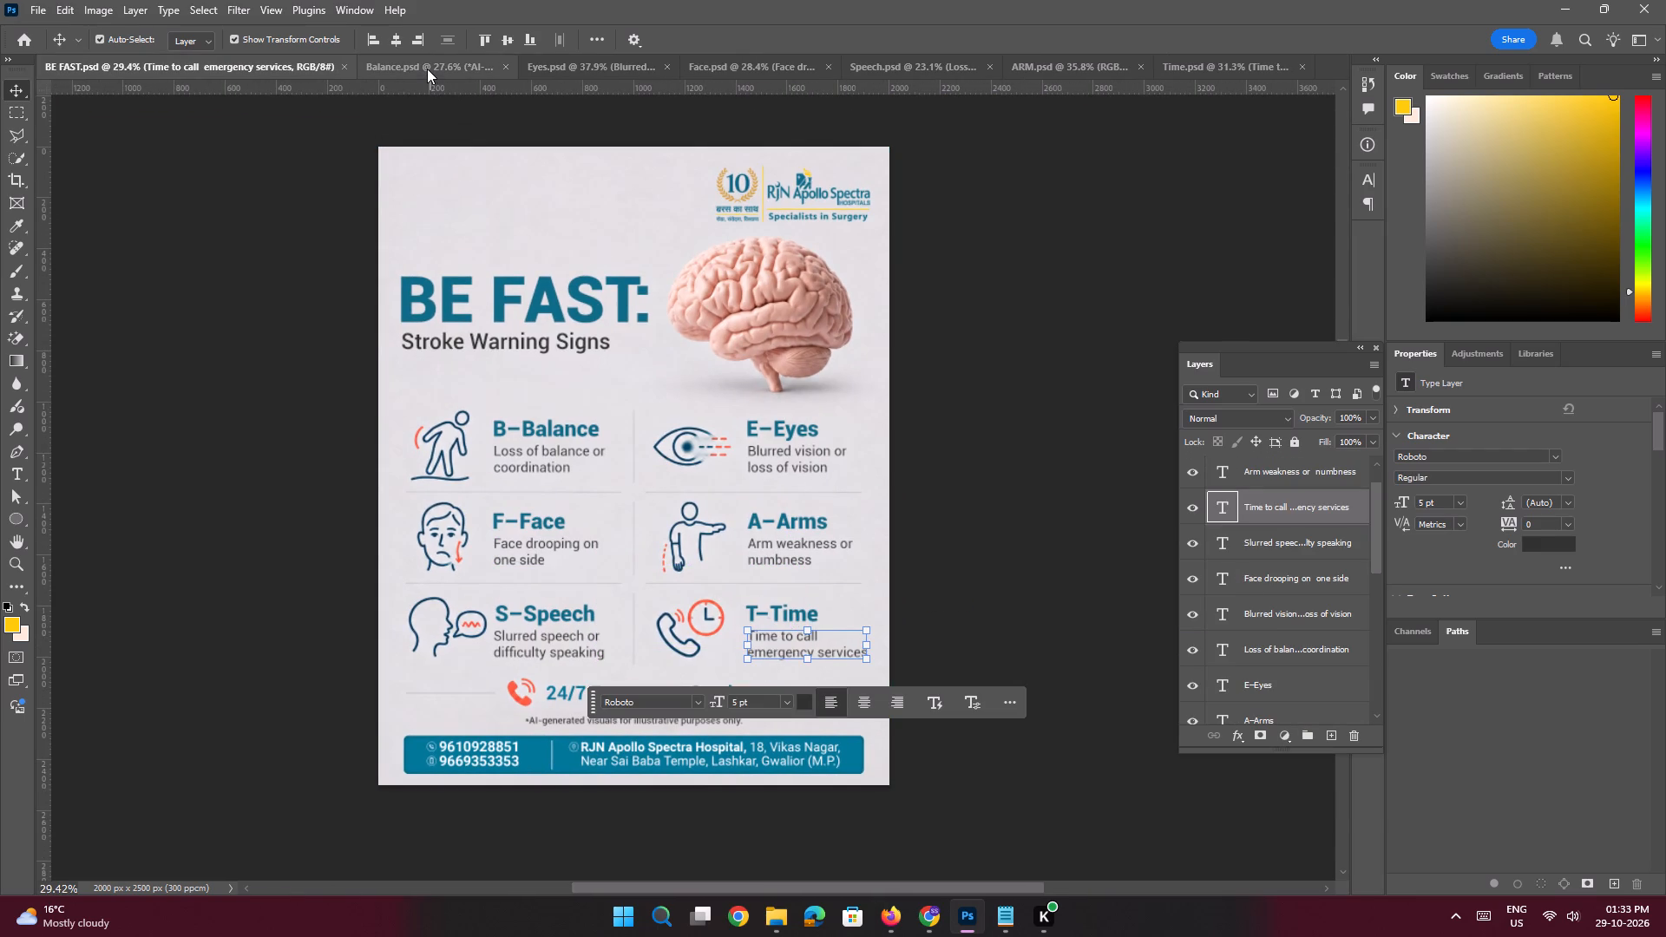
pyautogui.click(427, 69)
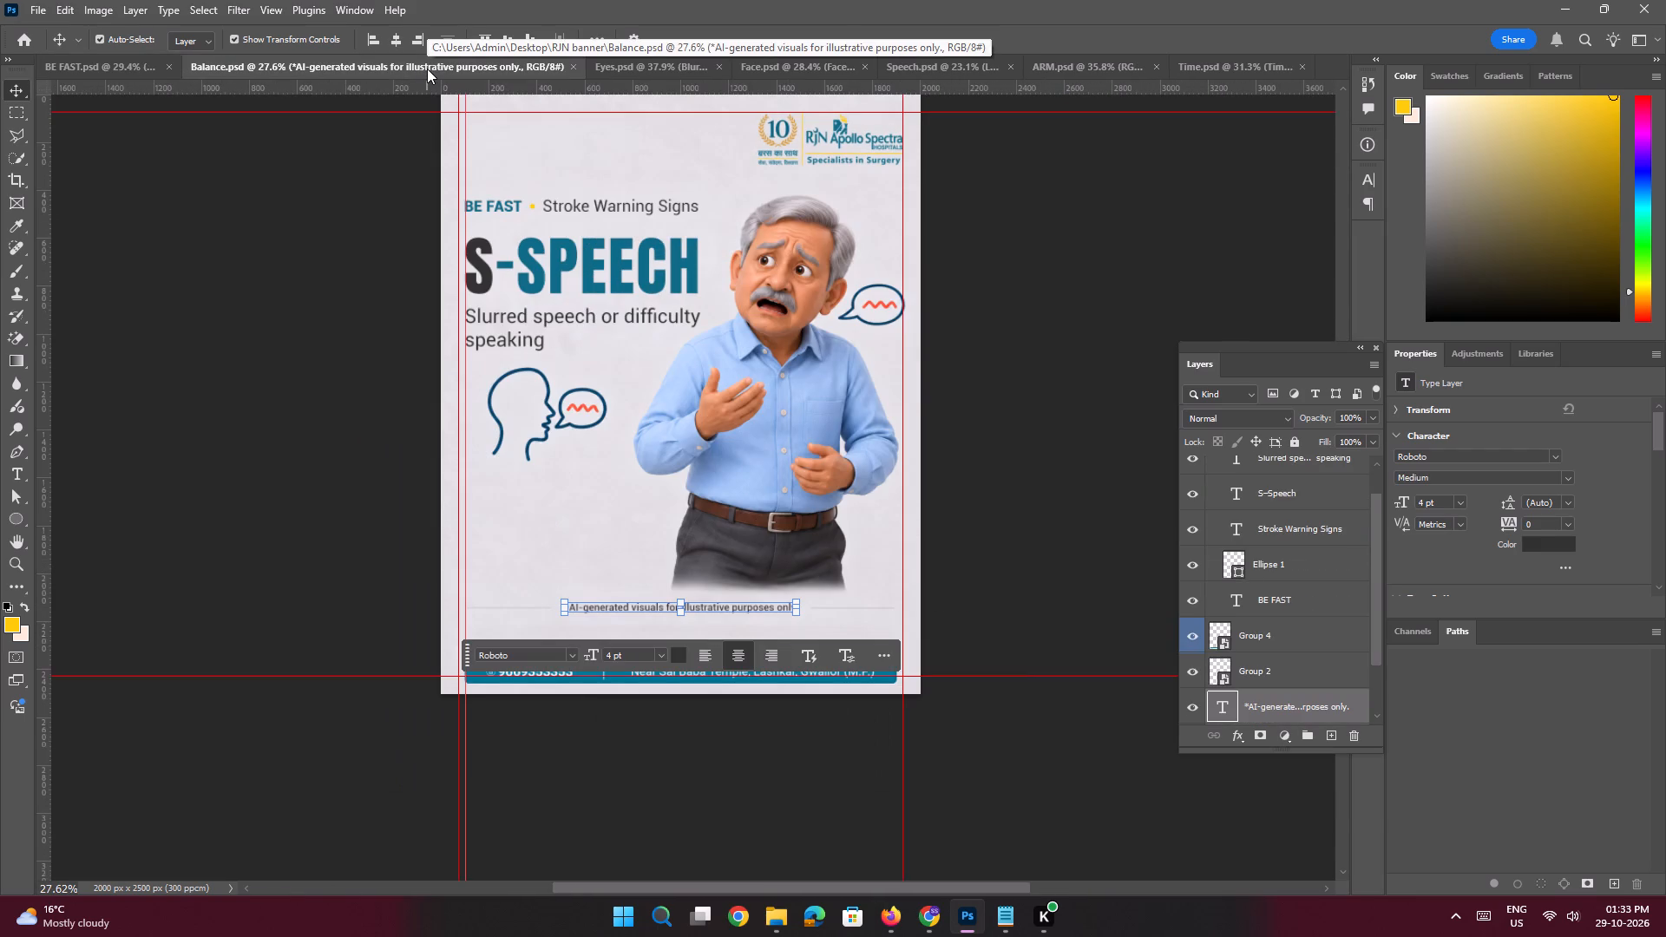
pyautogui.click(625, 75)
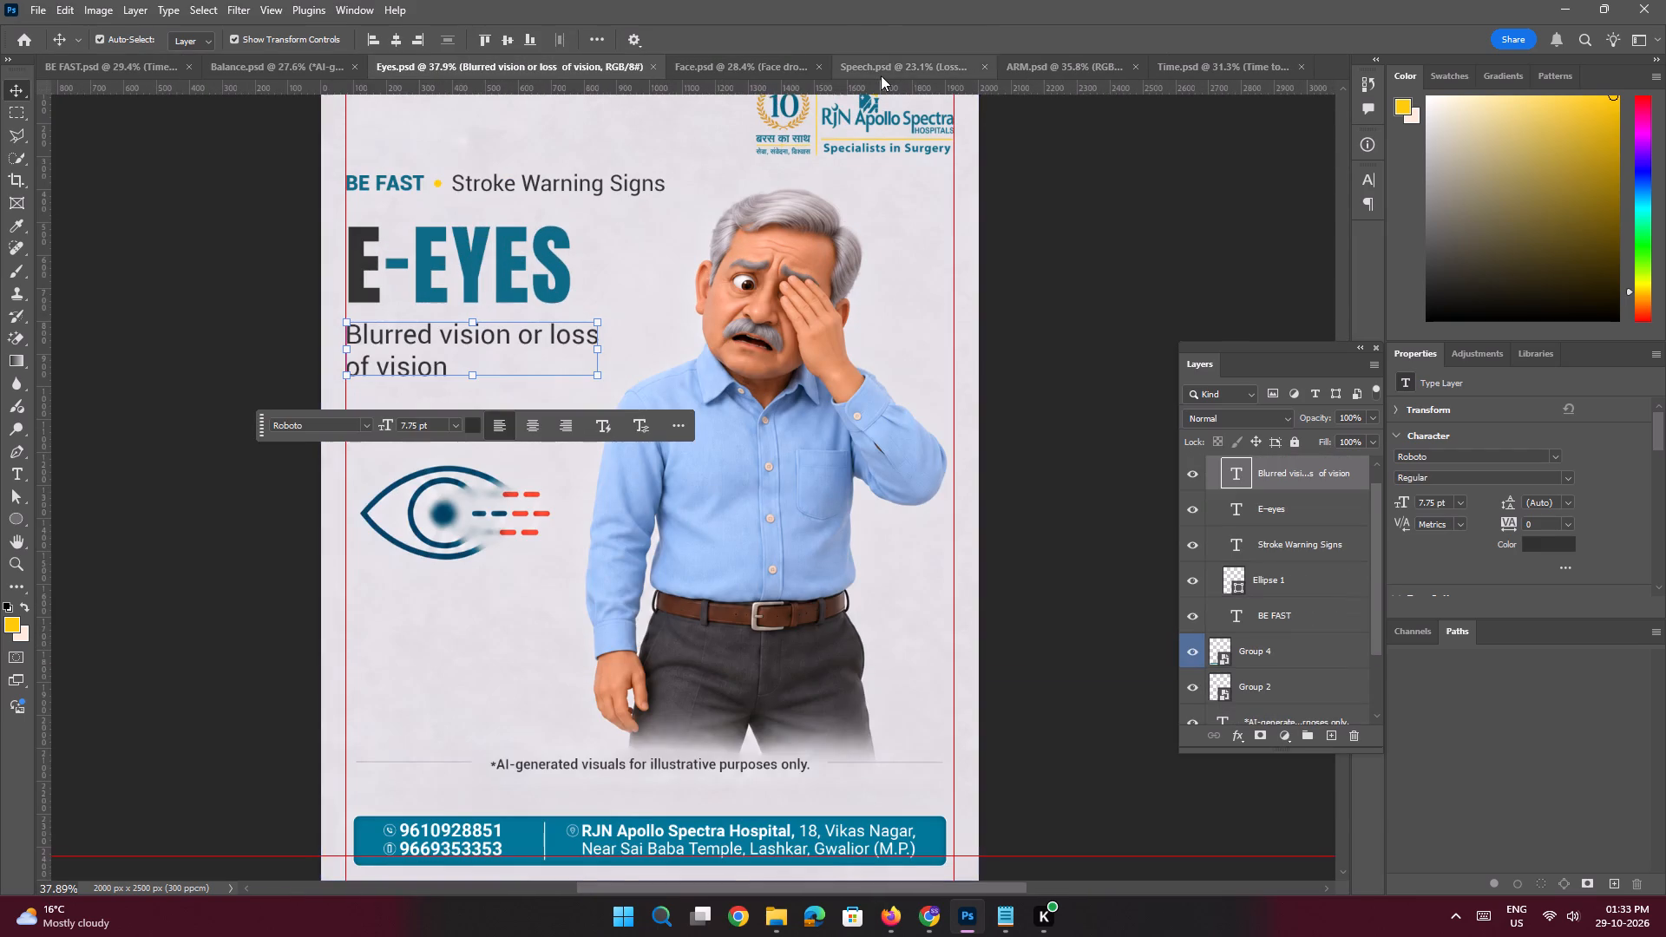
pyautogui.click(881, 75)
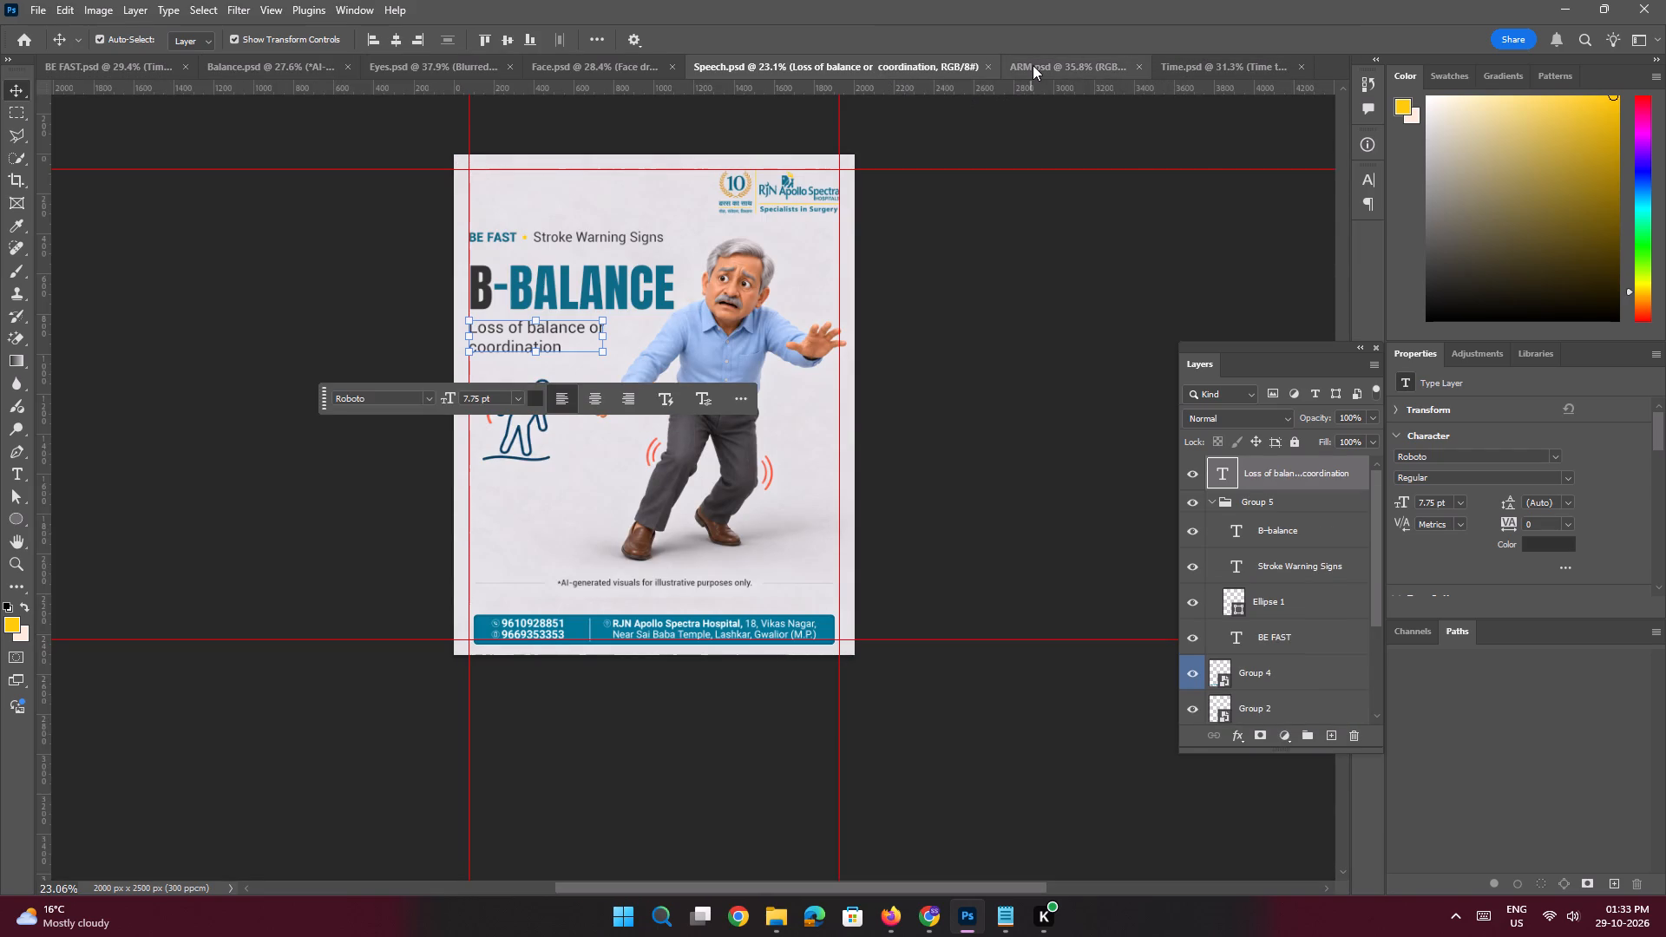
pyautogui.click(1033, 65)
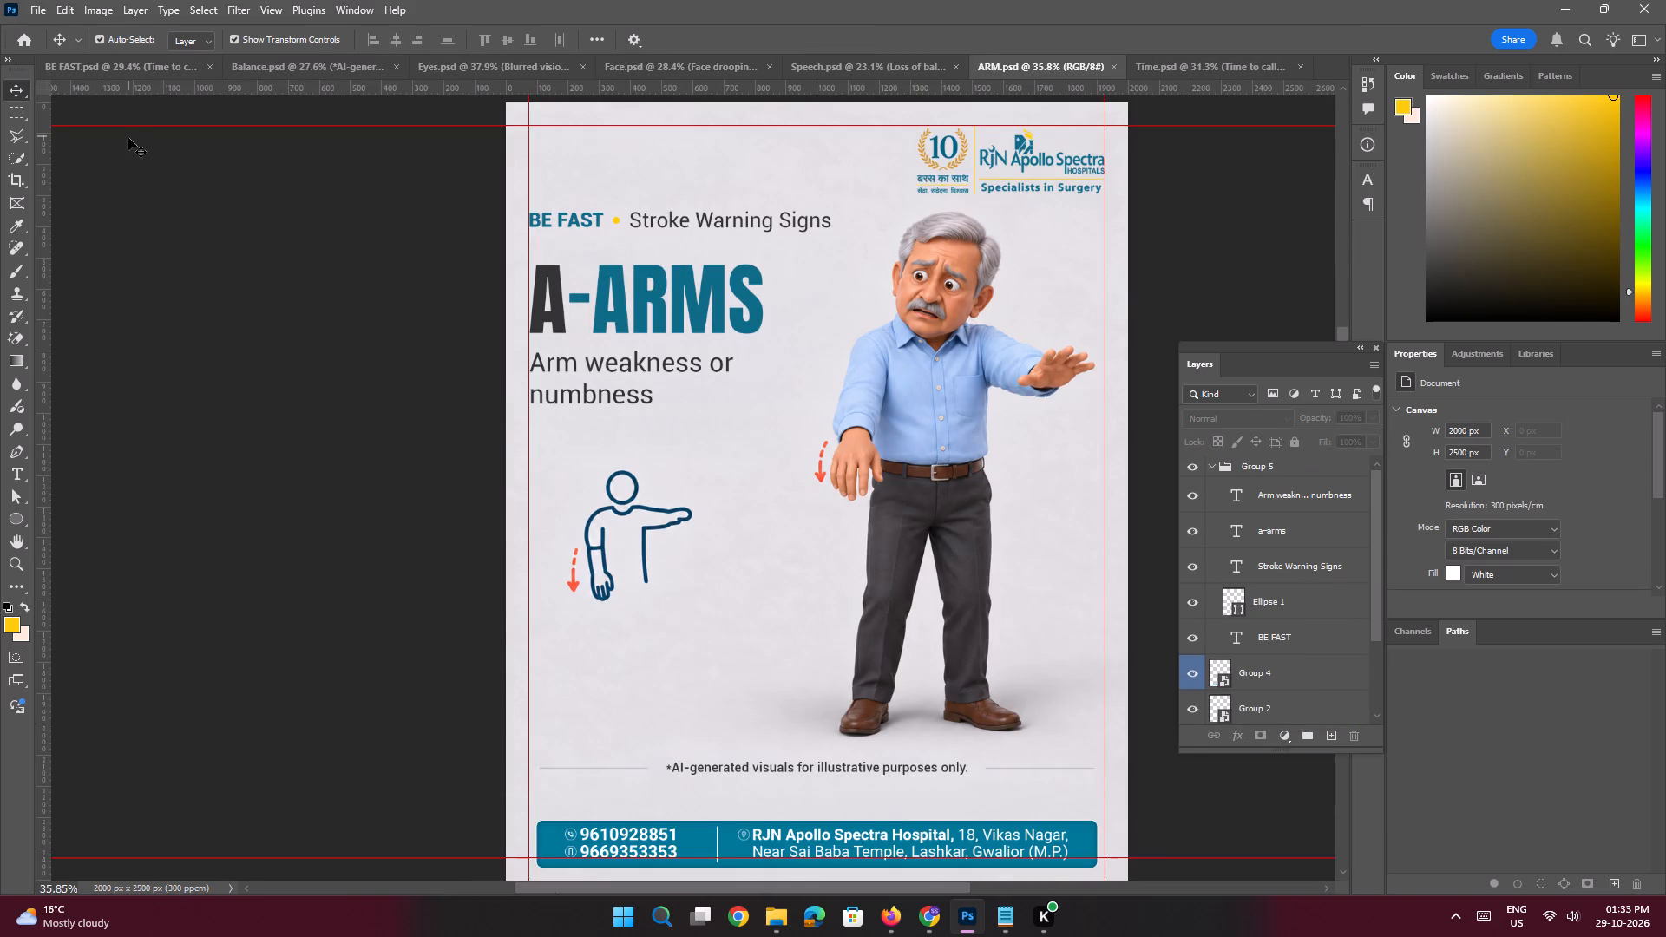
pyautogui.hotkey('ctrl', 'alt', 'shift', 'w')
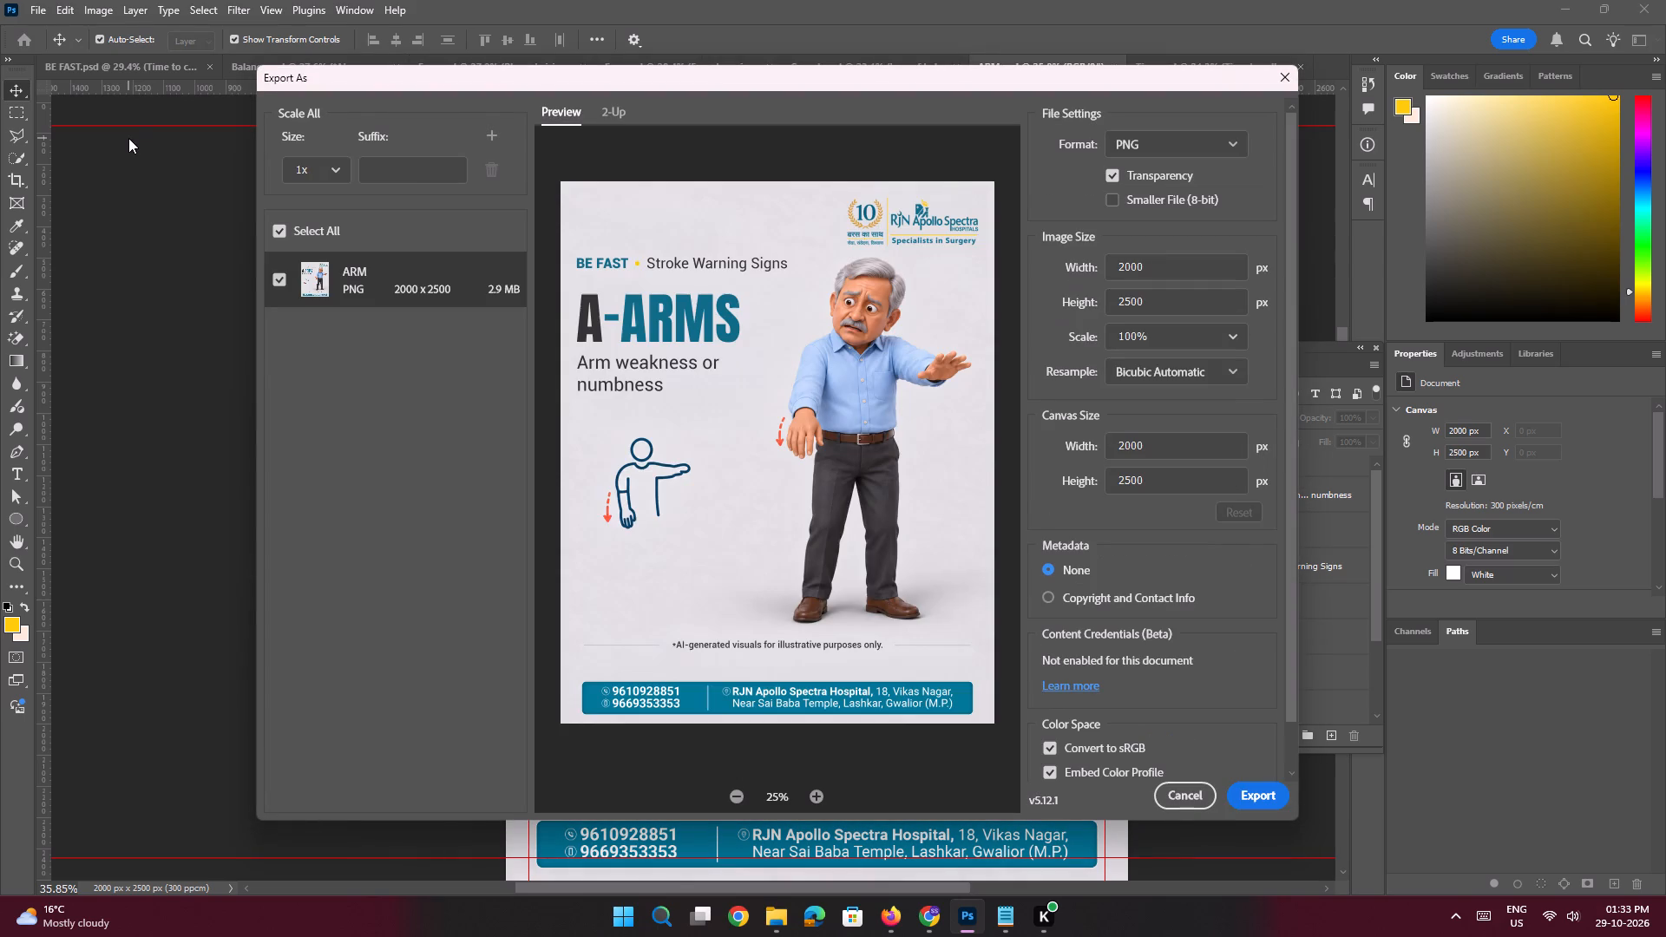
pyautogui.click(1188, 793)
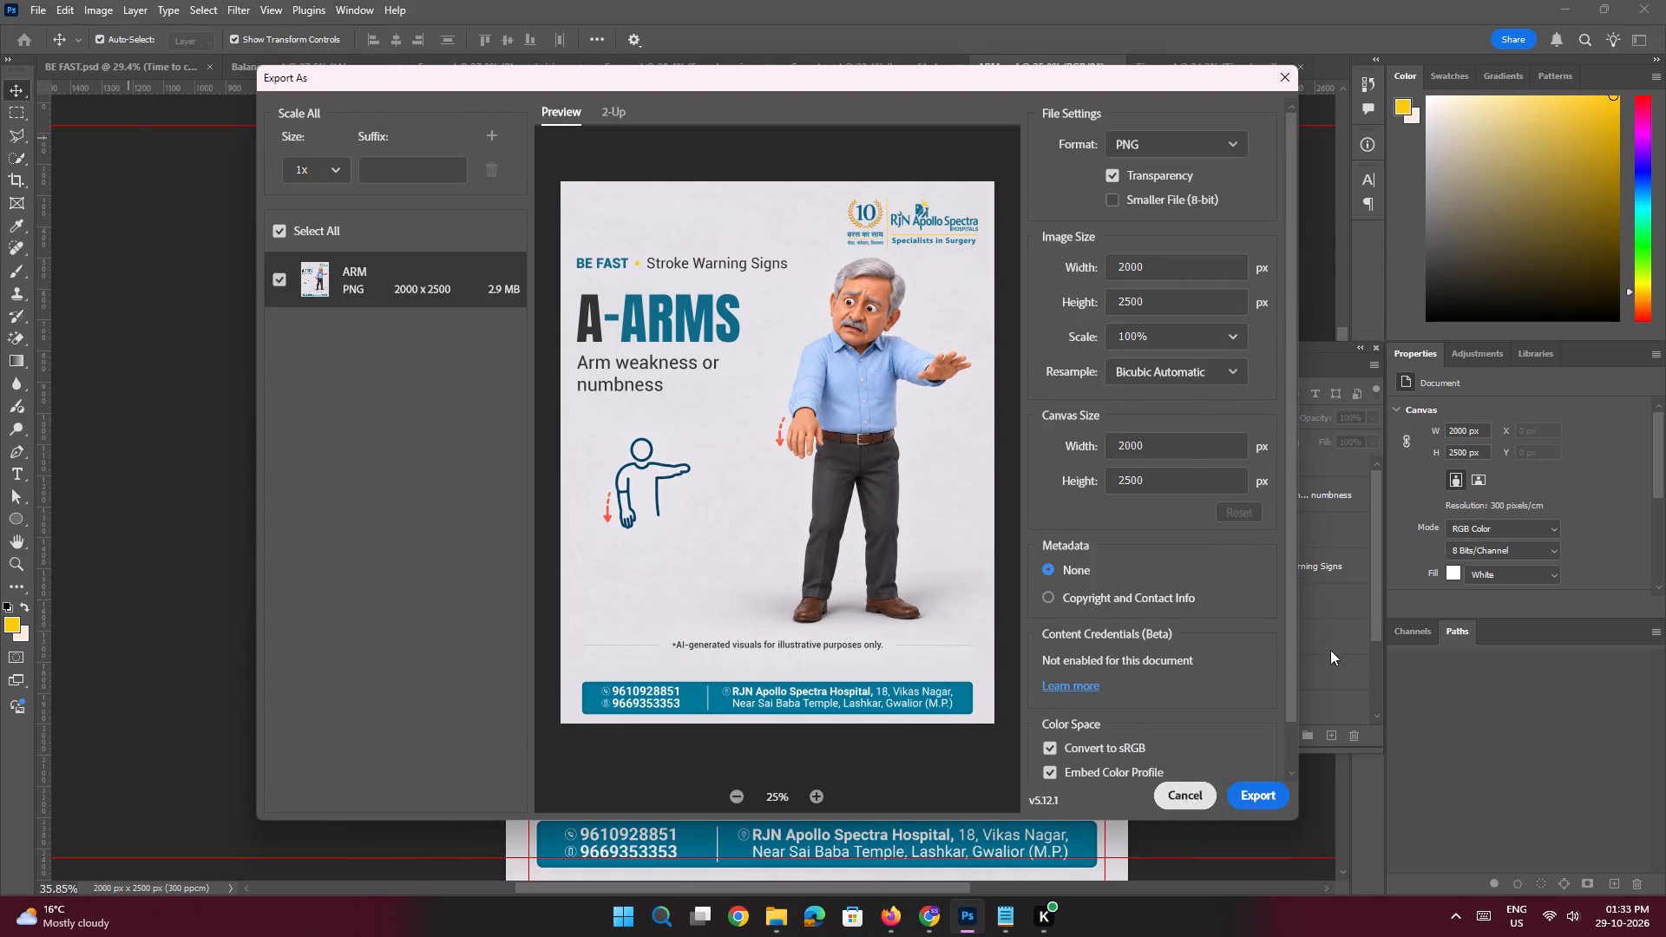
pyautogui.click(275, 70)
pyautogui.hotkey('ctrl', 'alt', 'shift', 'w')
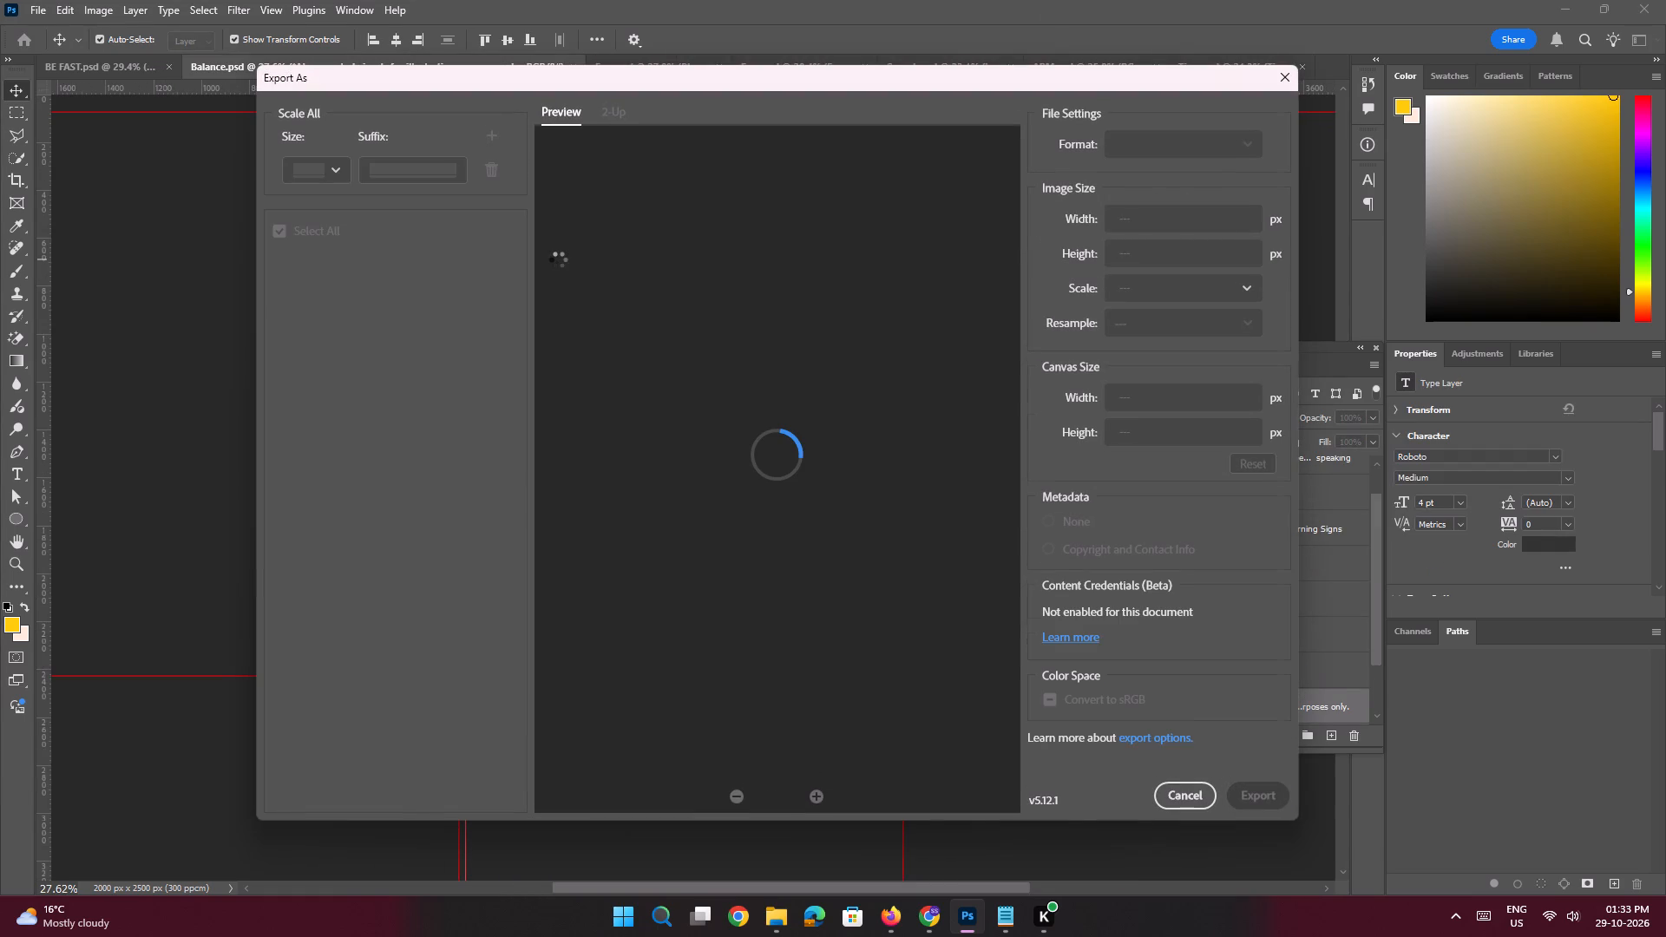
pyautogui.click(1258, 792)
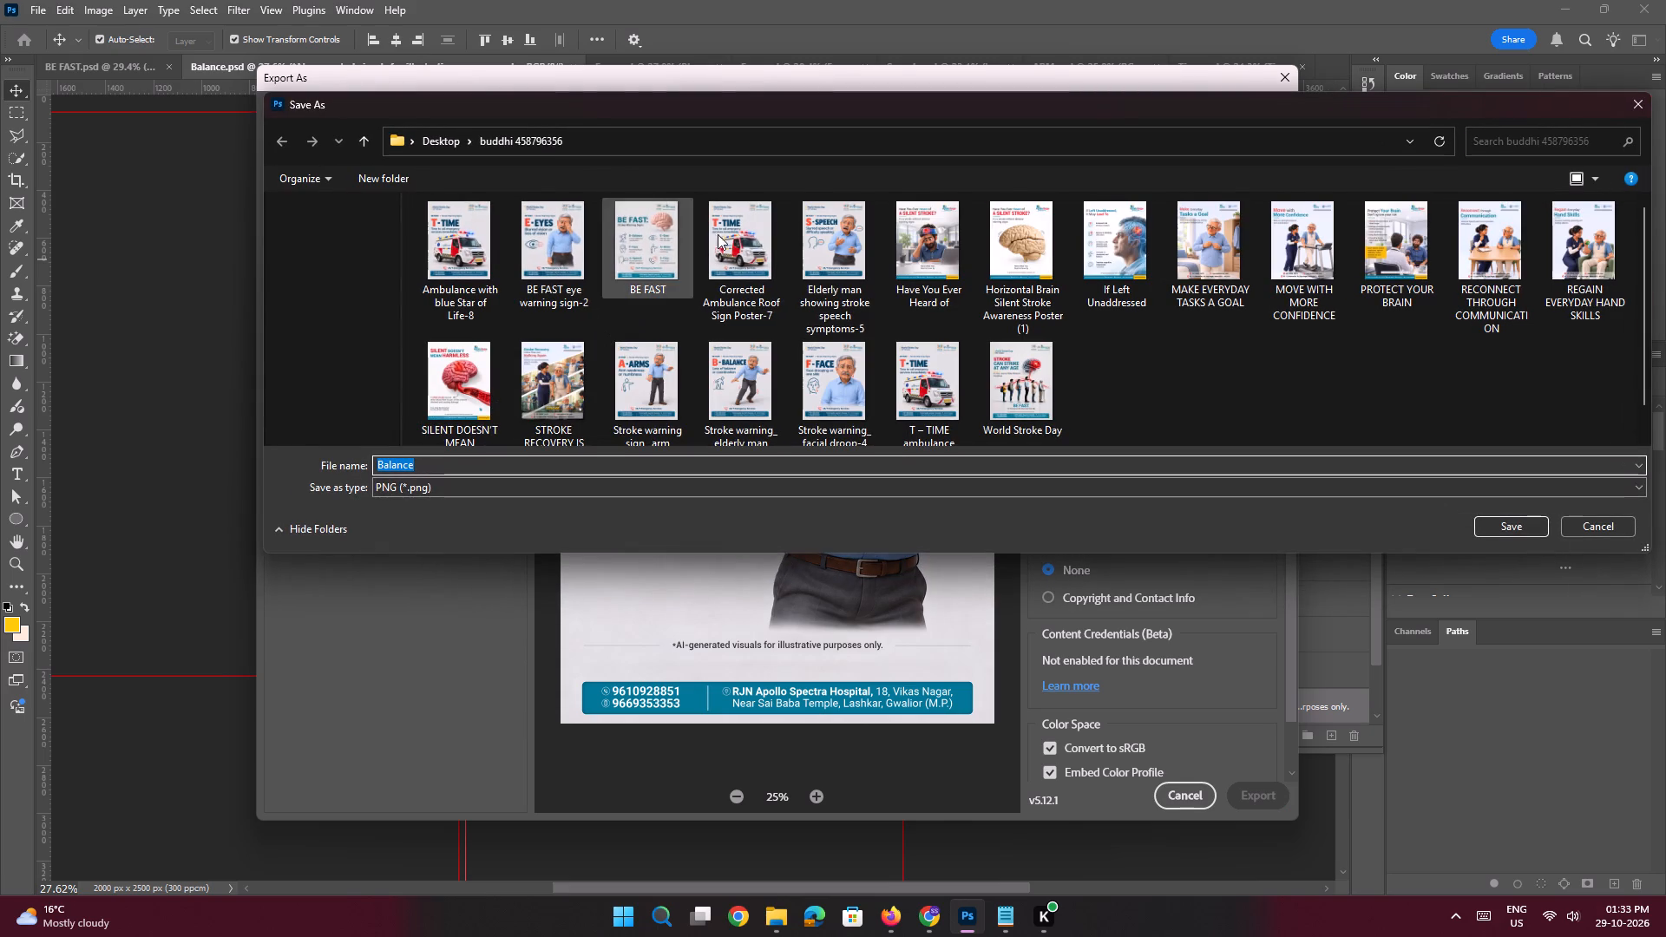
pyautogui.click(347, 246)
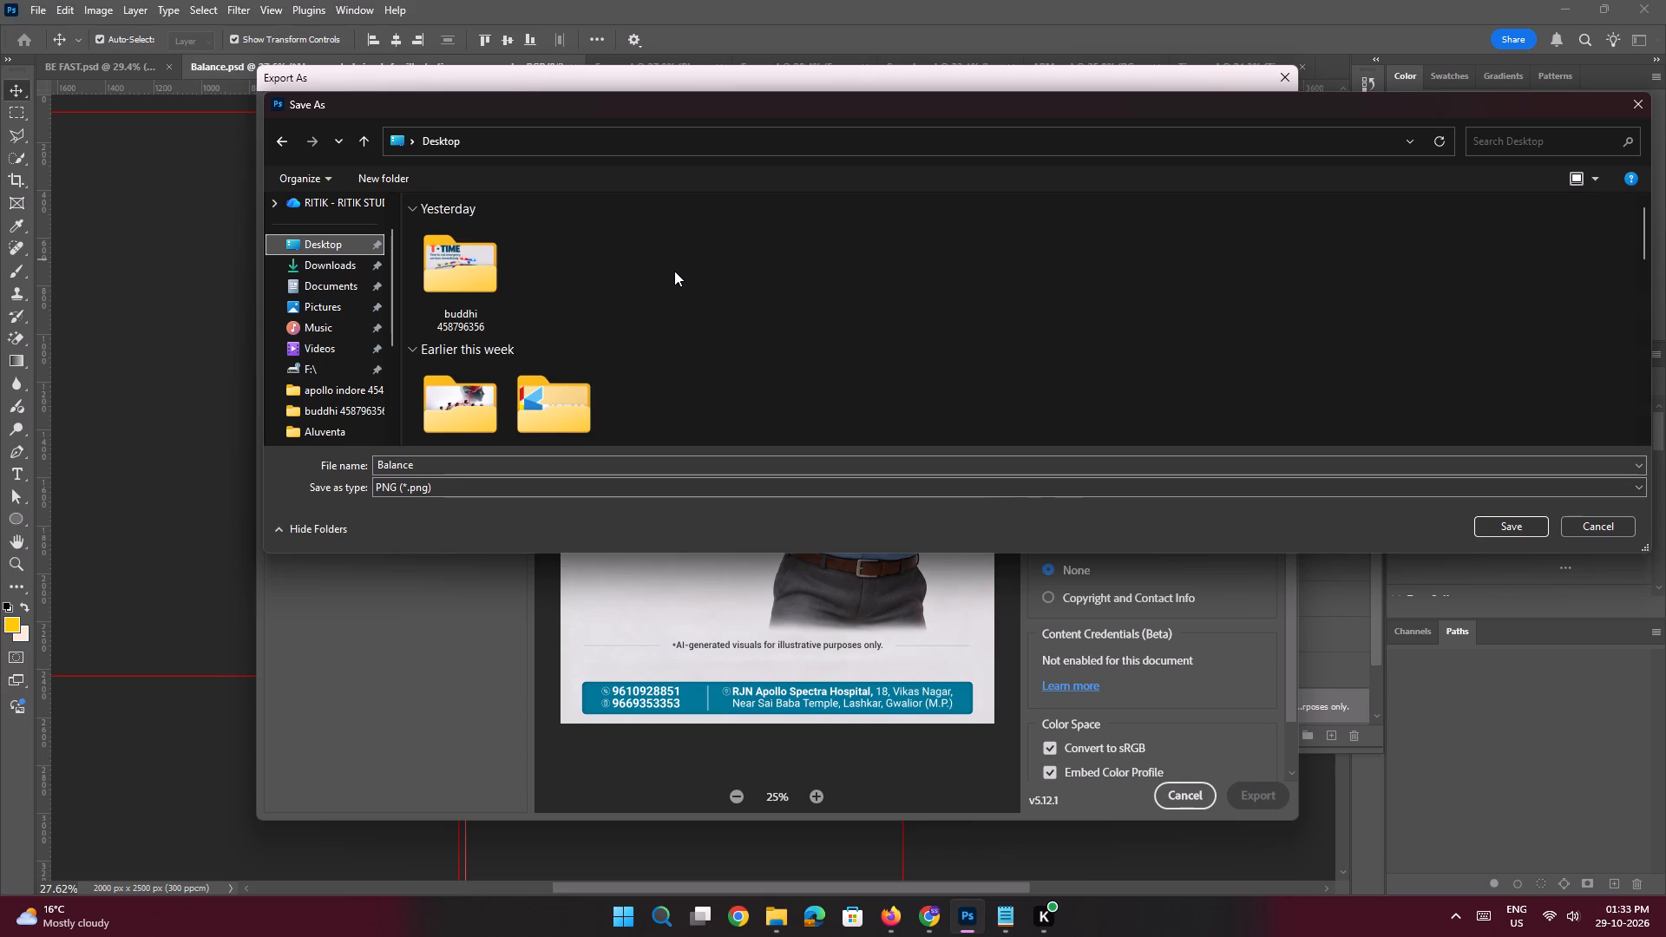
pyautogui.click(395, 183)
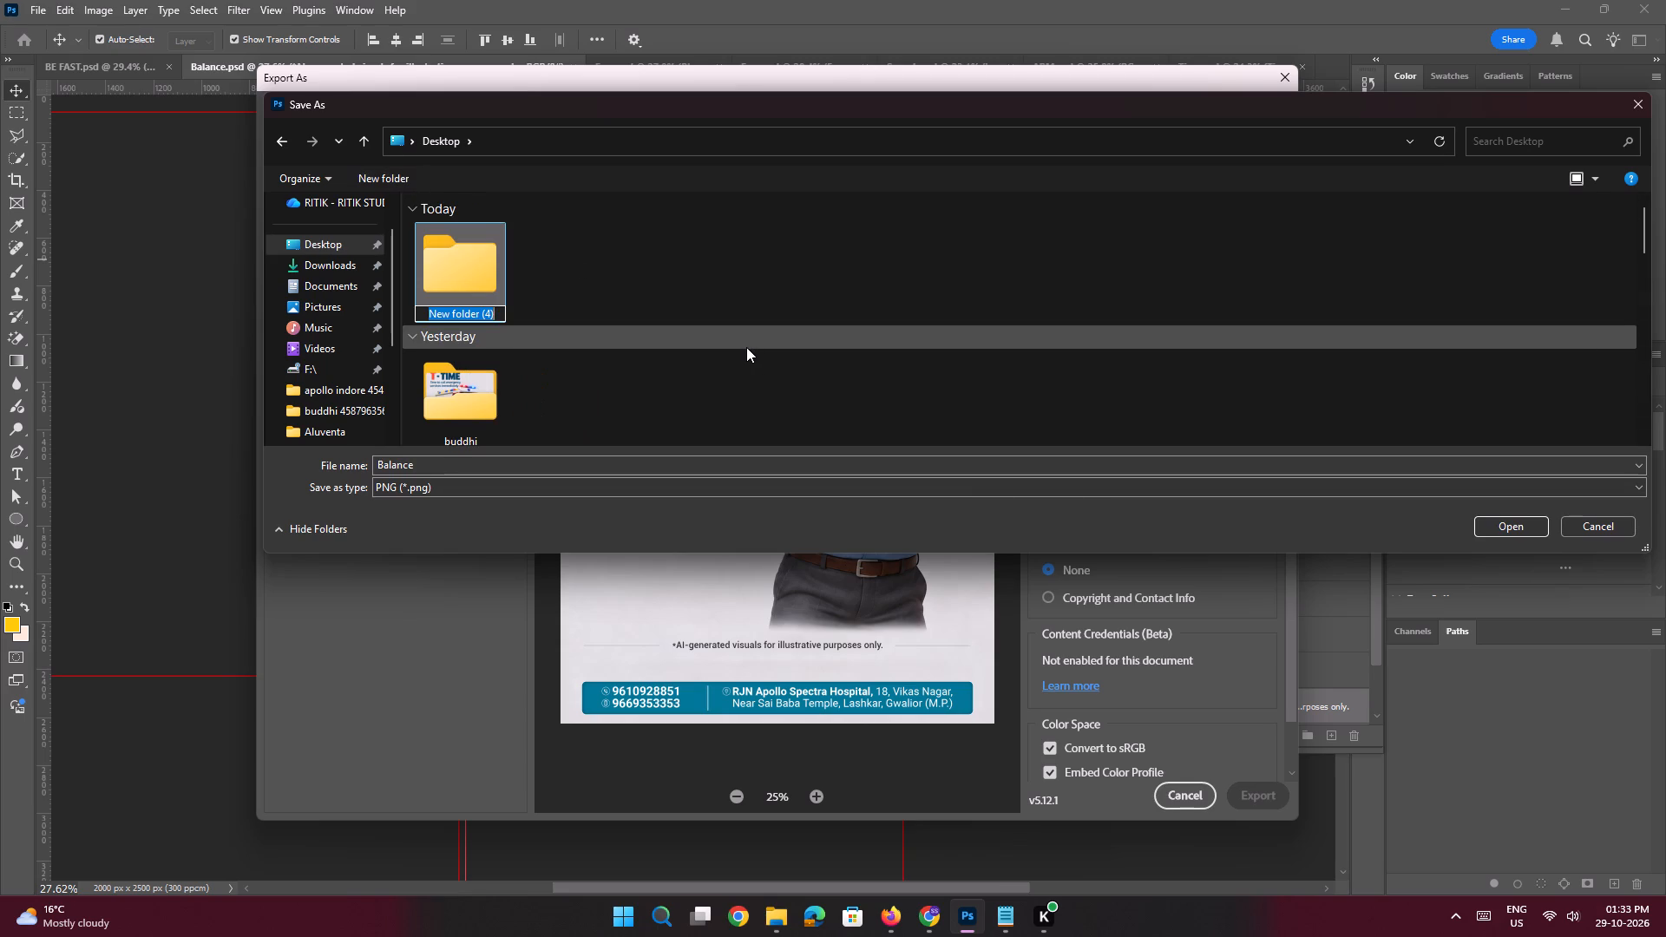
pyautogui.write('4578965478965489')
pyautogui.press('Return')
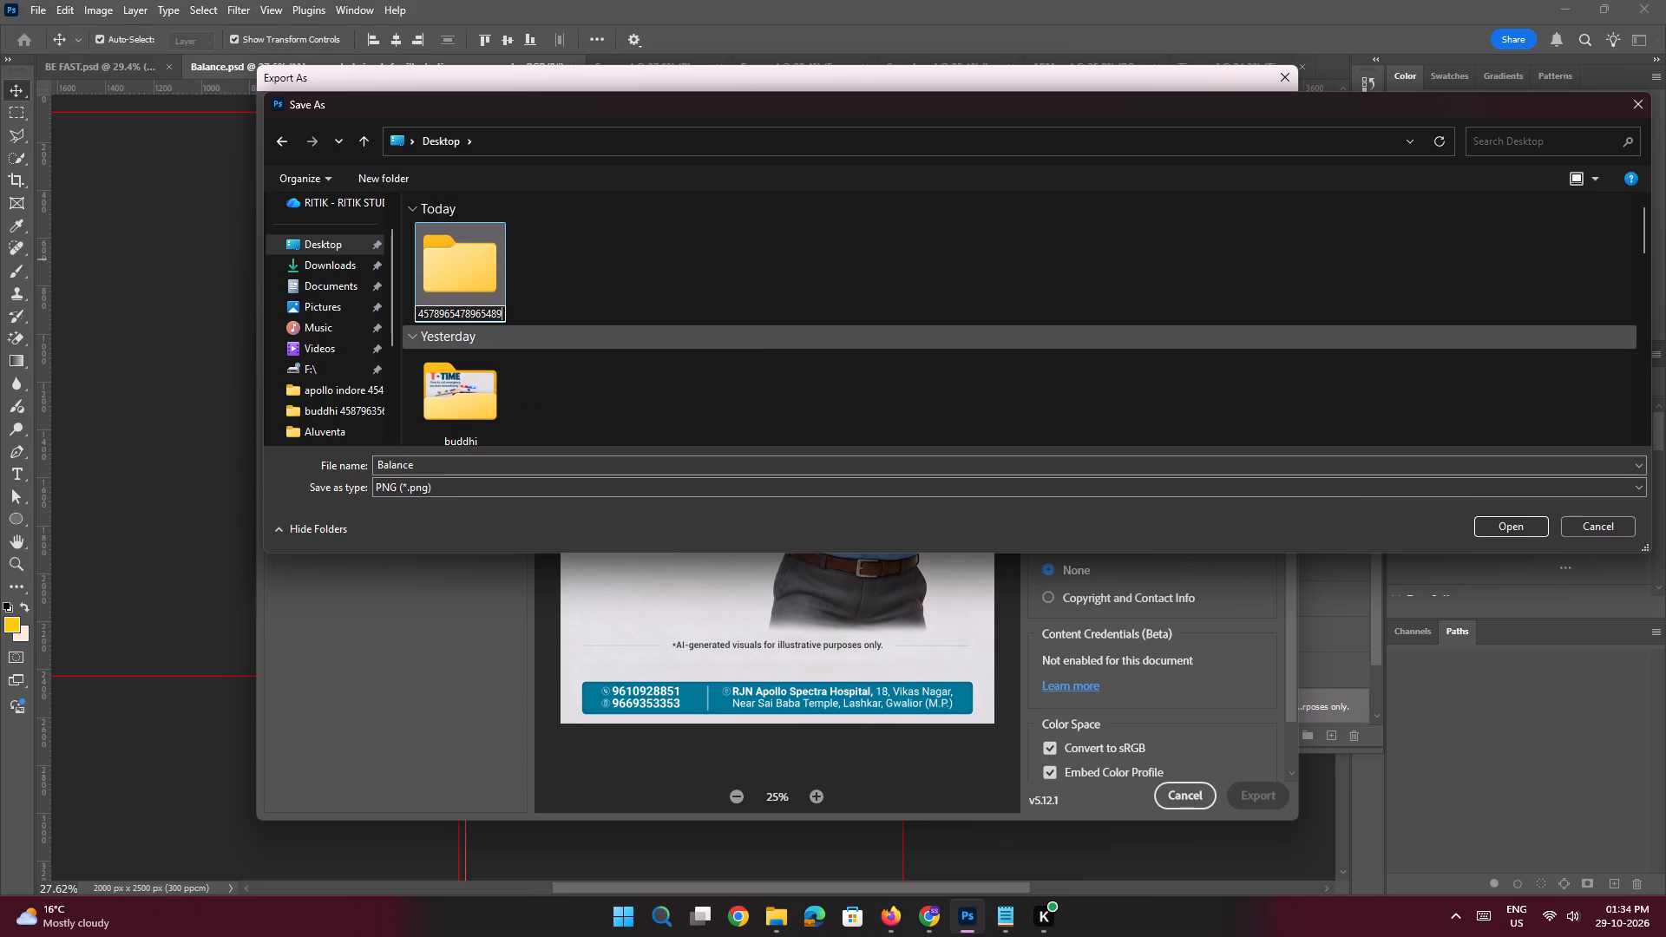
# Save the S-SPEECH export as the PNG Balance inside the new folder, and save Balance.psd.
pyautogui.doubleClick(460, 292)
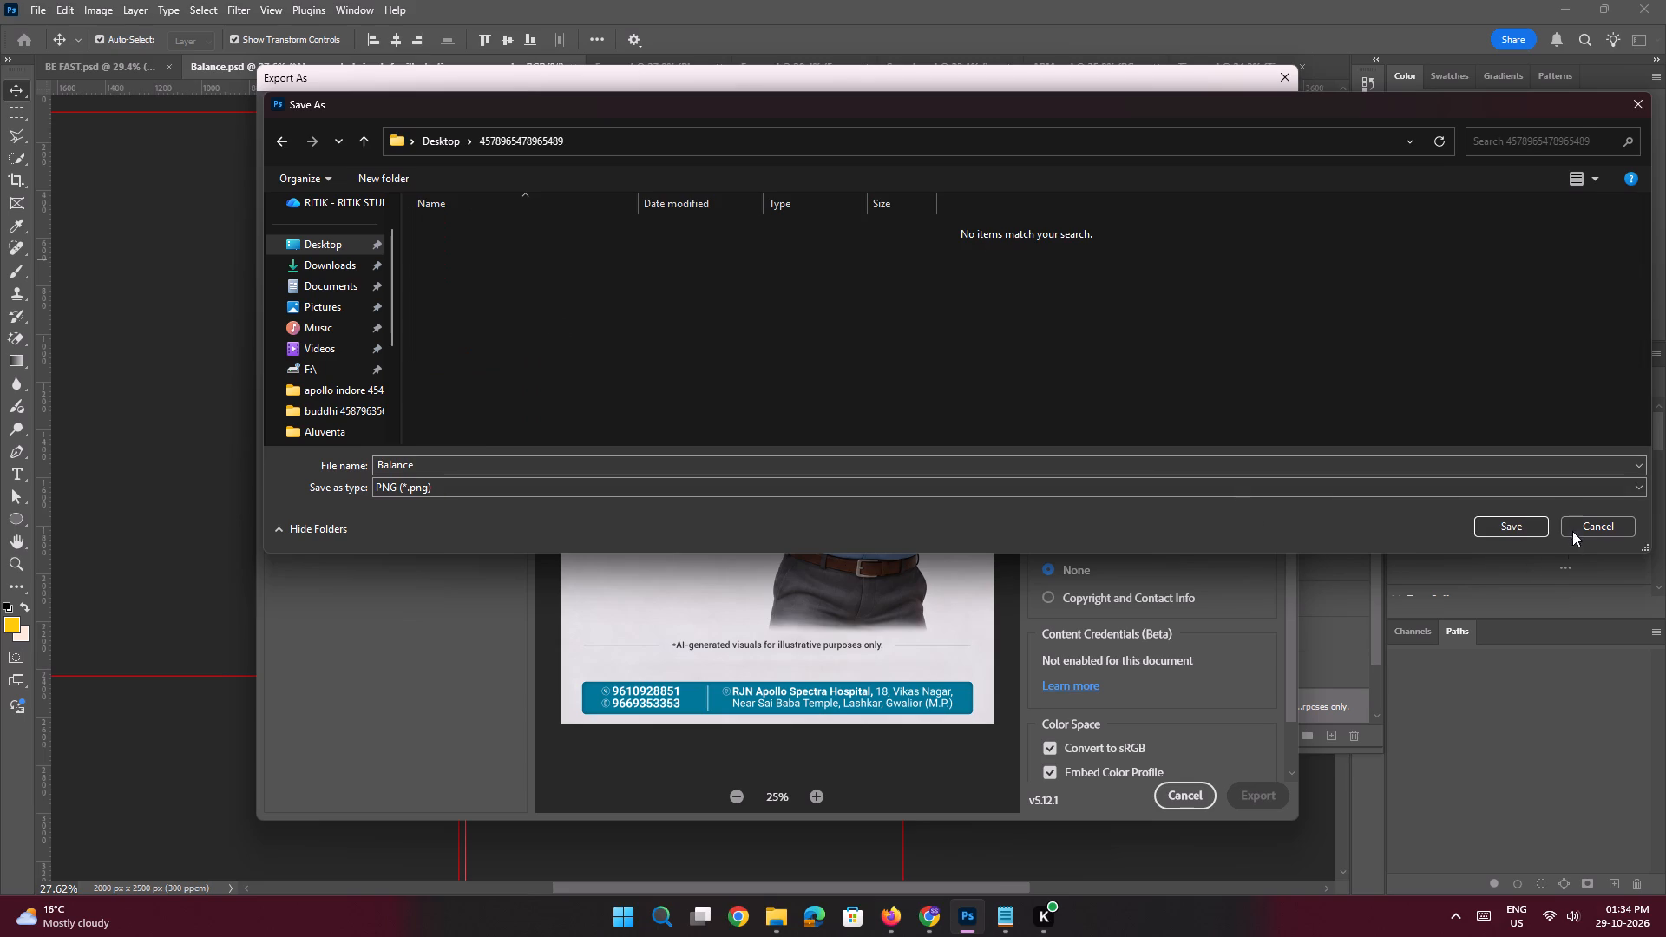
pyautogui.click(1512, 524)
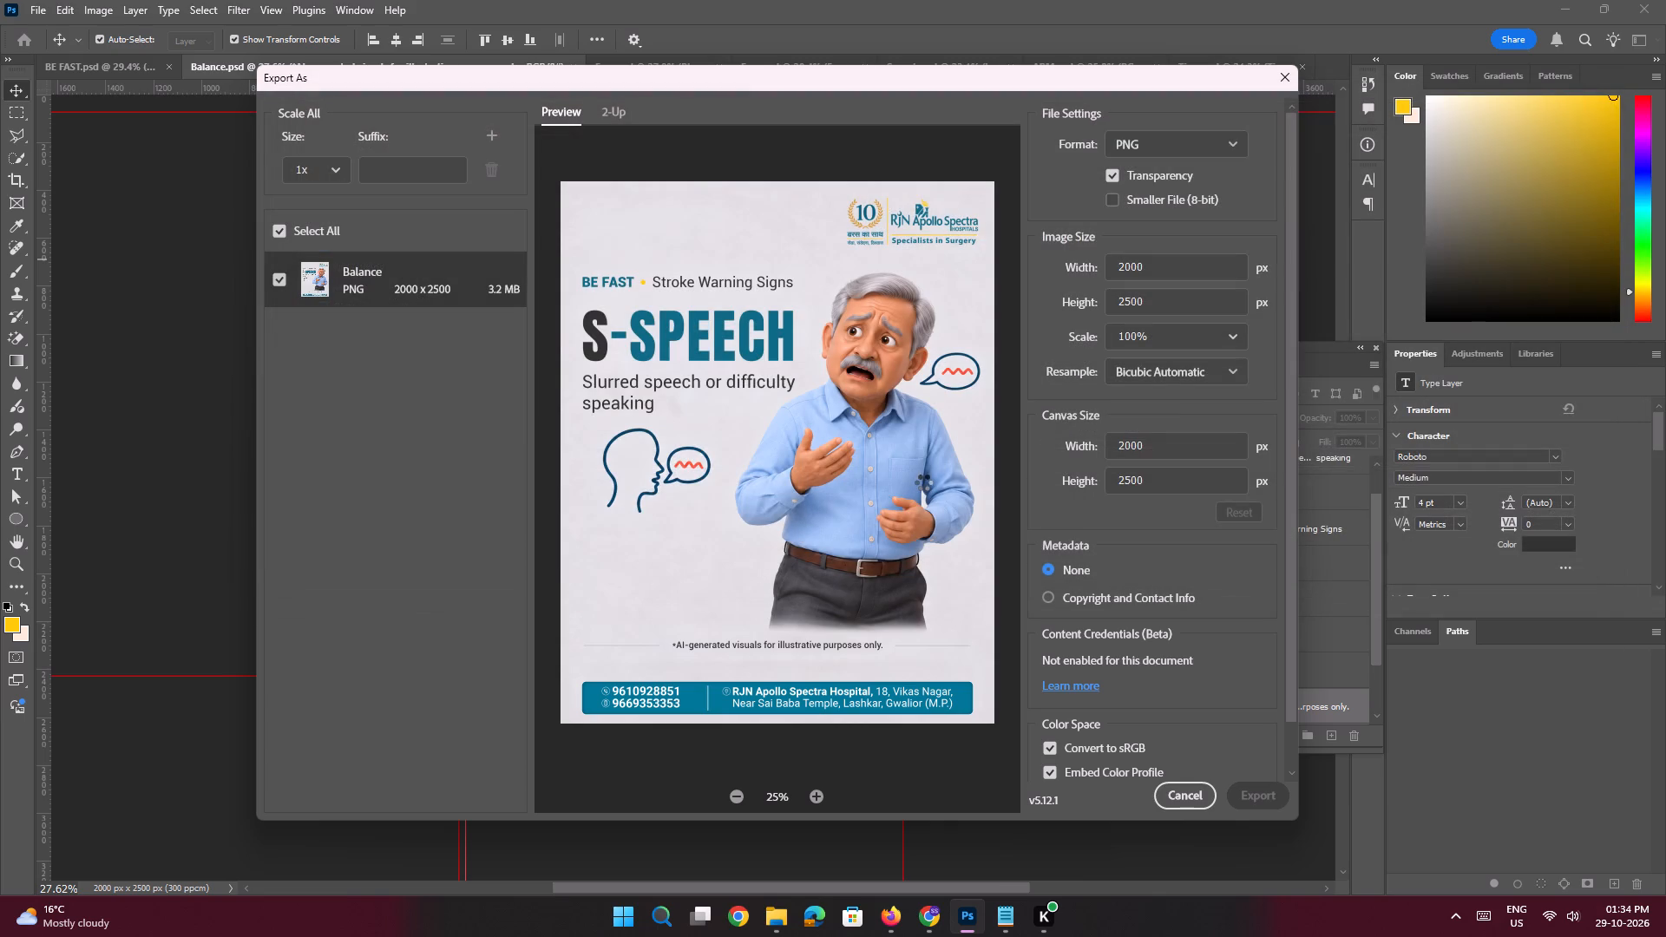
pyautogui.hotkey('ctrl', 's')
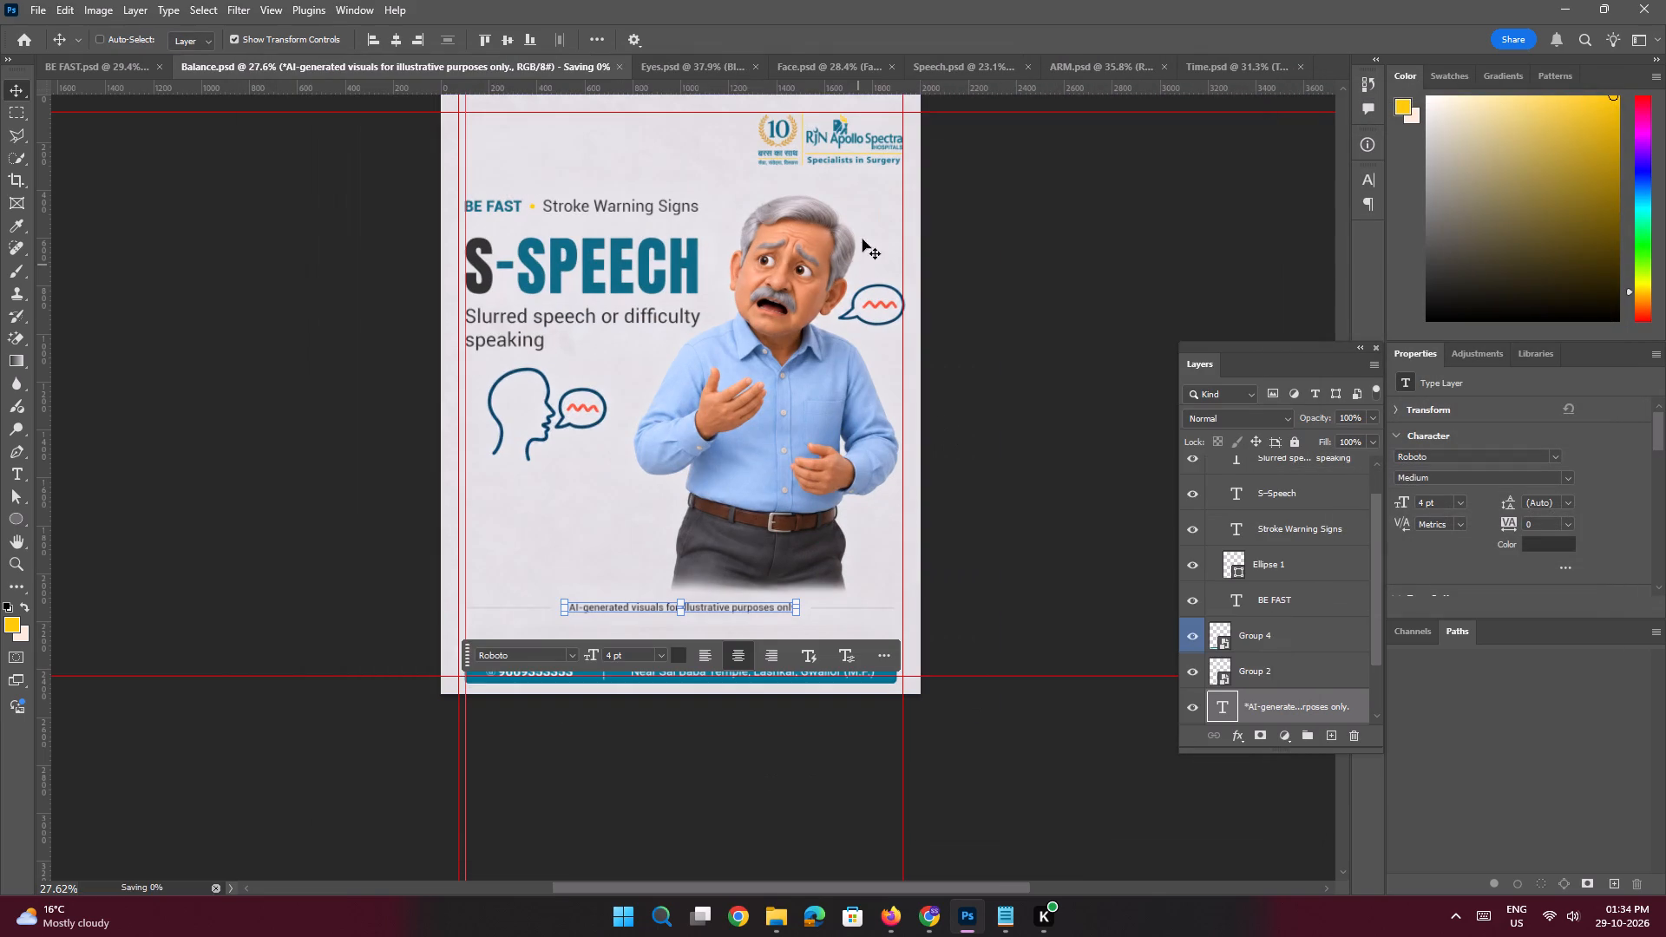
# Export the E-EYES poster from Eyes.psd as the PNG Eyes into the same folder, and save Eyes.psd.
pyautogui.click(637, 69)
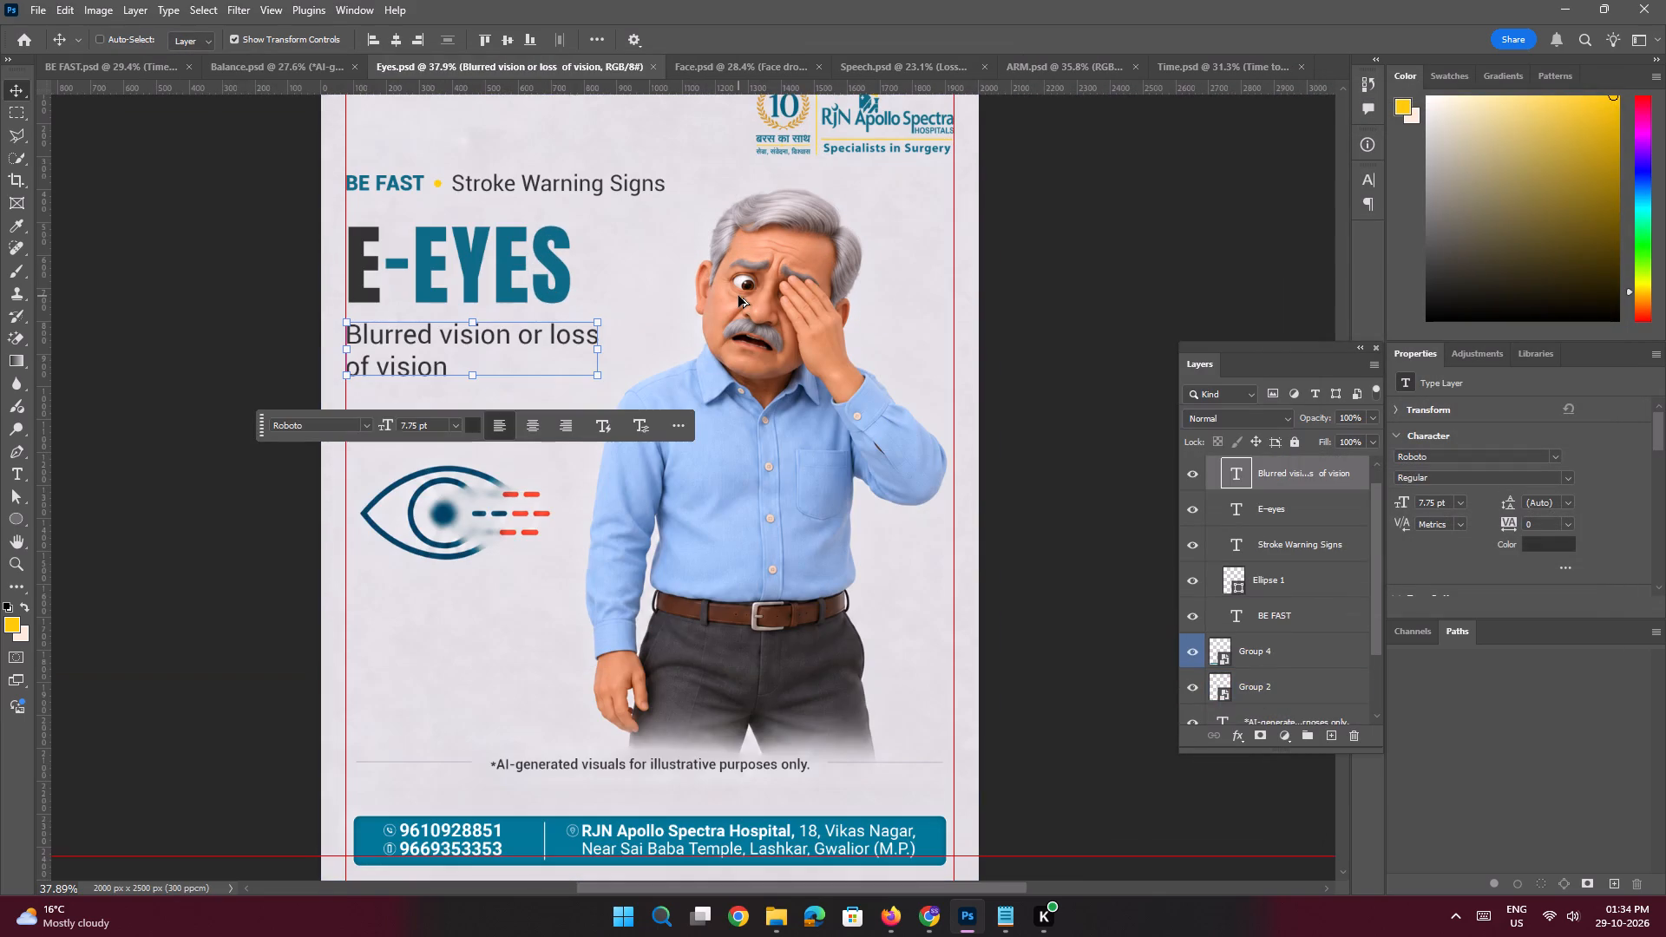
pyautogui.hotkey('ctrl', 'alt', 'shift', 'w')
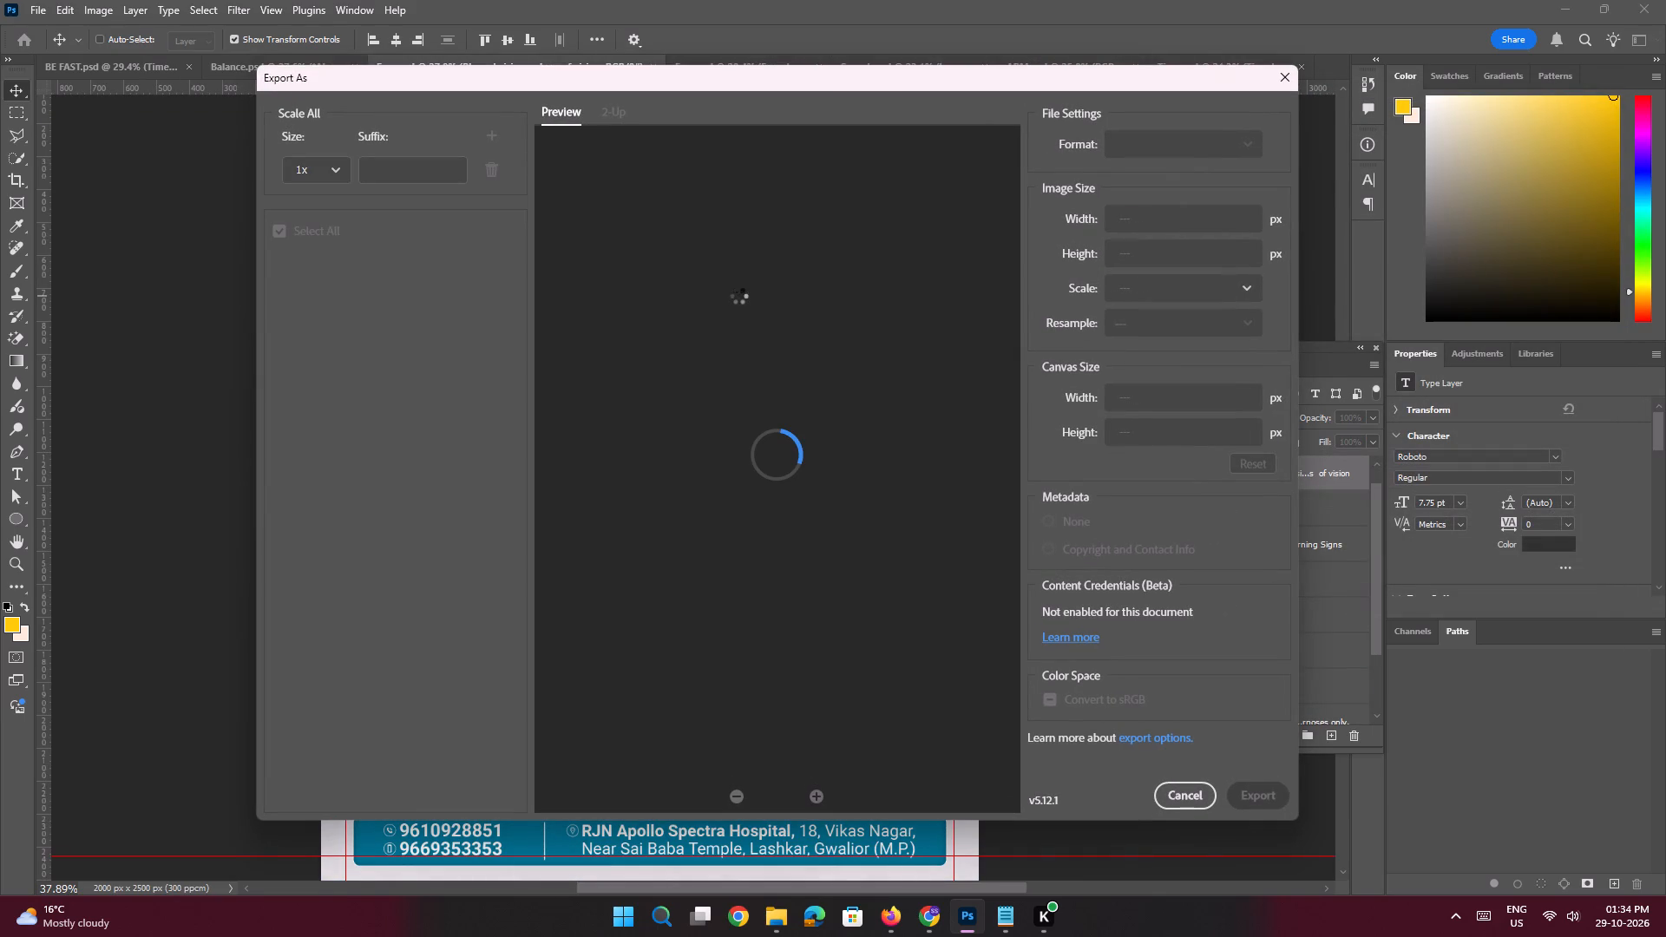
pyautogui.click(1256, 797)
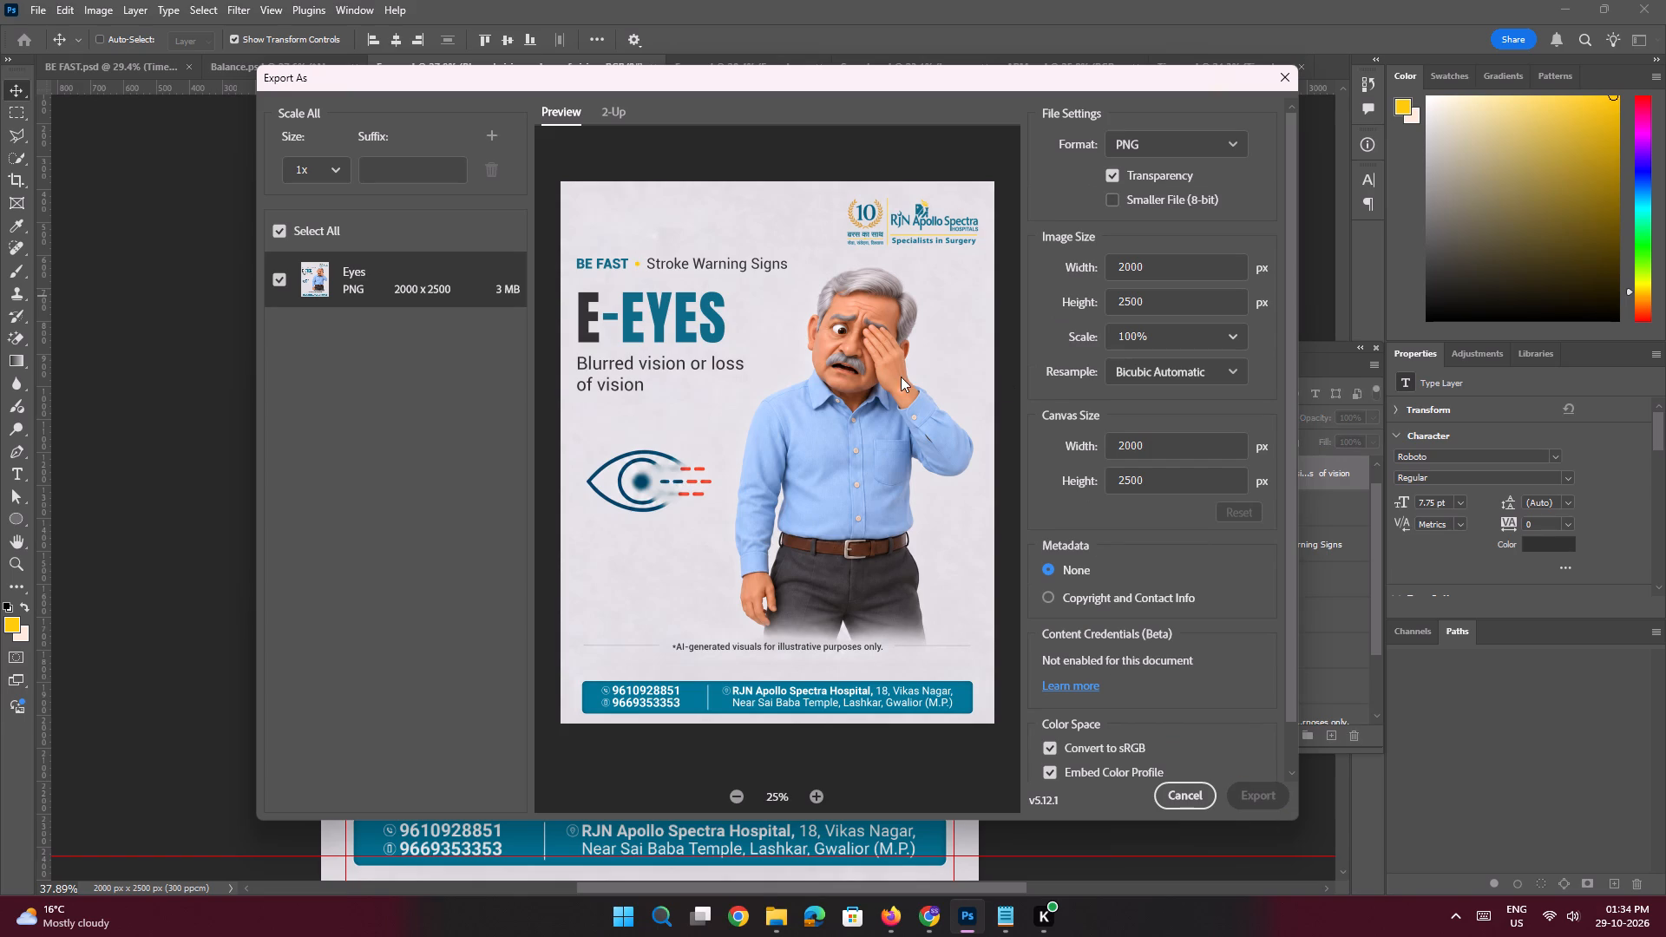
pyautogui.click(1487, 525)
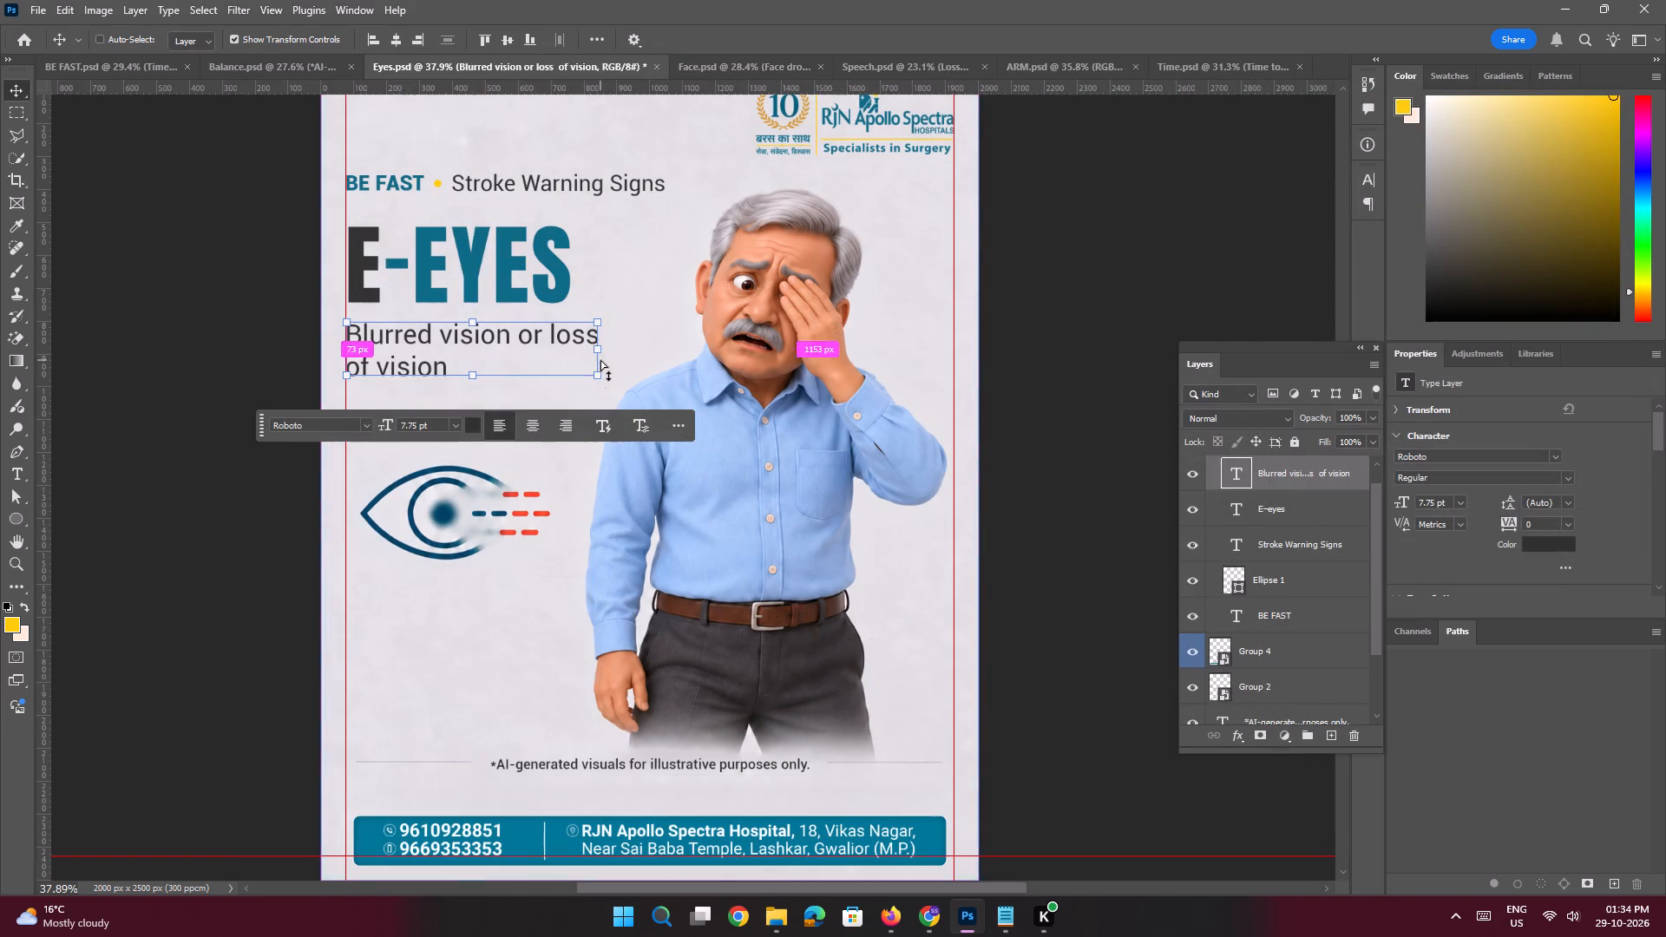
pyautogui.hotkey('ctrl', 's')
# Export the F-FACE poster from Face.psd as the PNG Face into the same folder, and save Face.psd.
pyautogui.click(718, 66)
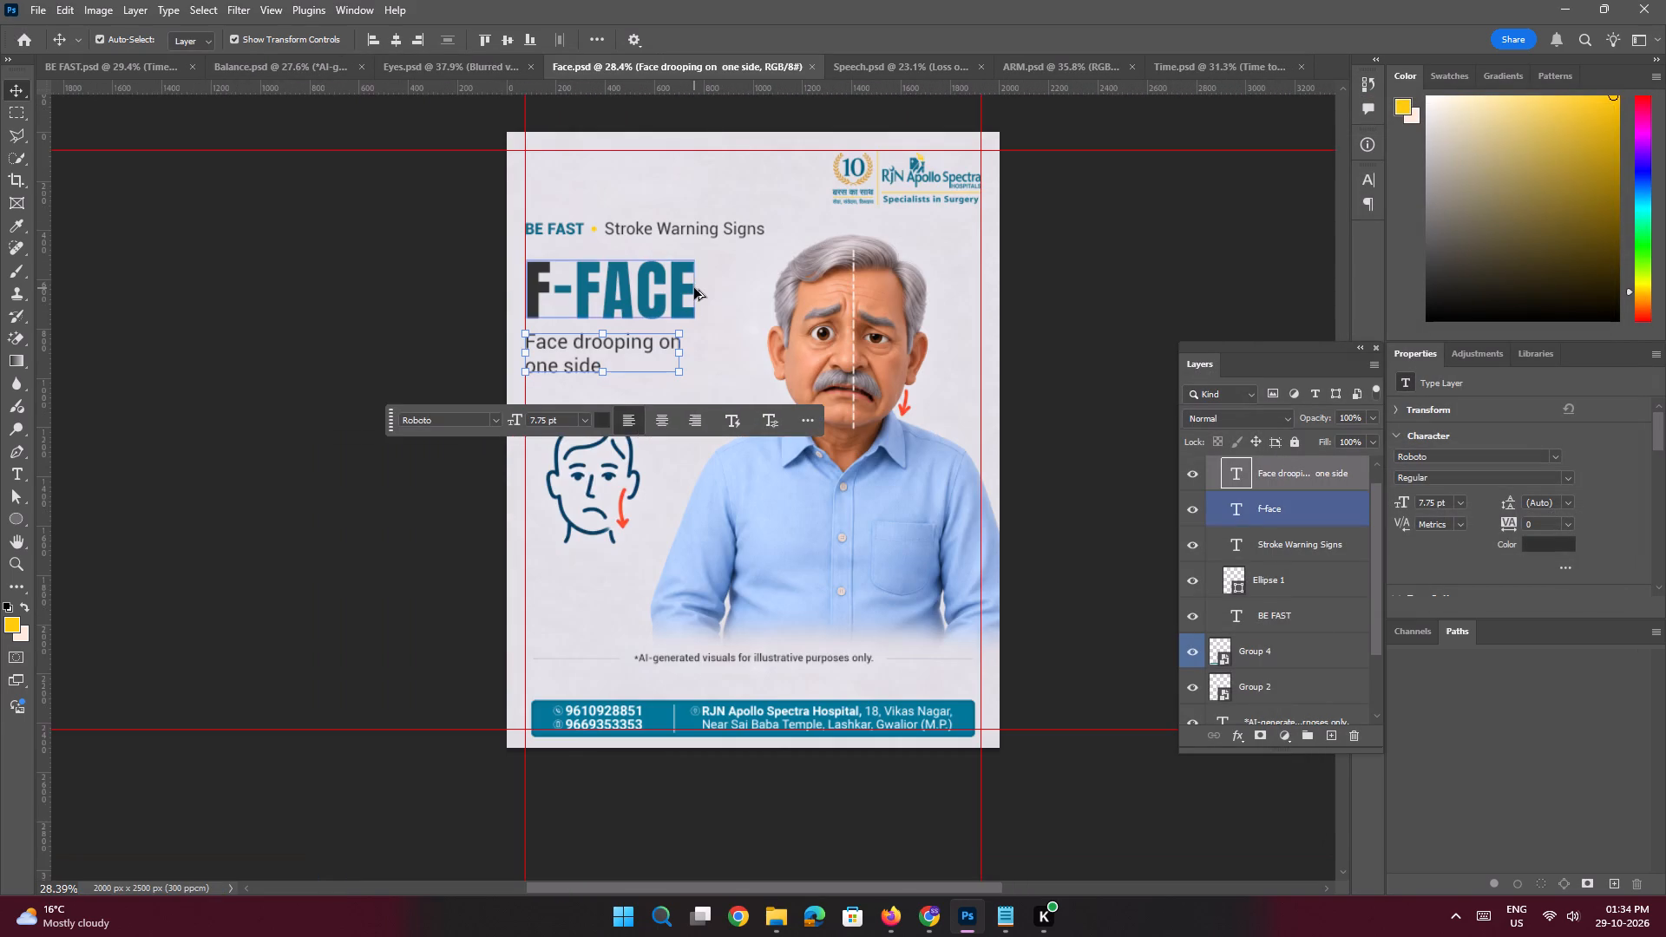
pyautogui.hotkey('ctrl', 'alt', 'shift', 'w')
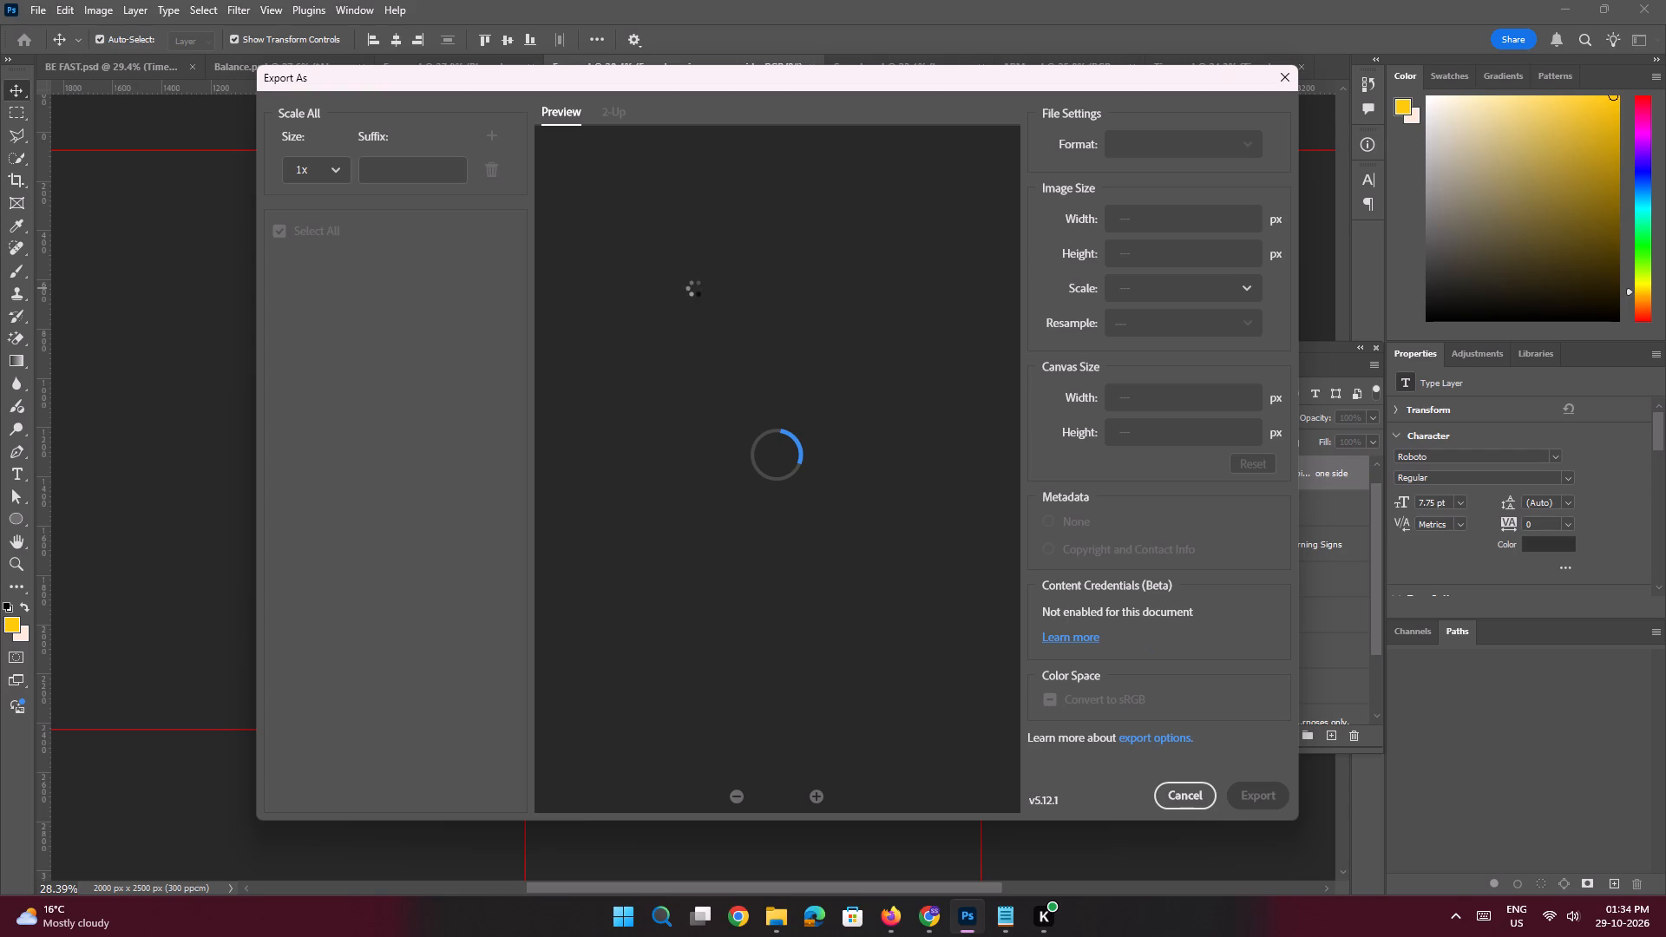
pyautogui.click(1256, 797)
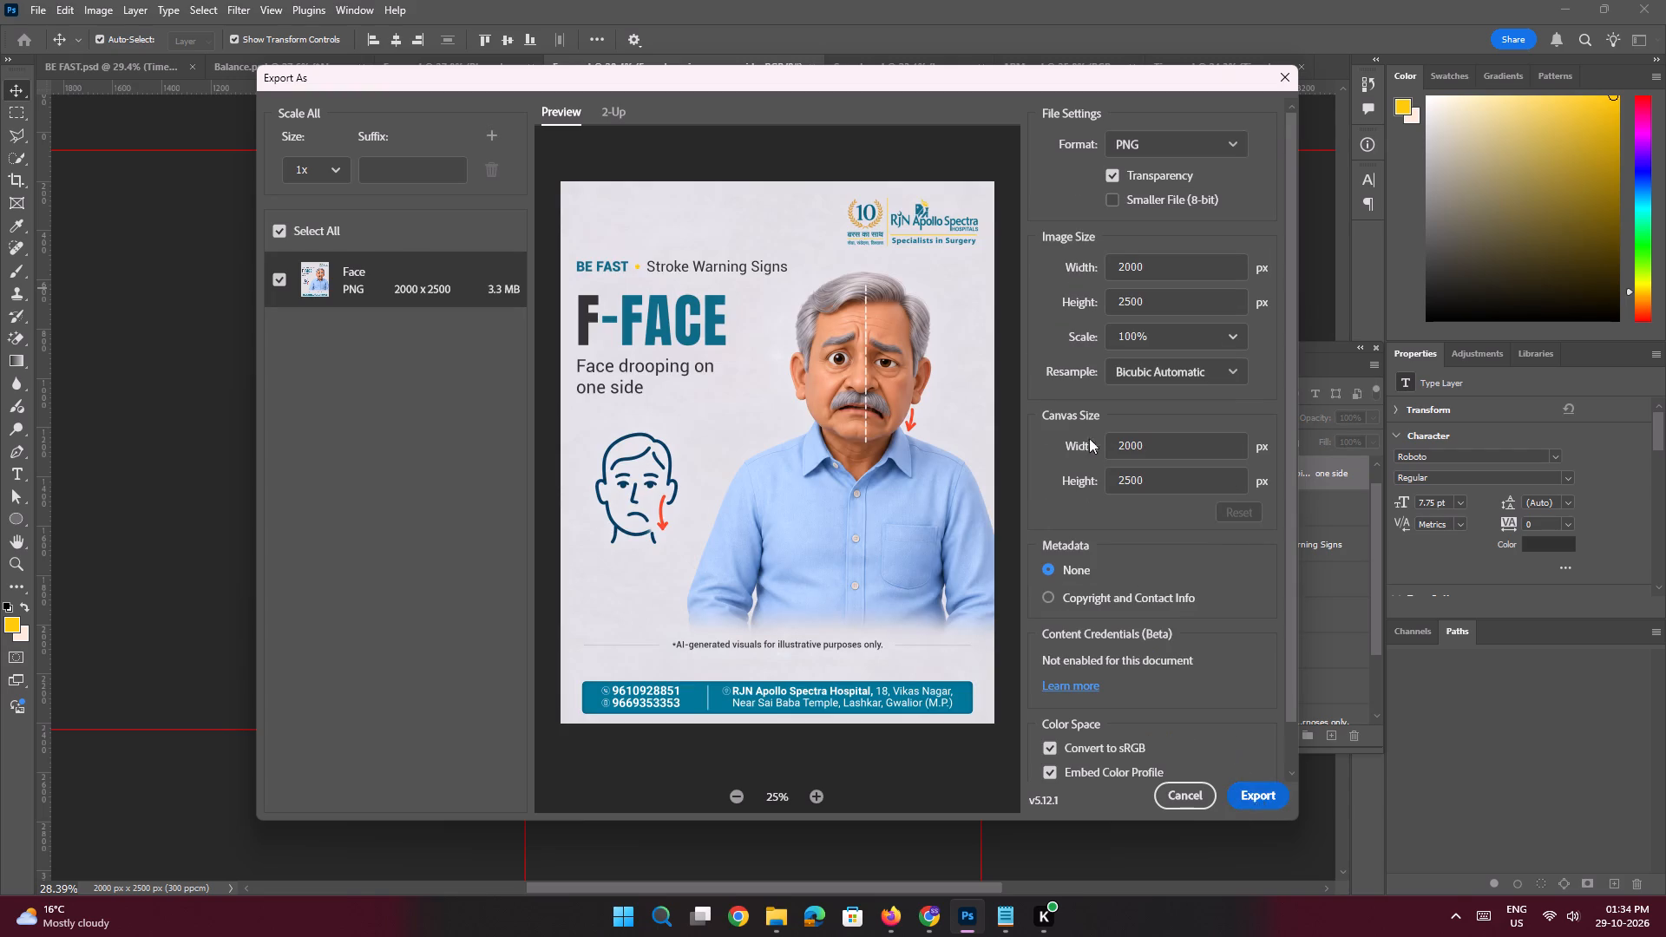
pyautogui.click(1504, 526)
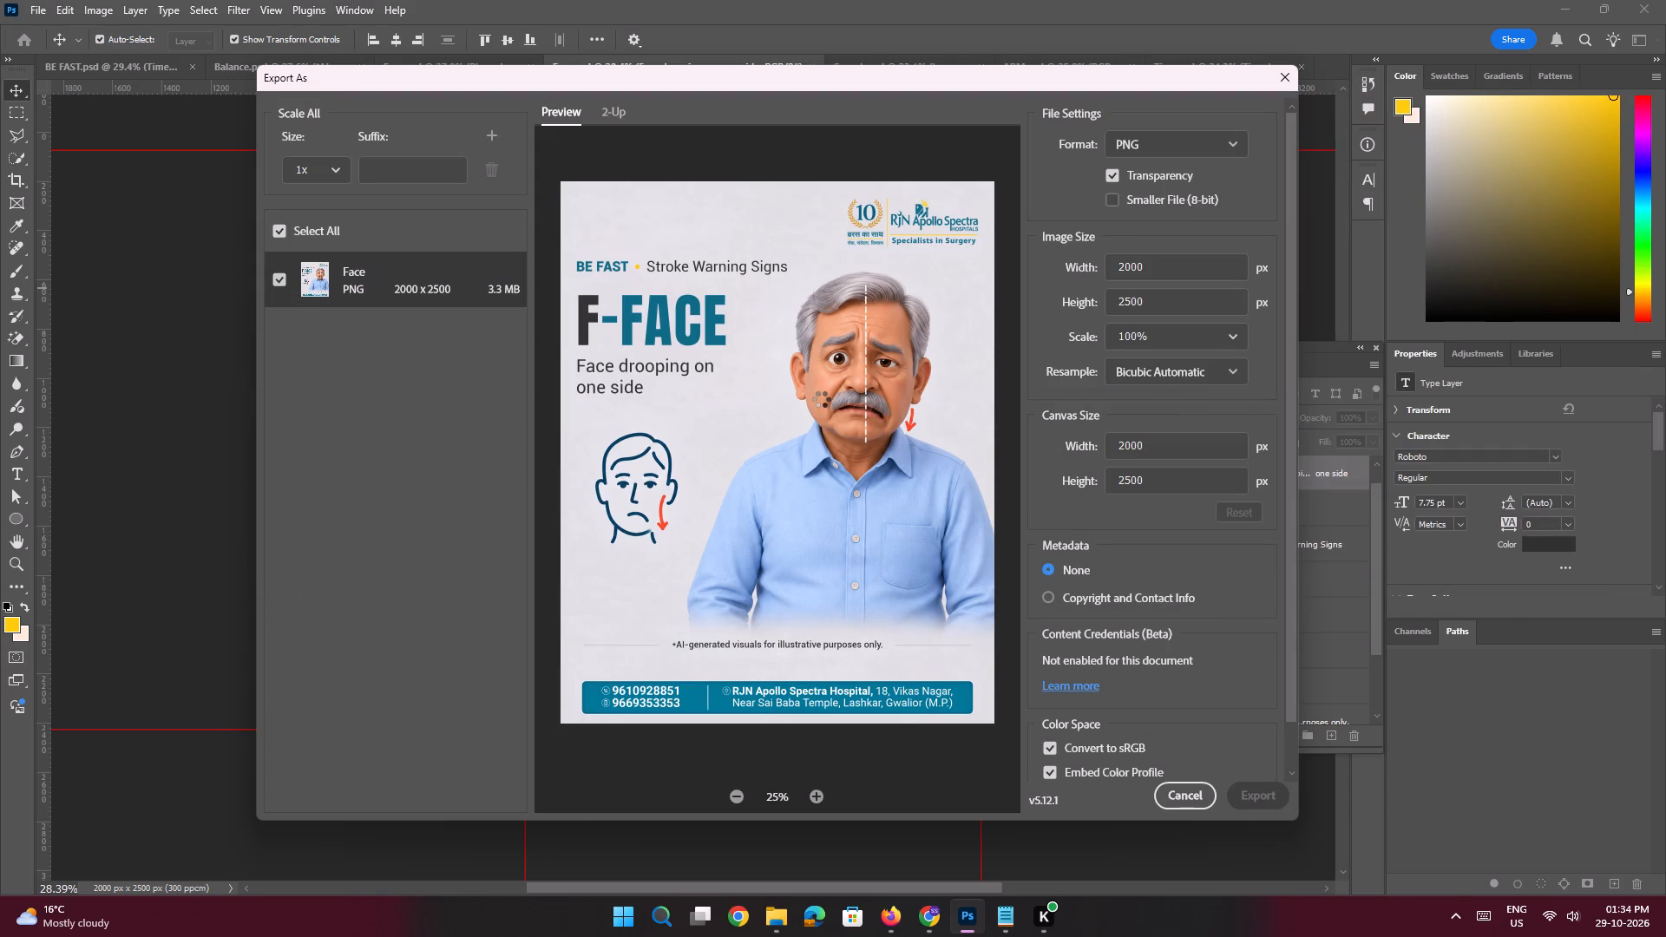
pyautogui.hotkey('ctrl', 's')
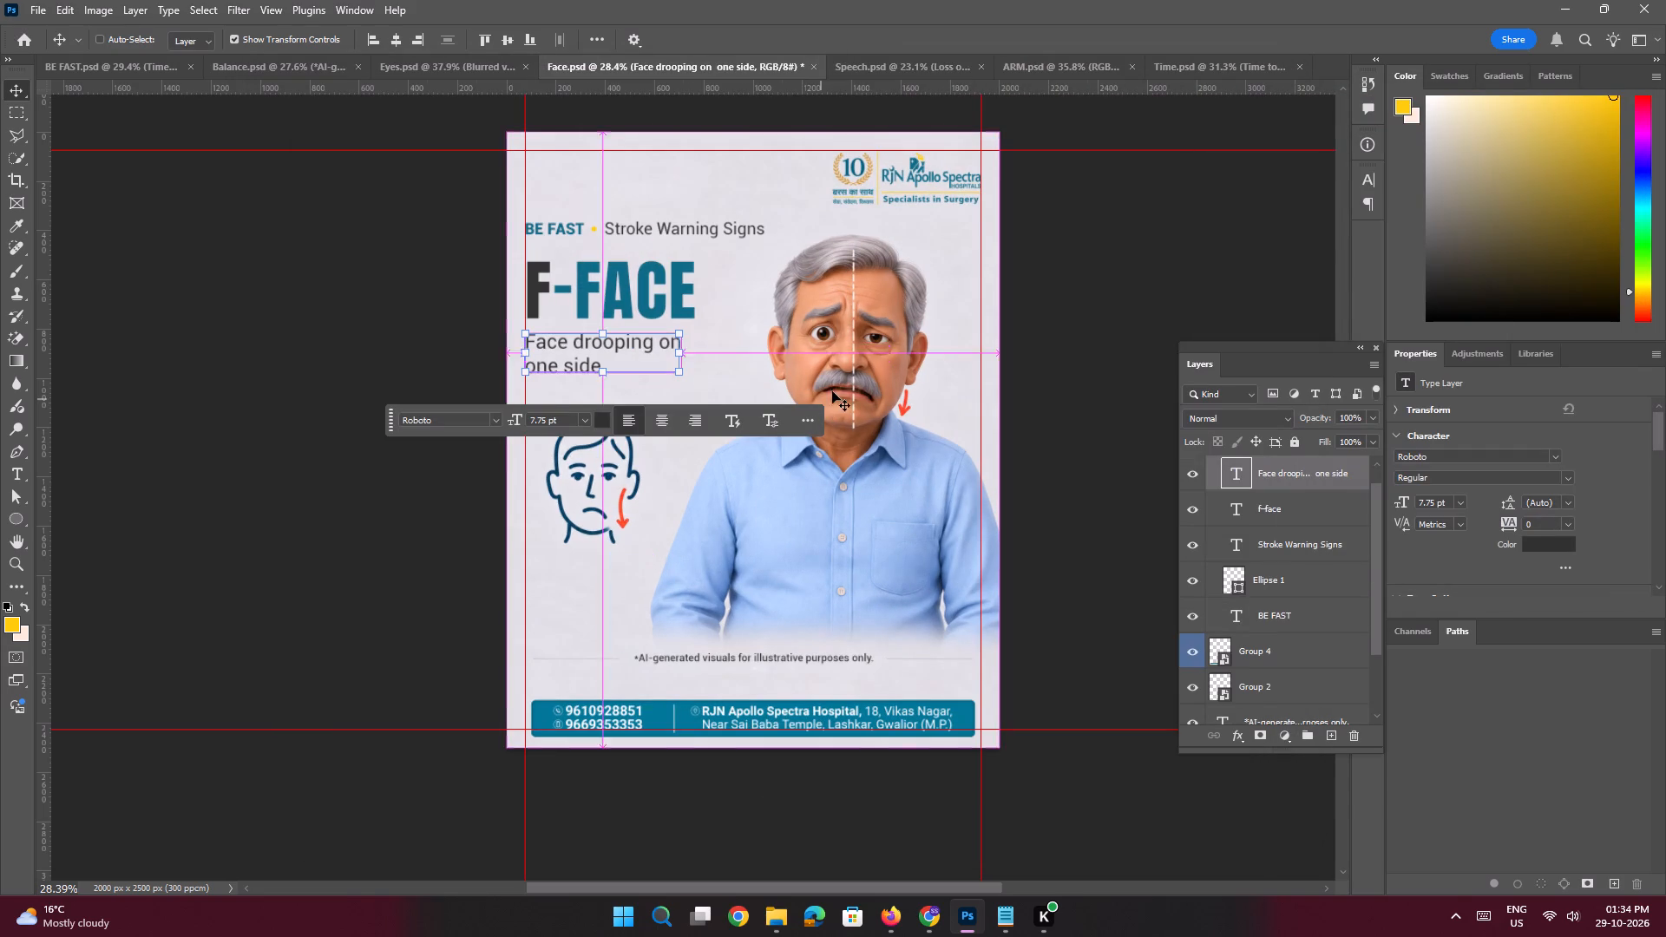
pyautogui.click(865, 69)
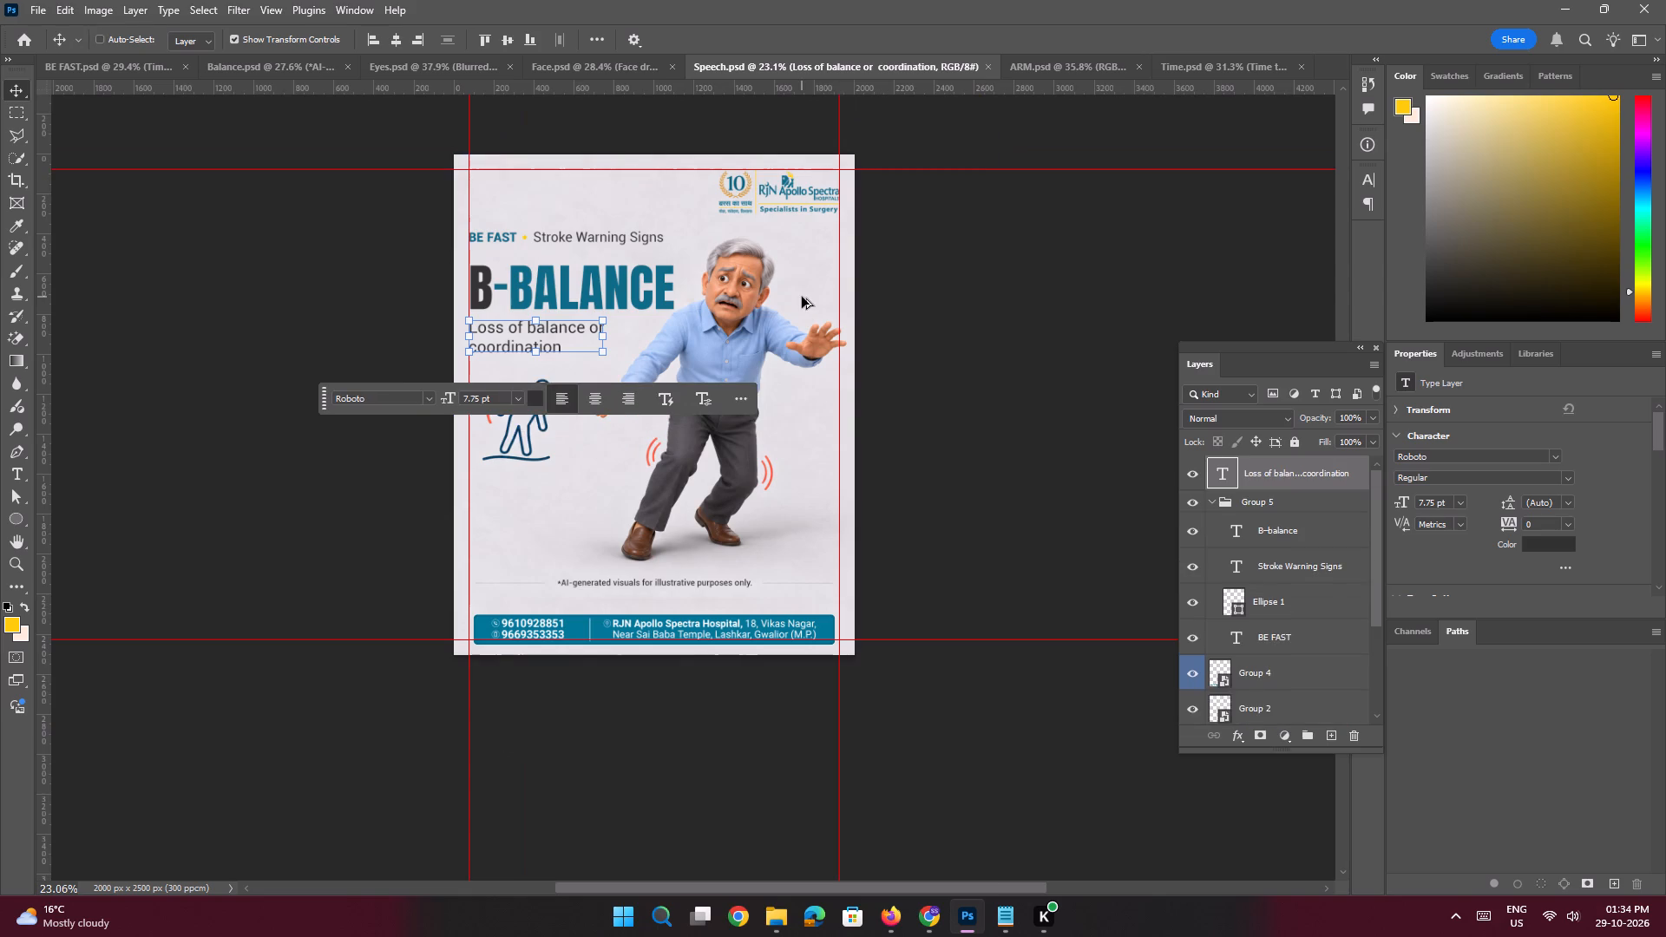
pyautogui.hotkey('ctrl', 'alt', 'shift', 'w')
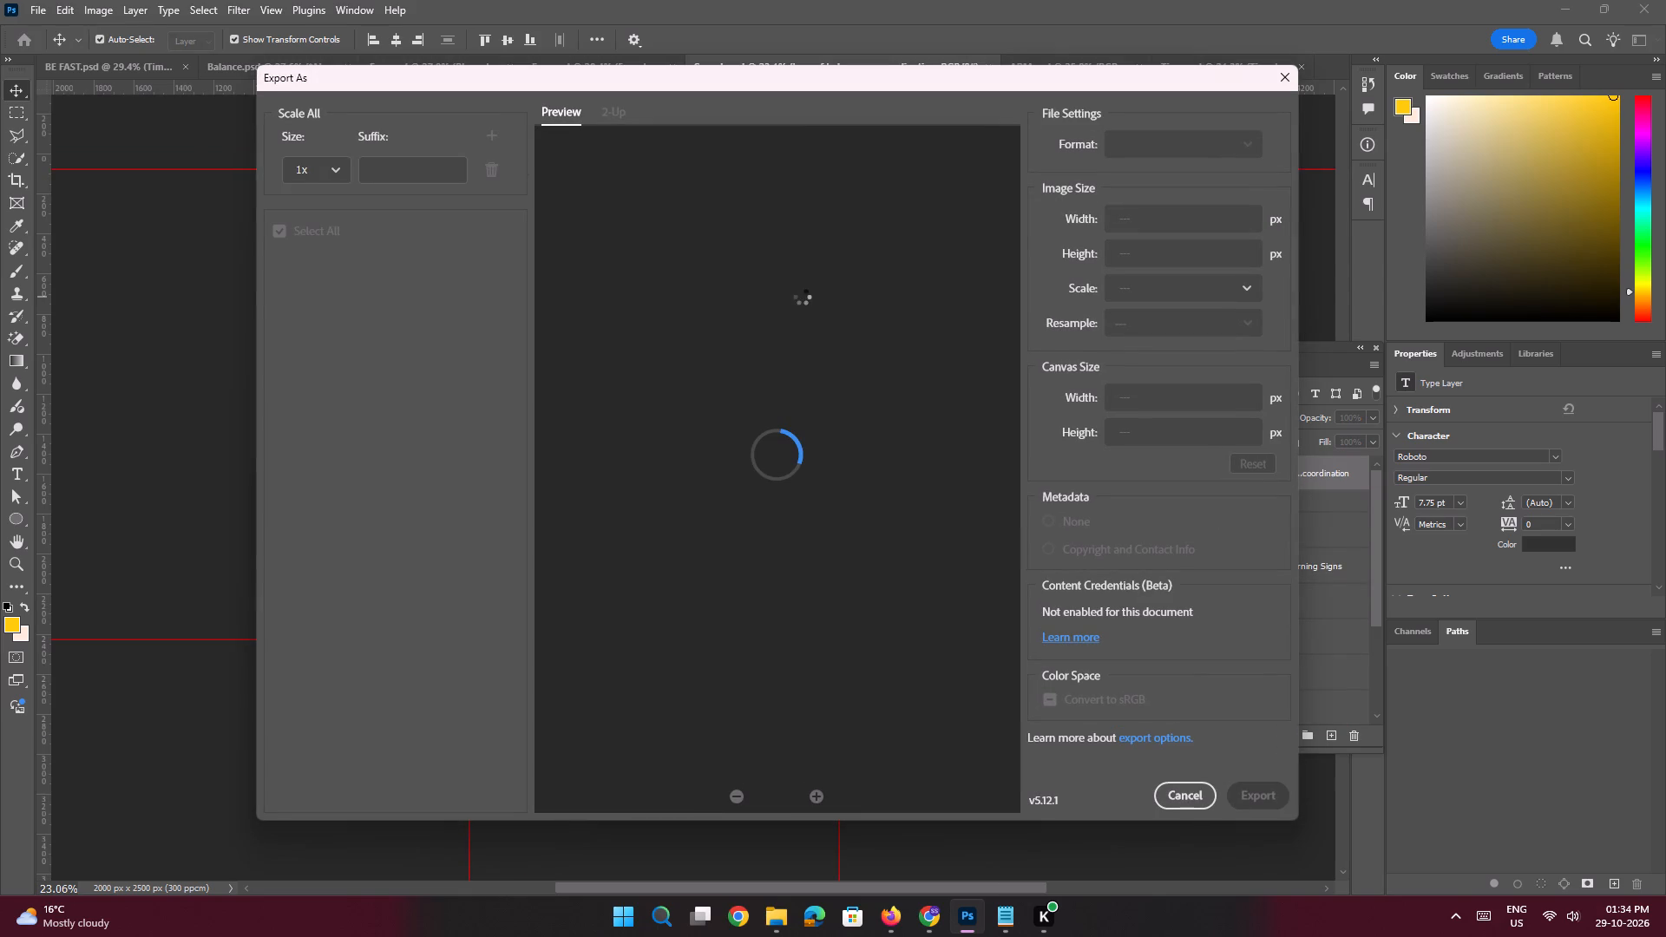
pyautogui.click(1245, 796)
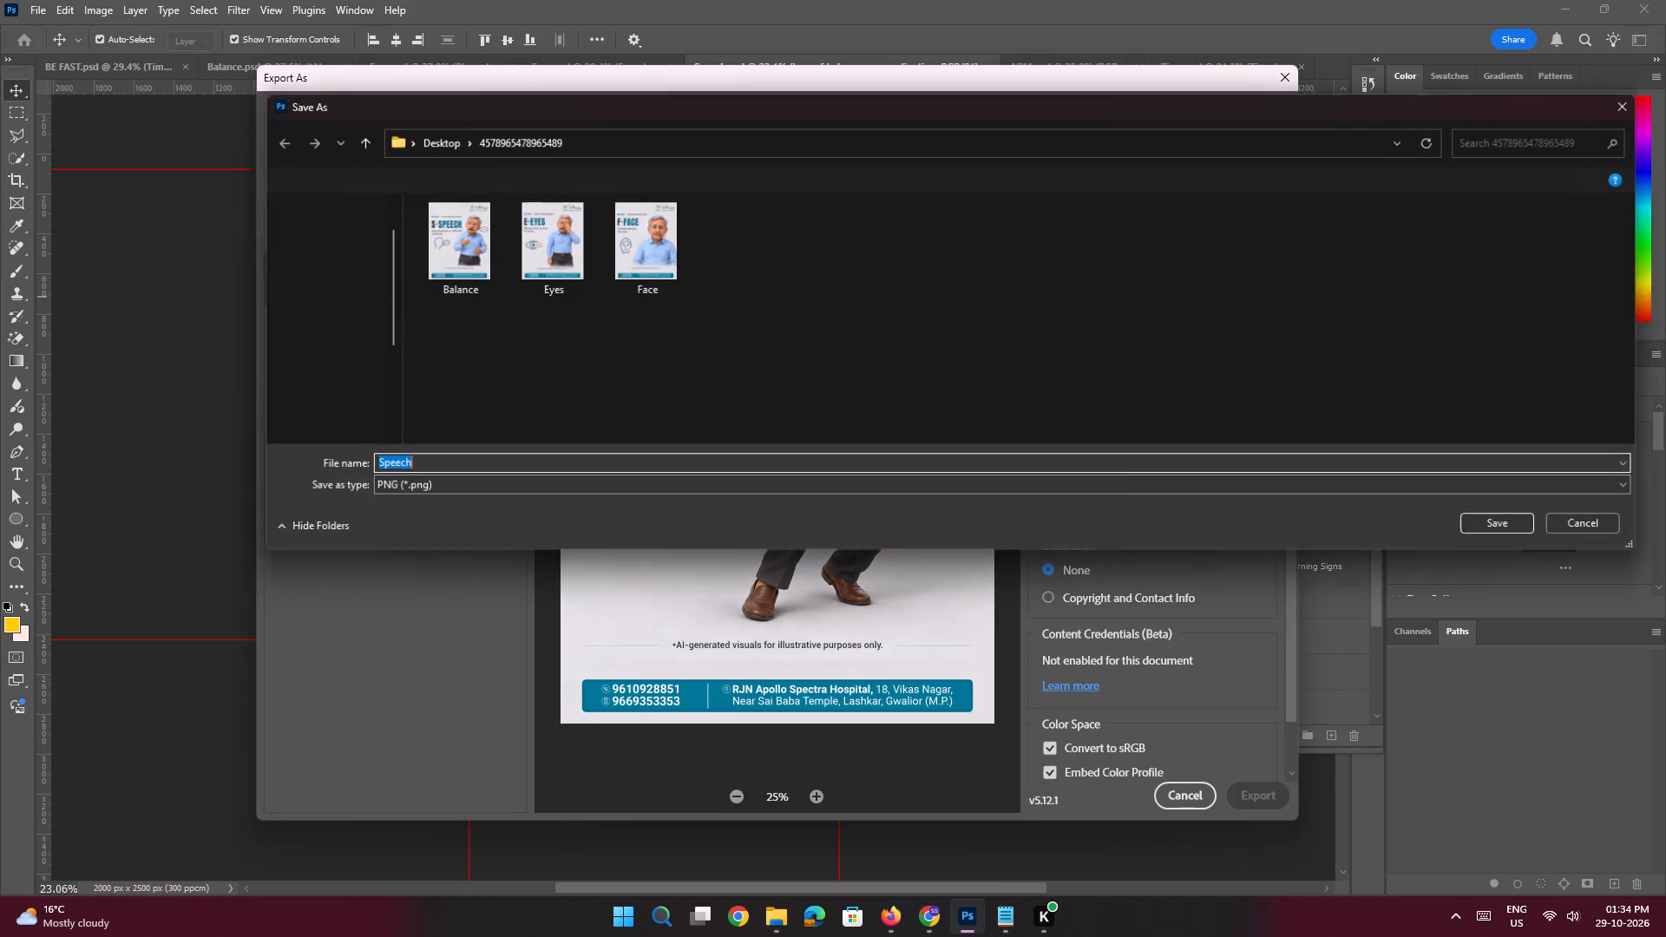
pyautogui.click(1511, 529)
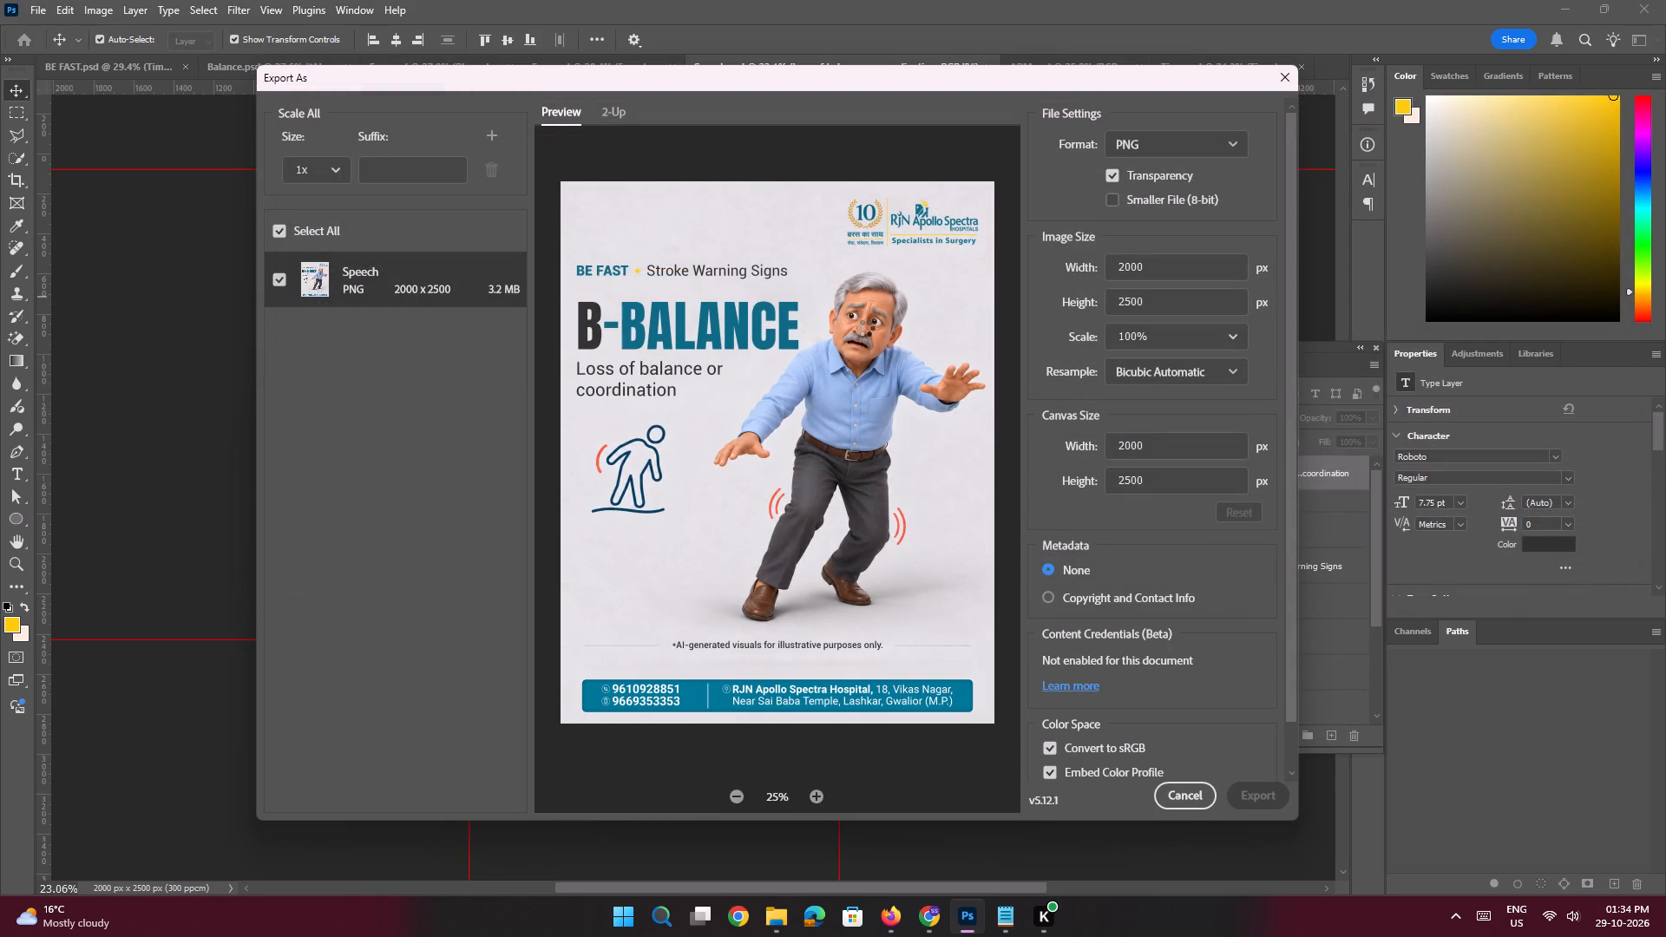
pyautogui.hotkey('ctrl', 's')
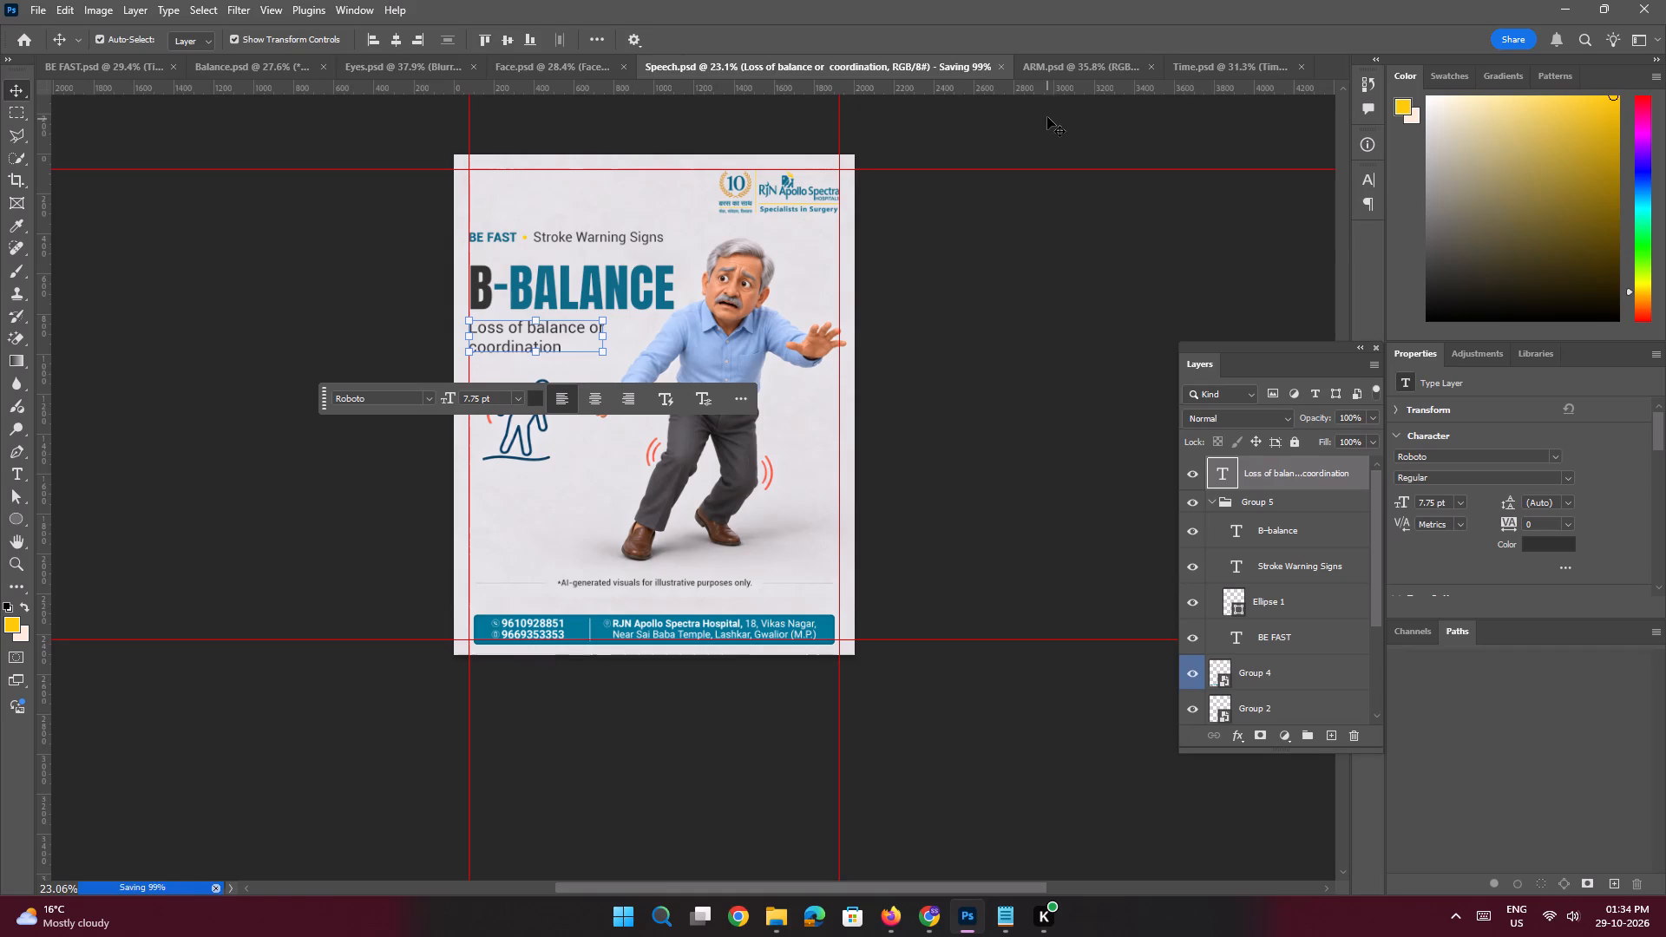
# Export the A-ARMS poster from ARM.psd as the PNG ARM into the same folder, and save ARM.psd.
pyautogui.click(1044, 62)
pyautogui.hotkey('ctrl', 'alt', 'shift', 'w')
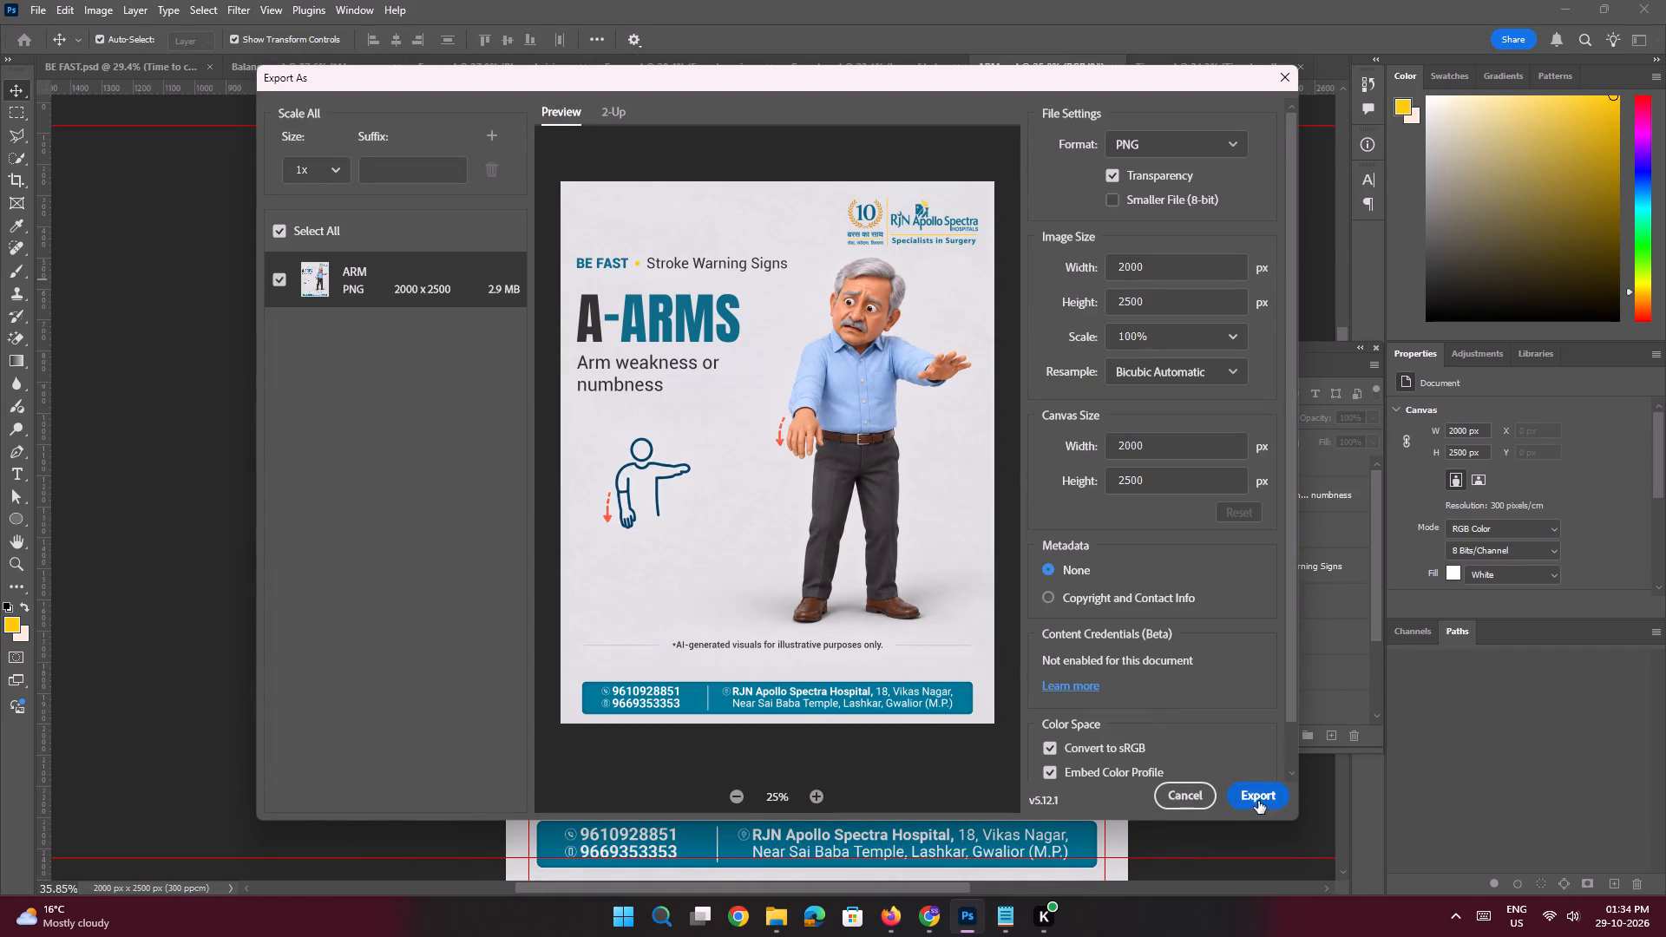
pyautogui.click(1258, 801)
pyautogui.click(1523, 522)
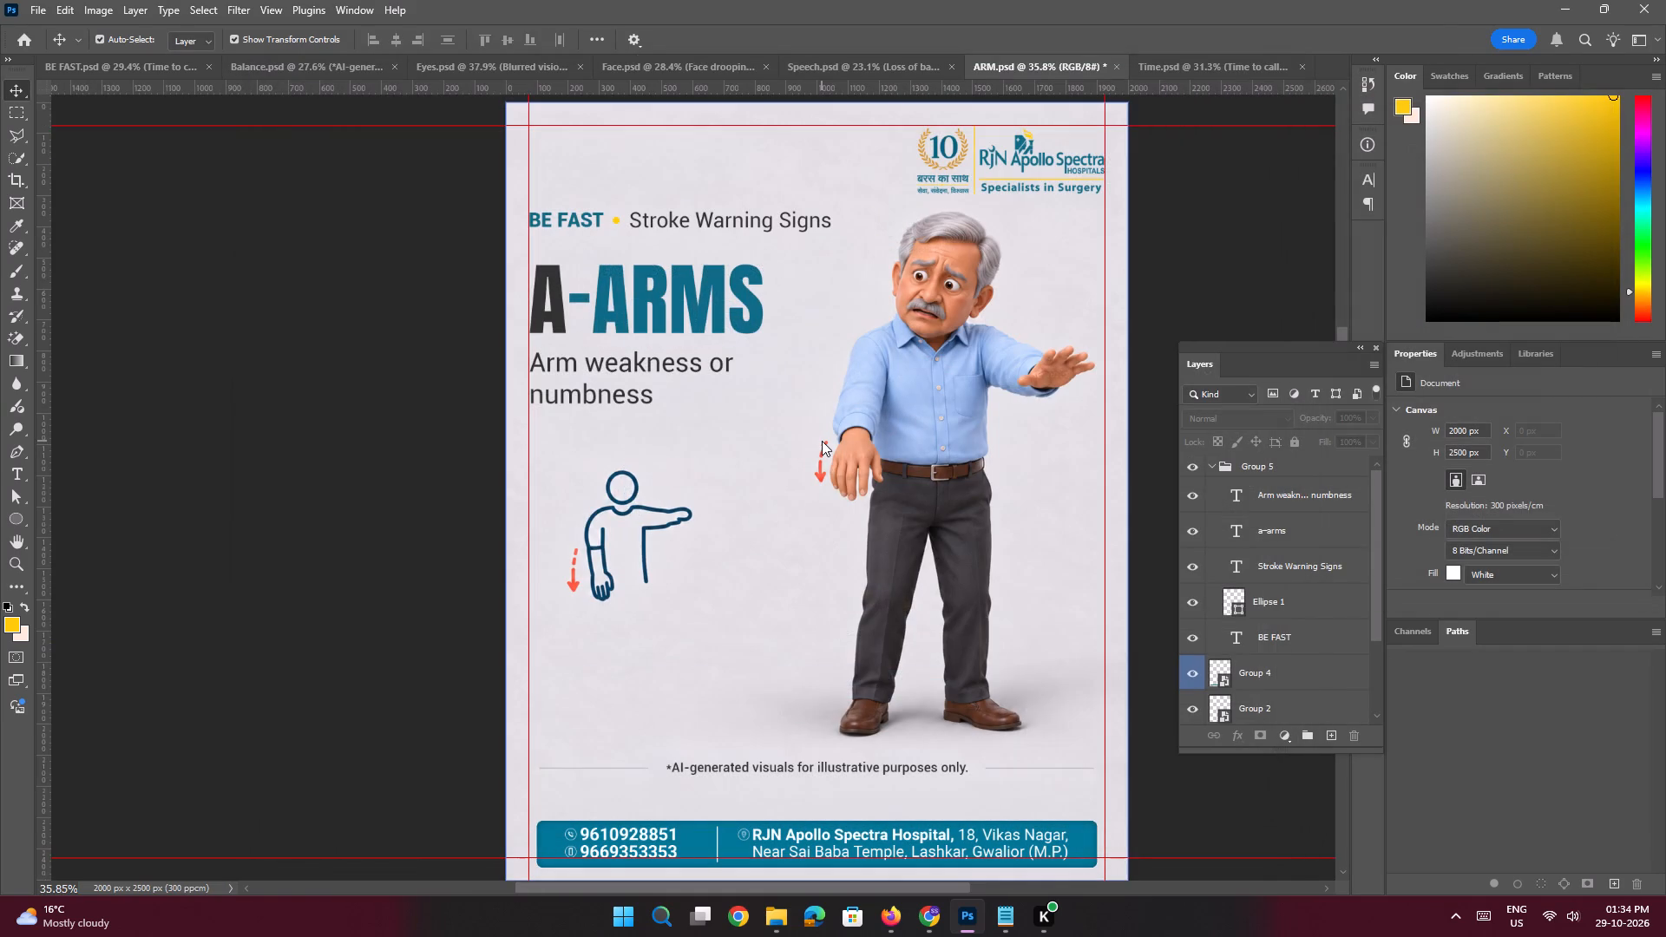
pyautogui.hotkey('ctrl', 's')
# Export the T-TIME ambulance poster from Time.psd as a PNG.
pyautogui.click(1190, 73)
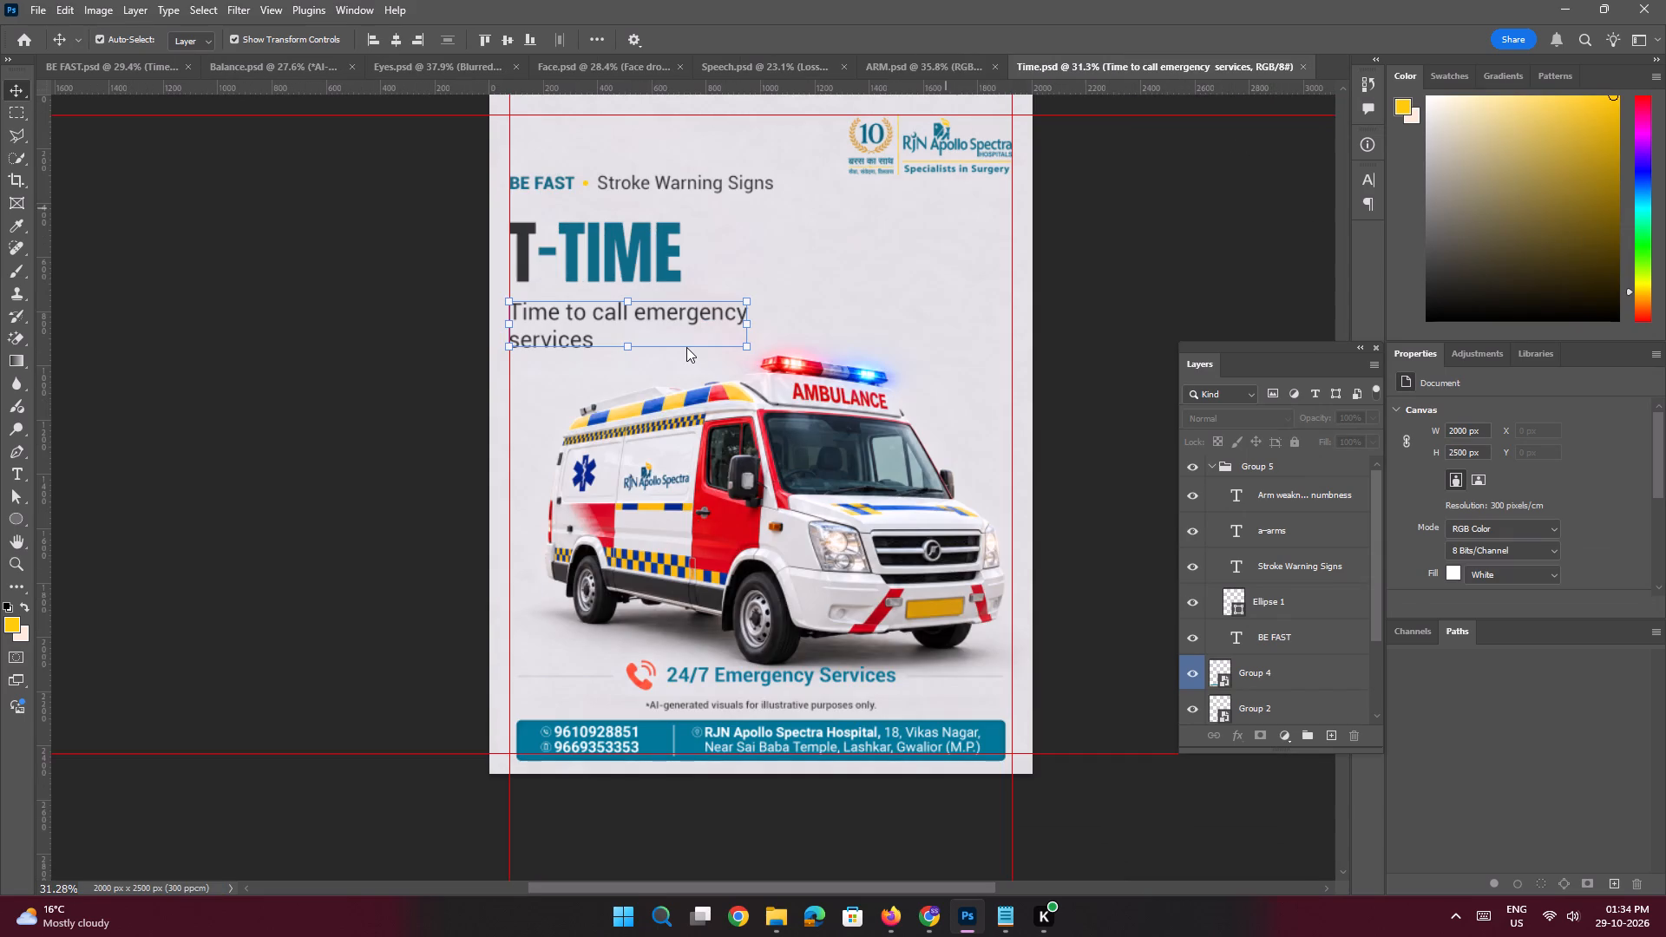
pyautogui.hotkey('ctrl', 'alt', 'shift', 'w')
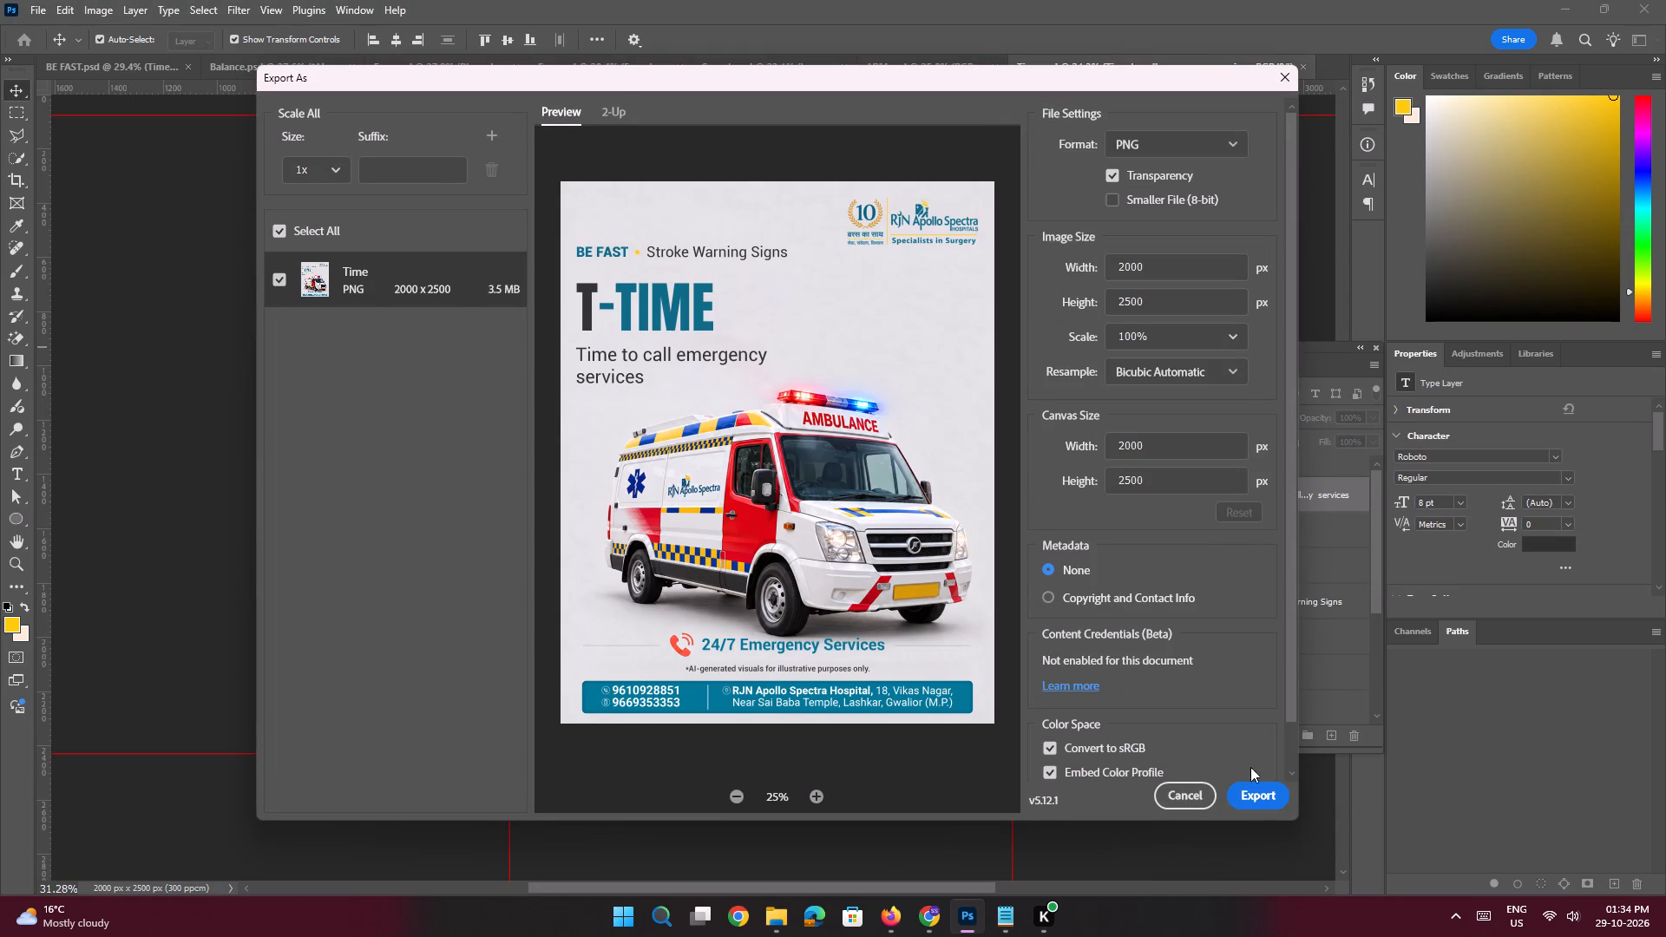
# Export the T-TIME ambulance poster at 2000 x 2500 px as the PNG Time into the same folder as the other posters.
pyautogui.click(1253, 796)
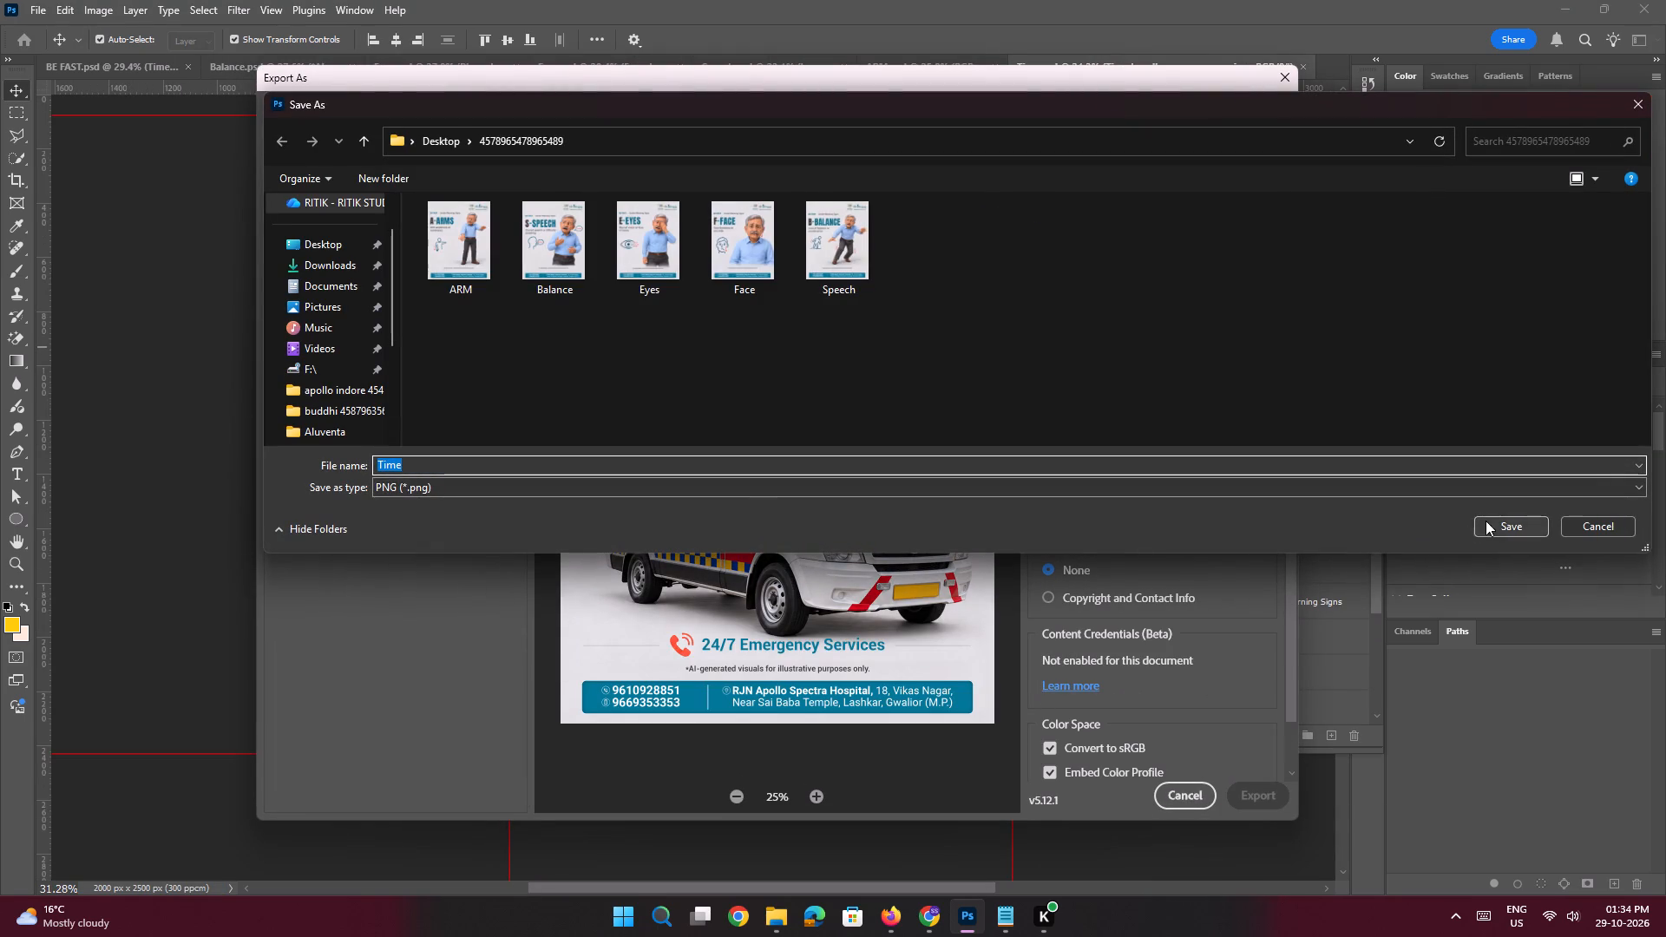
pyautogui.click(1486, 521)
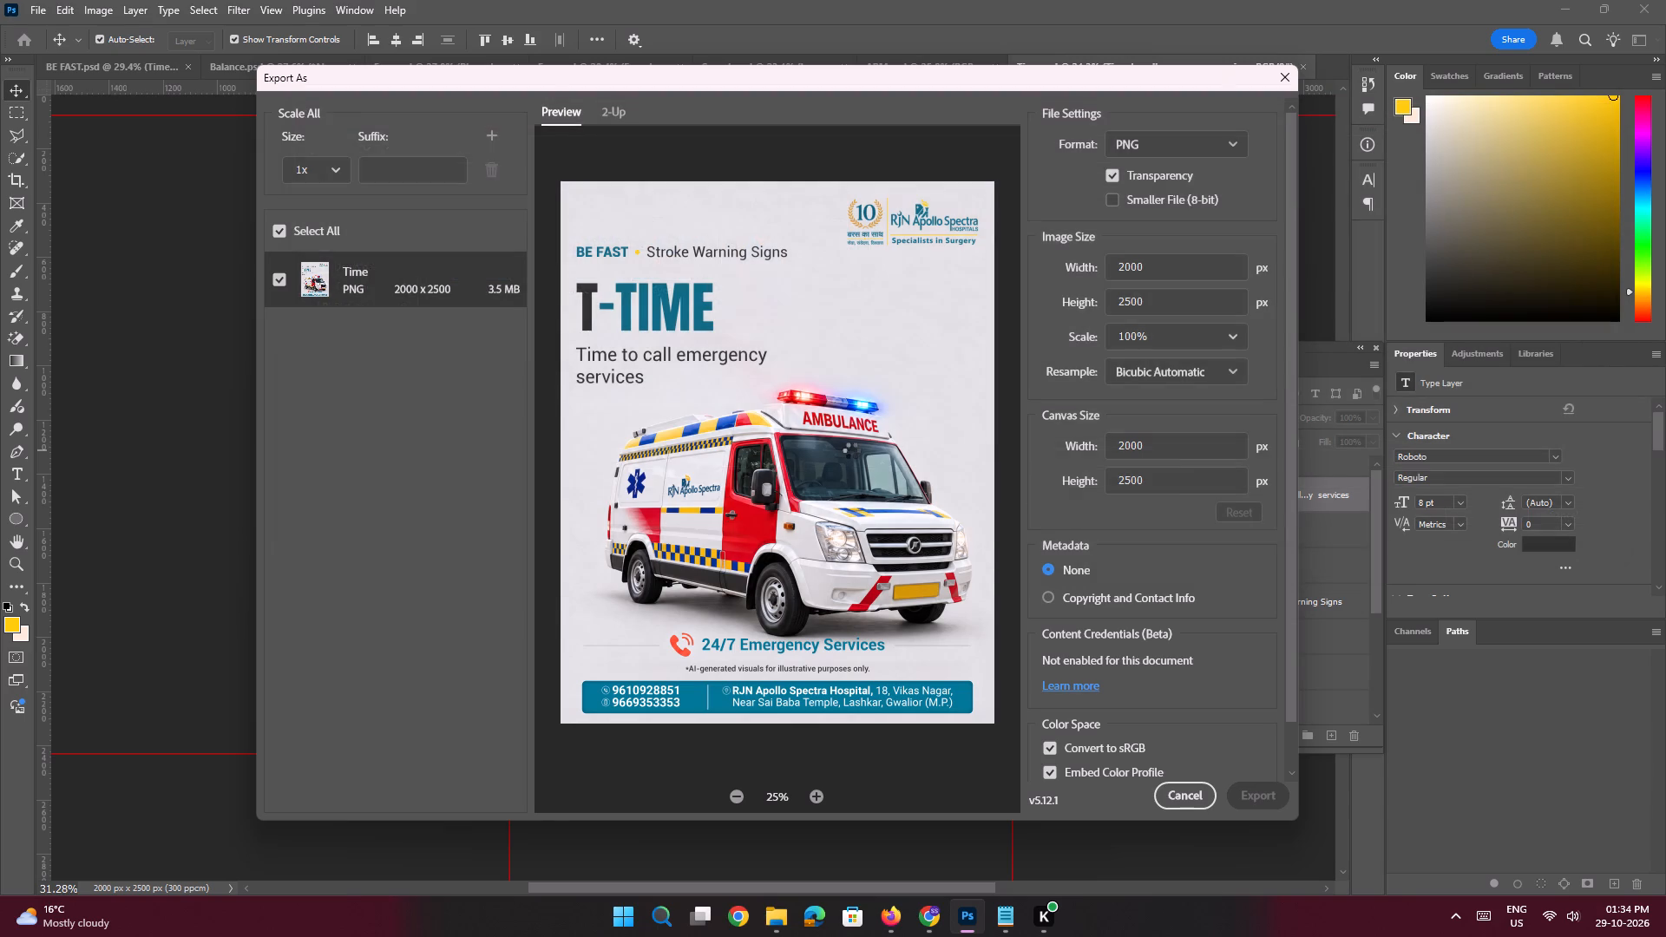
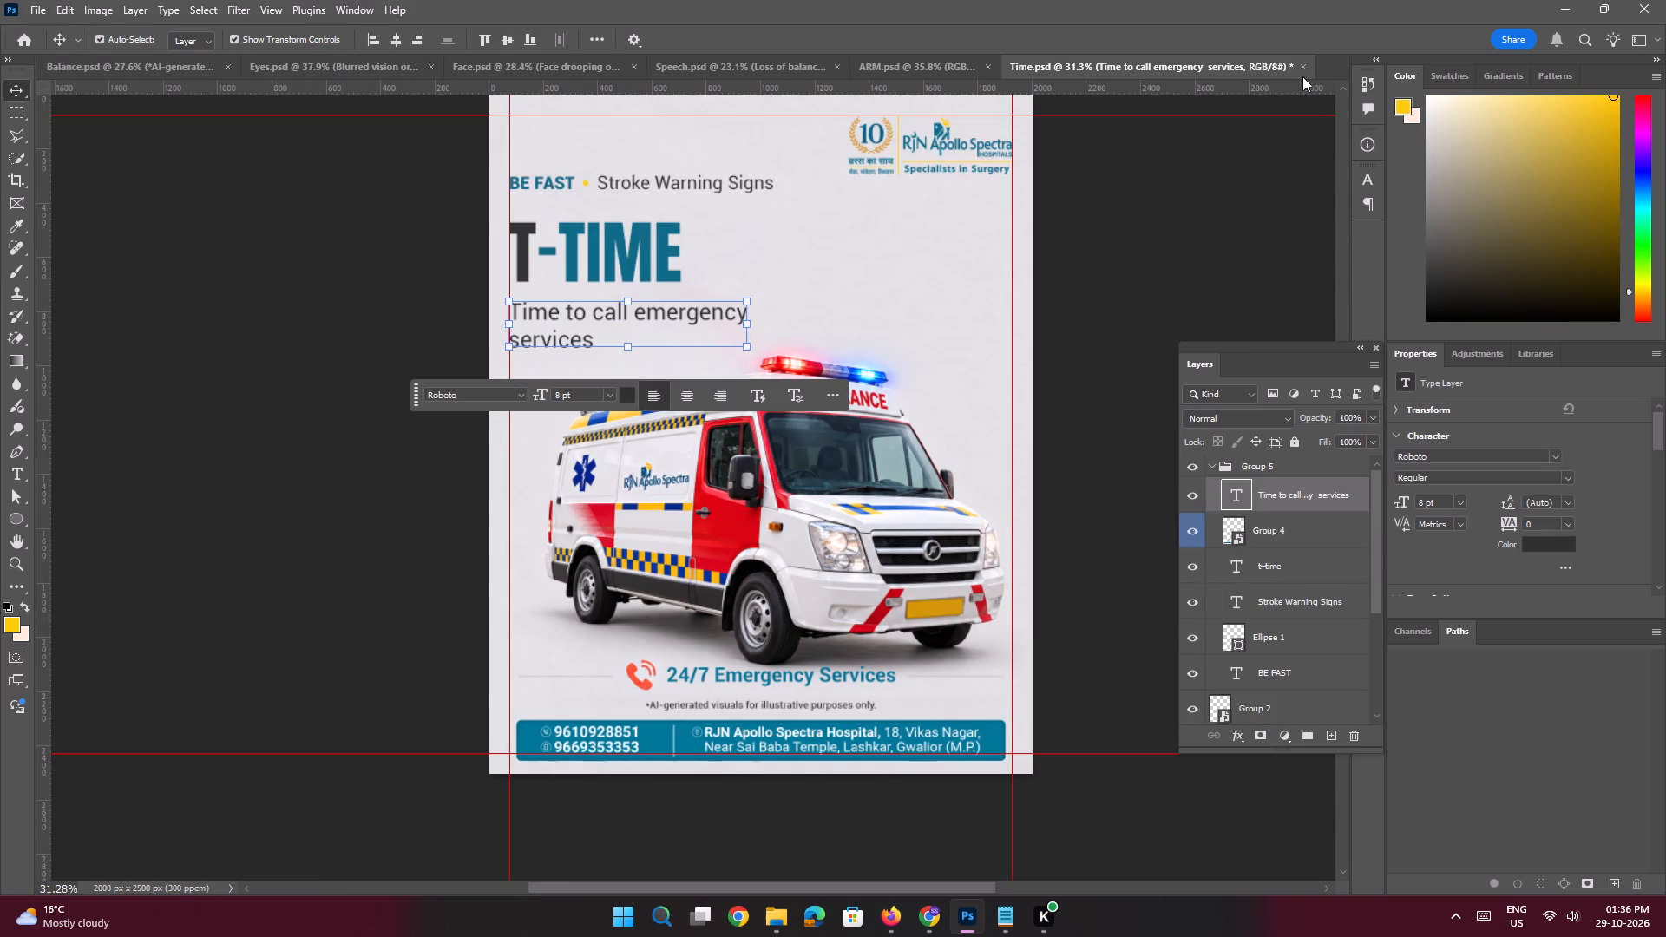
# Close the Time.psd ambulance poster document, saving its changes.
pyautogui.click(1302, 65)
pyautogui.click(744, 337)
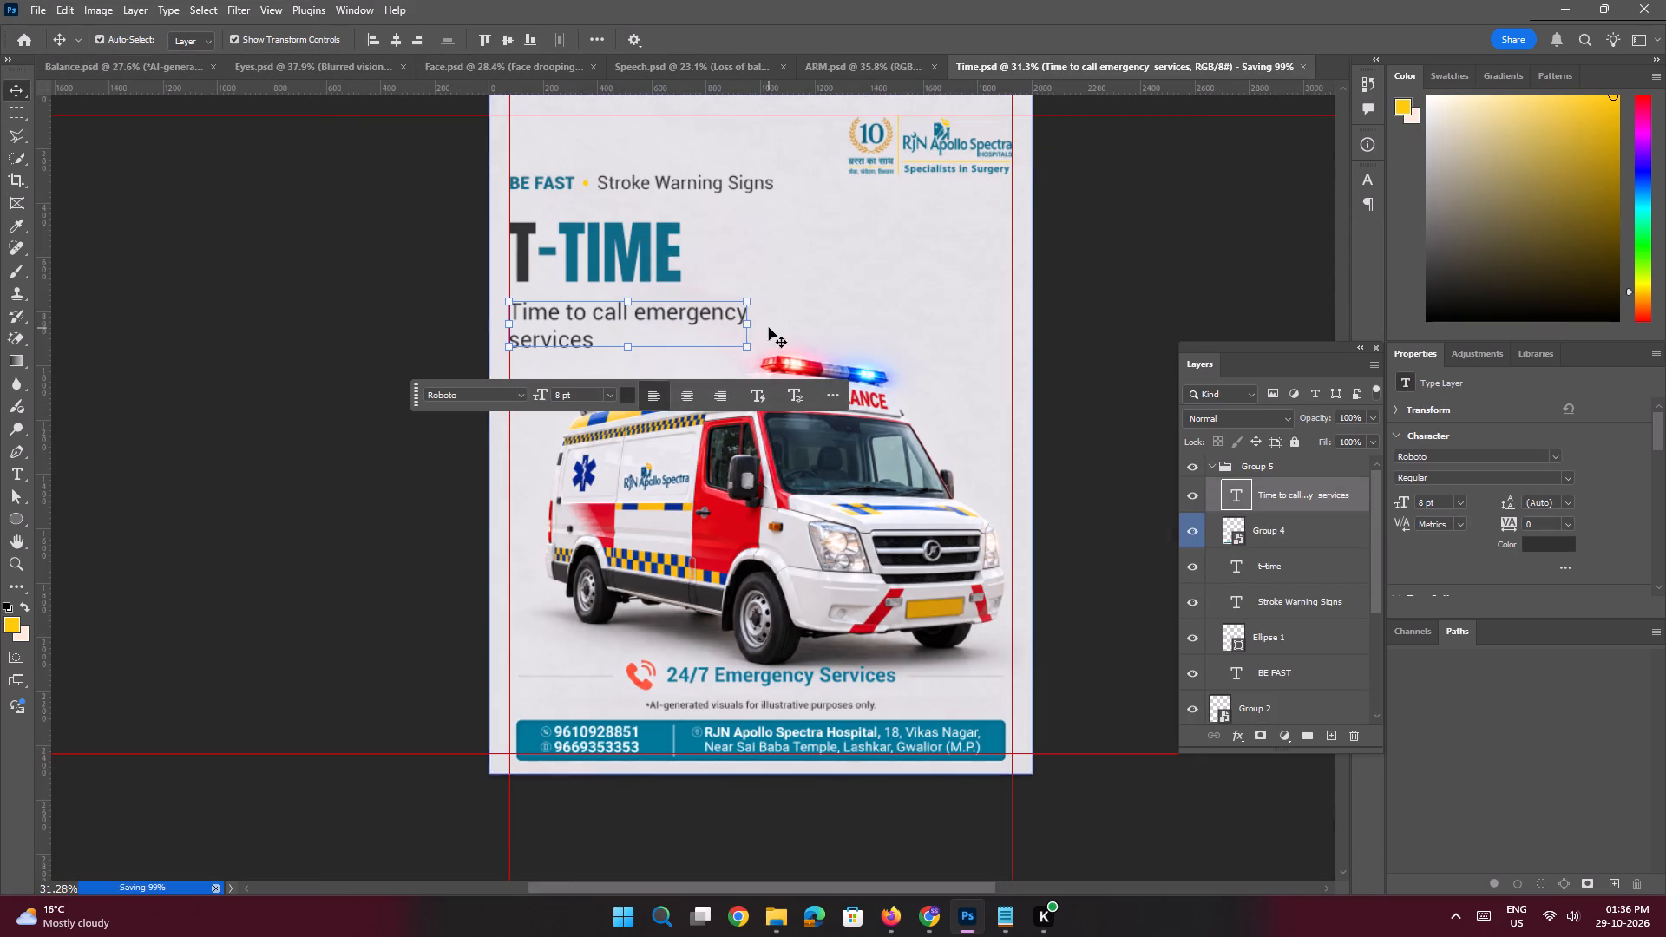
# Close all the open poster documents: Time.psd, ARM.psd, Speech.psd, Face.psd, Eyes.psd and Balance.psd.
pyautogui.click(1300, 66)
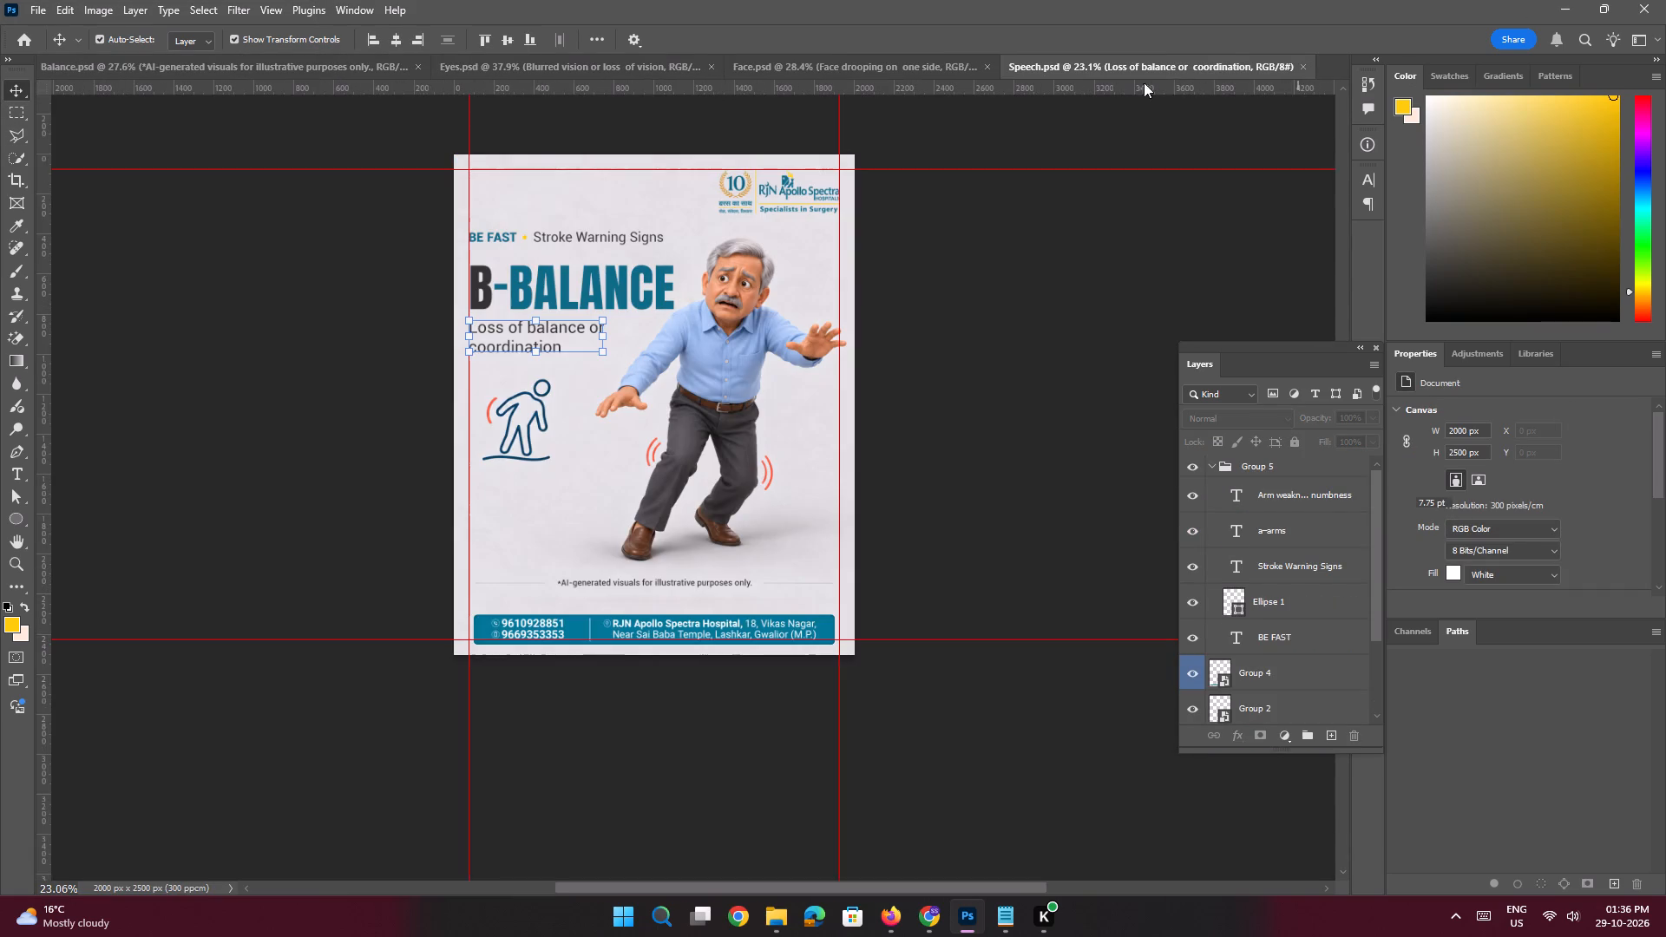
pyautogui.click(1303, 69)
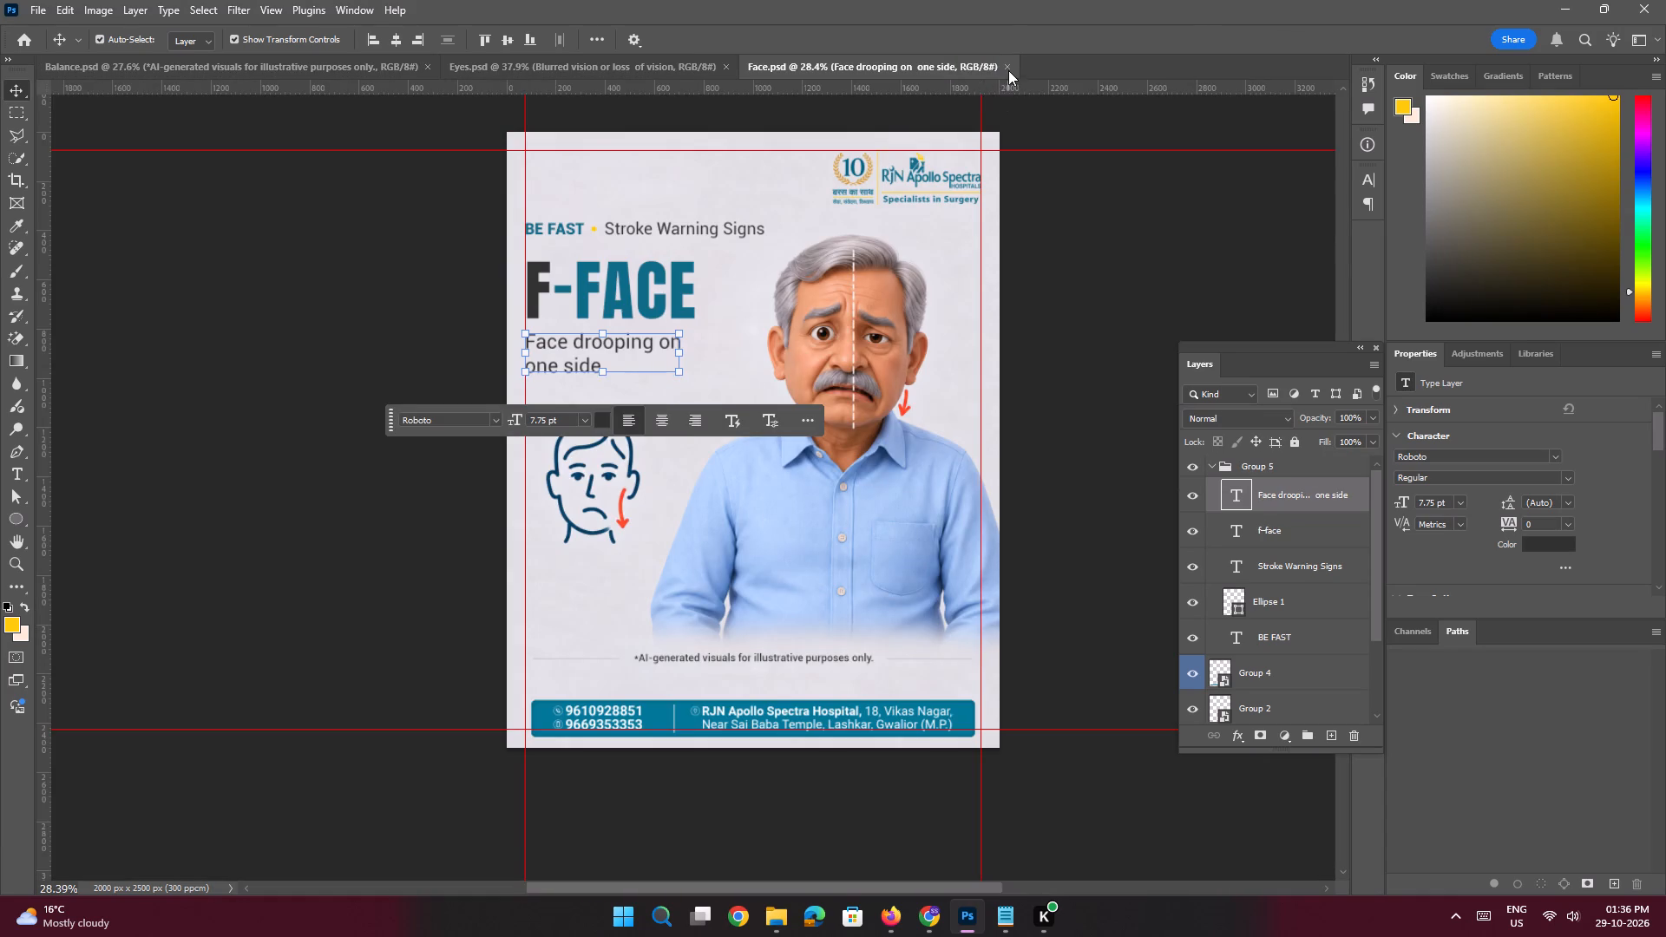
pyautogui.click(1008, 70)
pyautogui.click(728, 69)
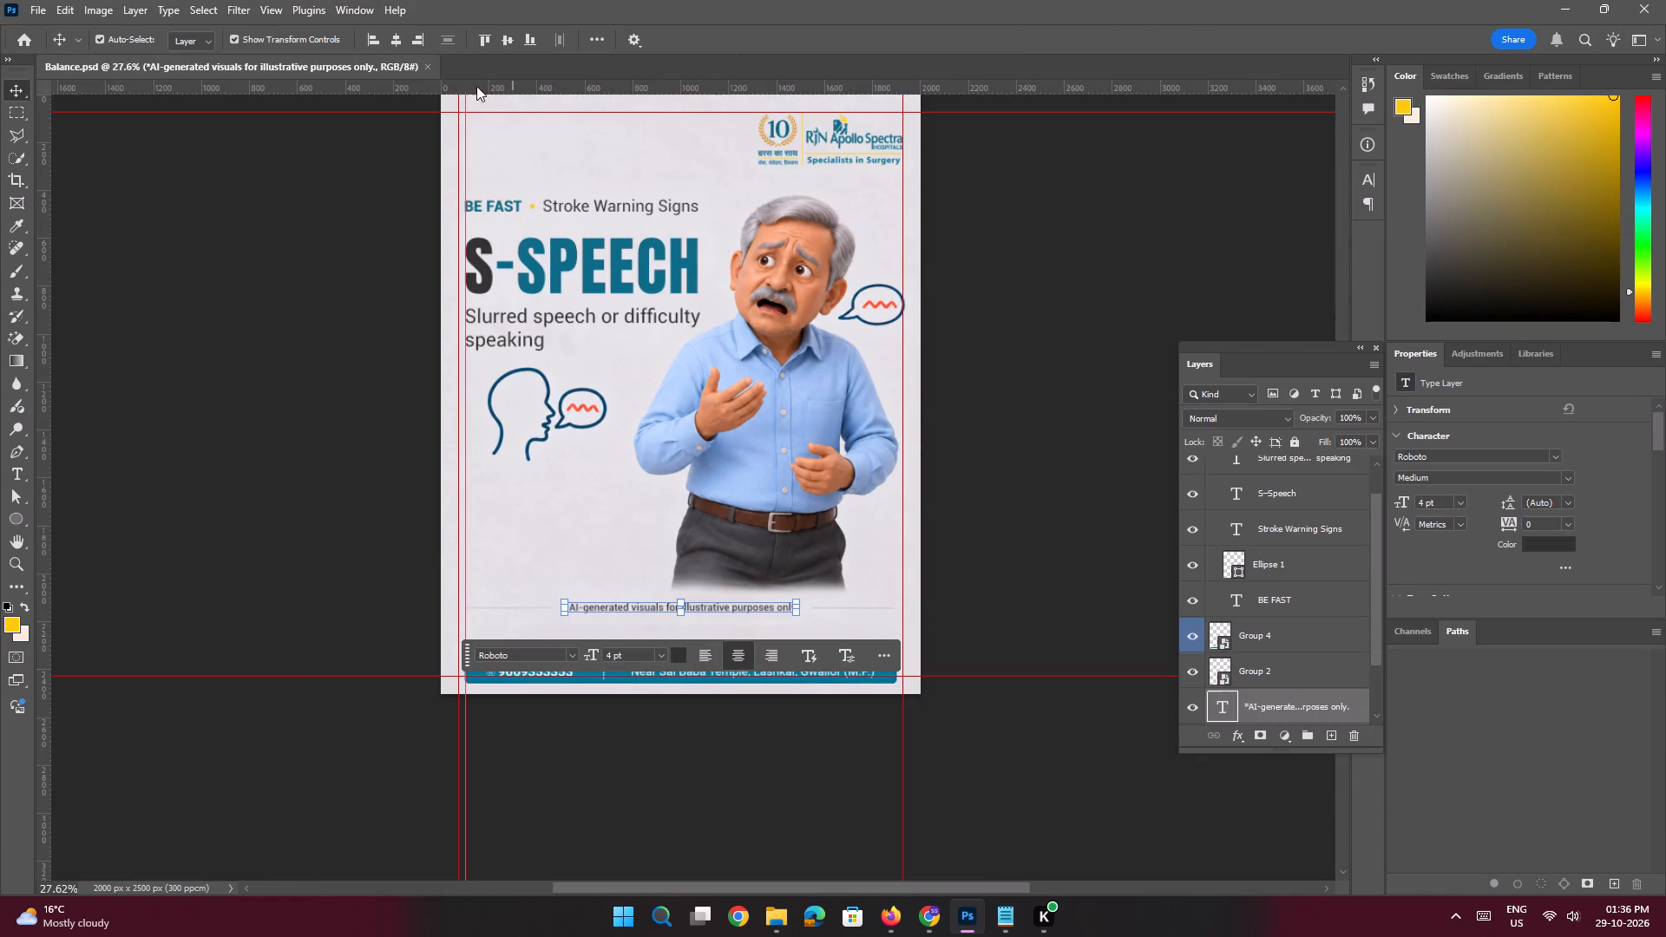
pyautogui.click(430, 70)
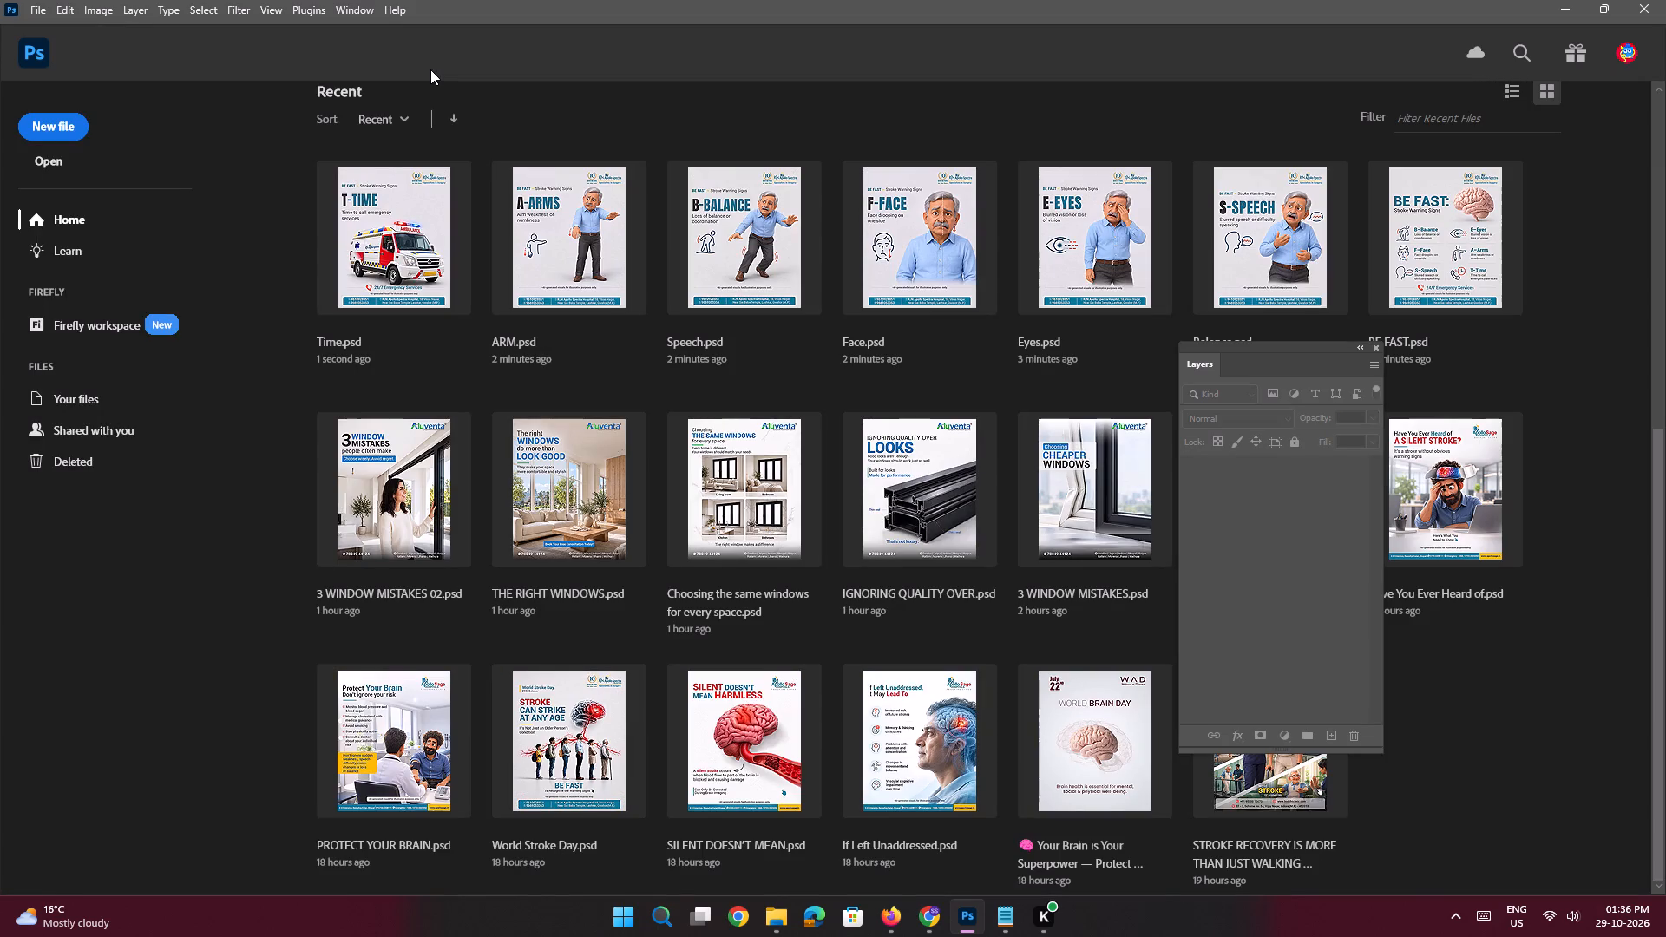